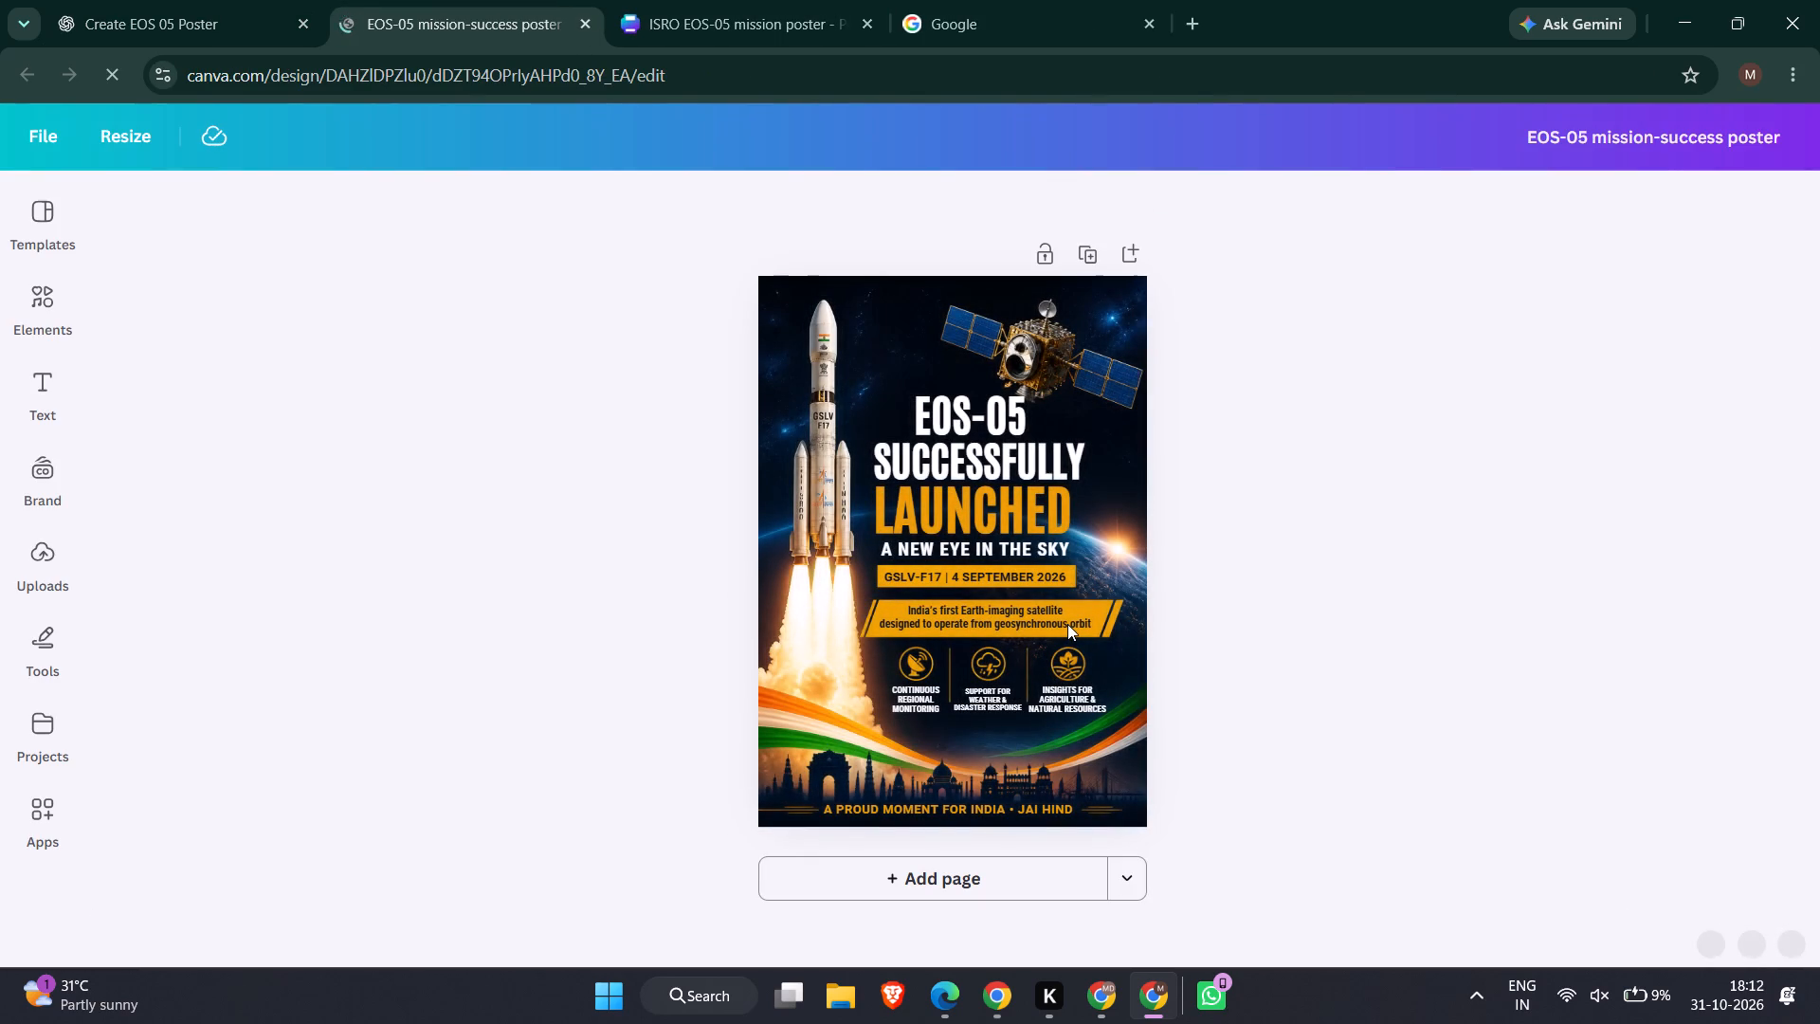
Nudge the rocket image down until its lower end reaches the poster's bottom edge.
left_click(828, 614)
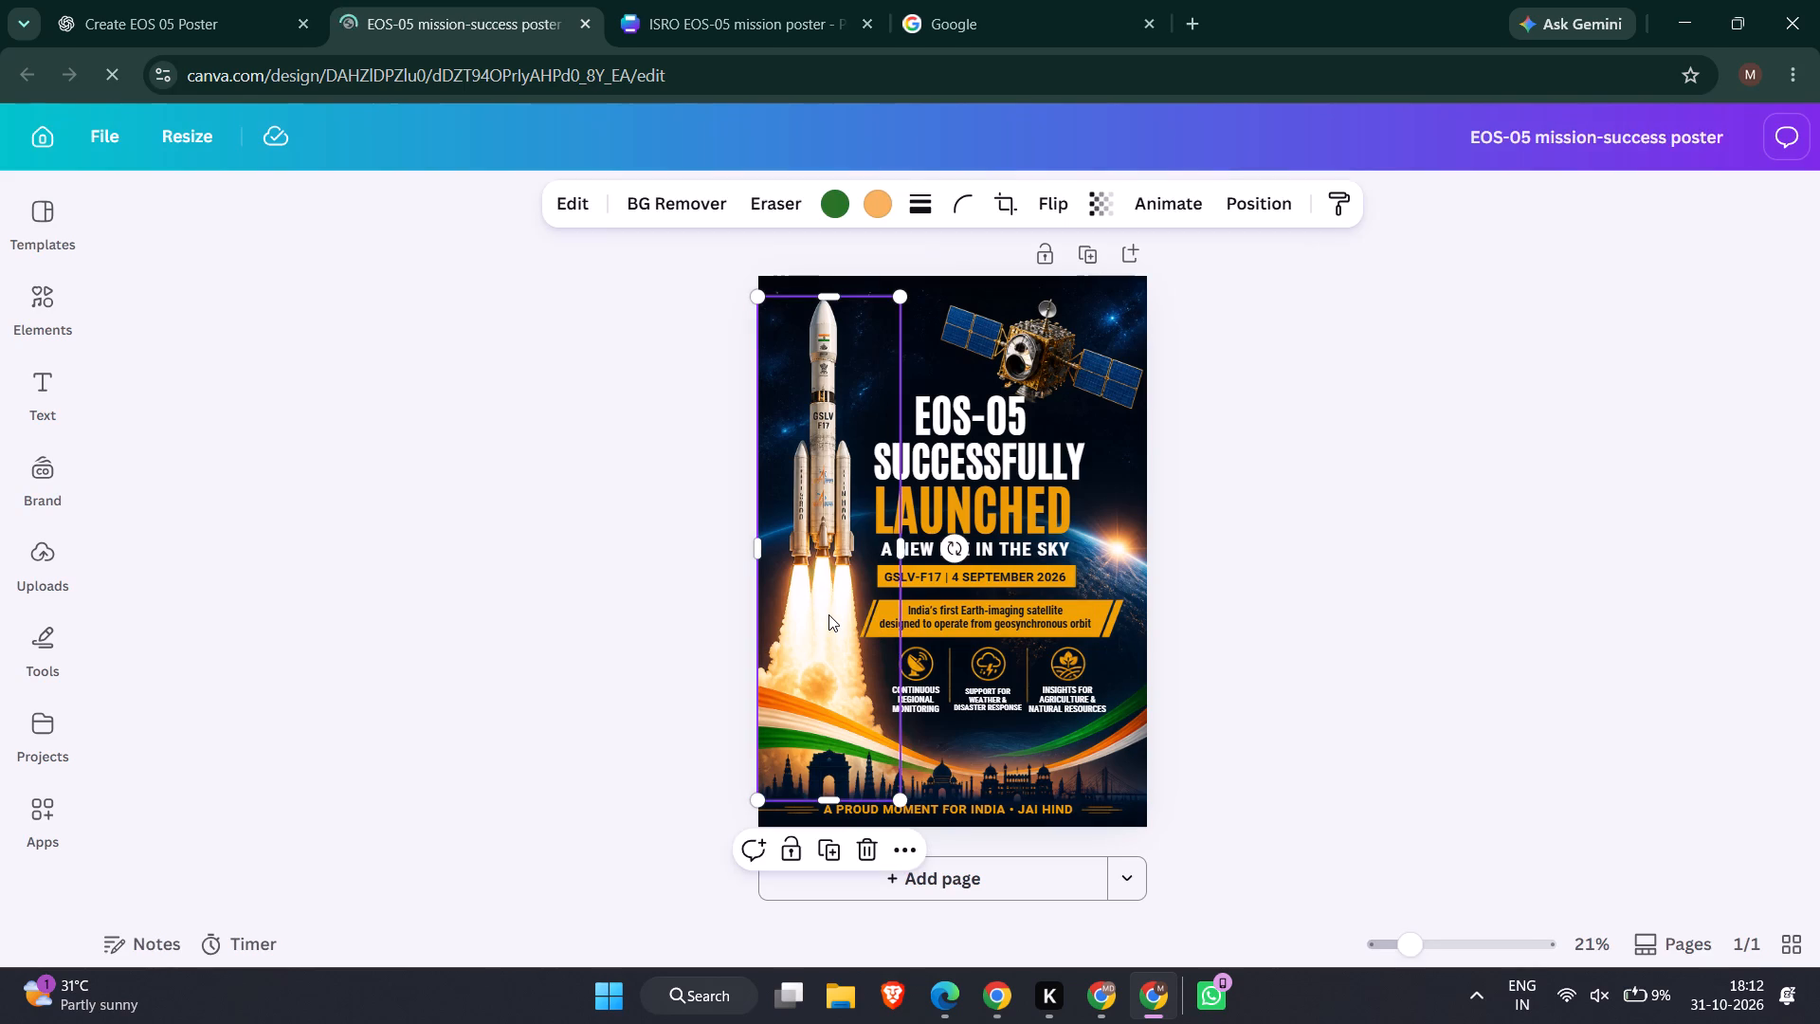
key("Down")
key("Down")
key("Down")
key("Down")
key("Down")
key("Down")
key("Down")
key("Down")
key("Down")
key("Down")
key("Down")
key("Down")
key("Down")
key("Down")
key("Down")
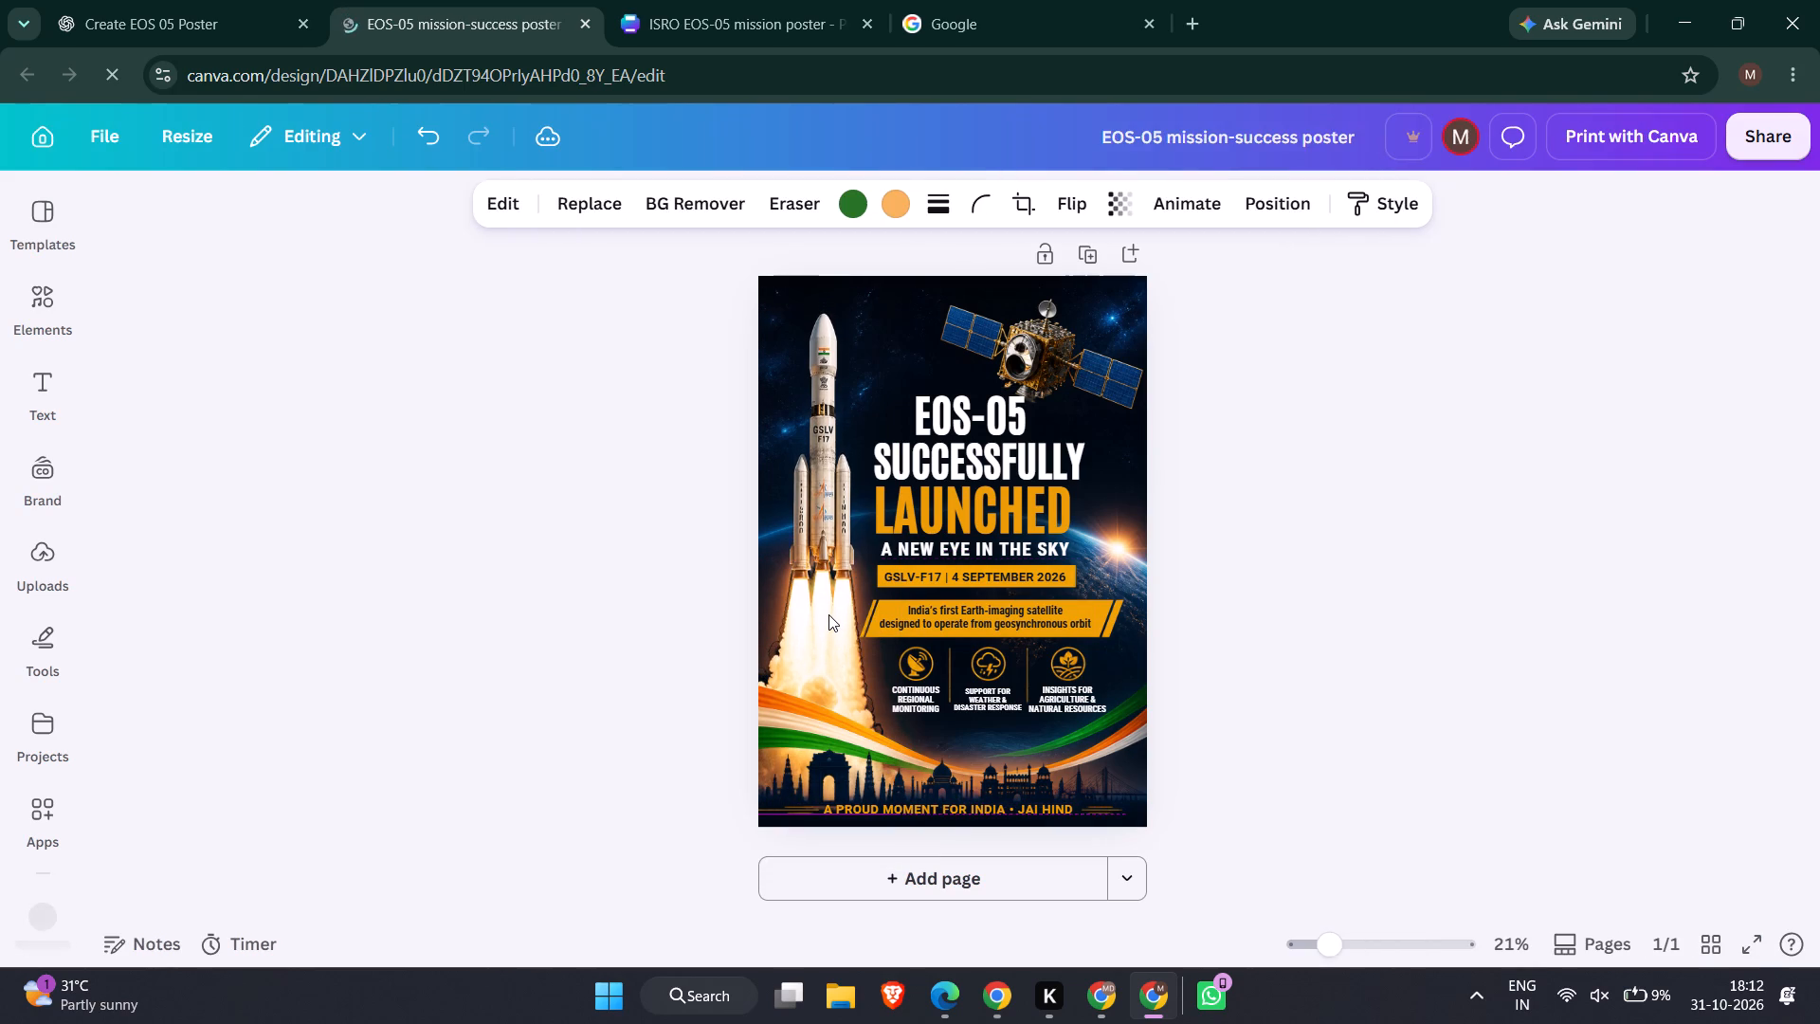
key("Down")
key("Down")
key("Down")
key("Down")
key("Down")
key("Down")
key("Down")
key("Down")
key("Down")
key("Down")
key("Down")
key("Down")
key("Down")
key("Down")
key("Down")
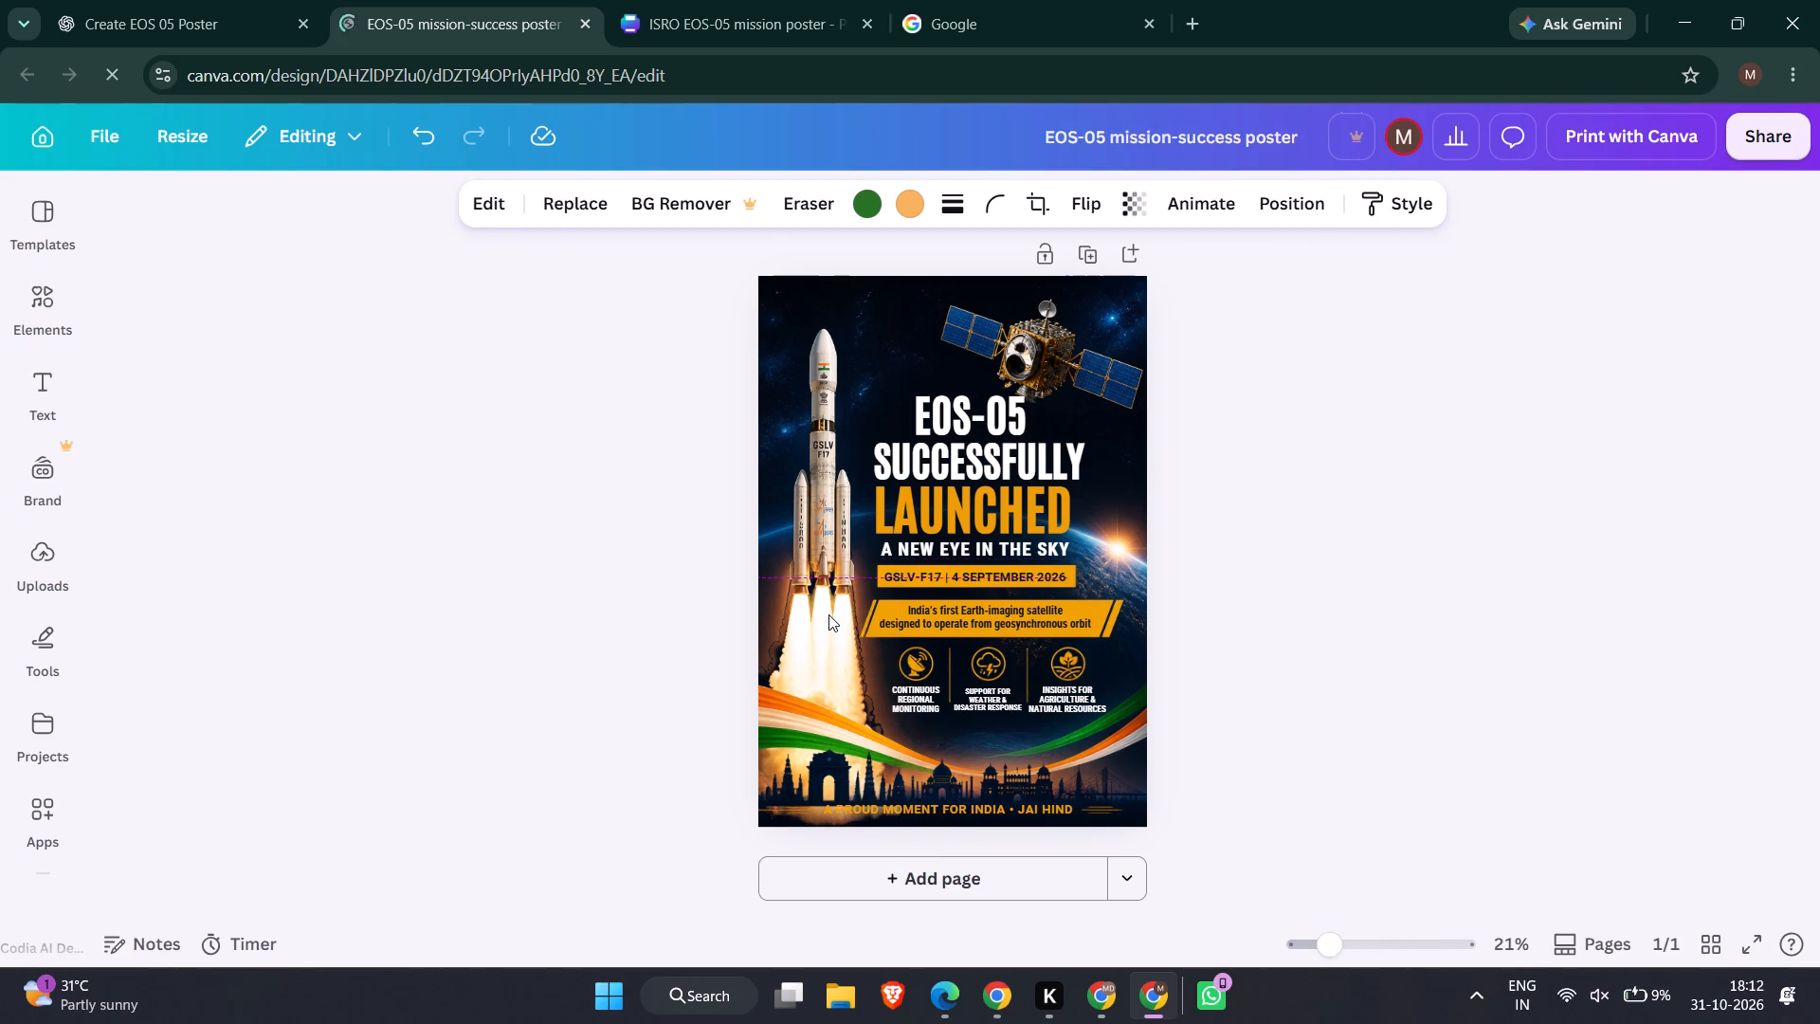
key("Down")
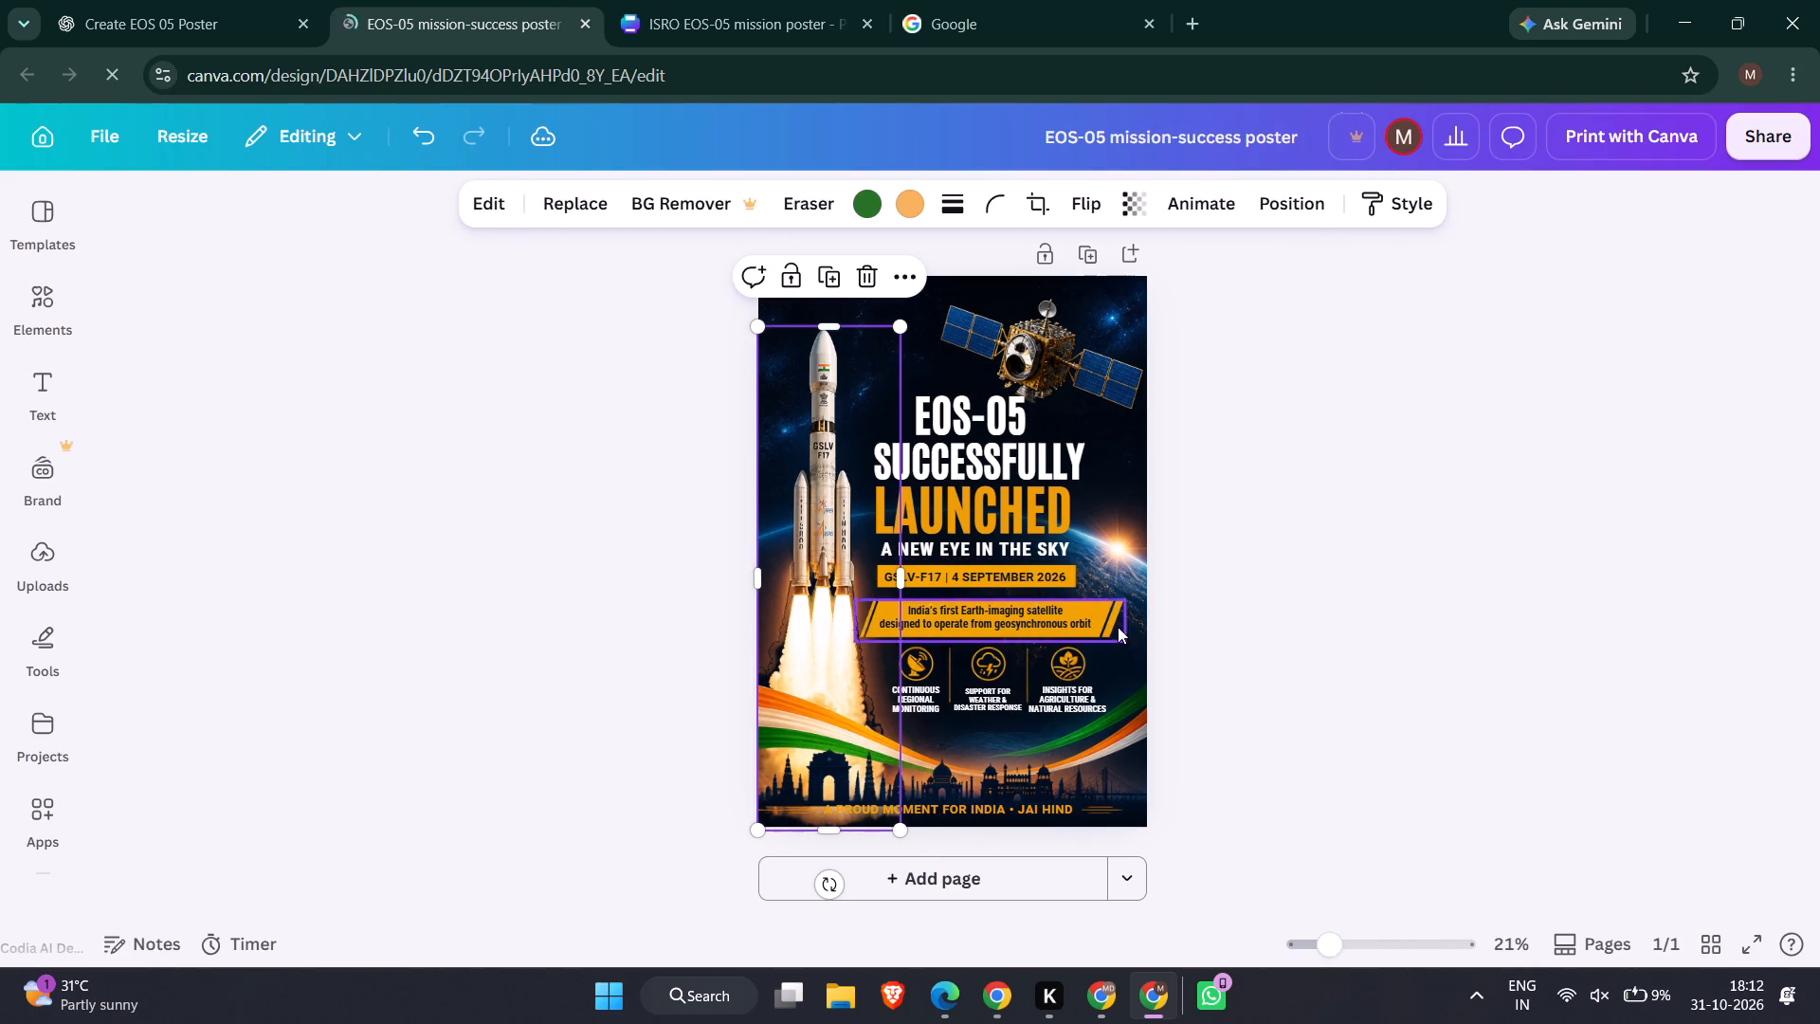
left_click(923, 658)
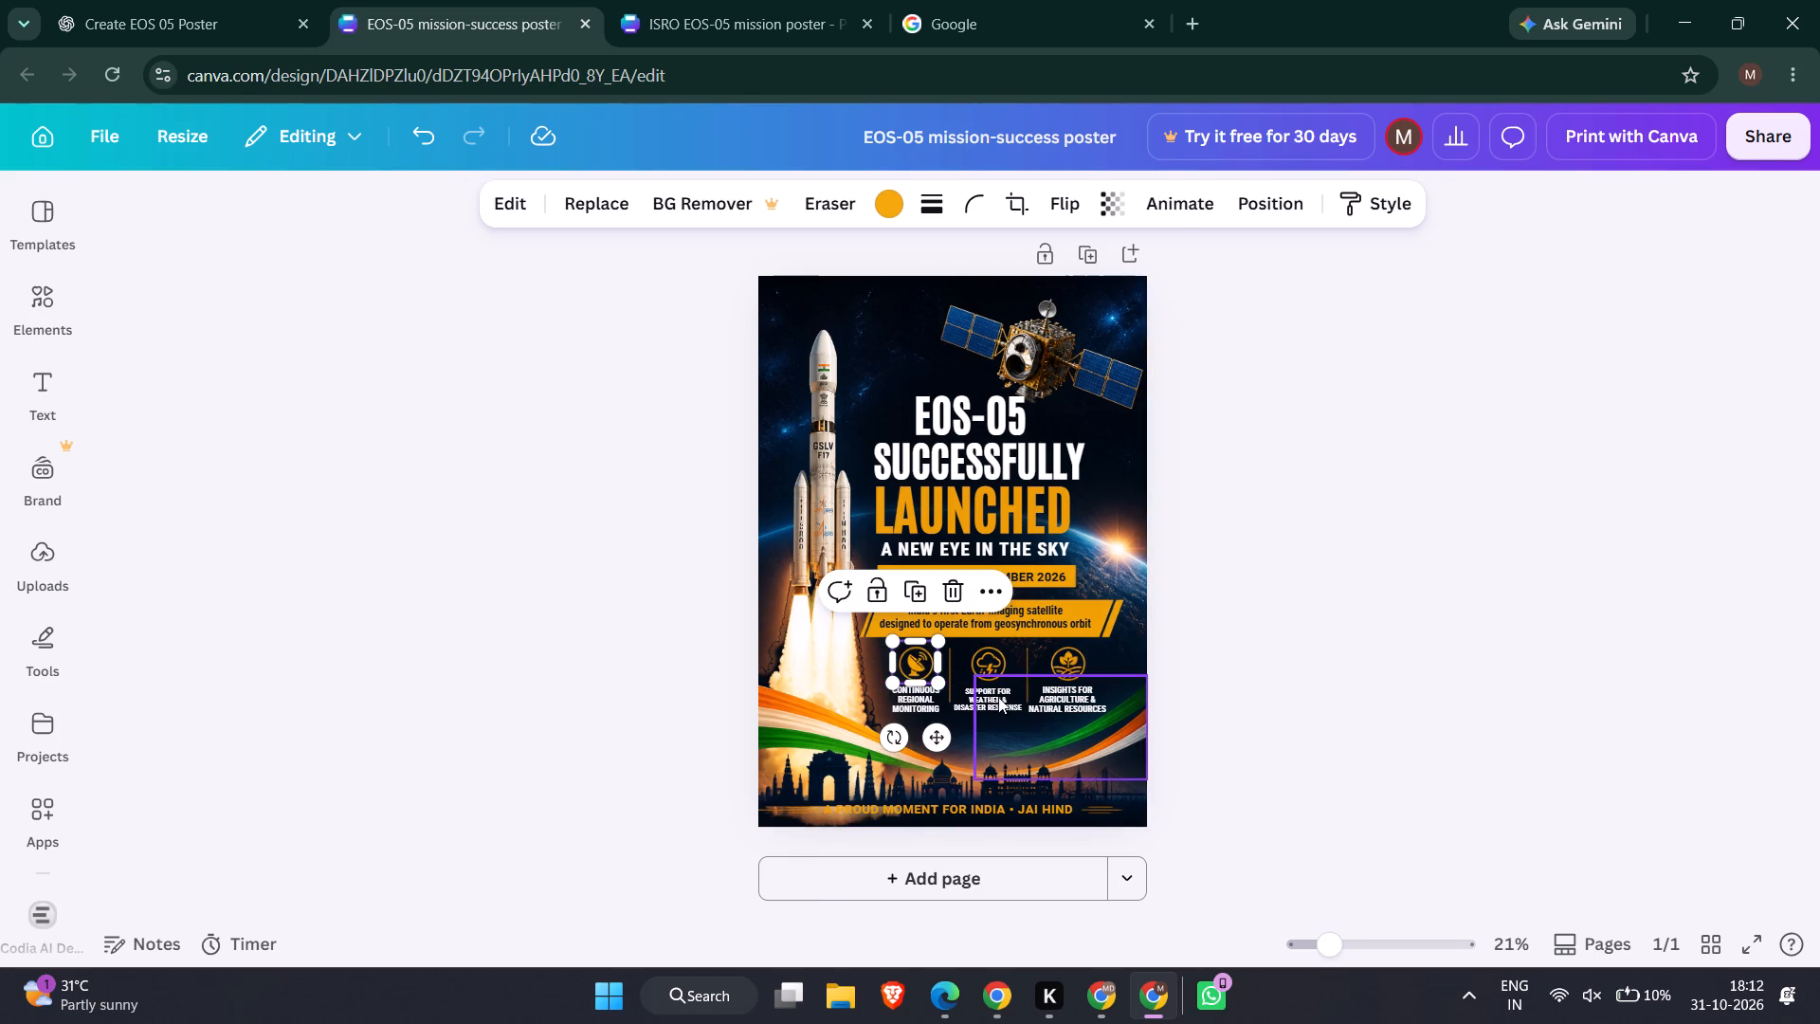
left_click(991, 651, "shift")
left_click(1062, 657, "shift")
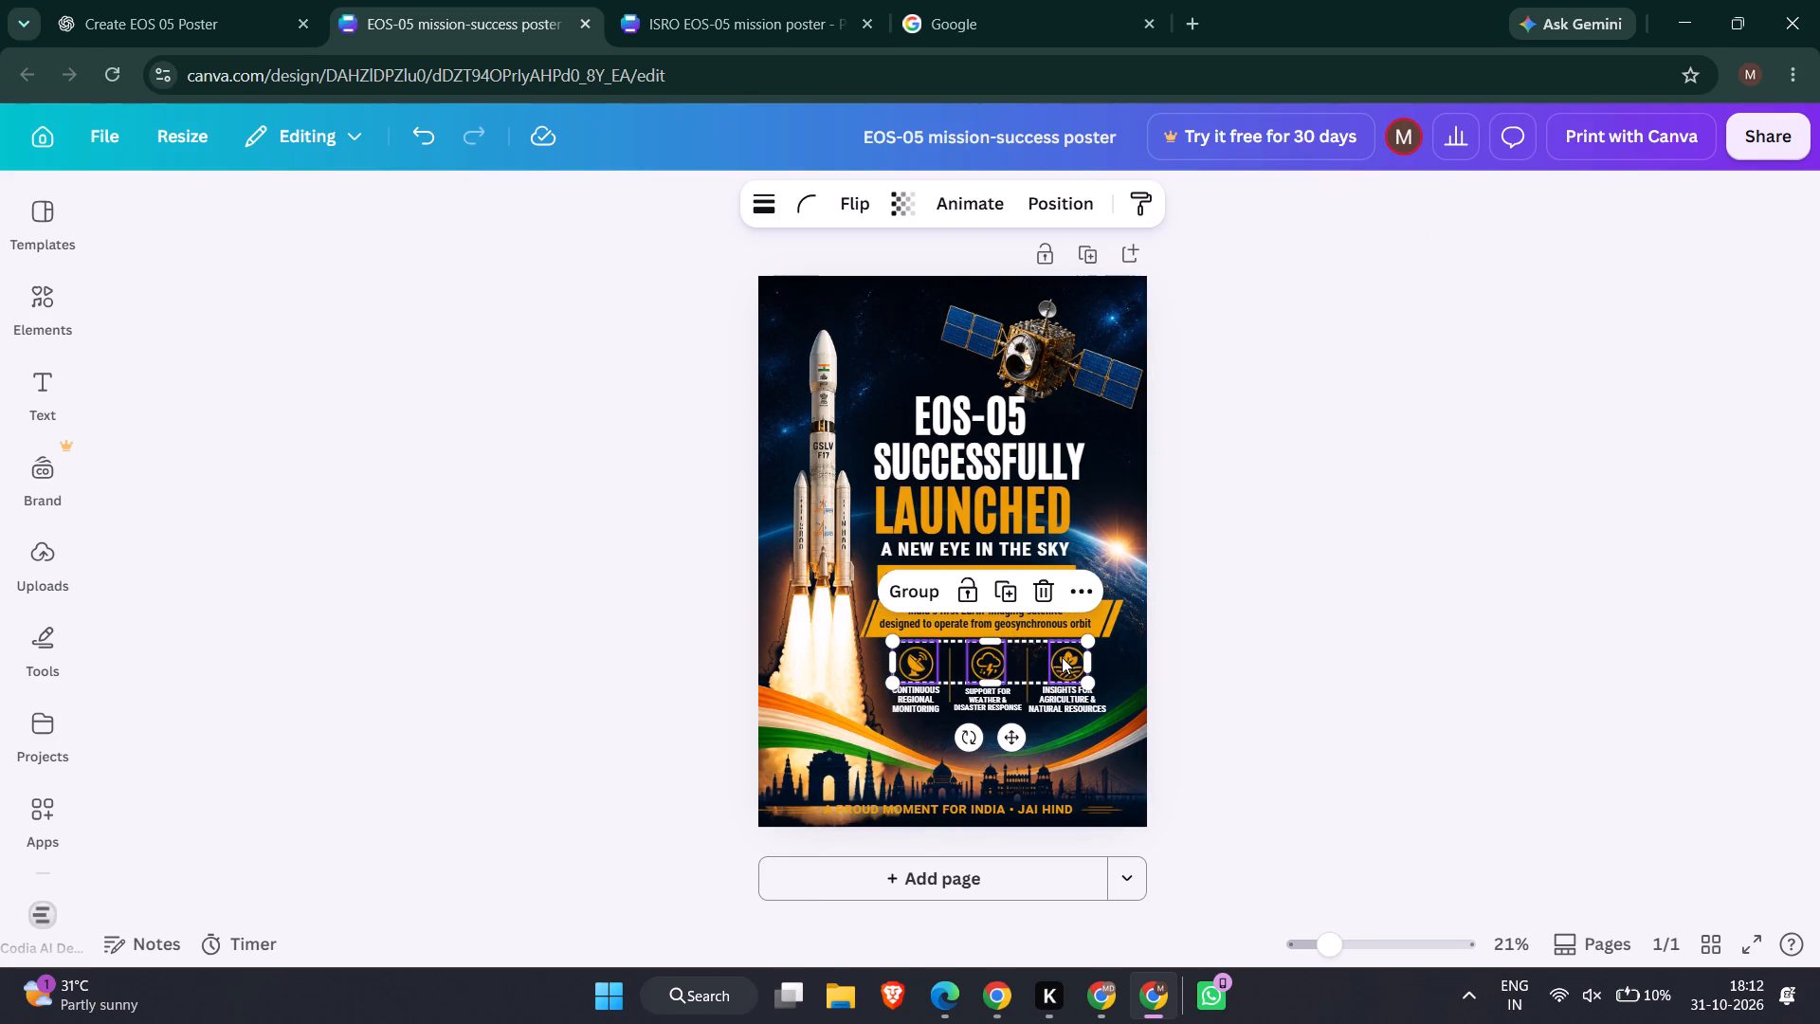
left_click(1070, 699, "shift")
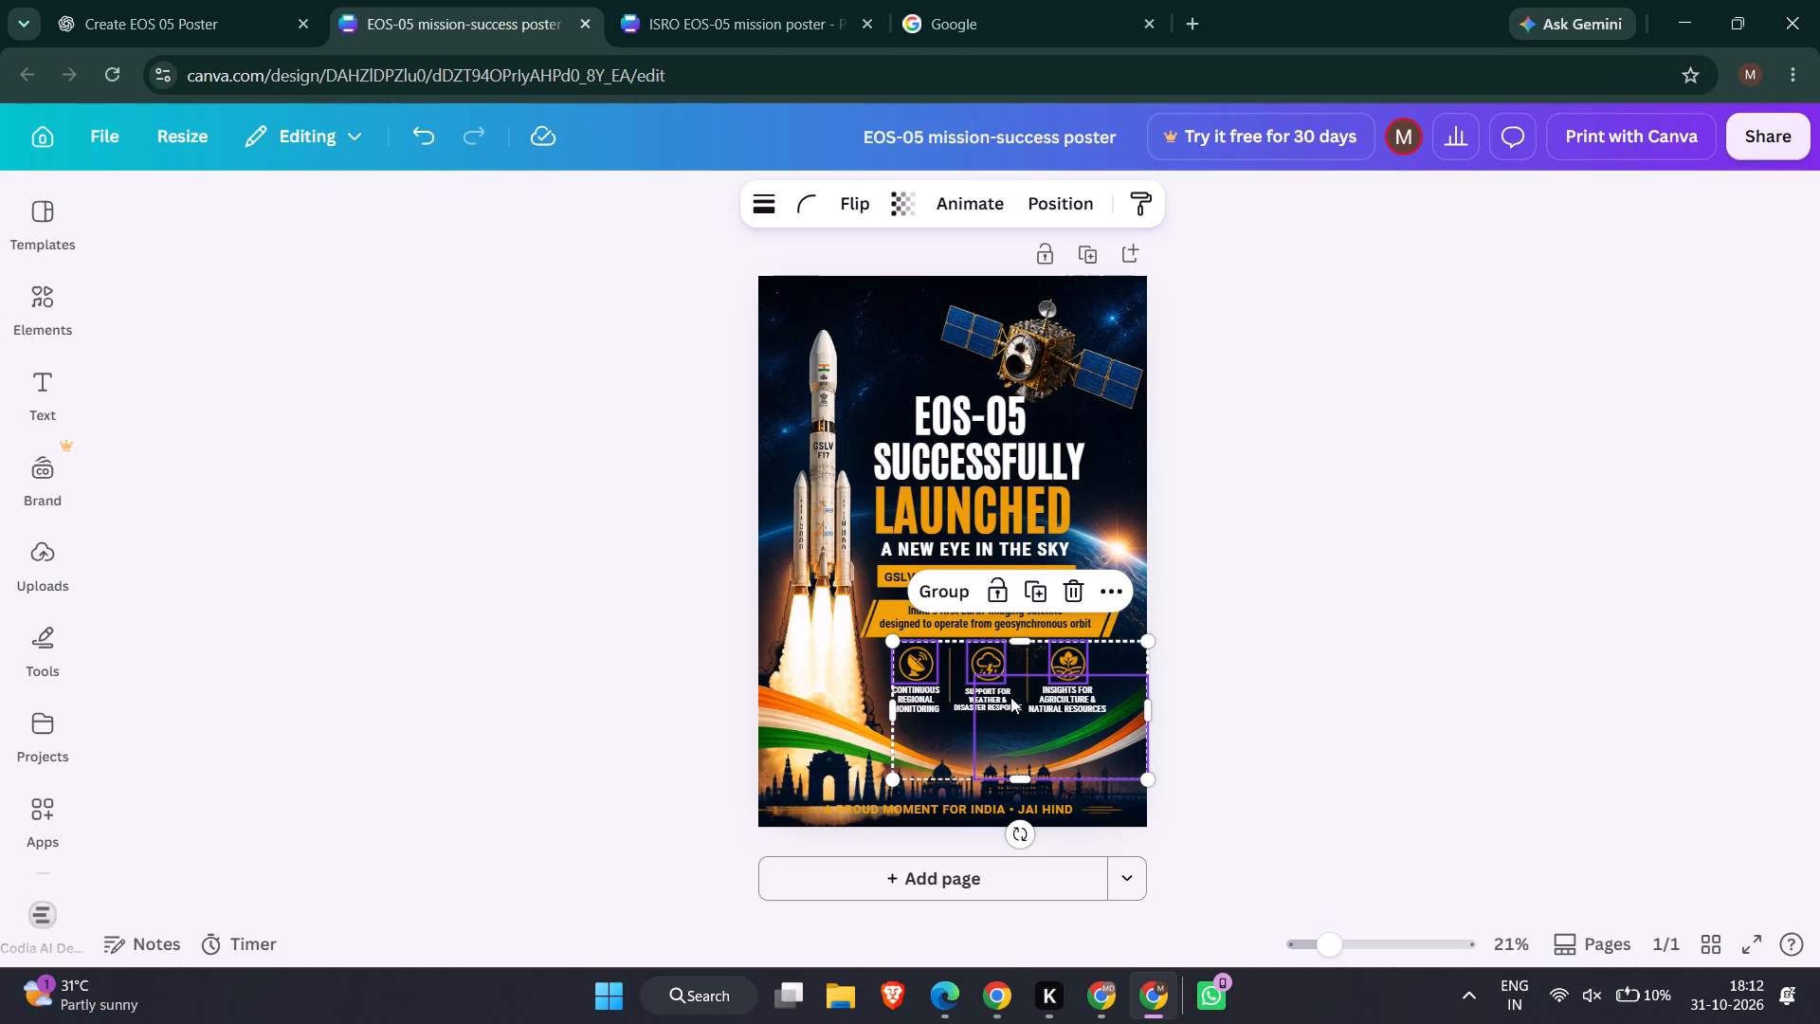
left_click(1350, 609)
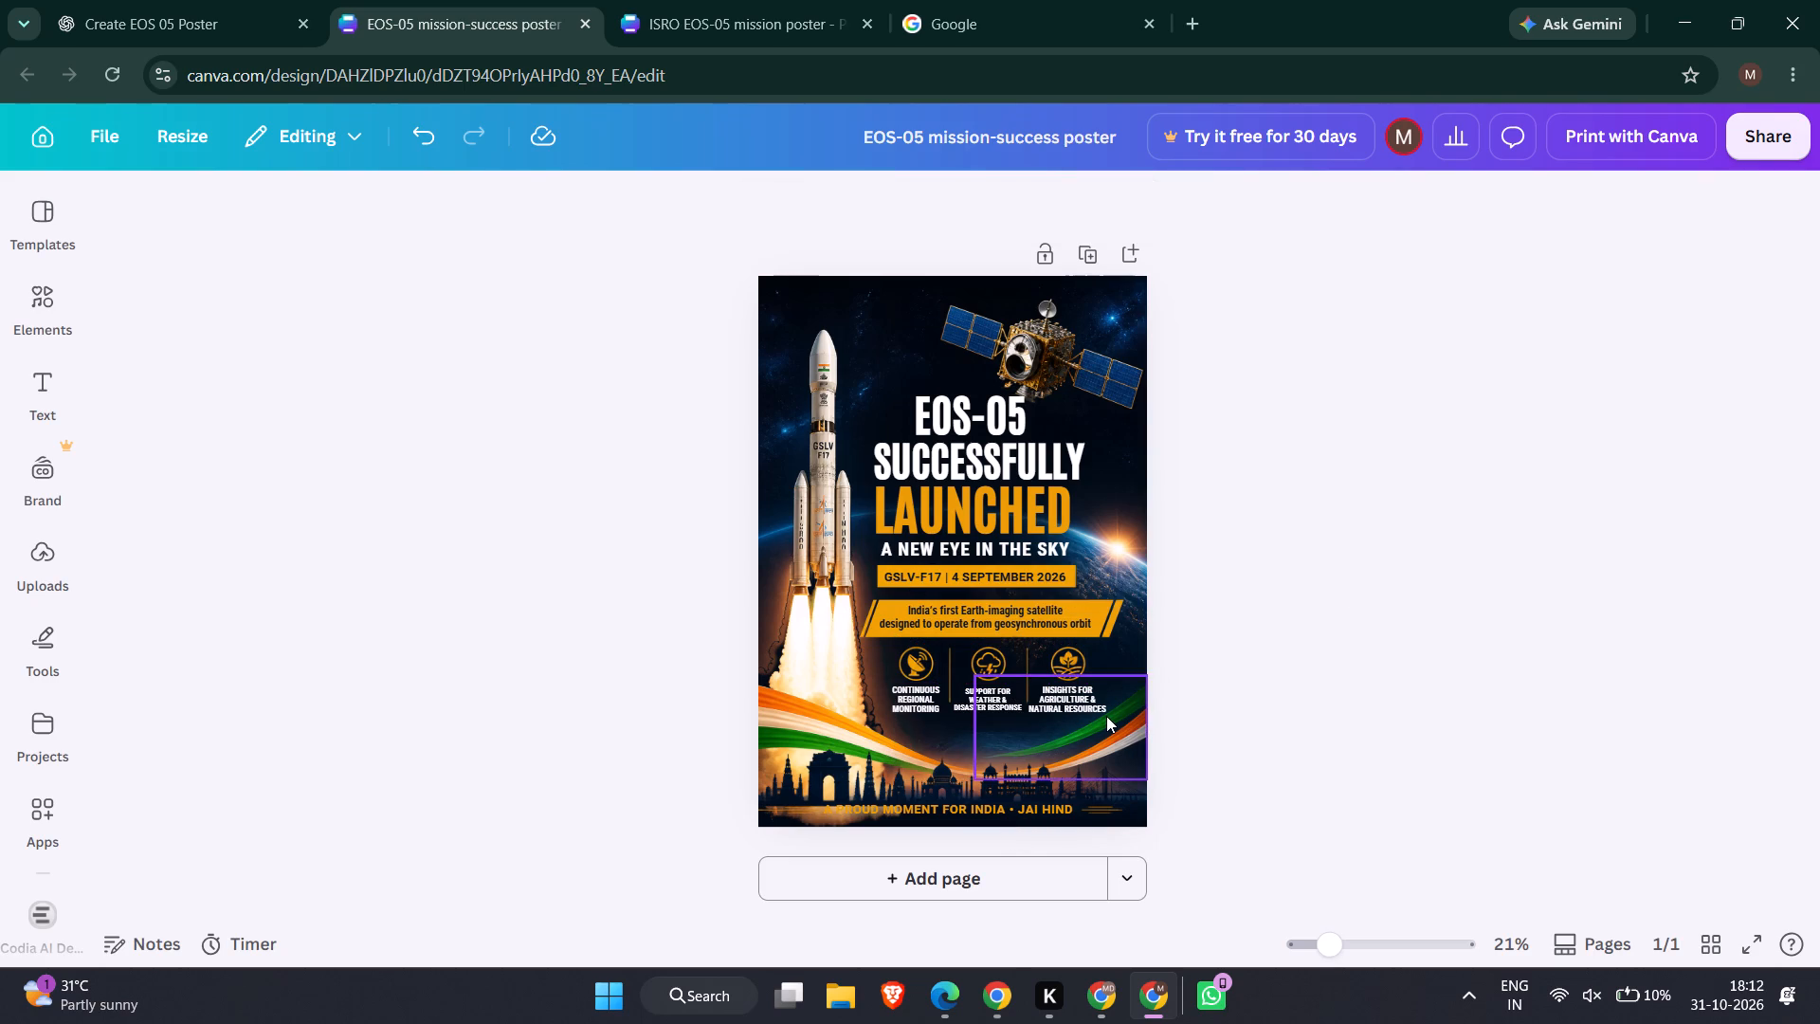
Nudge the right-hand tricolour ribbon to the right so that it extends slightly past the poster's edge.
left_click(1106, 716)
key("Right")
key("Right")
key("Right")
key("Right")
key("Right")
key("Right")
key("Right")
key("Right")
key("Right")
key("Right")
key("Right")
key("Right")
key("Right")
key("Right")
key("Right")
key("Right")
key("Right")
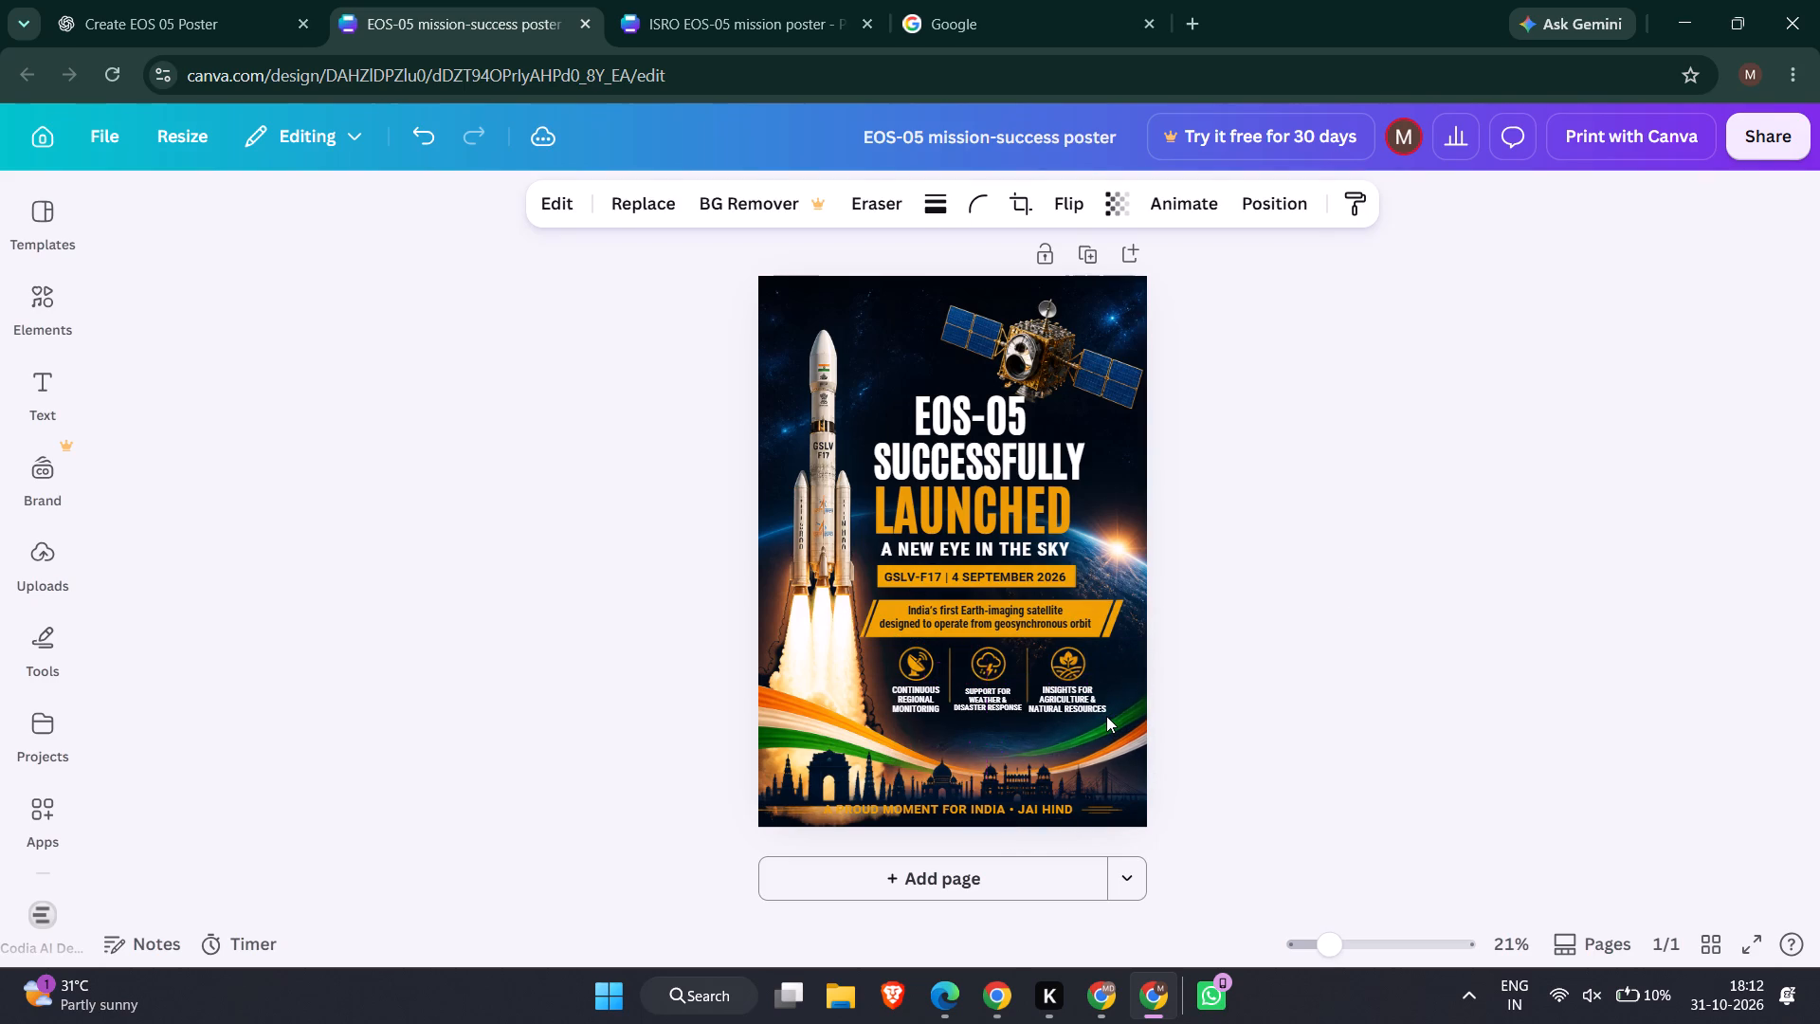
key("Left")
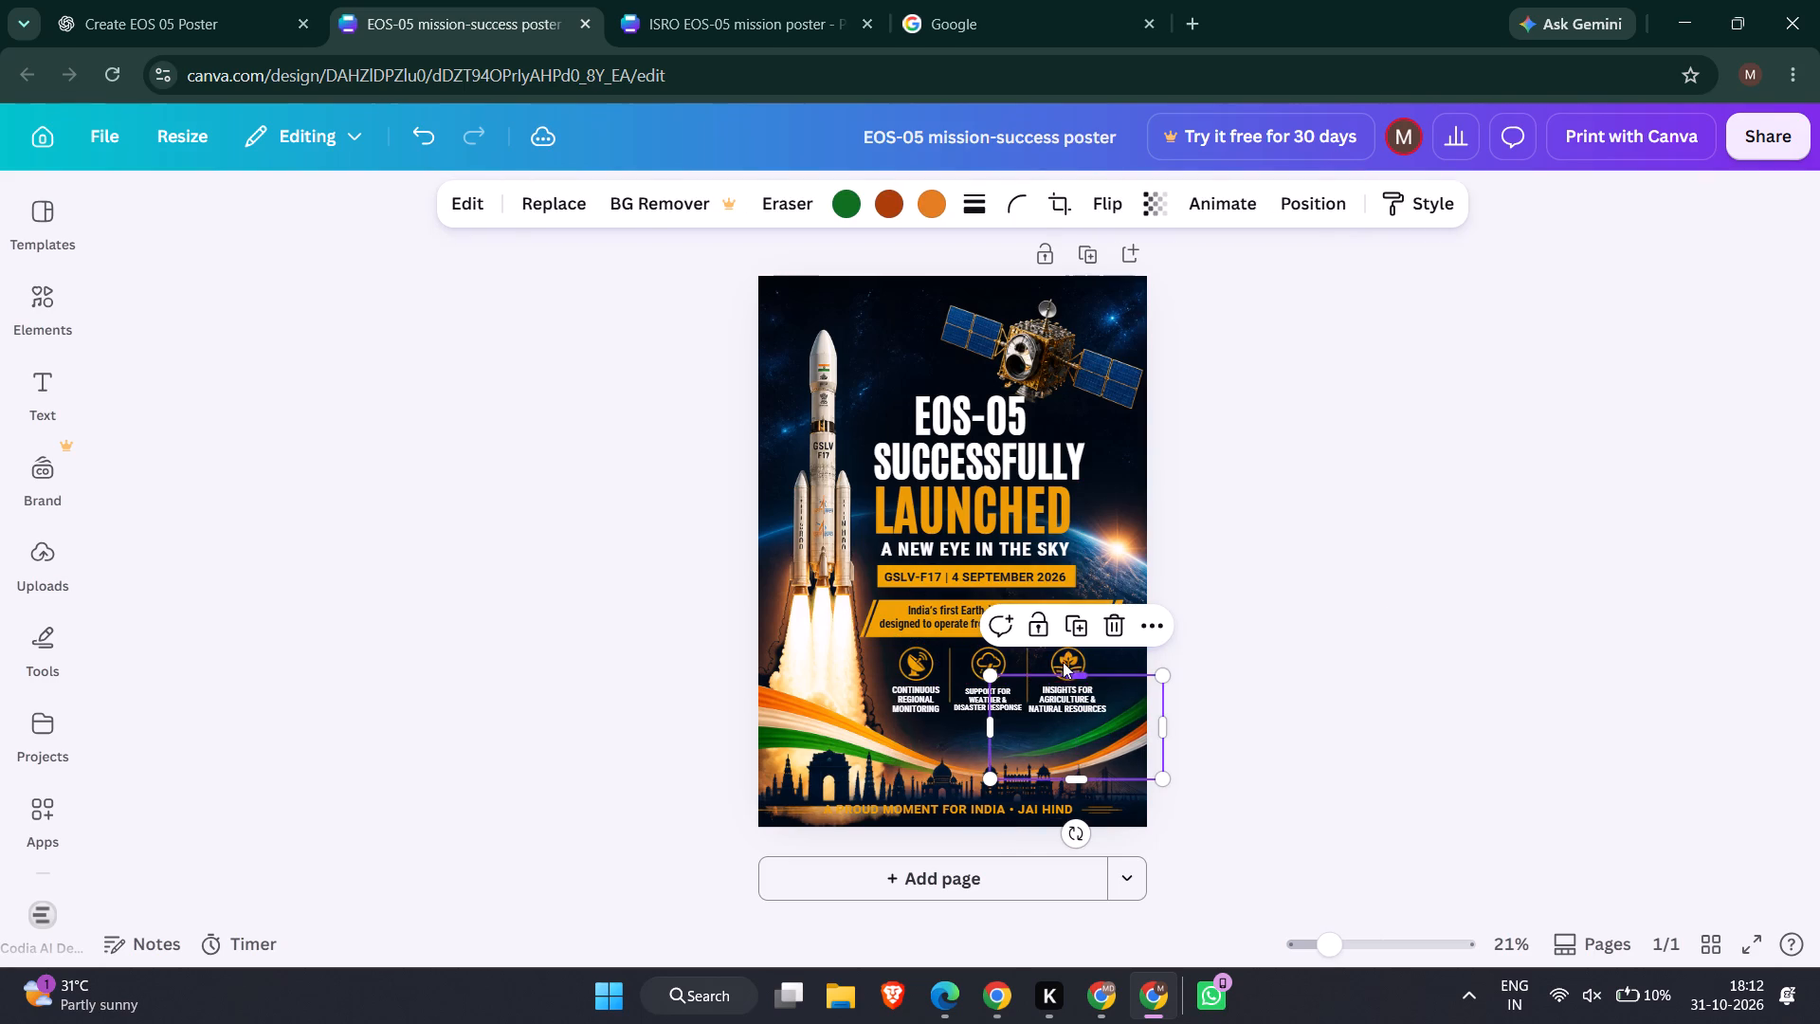
Move the right-hand and left-hand tricolour ribbons down, clear of the three benefit captions.
left_click(1065, 656)
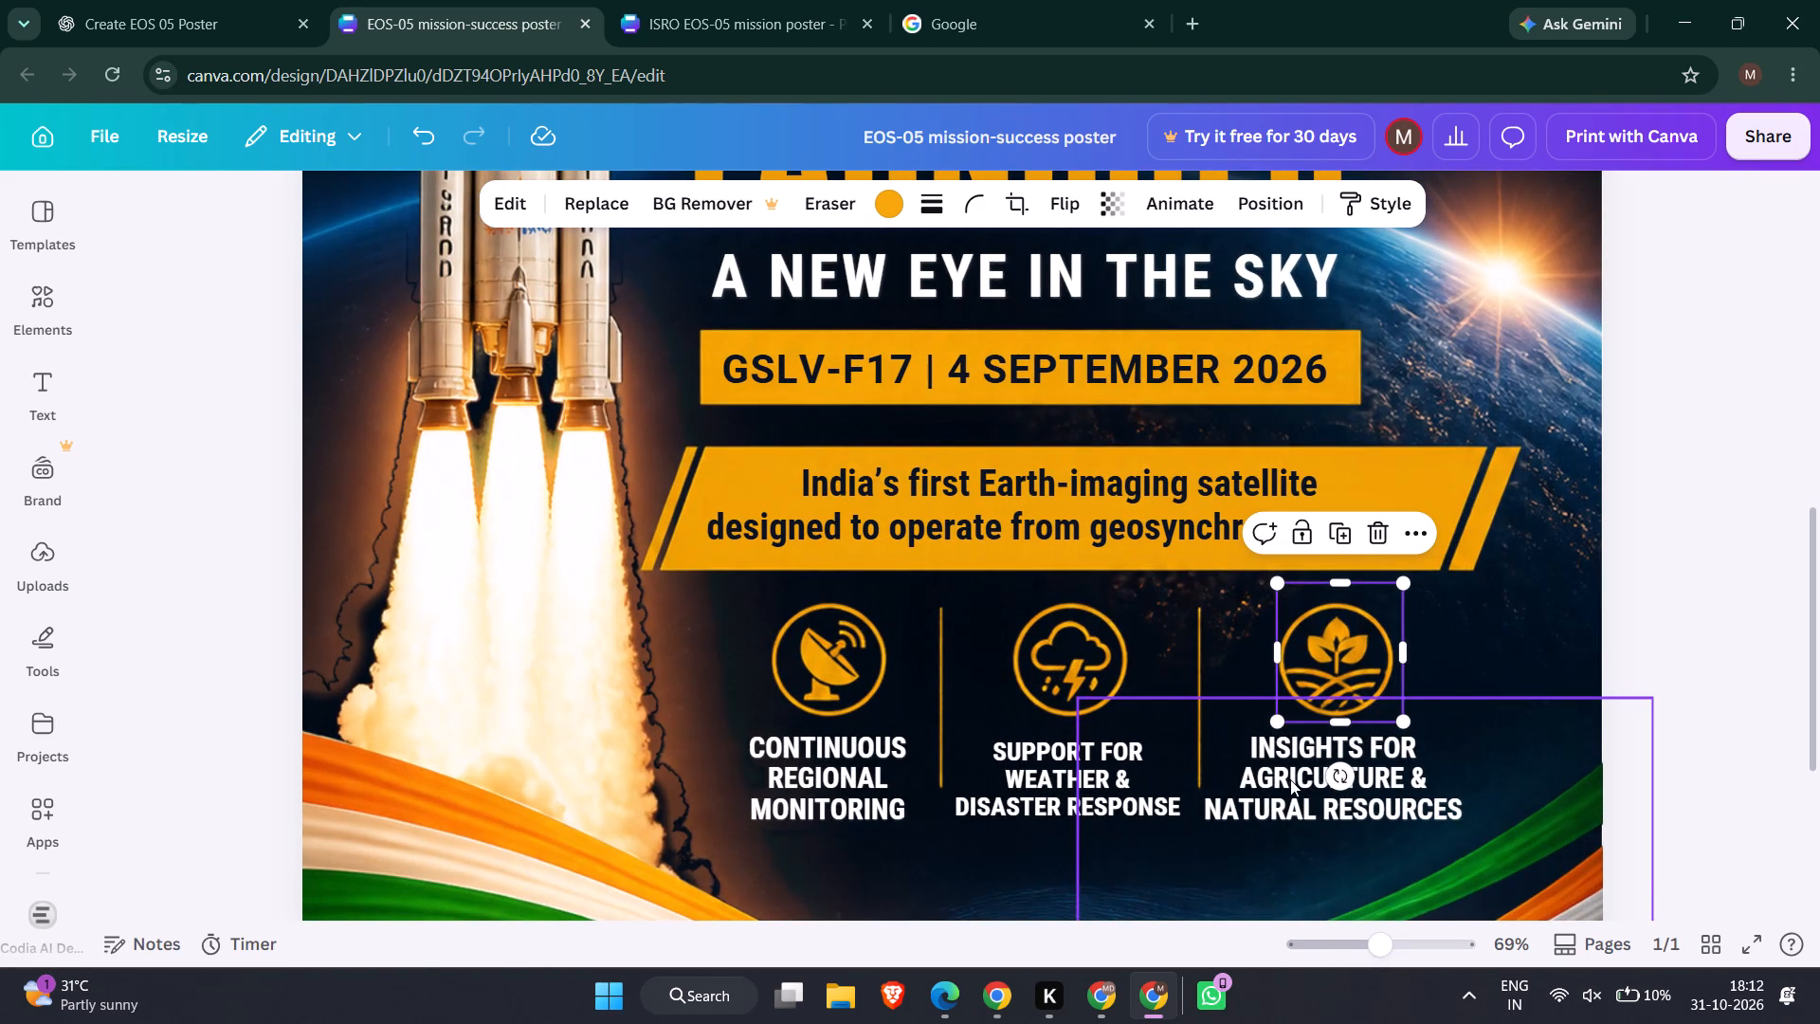
left_click_drag(1290, 779, 1327, 872)
left_click(1275, 739)
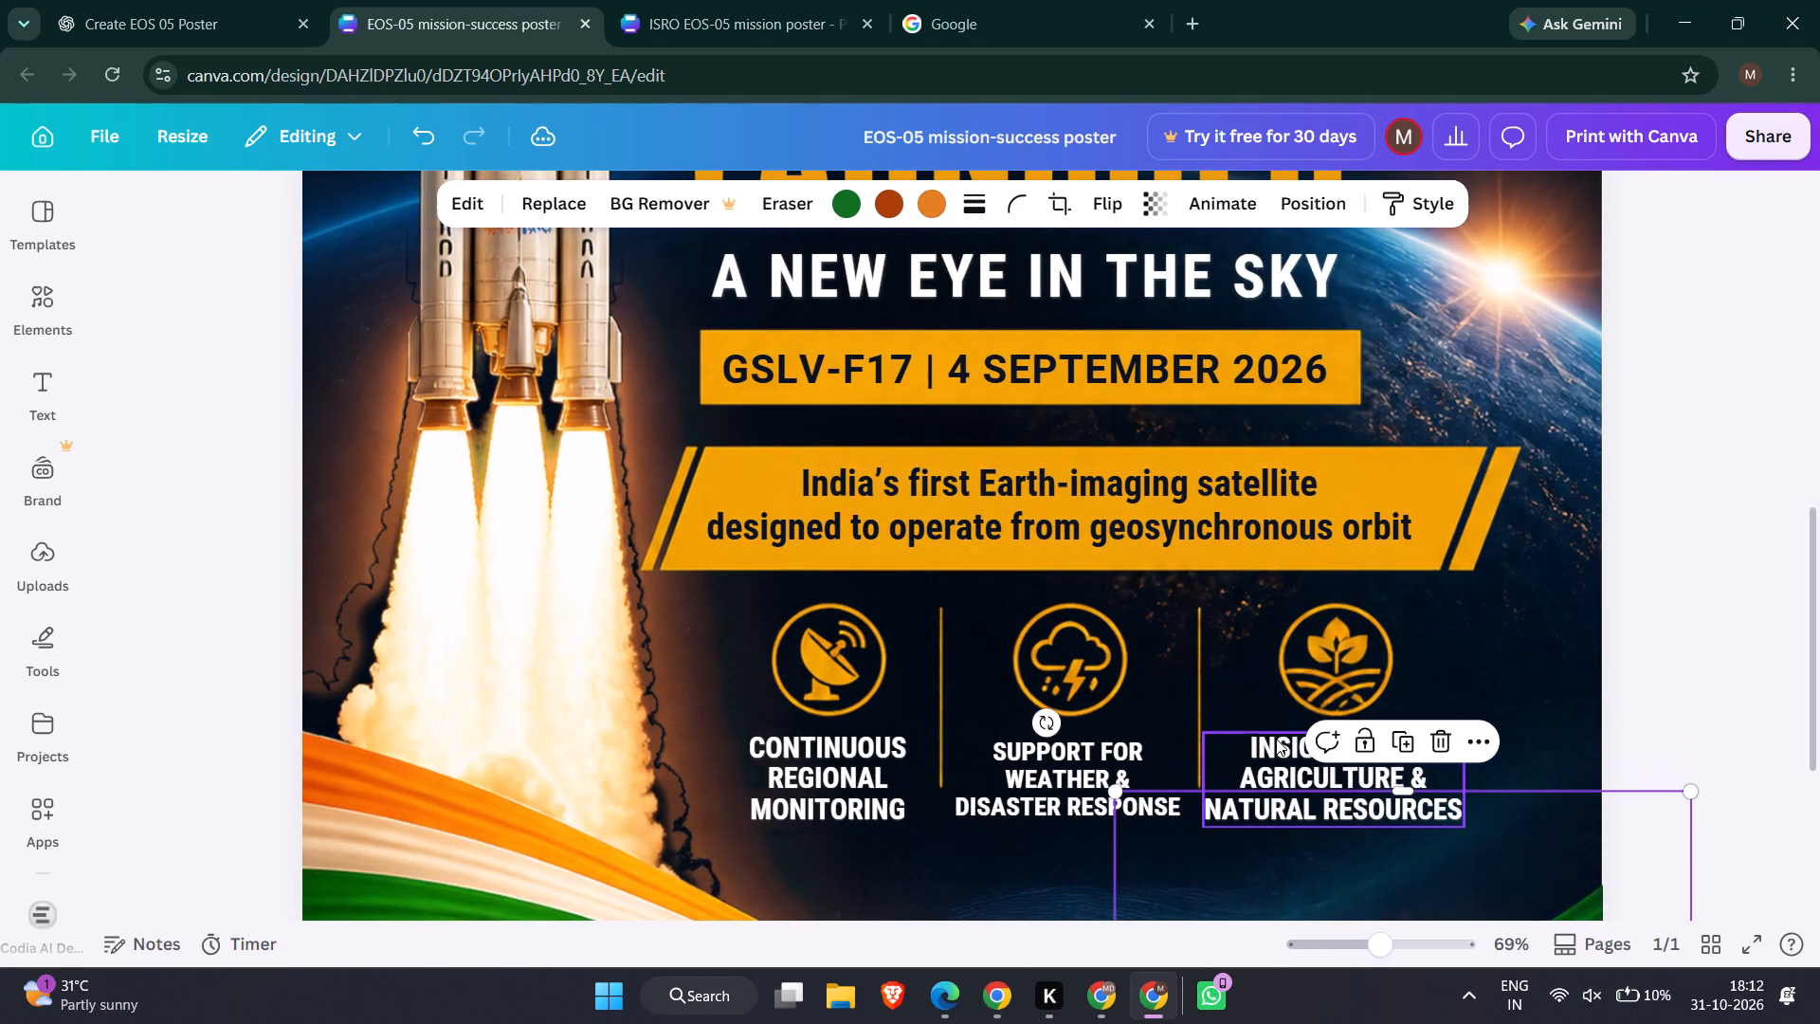
left_click(1114, 746)
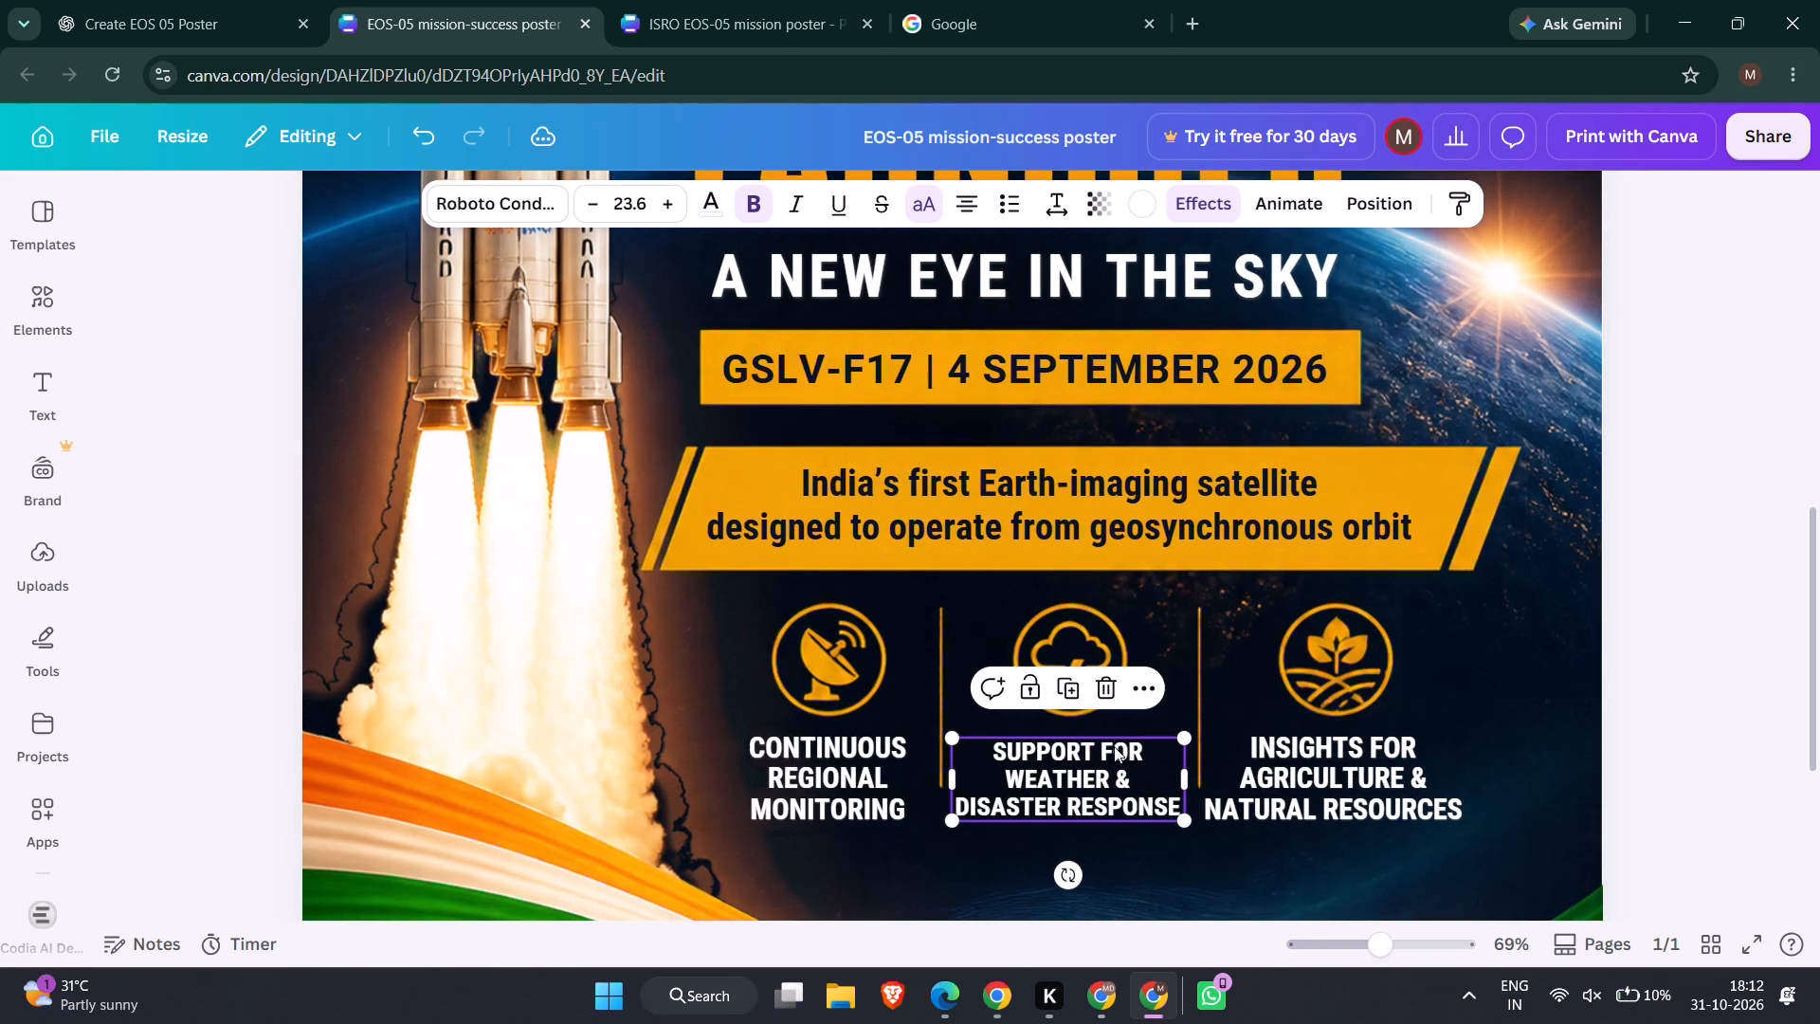
left_click_drag(924, 732, 906, 760)
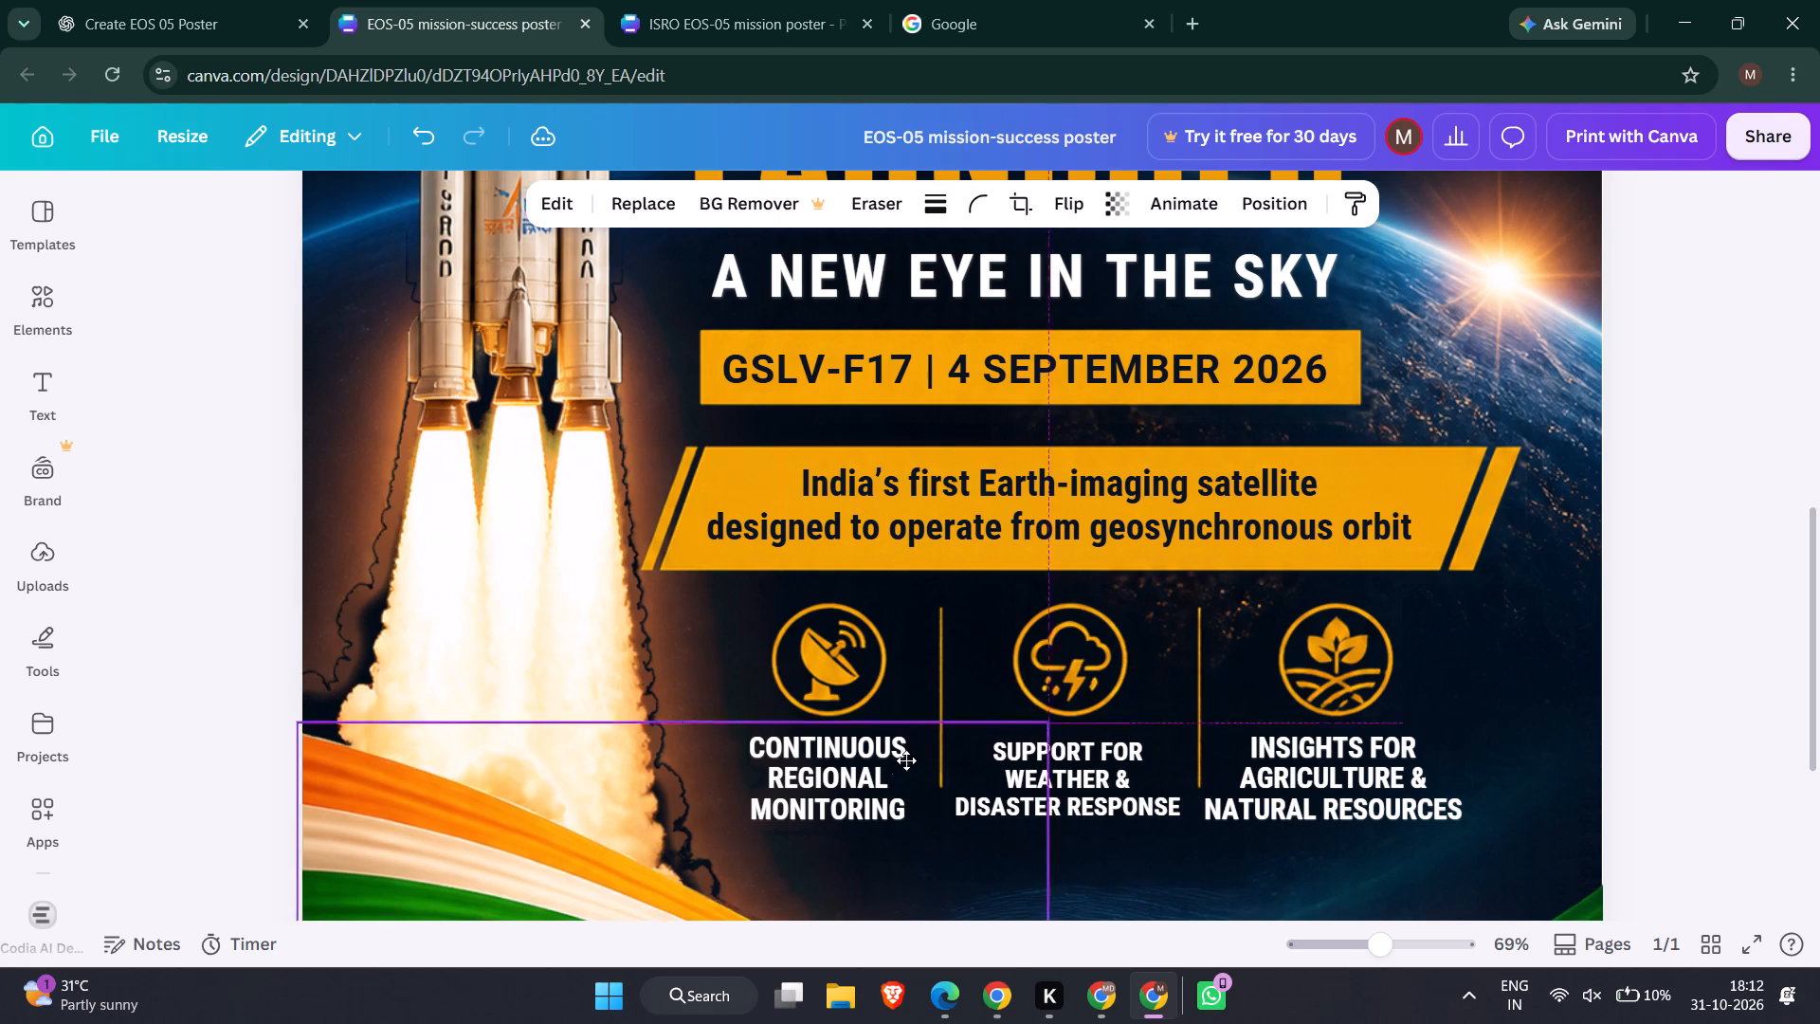
left_click_drag(906, 760, 882, 811)
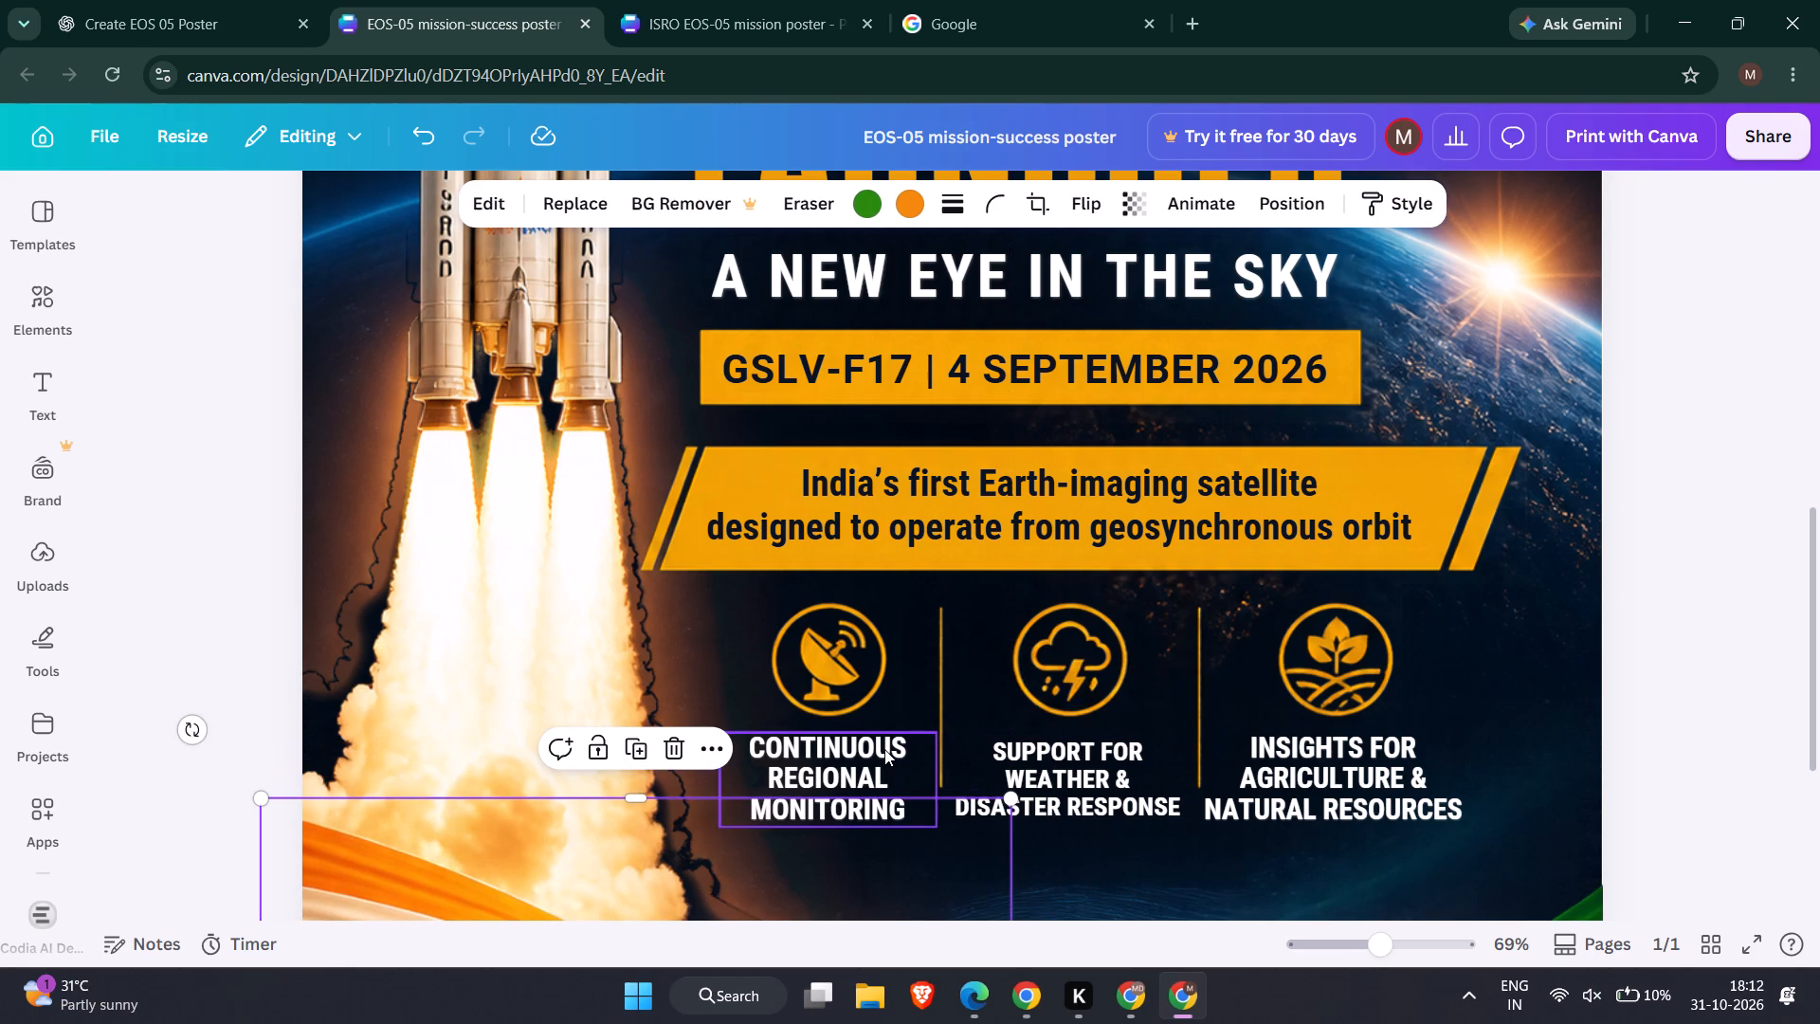
Shift the three benefit captions, the weather and agriculture icons and the left-hand ribbon slightly to the right together.
left_click(884, 749, "shift")
left_click(1120, 741, "shift")
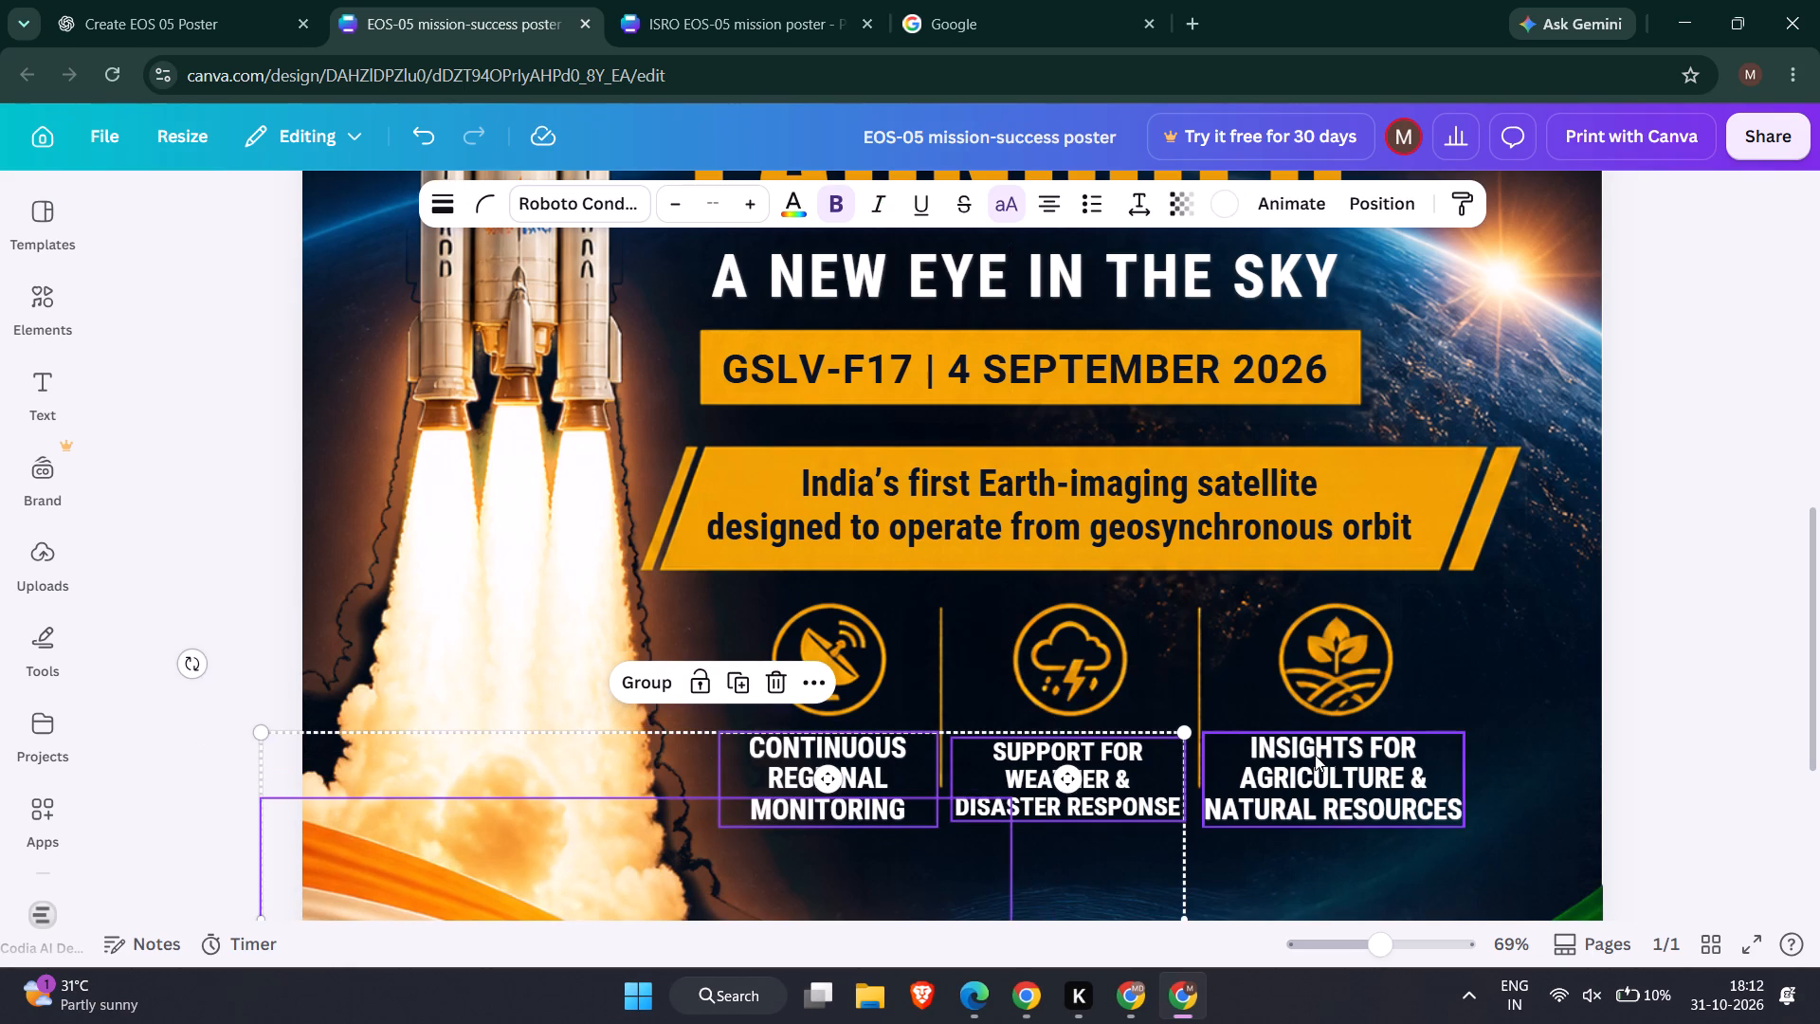
left_click(1331, 757, "shift")
left_click(1345, 675, "shift")
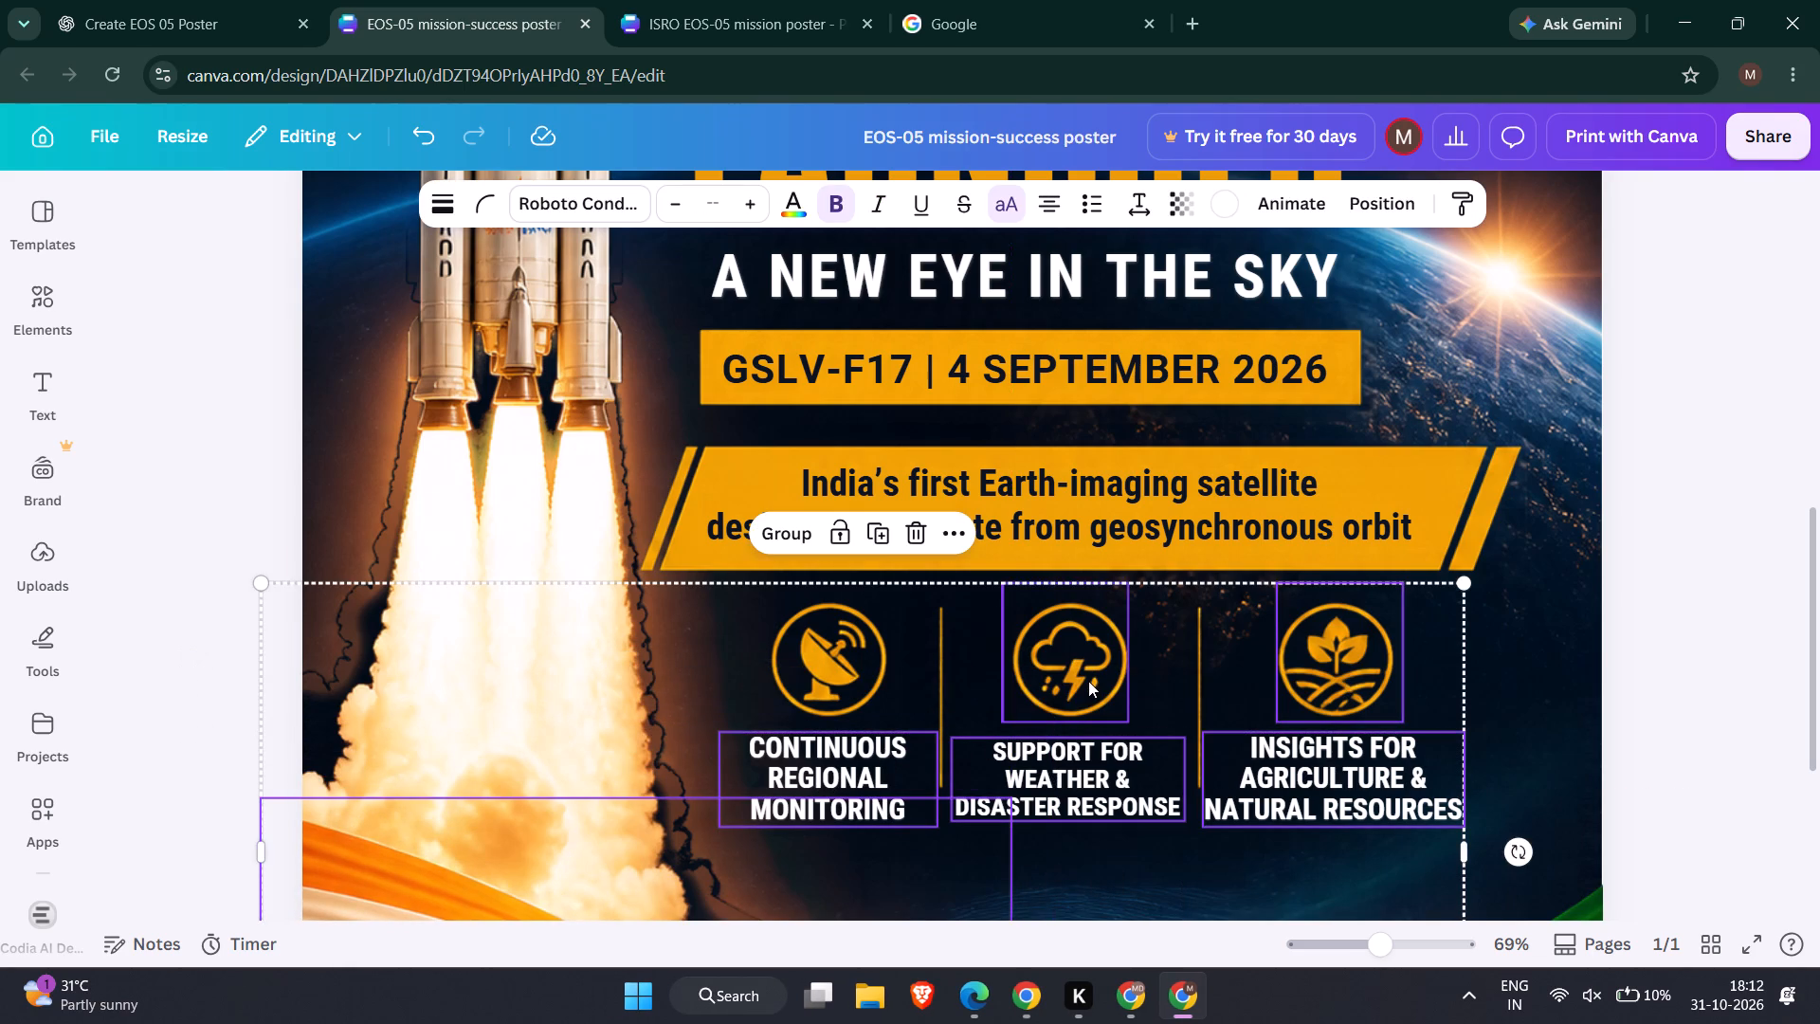
left_click(1088, 681, "shift")
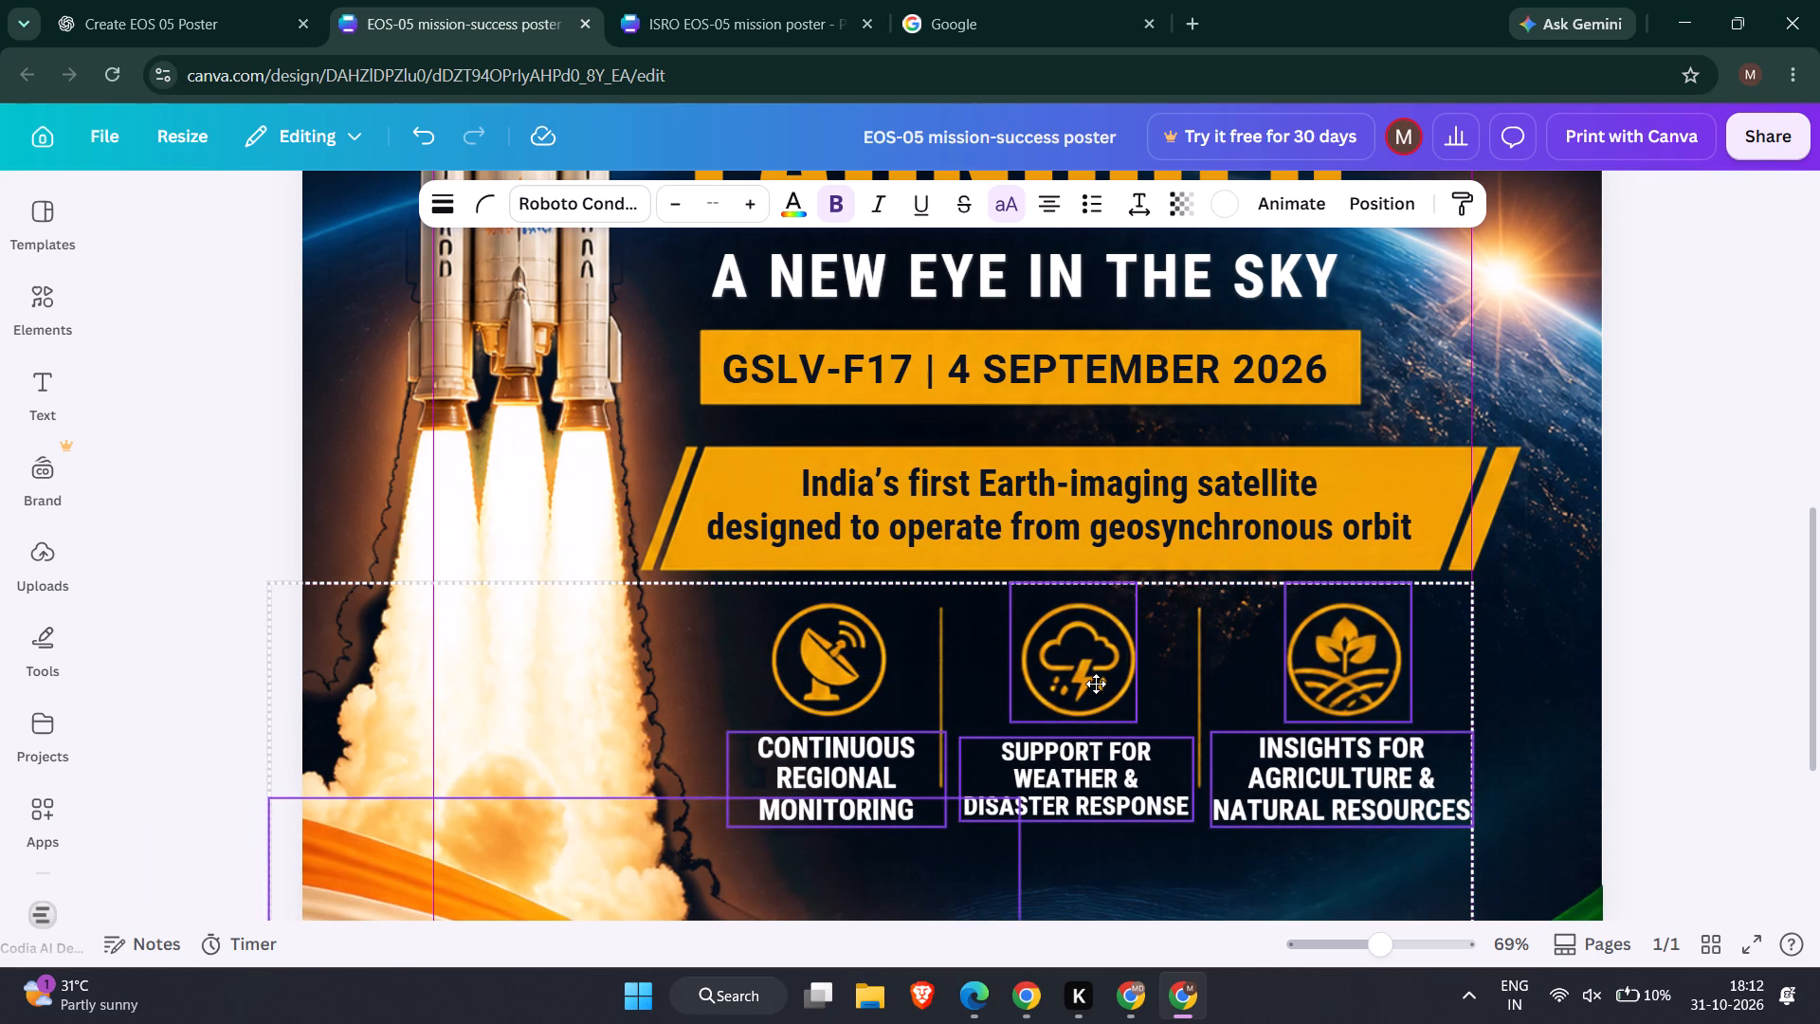
left_click(1676, 661)
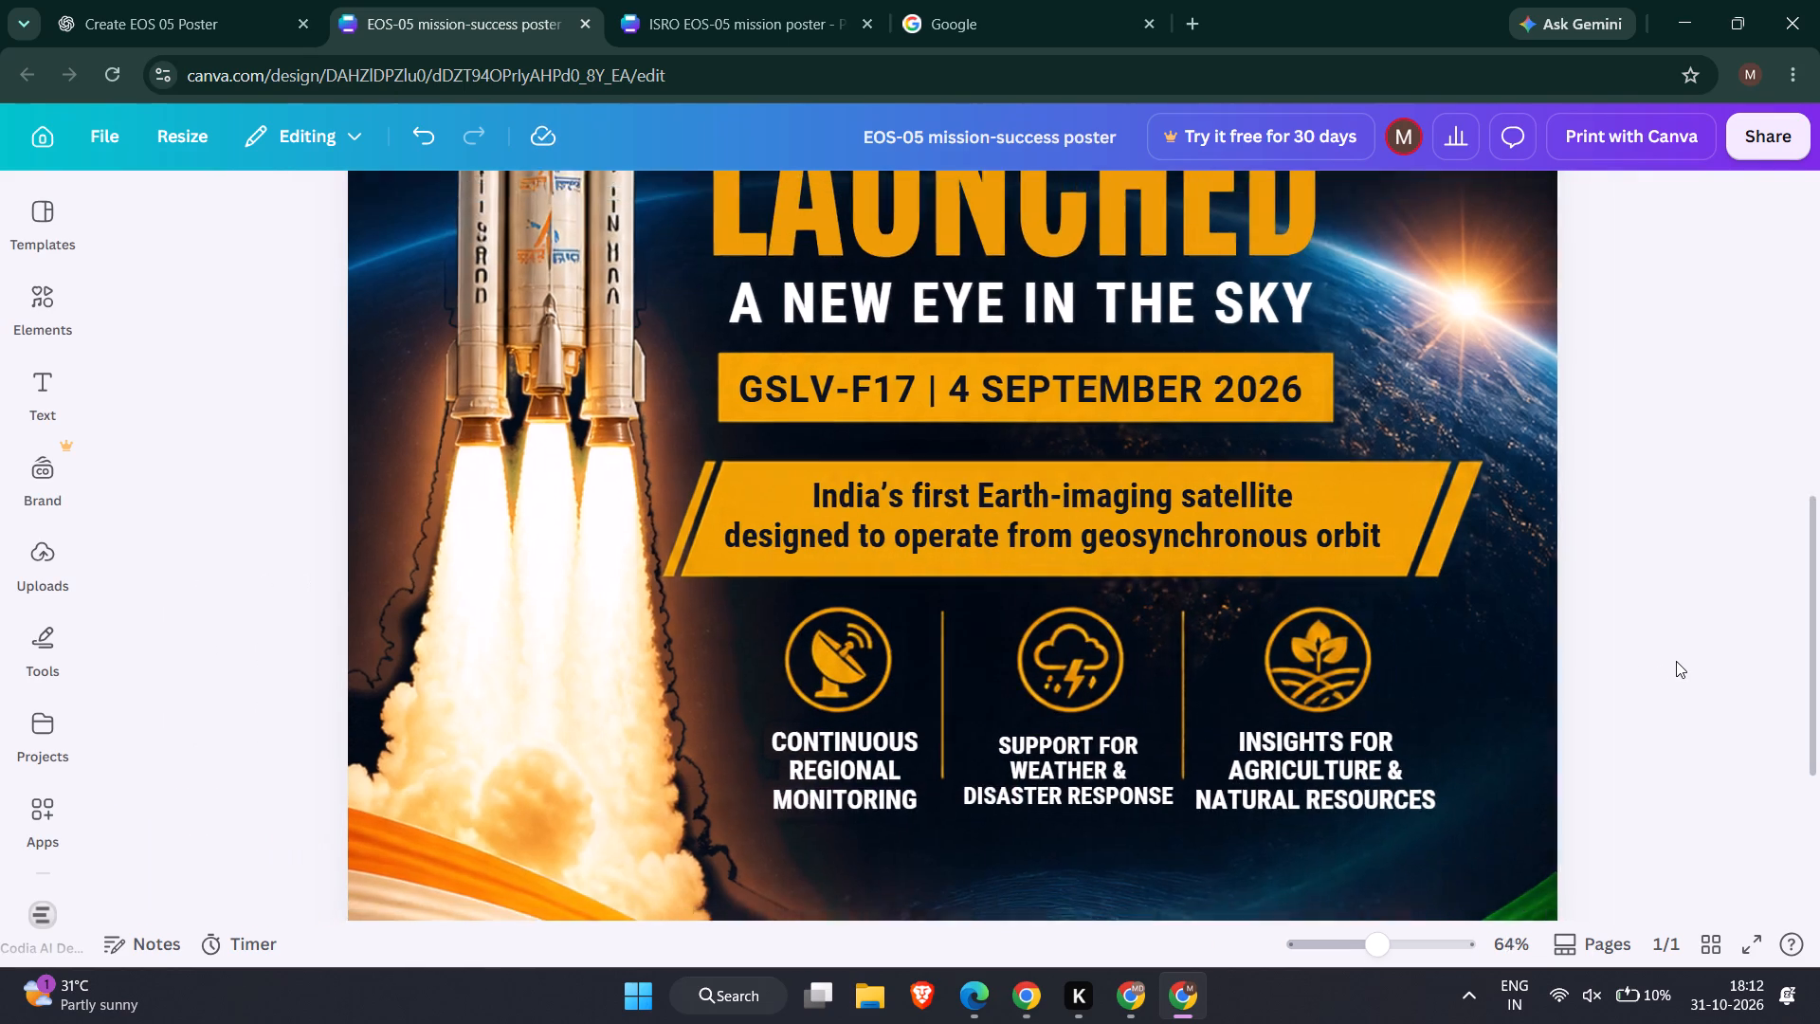
Move the footer text "A PROUD MOMENT FOR INDIA • JAI HIND" slightly down and right, below the monument skyline.
scroll(1676, 661, "up", 2)
scroll(1676, 661, "down", 1)
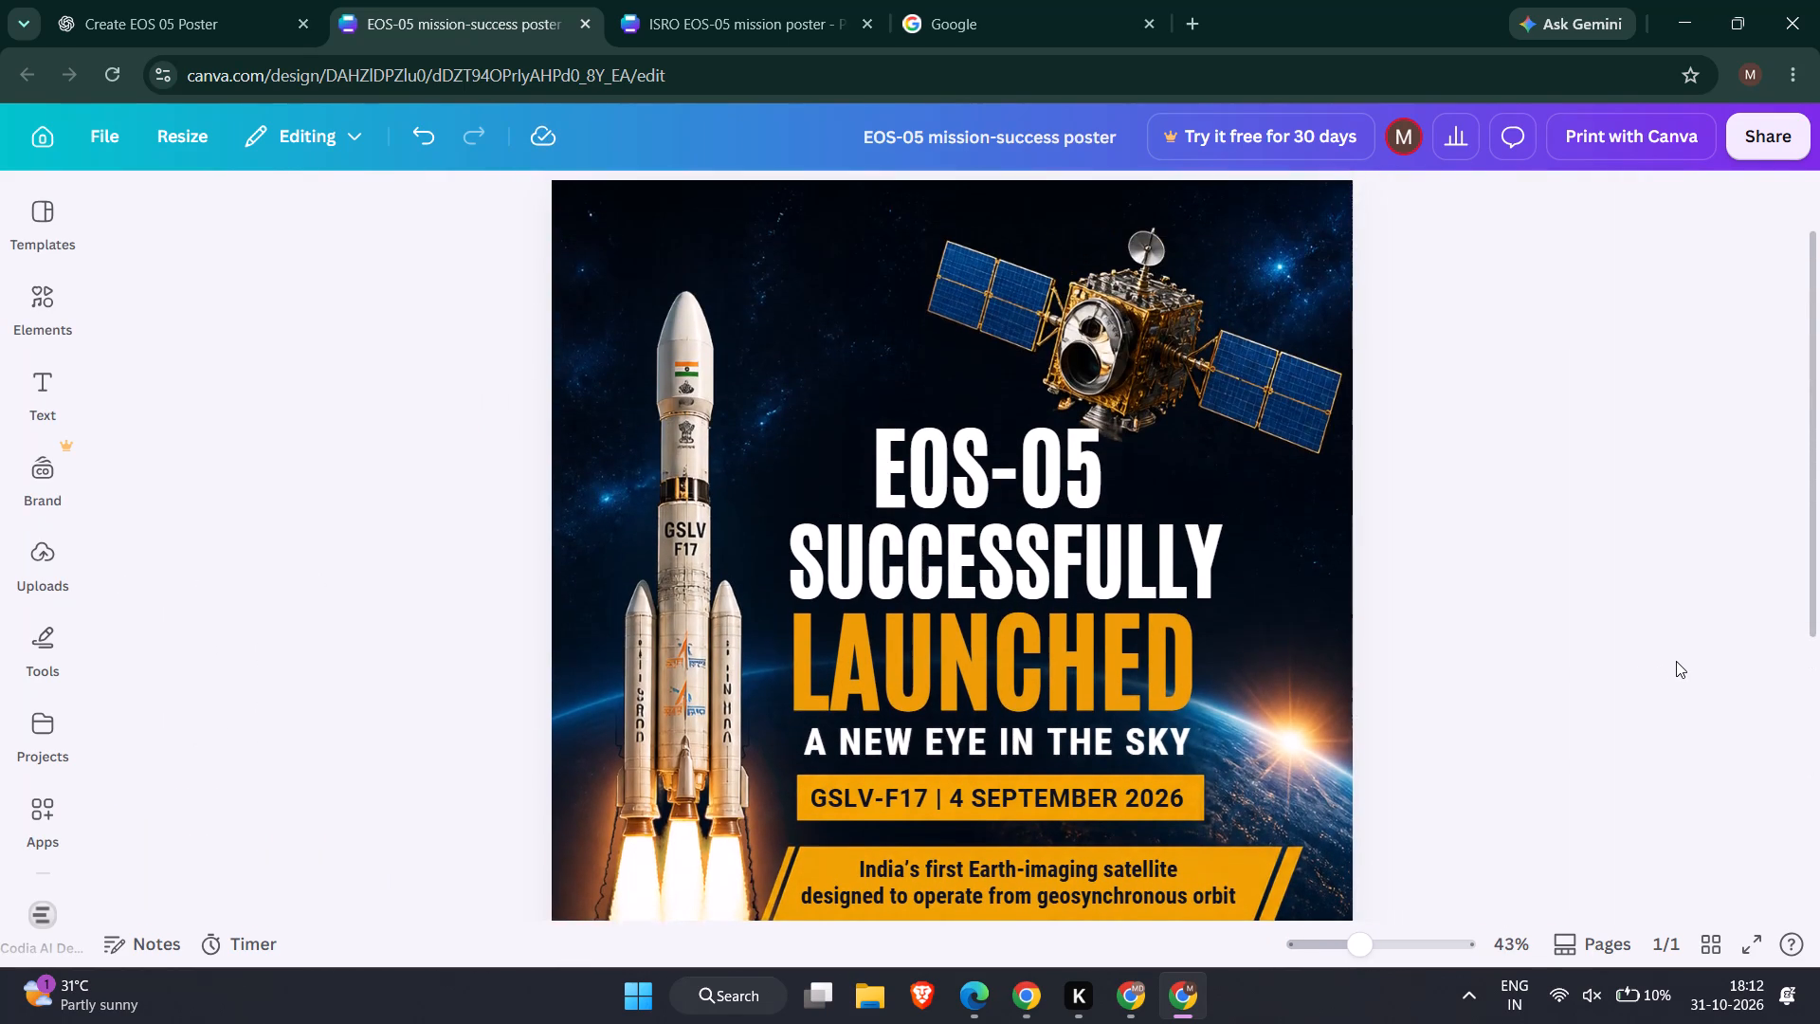
scroll(1676, 661, "down", 2)
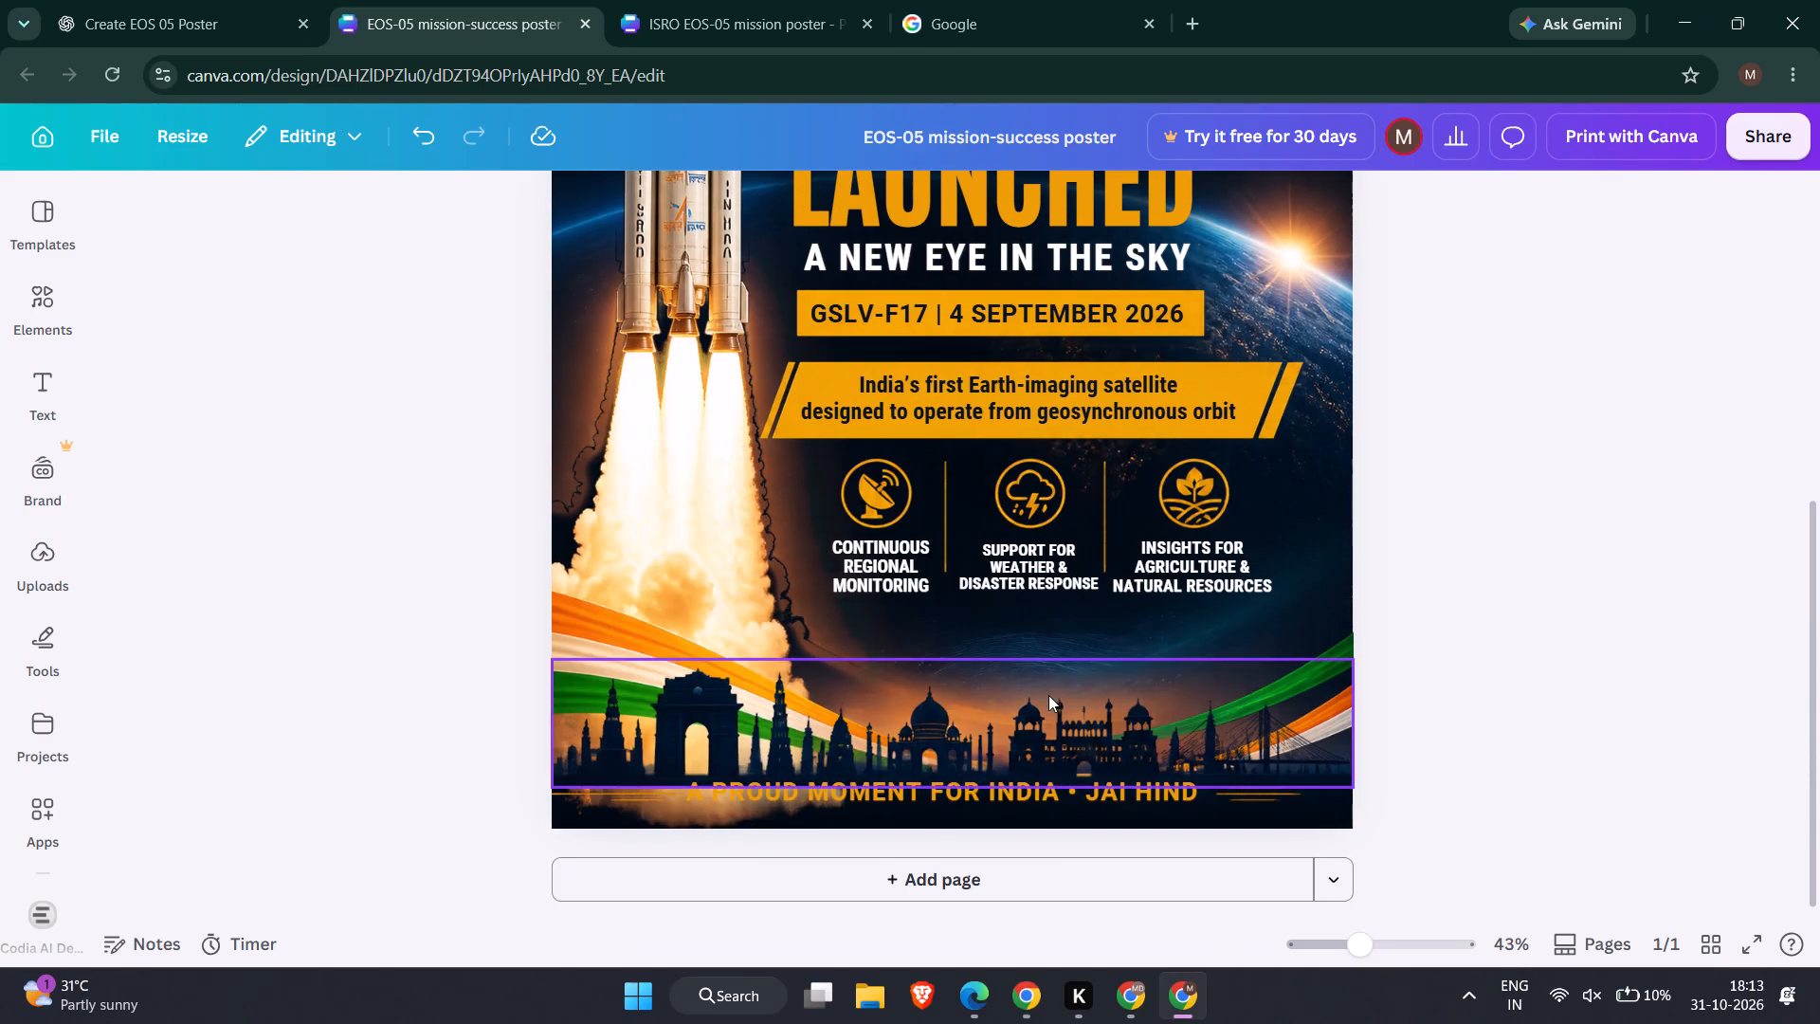
left_click_drag(974, 785, 1010, 799)
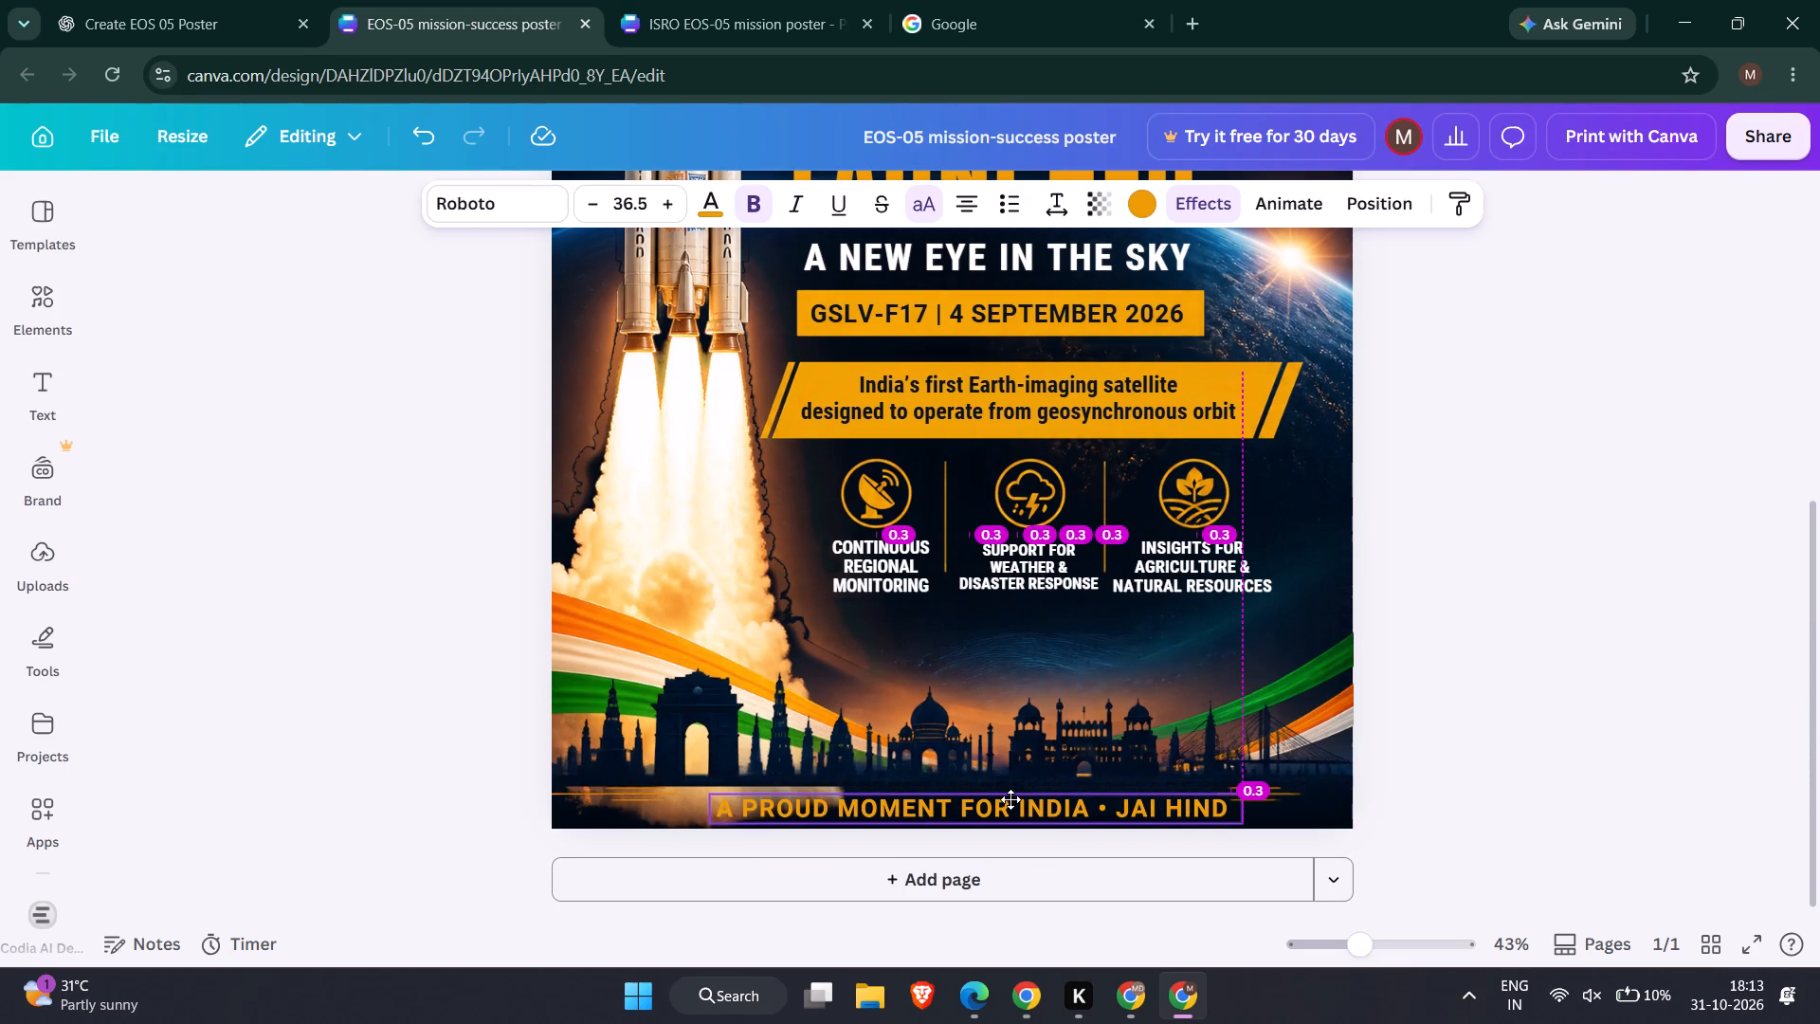
left_click_drag(1010, 799, 1010, 798)
Reposition the monument skyline image lower on the poster, with its base behind the footer text.
left_click_drag(1231, 666, 1250, 638)
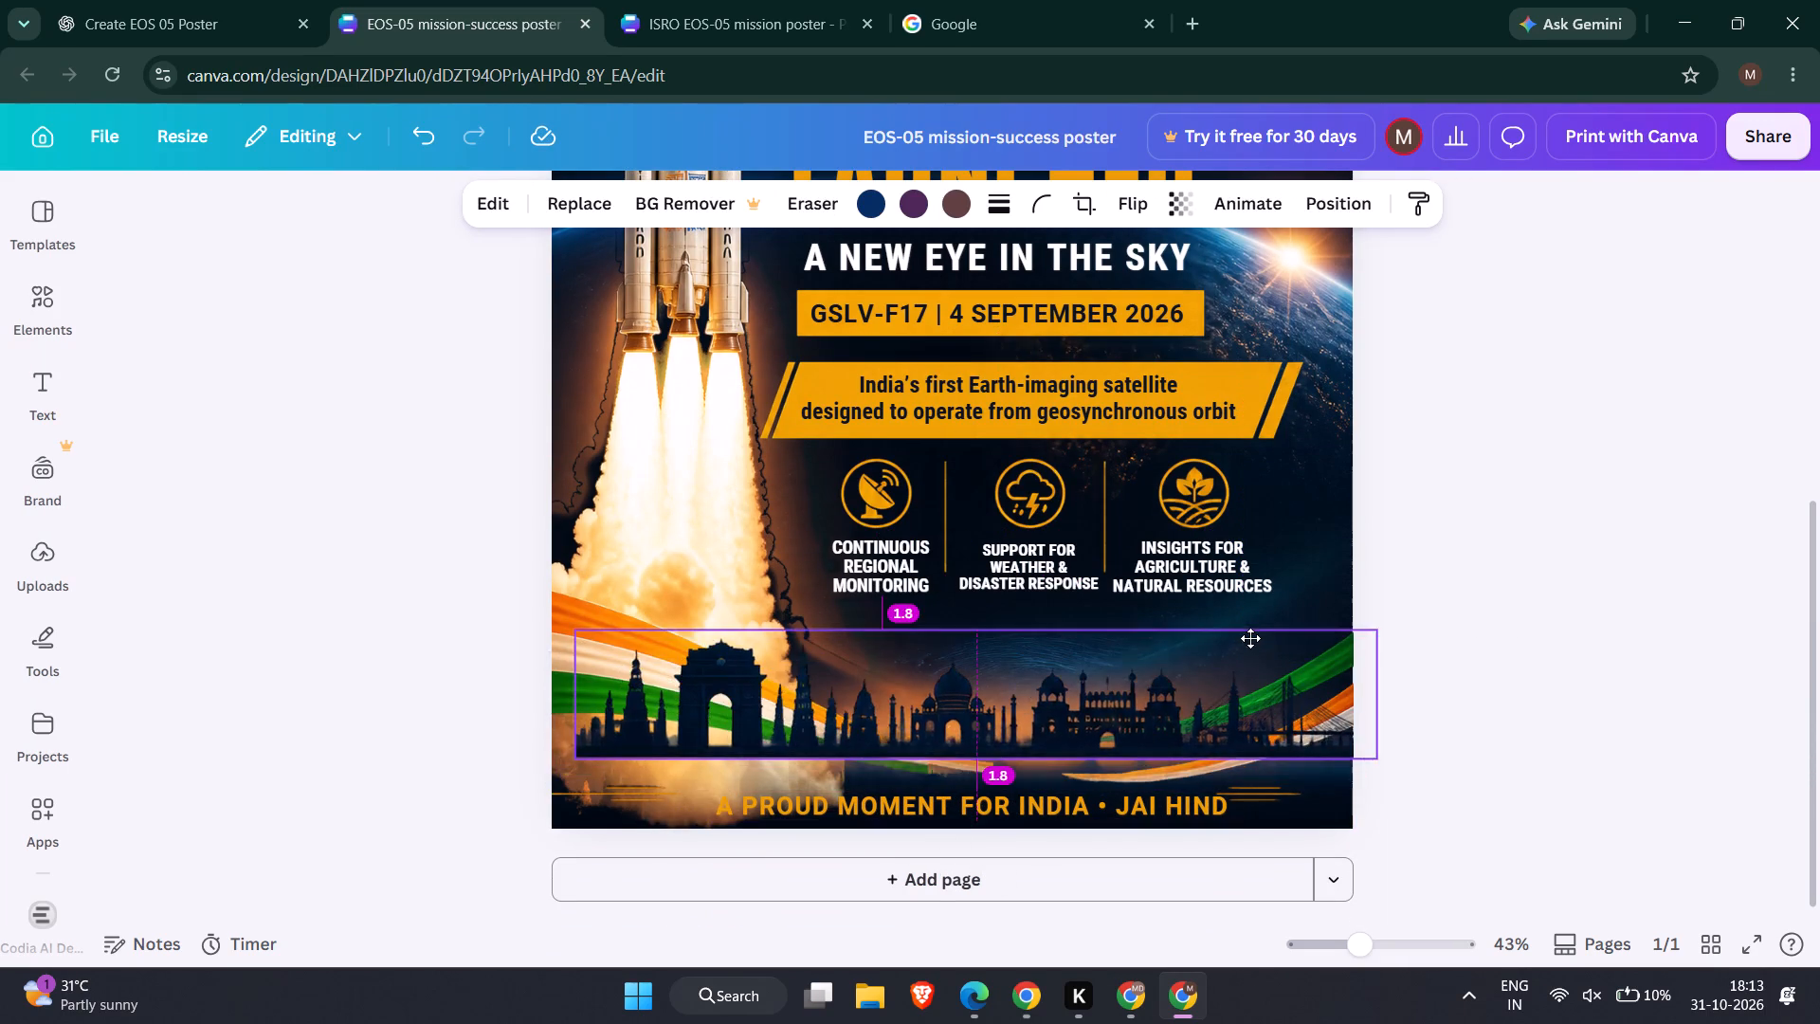
left_click_drag(1250, 638, 1226, 702)
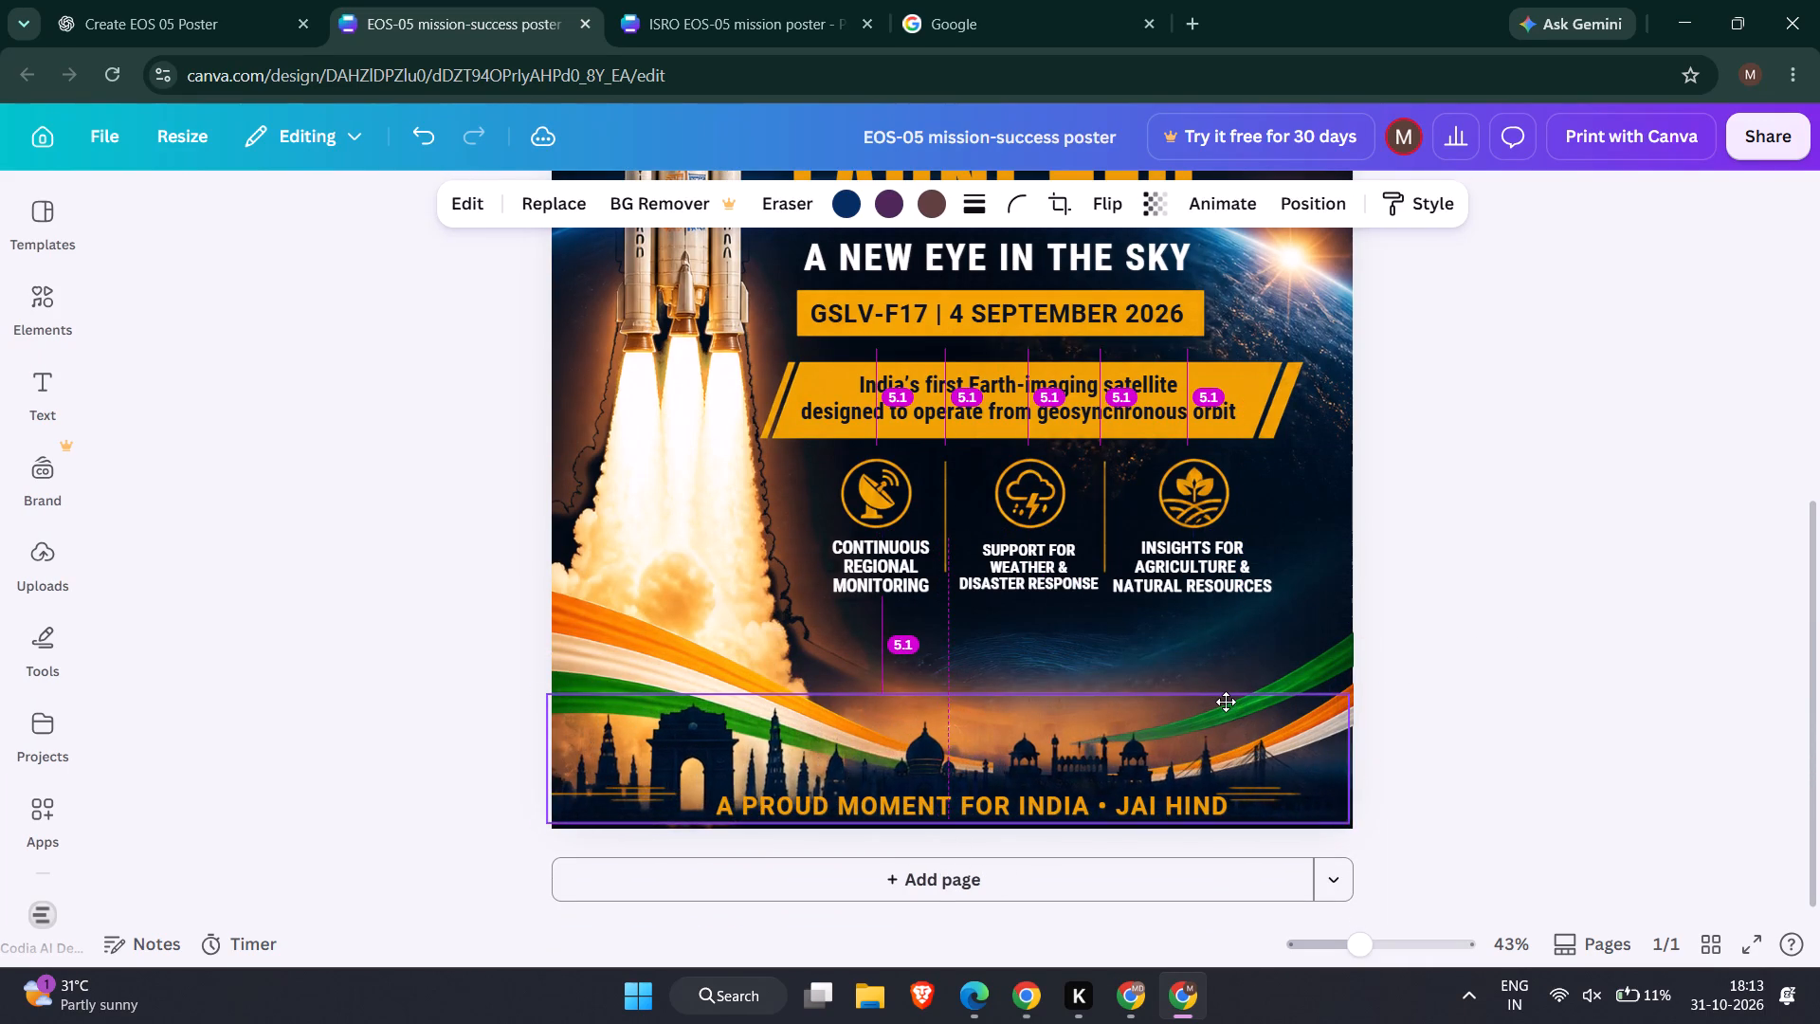
left_click_drag(1226, 702, 1243, 693)
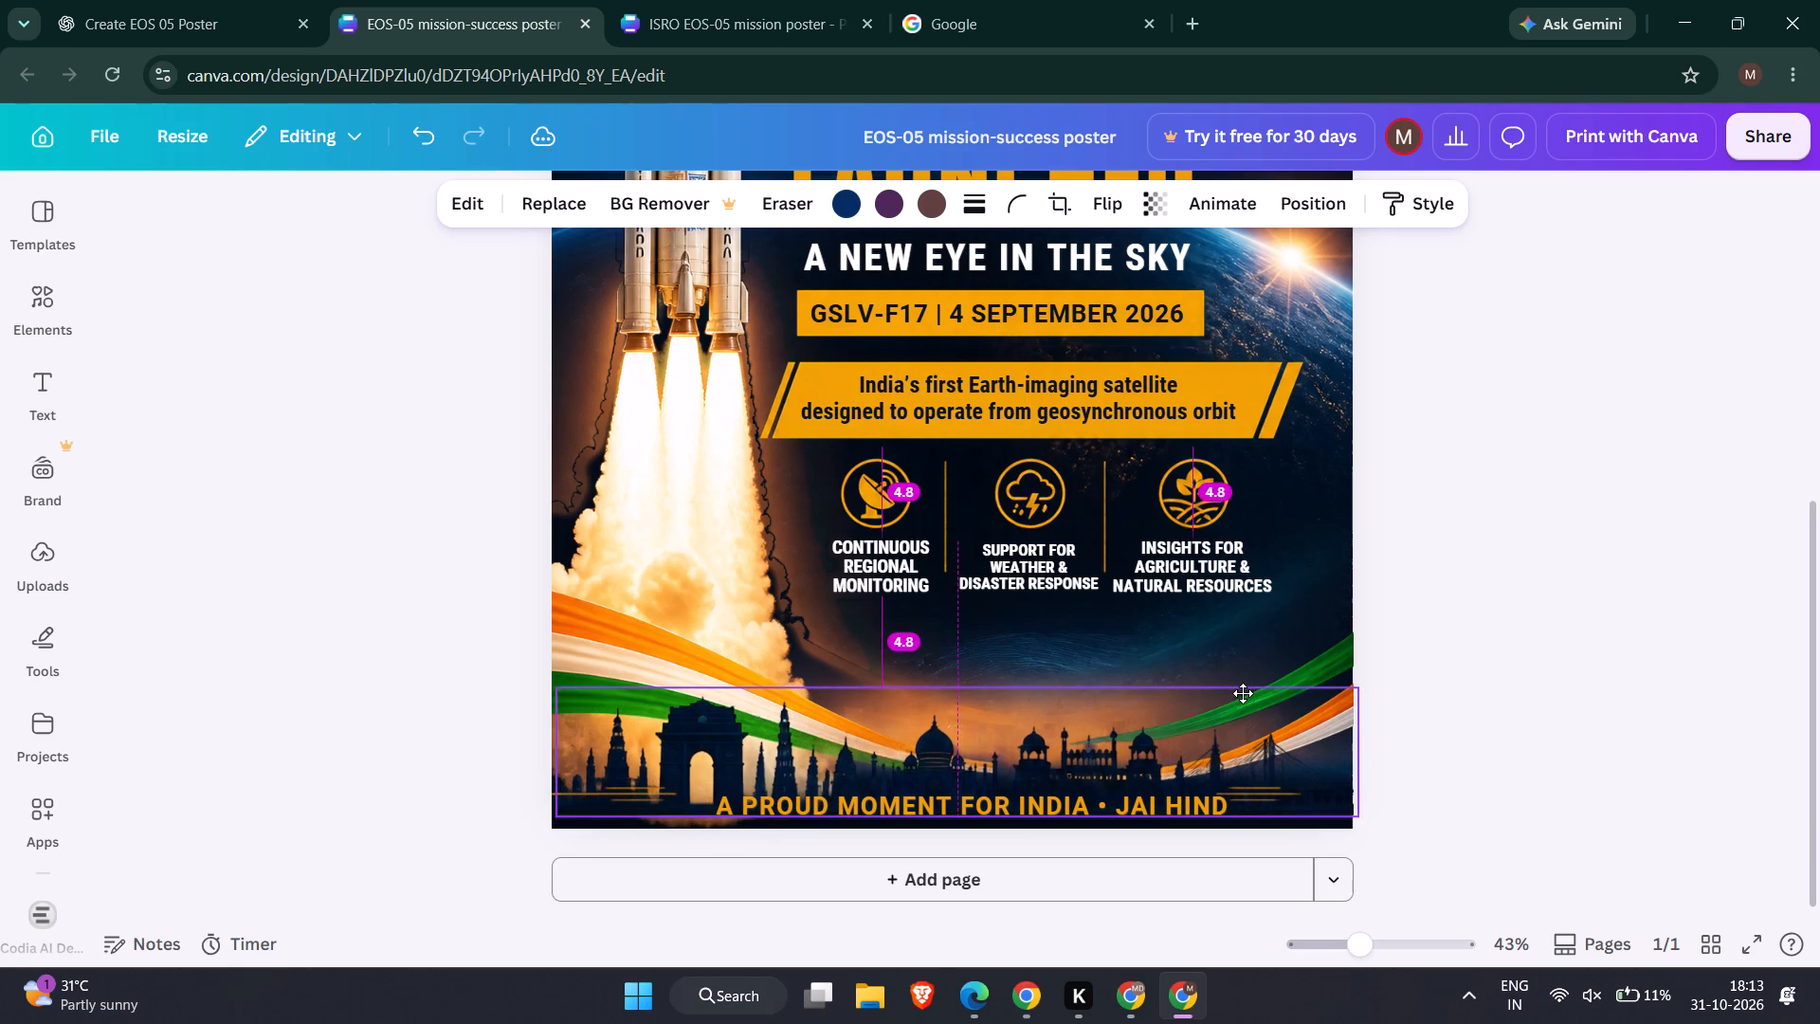
left_click_drag(1243, 693, 1243, 696)
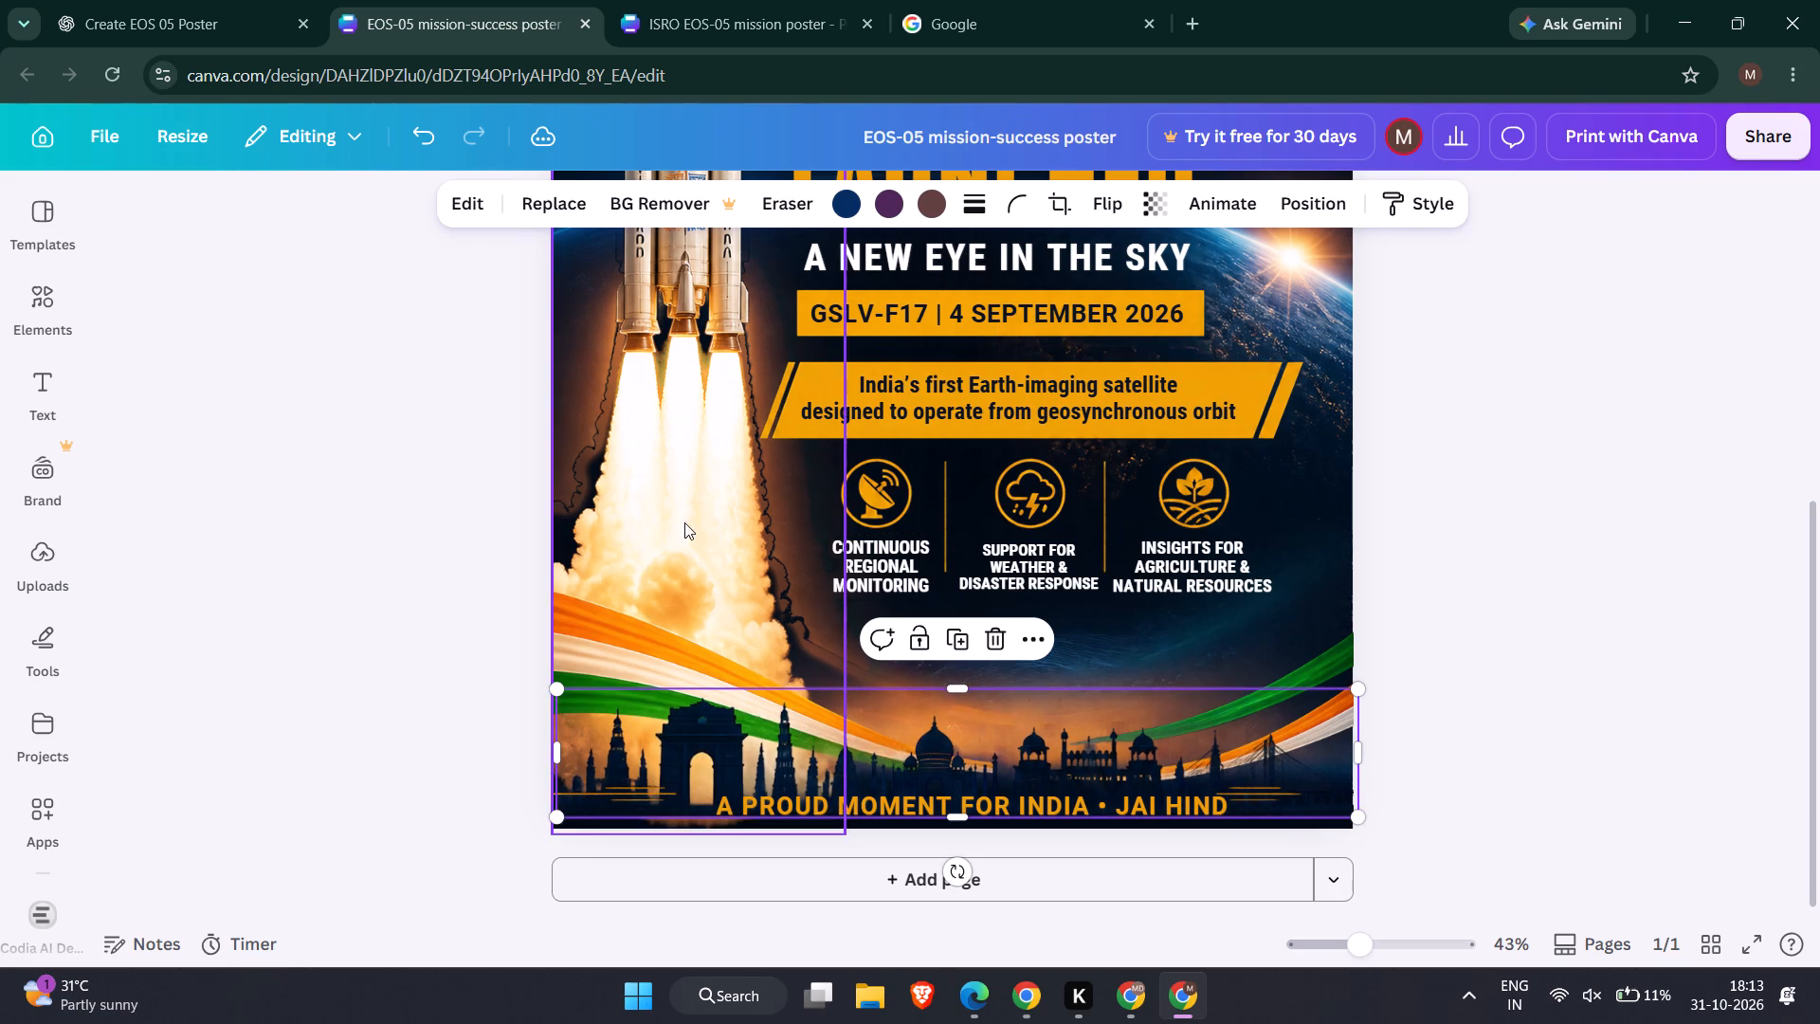
Move the rocket image up and slightly left, raising its exhaust above the footer.
left_click_drag(684, 522, 672, 459)
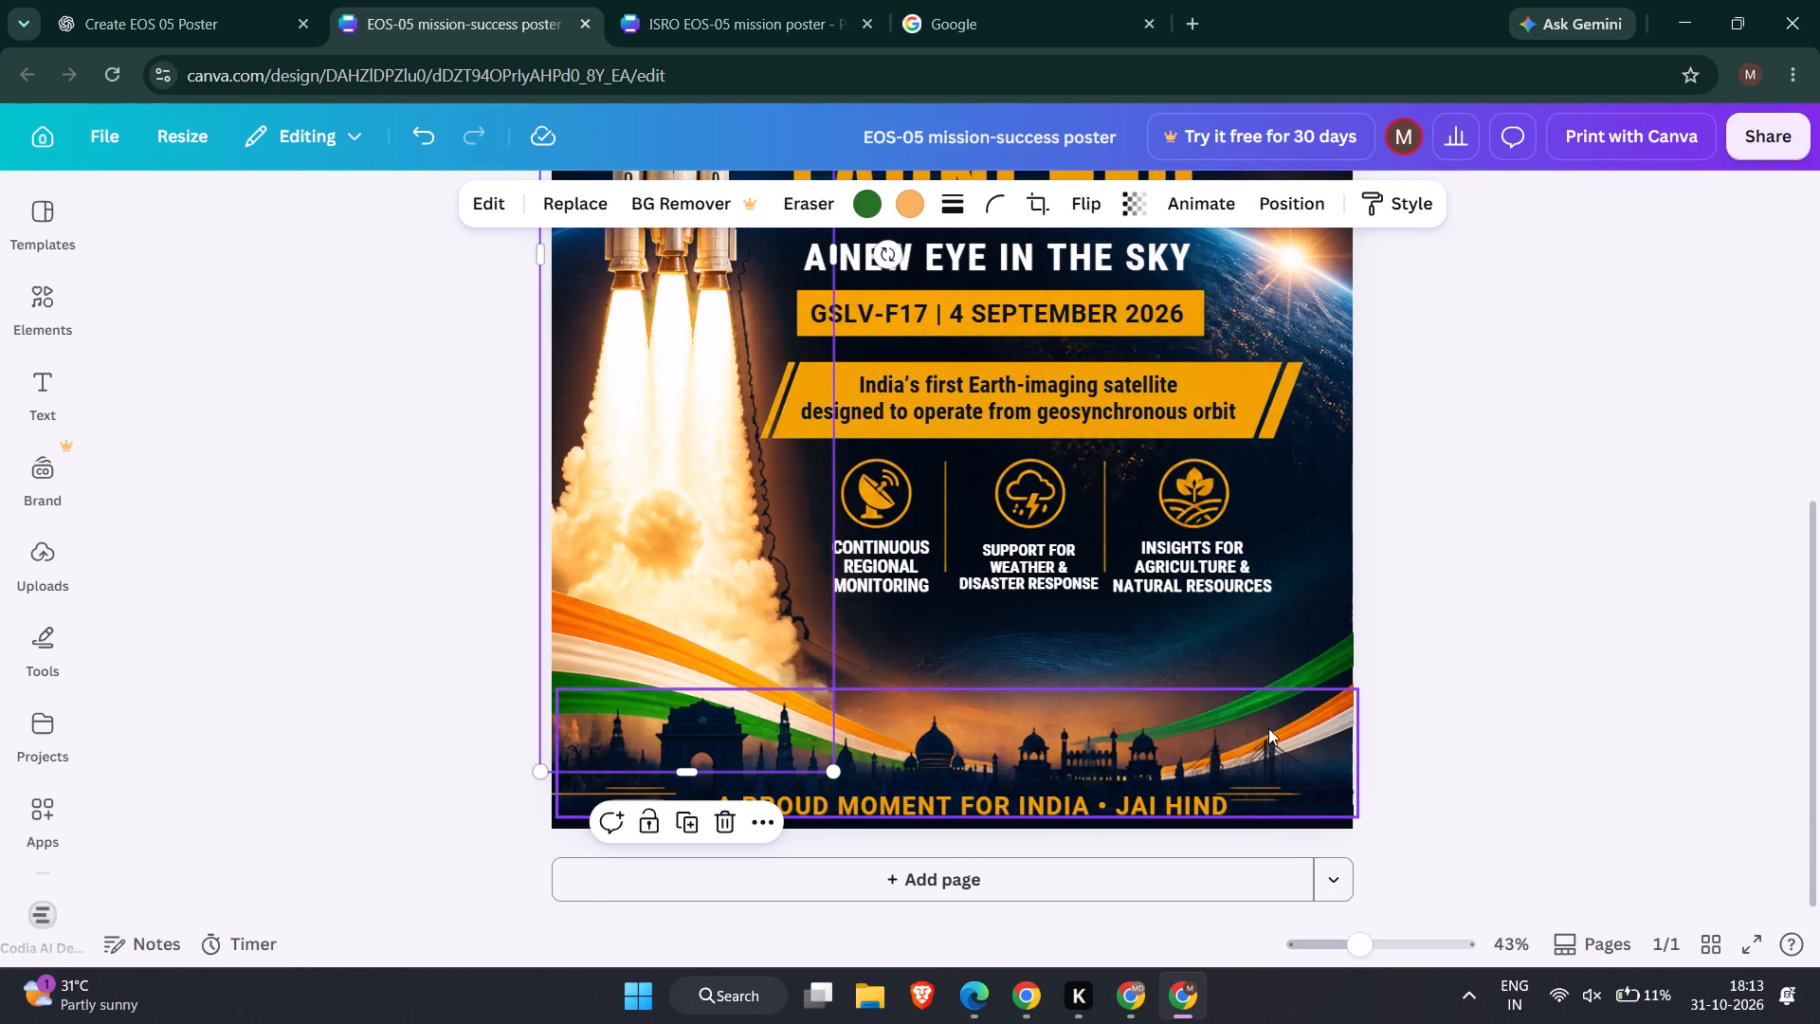
Reposition the right-hand tricolour ribbon above the skyline so that its outer end meets the poster's right edge.
left_click_drag(1335, 652, 1248, 662)
left_click(1529, 644)
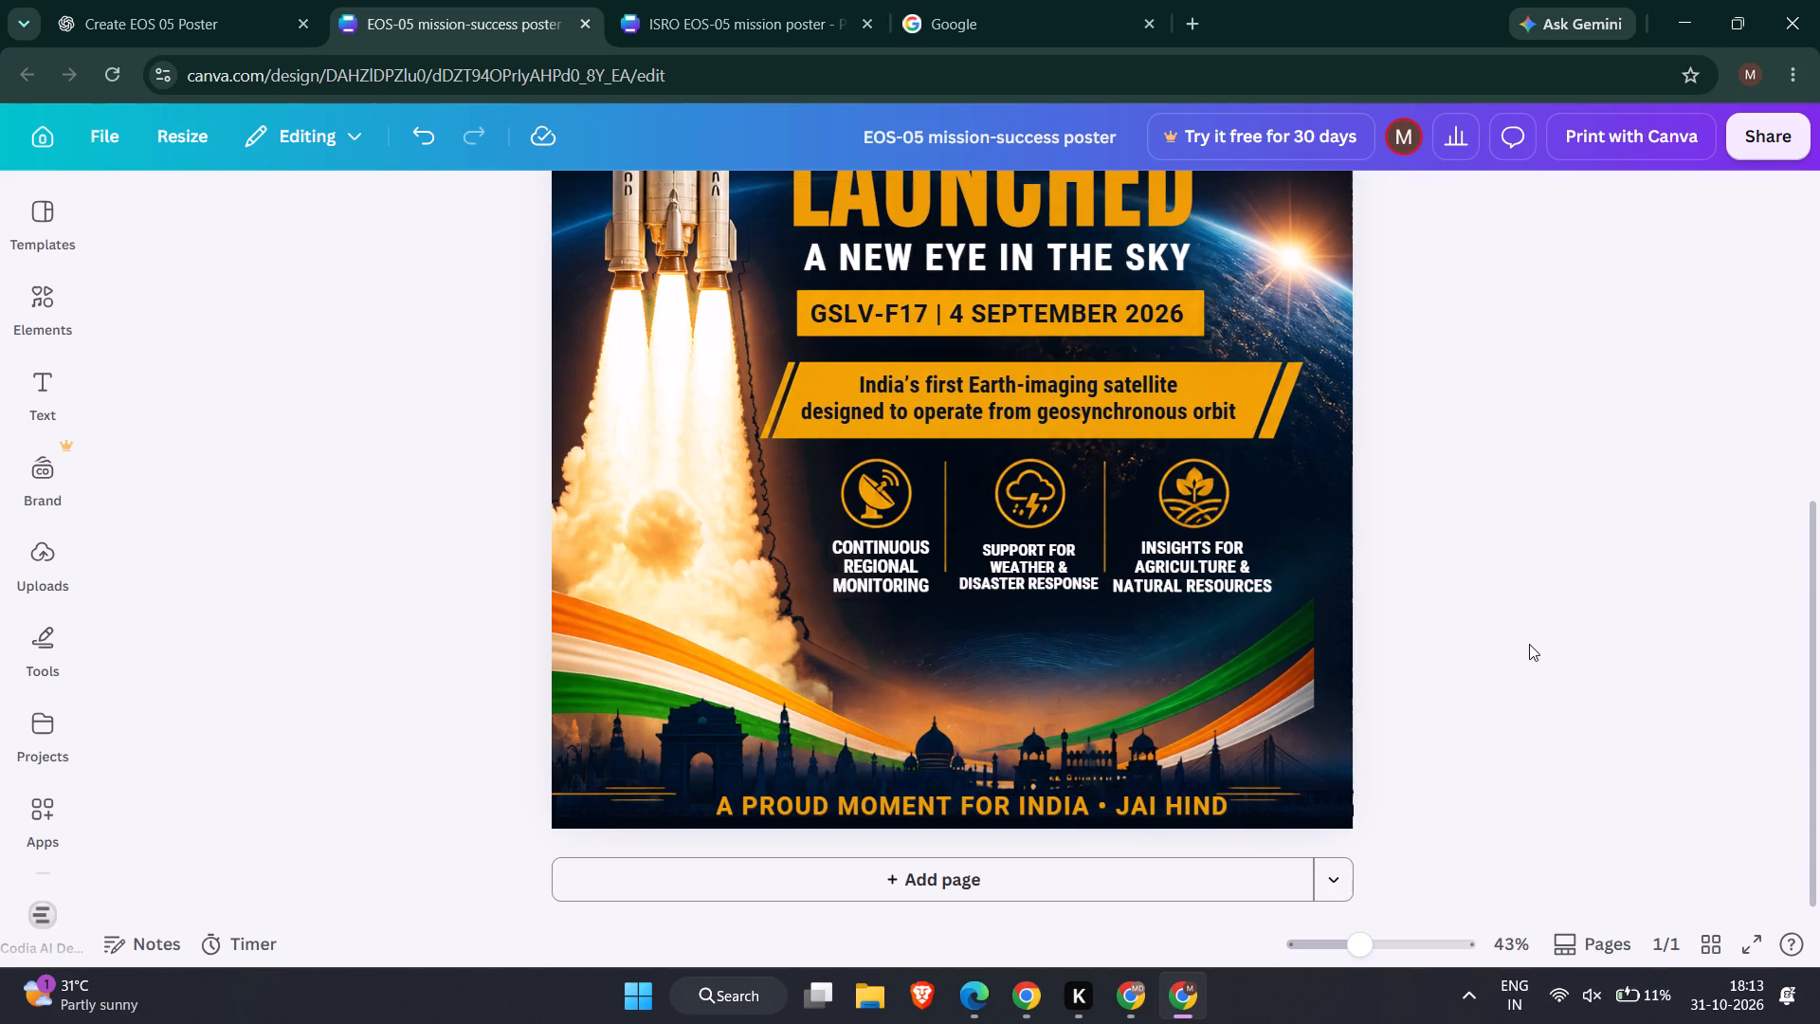
left_click_drag(1266, 686, 1311, 683)
left_click(1525, 630)
scroll(1525, 630, "up", 2)
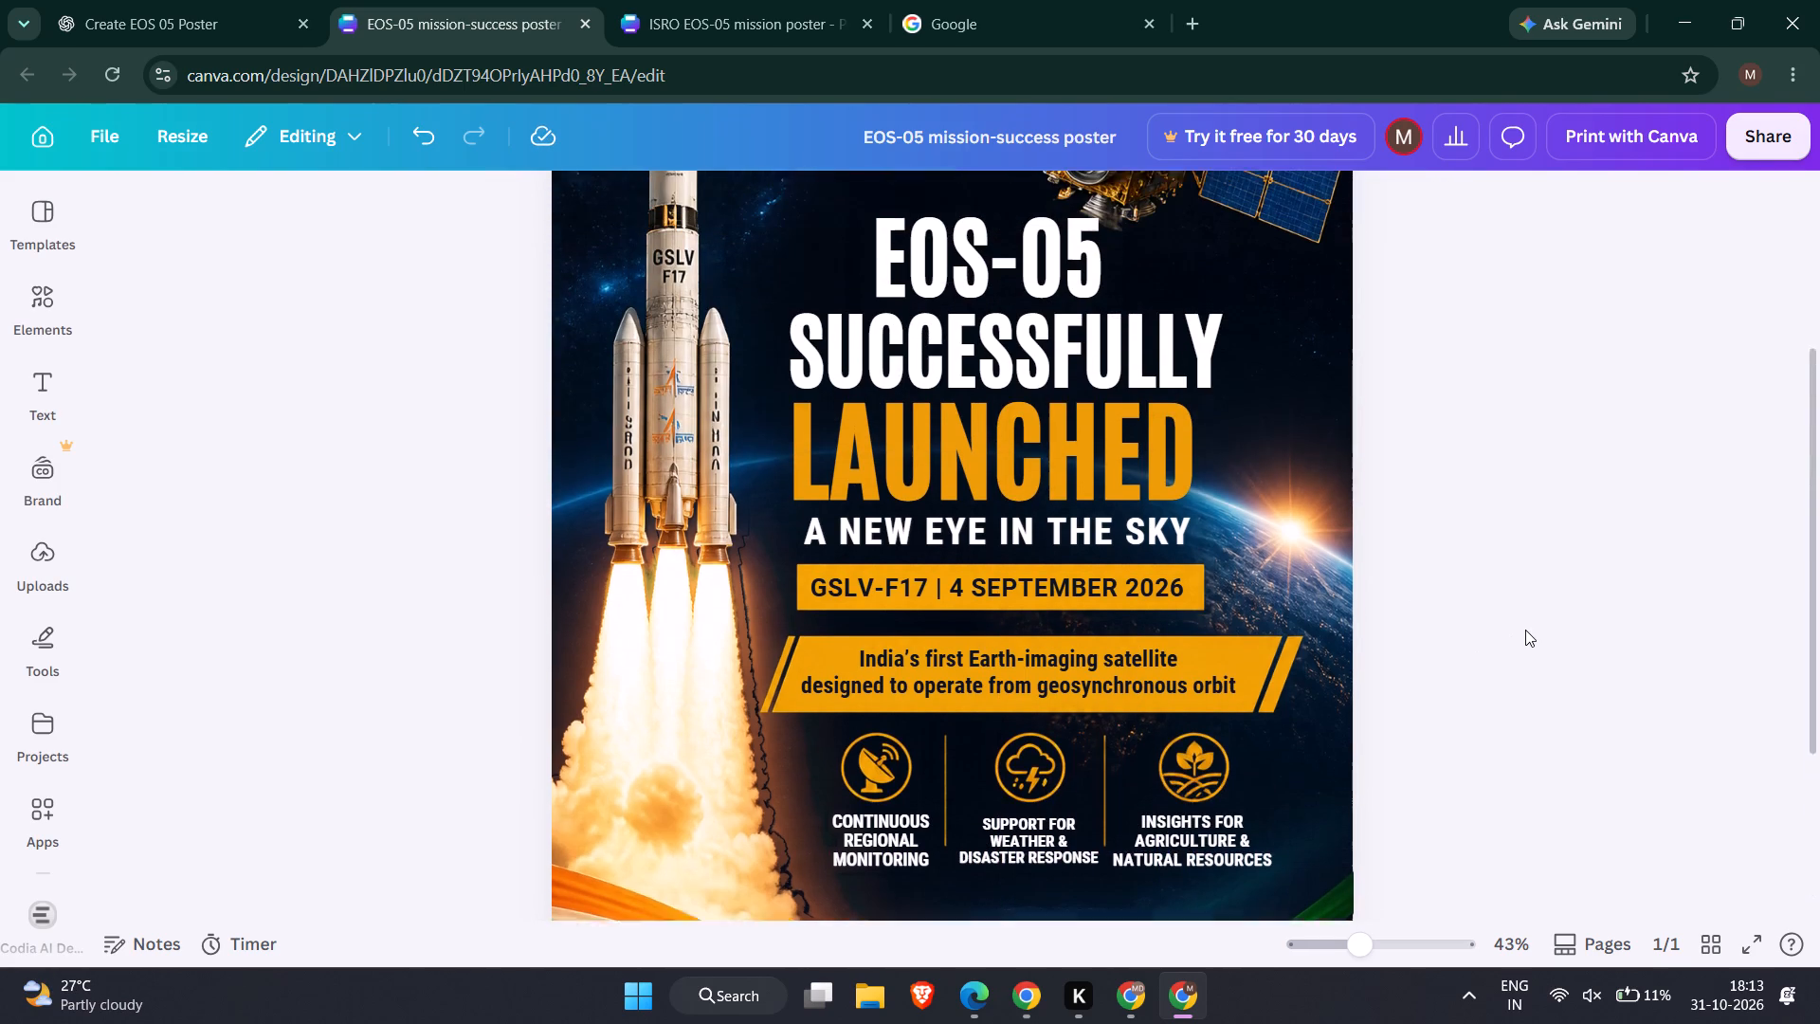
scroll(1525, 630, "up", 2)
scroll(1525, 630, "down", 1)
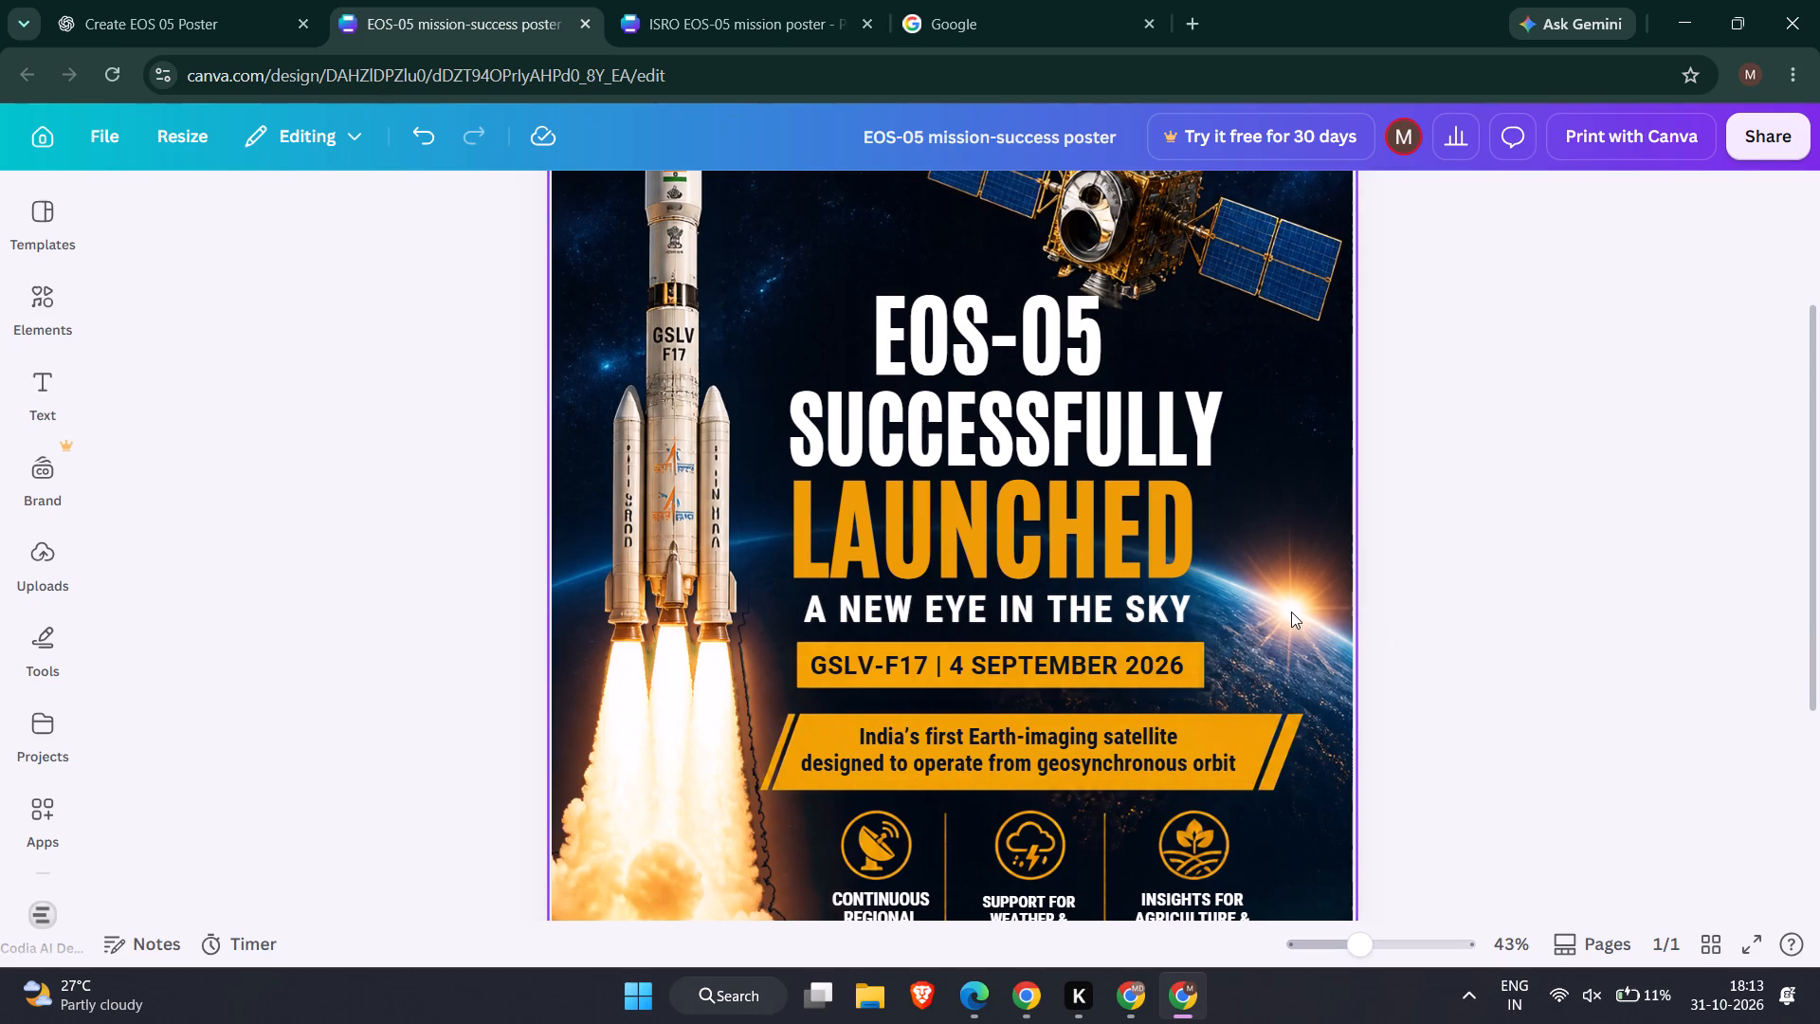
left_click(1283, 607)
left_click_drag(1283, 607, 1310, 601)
Move the satellite image left and slightly up, above the EOS-05 headline.
scroll(1563, 461, "up", 1)
left_click_drag(1168, 266, 1128, 263)
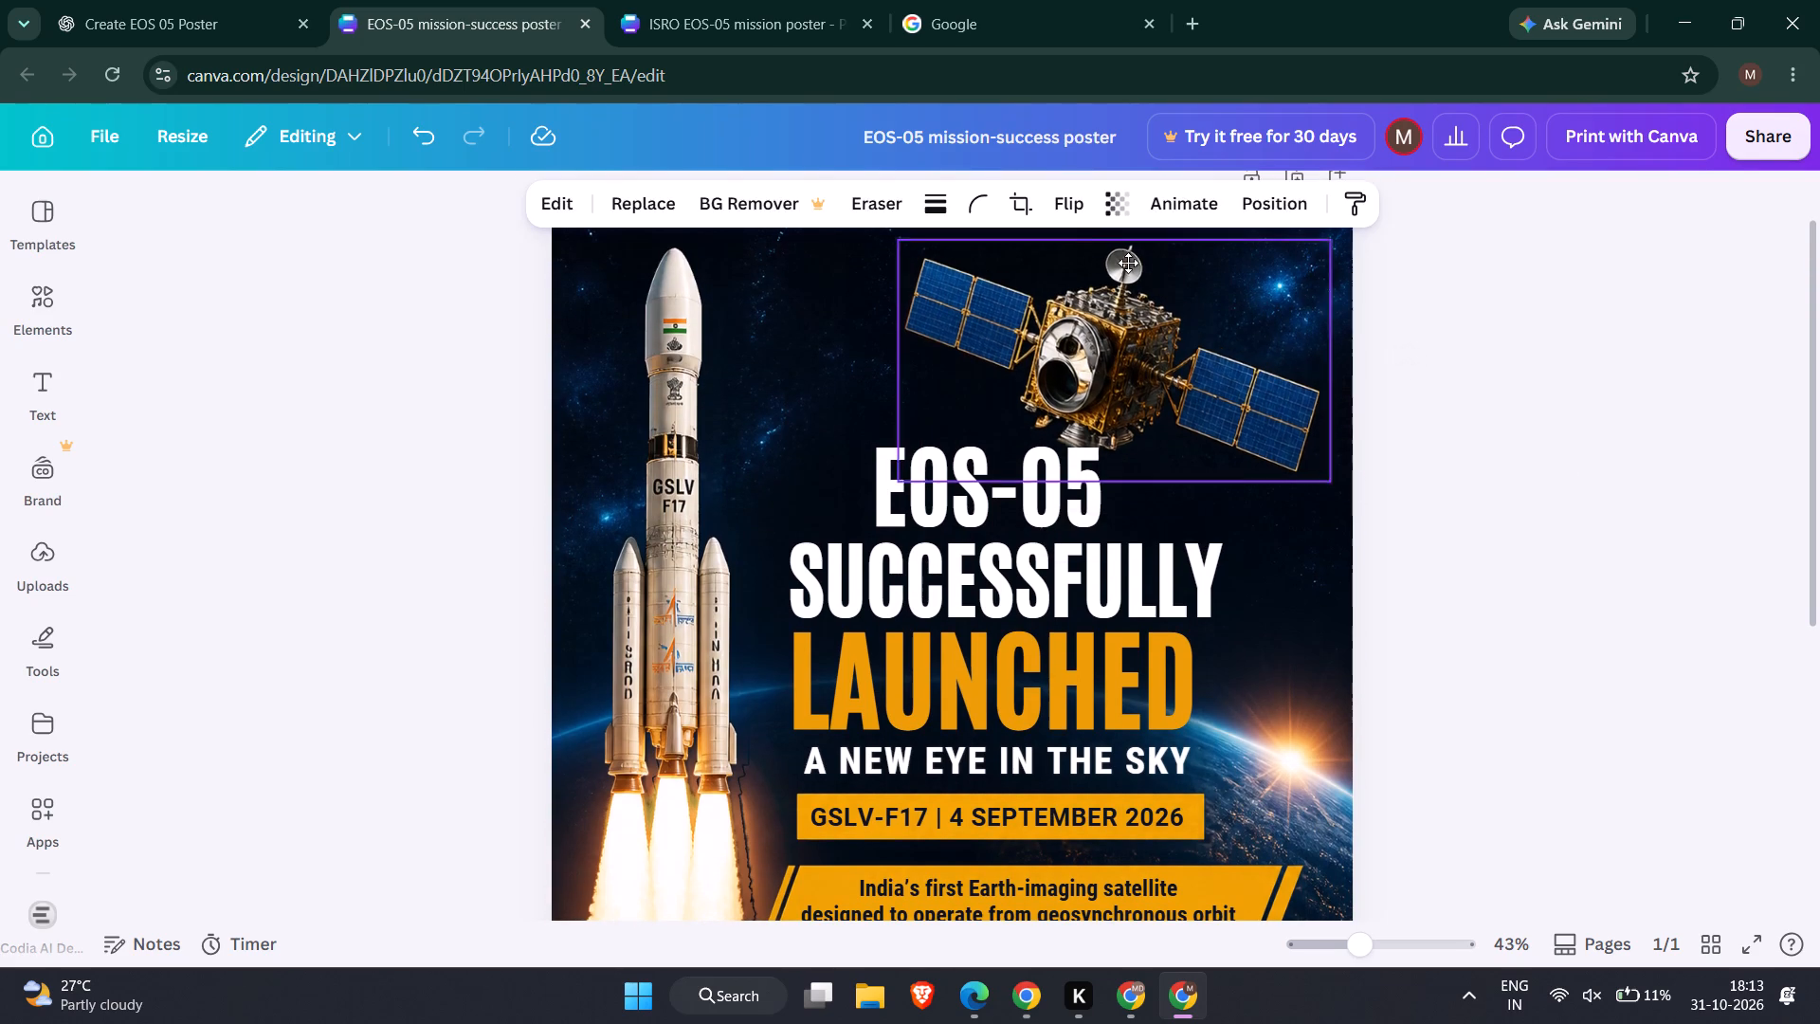
left_click_drag(1128, 263, 1105, 259)
Move the three feature icons, their captions and the two divider lines down together, close above the tricolour ribbons.
scroll(1001, 648, "down", 1)
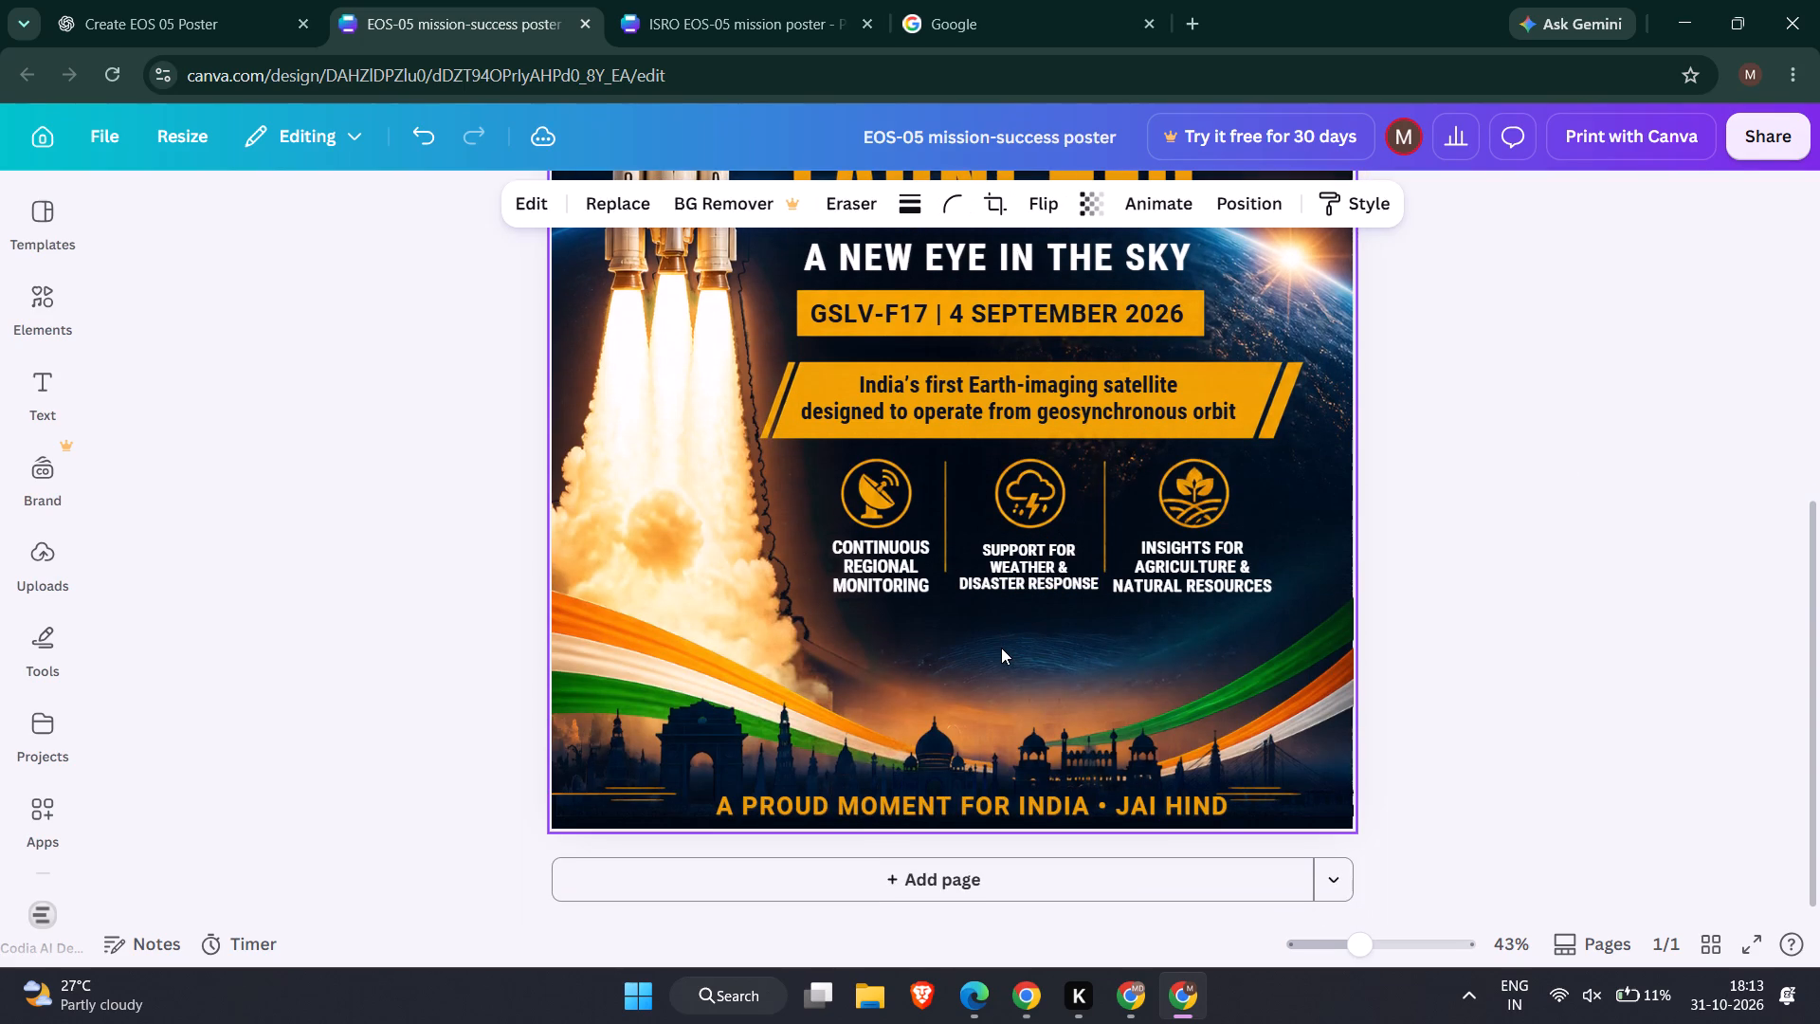
scroll(1001, 648, "down", 1)
left_click(872, 554)
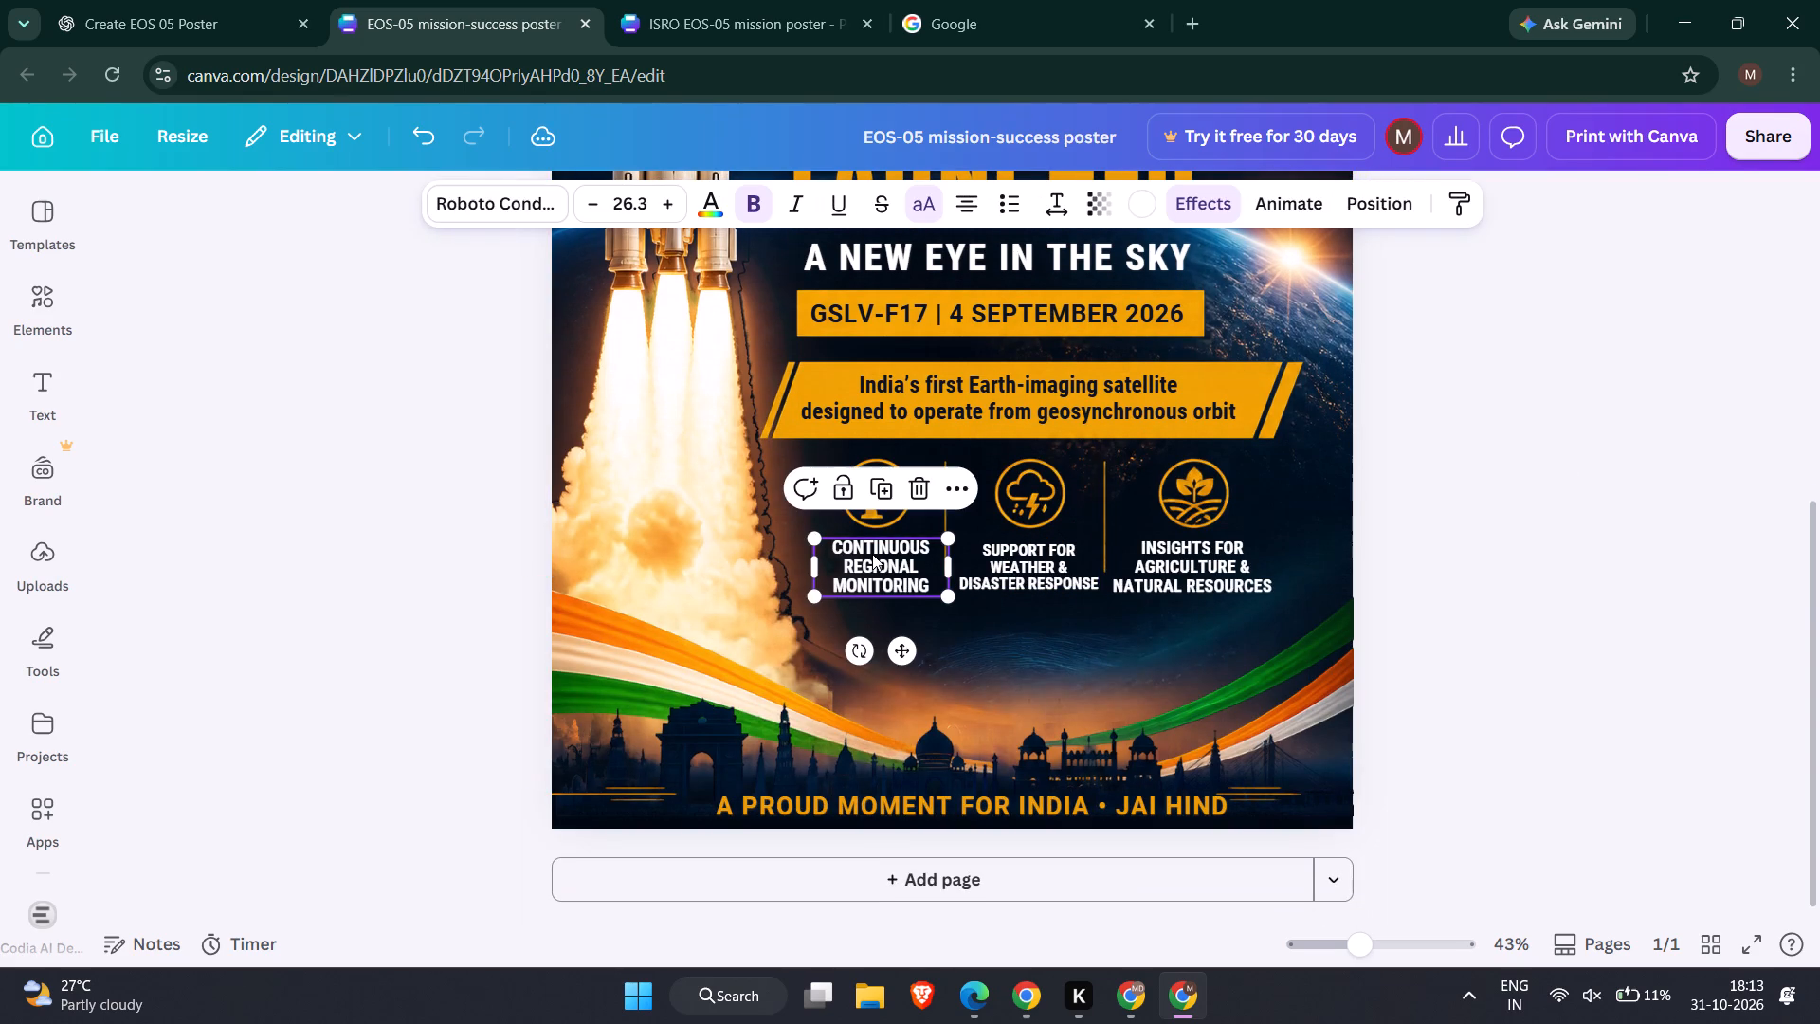
left_click(996, 559, "shift")
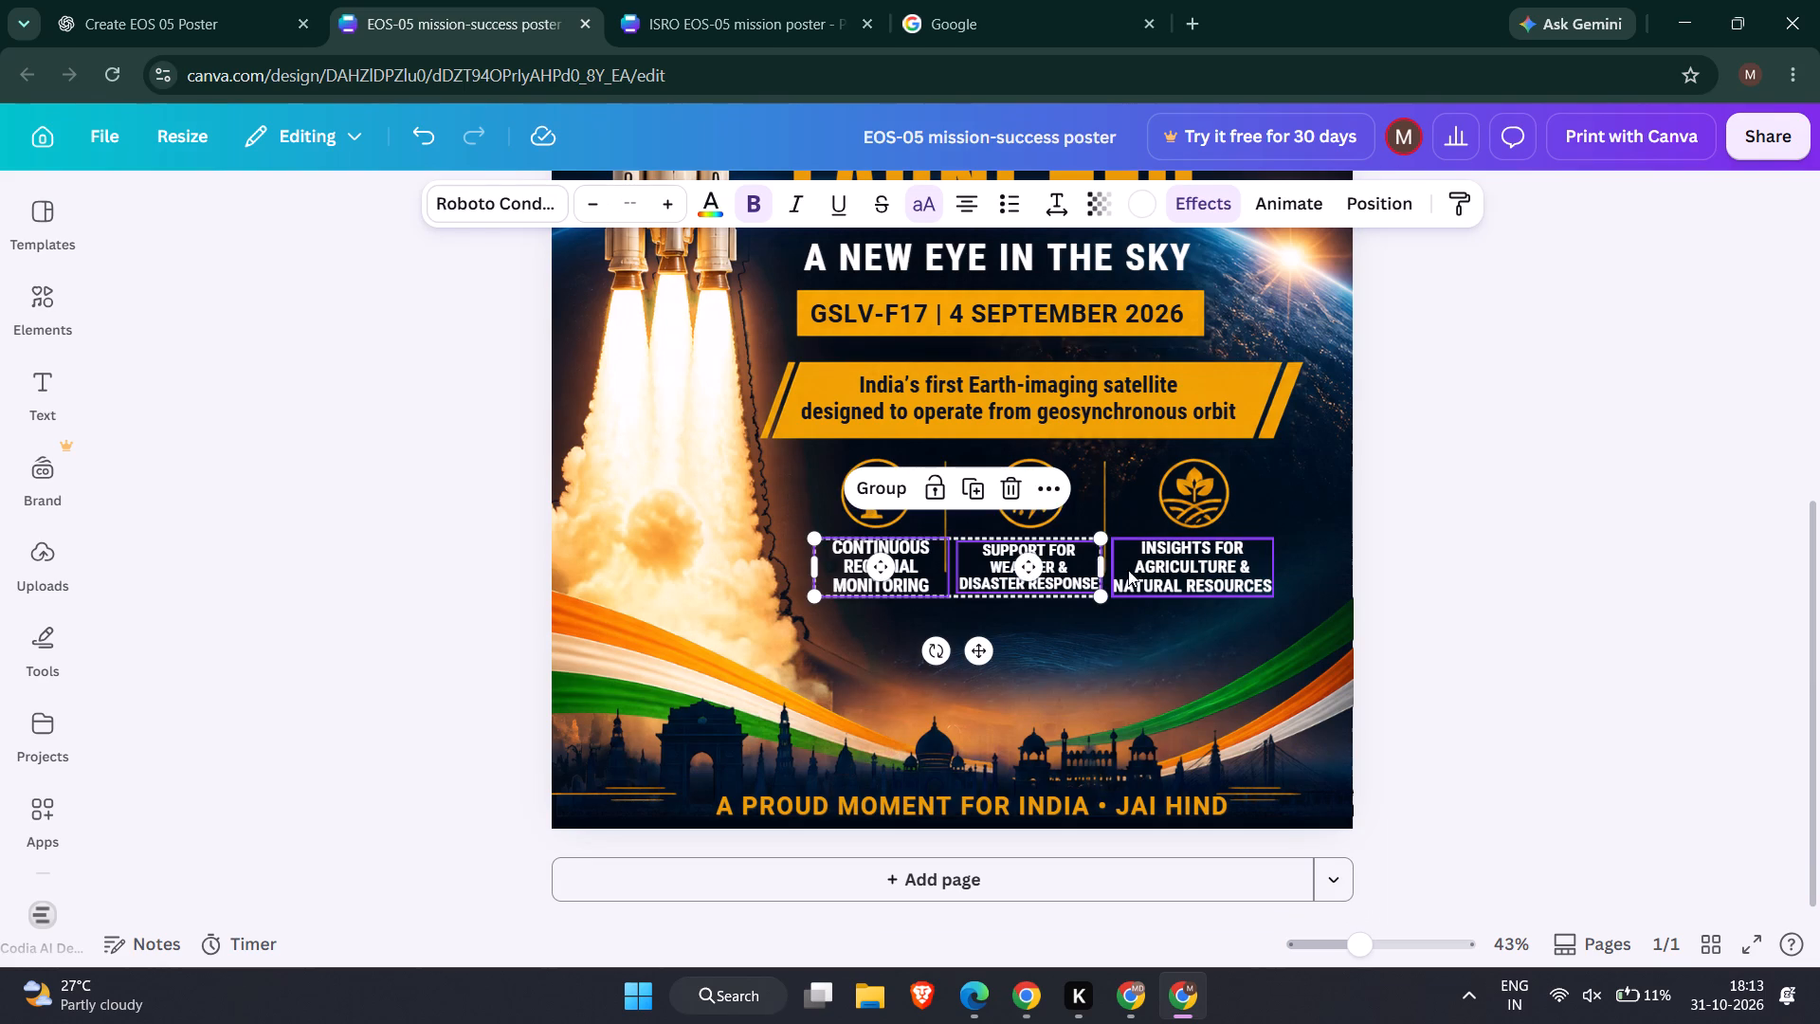
left_click(1156, 572, "shift")
left_click(1192, 497, "shift")
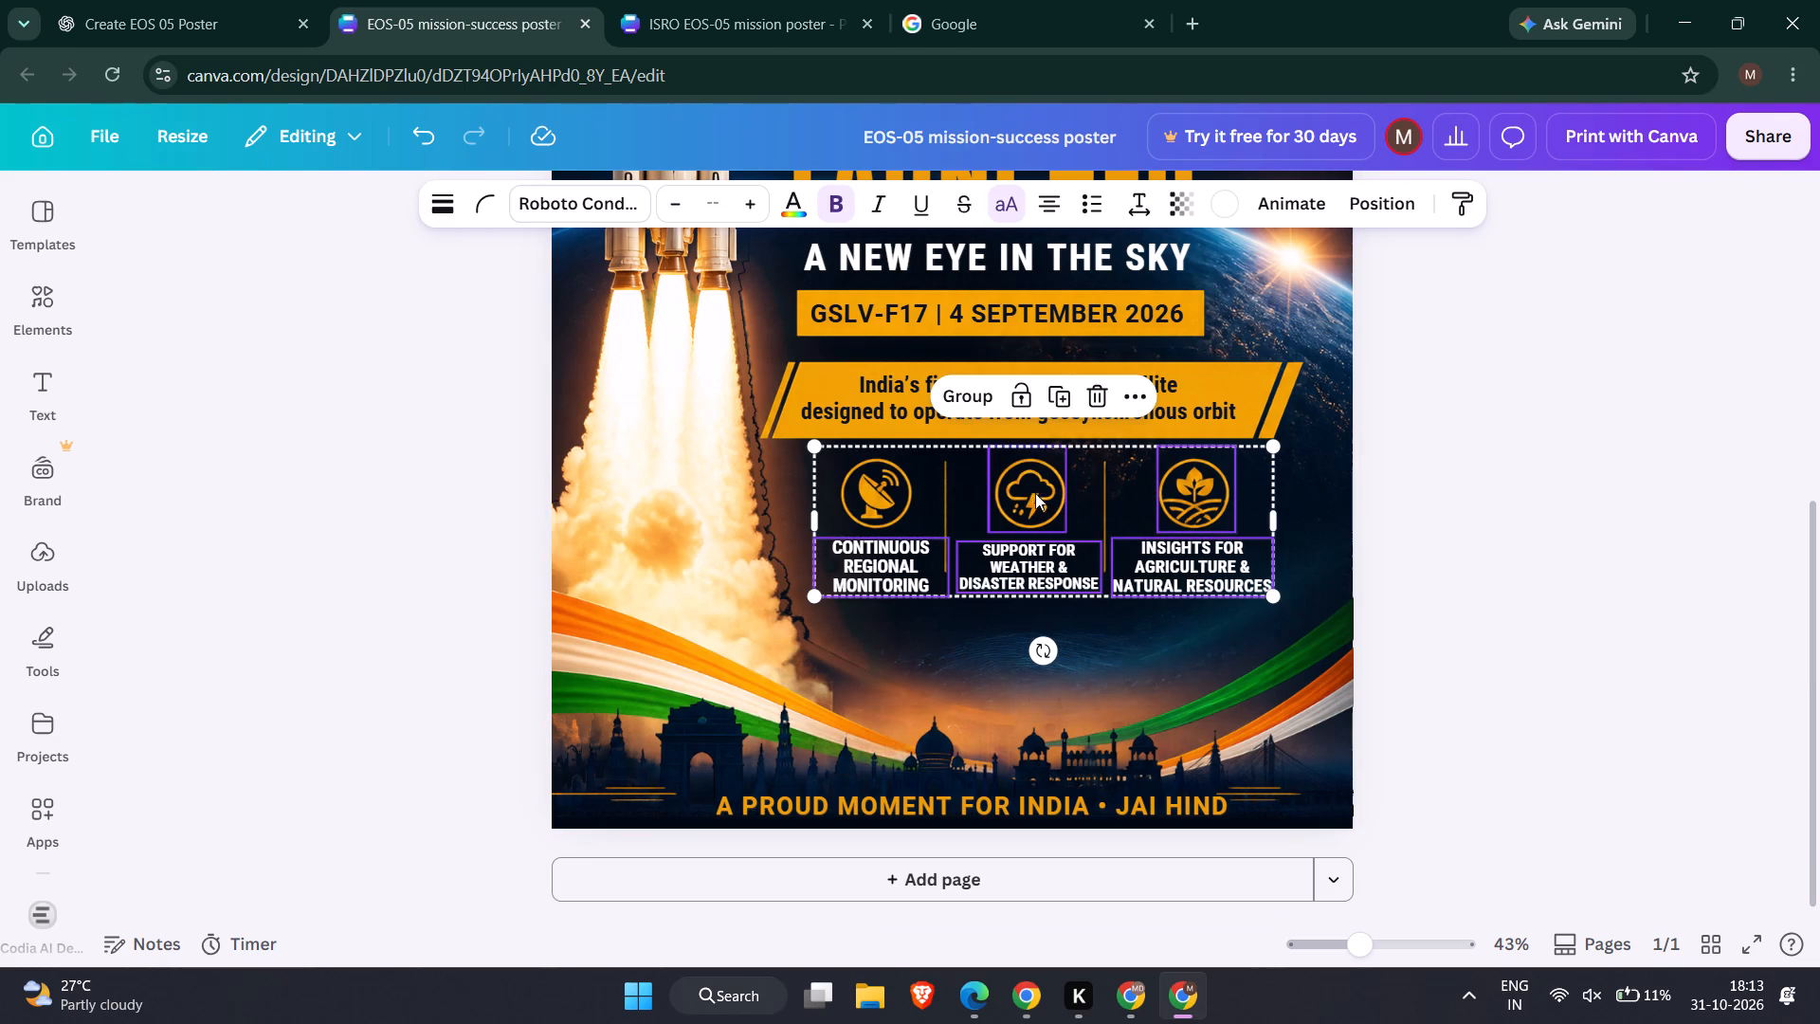
left_click(1032, 493, "shift")
left_click(883, 495, "shift")
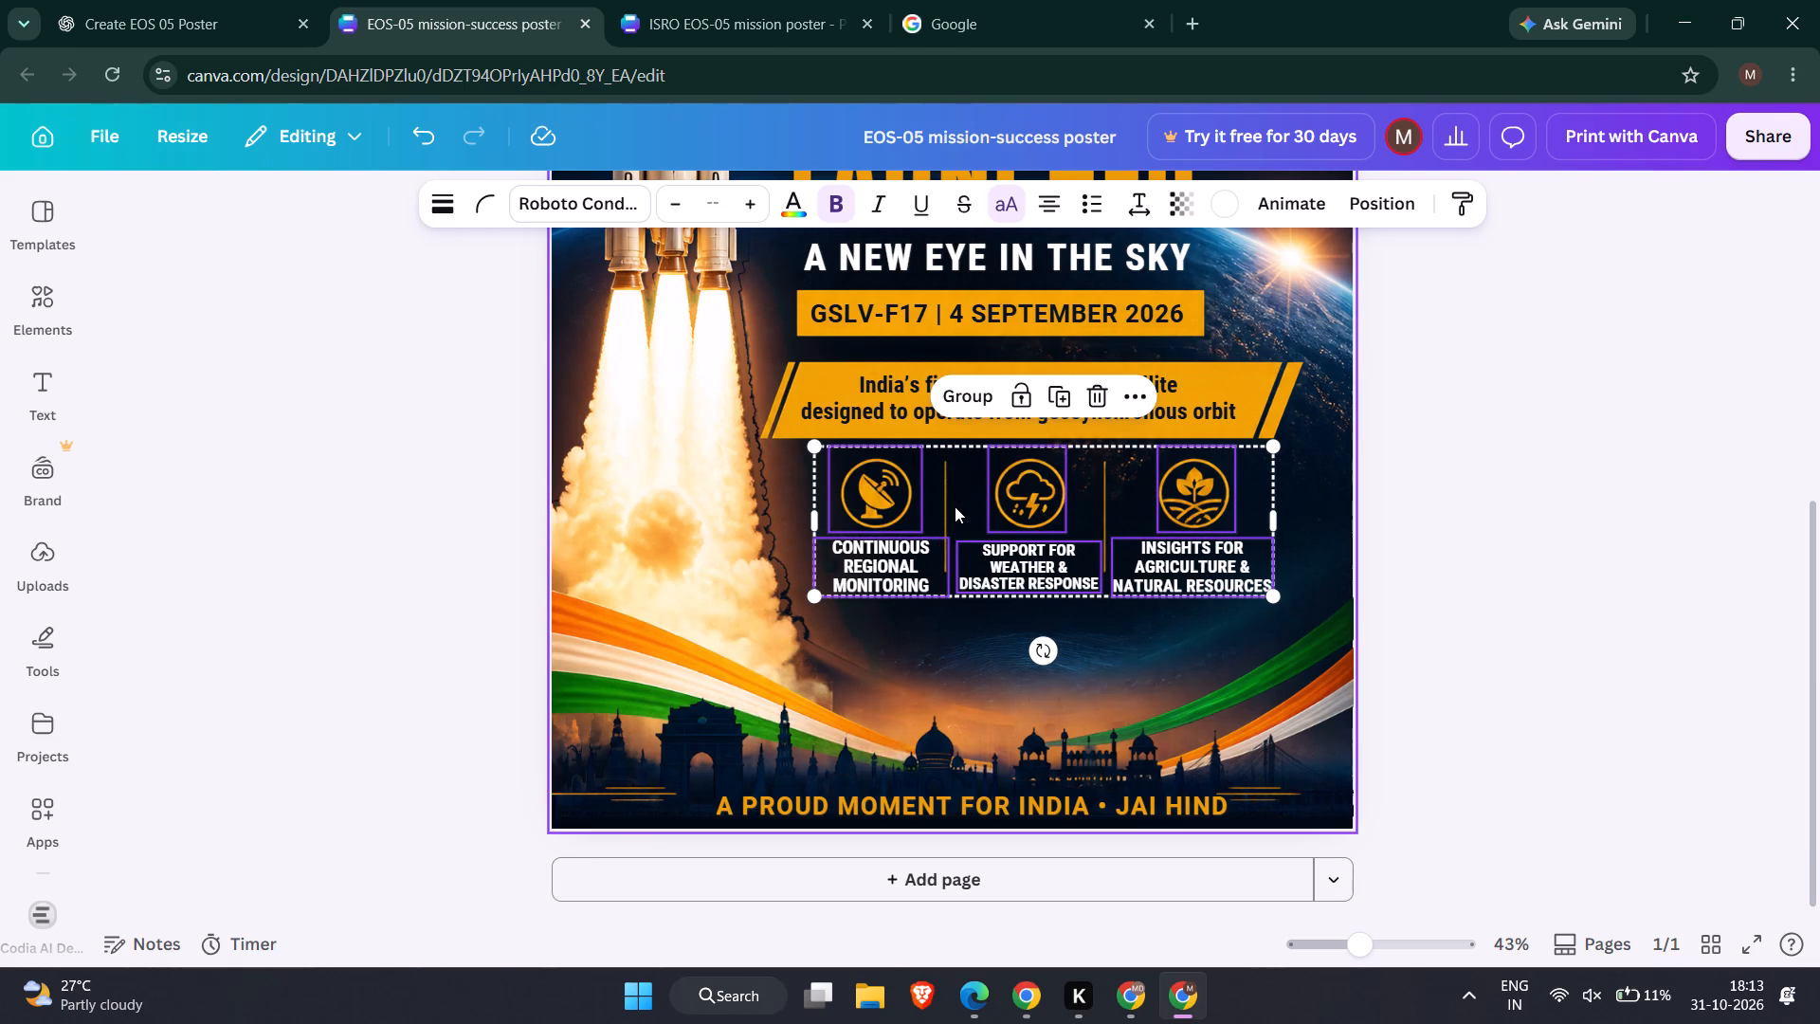
left_click(951, 506, "shift")
left_click(1105, 513, "shift")
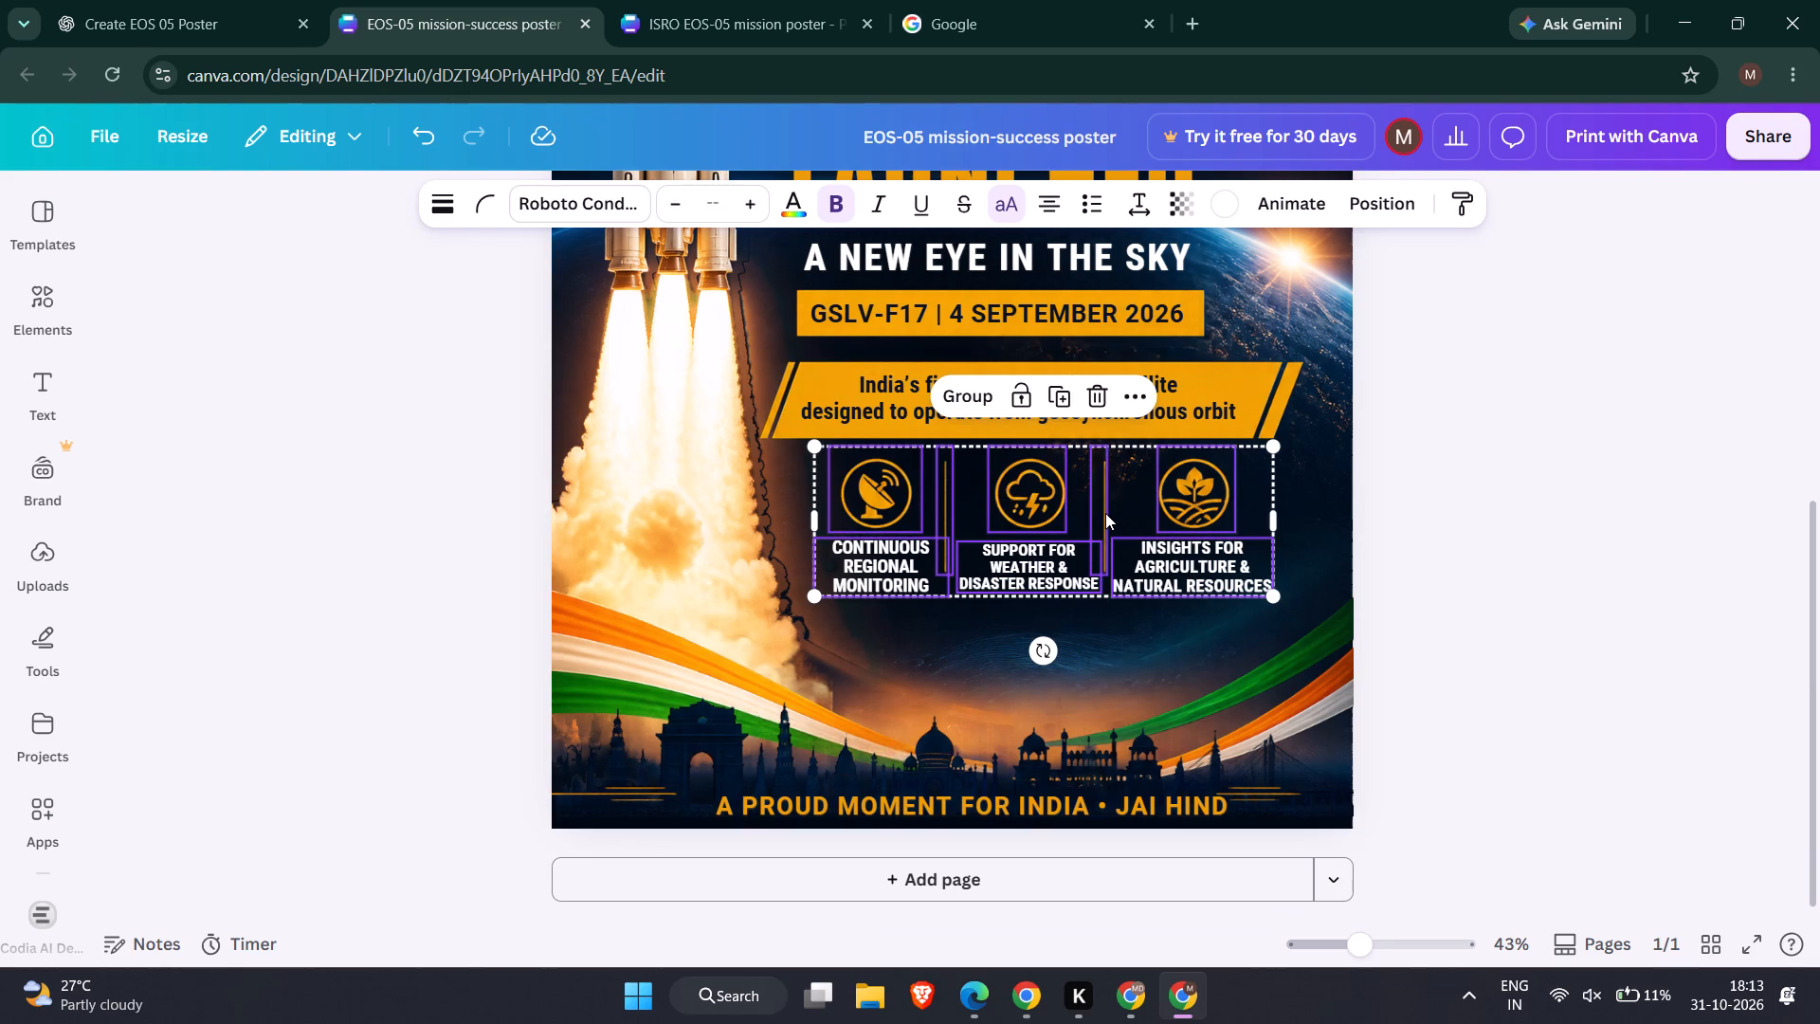
key("Down")
key("Down")
key("Down")
key("Down")
key("Down")
key("Down")
key("Down")
key("Down")
key("Down")
key("Down")
key("Down")
key("Down")
key("Down")
key("Down")
key("Down")
key("Down")
key("Down")
key("Down")
key("Down")
key("Down")
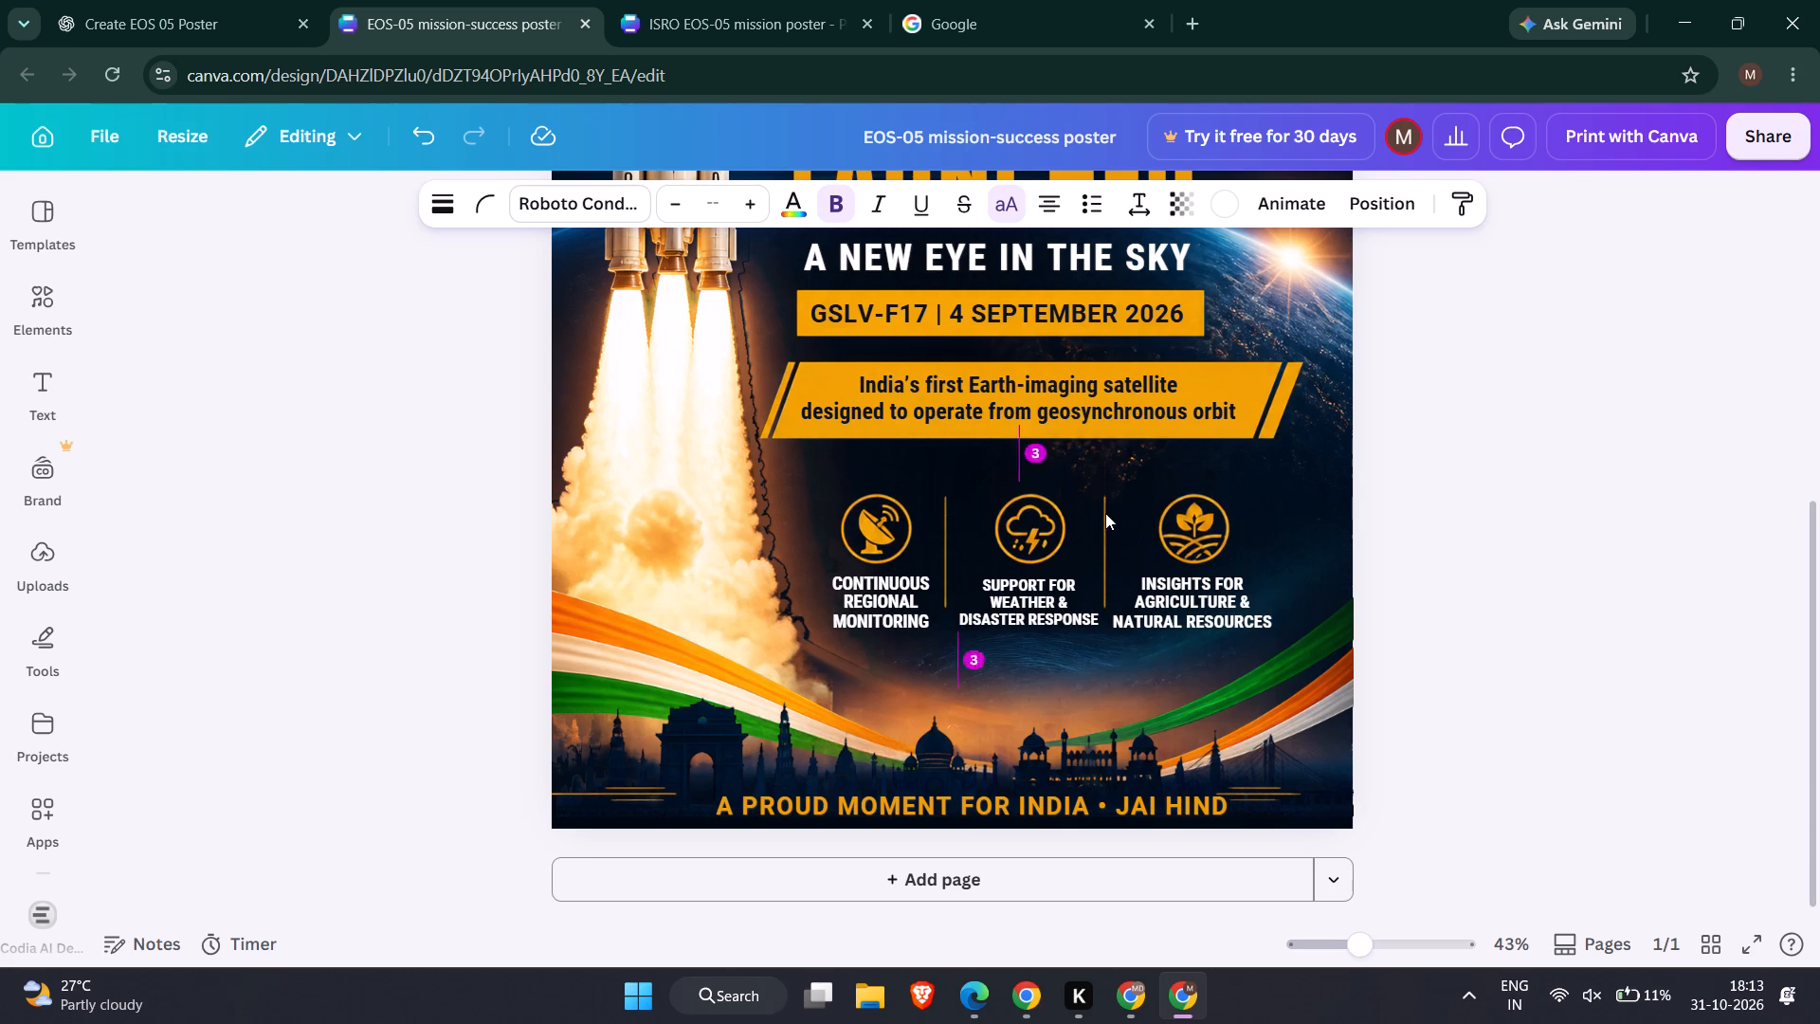
key("Up")
key("Up")
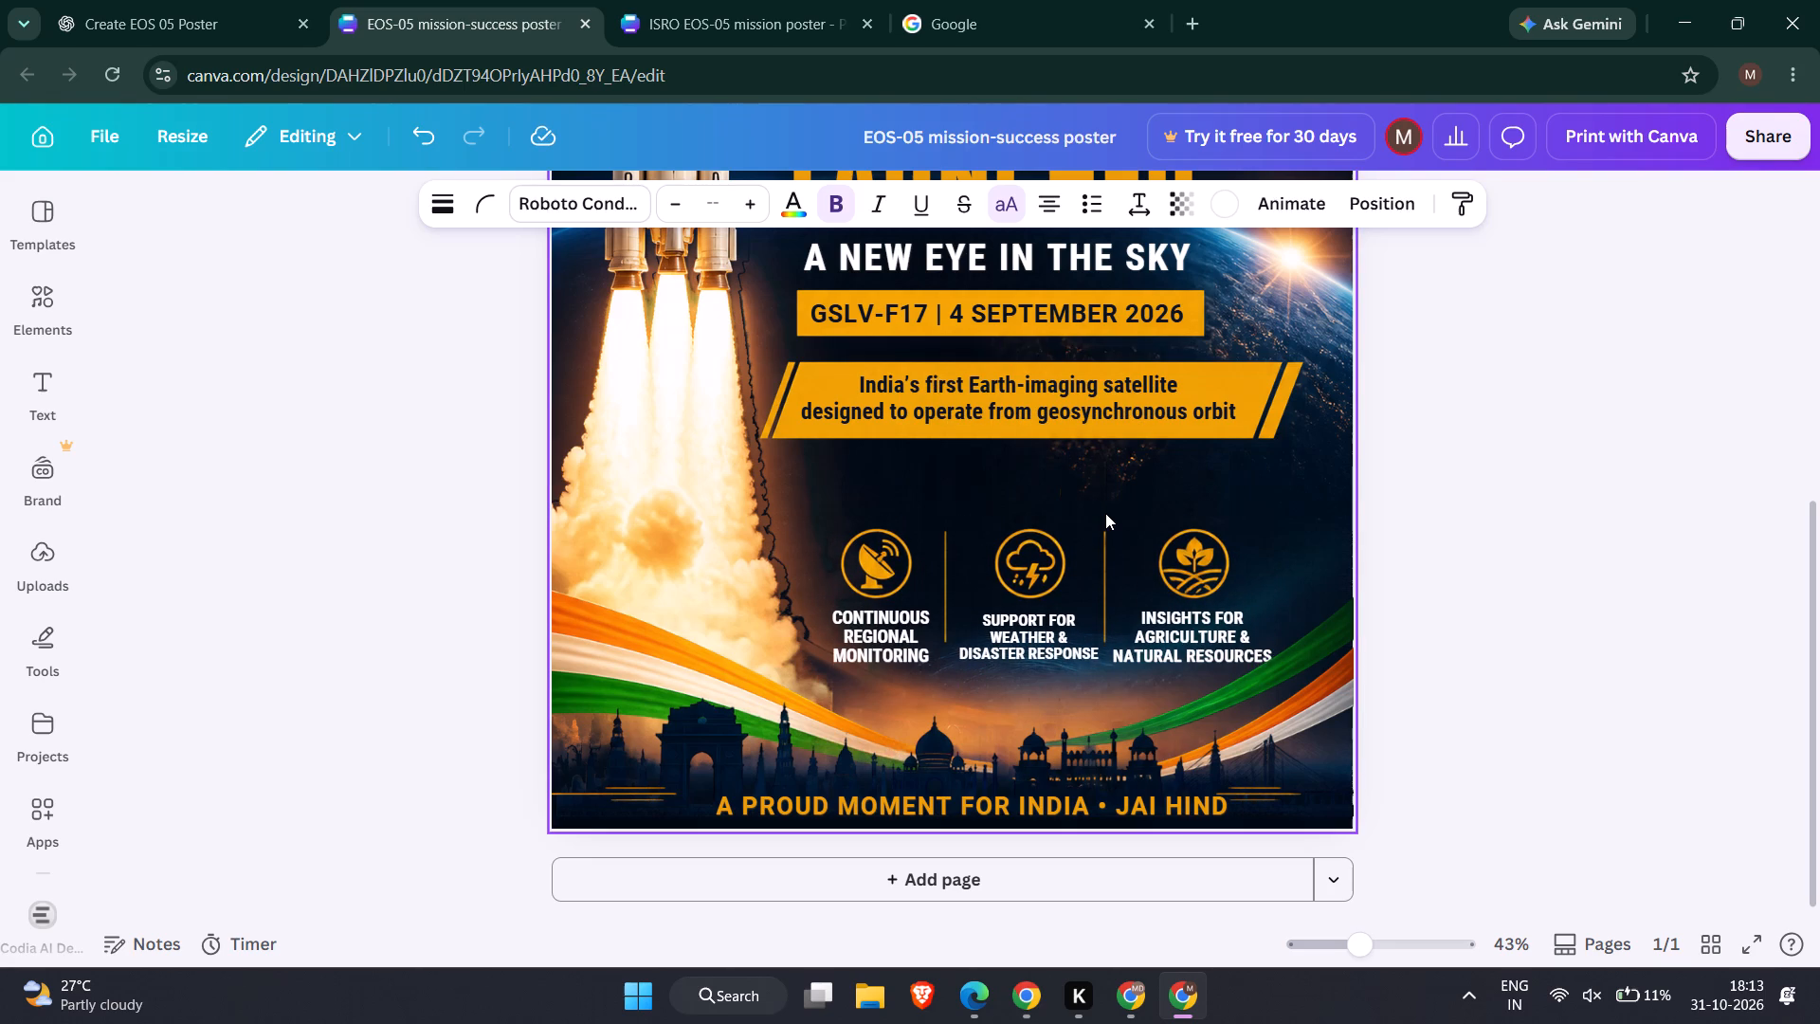
key("Up")
key("Down")
key("Down")
key("Down")
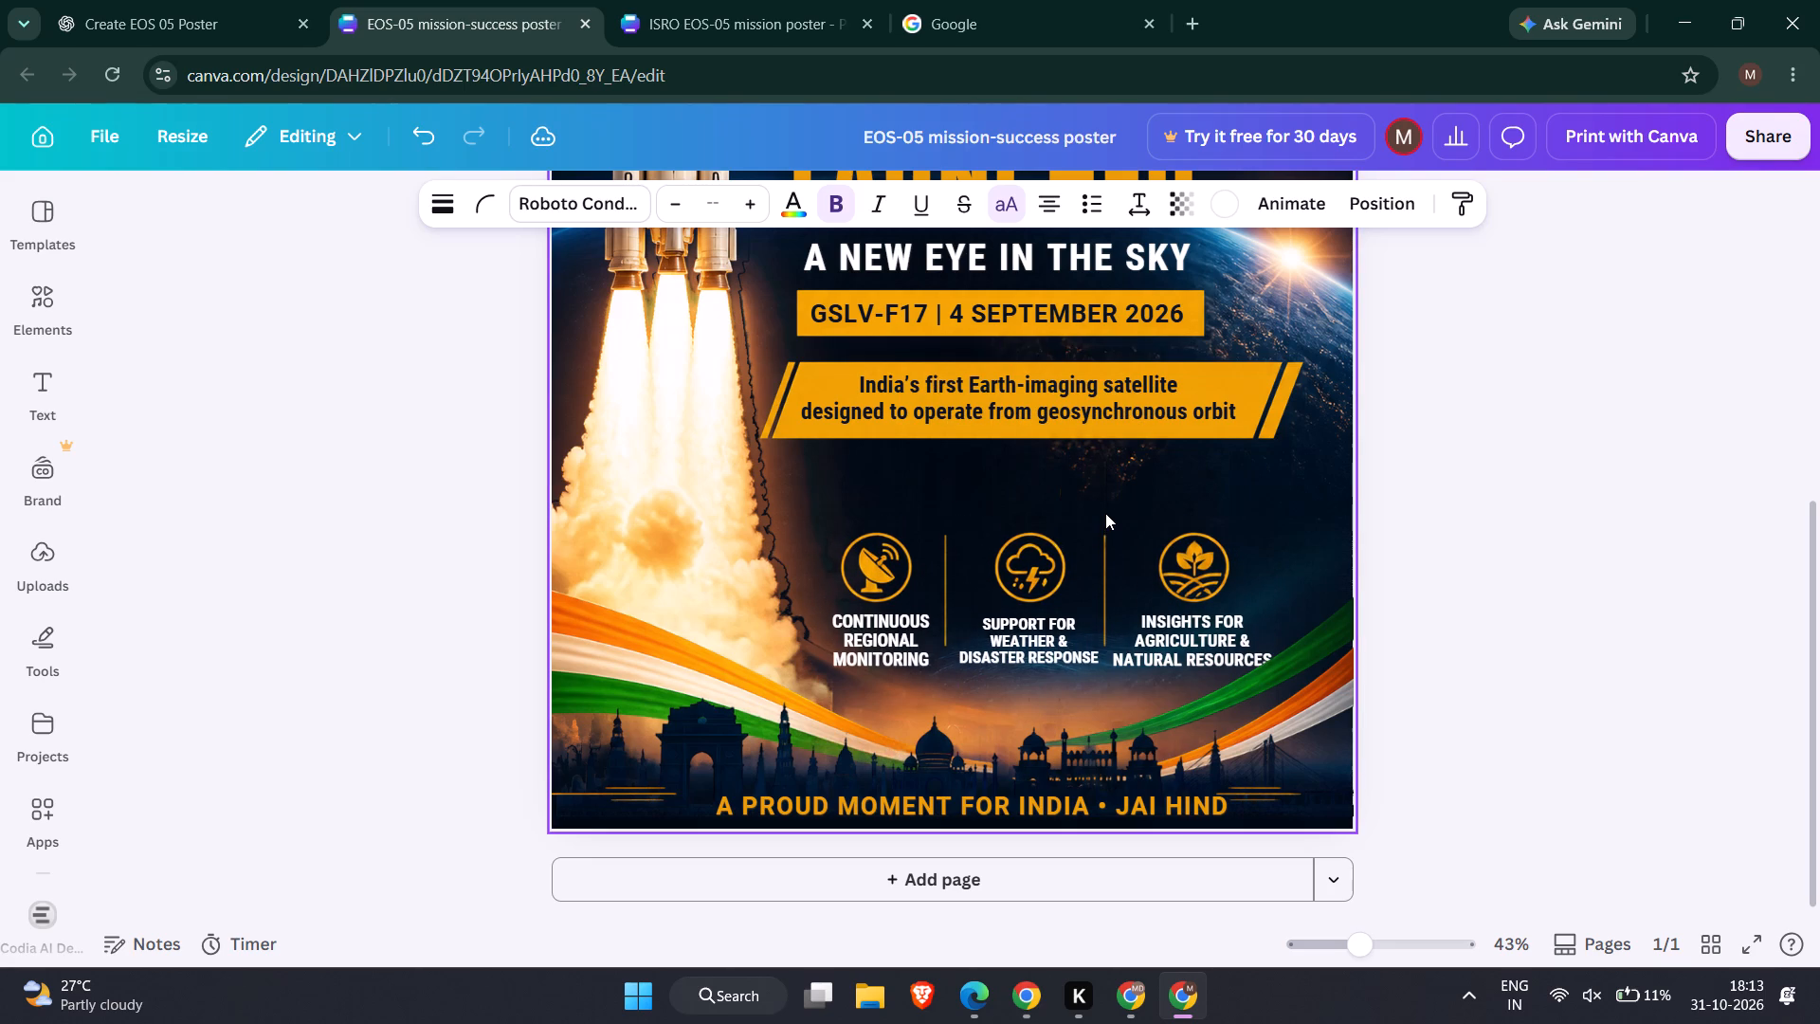
Send the right-hand tricolour ribbon to the back so it sits behind the feature captions.
left_click(1294, 671)
left_click(1263, 536)
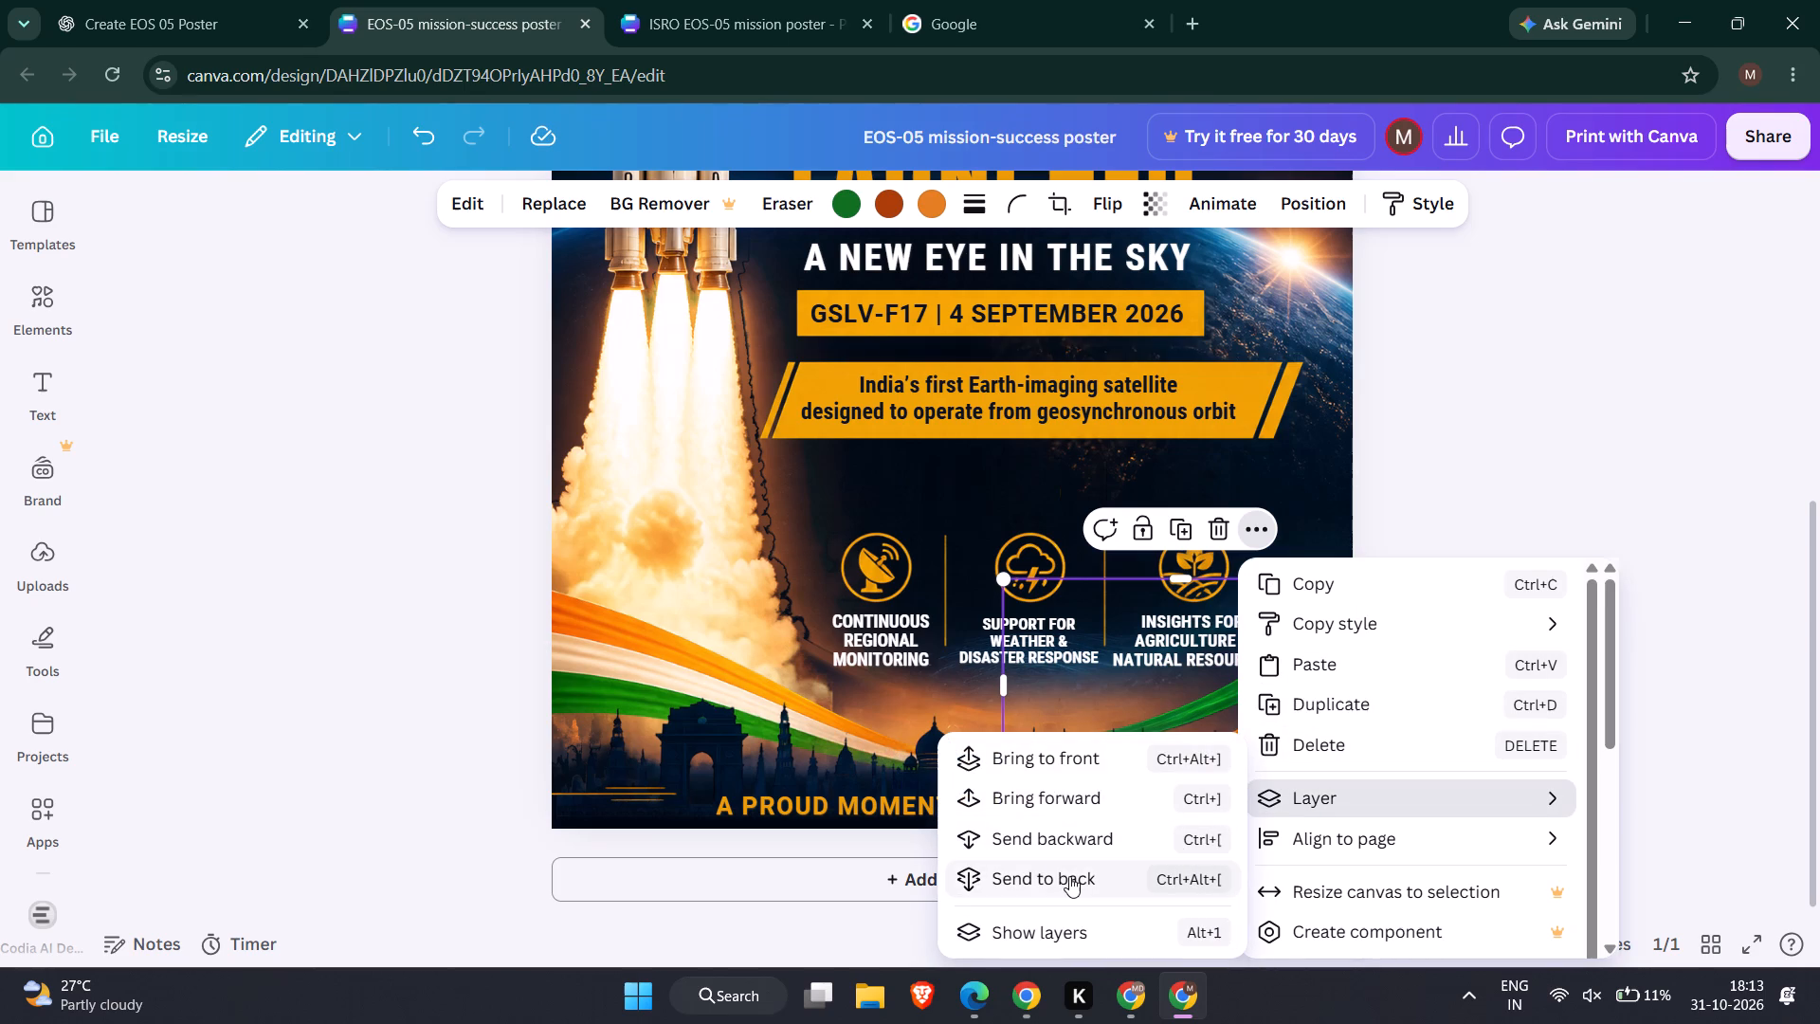
left_click(1069, 876)
left_click(1451, 497)
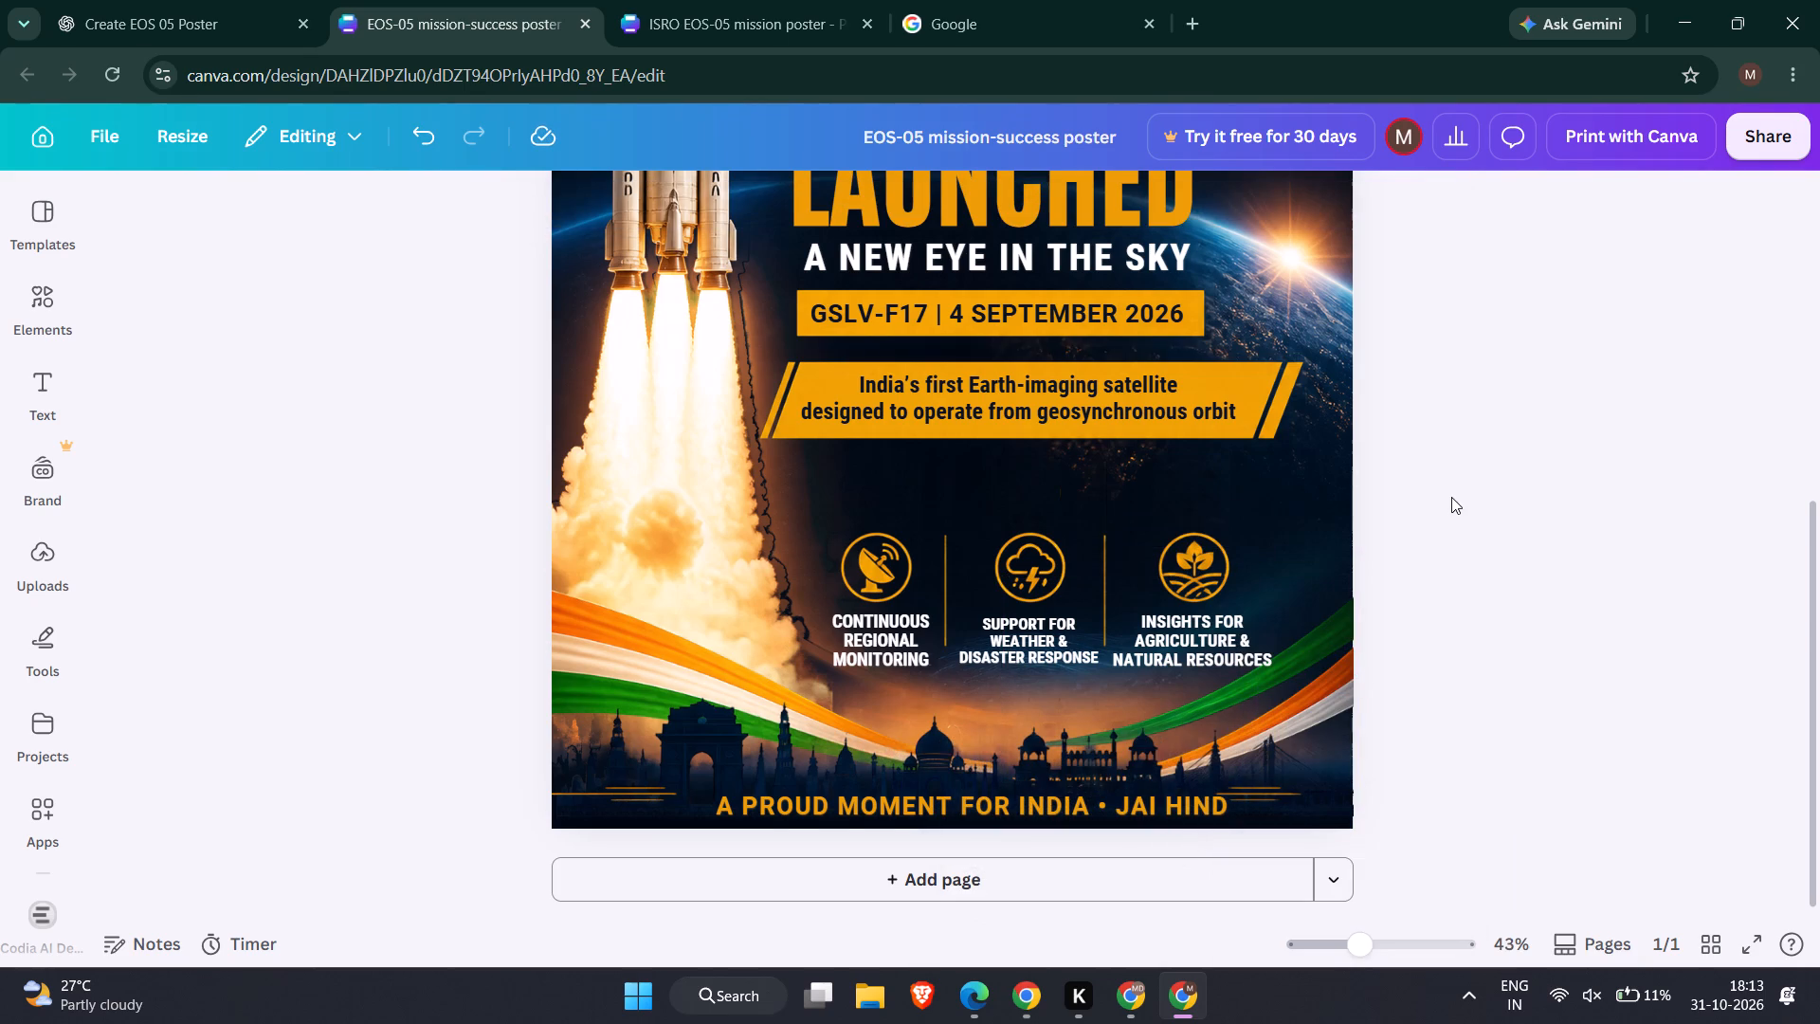
Move the "India's first Earth-imaging satellite" text and its orange banner together down and slightly right, close above the feature icons.
scroll(1451, 497, "up", 2)
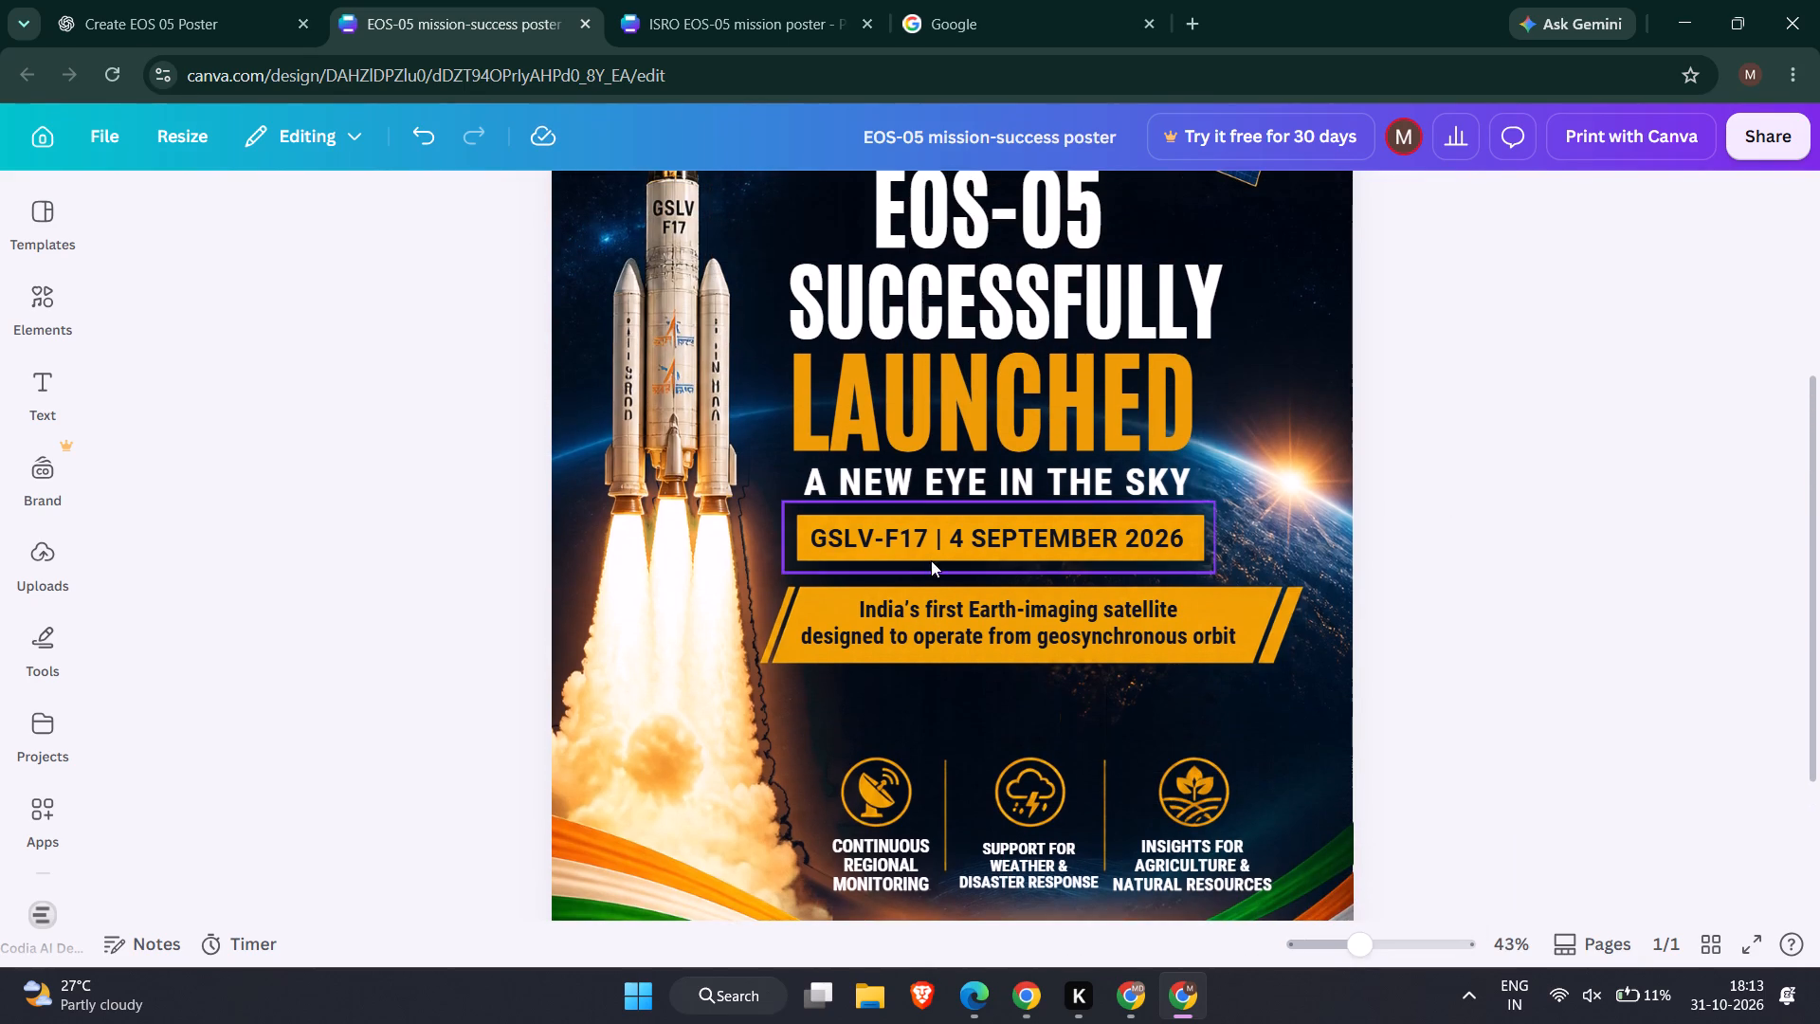
left_click(885, 618)
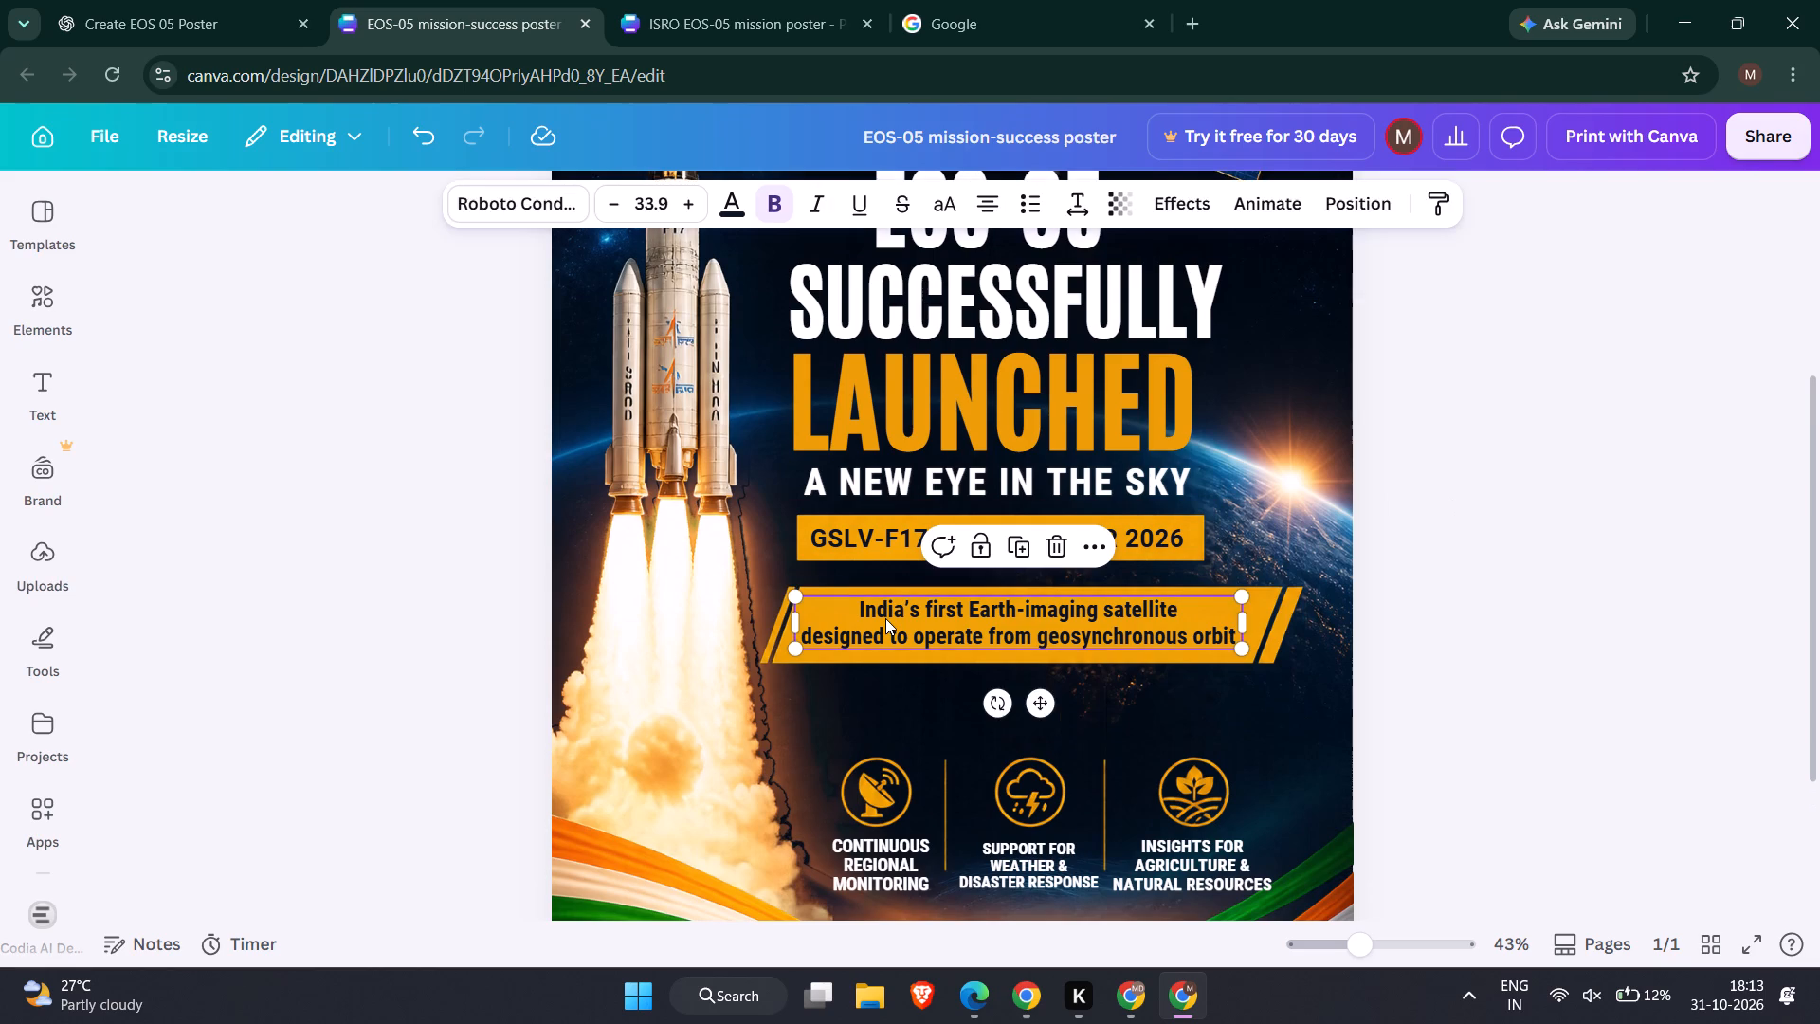
left_click(776, 651, "shift")
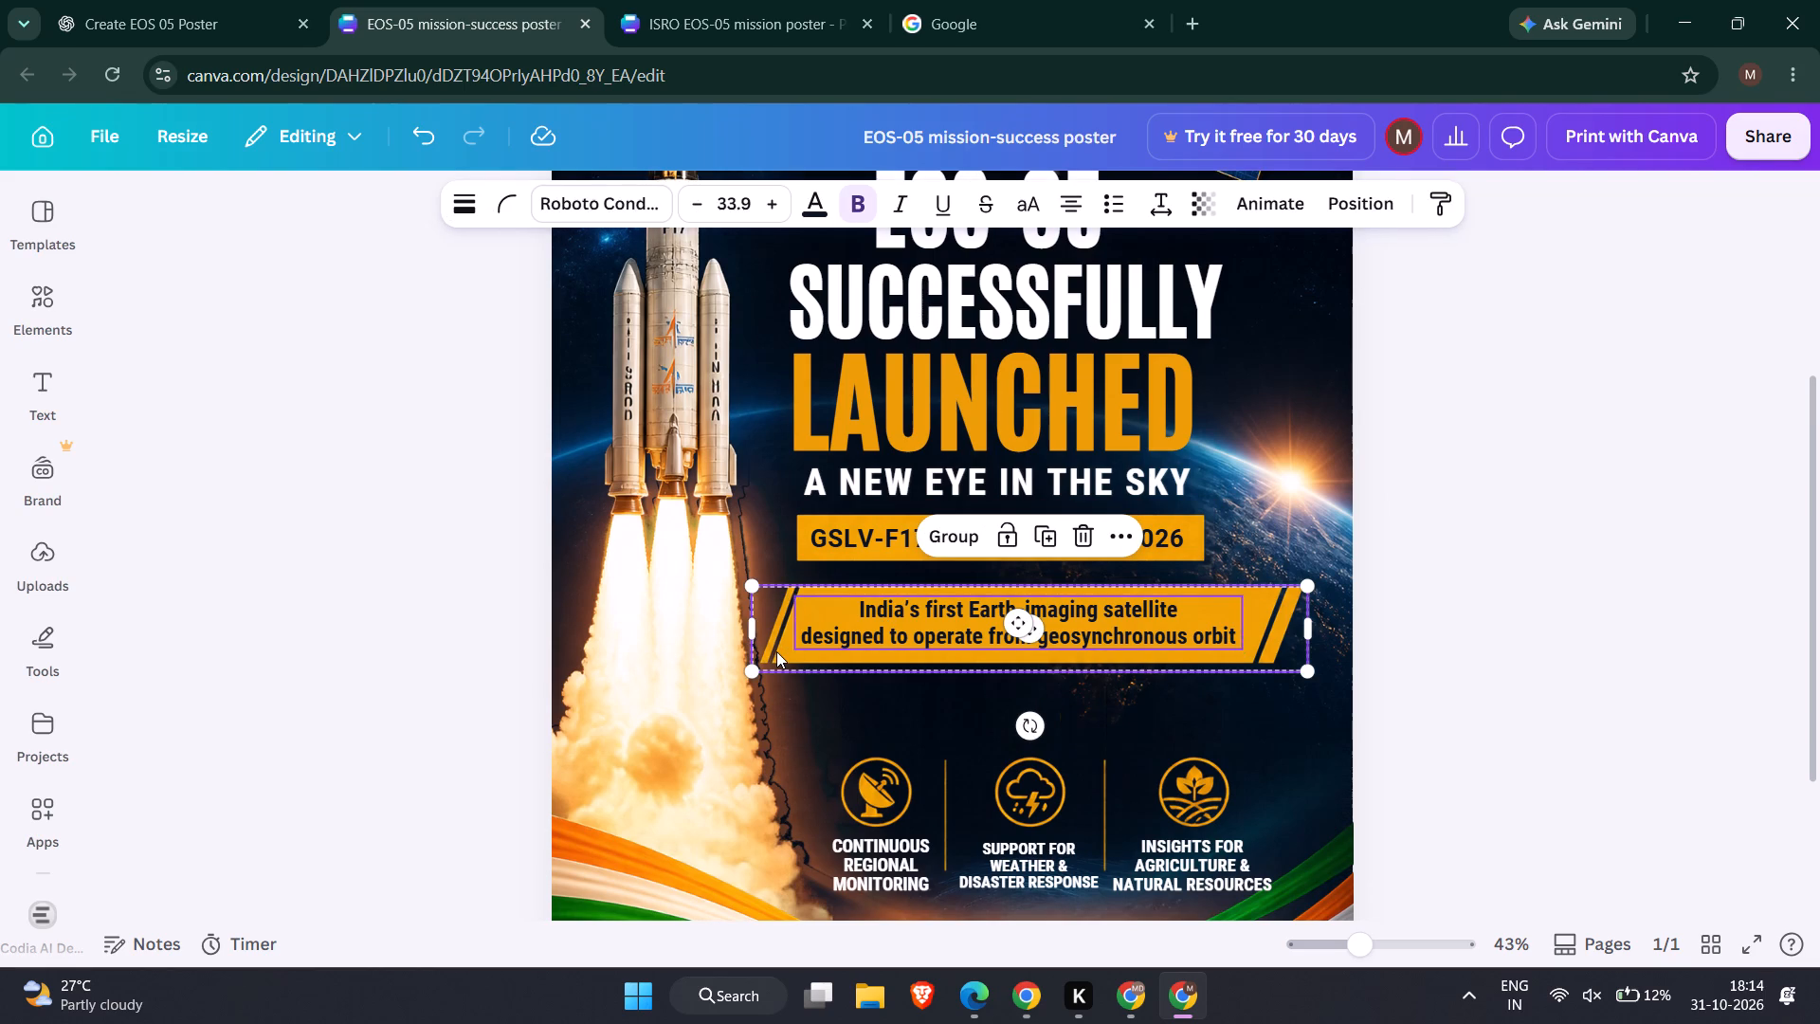
key("Down")
key("Down")
key("Down")
key("Down")
key("Down")
key("Down")
key("Down")
key("Down")
key("Down")
key("Down")
key("Down")
key("Down")
key("Down")
key("Down")
key("Down")
key("Down")
key("Down")
key("Down")
key("Down")
key("Down")
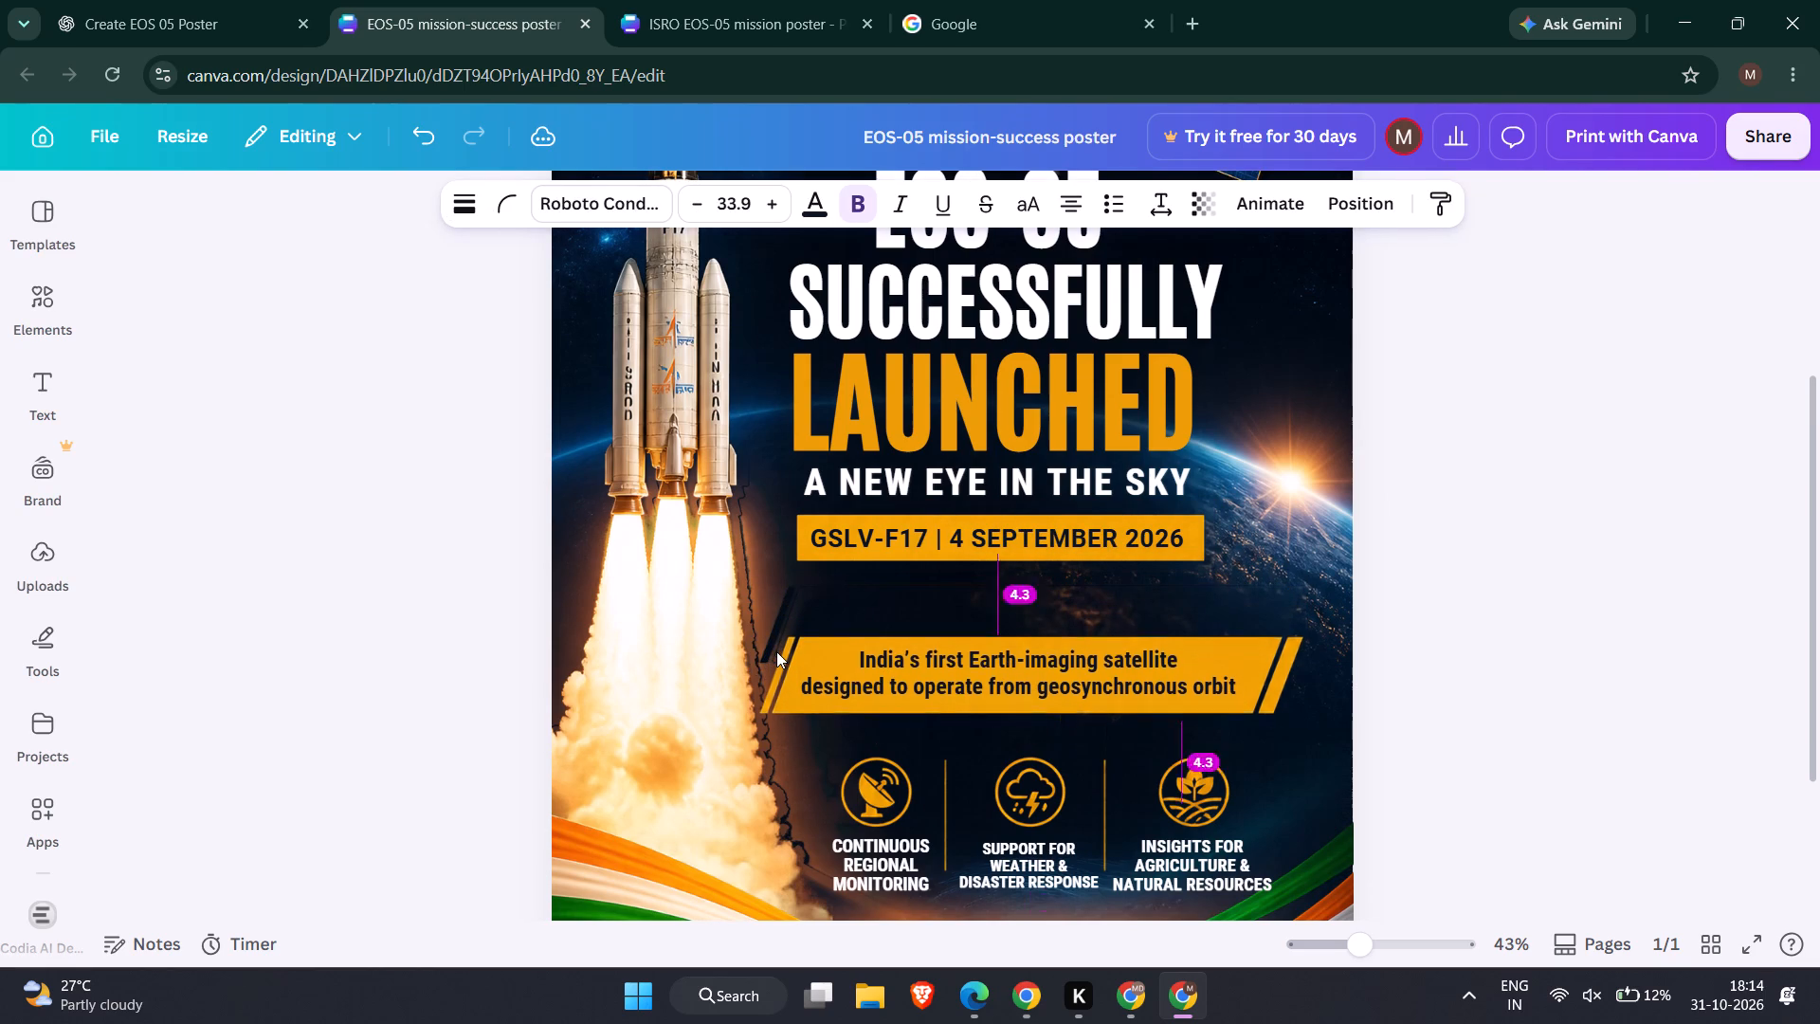
key("Right")
key("Right")
key("Right")
key("Right")
key("Right")
key("Right")
key("Right")
key("Right")
key("Right")
key("Right")
key("Right")
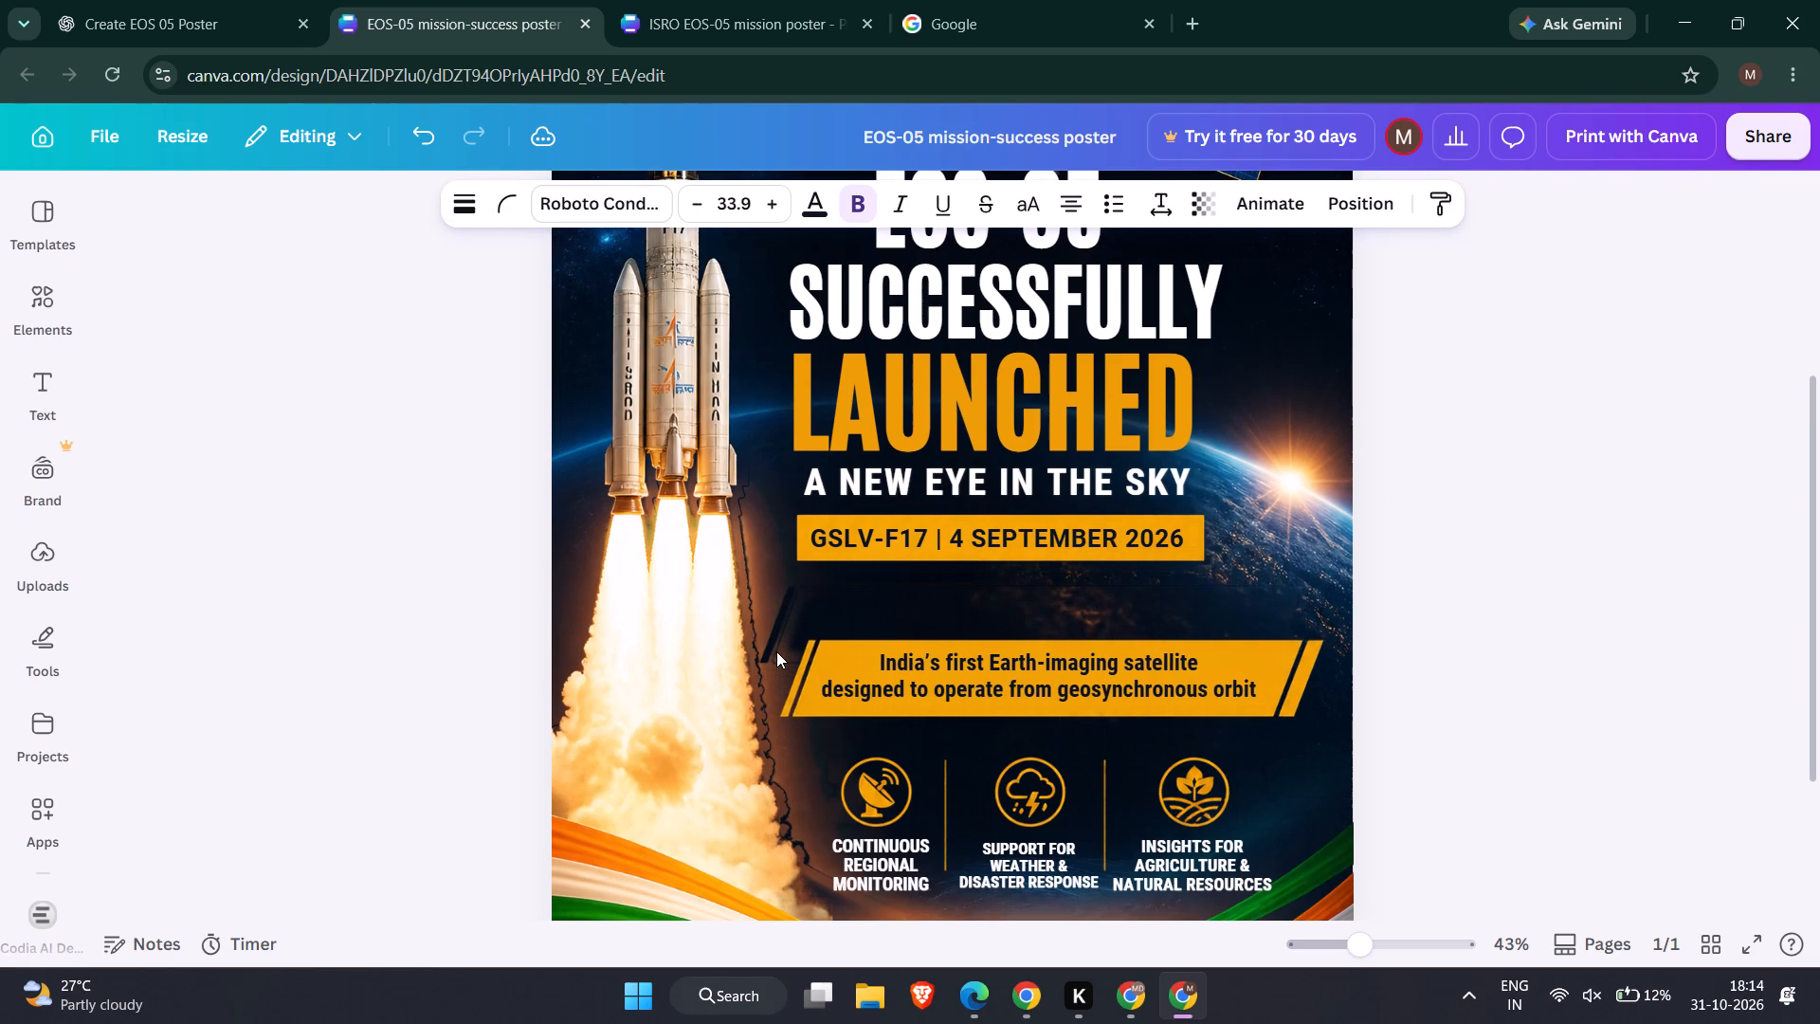
key("Down")
key("Down")
key("Down")
key("Down")
key("Down")
key("Down")
key("Down")
key("Down")
key("Down")
key("Down")
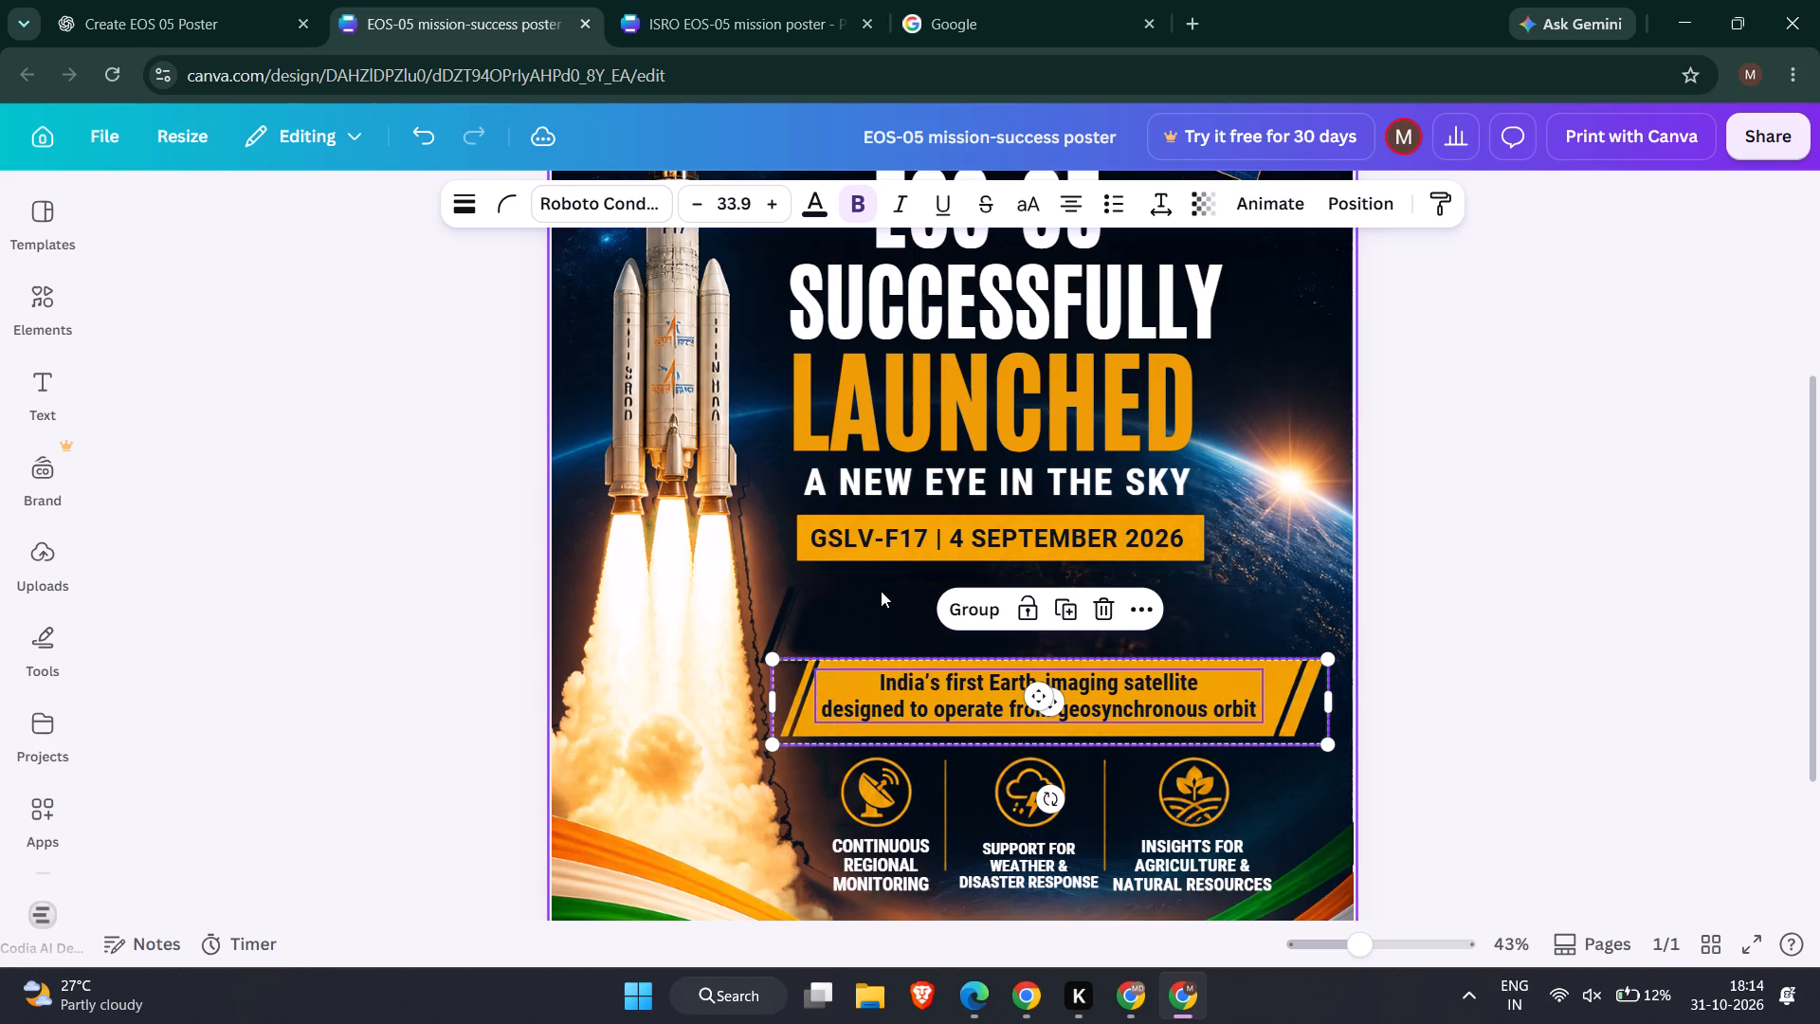
left_click(881, 591)
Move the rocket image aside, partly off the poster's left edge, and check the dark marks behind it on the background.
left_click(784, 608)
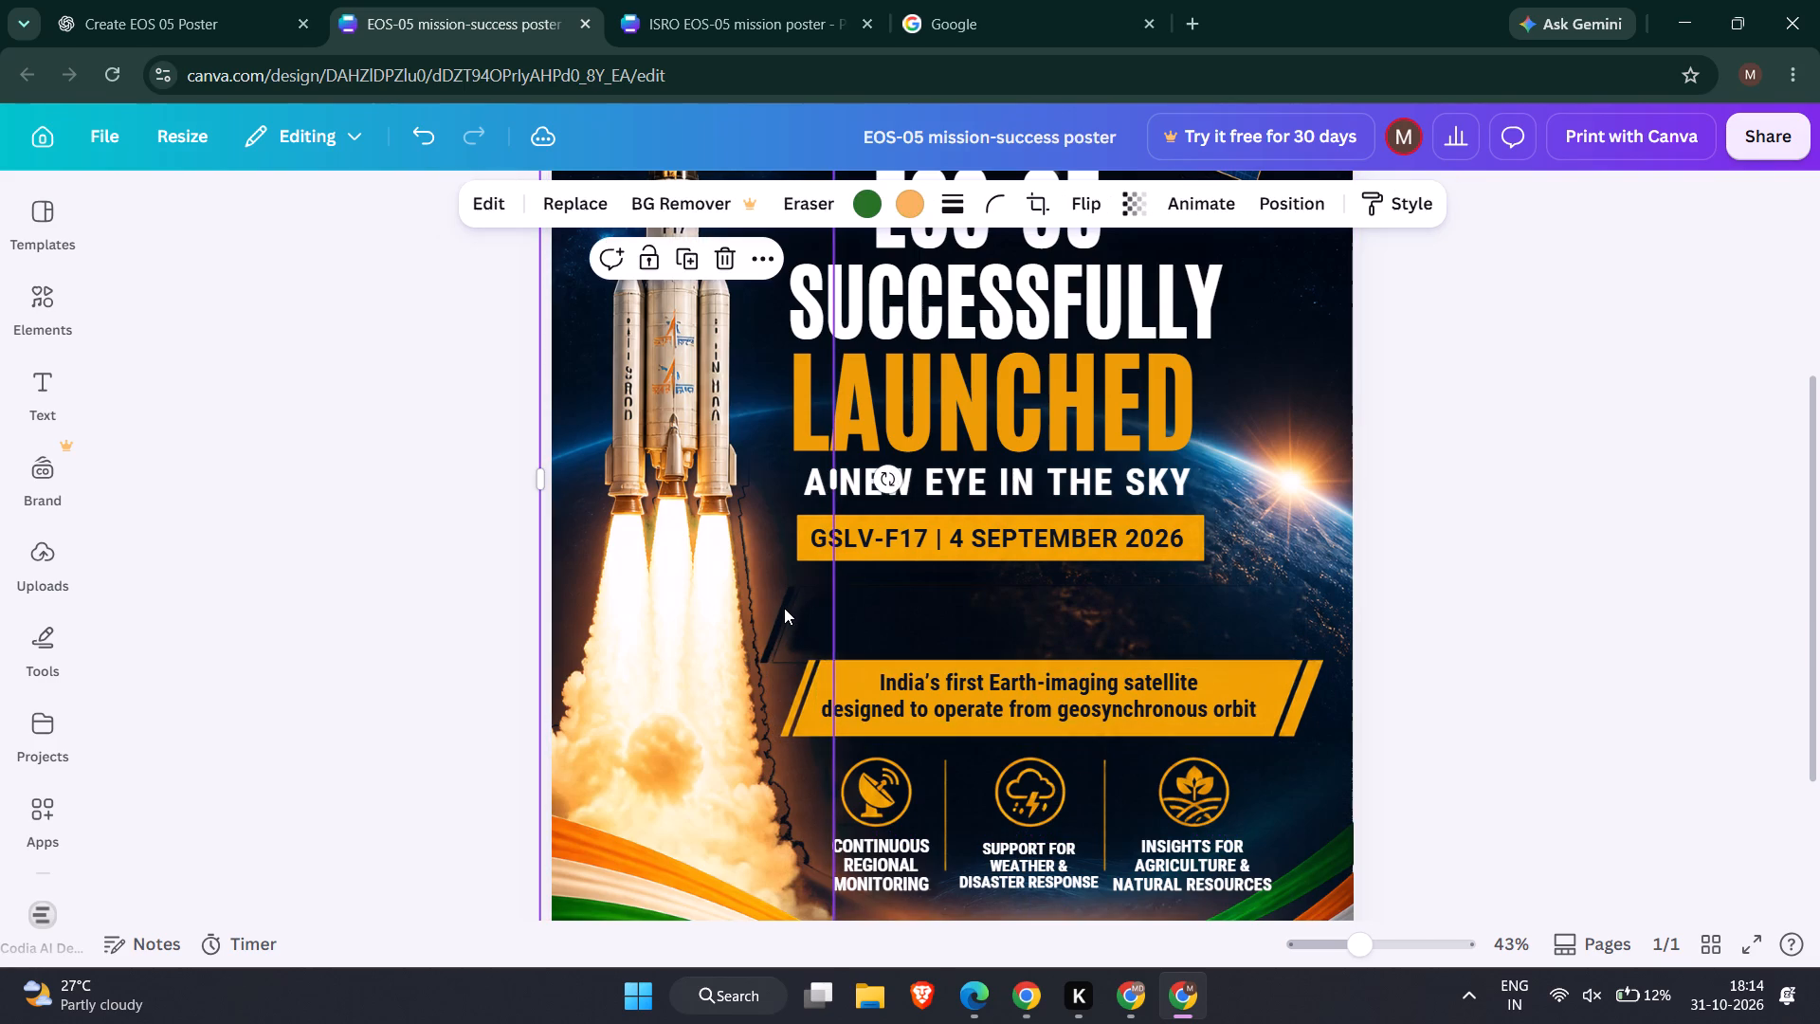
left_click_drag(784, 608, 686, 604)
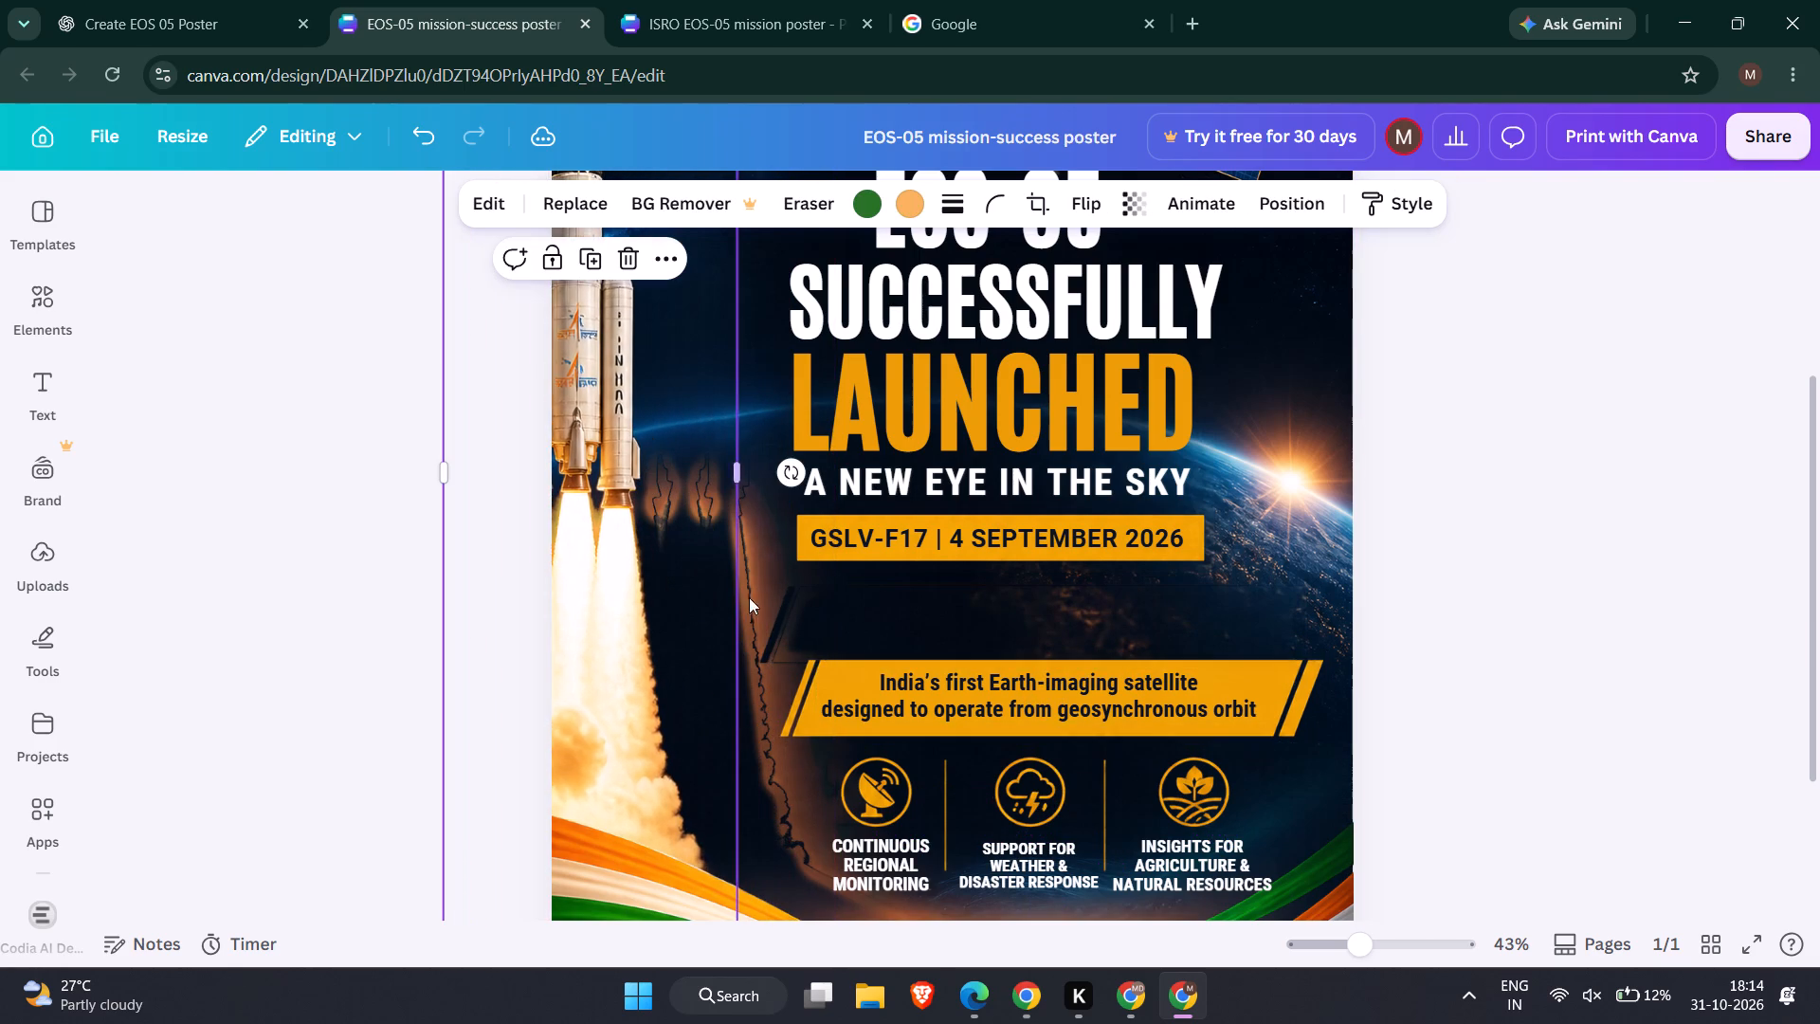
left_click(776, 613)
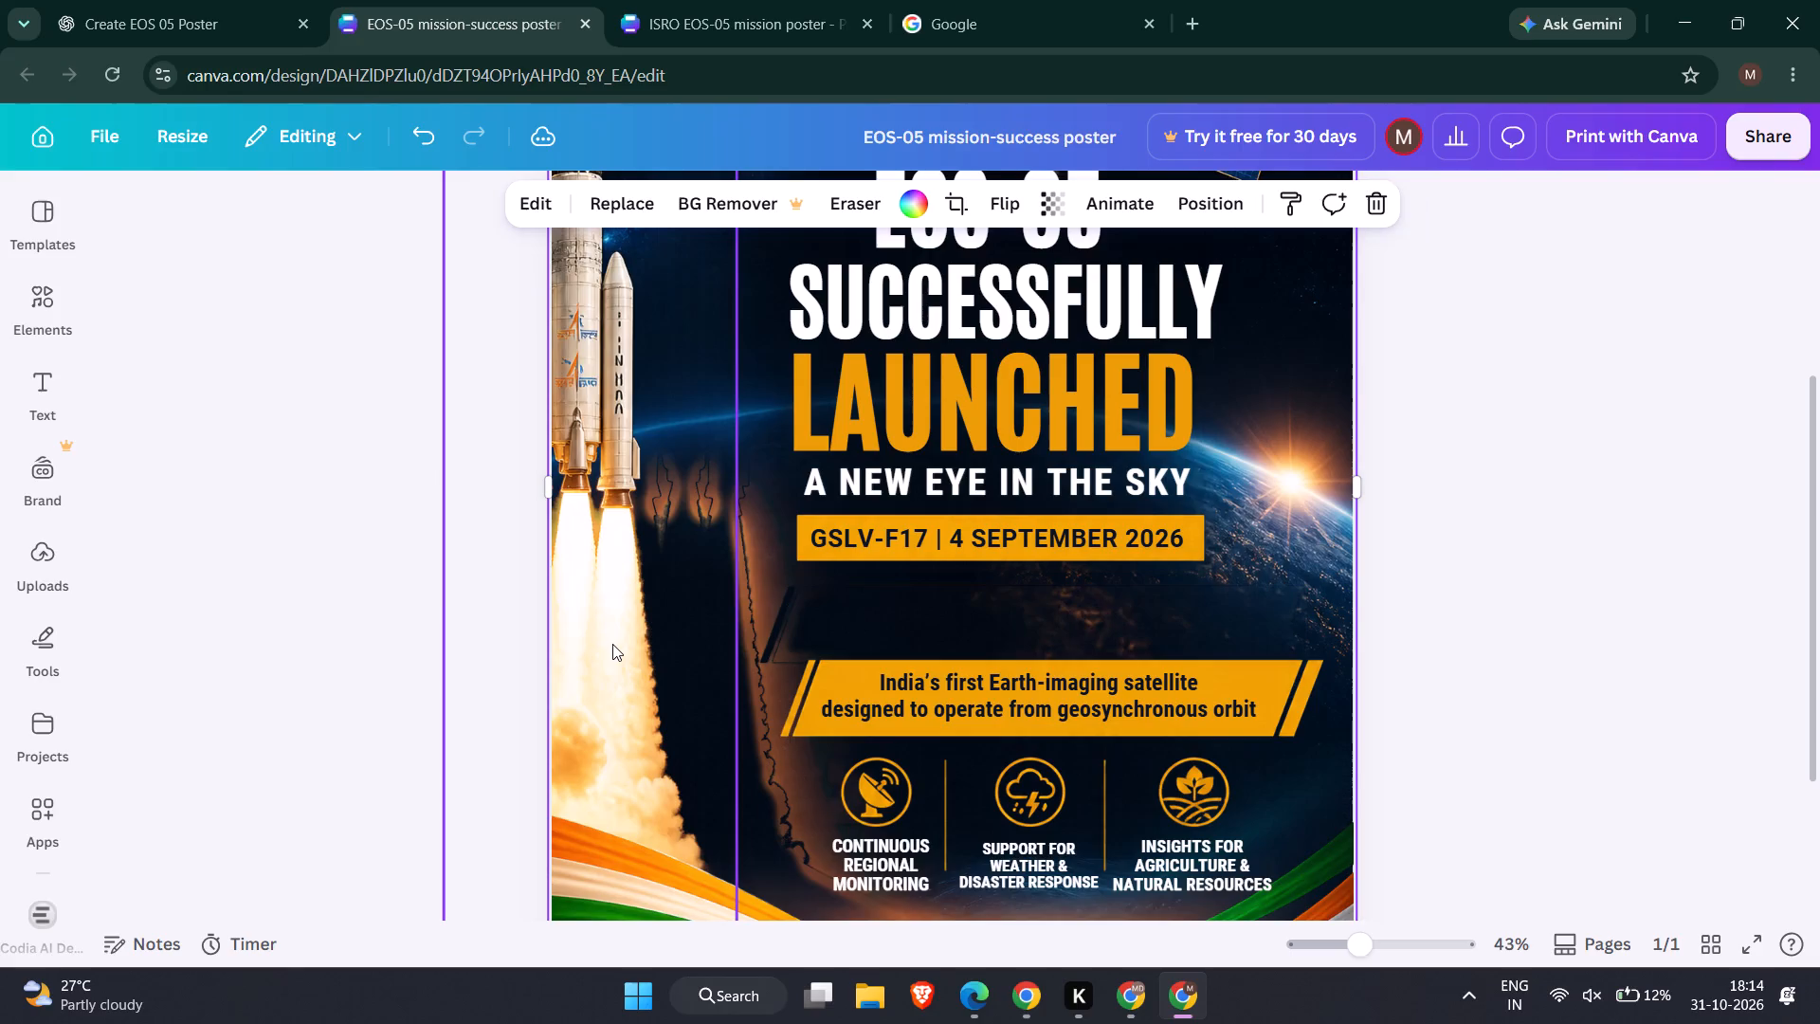
Move the rocket image back onto the poster over its dark outline, slightly up and right of its original position.
left_click_drag(612, 644, 708, 648)
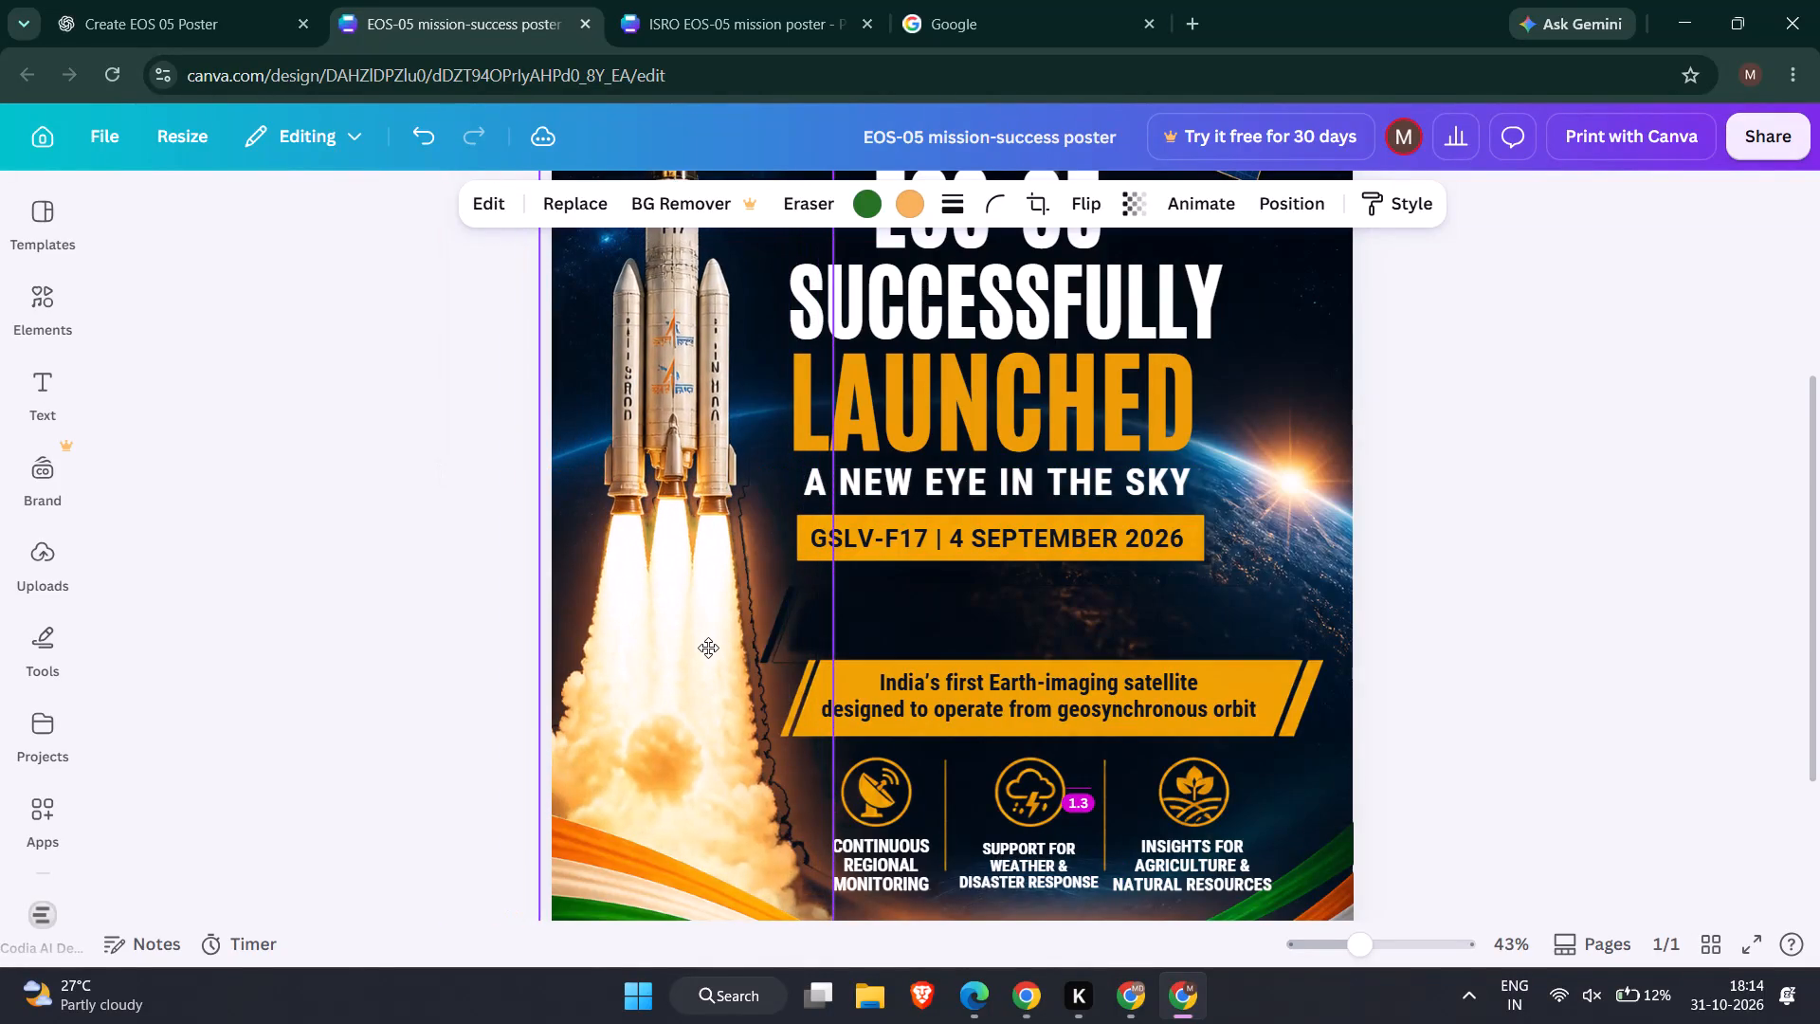
left_click_drag(708, 648, 714, 640)
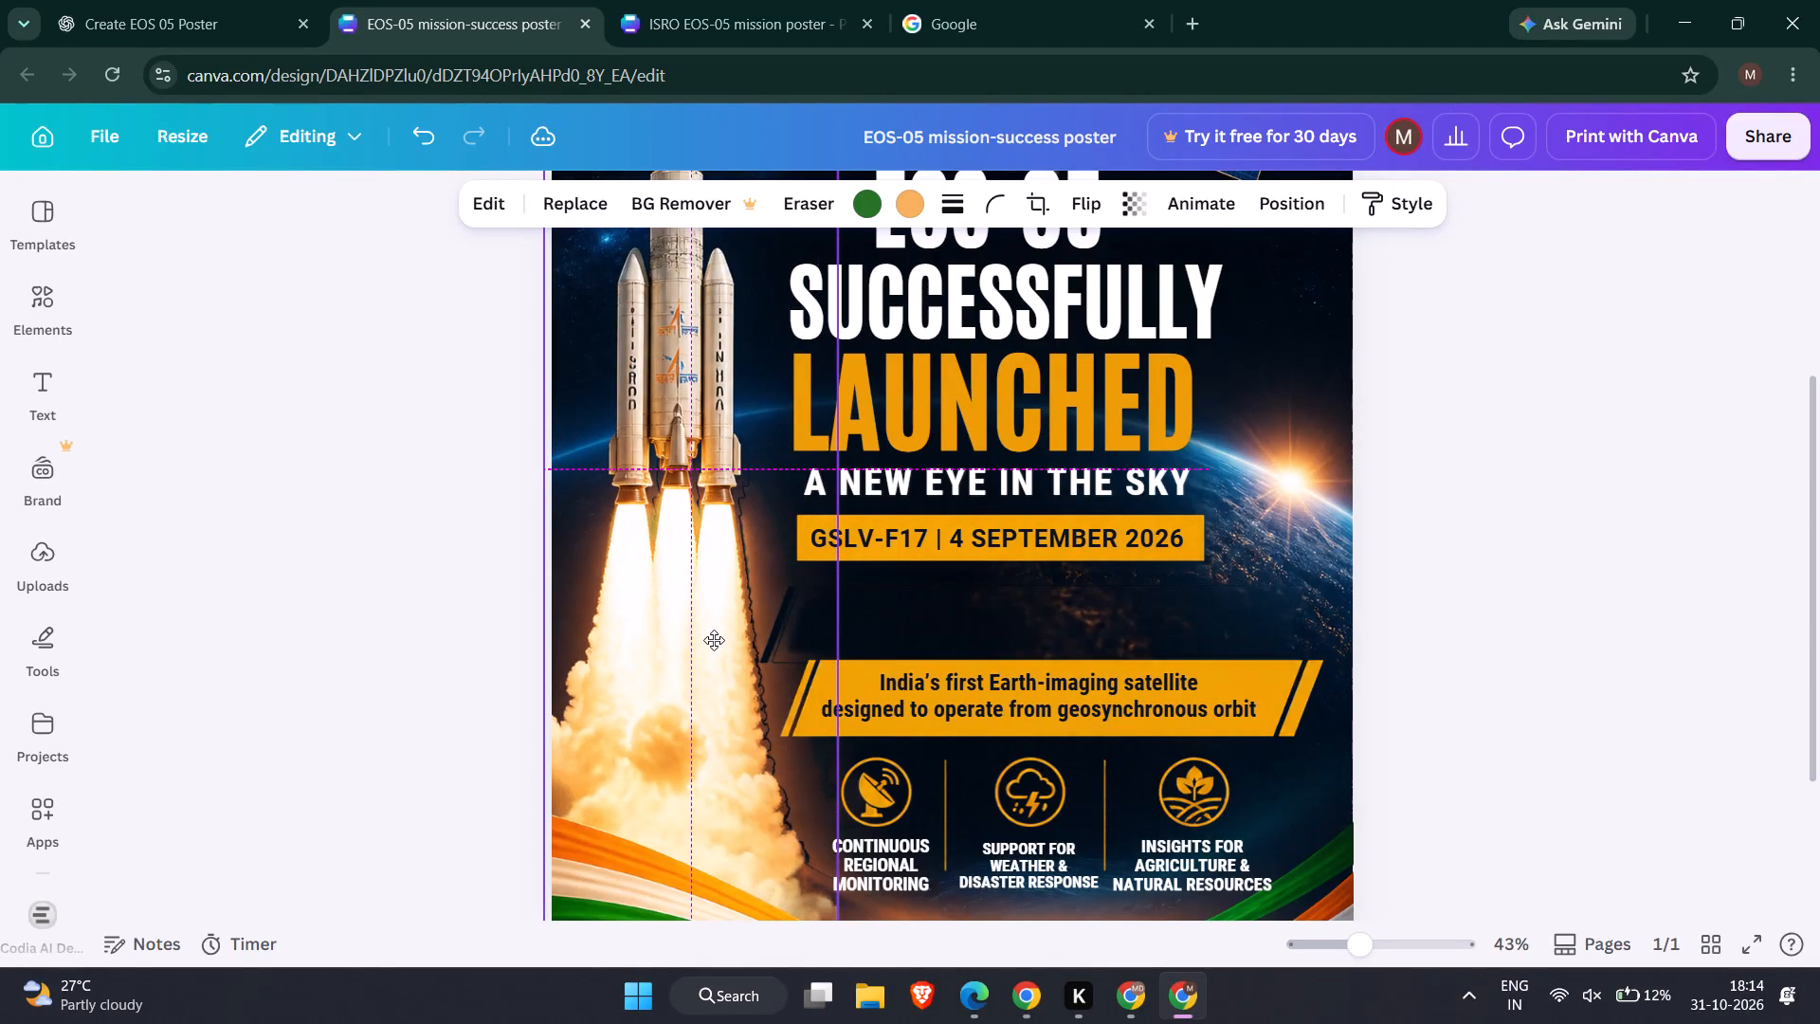
left_click_drag(714, 640, 716, 638)
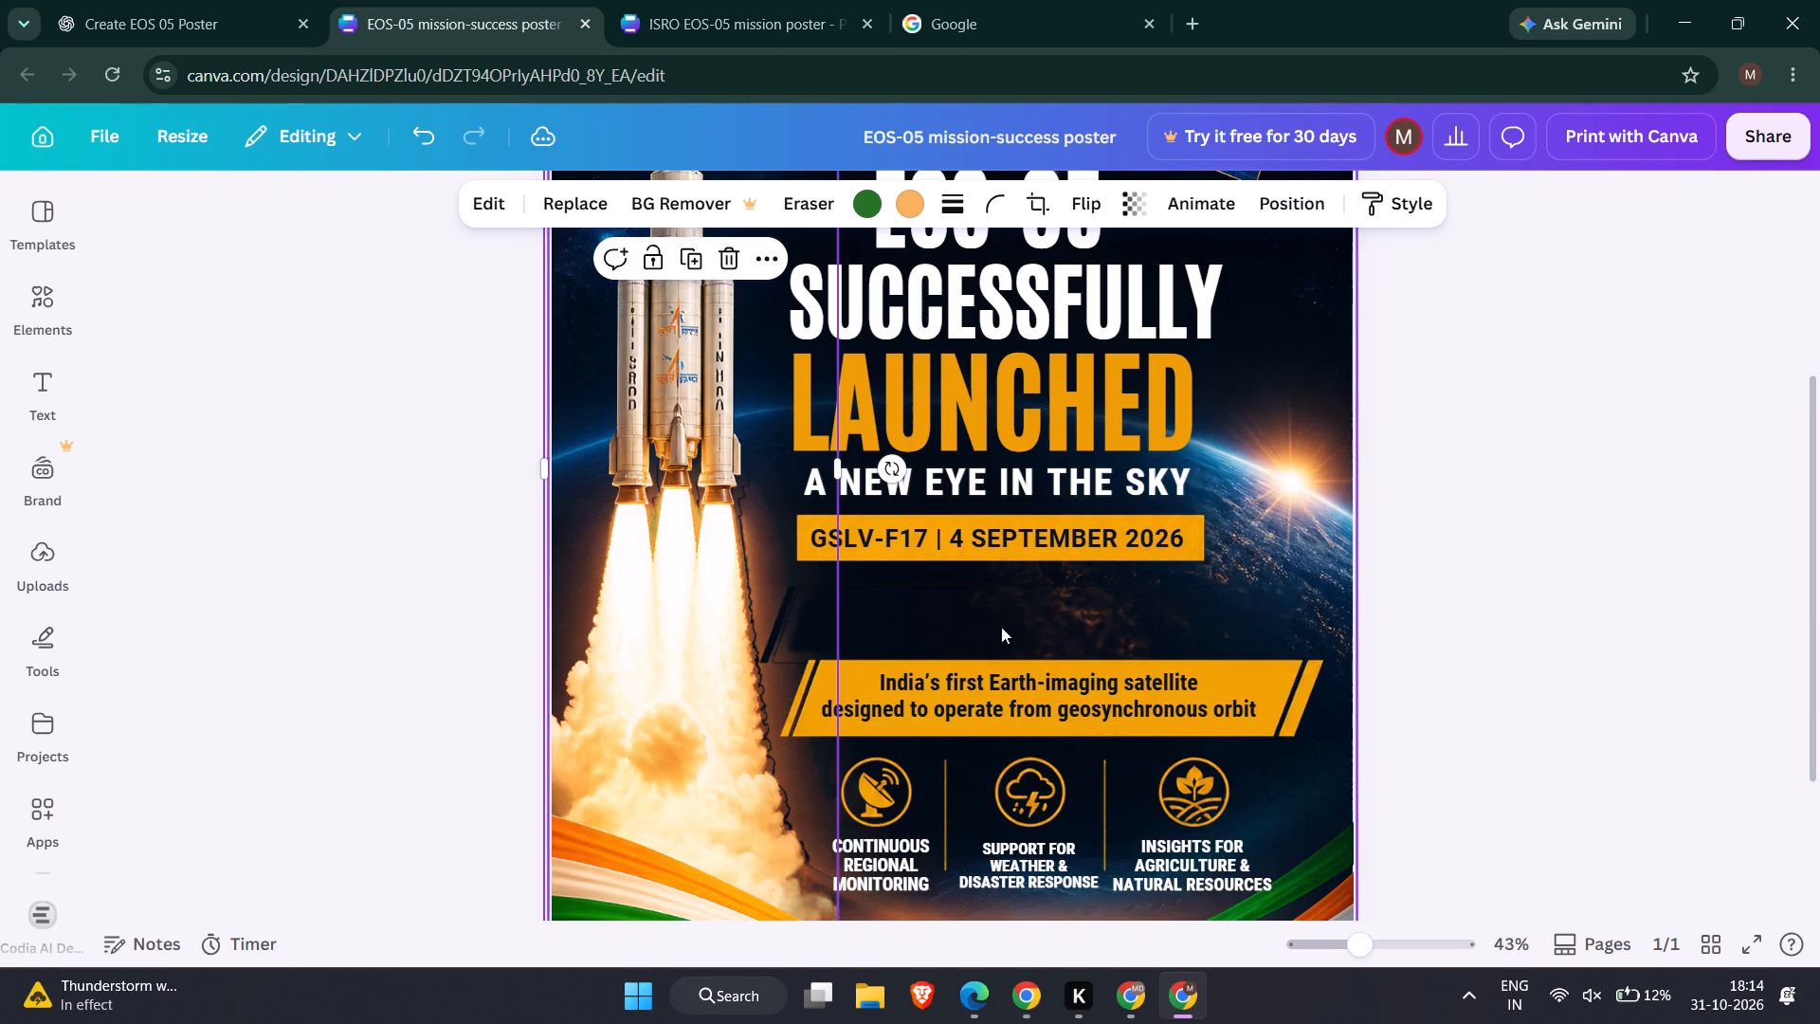
left_click(1478, 540)
Move the "GSLV-F17 | 4 SEPTEMBER 2026" text and its orange box together down and right, centred just above the description banner.
left_click(1043, 536)
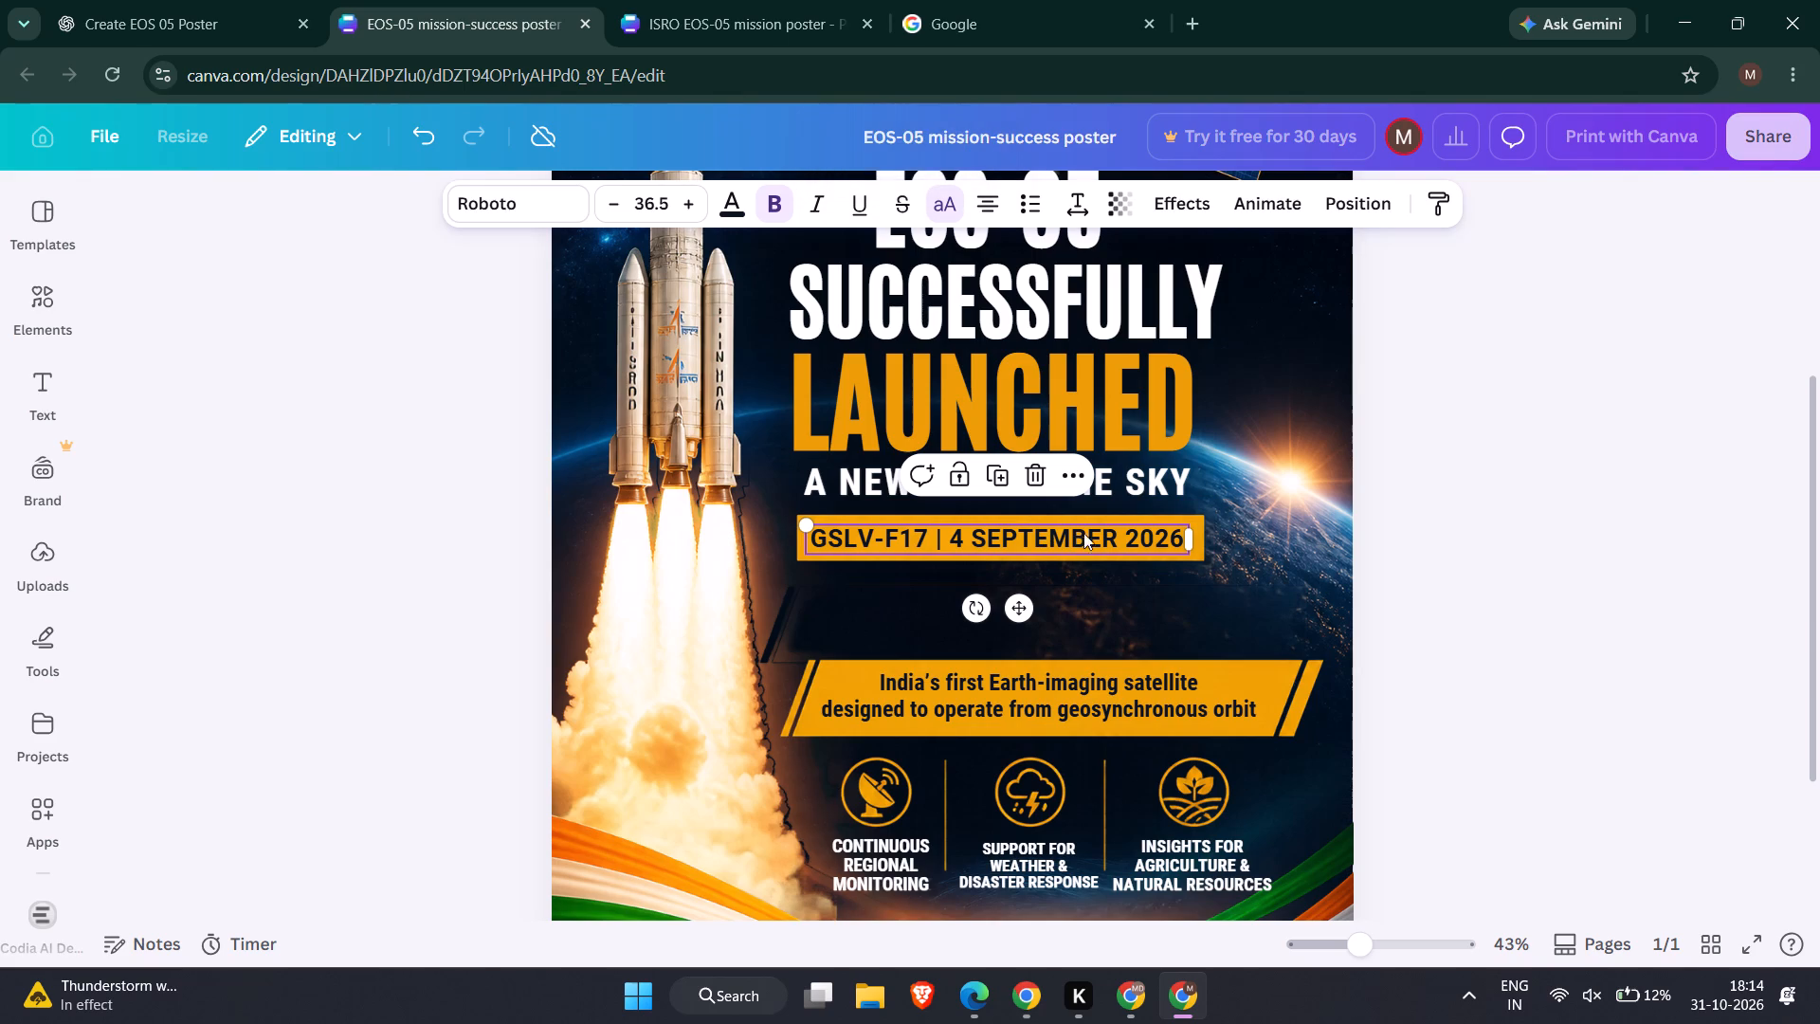
left_click(1203, 517, "shift")
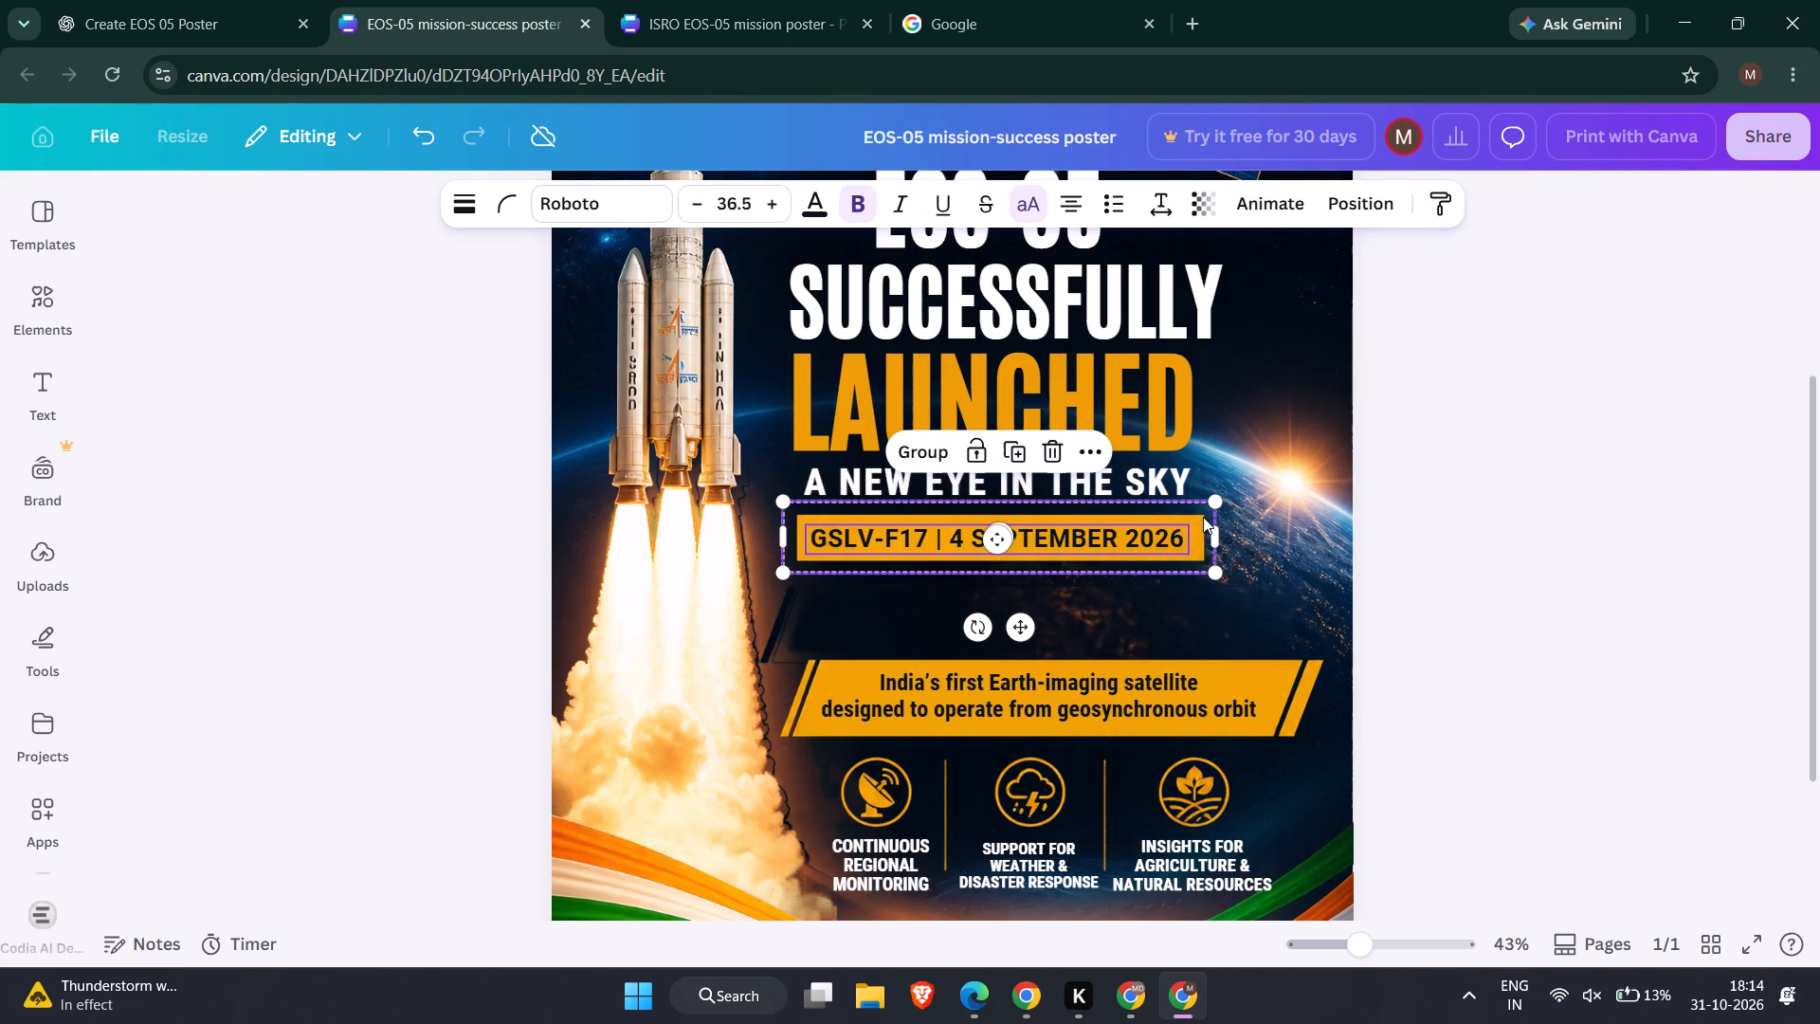
key("Down")
key("Down")
key("Down")
key("Down")
key("Down")
key("Down")
key("Down")
key("Down")
key("Down")
key("Down")
key("Down")
key("Down")
key("Down")
key("Down")
key("Down")
key("Down")
key("Down")
key("Down")
key("Down")
key("Down")
key("Right")
key("Right")
key("Right")
key("Right")
key("Right")
key("Right")
key("Right")
key("Right")
key("Right")
key("Right")
key("Right")
key("Right")
key("Right")
key("Right")
key("Right")
key("Right")
key("Right")
key("Right")
key("Right")
key("Right")
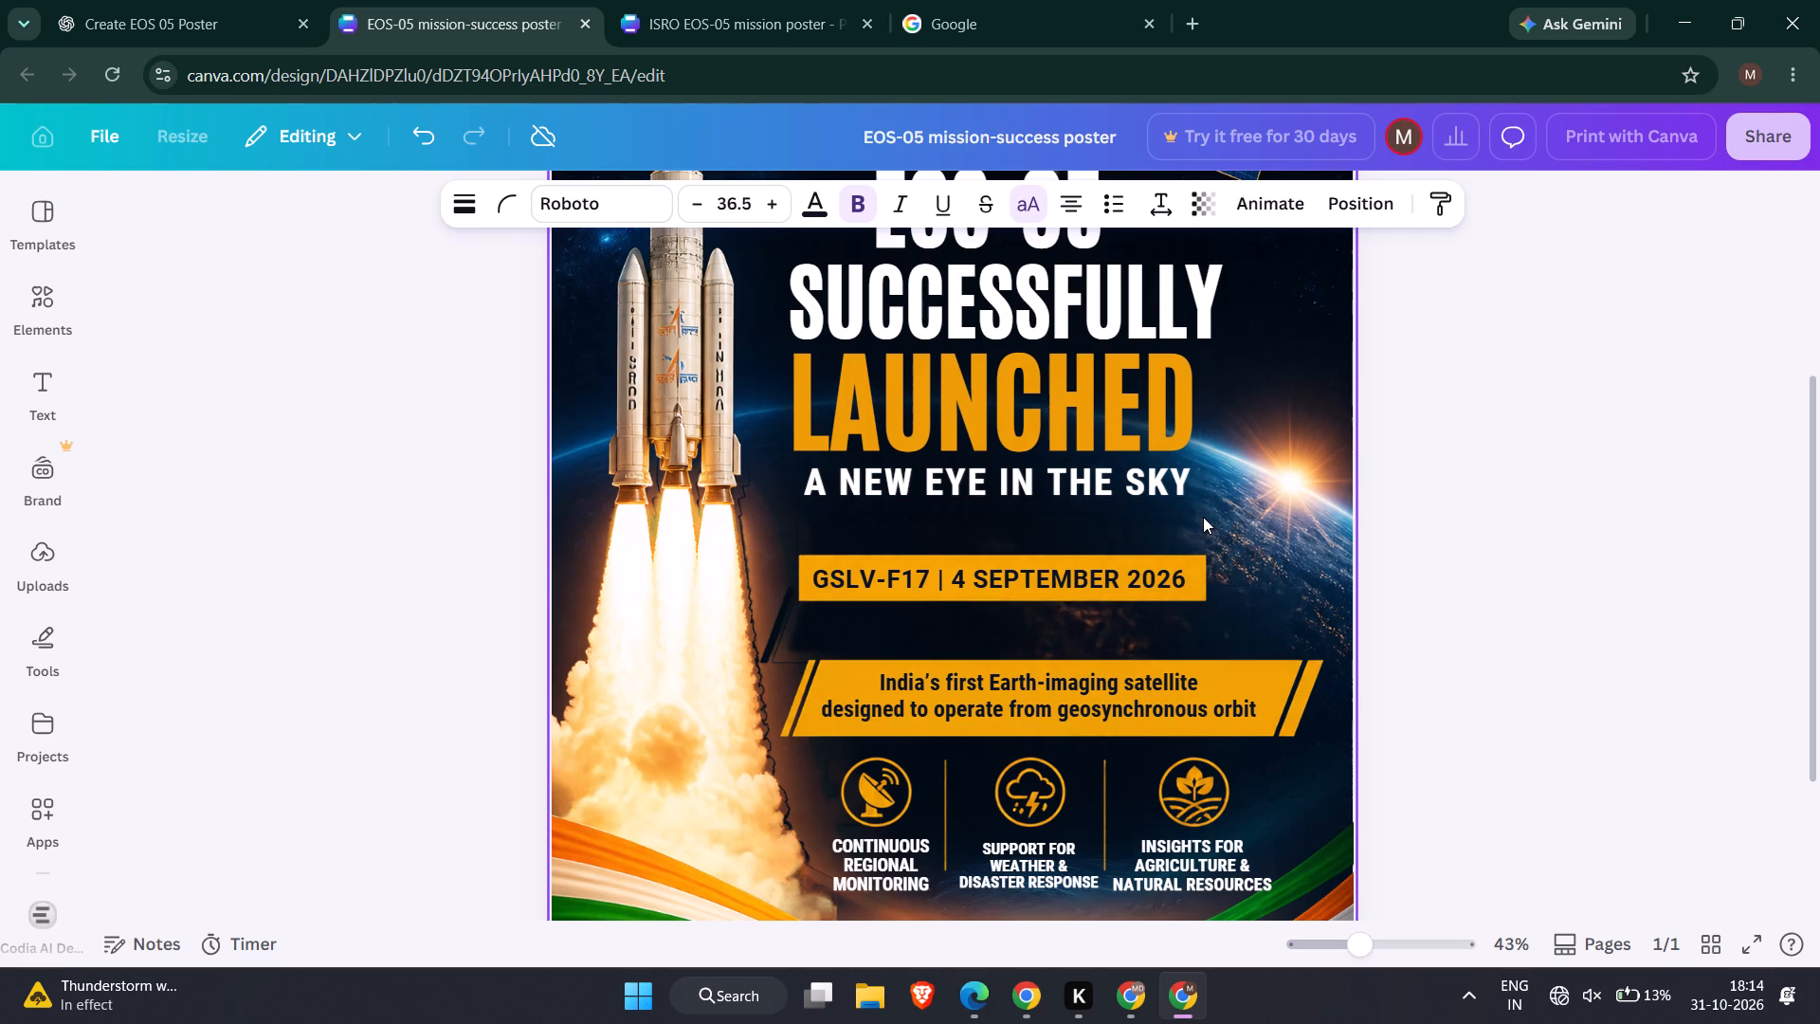
key("Left")
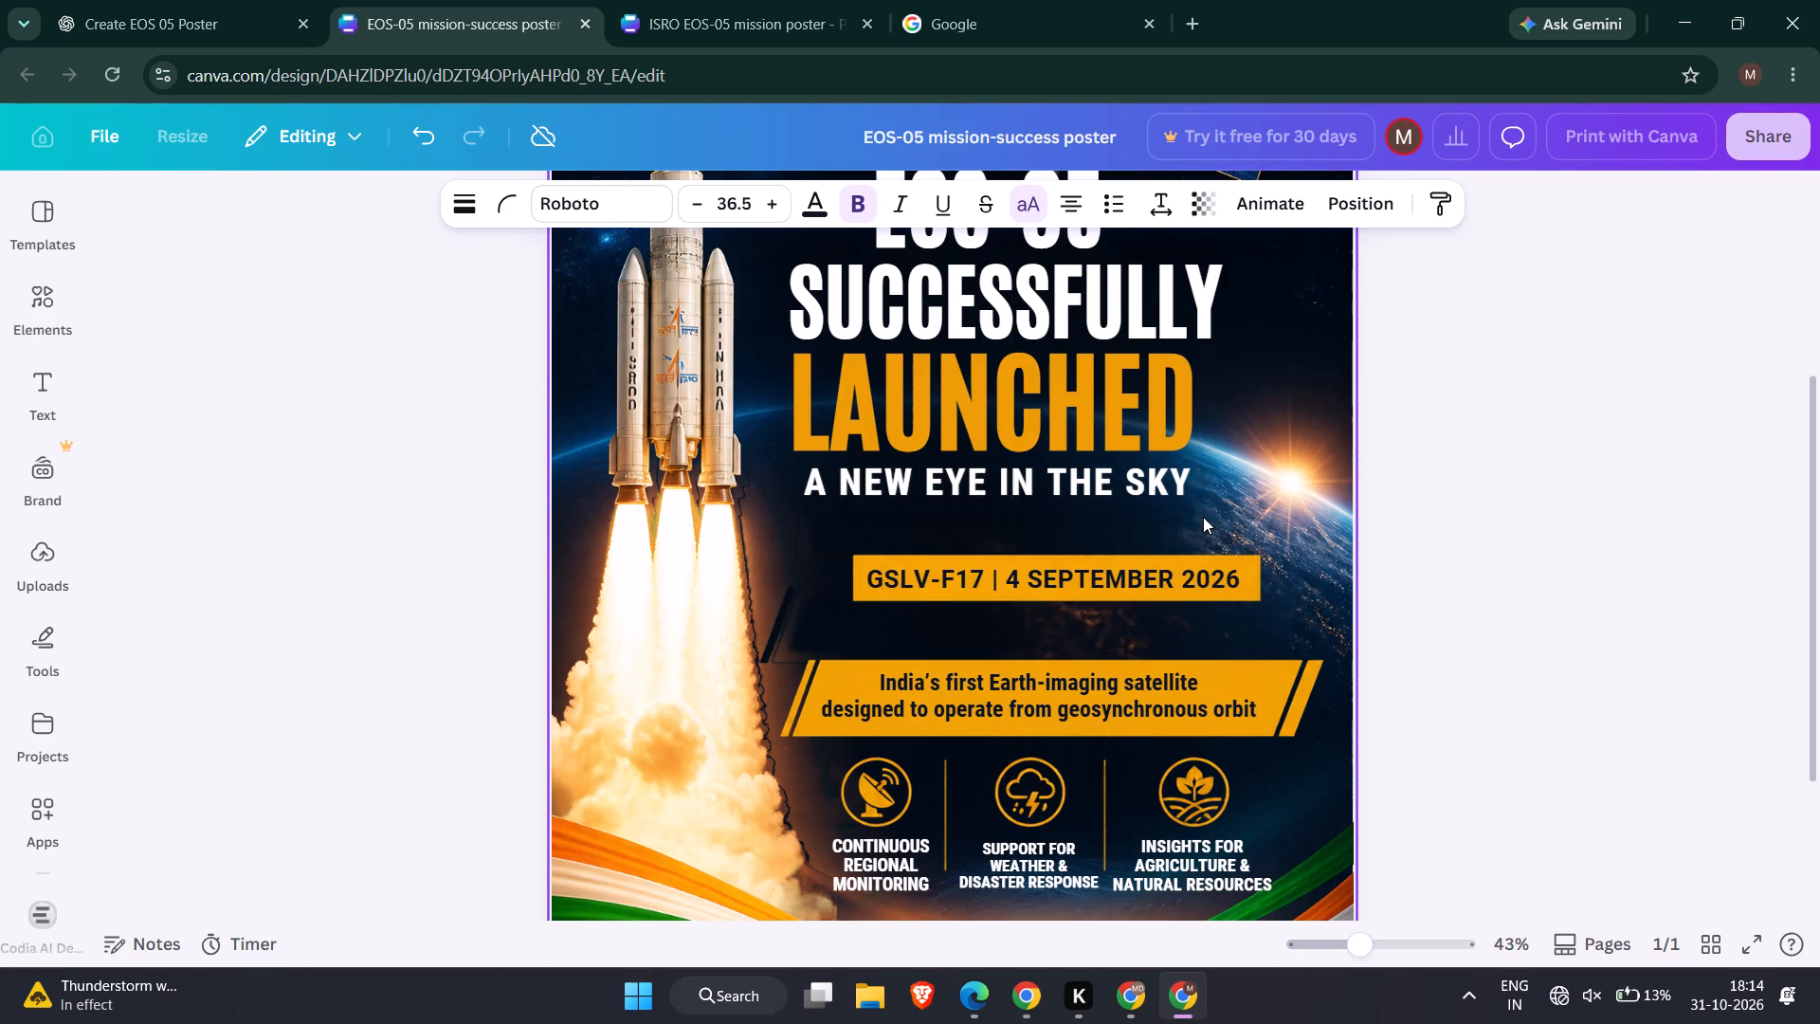
key("Down")
key("Down")
key("Down")
key("Down")
key("Down")
key("Down")
key("Down")
key("Down")
key("Down")
key("Down")
key("Down")
key("Down")
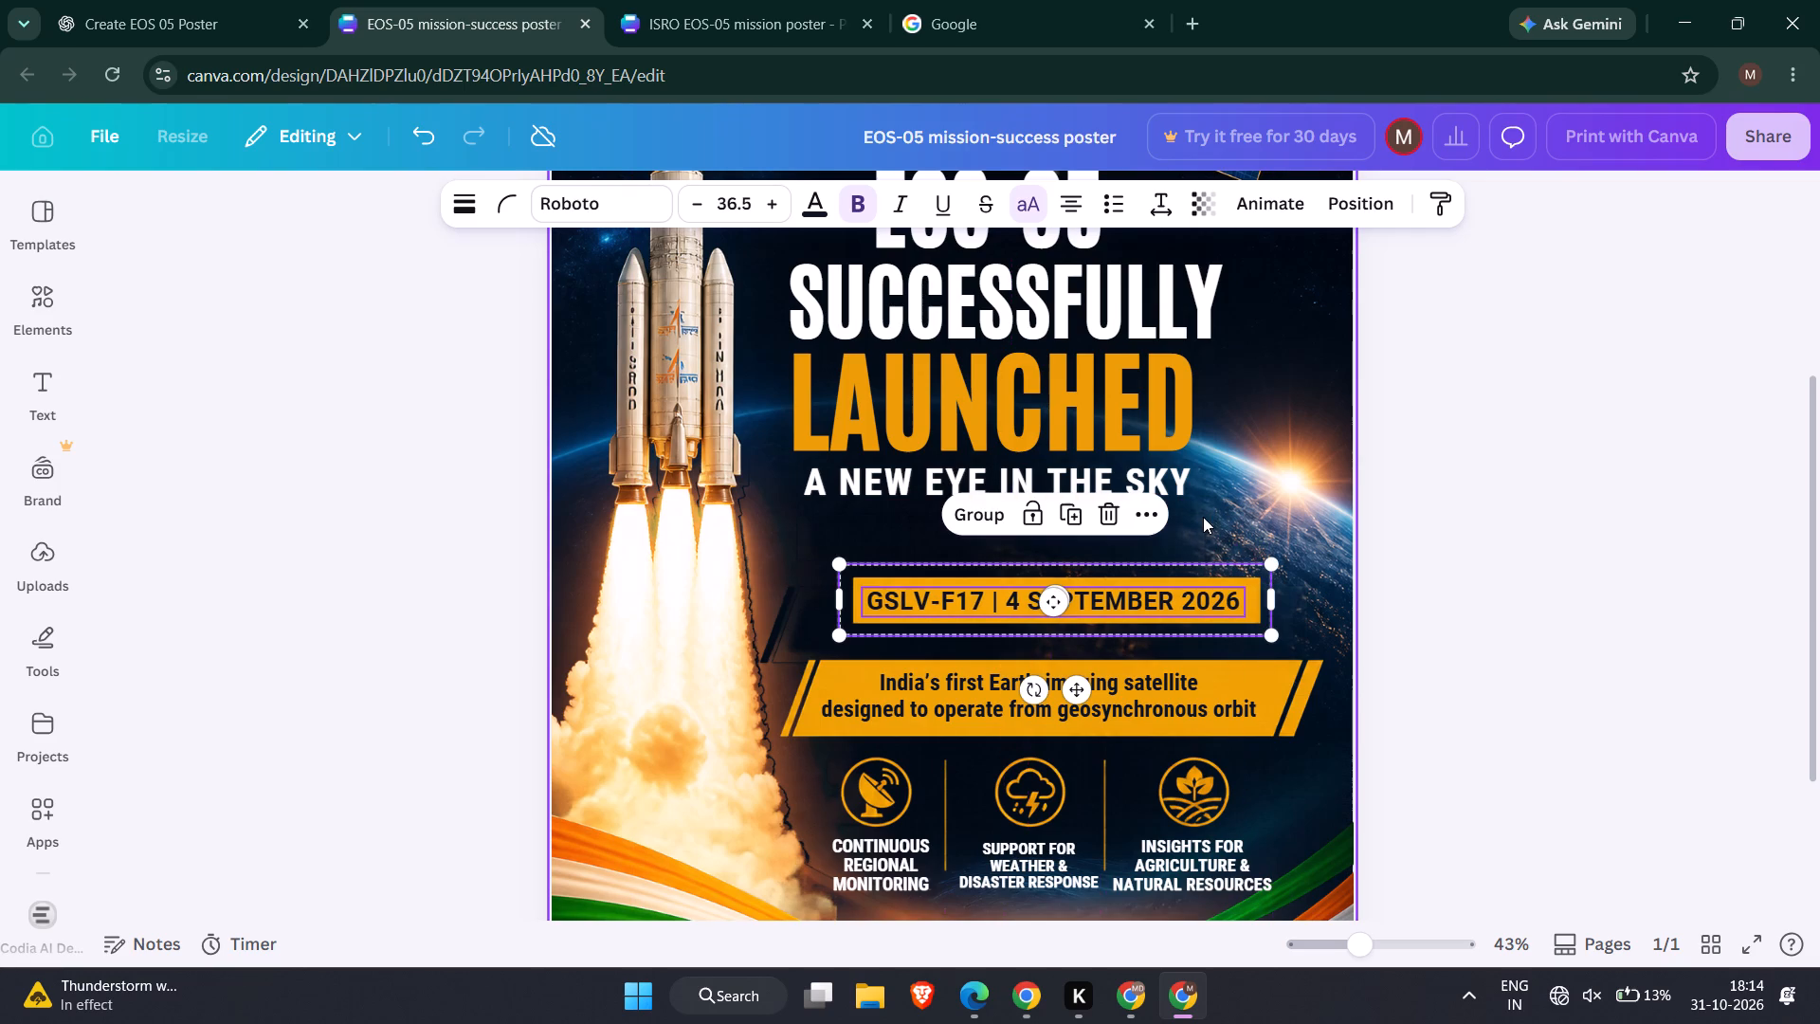
left_click(1508, 441)
Group the "EOS-05", "SUCCESSFULLY", "LAUNCHED" and "A NEW EYE IN THE SKY" texts into one headline block.
scroll(1508, 441, "up", 1)
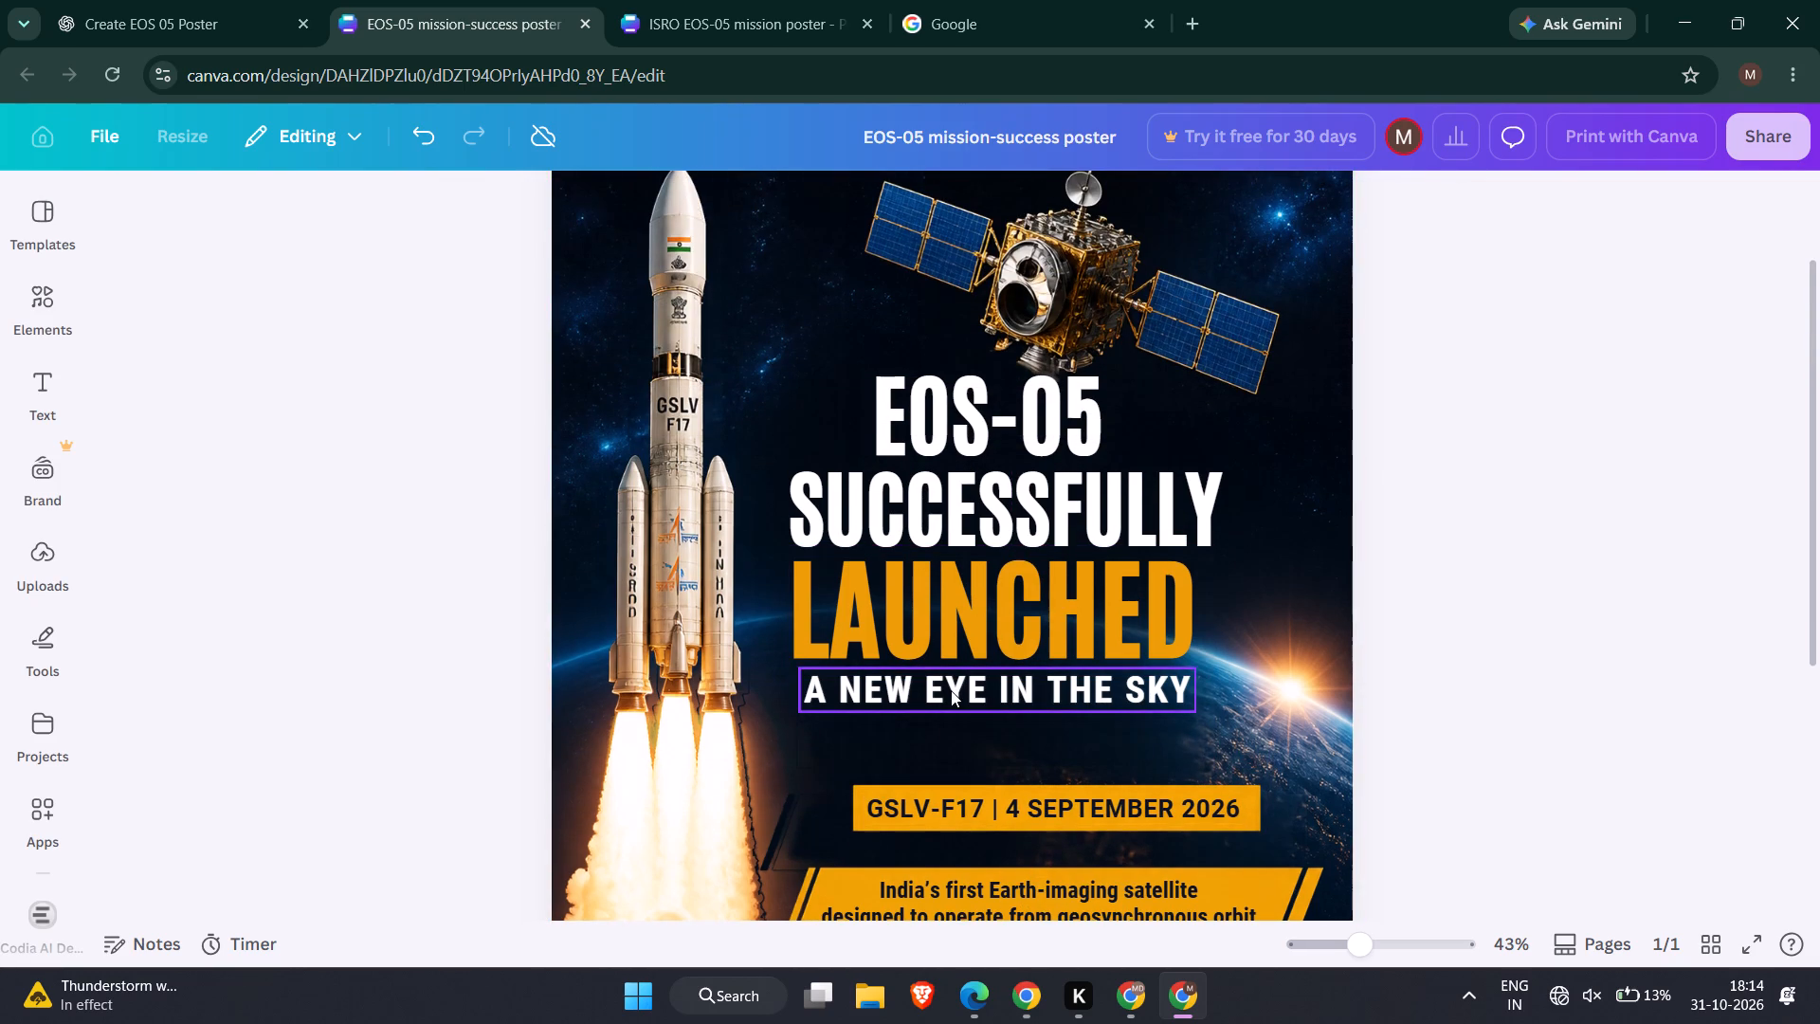
left_click(951, 688)
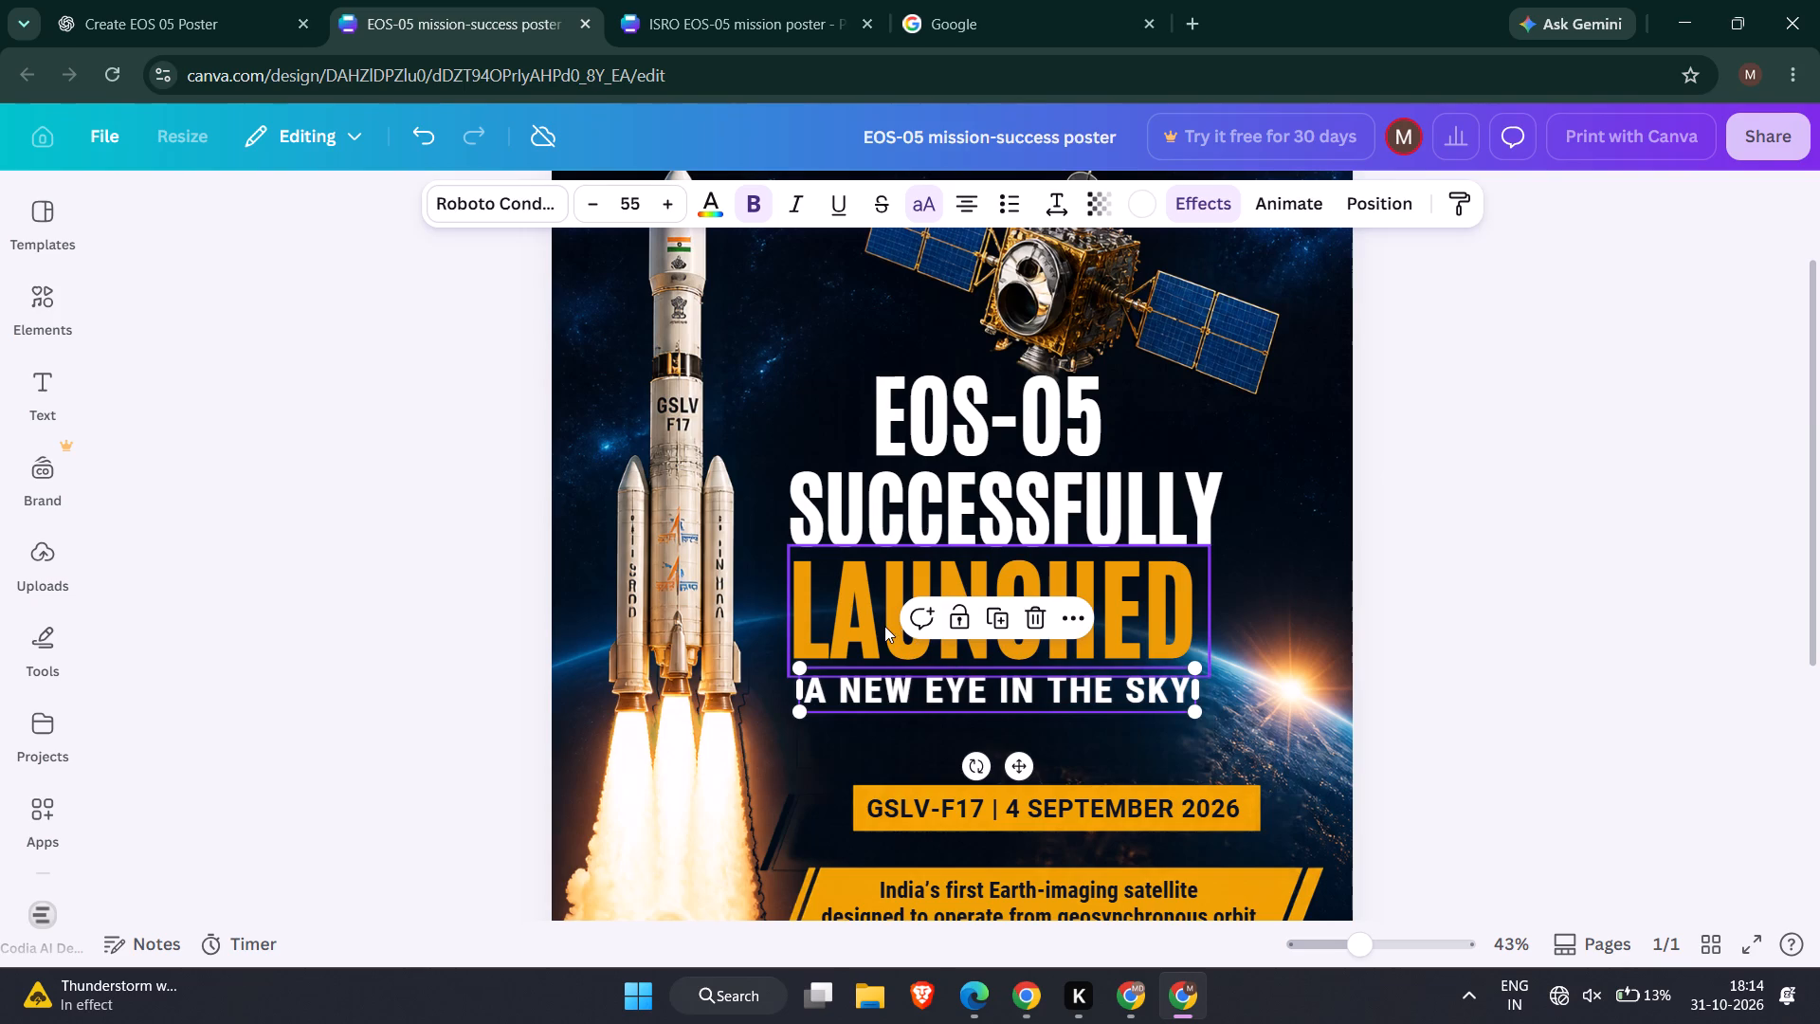
left_click(883, 626, "shift")
left_click(859, 523, "shift")
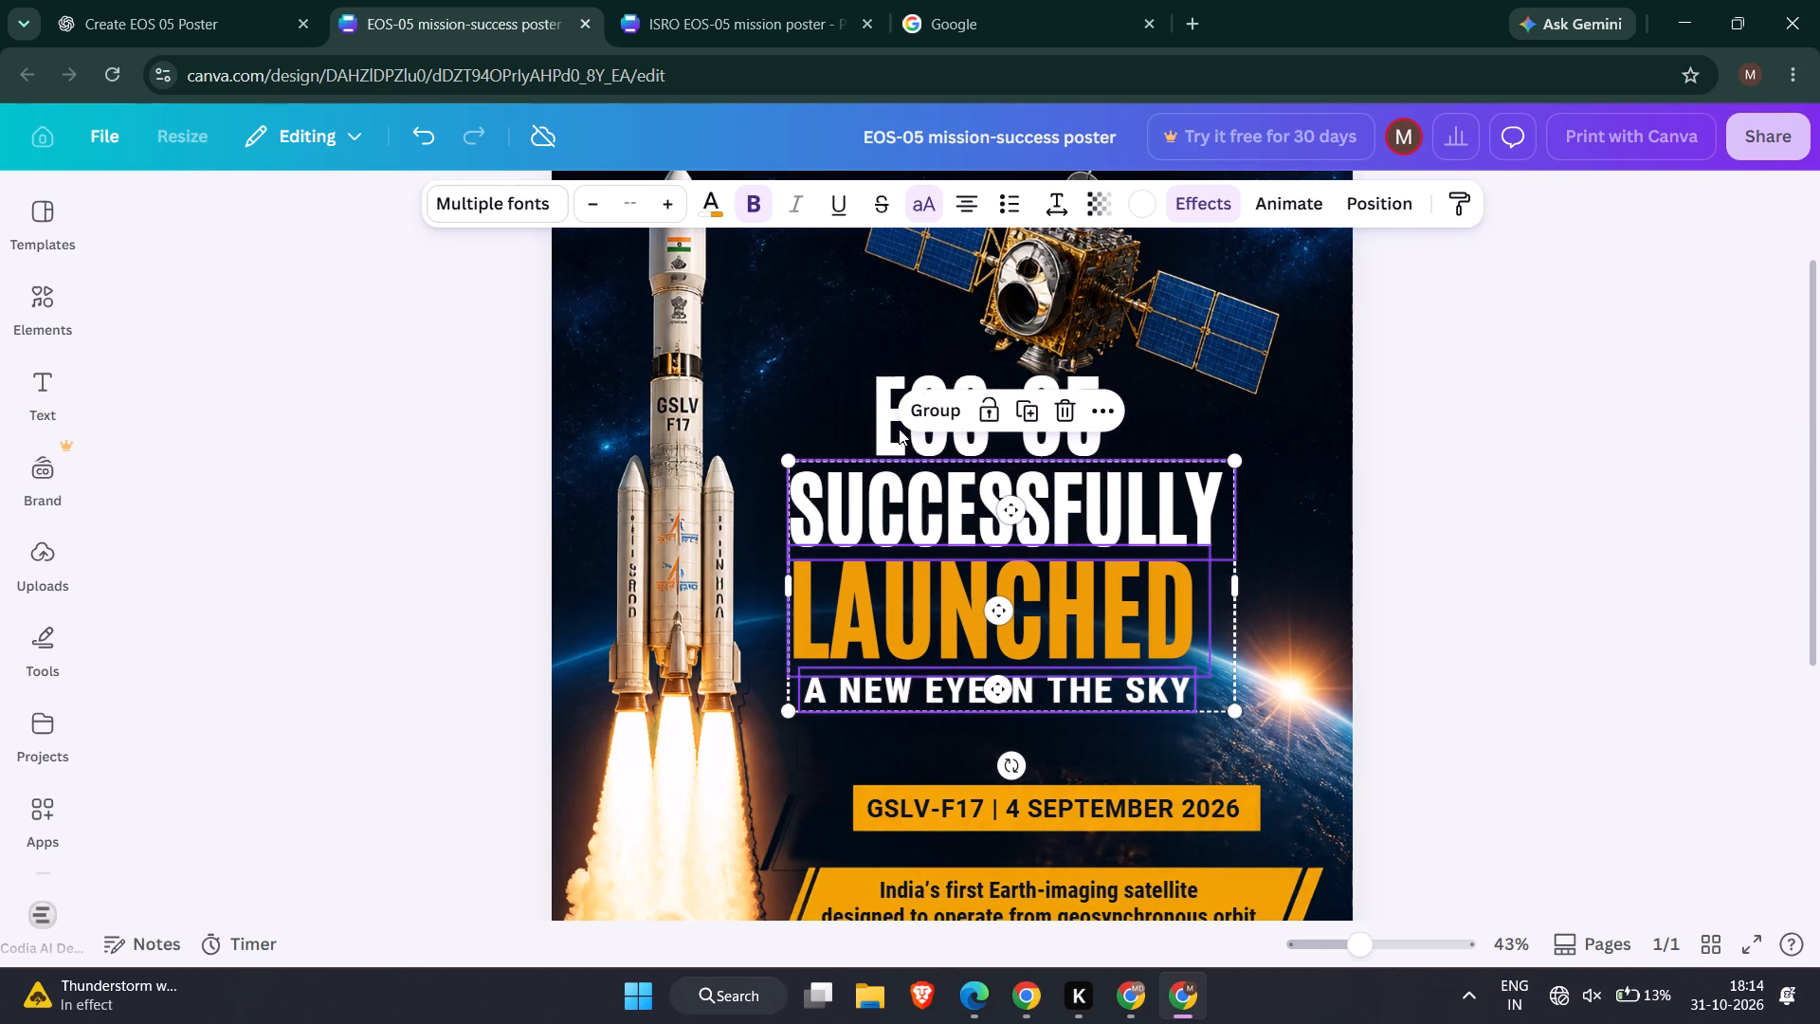
left_click(901, 427, "shift")
left_click(889, 428, "shift")
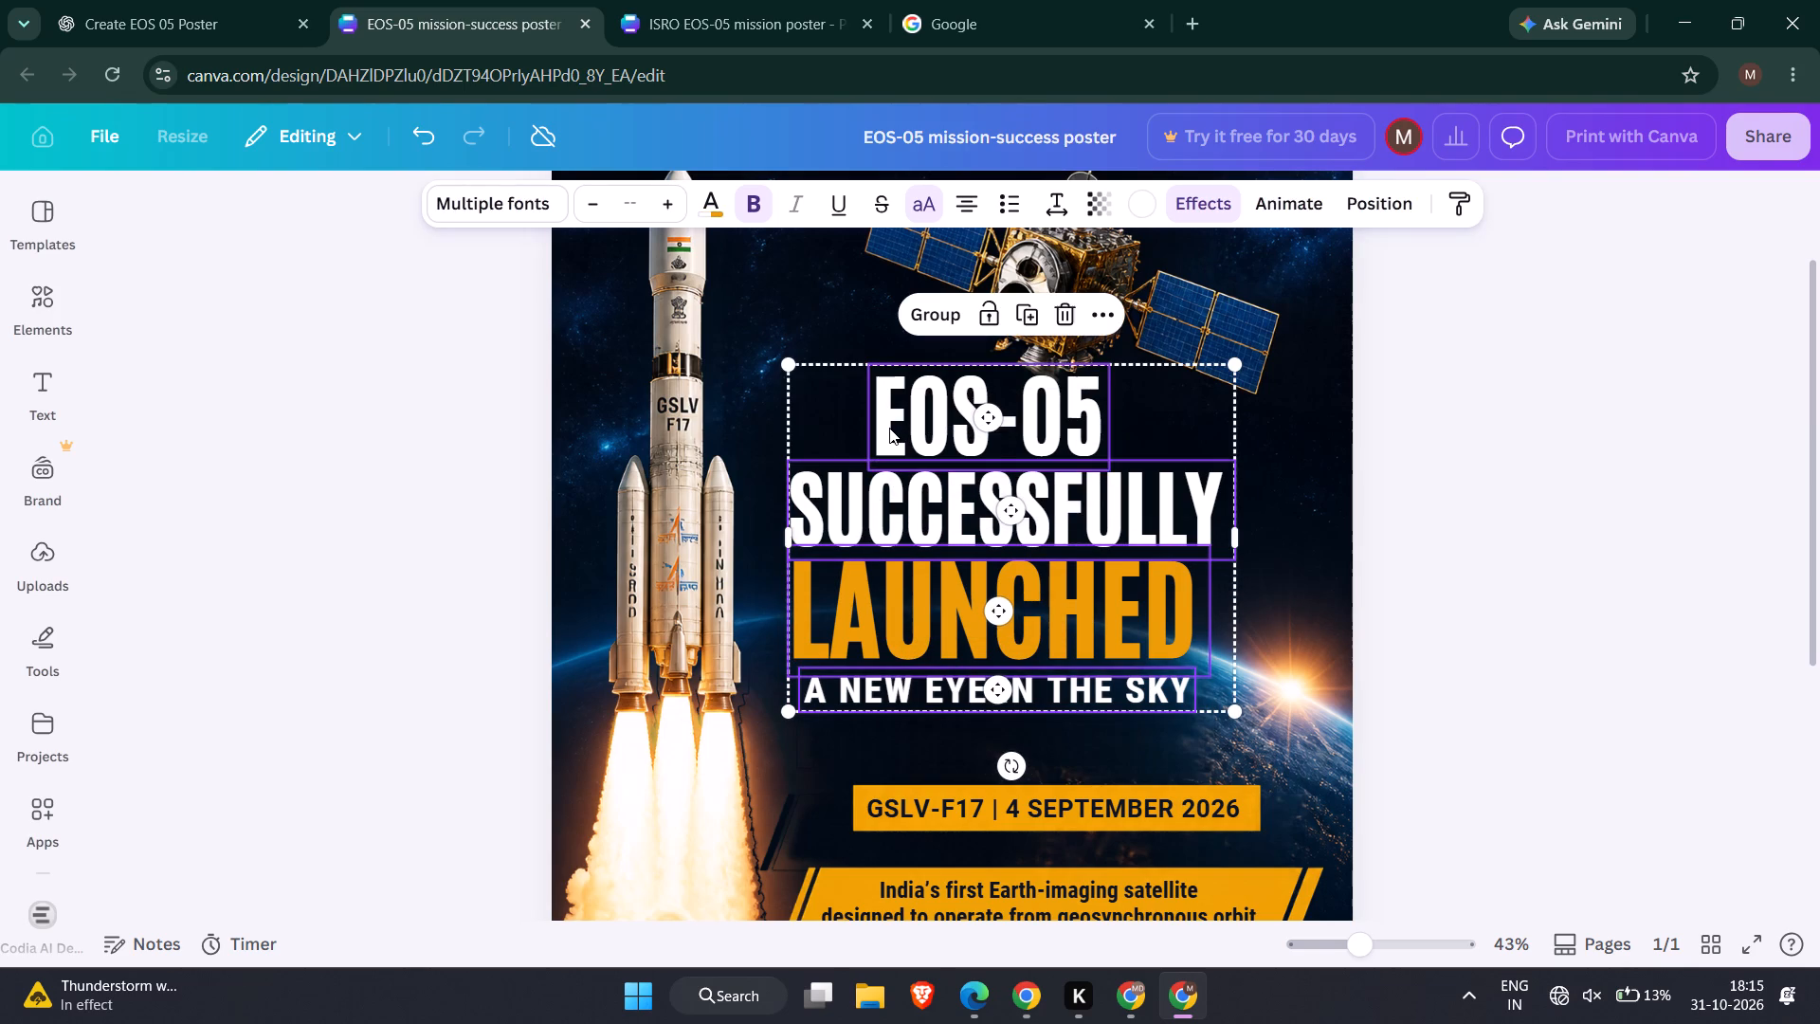
left_click(929, 307)
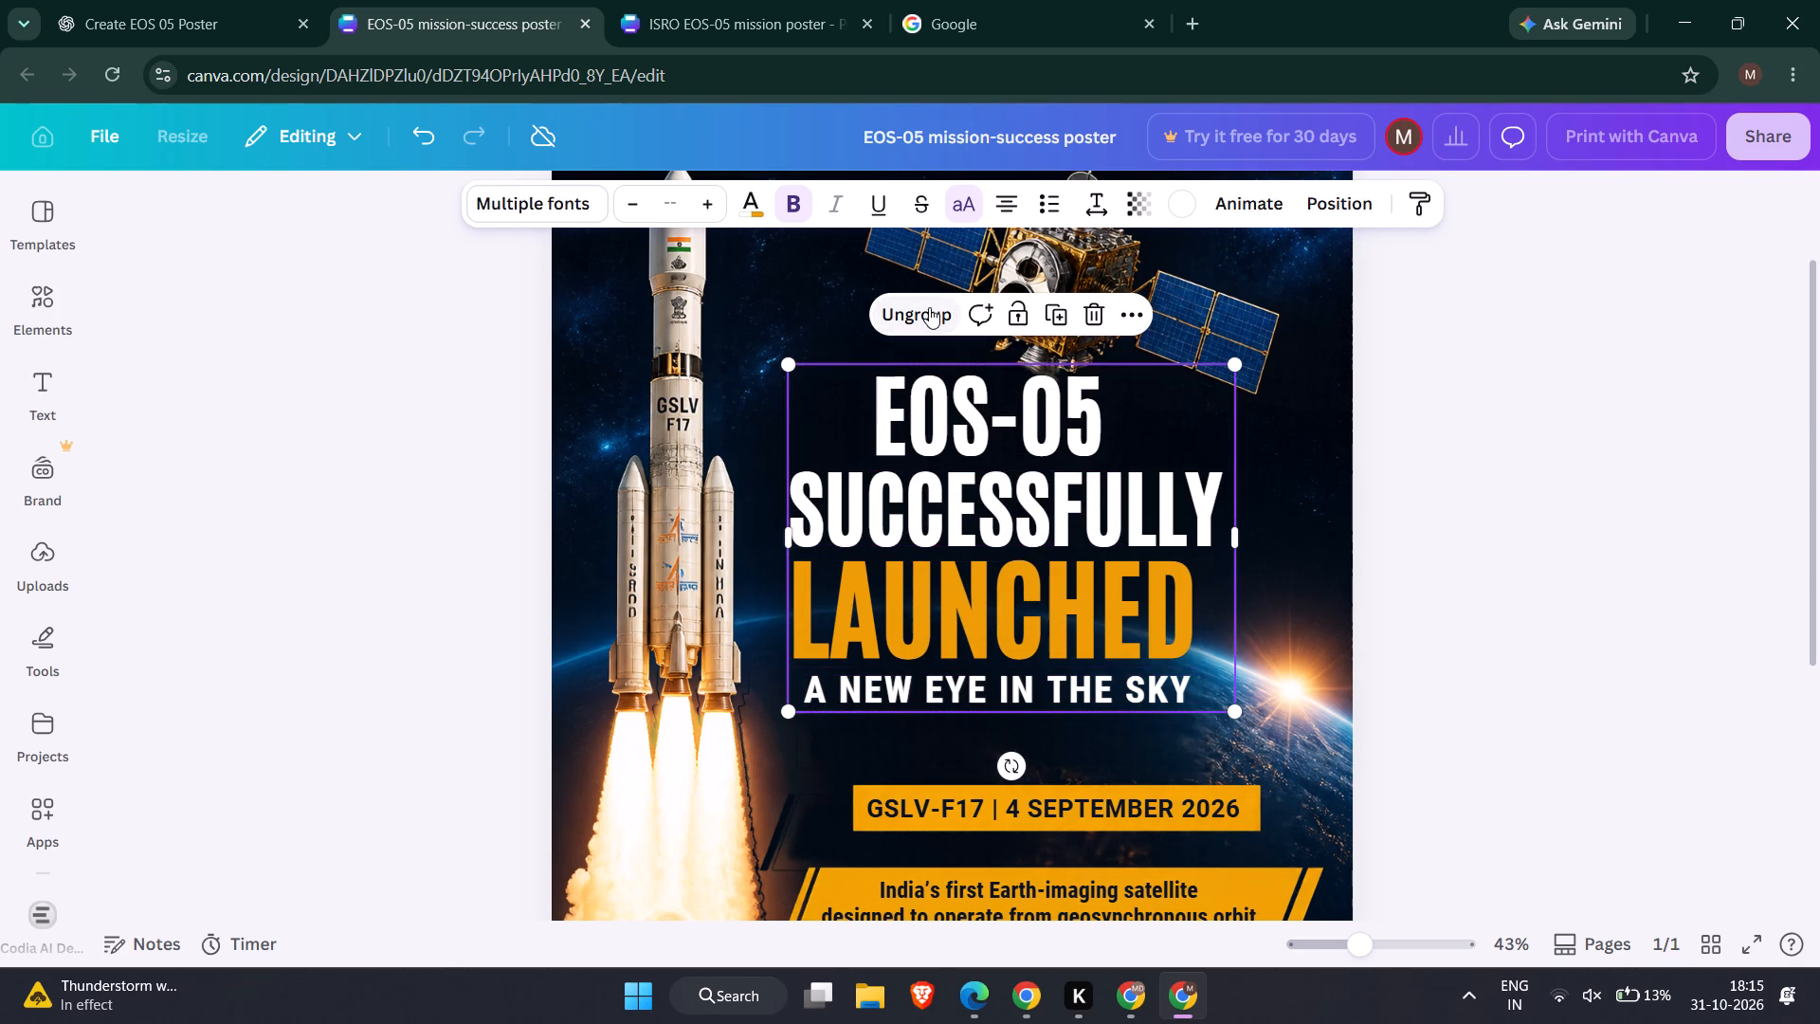
Nudge the grouped headline block slightly right, away from the rocket, keeping its height on the poster.
key("Right")
key("Right")
key("Right")
key("Right")
key("Right")
key("Right")
key("Right")
key("Right")
key("Right")
key("Right")
key("Right")
key("Right")
key("Right")
key("Right")
key("Right")
key("Right")
key("Right")
key("Right")
key("Right")
key("Right")
left_click(1485, 702)
left_click(1021, 541)
key("Right")
key("Right")
key("Right")
key("Right")
key("Right")
key("Right")
key("Right")
key("Right")
key("Right")
key("Right")
key("Right")
key("Right")
key("Right")
key("Right")
key("Right")
key("Right")
key("Right")
key("Right")
key("Right")
key("Right")
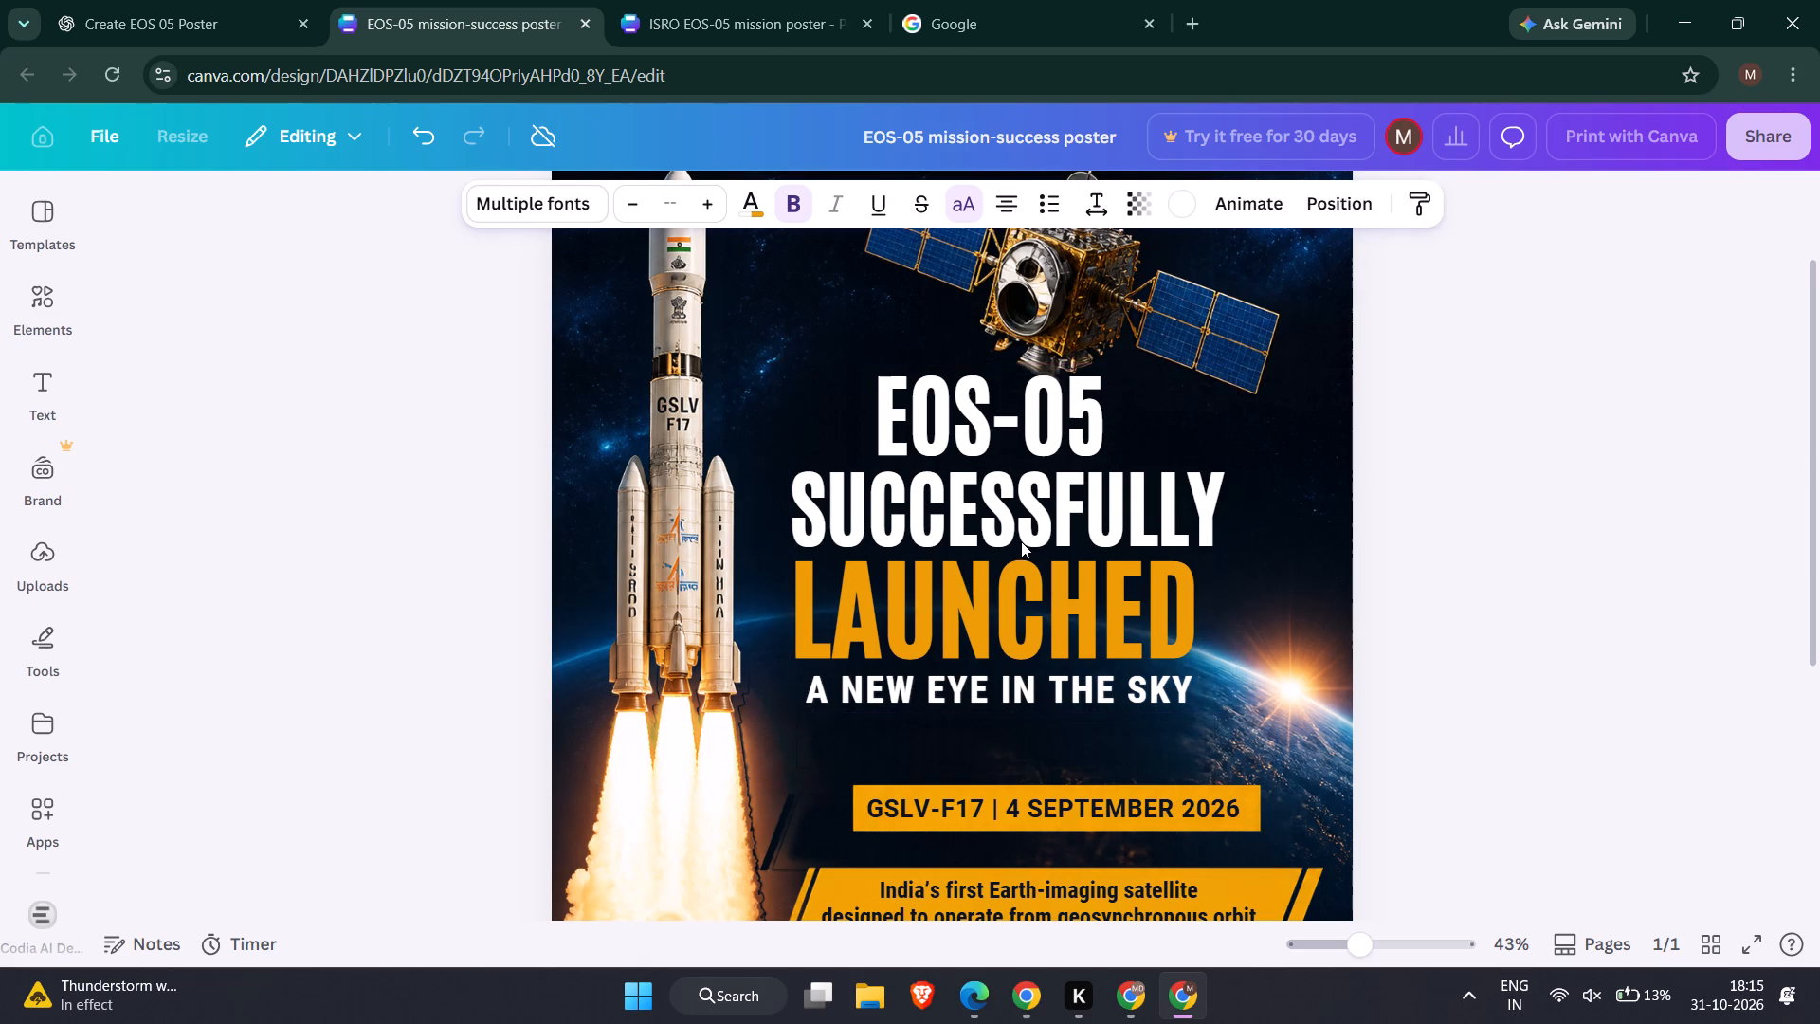
Shift only the orange "LAUNCHED" text slightly right within the headline group, centring it beneath "SUCCESSFULLY".
left_click(1021, 541)
key("Right")
key("Right")
key("Right")
key("Right")
key("Right")
key("Right")
key("Right")
key("Right")
key("Right")
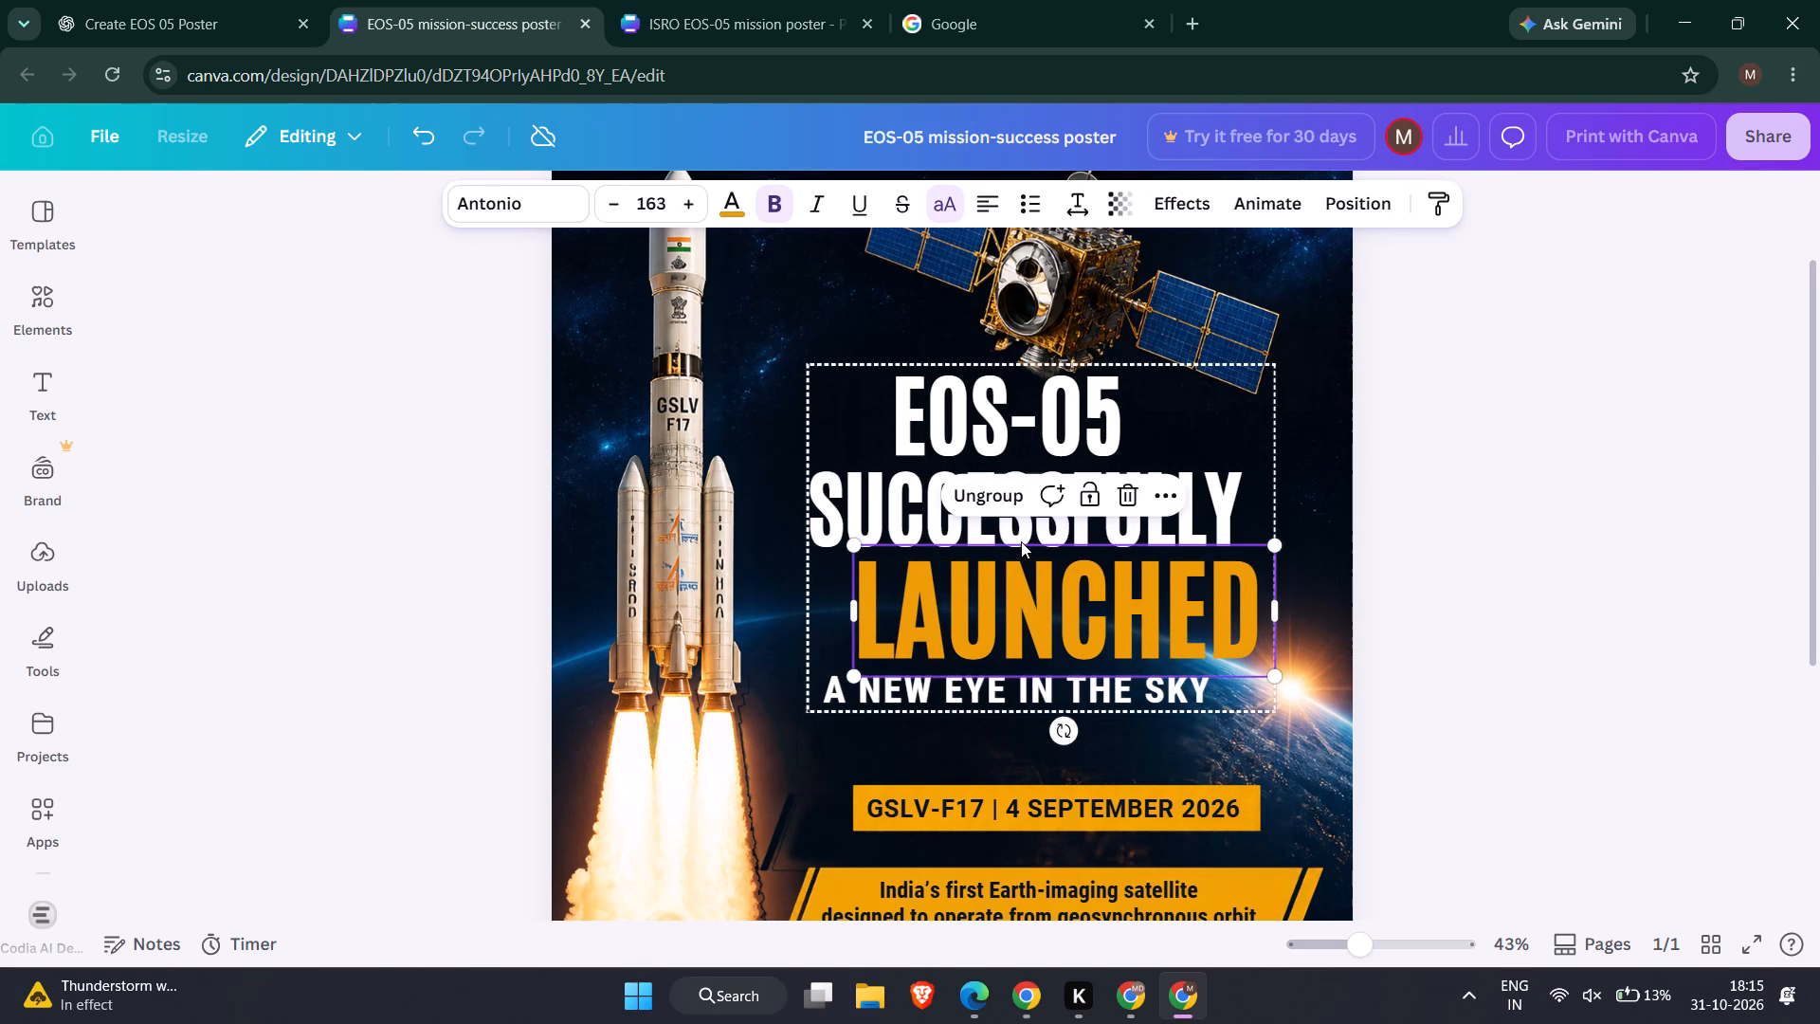
key("Left")
key("Left")
key("Left")
key("Left")
key("Left")
key("Left")
key("Left")
key("Left")
key("Left")
key("Left")
key("Left")
key("Left")
key("Left")
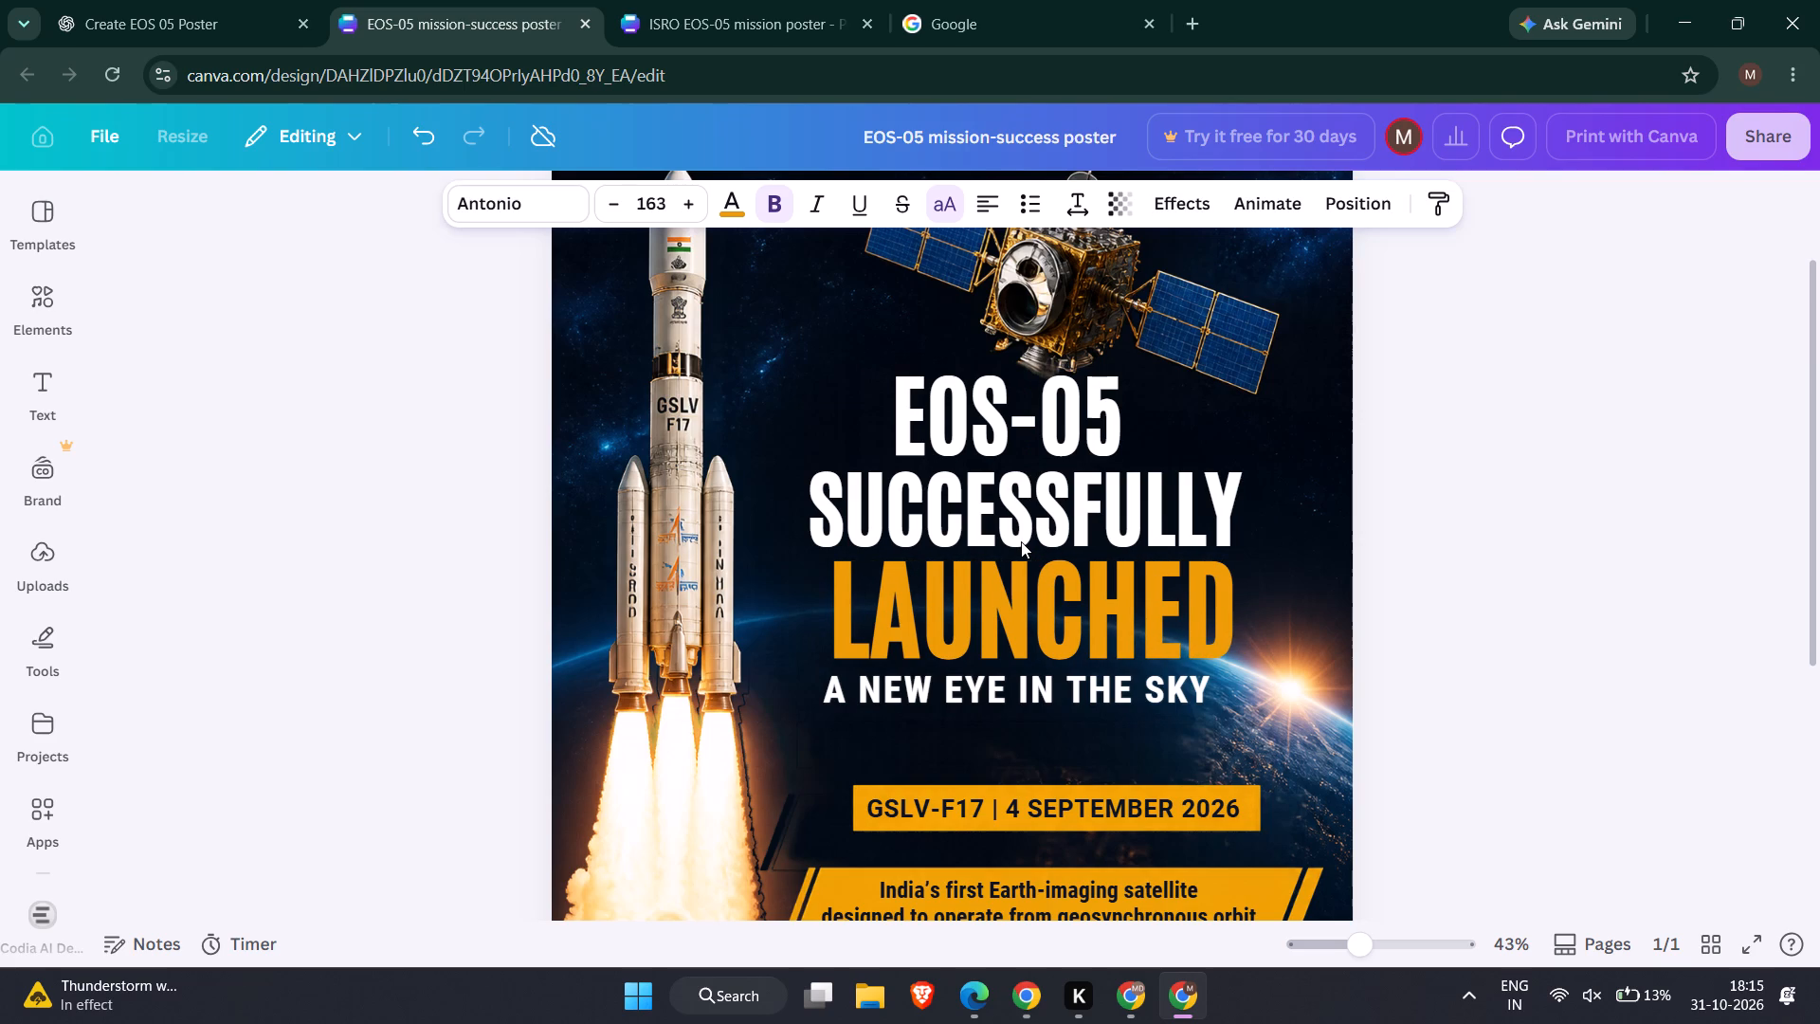
key("Left")
key("Left")
key("Left")
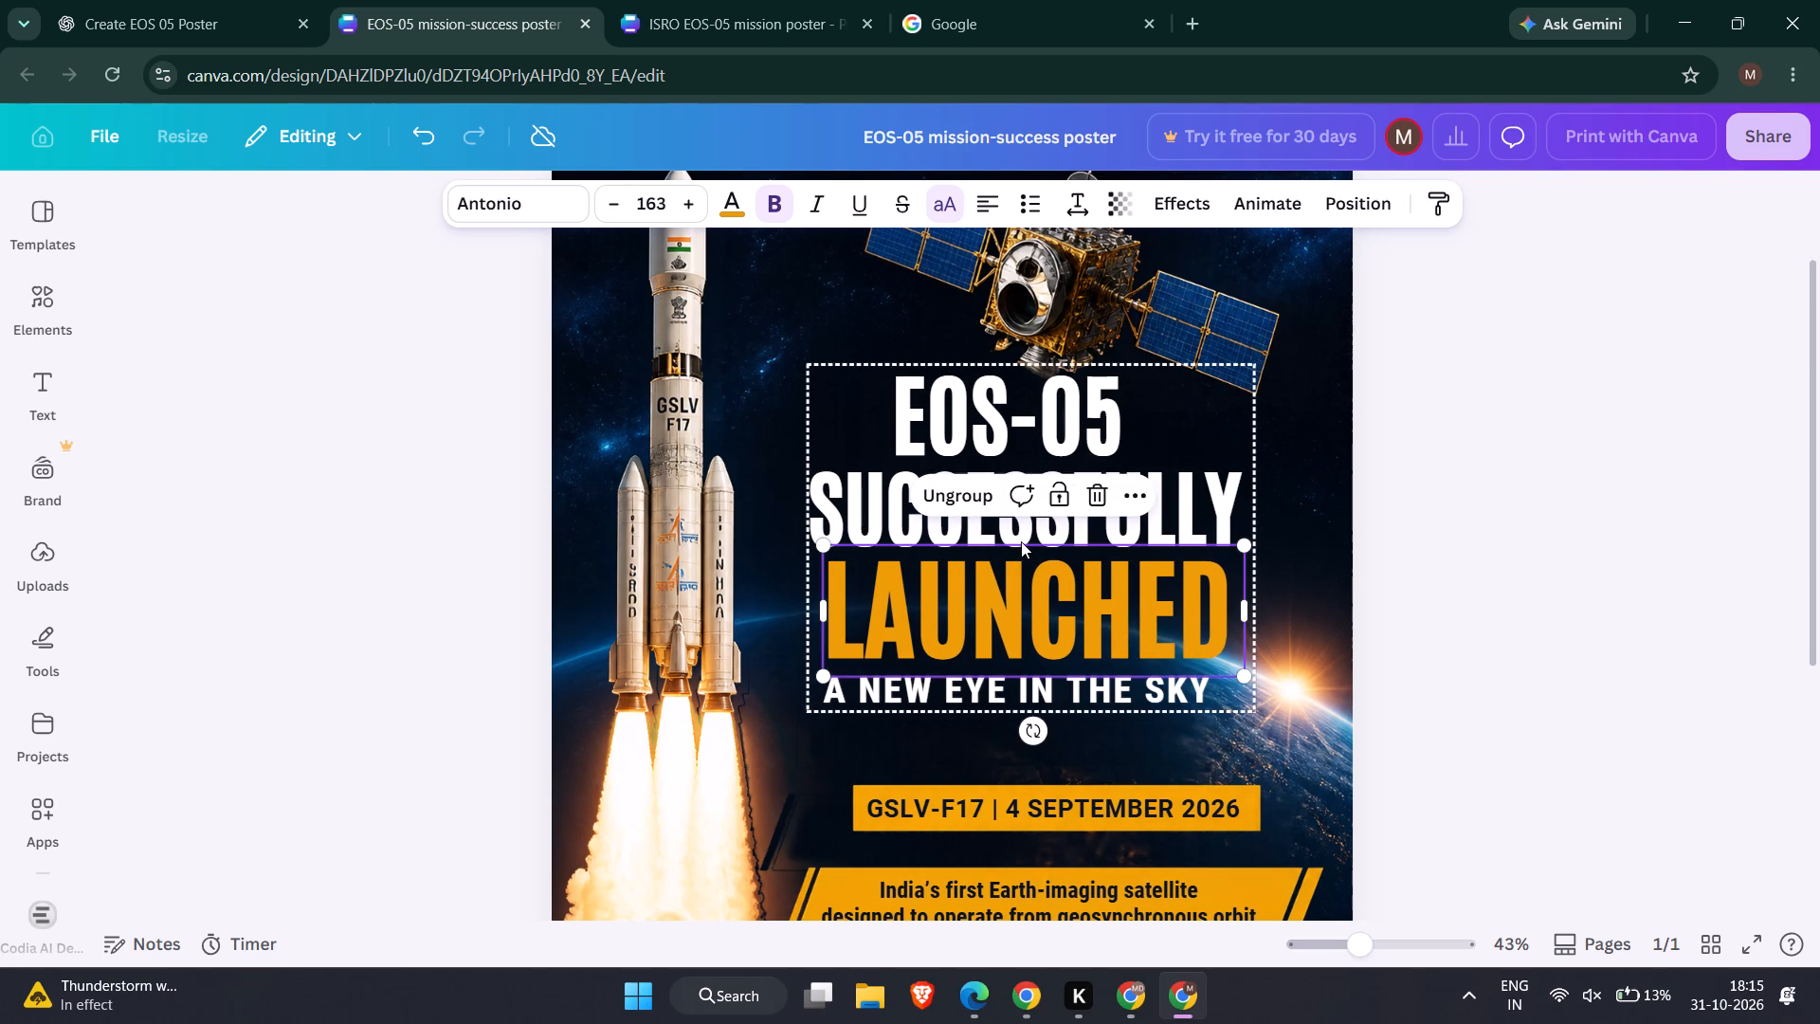
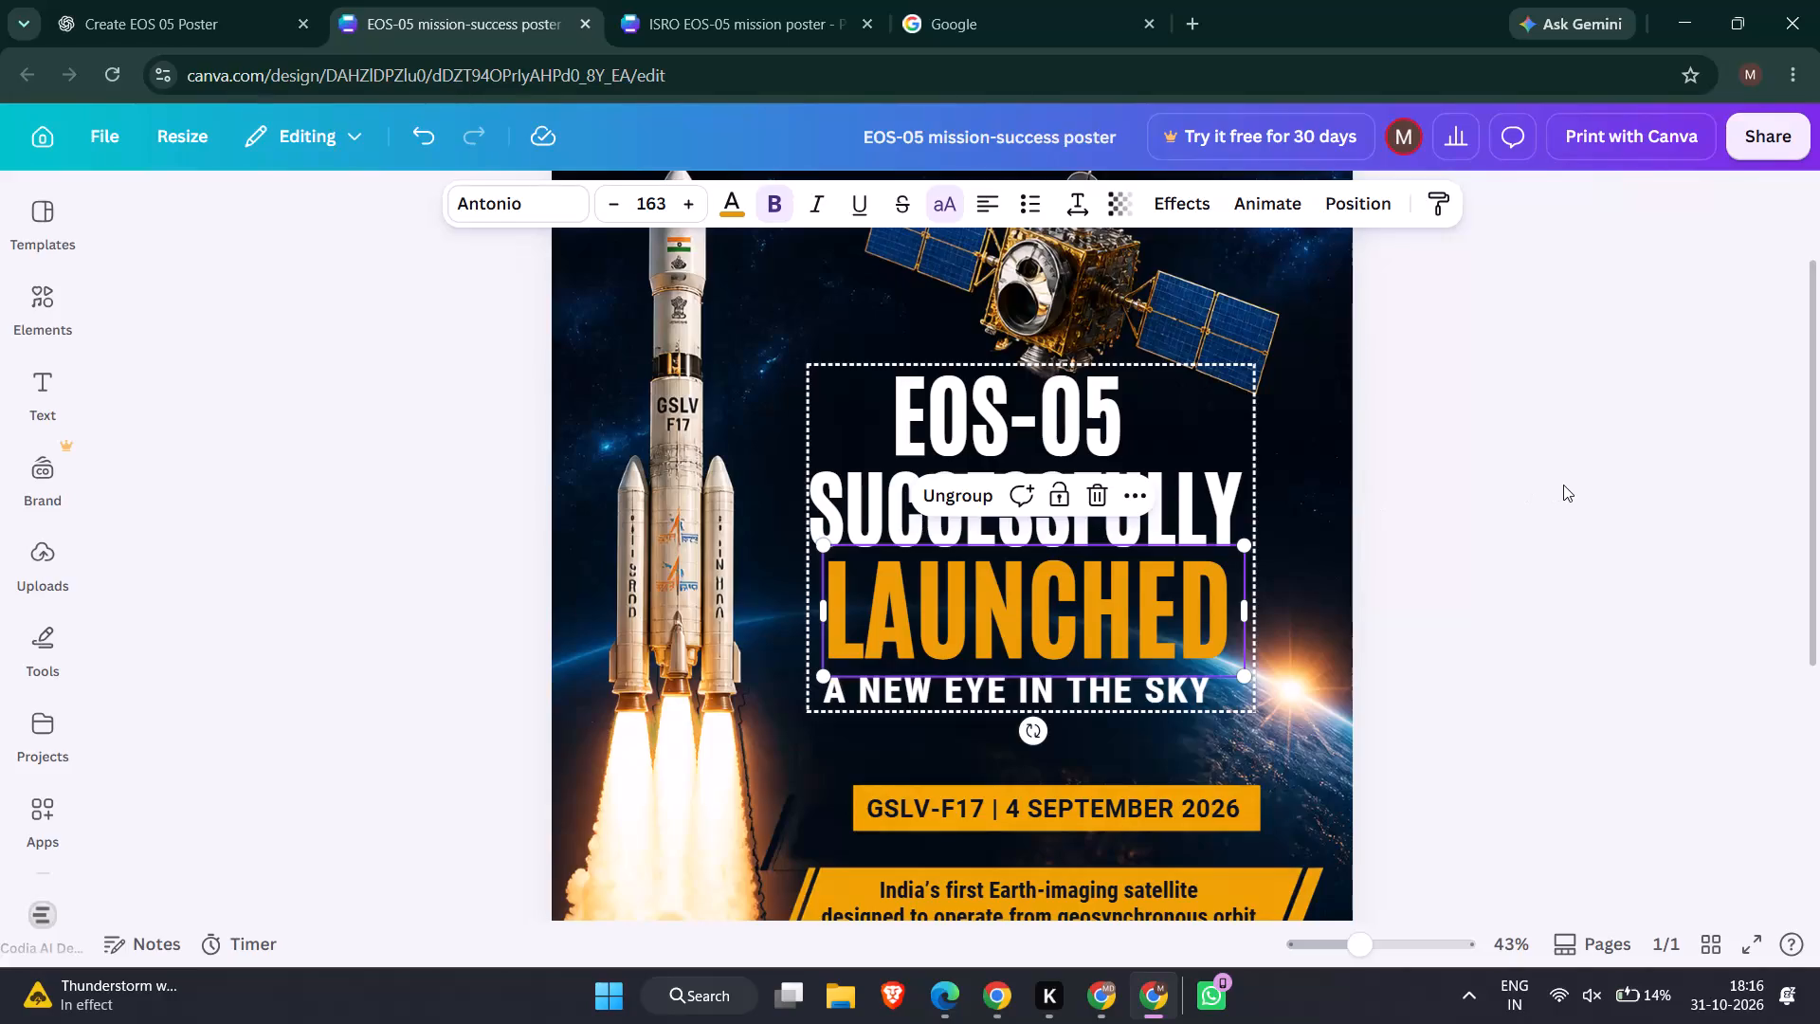
Move the grouped headline block down and slightly right, placing it just above the "GSLV-F17 | 4 SEPTEMBER 2026" box.
left_click_drag(1082, 507, 1137, 558)
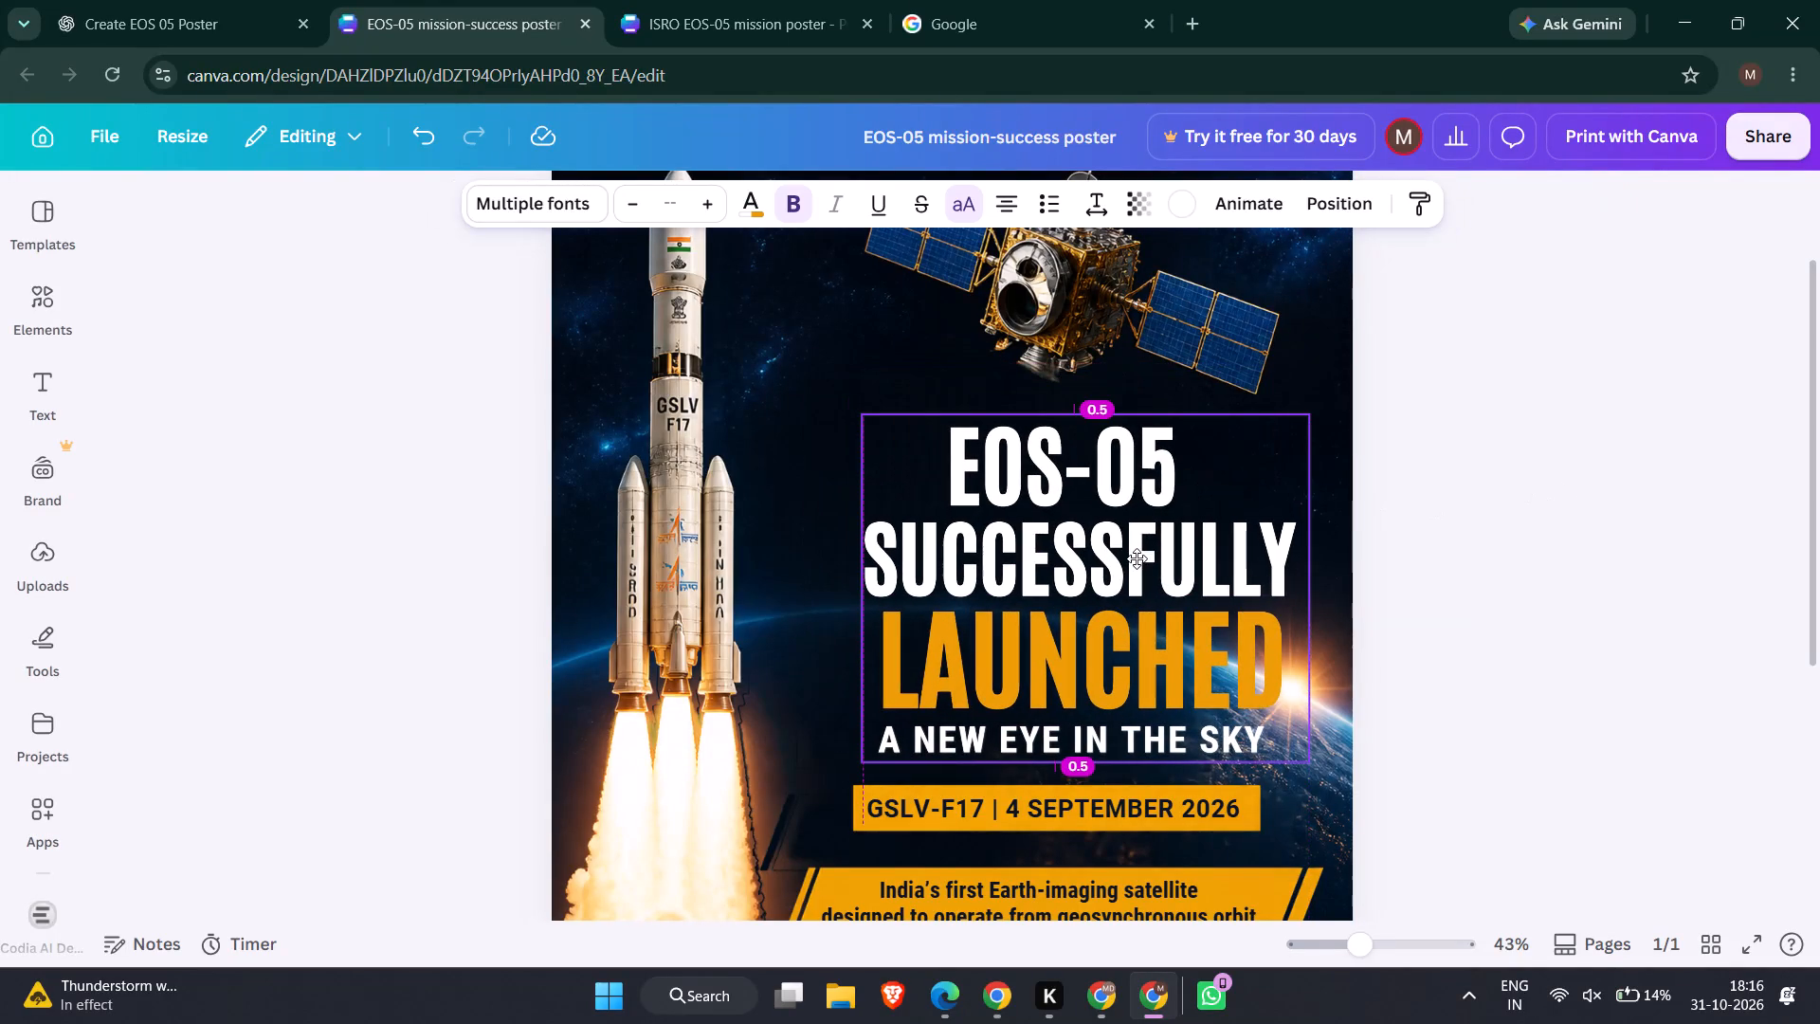
left_click_drag(1137, 558, 1110, 566)
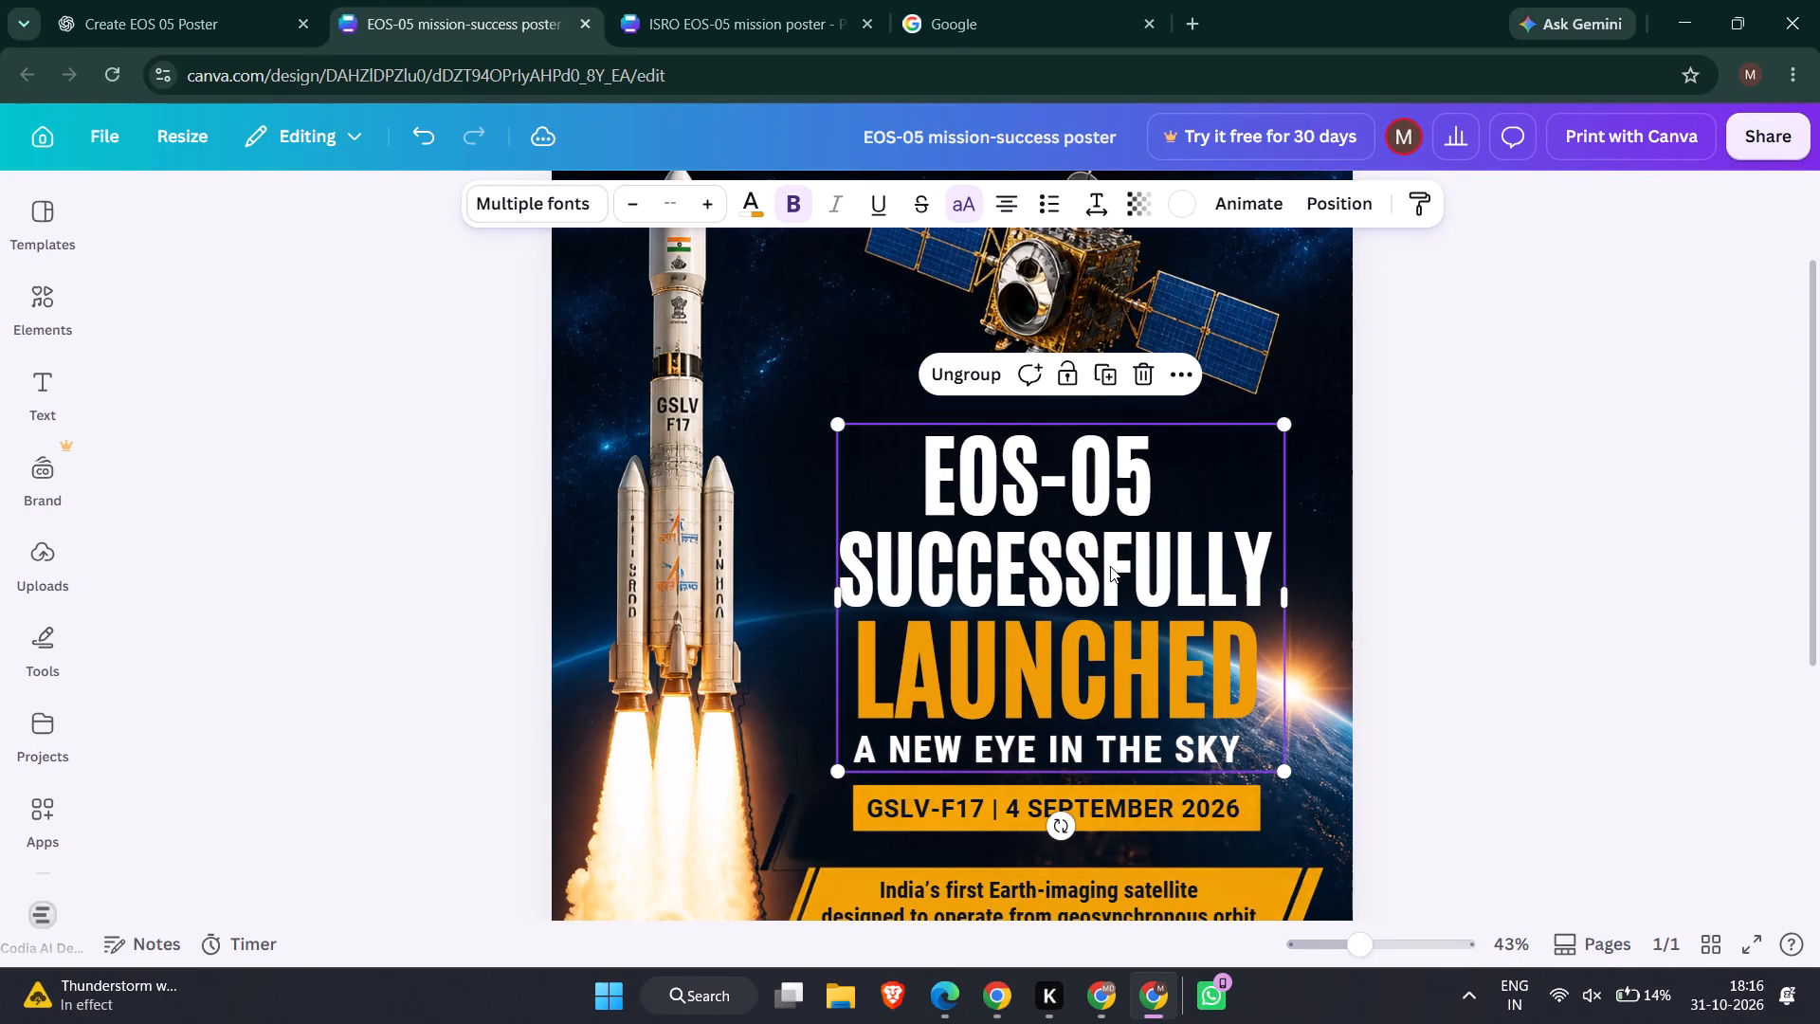
left_click(1433, 489)
scroll(1433, 489, "down", 1)
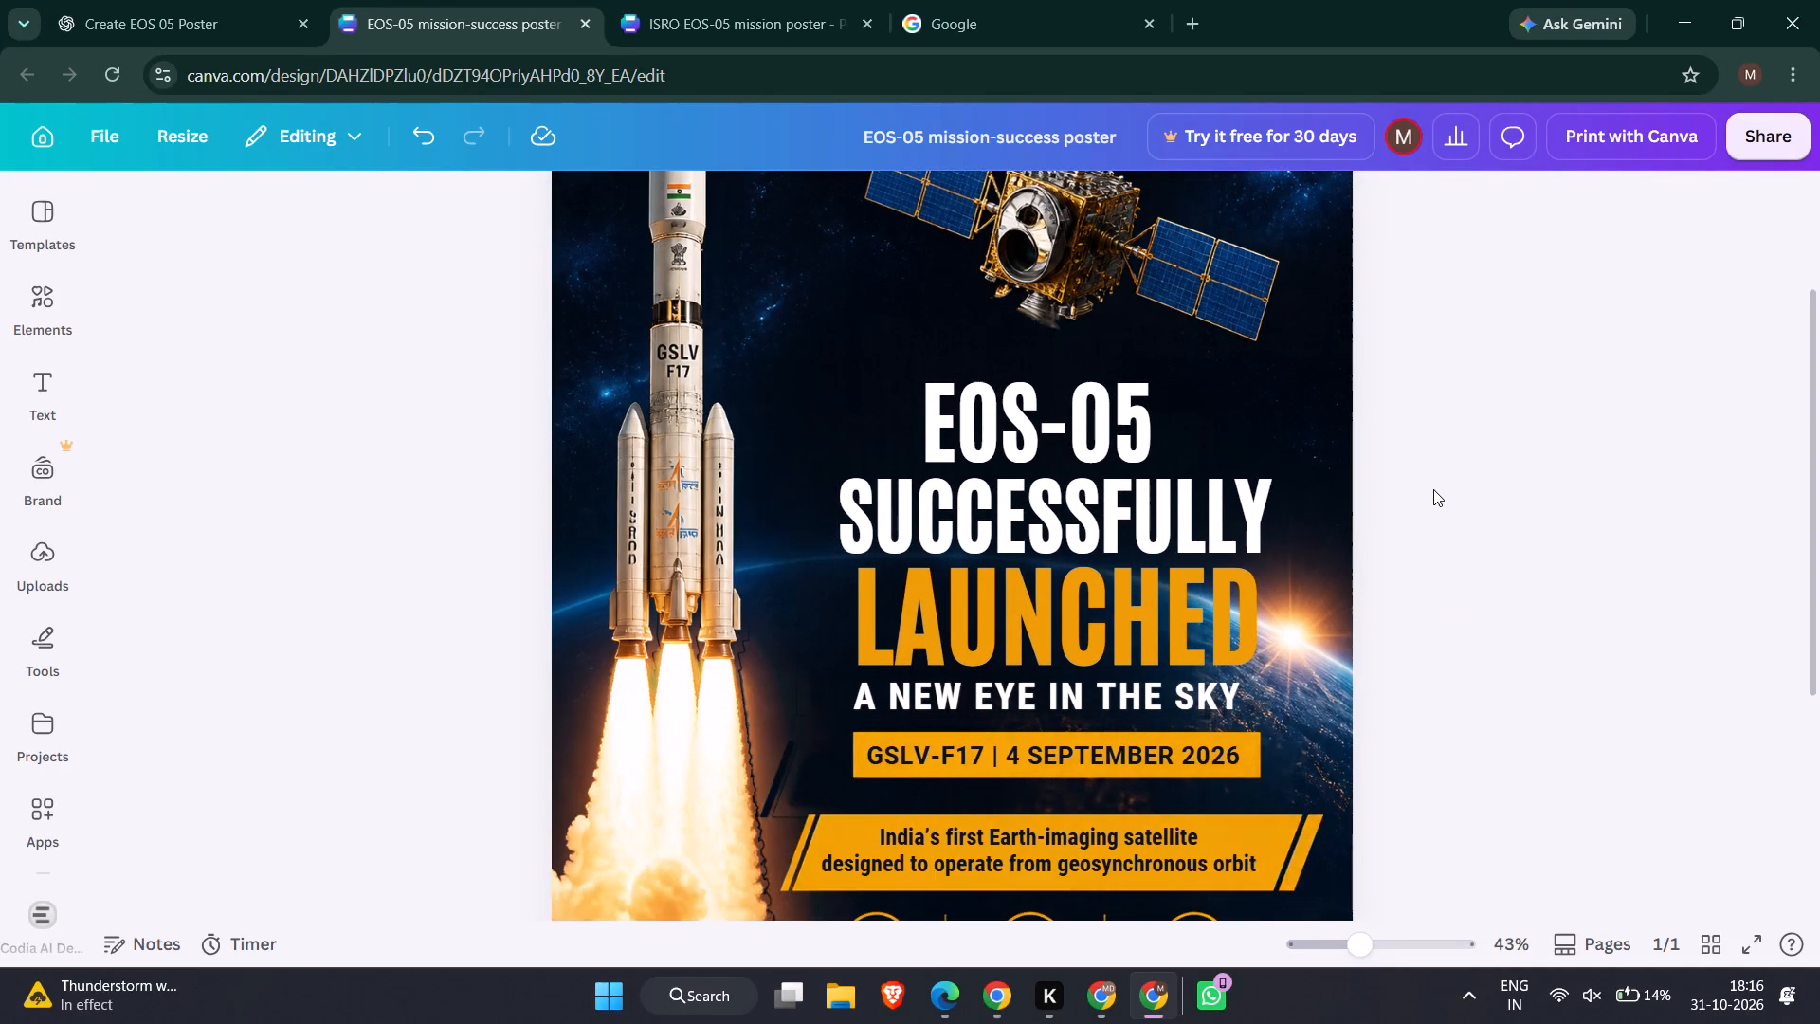
Move the satellite image down so it sits directly above the "EOS-05" headline, centred over the headline block.
scroll(1433, 489, "up", 2)
left_click_drag(1140, 439, 1119, 482)
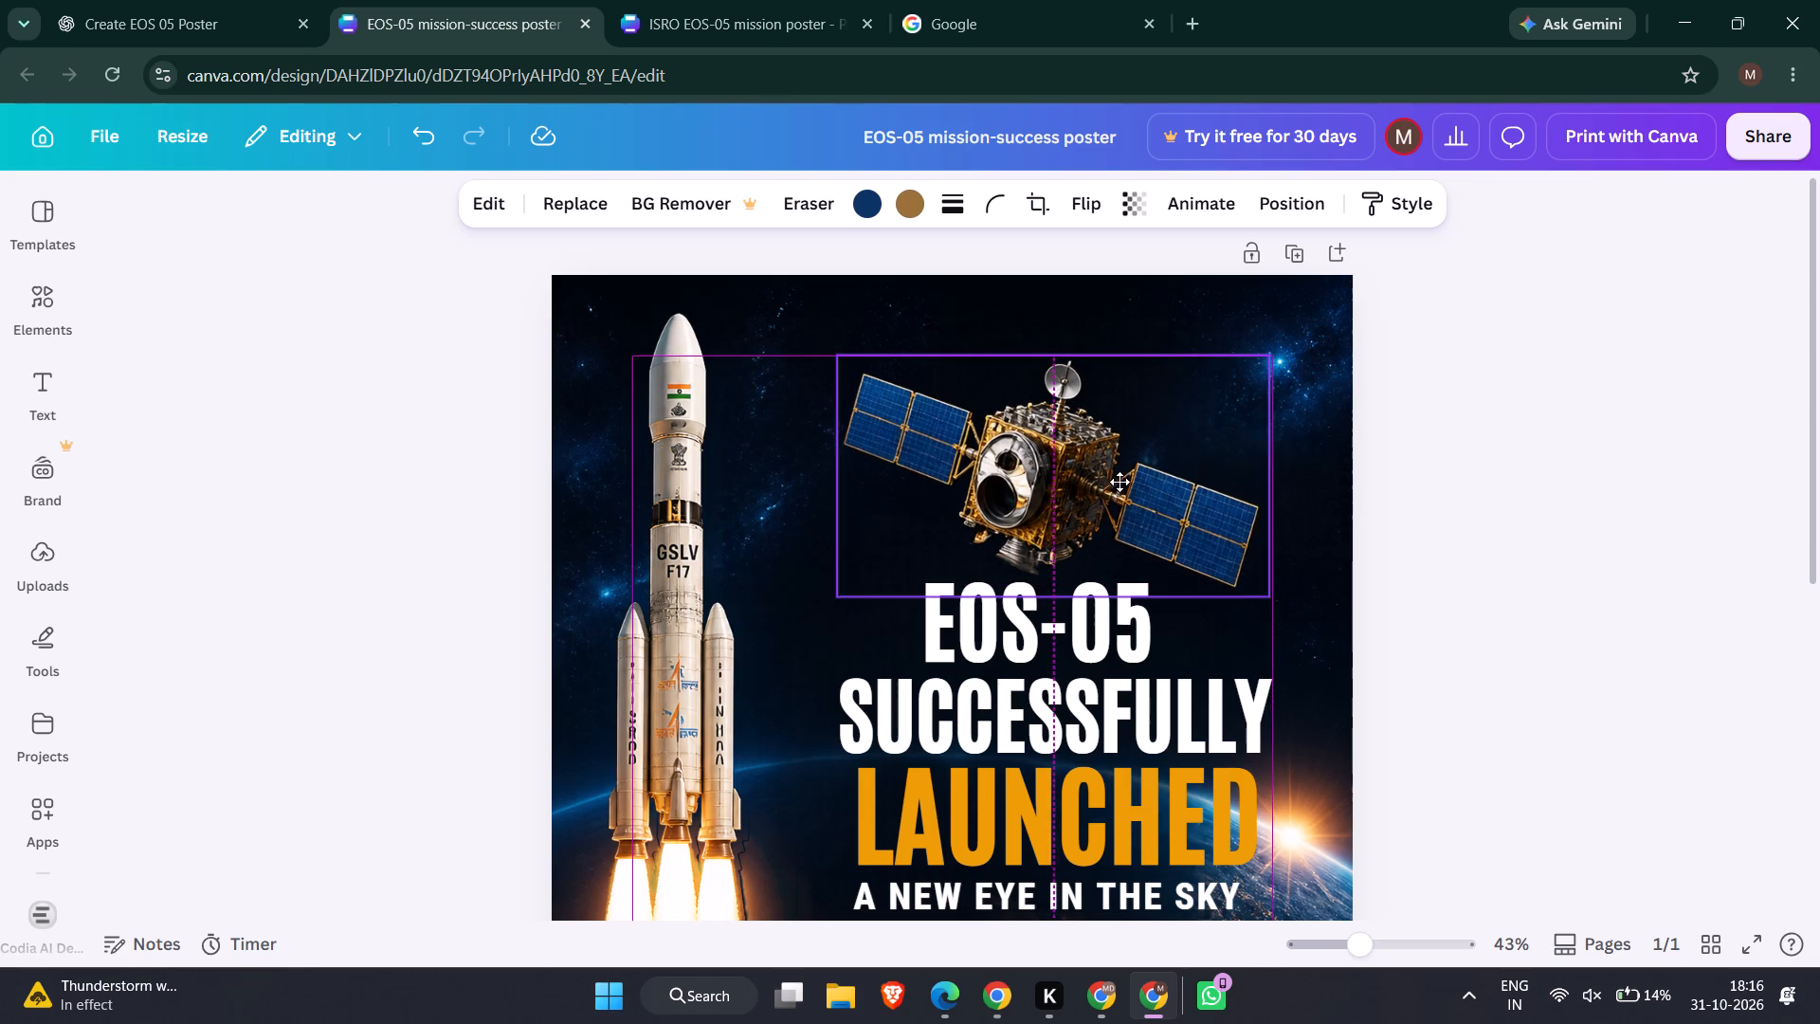
left_click_drag(1119, 482, 1123, 497)
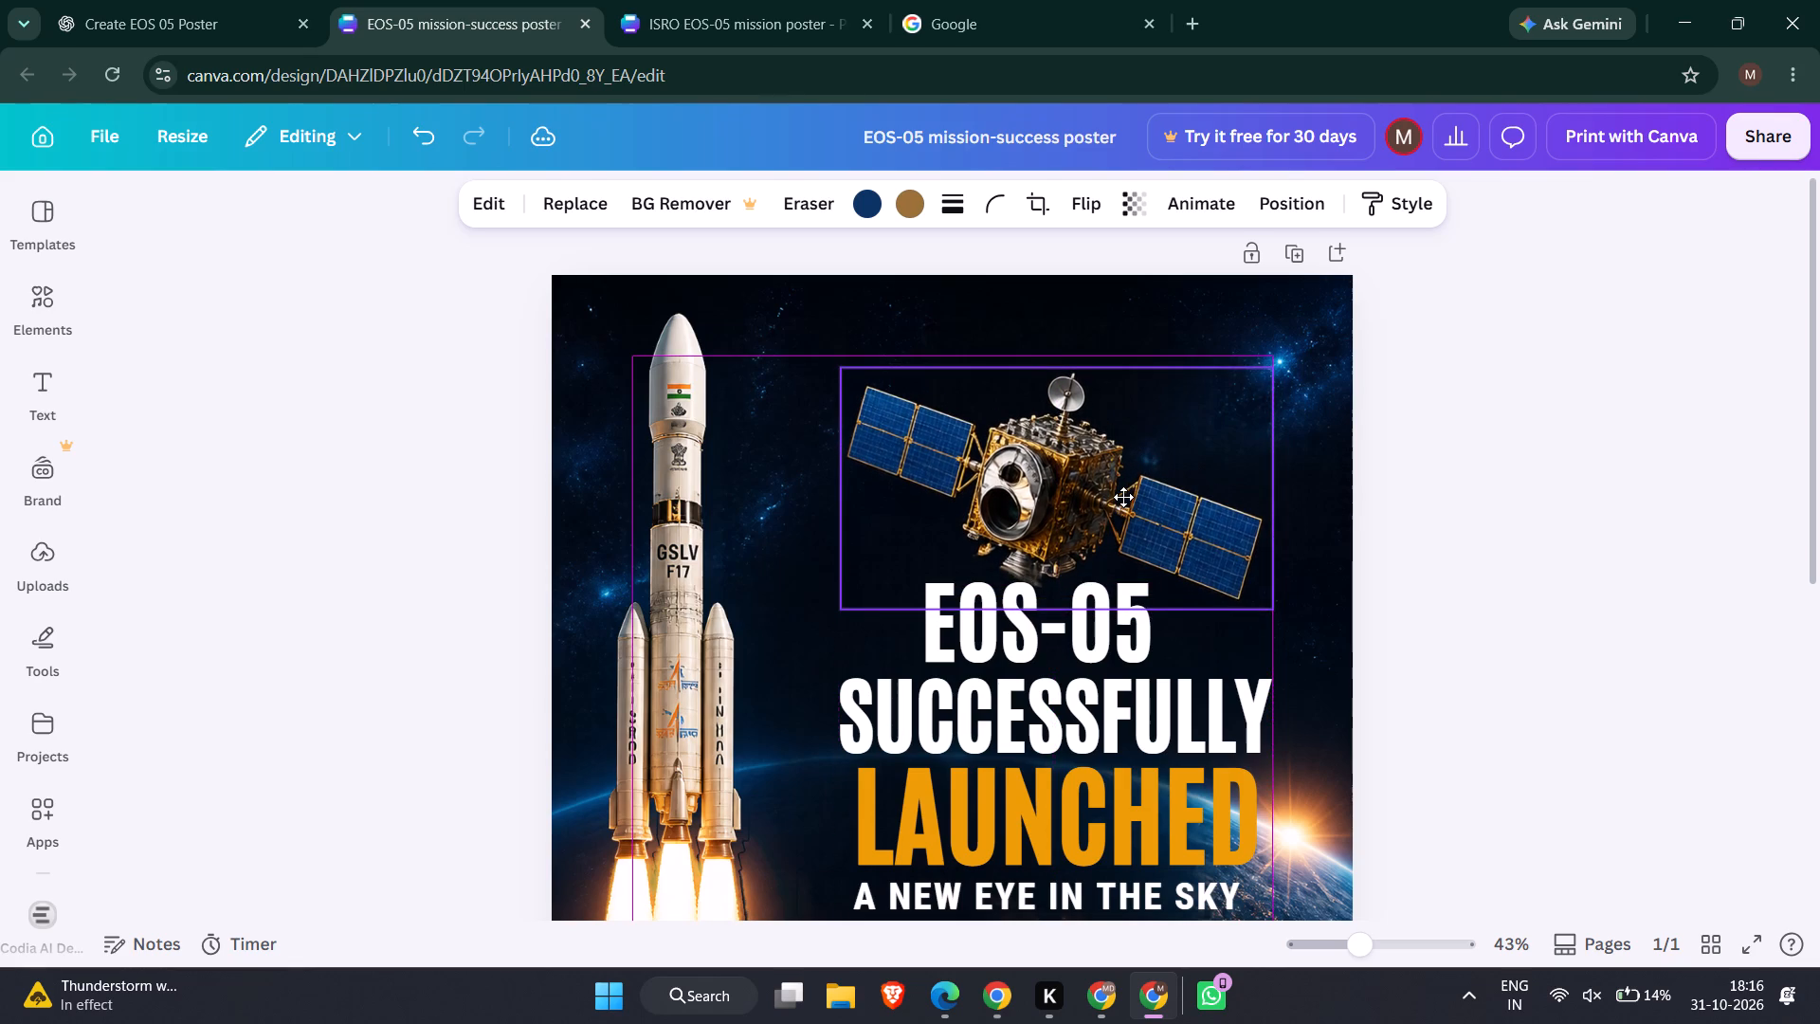
left_click_drag(1123, 497, 1123, 494)
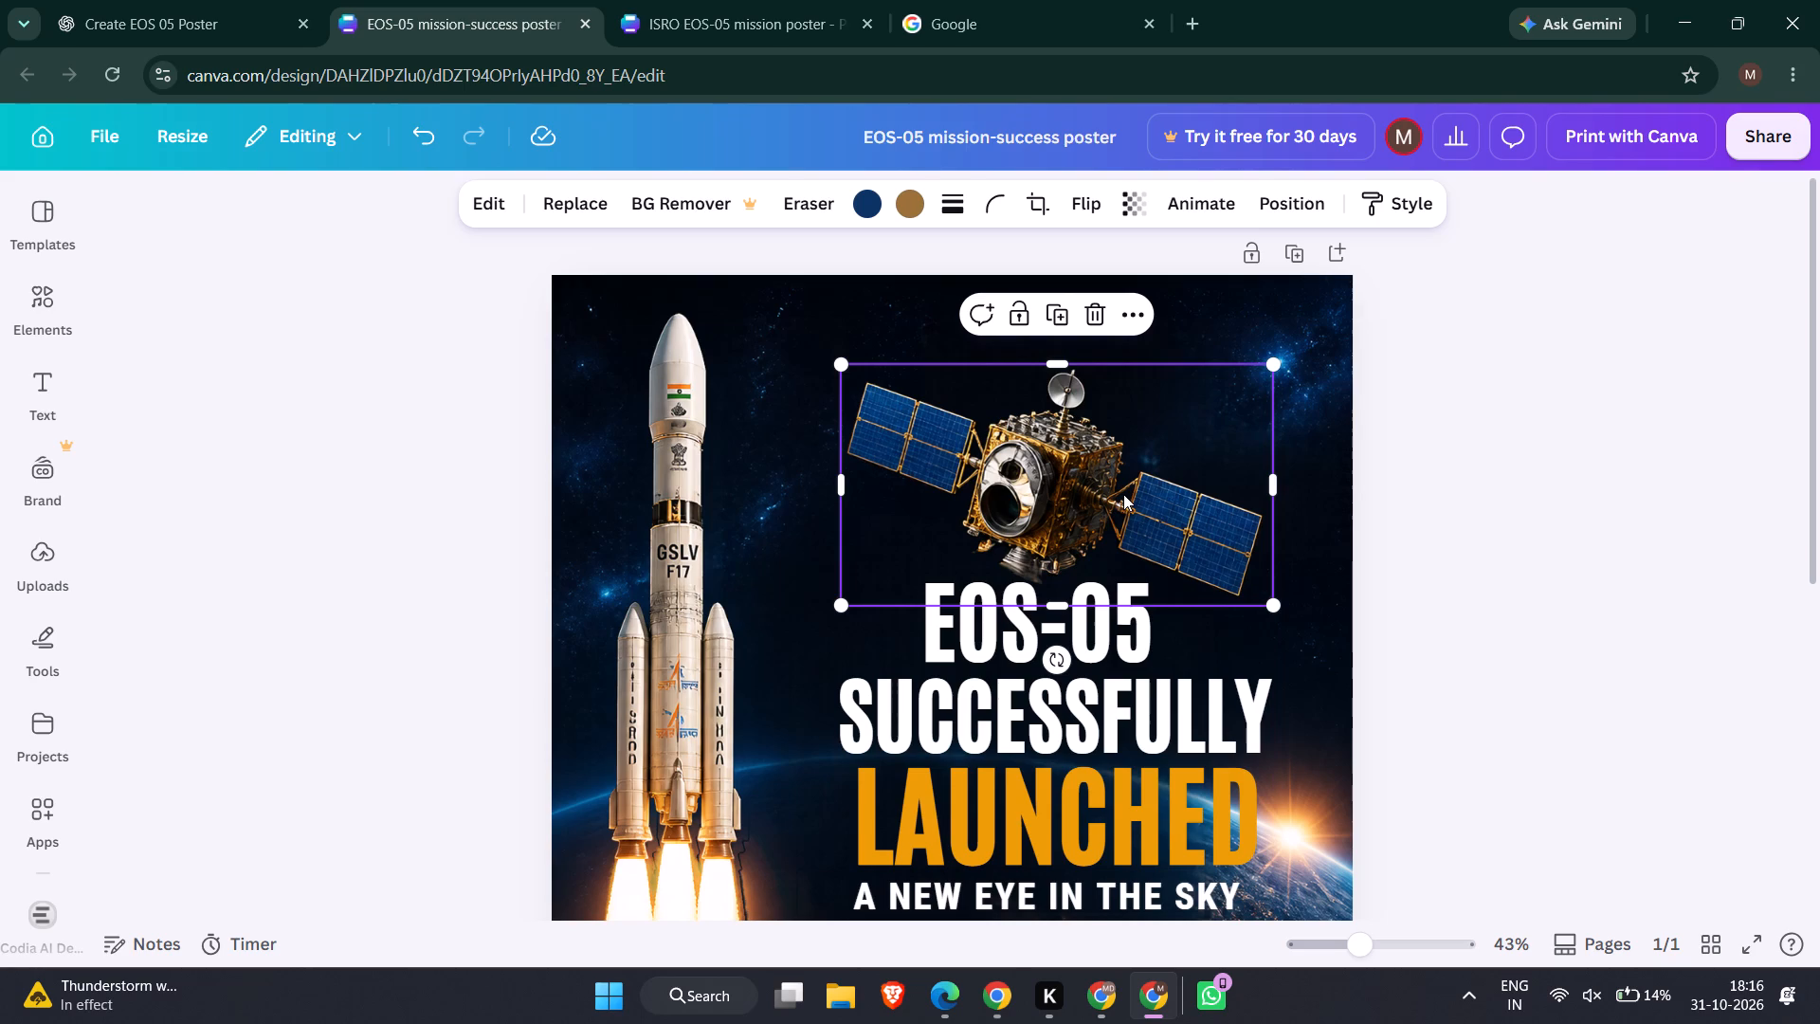
Nudge the rocket image slightly down on the poster, keeping its horizontal position.
left_click(682, 509)
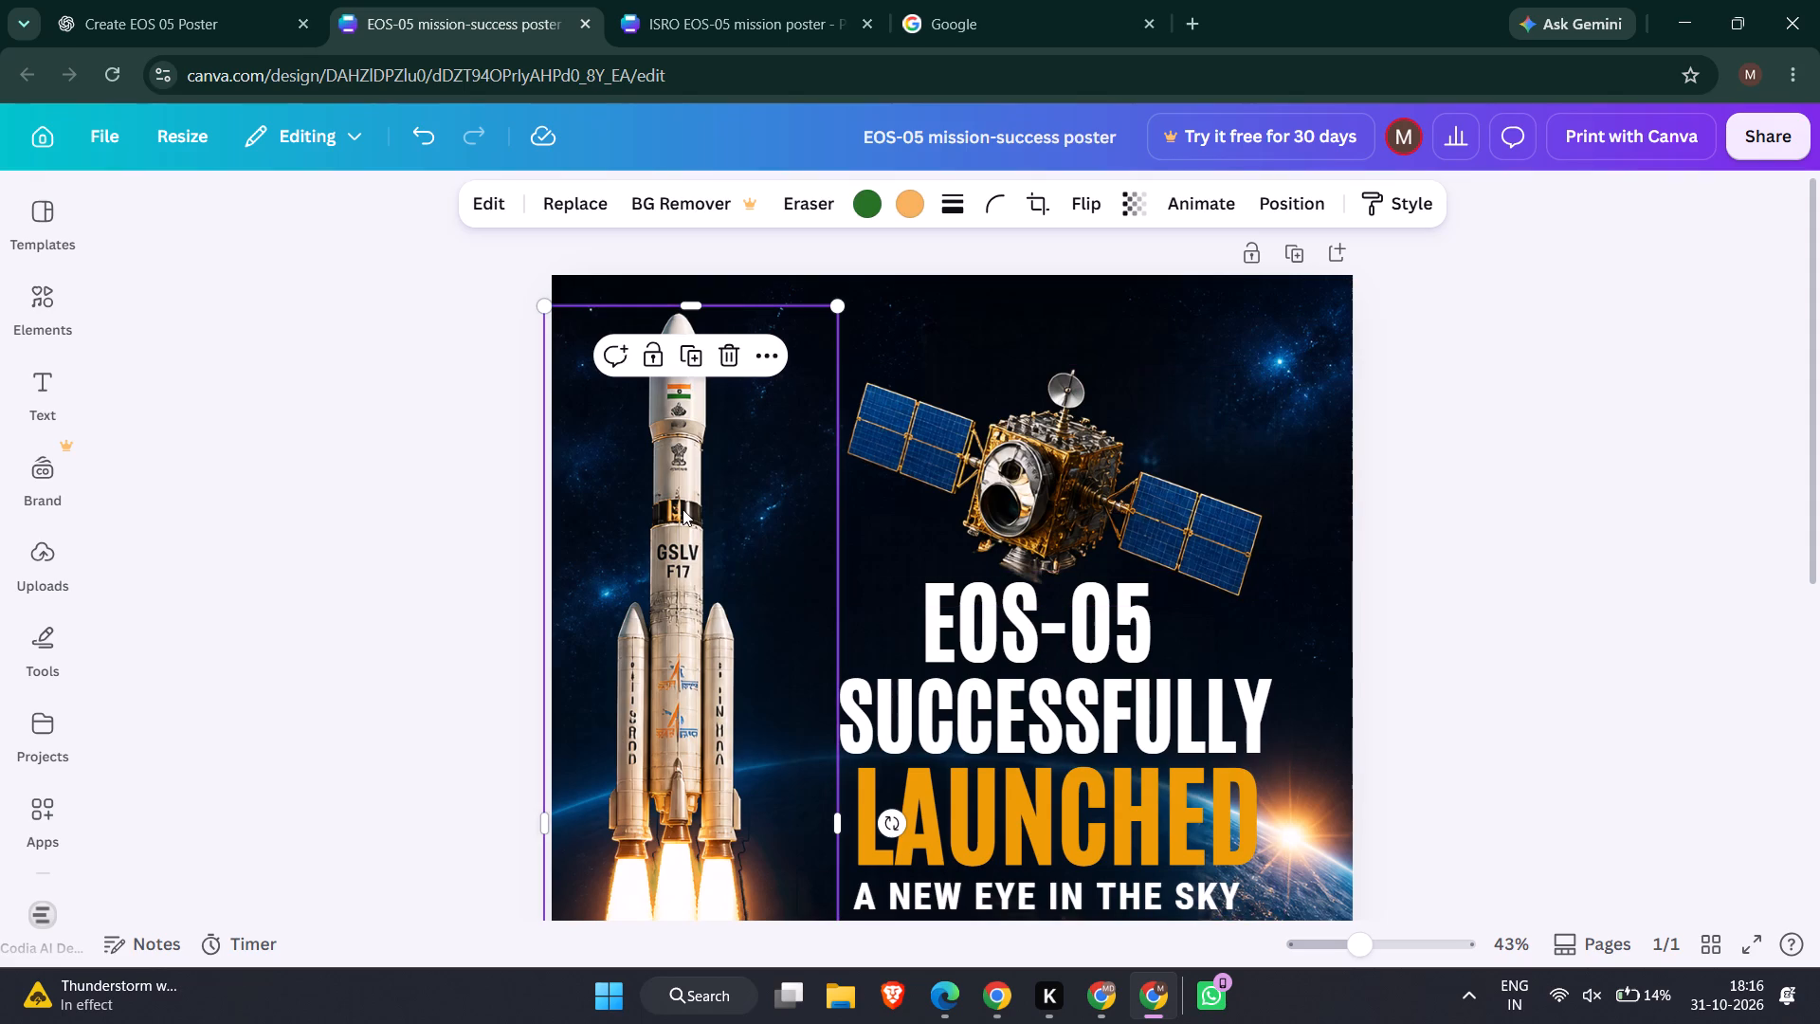
key("Down")
key("Down")
key("Down")
key("Down")
key("Down")
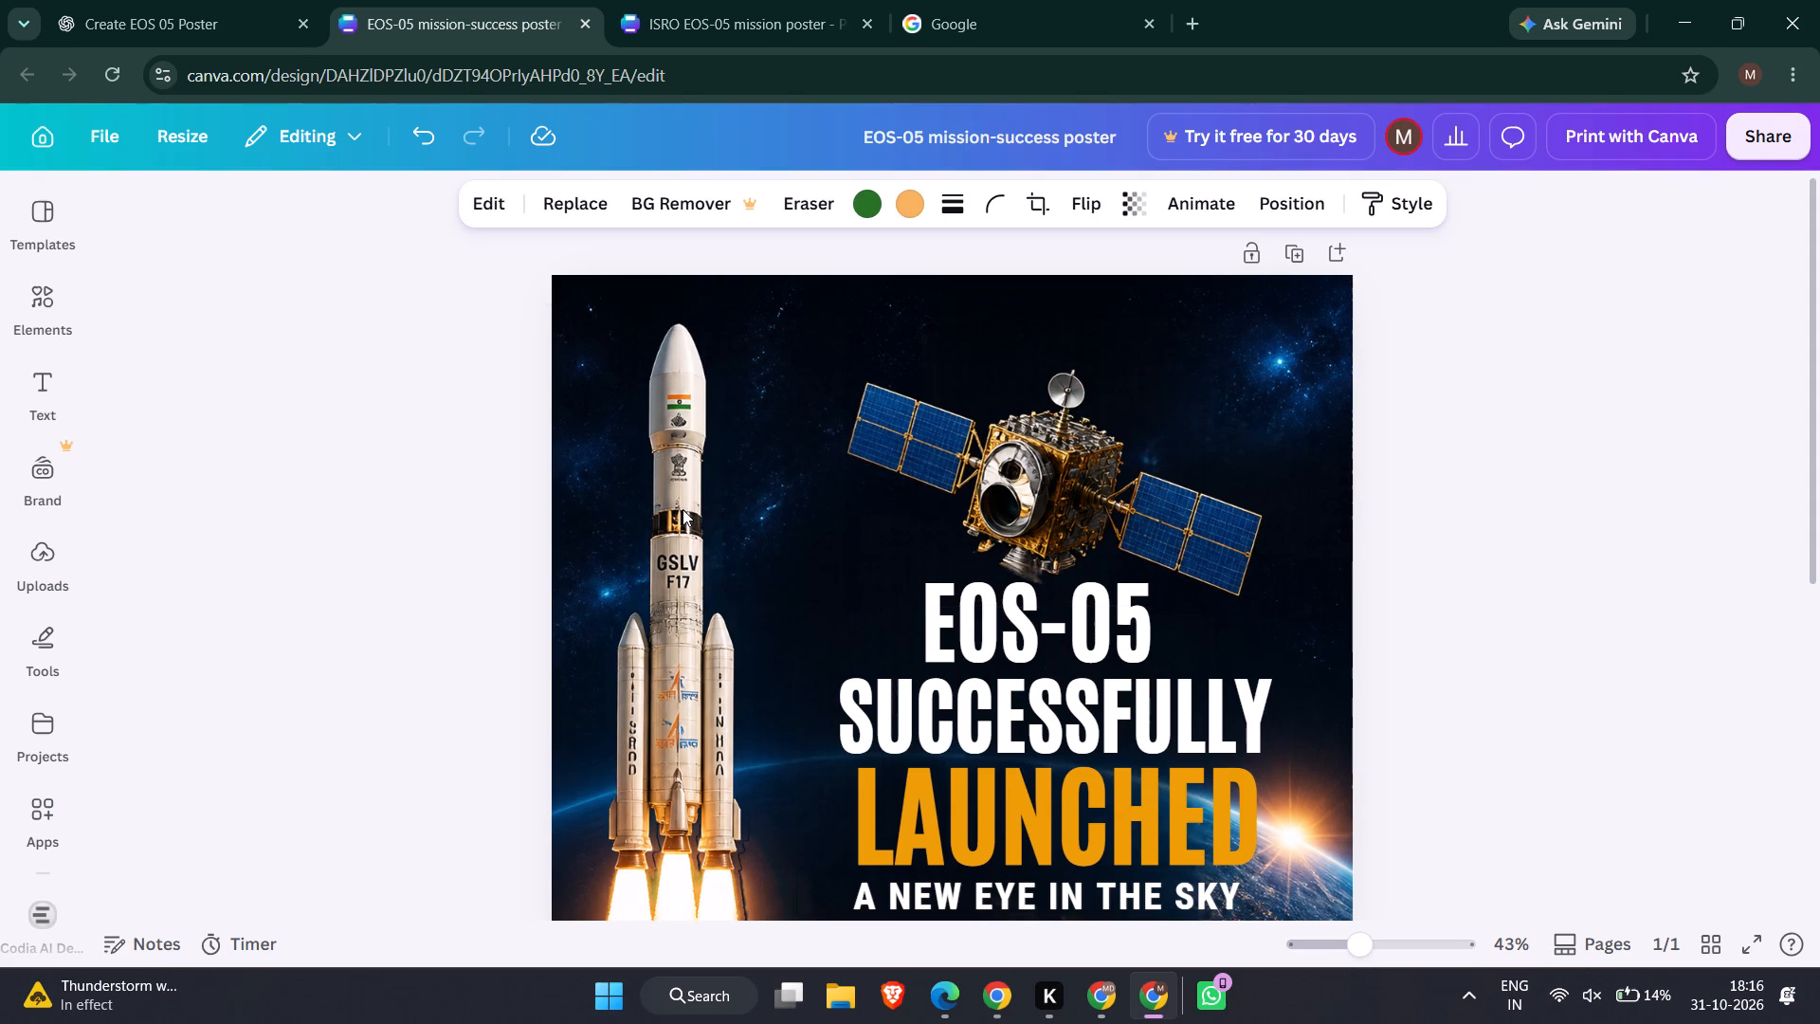
key("Down")
key("Down")
key("Down")
key("Down")
left_click(490, 531)
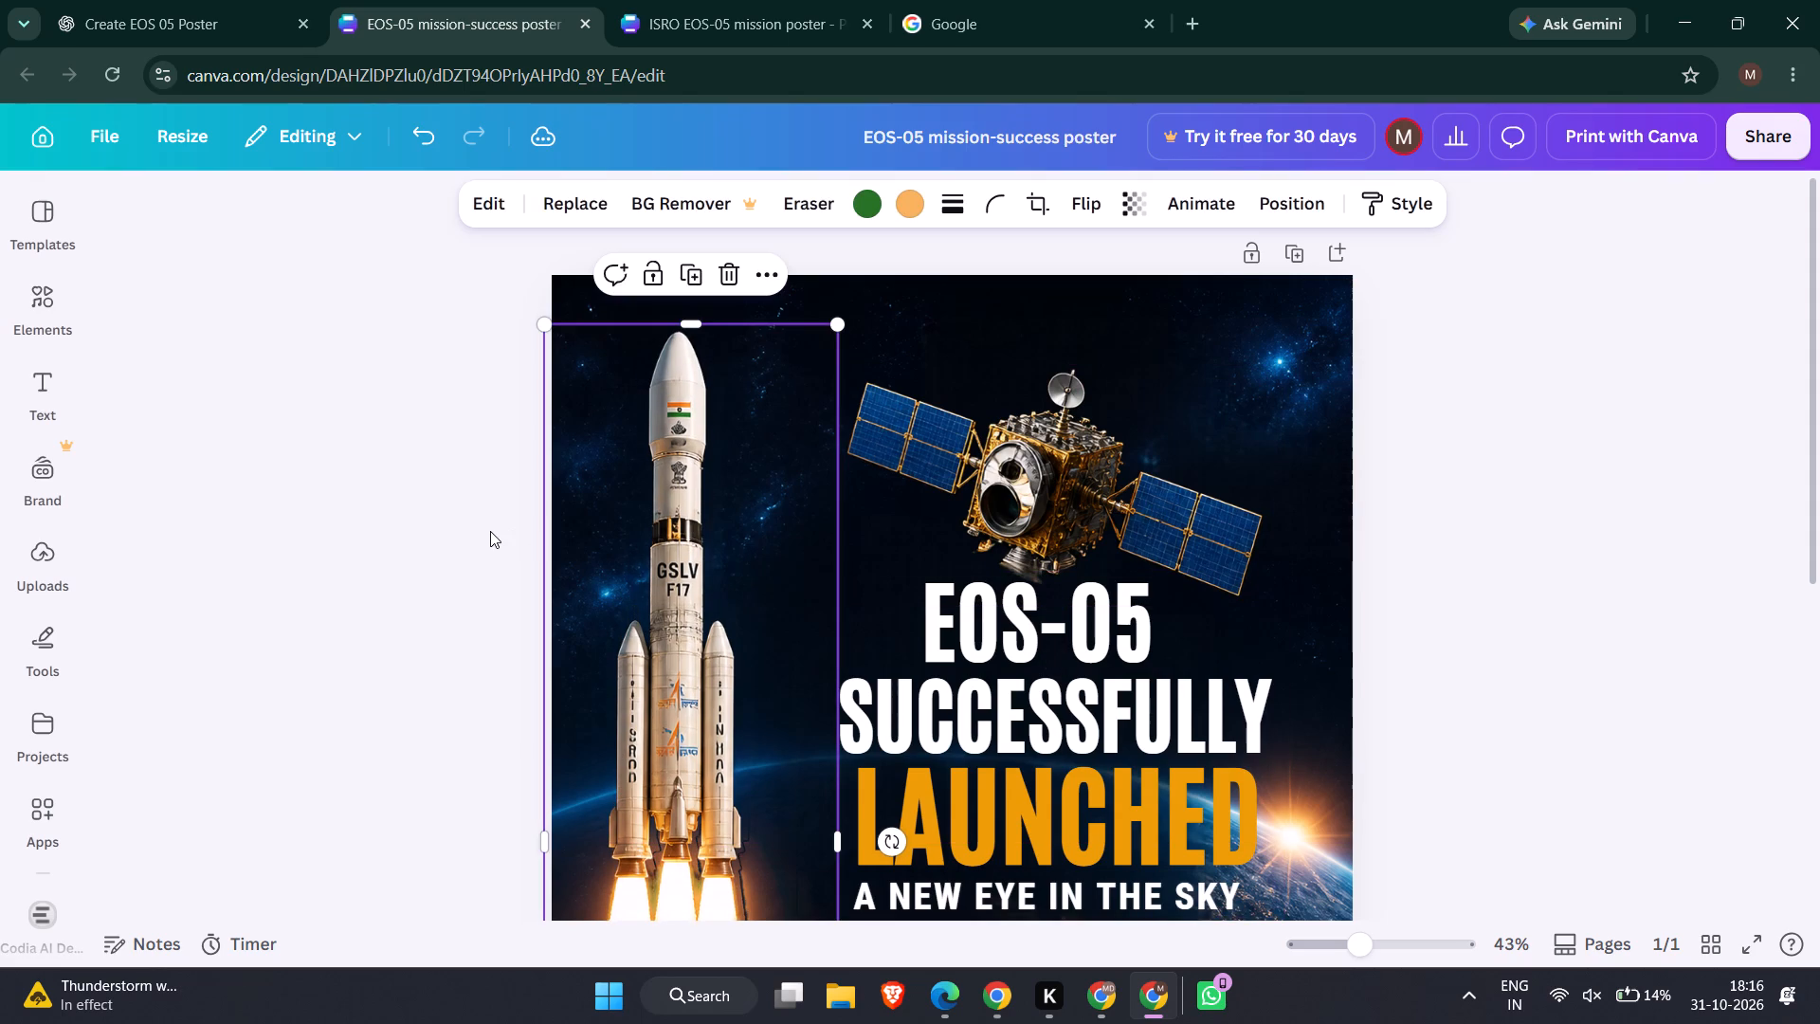
Nudge the rocket image slightly right so its image frame lines up with the poster's left edge.
scroll(490, 531, "down", 3)
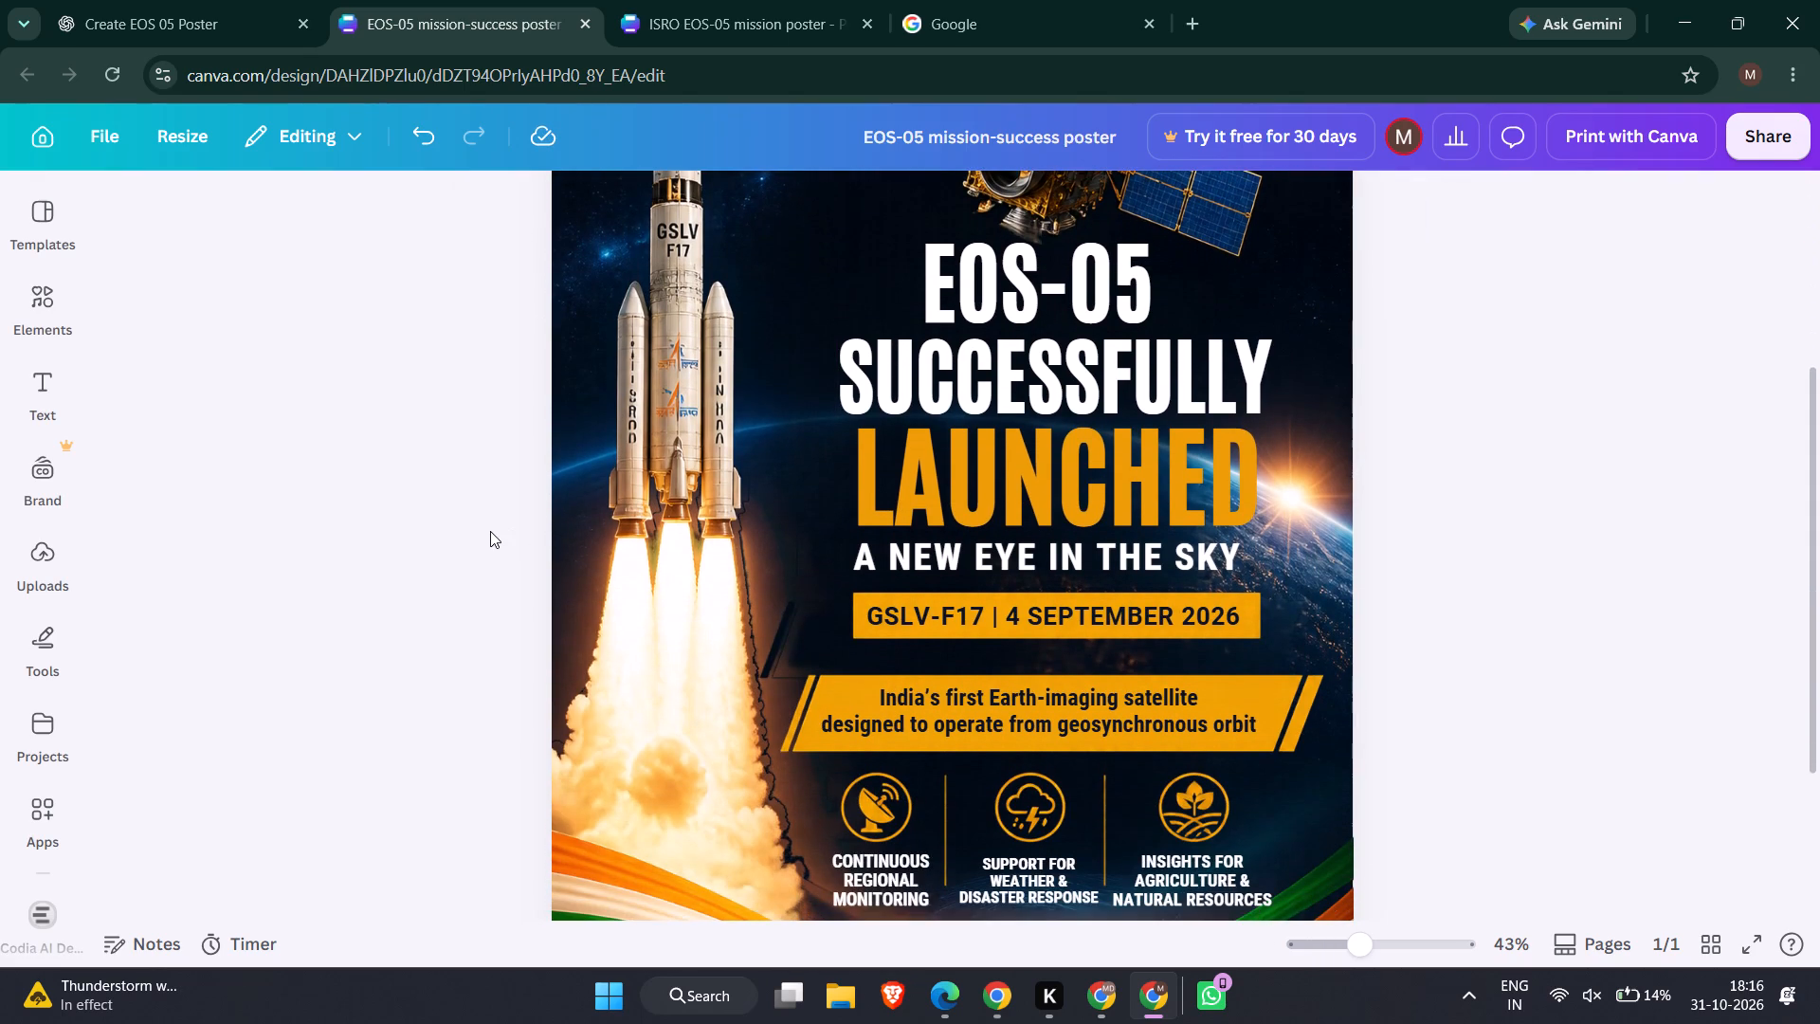
left_click(653, 565)
key("Right")
key("Right")
key("Right")
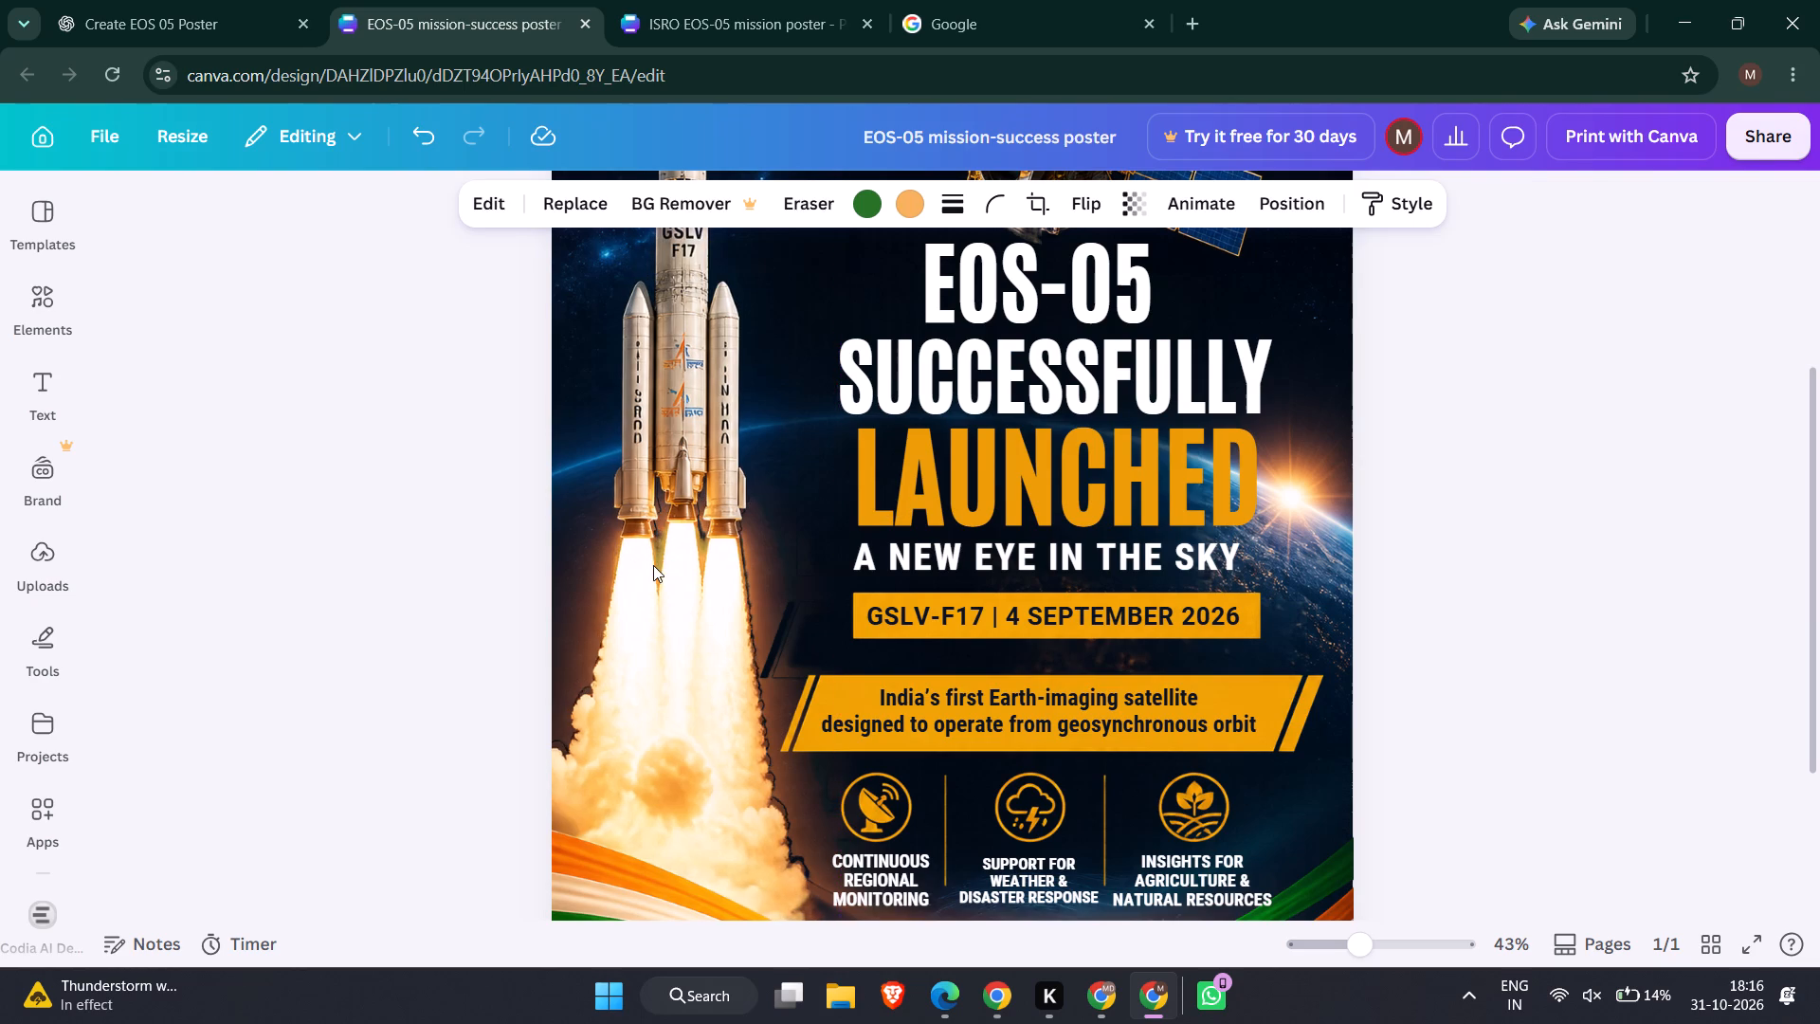
key("Right")
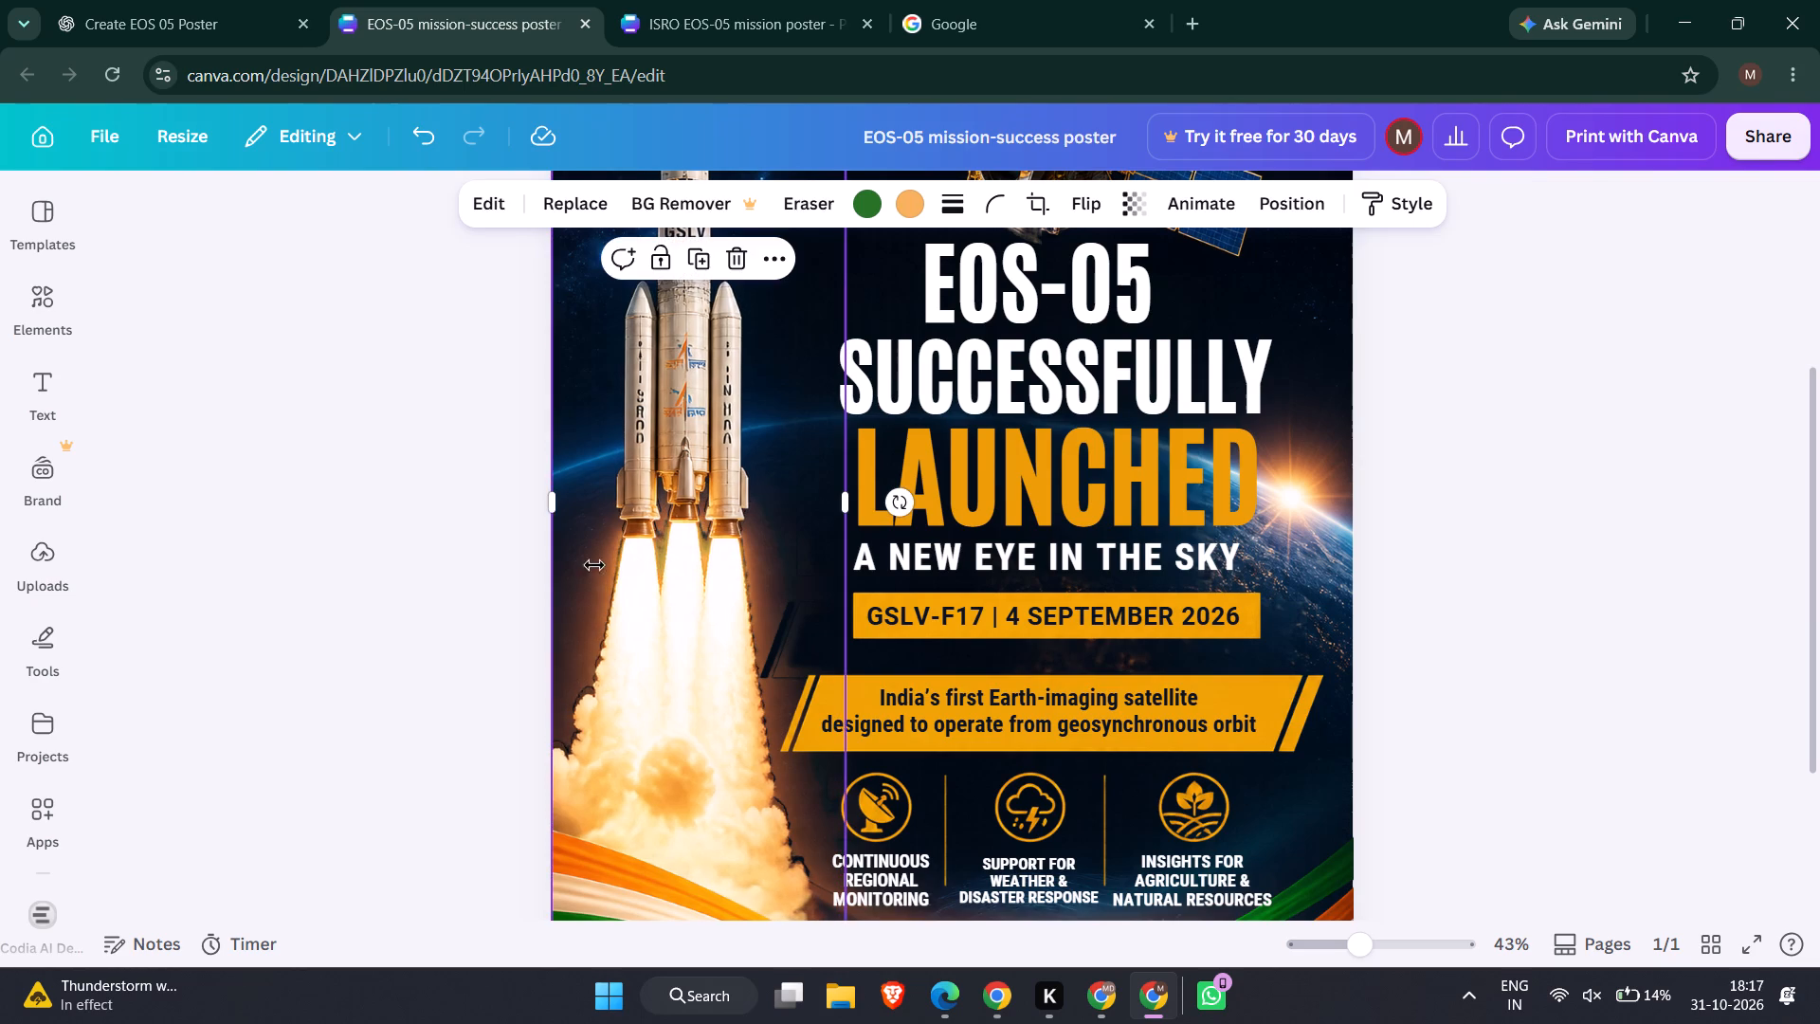
left_click(366, 576)
Move the decorative lines at both ends of the "A PROUD MOMENT FOR INDIA • JAI HIND" tagline down and right, level with the text.
scroll(366, 576, "down", 2)
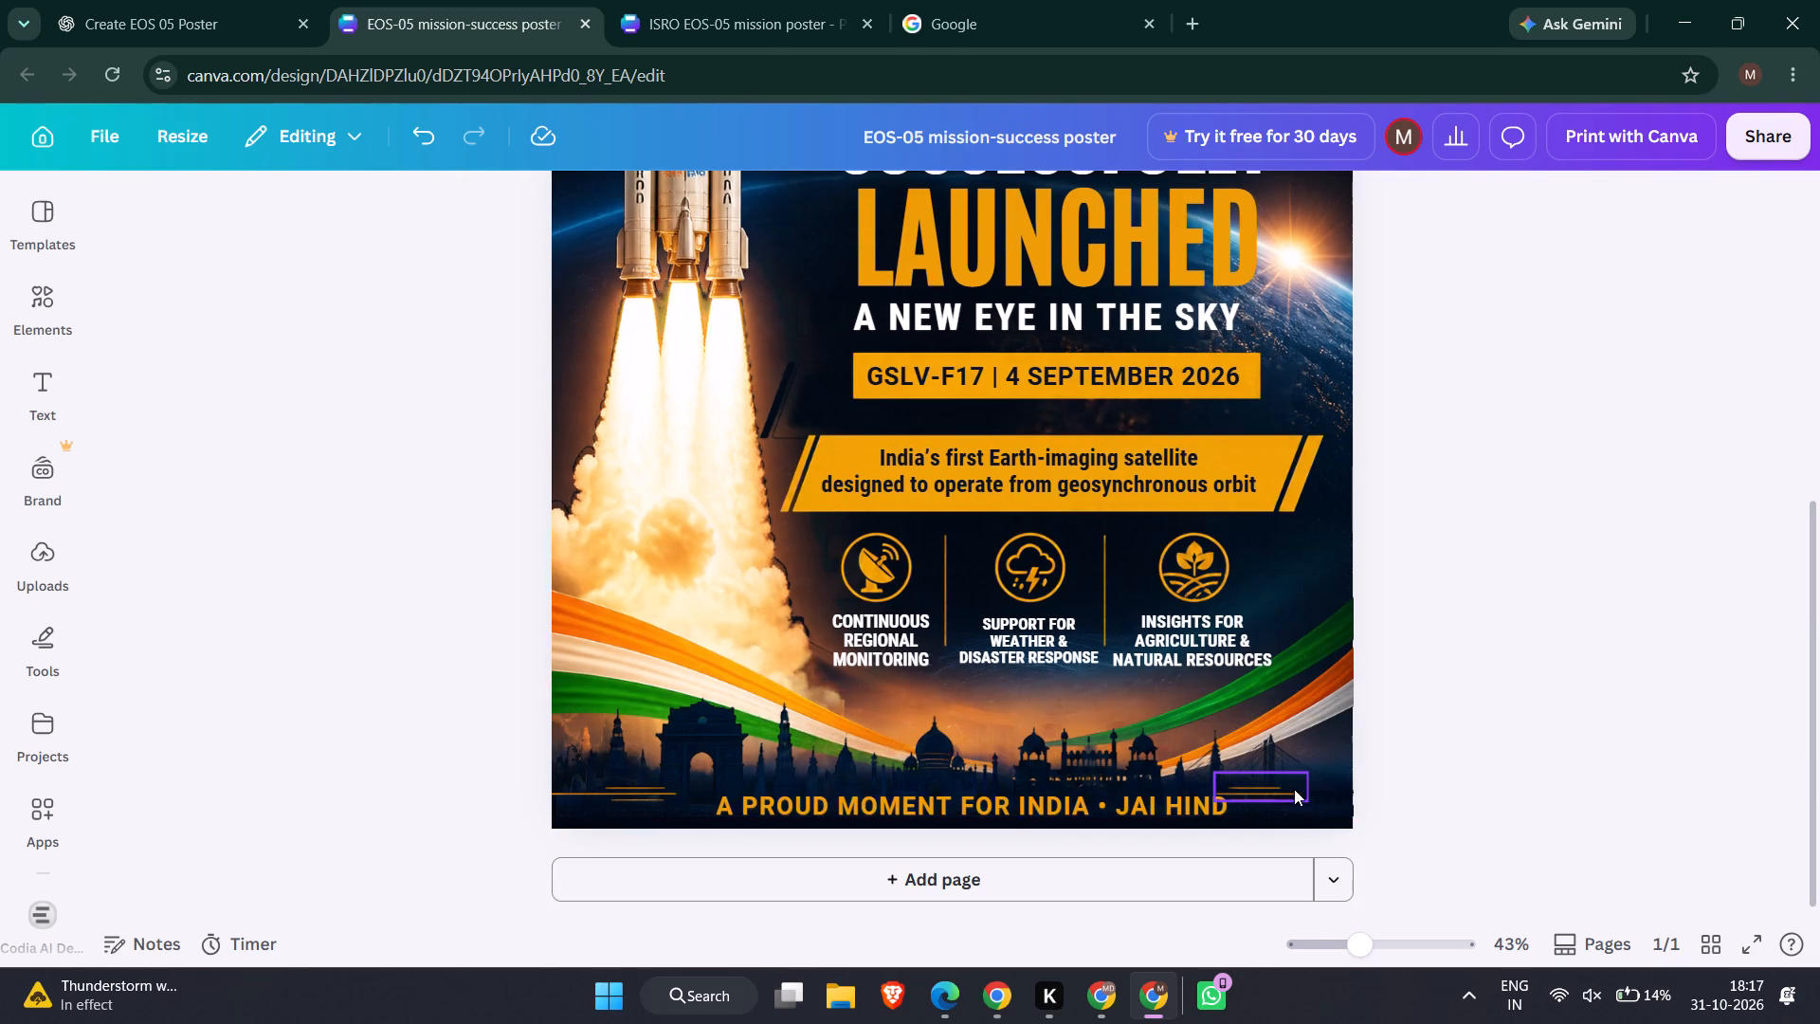
left_click_drag(1291, 787, 1313, 799)
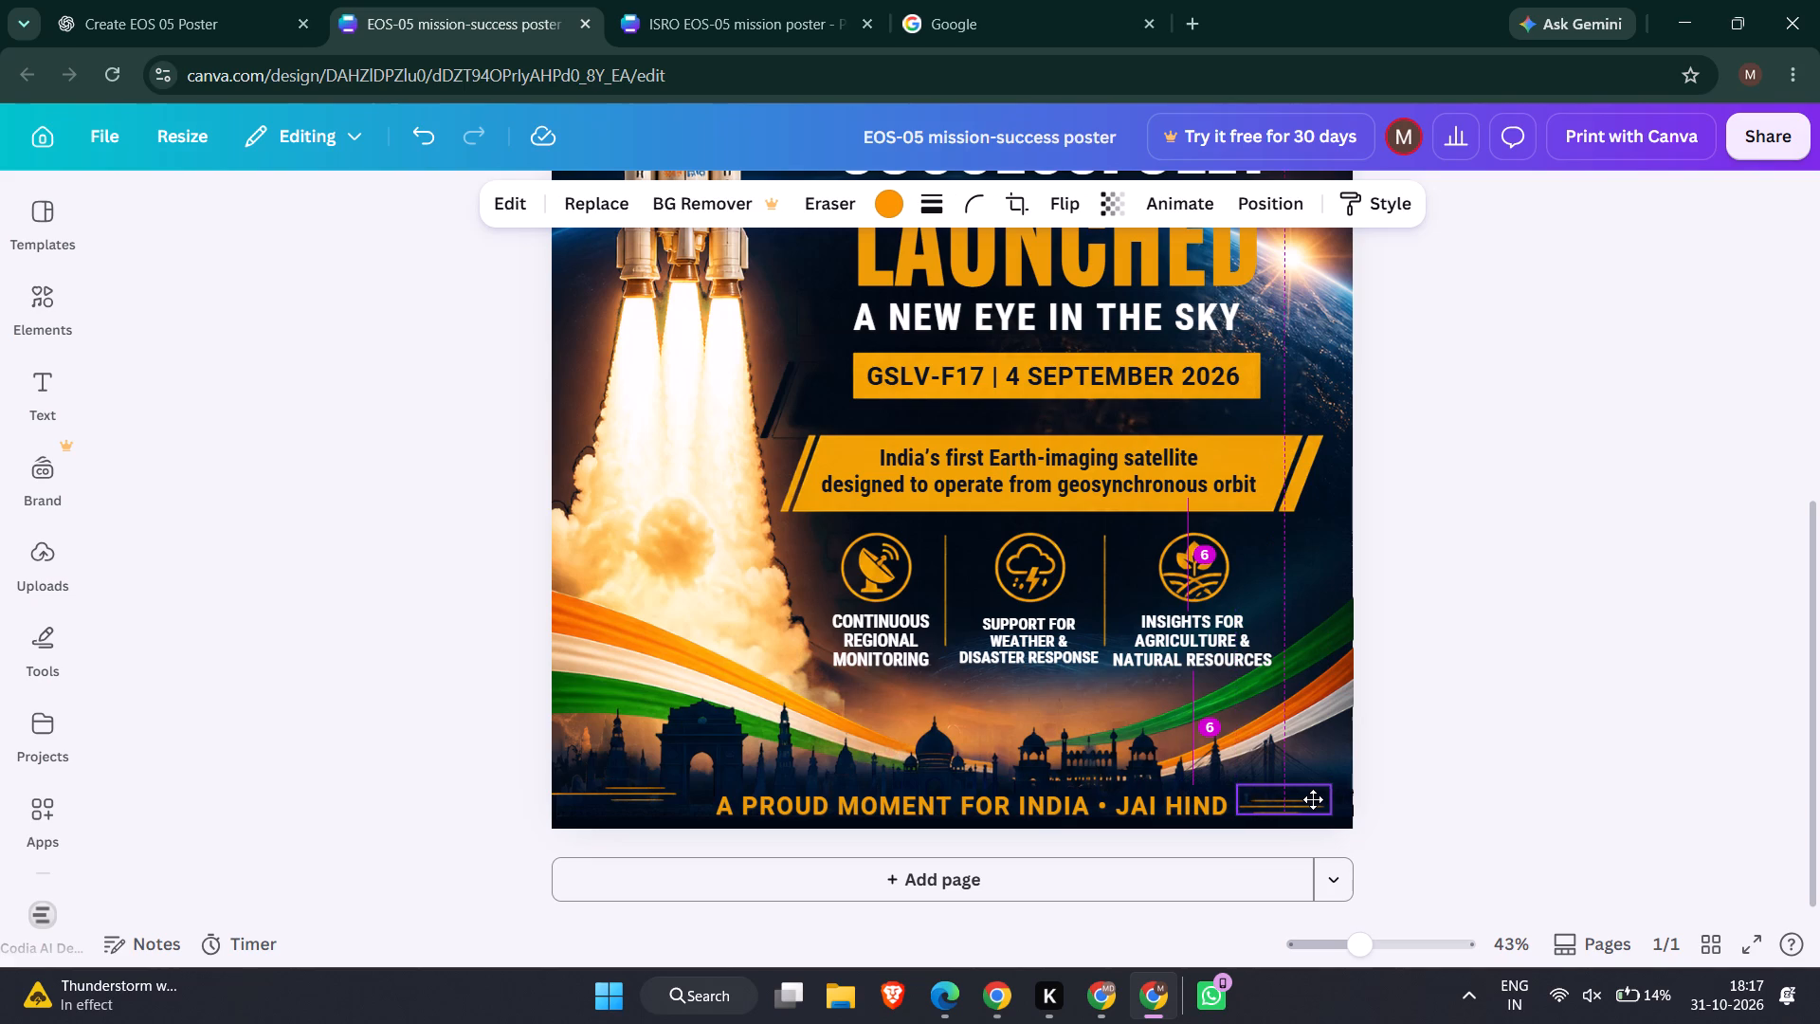
left_click_drag(1313, 799, 1313, 800)
left_click_drag(635, 795, 650, 812)
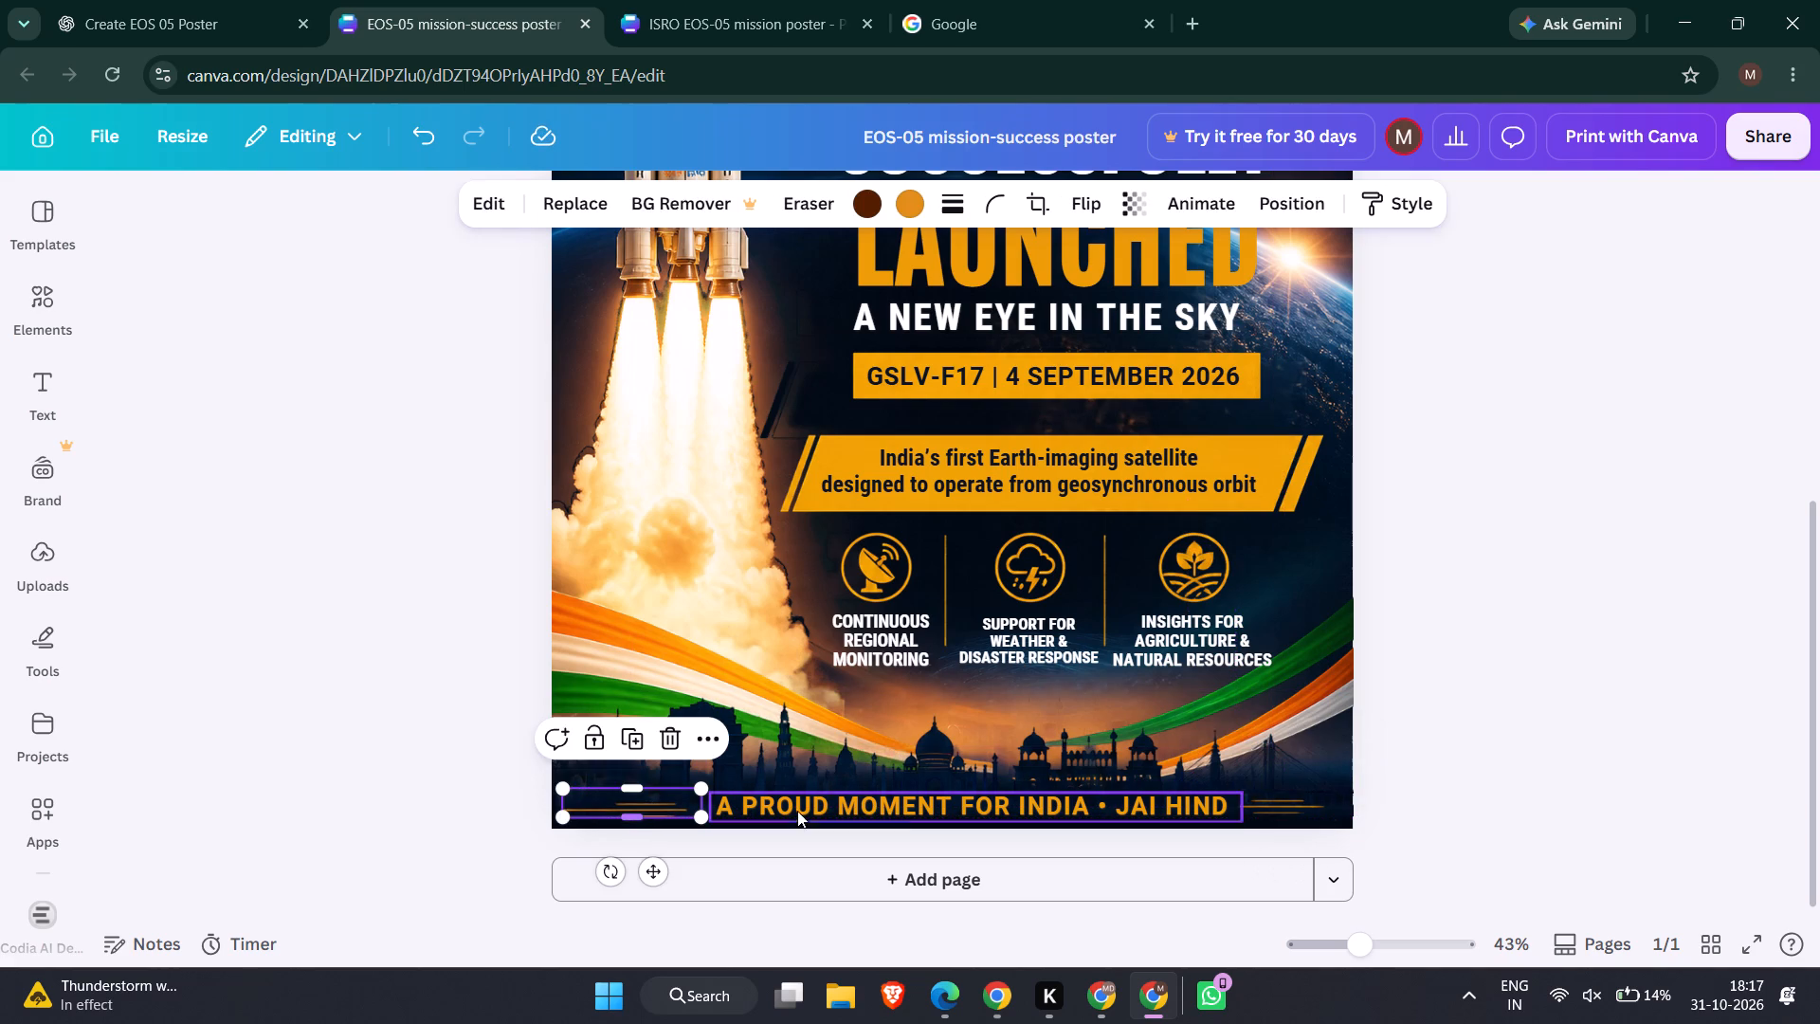
left_click(1463, 788)
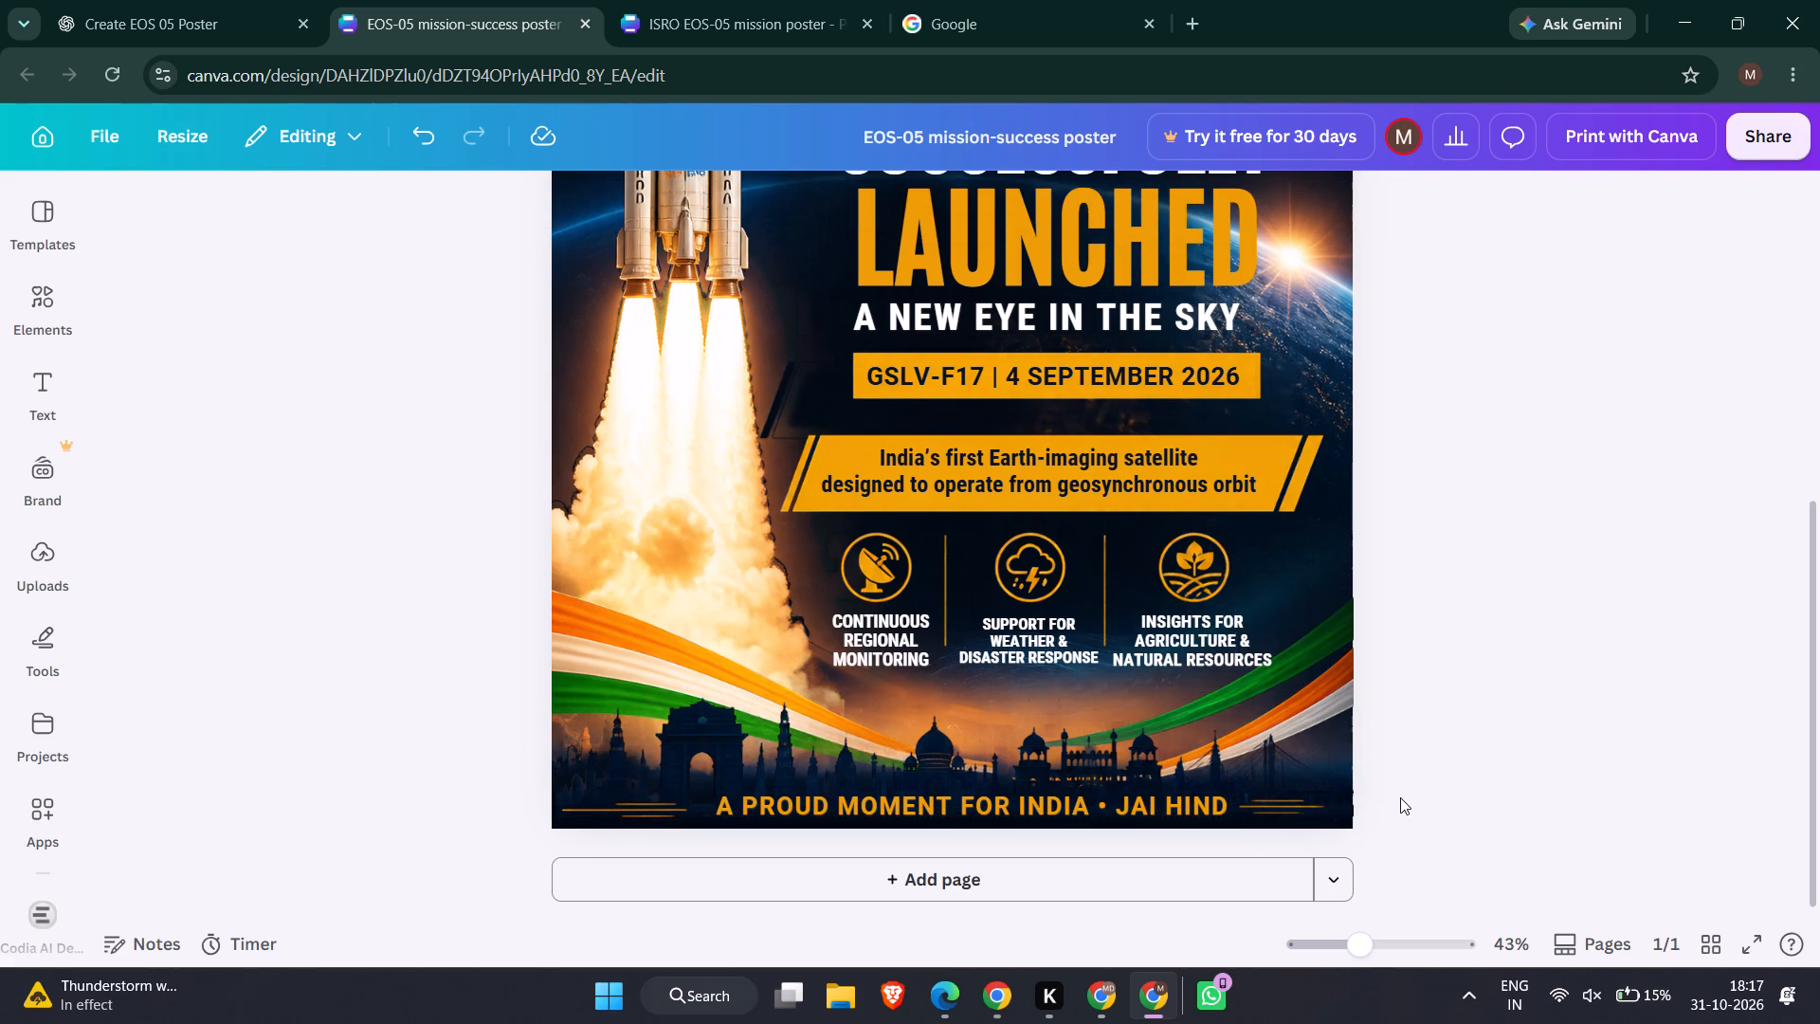
Delete the satellite-dish icon above the "CONTINUOUS REGIONAL MONITORING" caption.
scroll(1400, 797, "up", 2)
scroll(1400, 797, "down", 1)
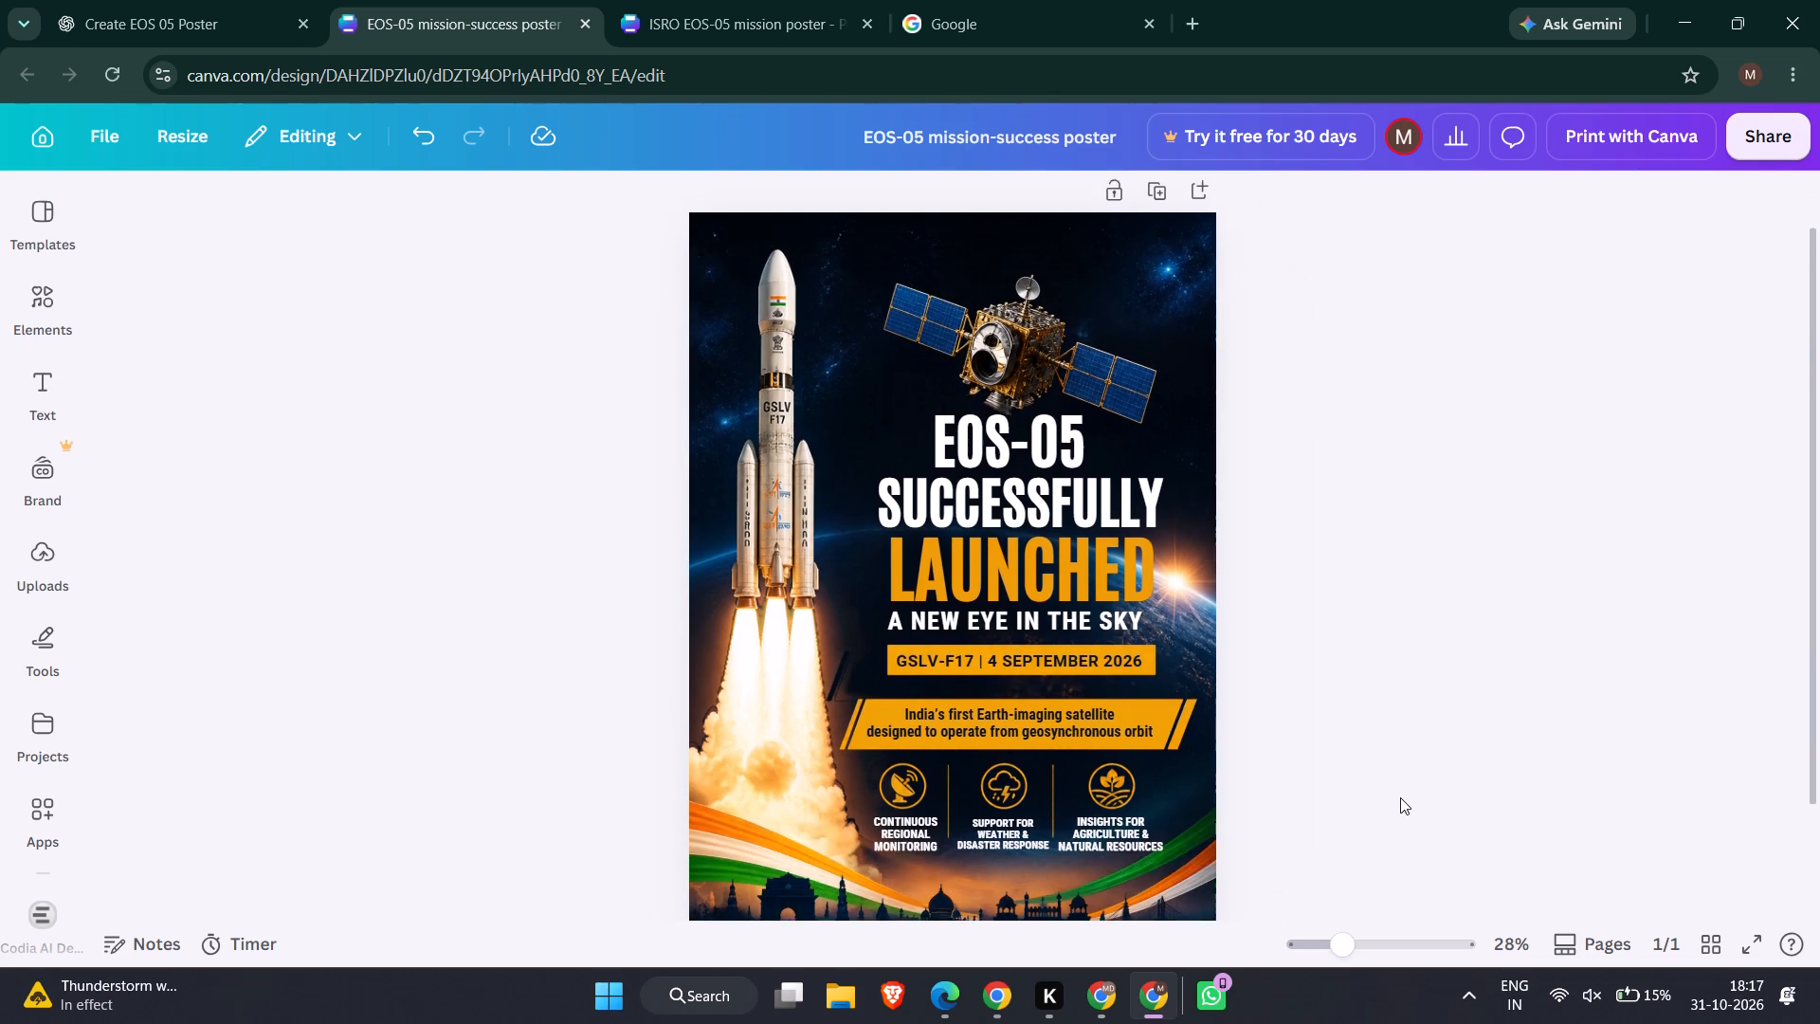
scroll(1400, 797, "down", 2)
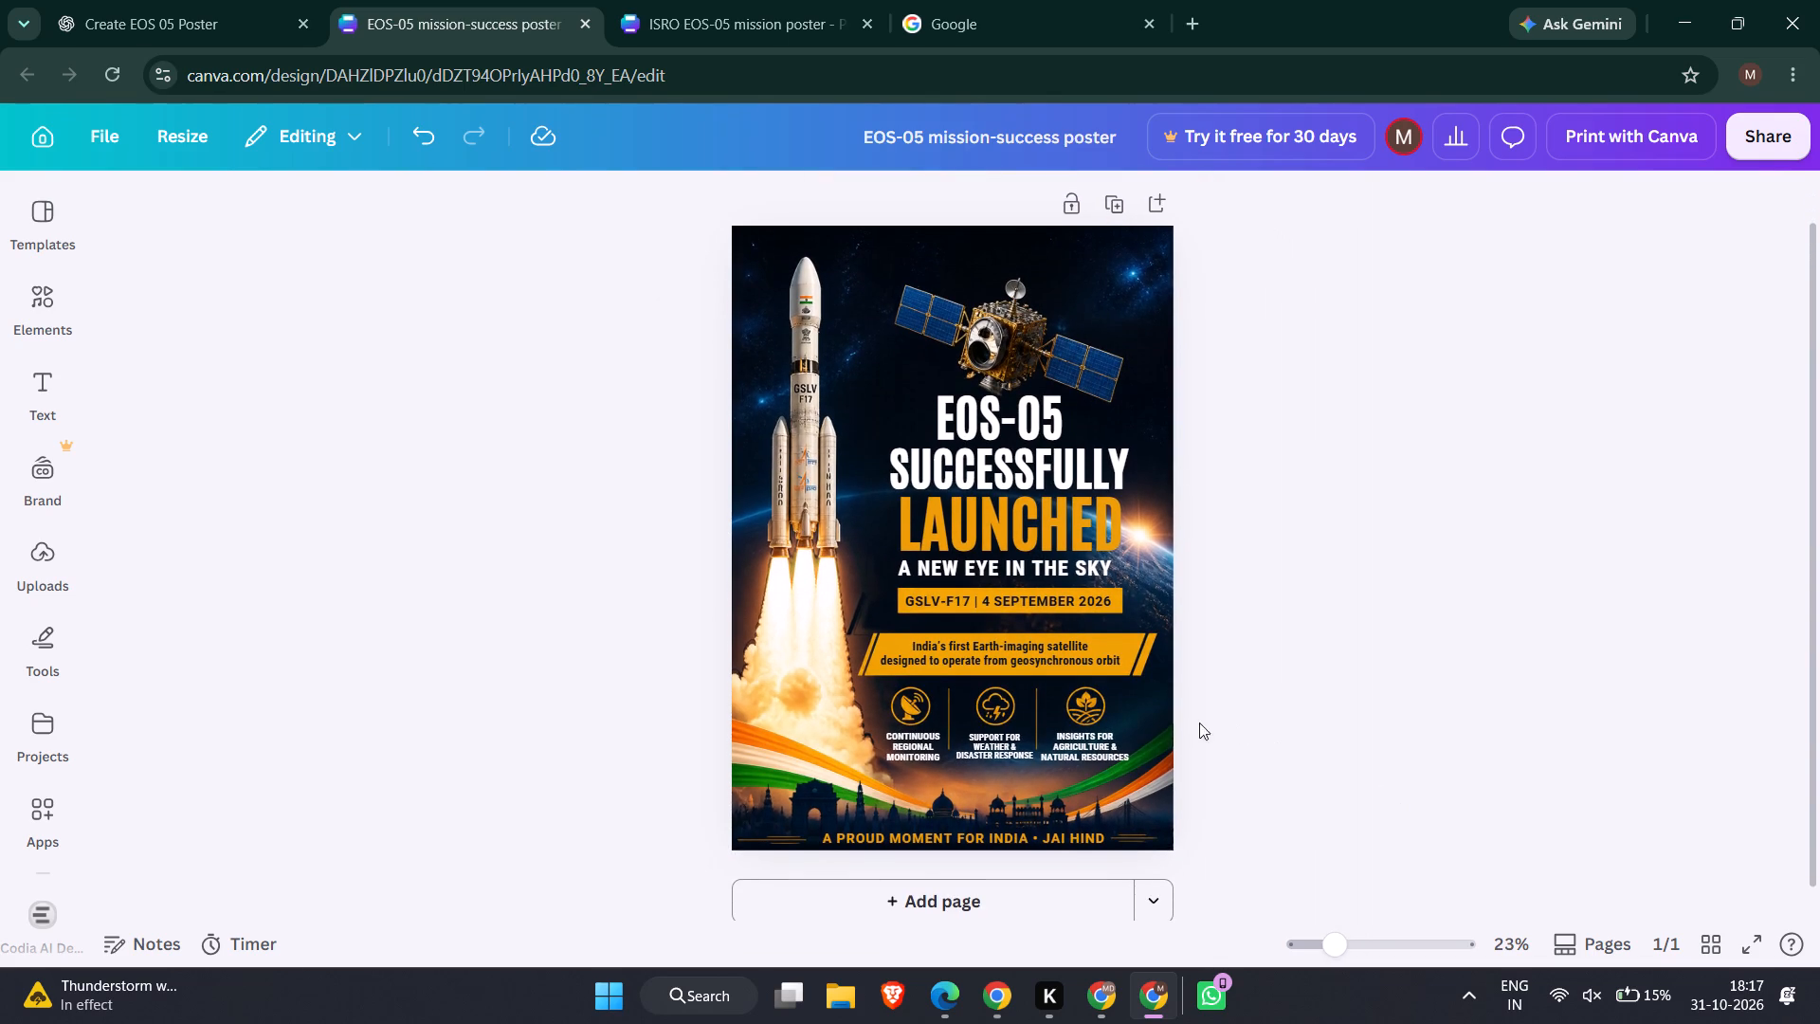
left_click(917, 705)
key("Delete")
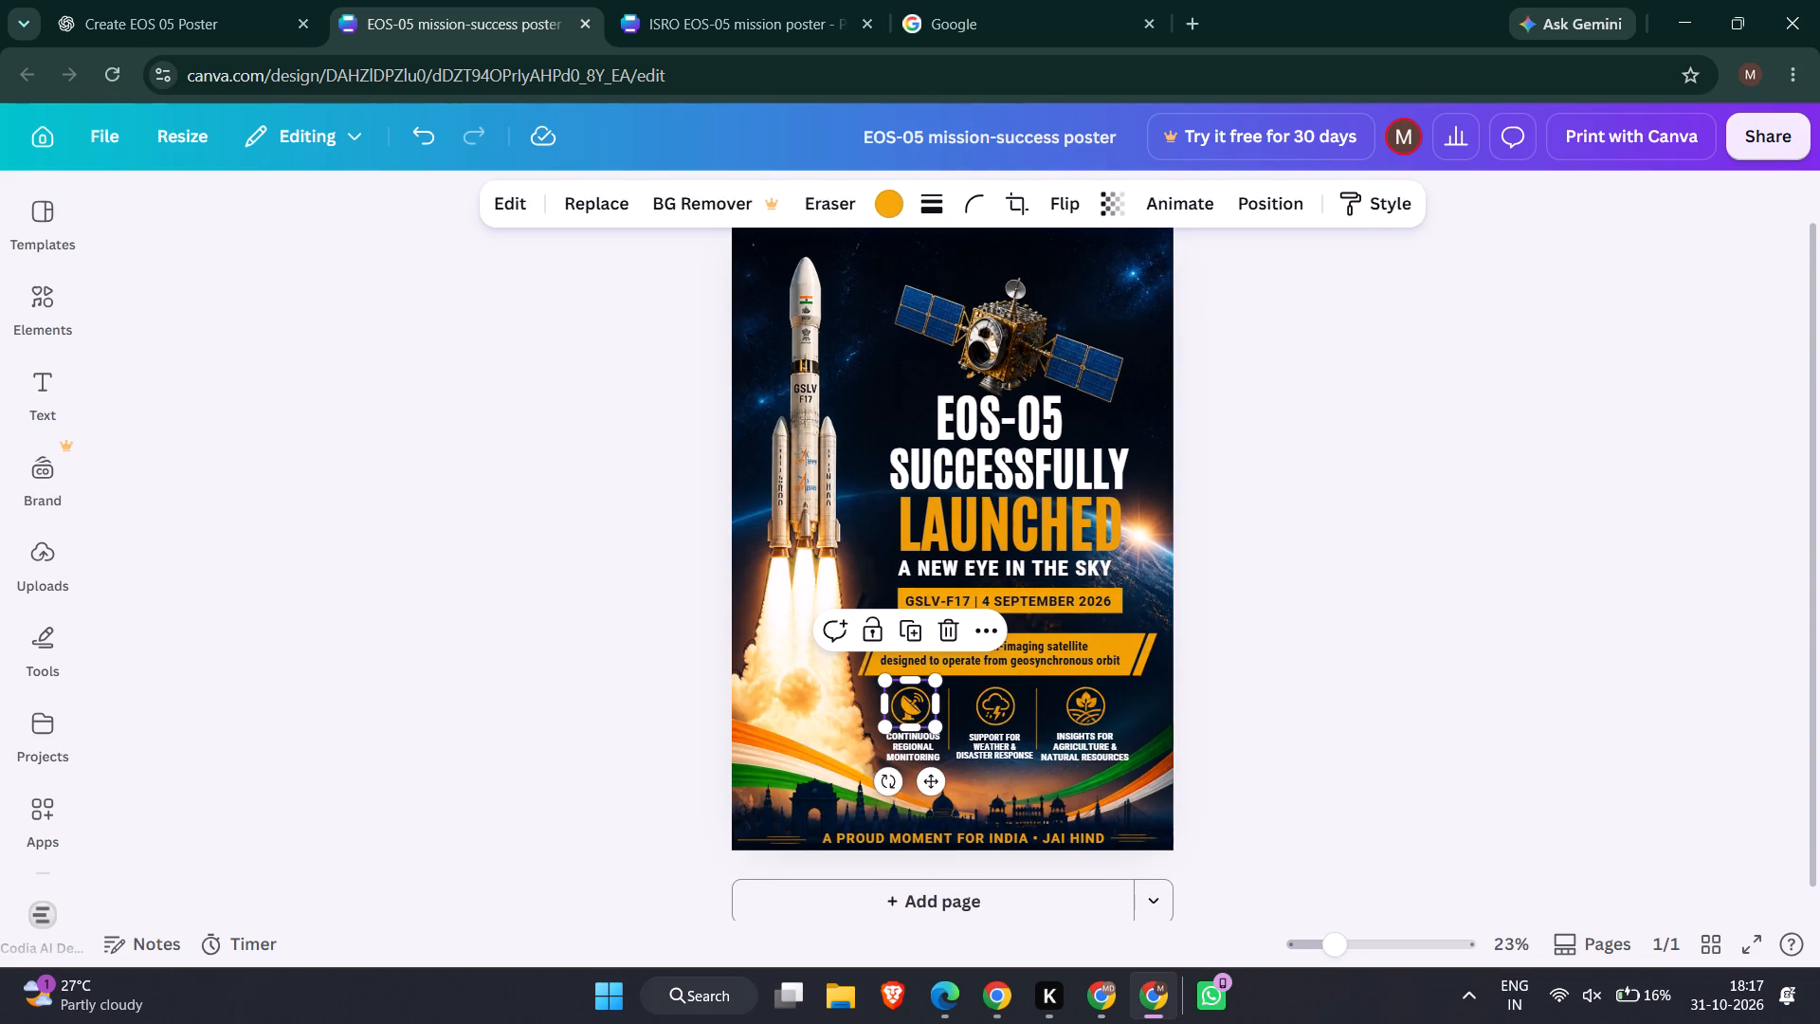
Delete the "SUPPORT FOR WEATHER & DISASTER RESPONSE" caption from the features row.
left_click(993, 719)
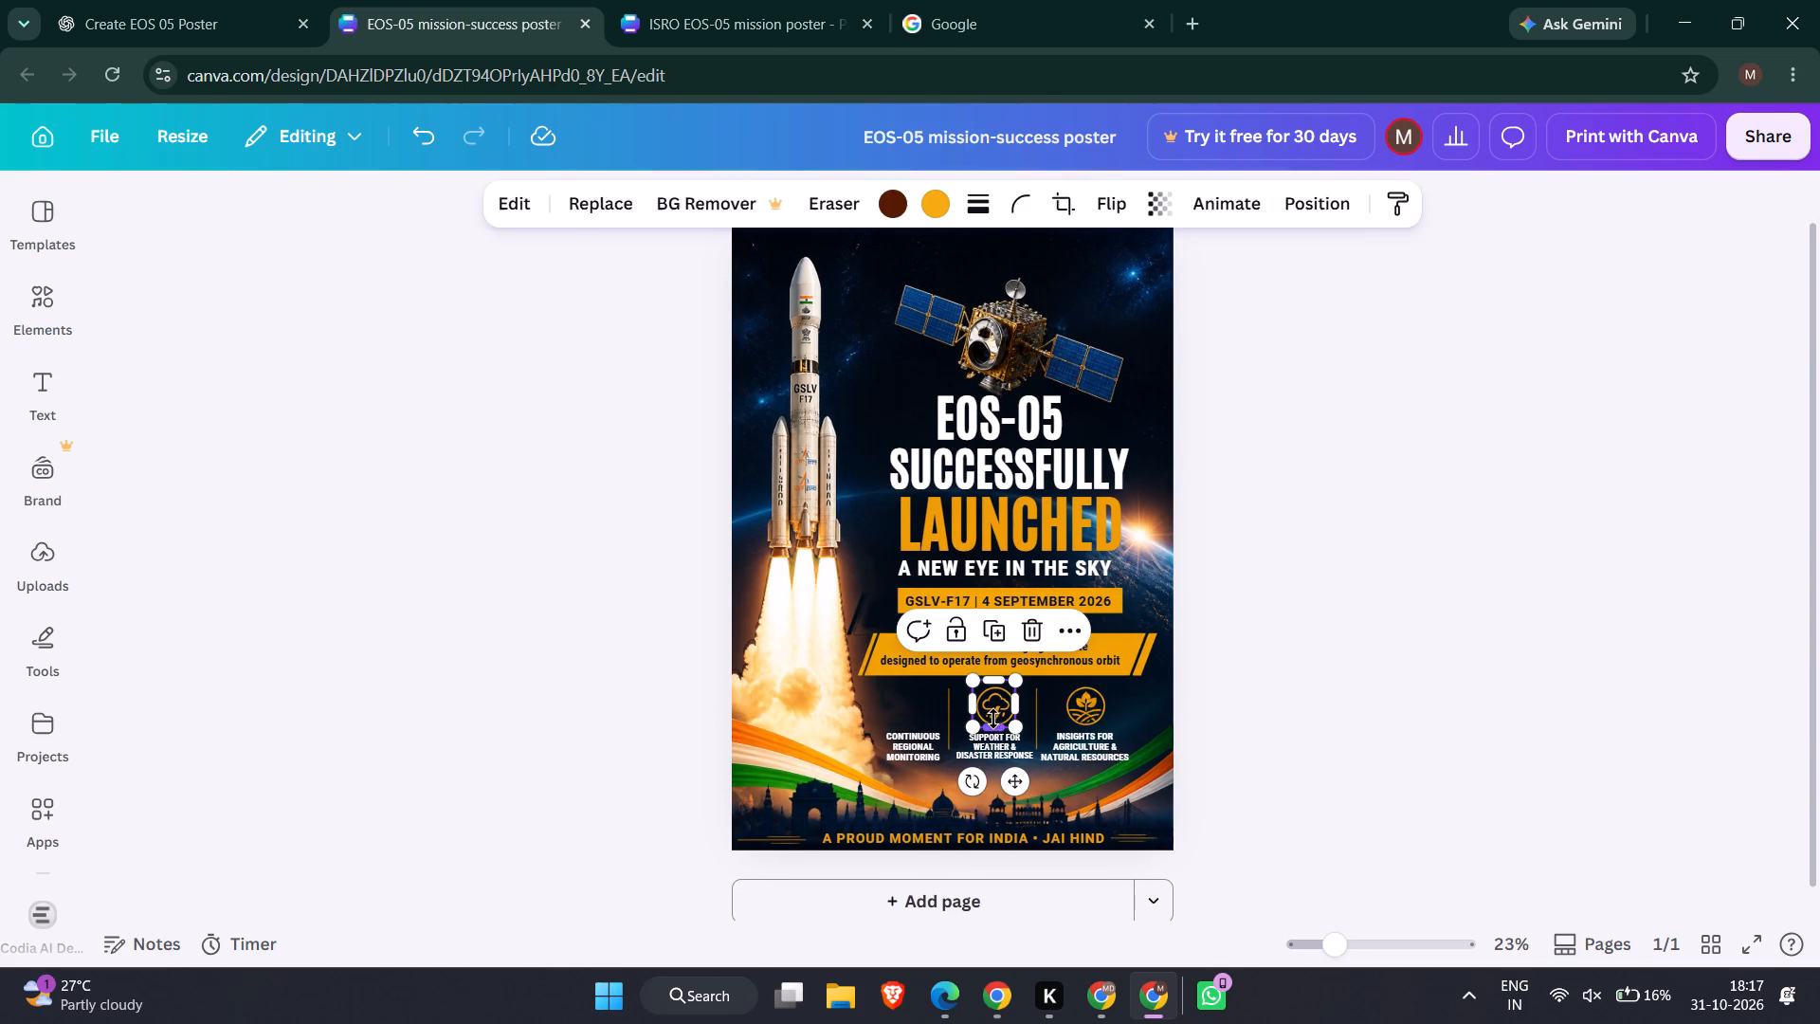
left_click_drag(998, 751, 927, 749)
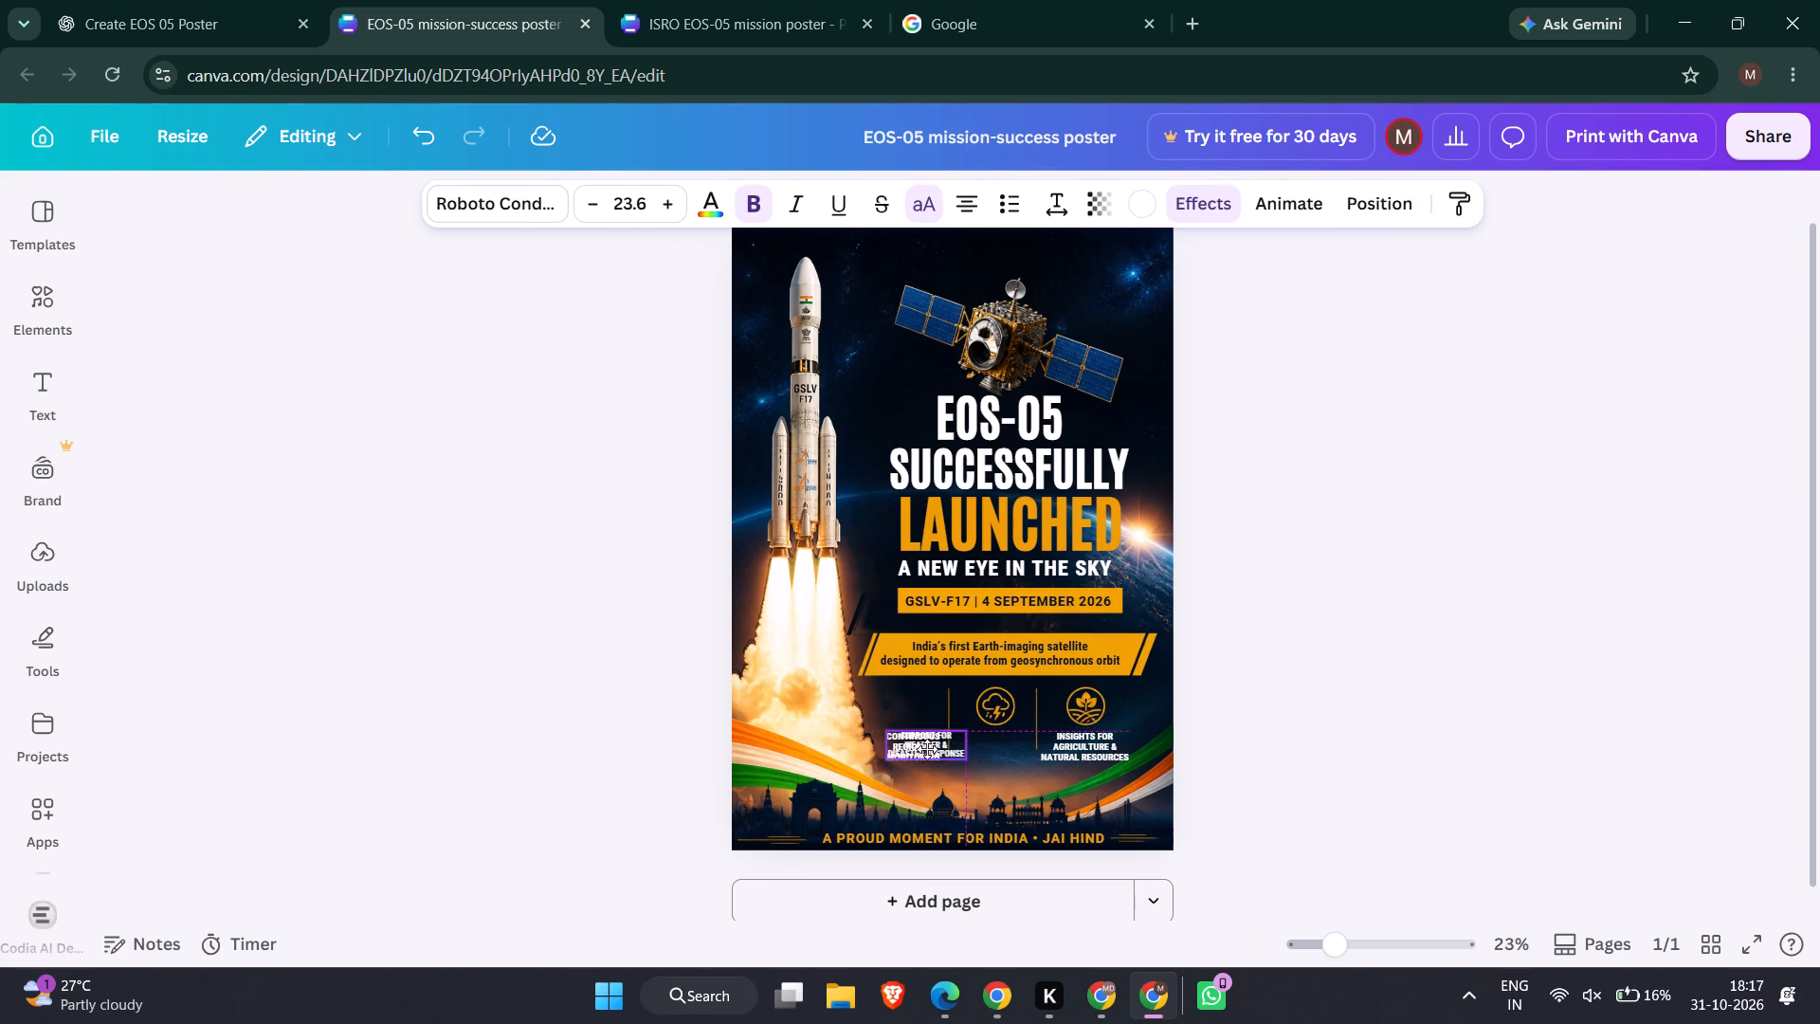
left_click_drag(927, 749, 918, 749)
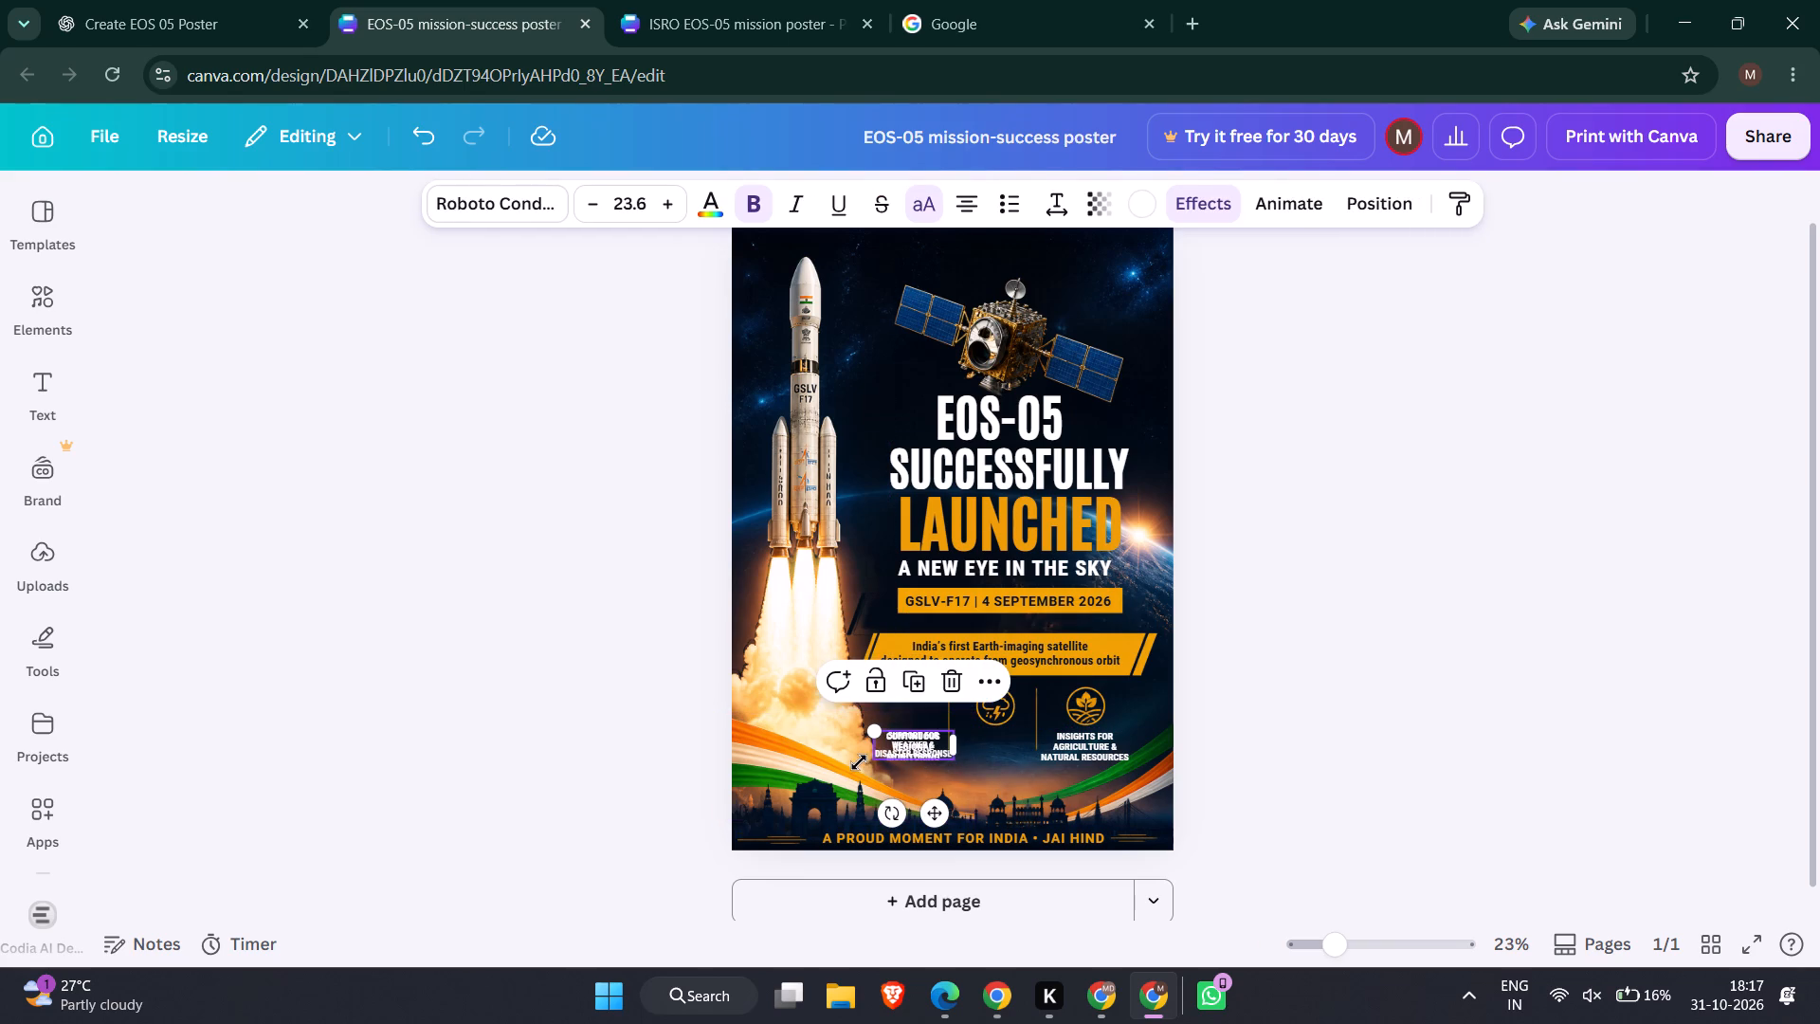
left_click_drag(859, 762, 899, 738)
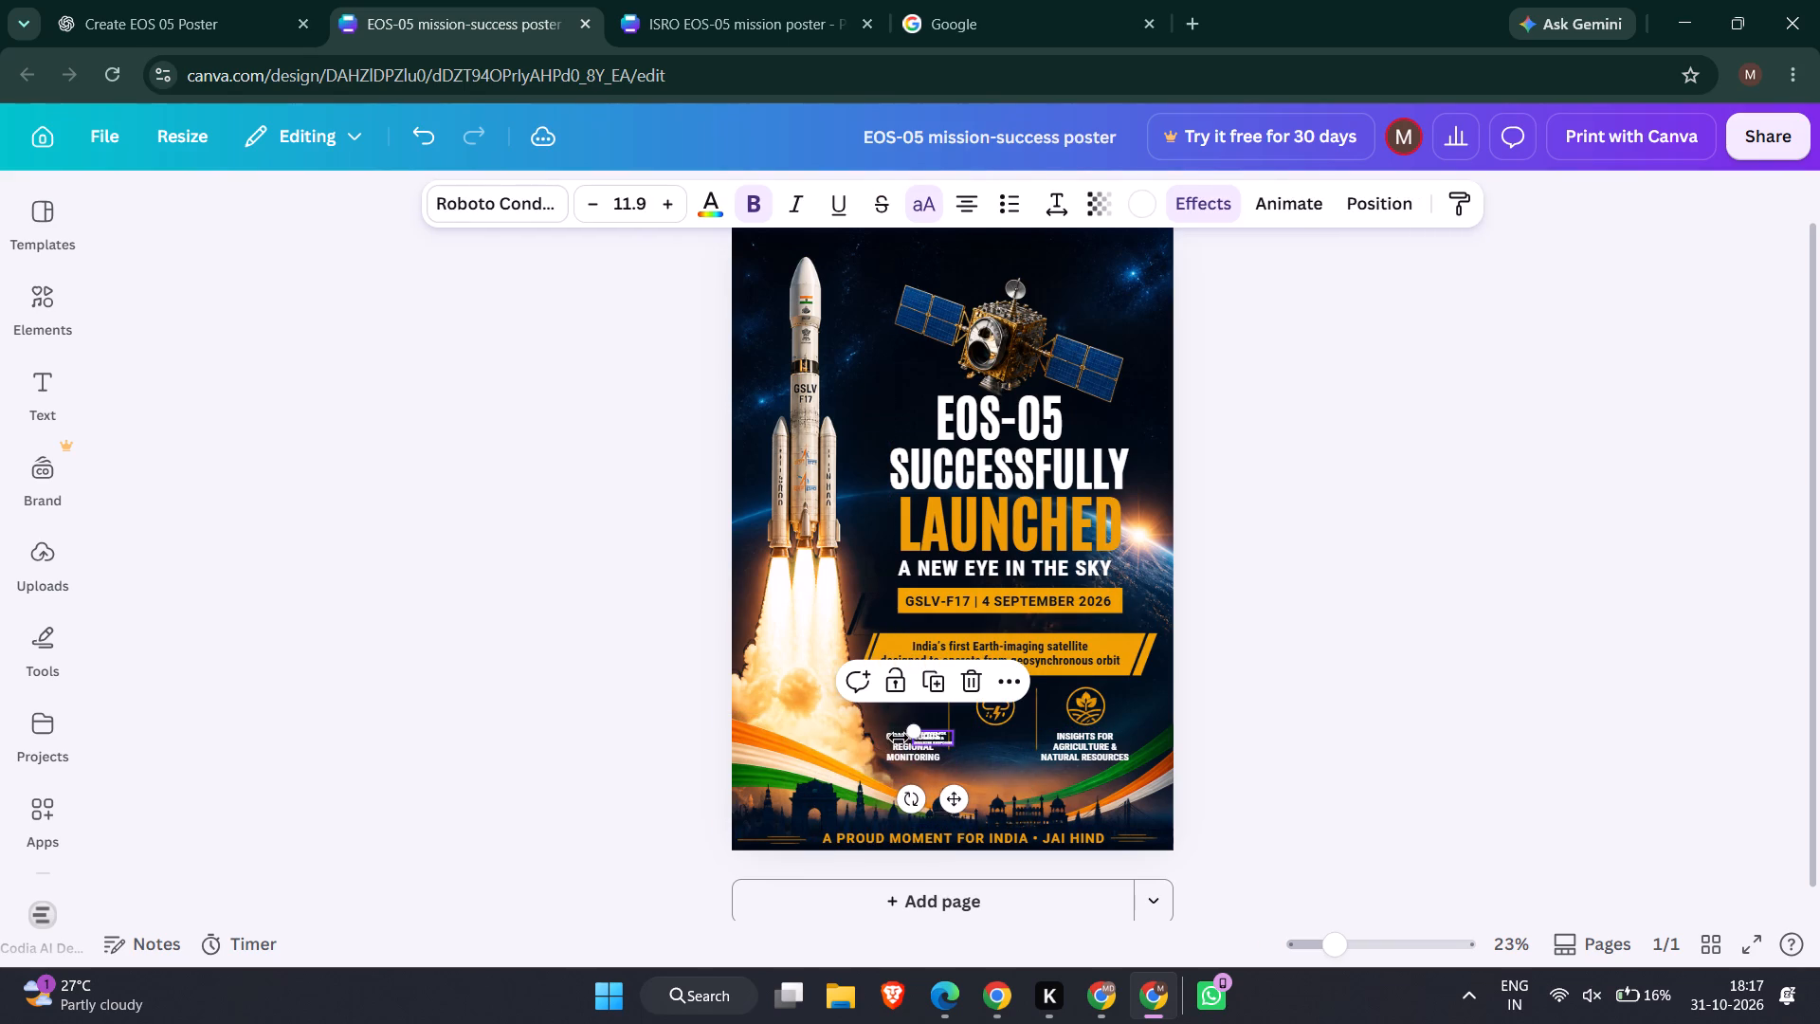
key("Delete")
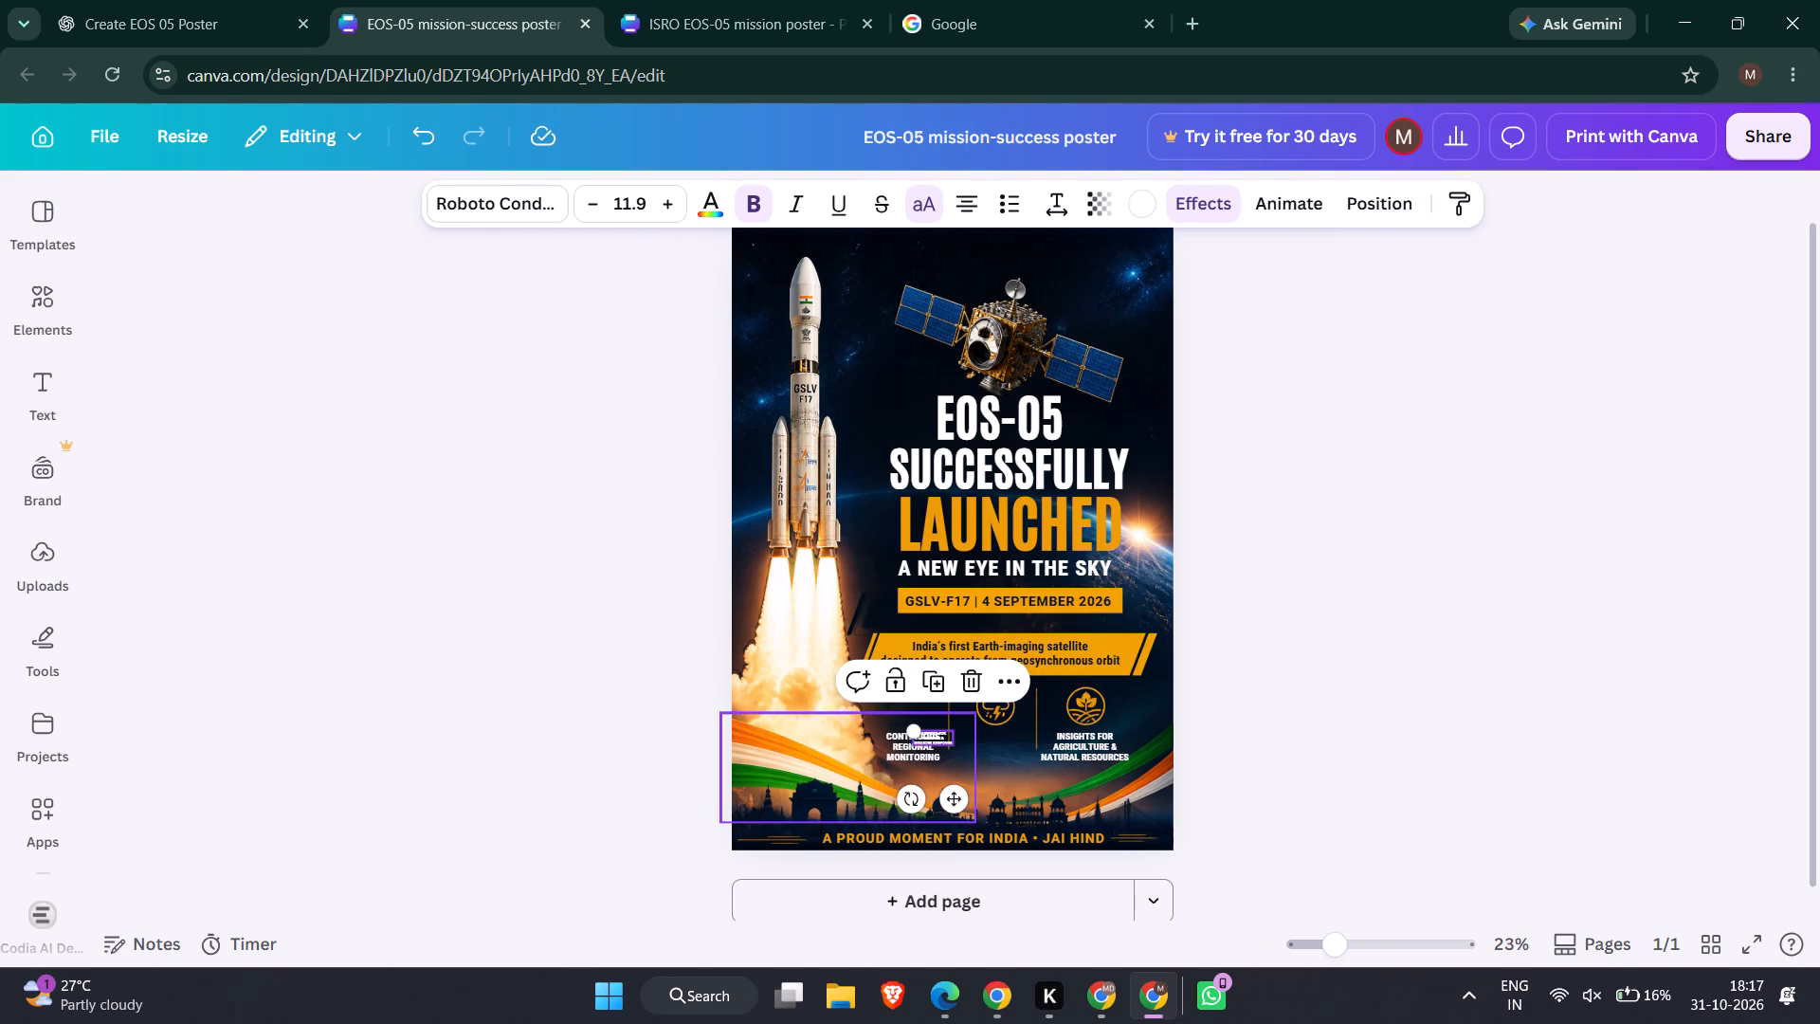
Move the left tricolour ribbon down to the poster's bottom edge, behind the monument skyline and tagline.
left_click_drag(932, 731, 926, 785)
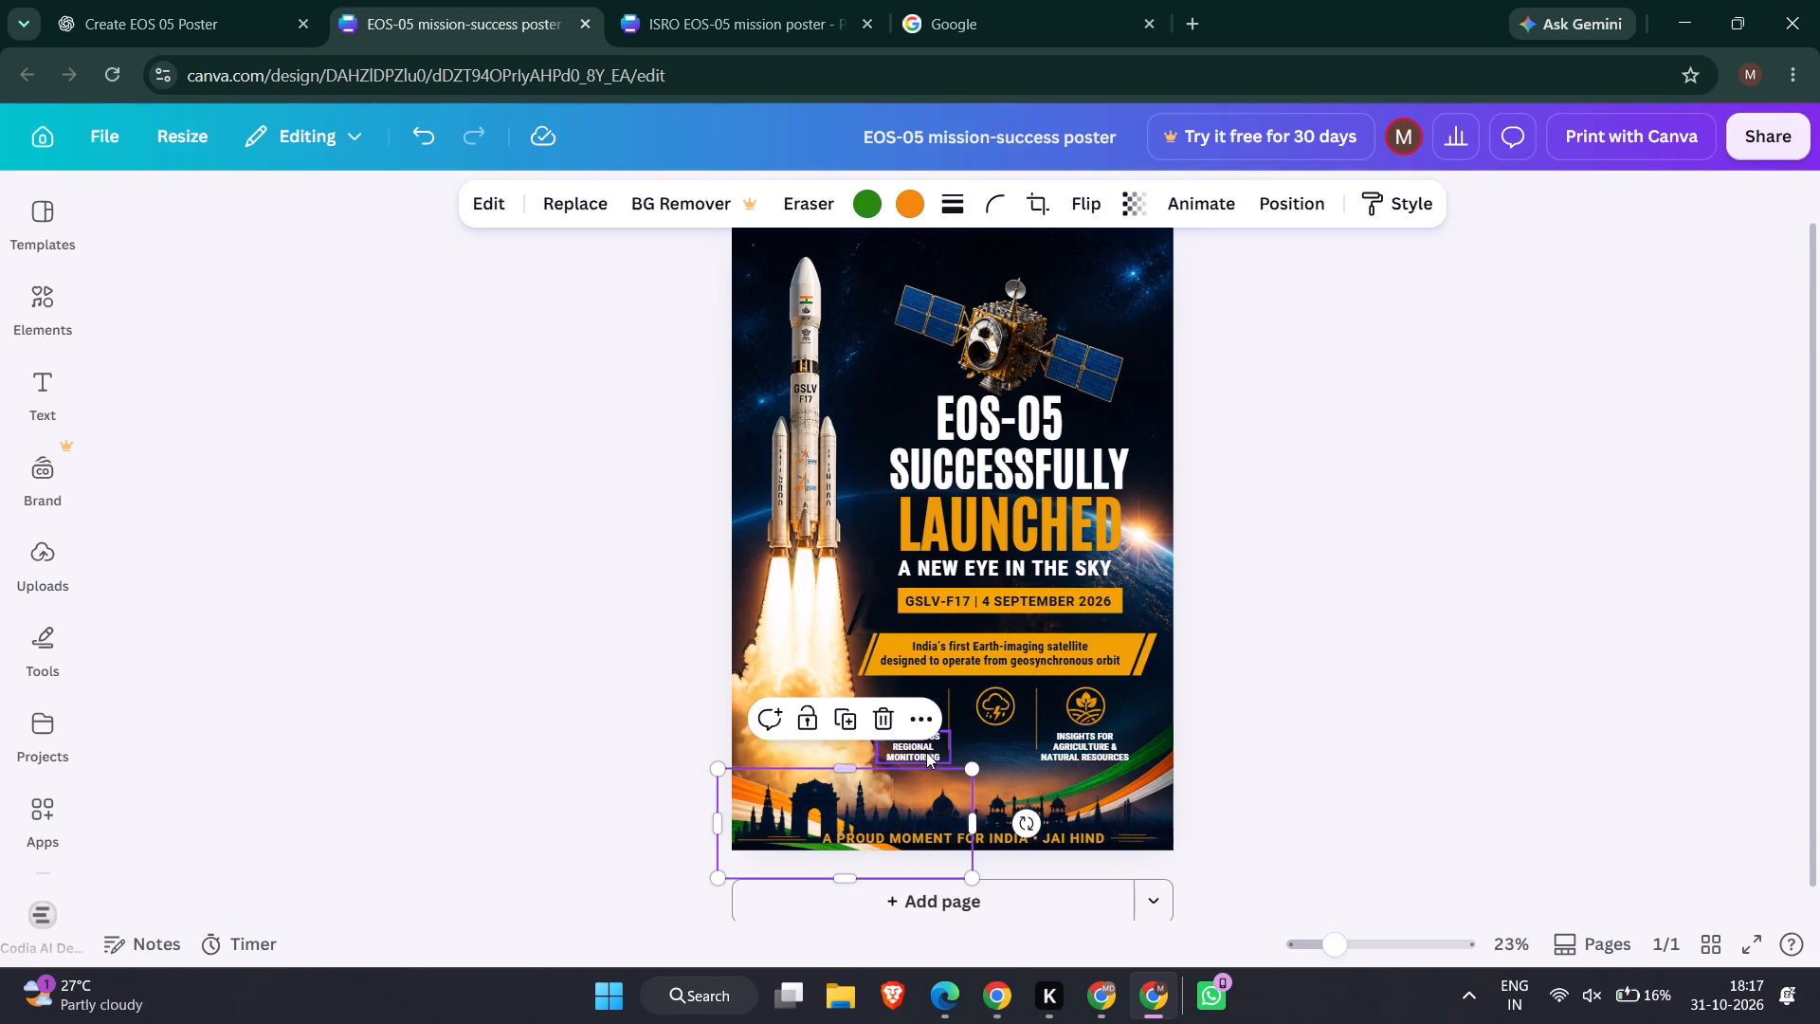
Delete the "CONTINUOUS REGIONAL MONITORING" and "INSIGHTS FOR AGRICULTURE & NATURAL RESOURCES" captions along with the storm-cloud and plant icons.
left_click(926, 745)
key("Delete")
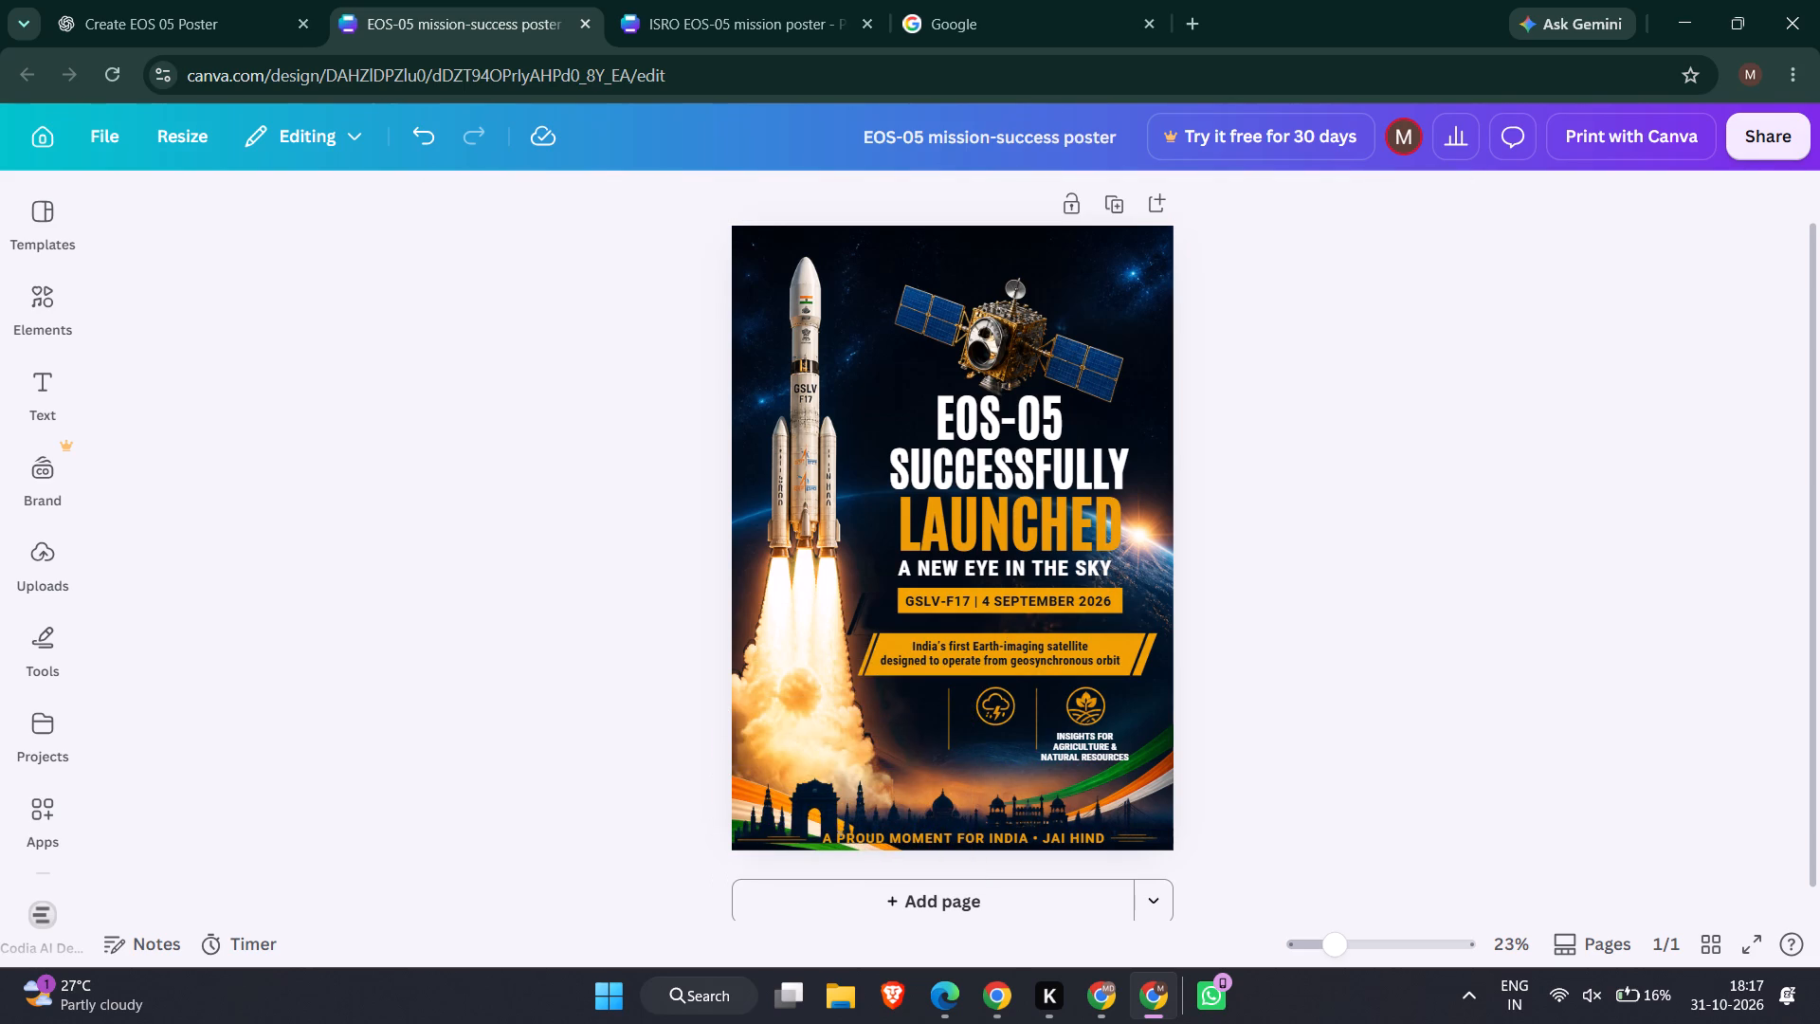
left_click(990, 700)
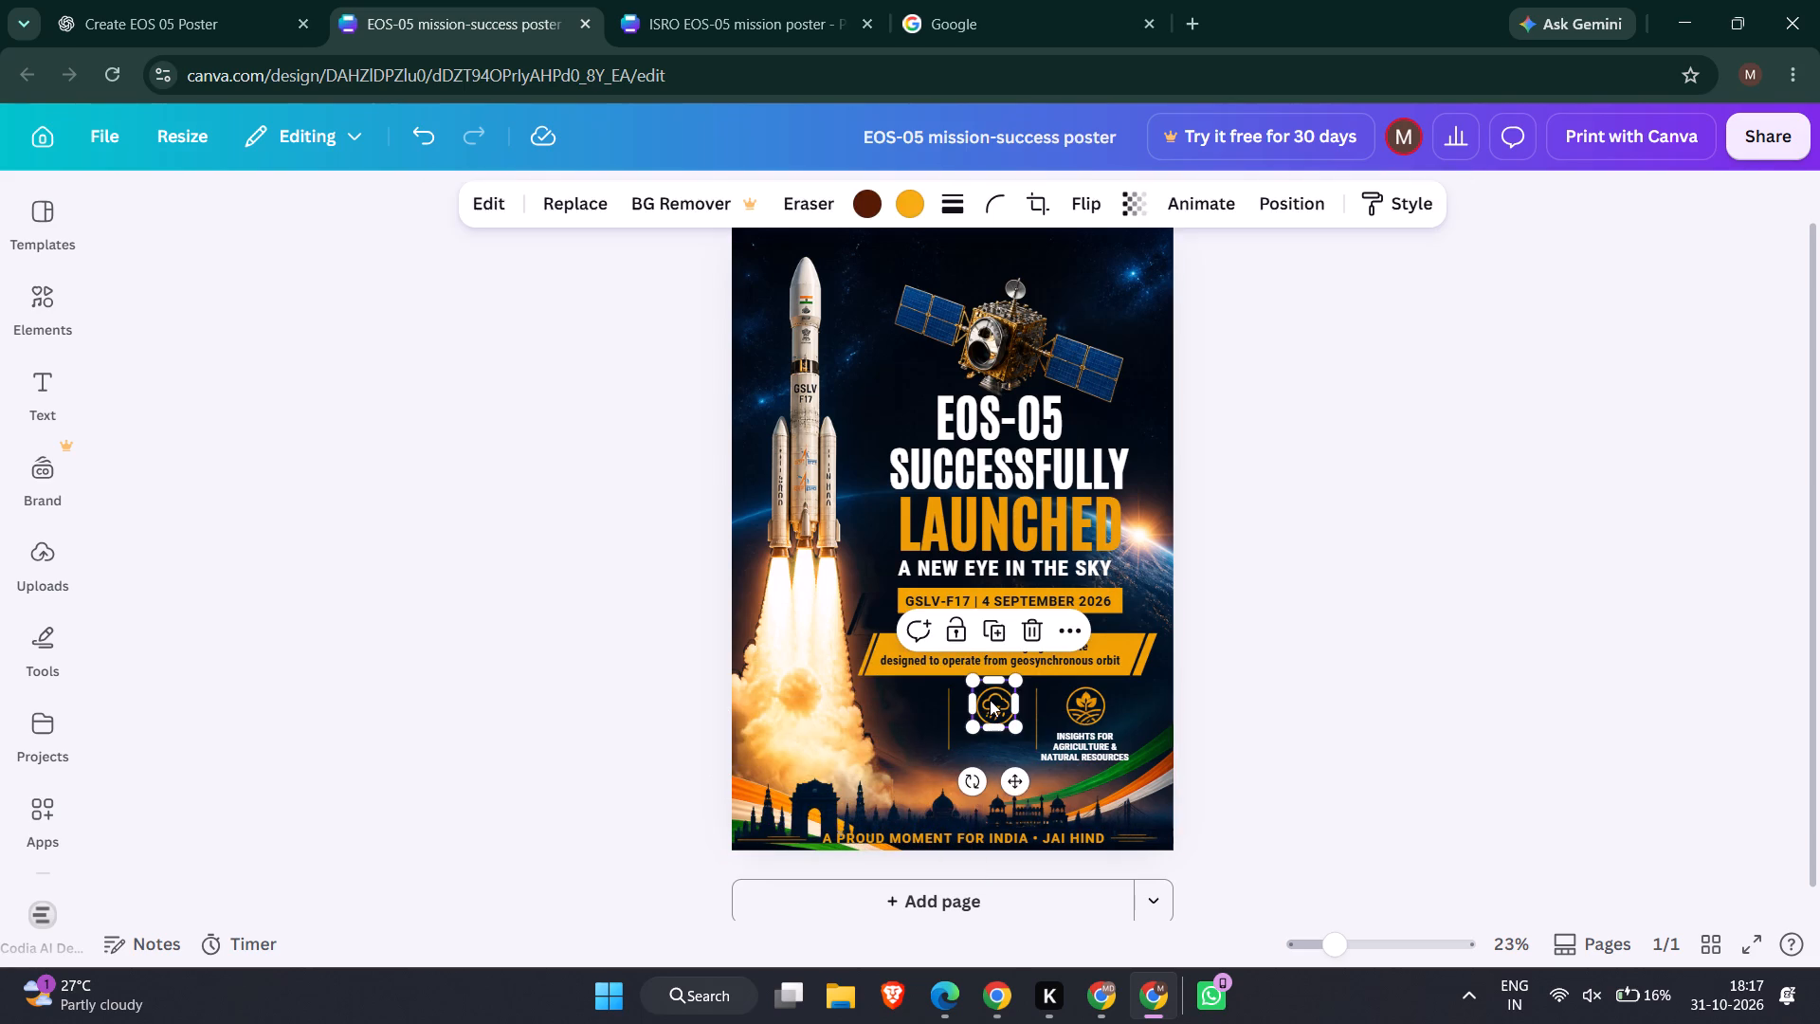
key("BackSpace")
left_click(1070, 716)
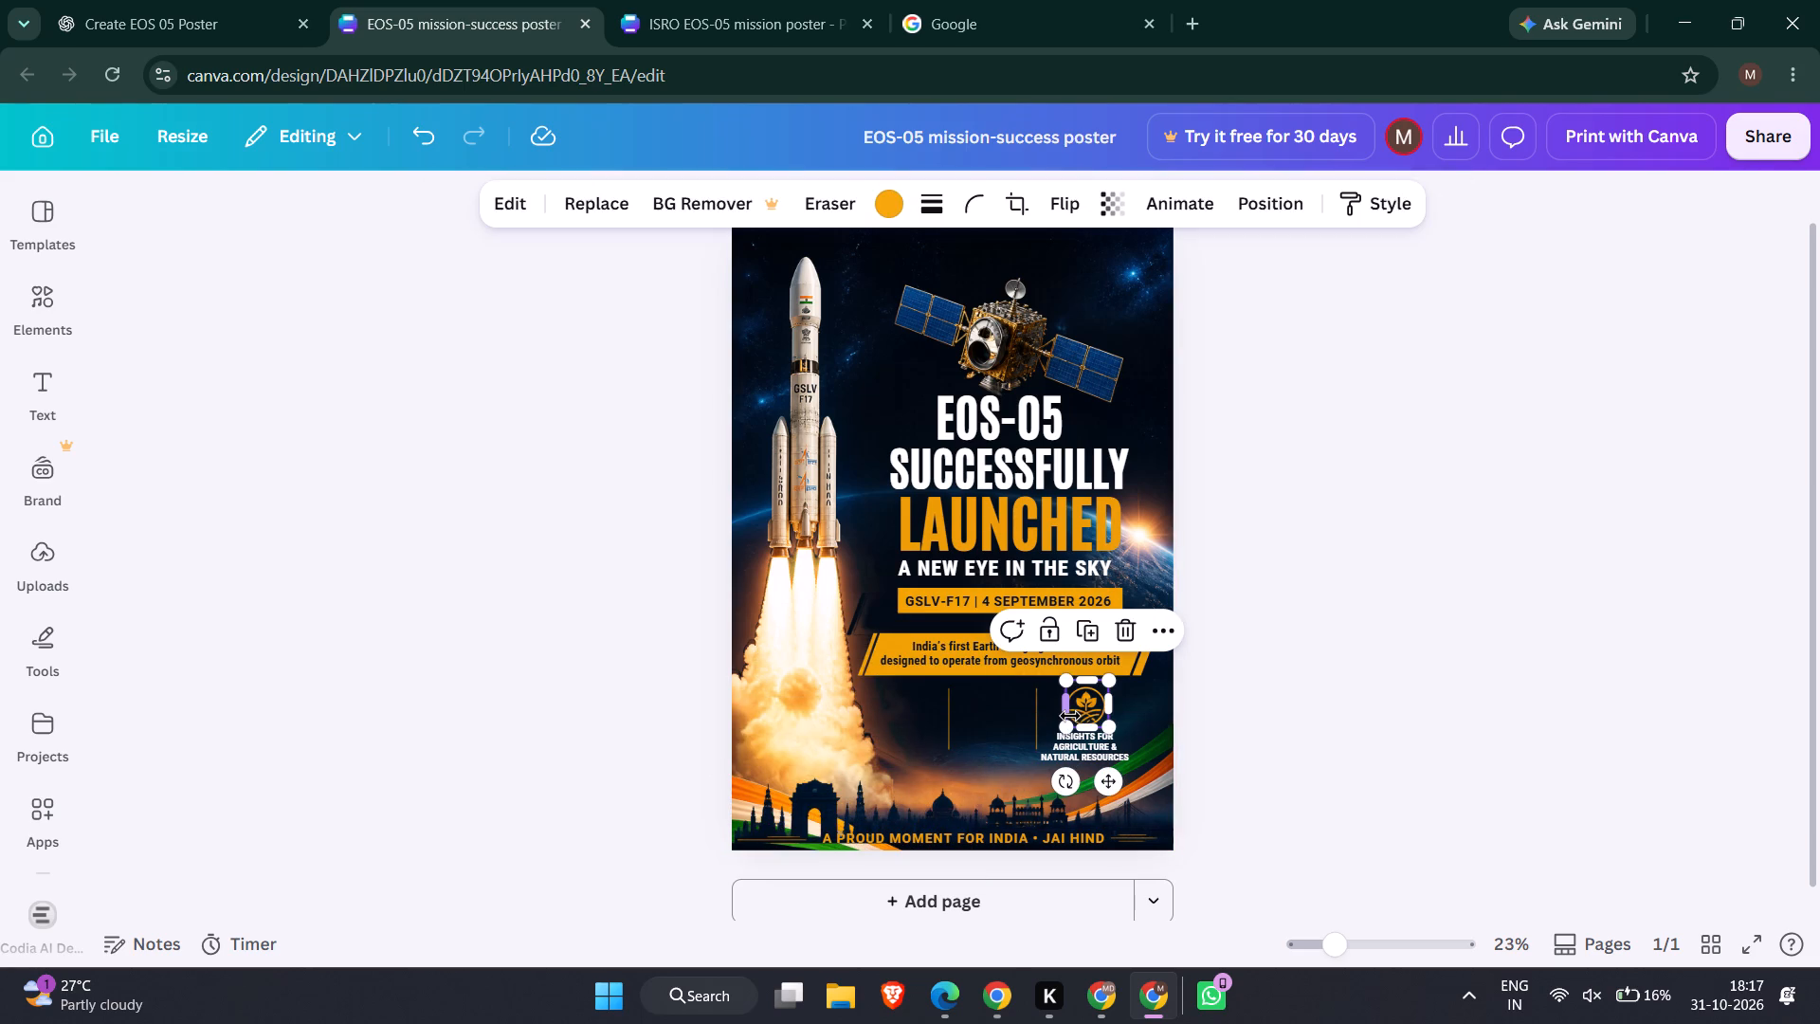
key("Delete")
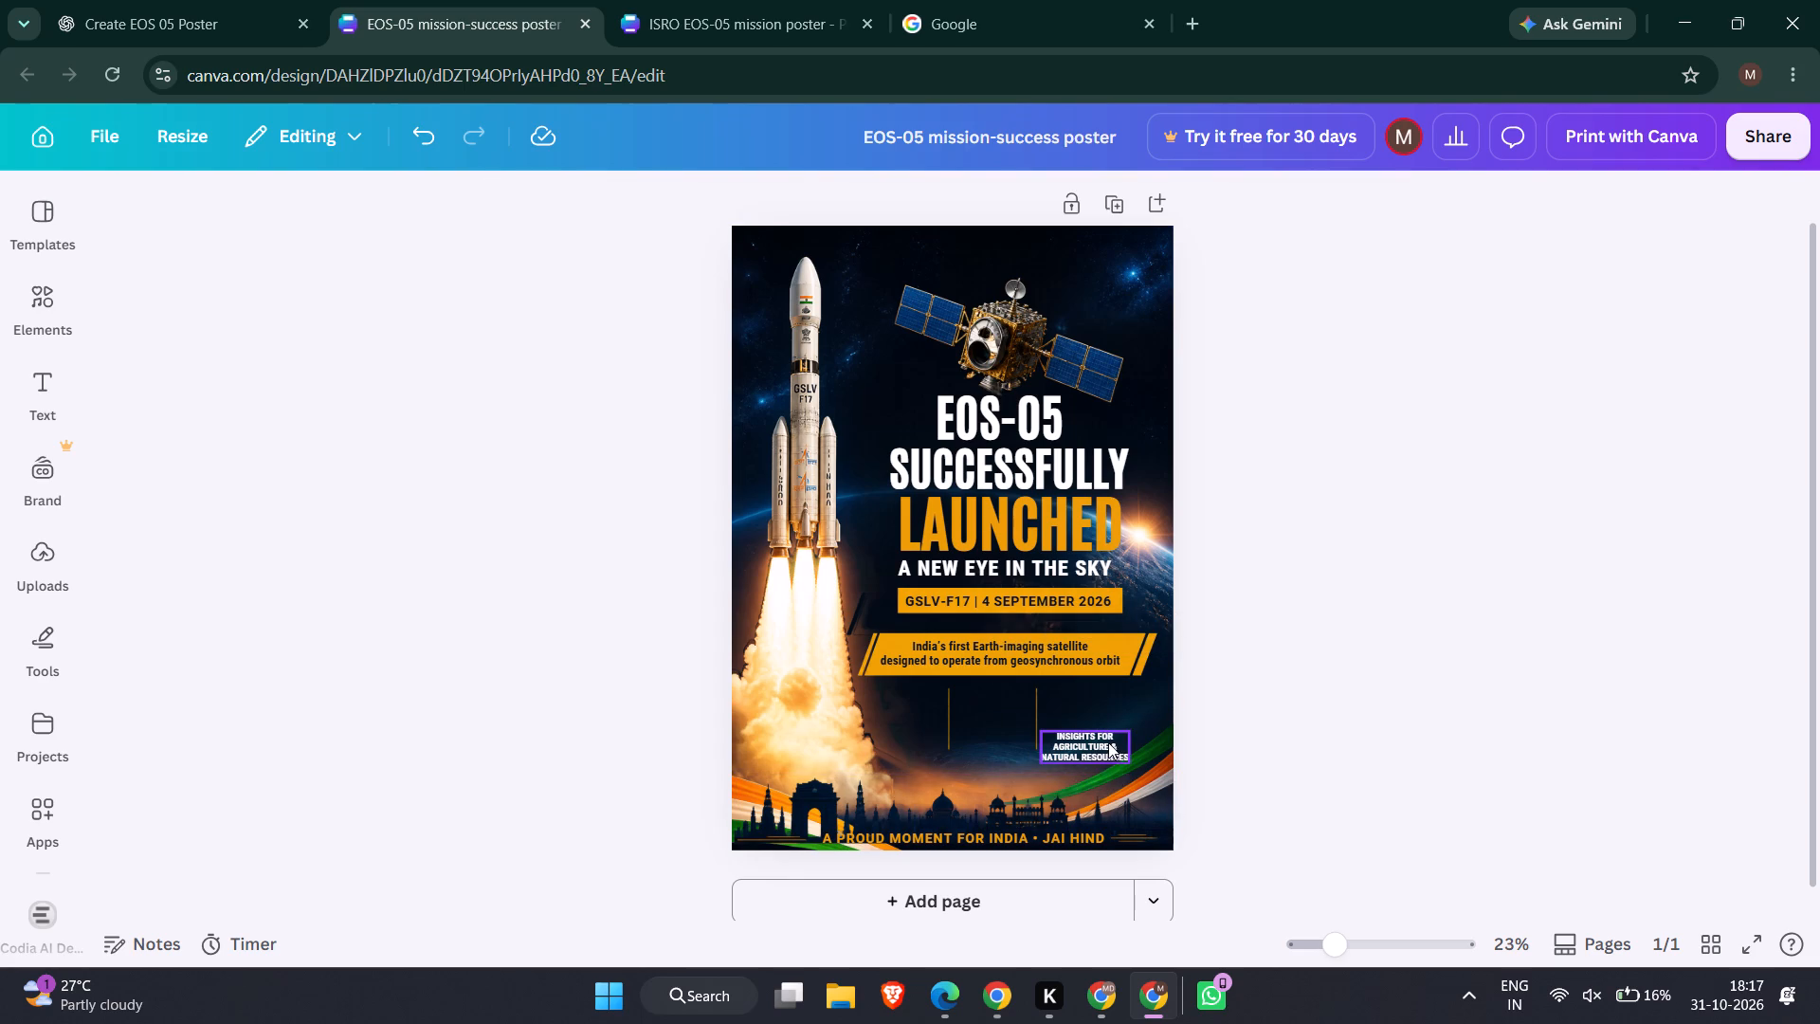
left_click(1106, 742)
key("Delete")
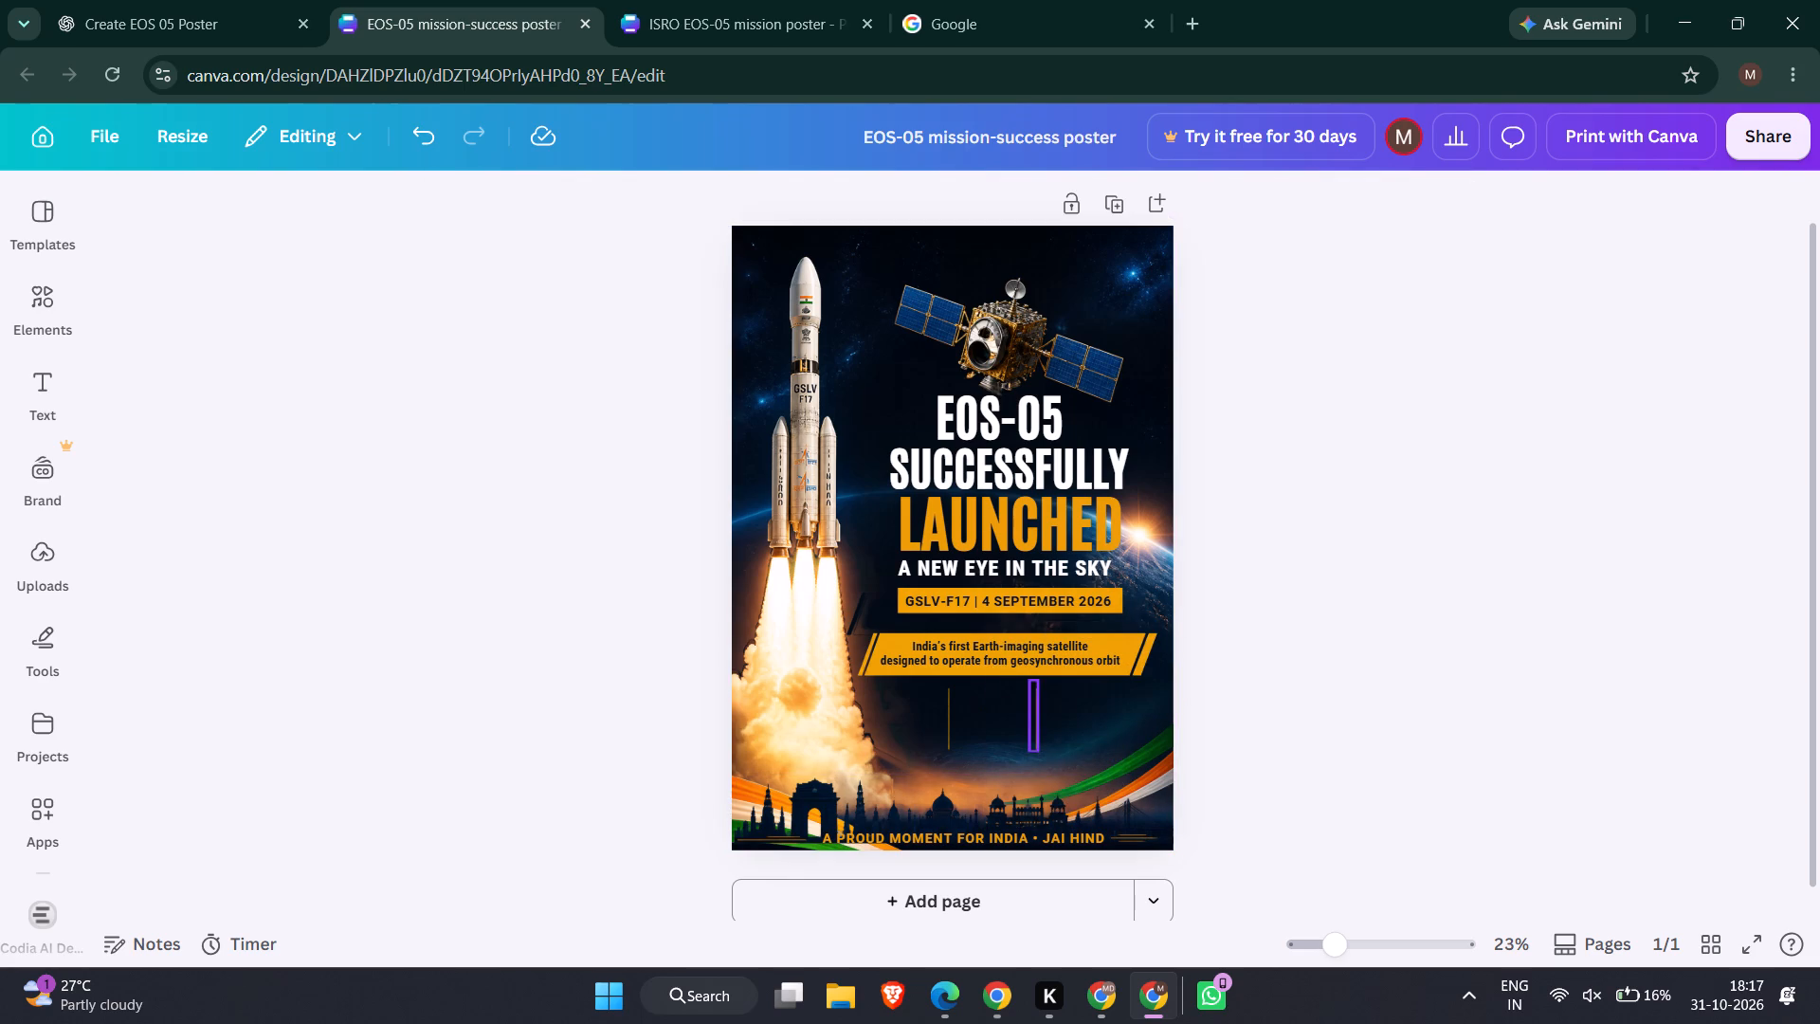
Delete the two thin vertical divider lines left in the features row beneath the description banner.
left_click(1029, 705)
key("Delete")
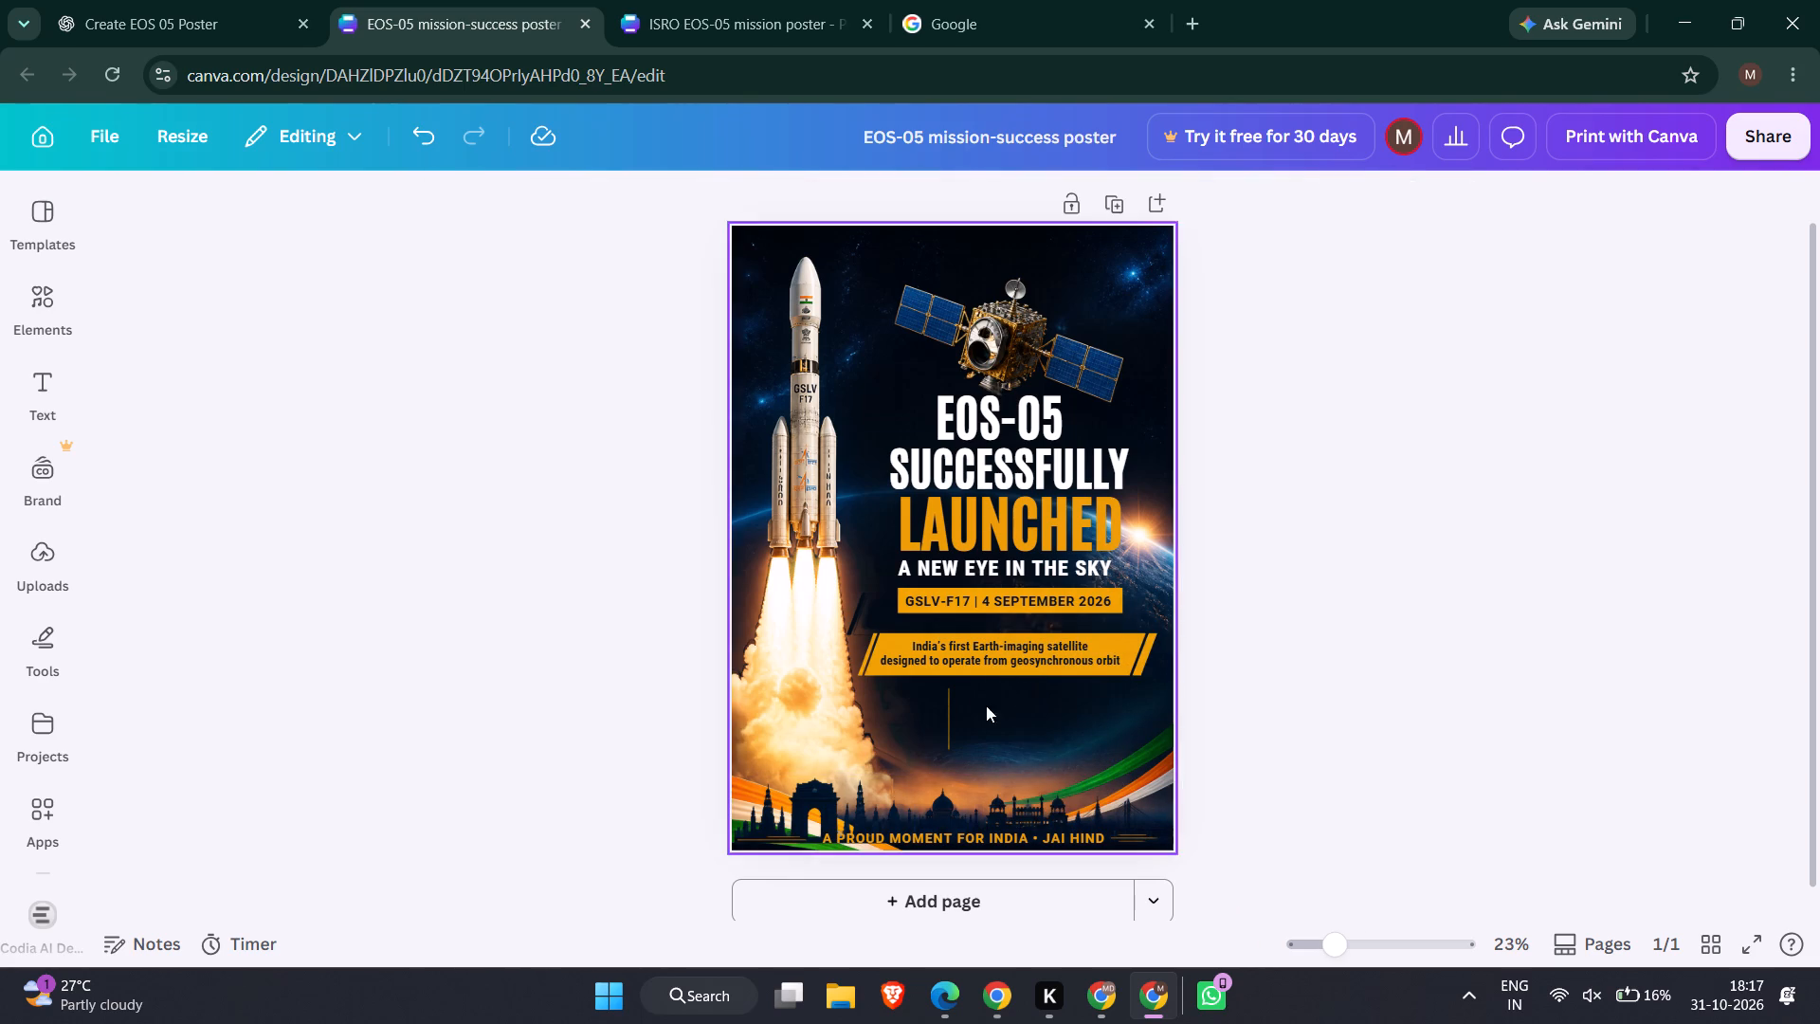
left_click(946, 704)
key("Delete")
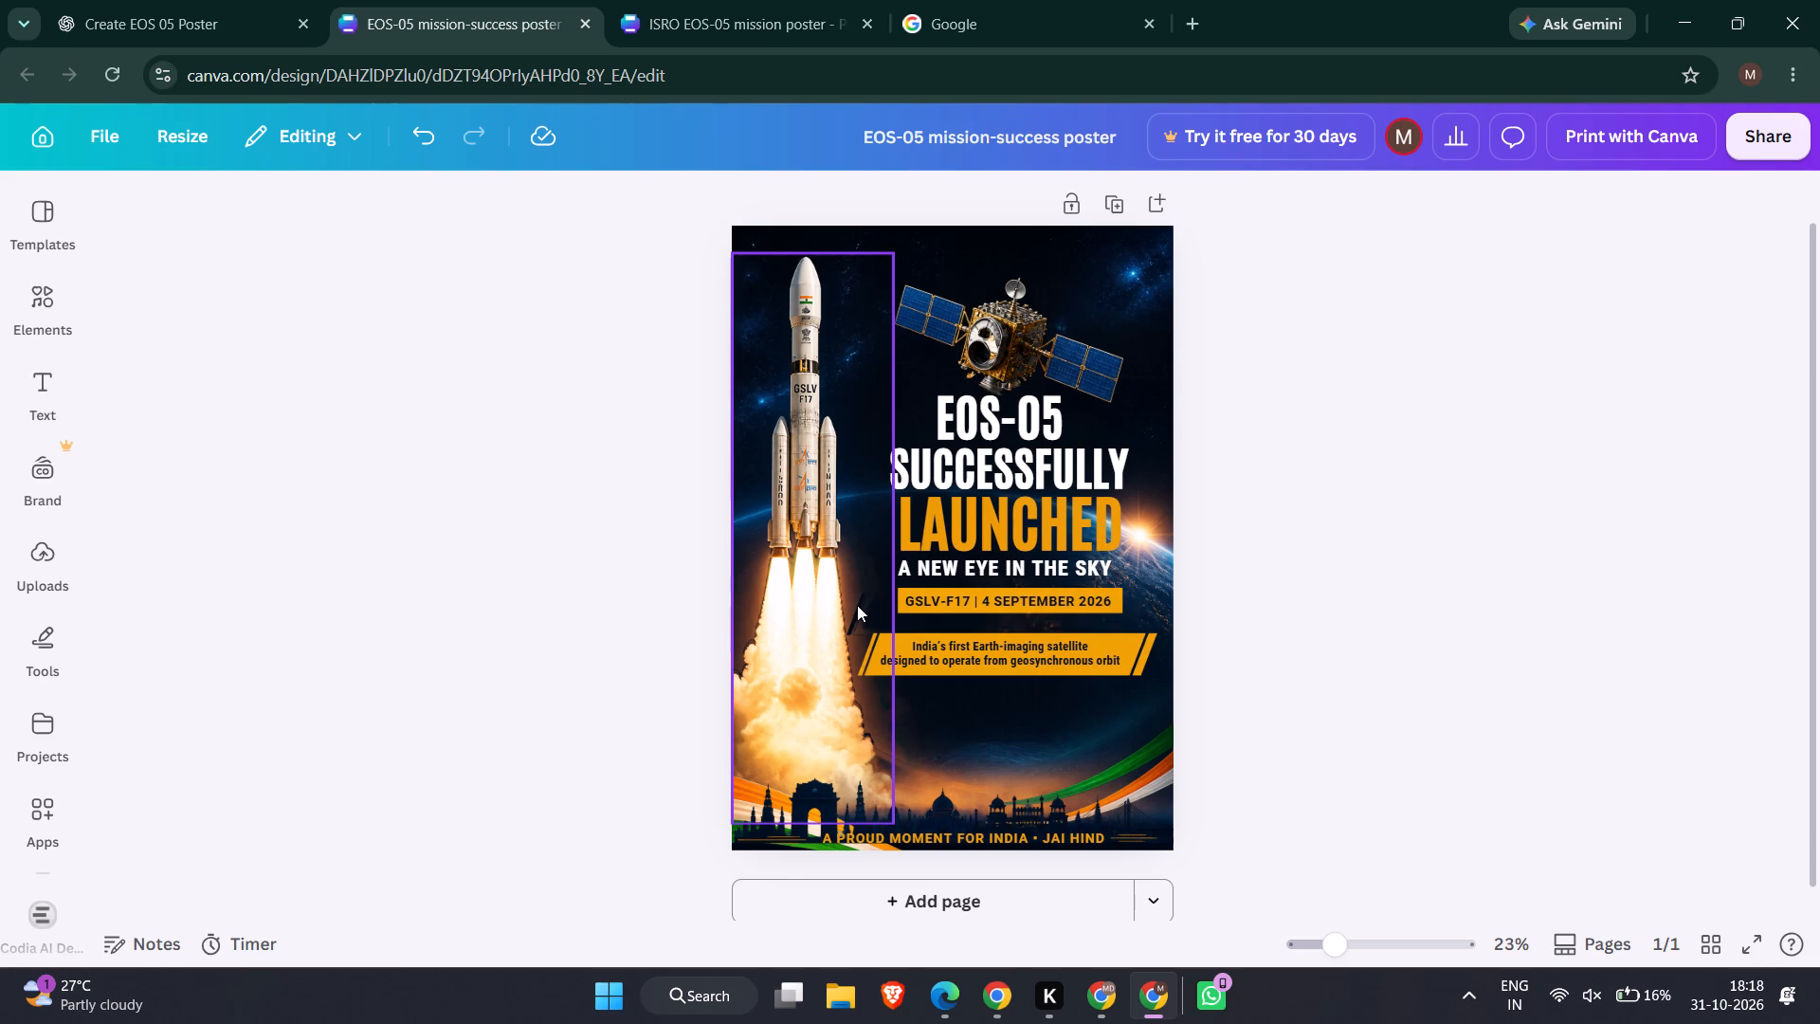
Nudge the orange description banner and its "India's first Earth-imaging satellite" text together down and slightly right into the cleared space.
left_click(984, 661)
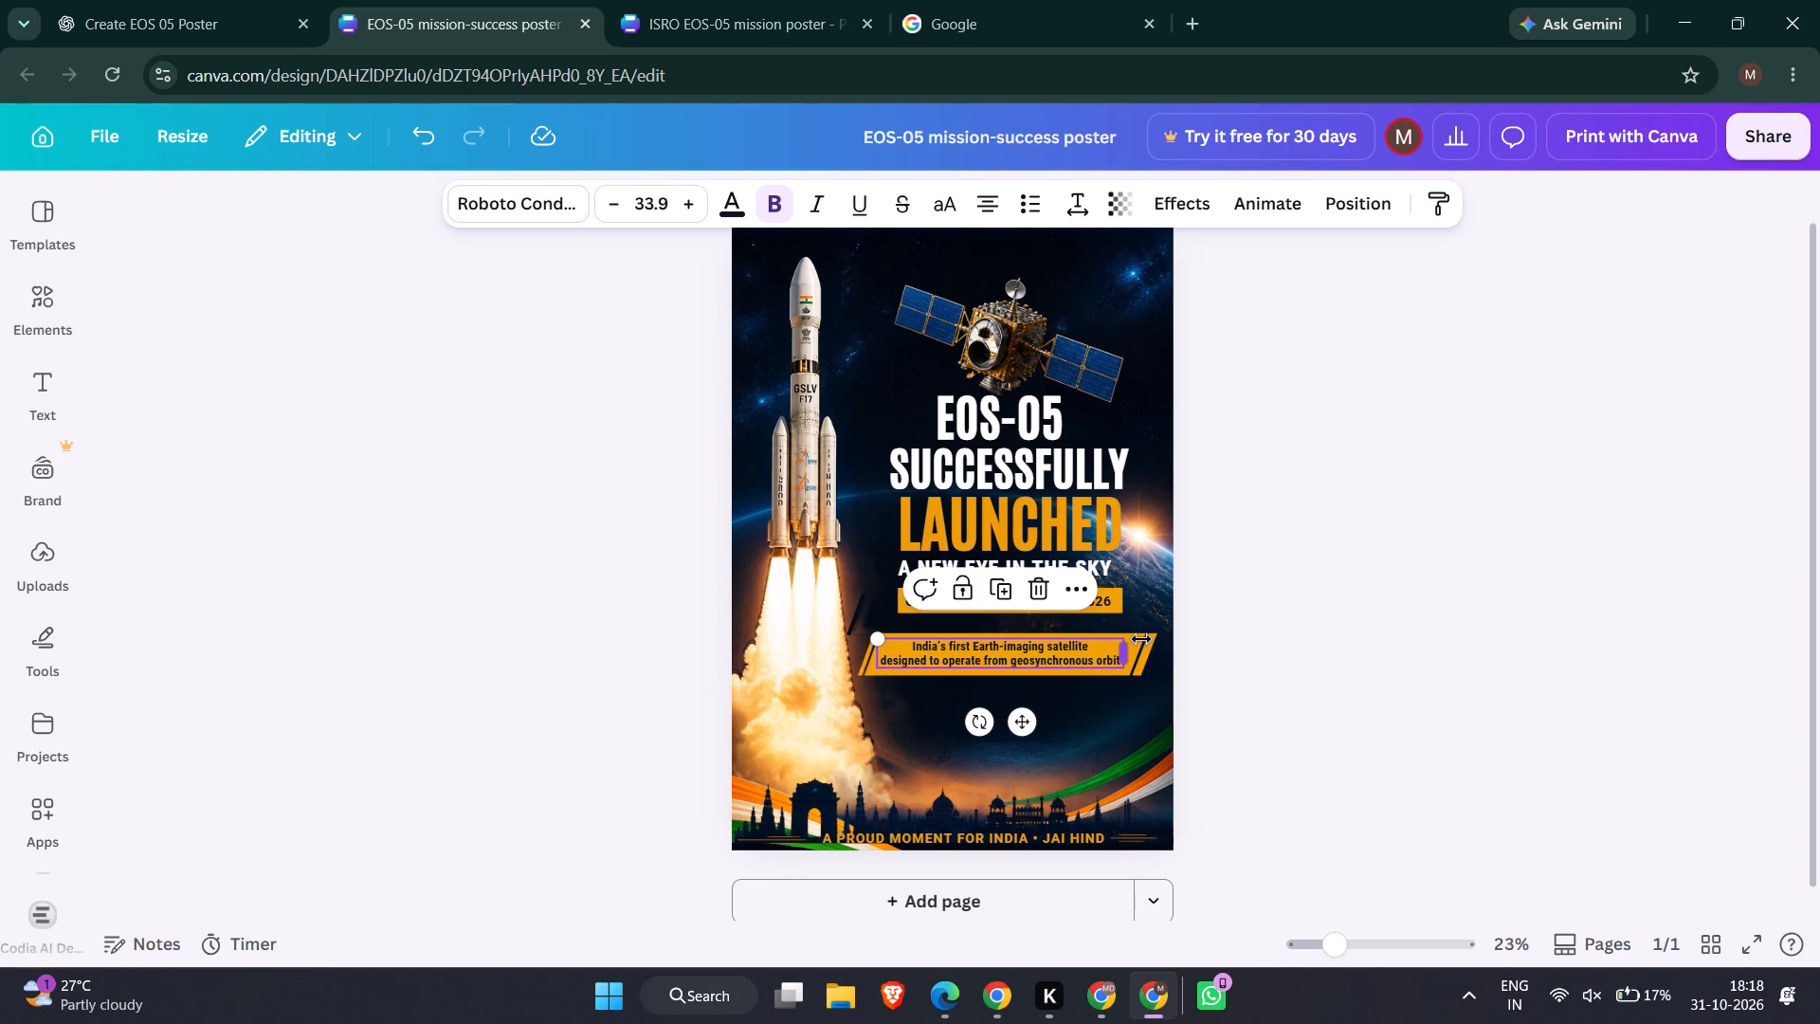
left_click(1150, 644, "shift")
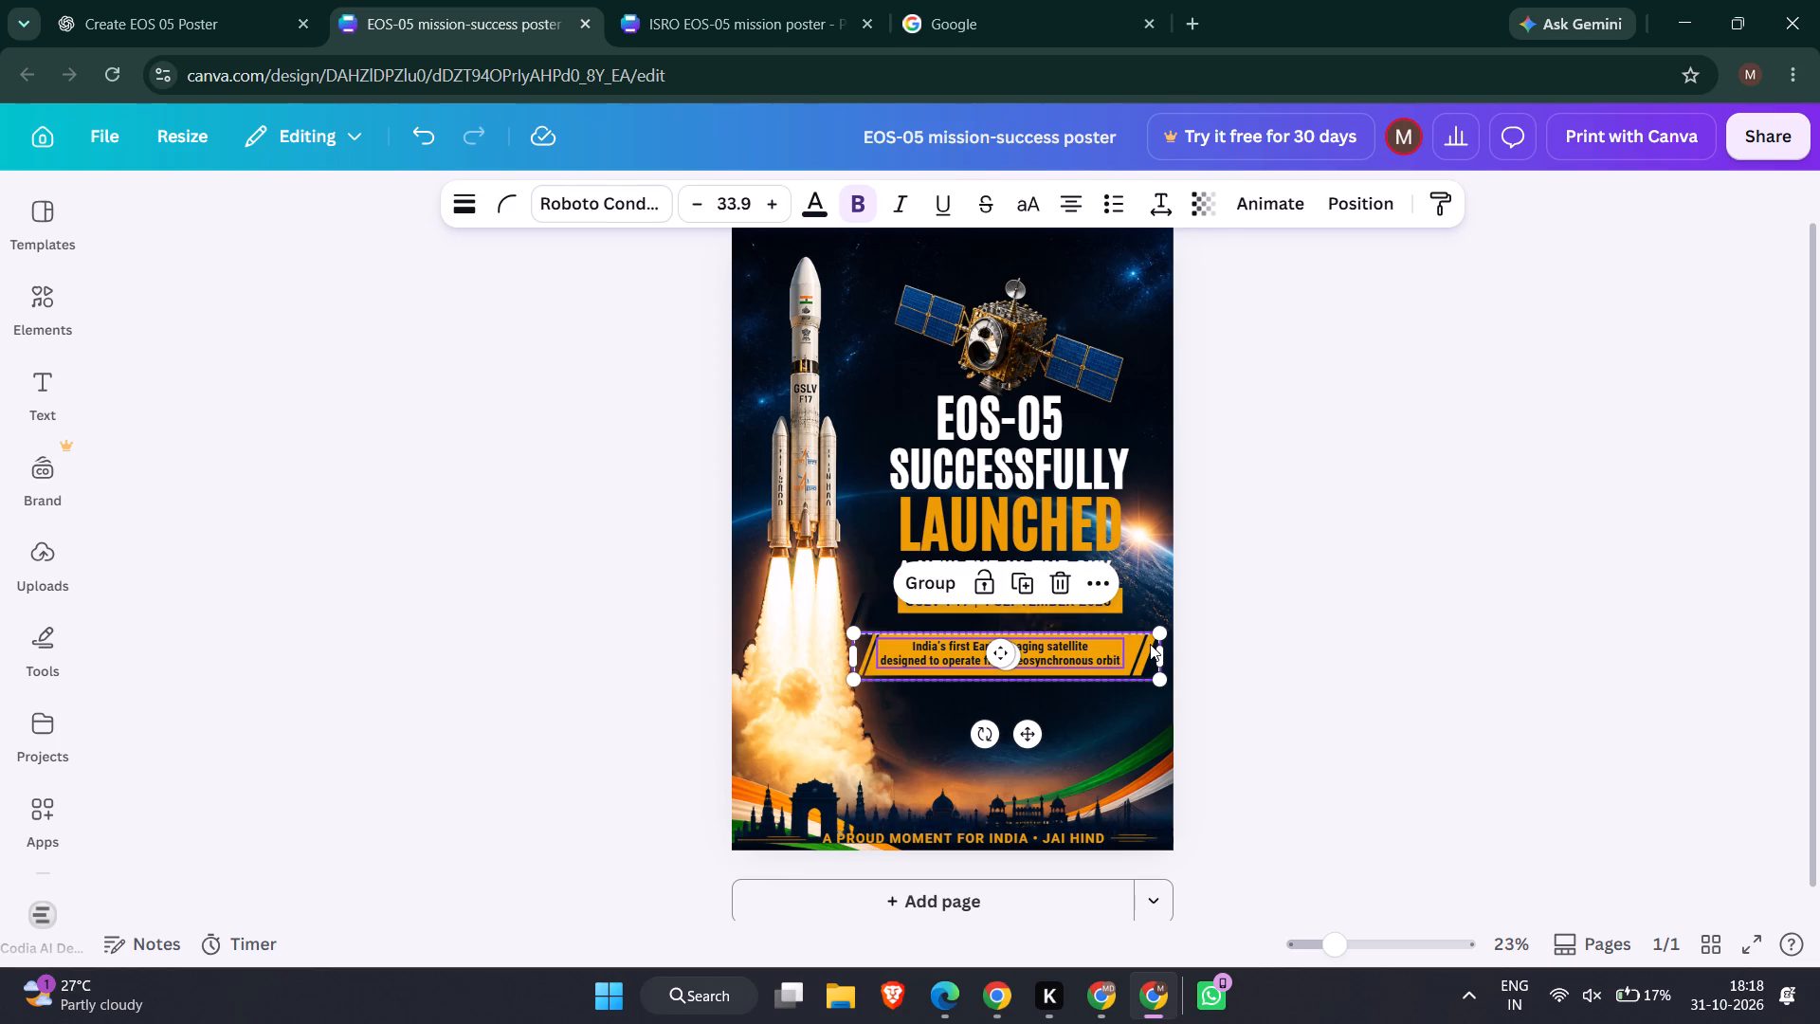
key("Down")
key("Down")
key("Down")
key("Down")
key("Down")
key("Down")
key("Down")
key("Down")
key("Down")
key("Down")
key("Down")
key("Down")
key("Down")
key("Down")
key("Down")
key("Down")
key("Down")
key("Down")
key("Down")
key("Down")
key("Right")
key("Right")
key("Right")
key("Right")
key("Right")
key("Right")
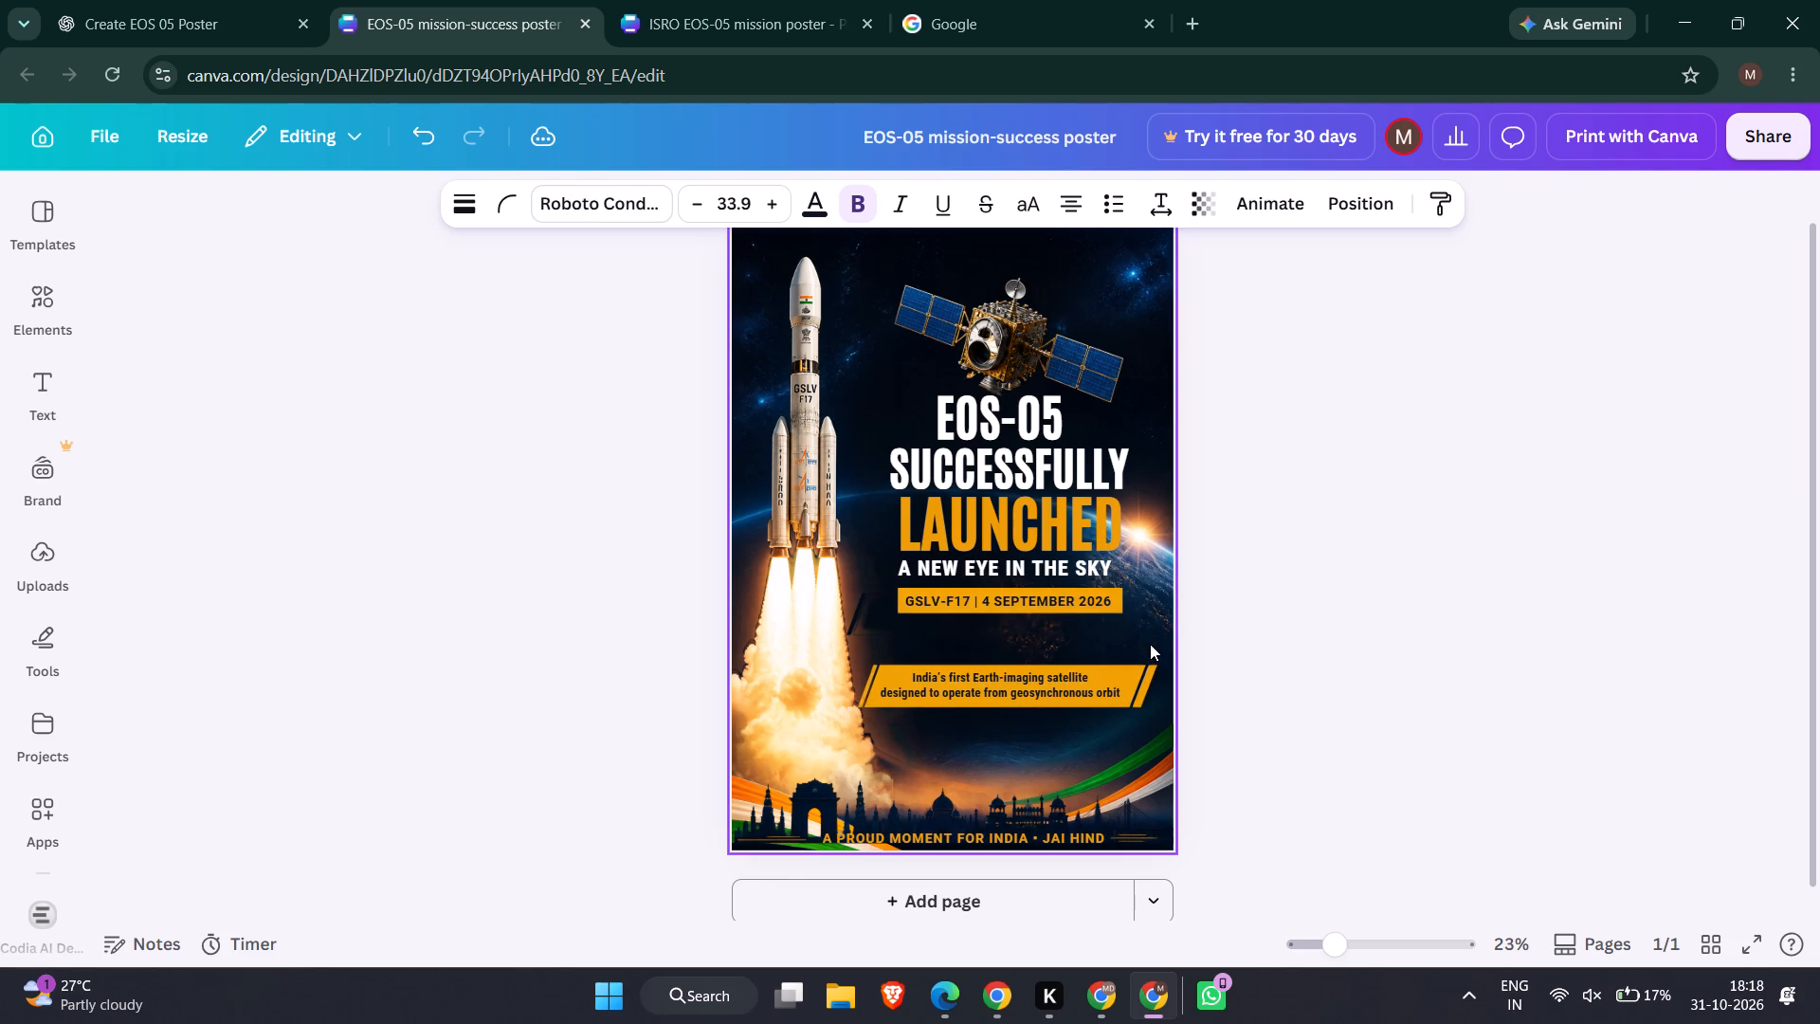
Nudge the orange description banner and its text together slightly further right and down toward the ribbons.
key("Right")
key("Down")
key("Down")
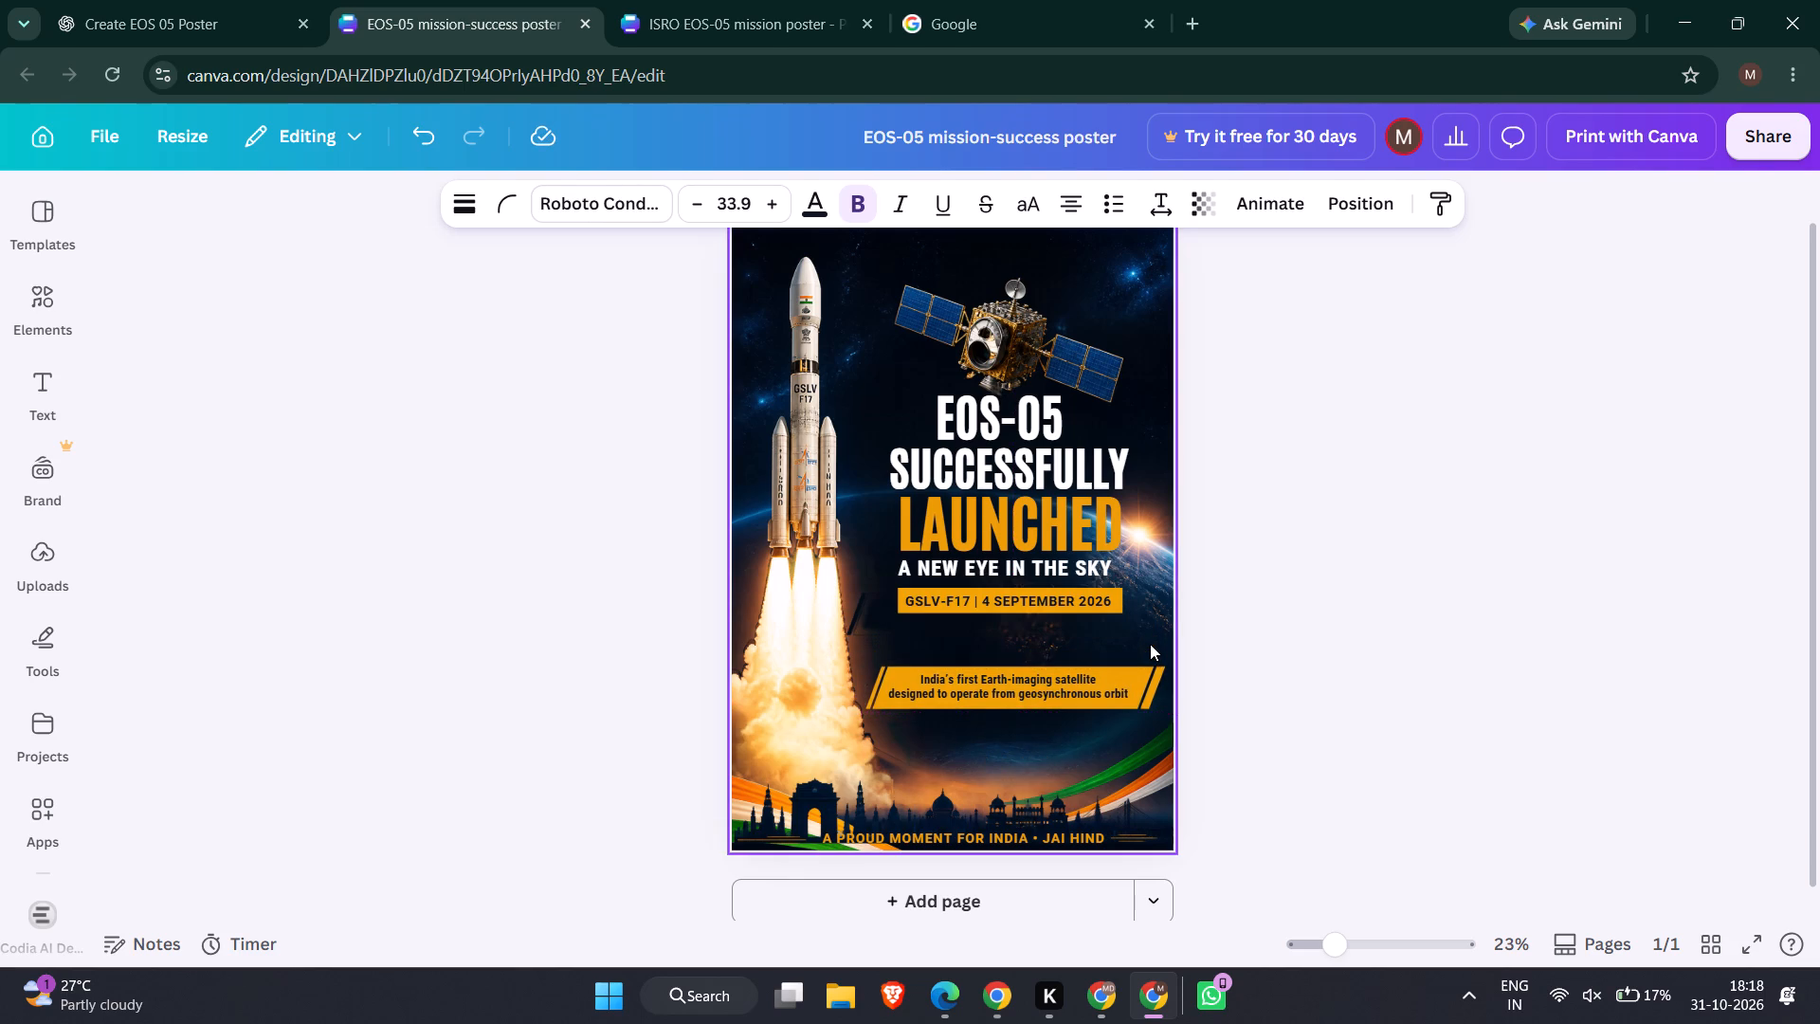
key("Down")
key("Down")
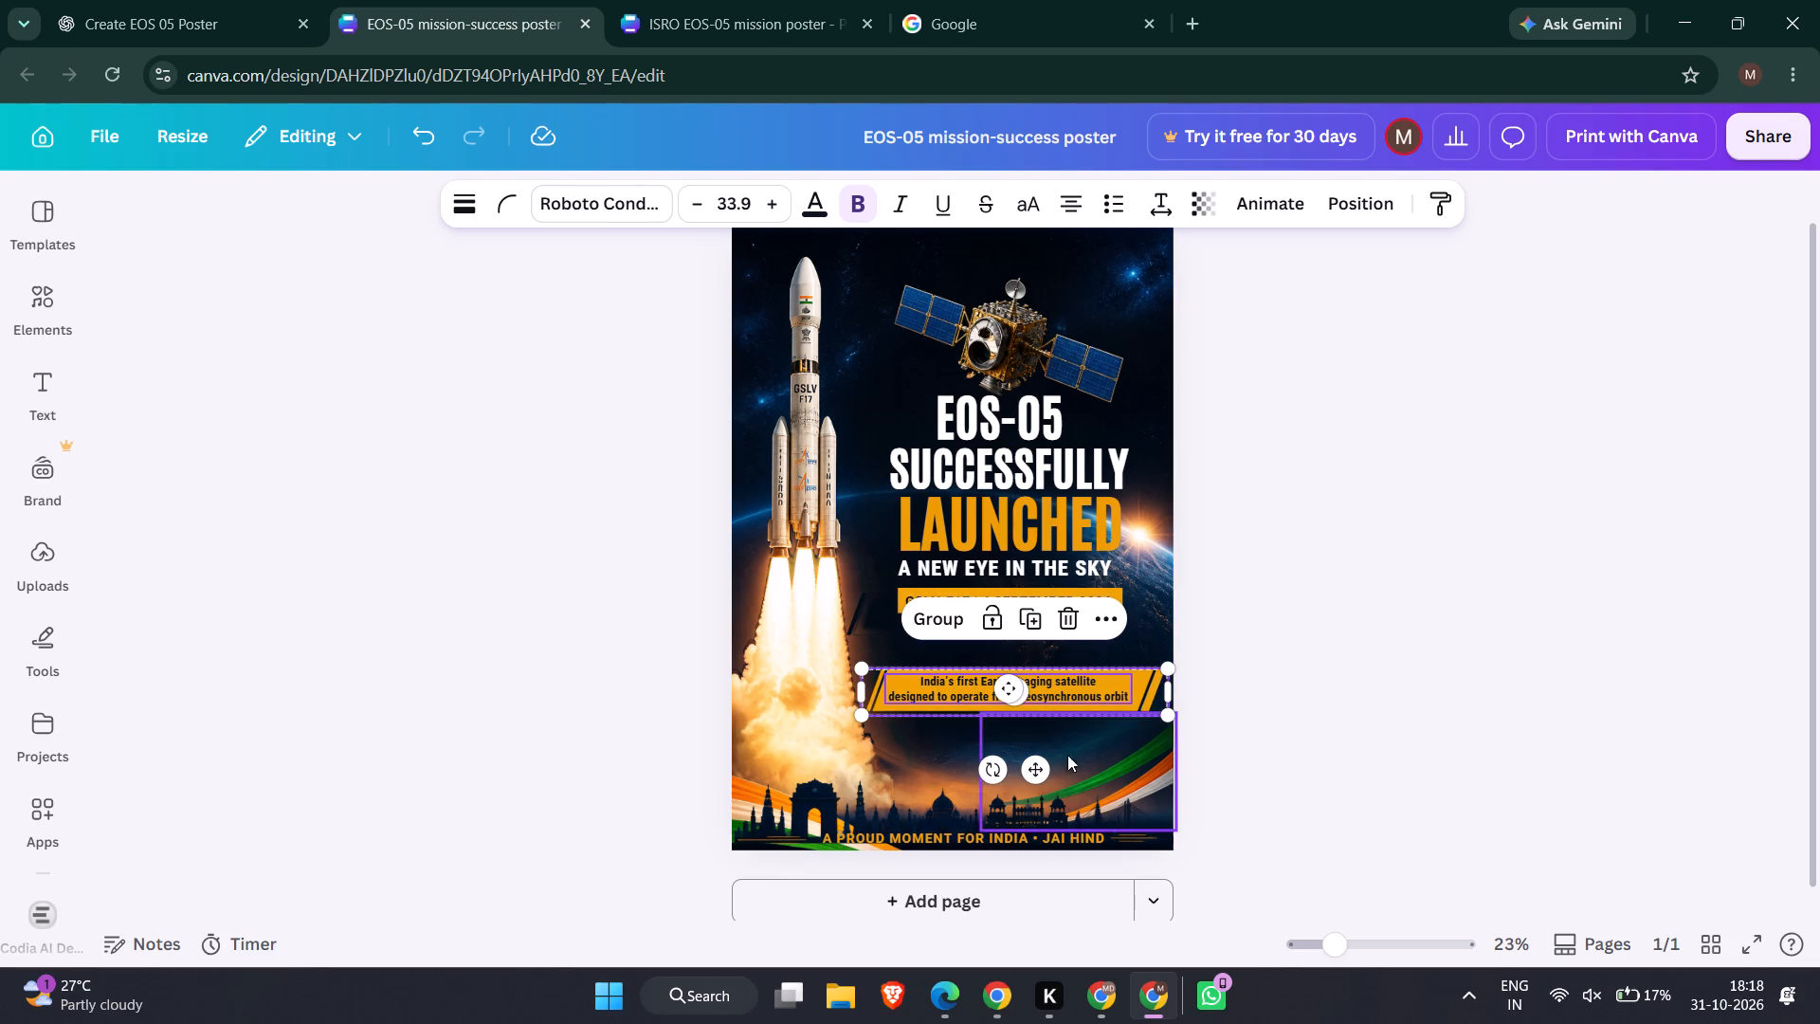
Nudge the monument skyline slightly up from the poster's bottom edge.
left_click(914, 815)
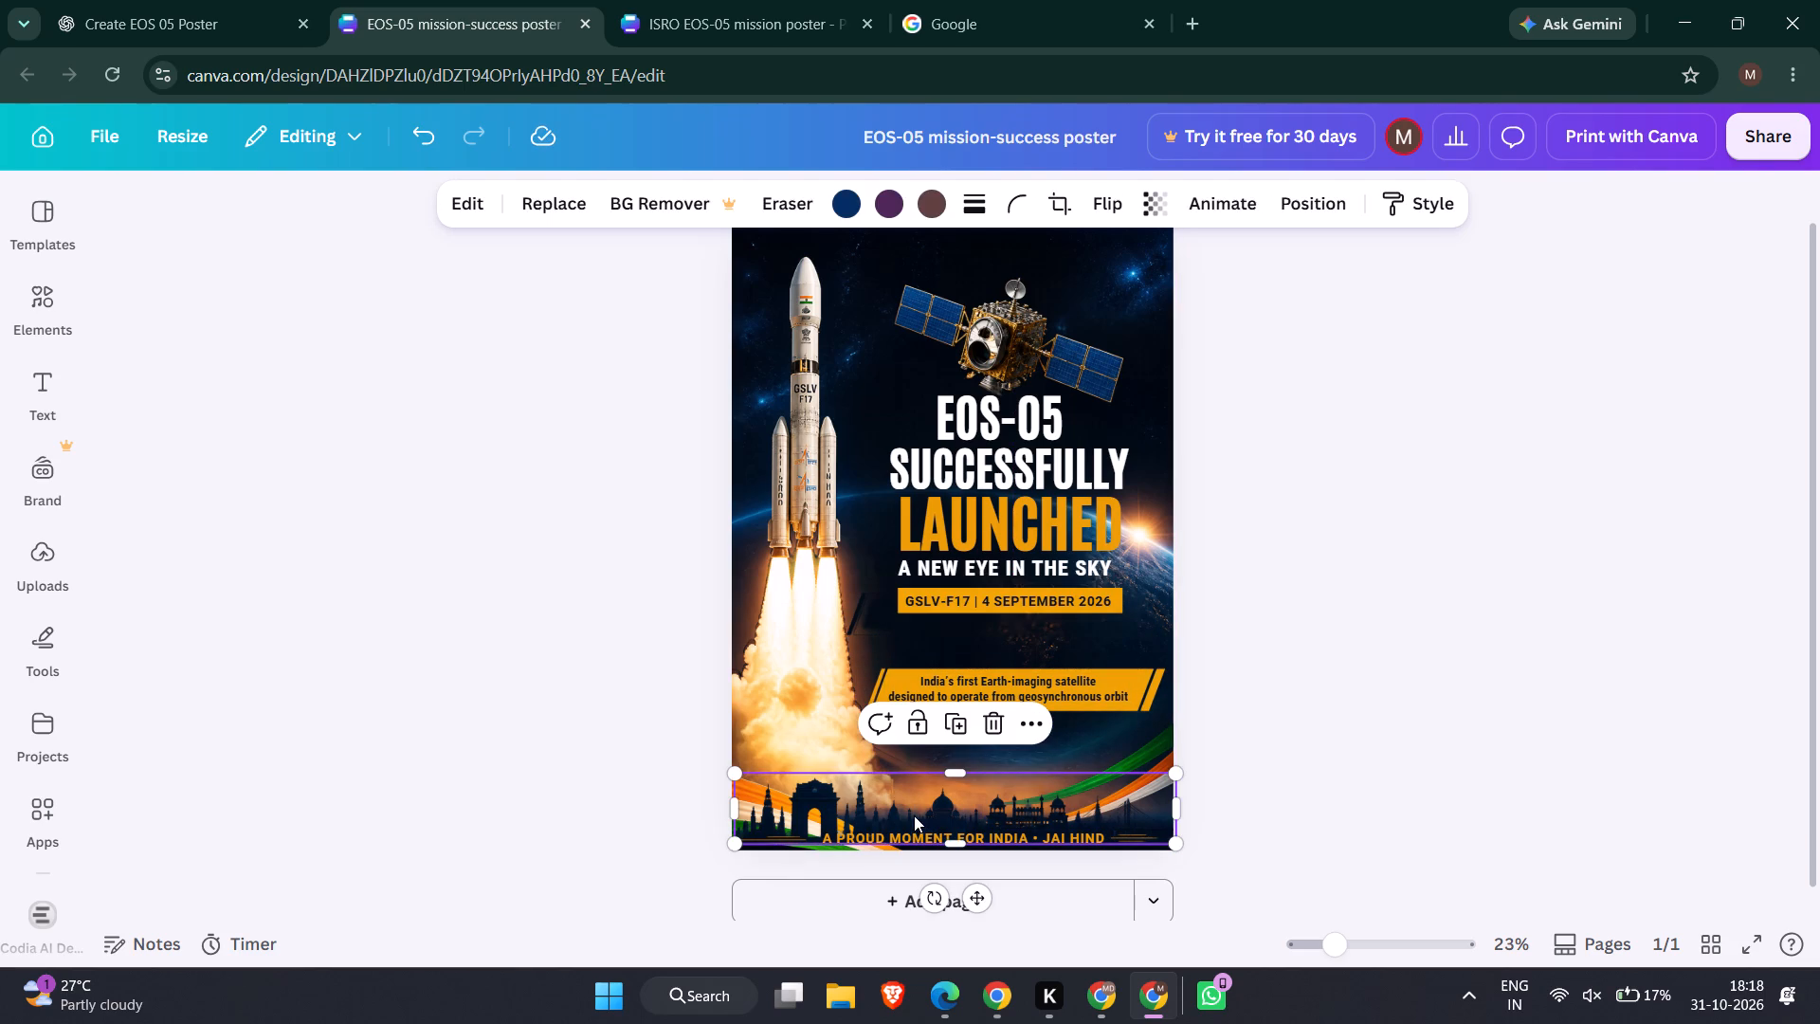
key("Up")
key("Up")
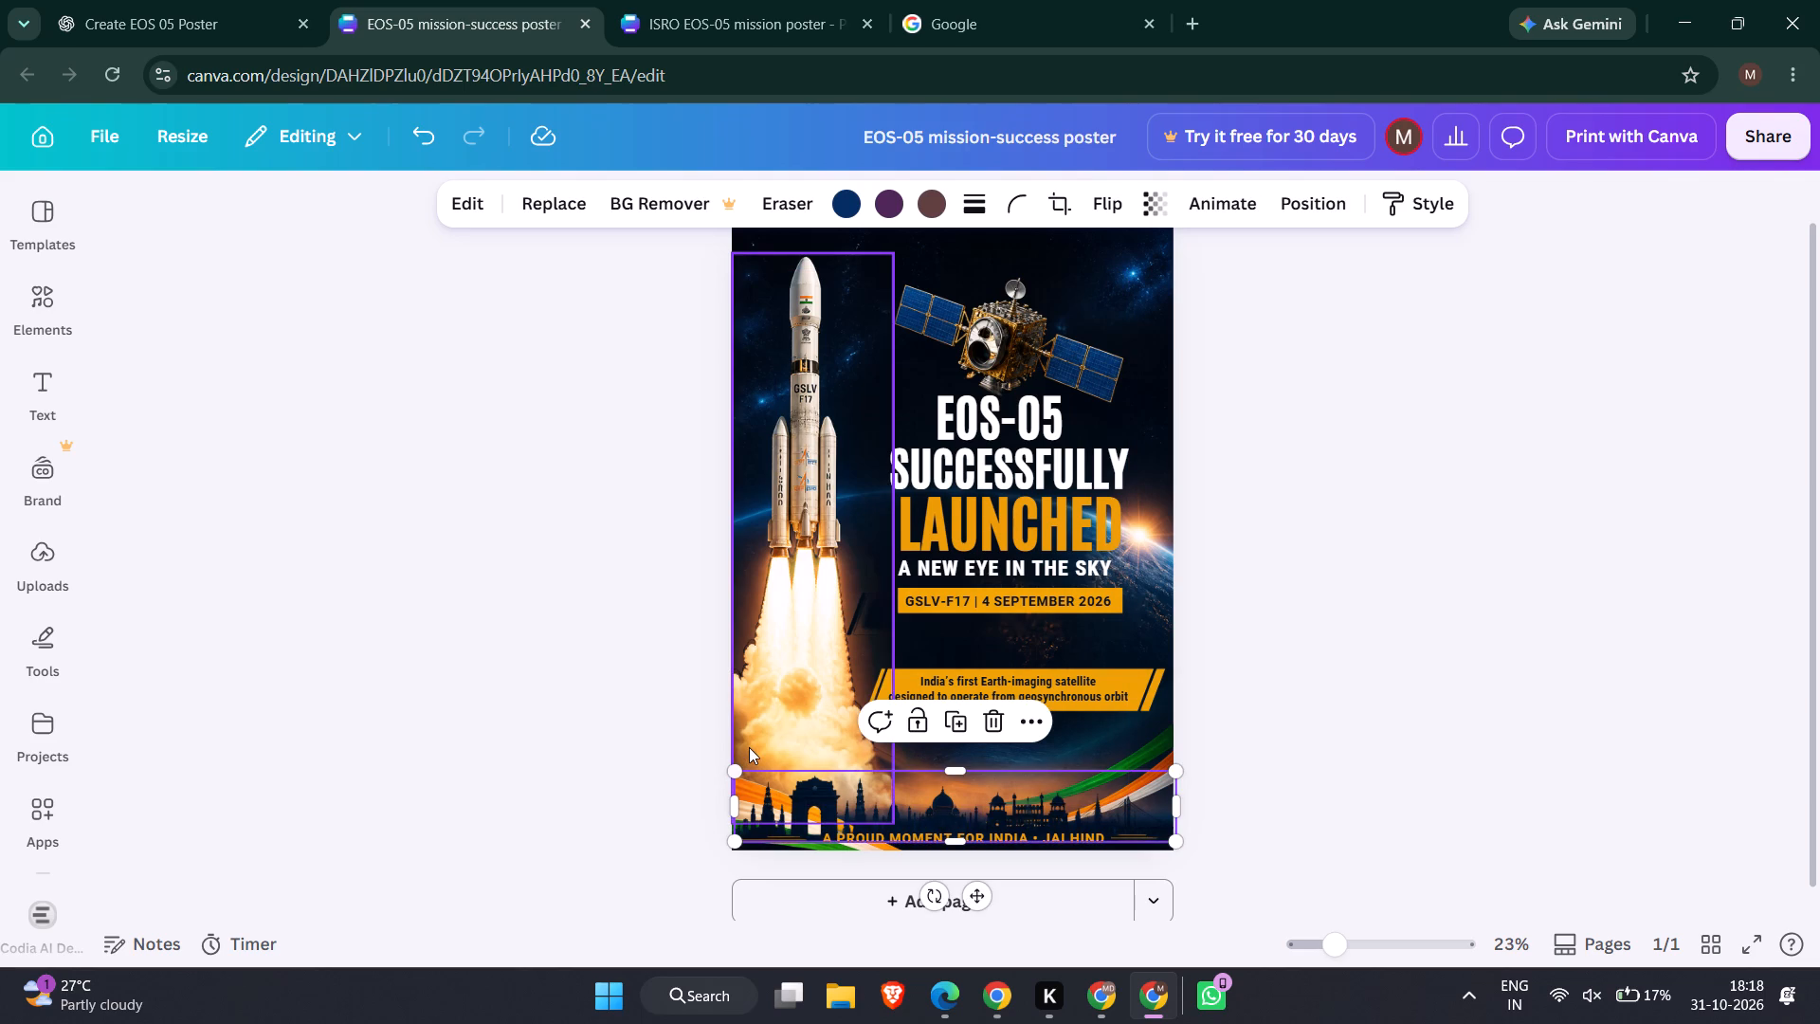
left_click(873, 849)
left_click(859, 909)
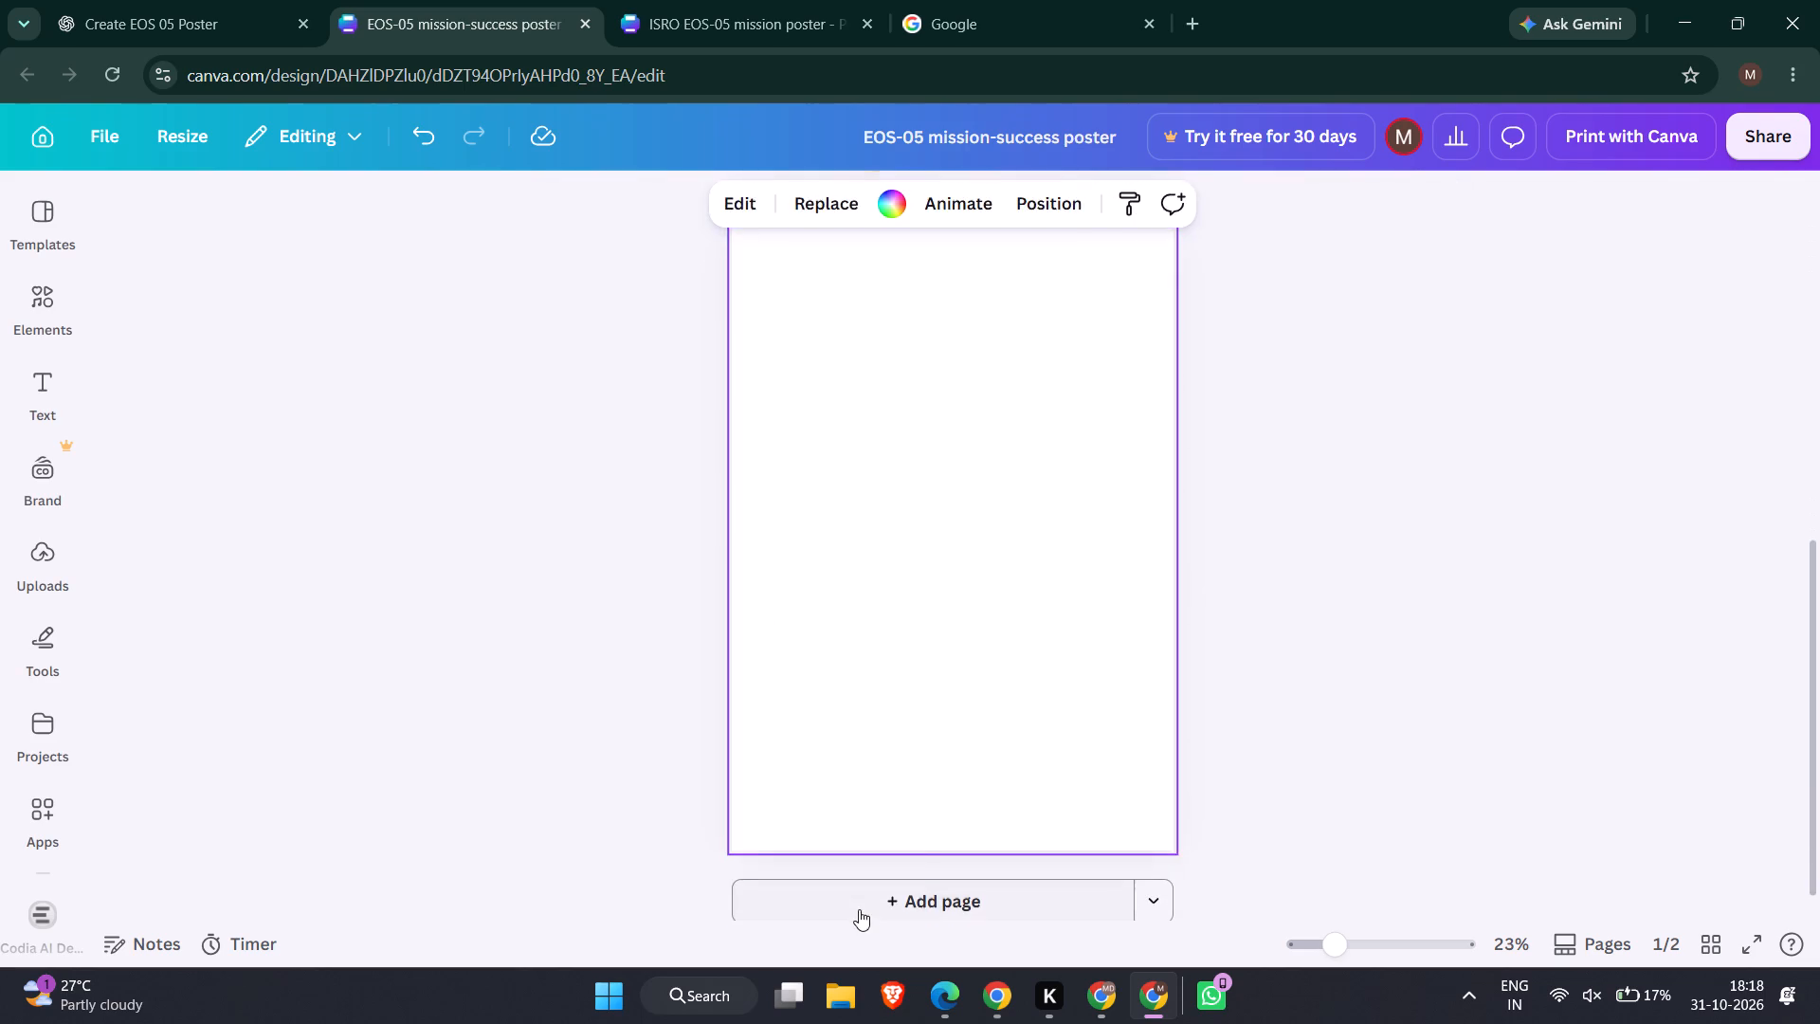
Shift the rocket and monument skyline out of the way and raise the left tricolour ribbon clear above the tagline, level with the right ribbon.
scroll(1085, 531, "up", 5)
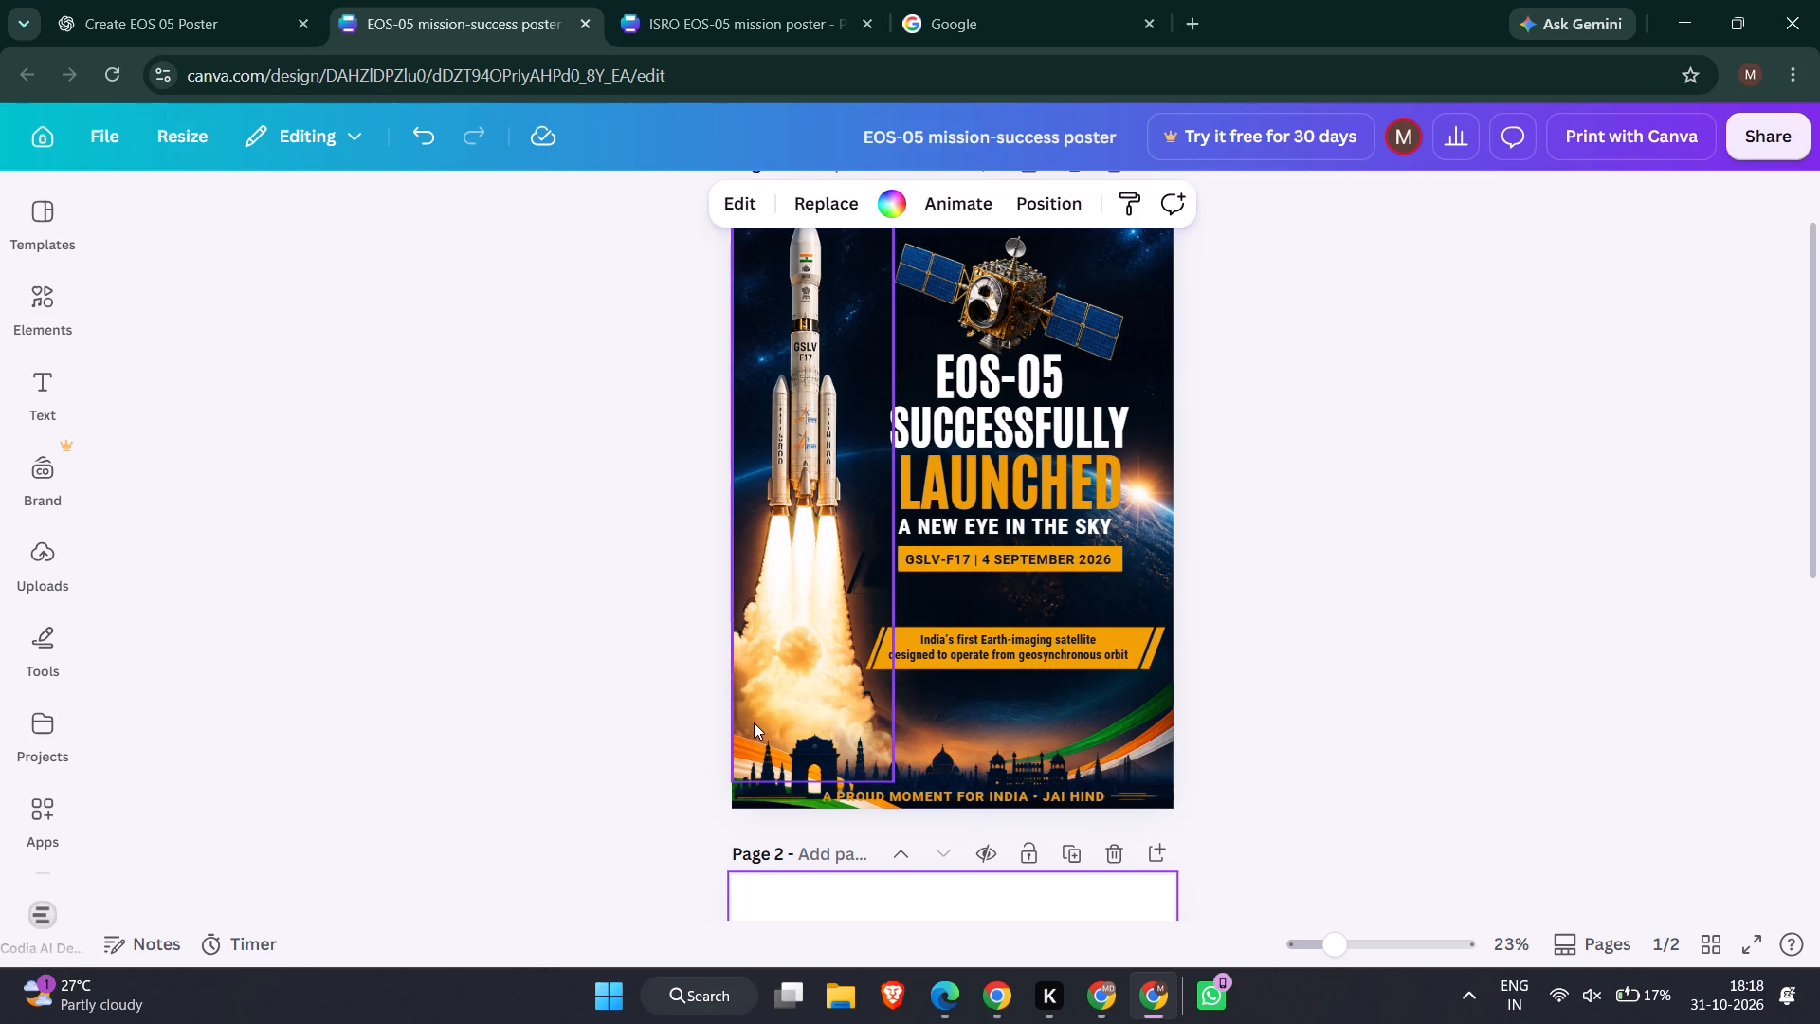
left_click_drag(766, 688, 761, 603)
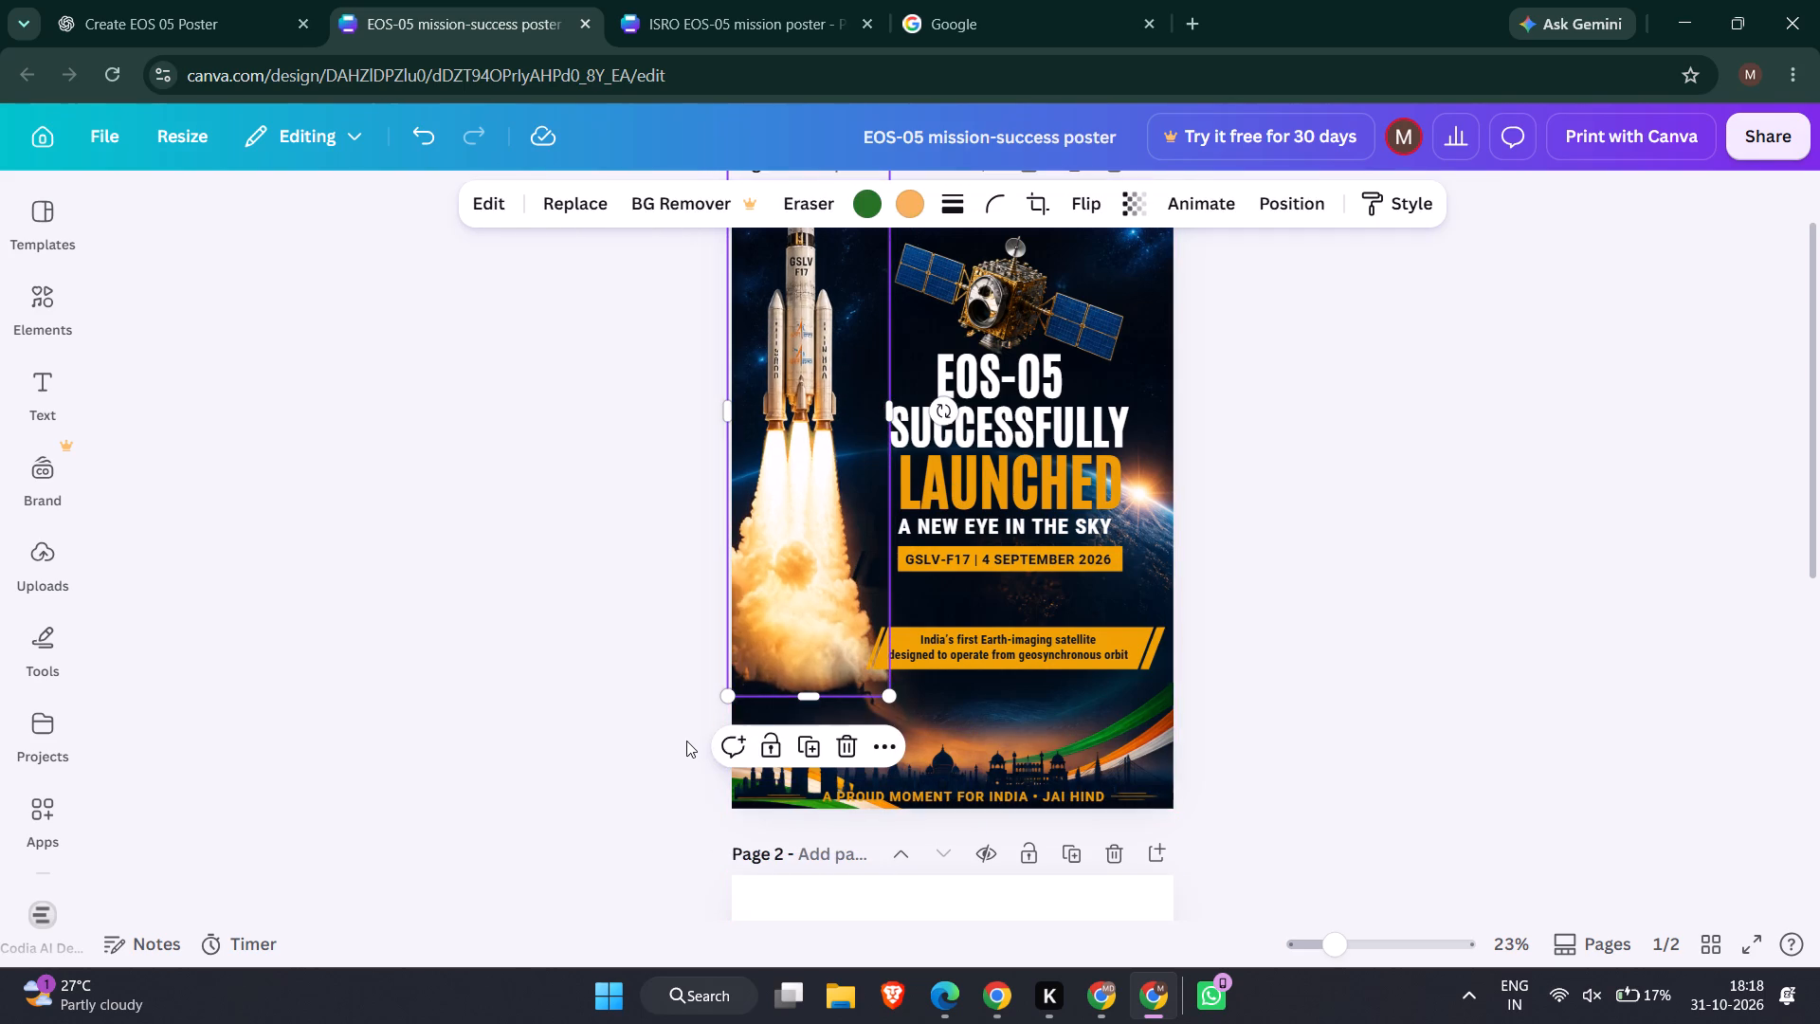
left_click(686, 741)
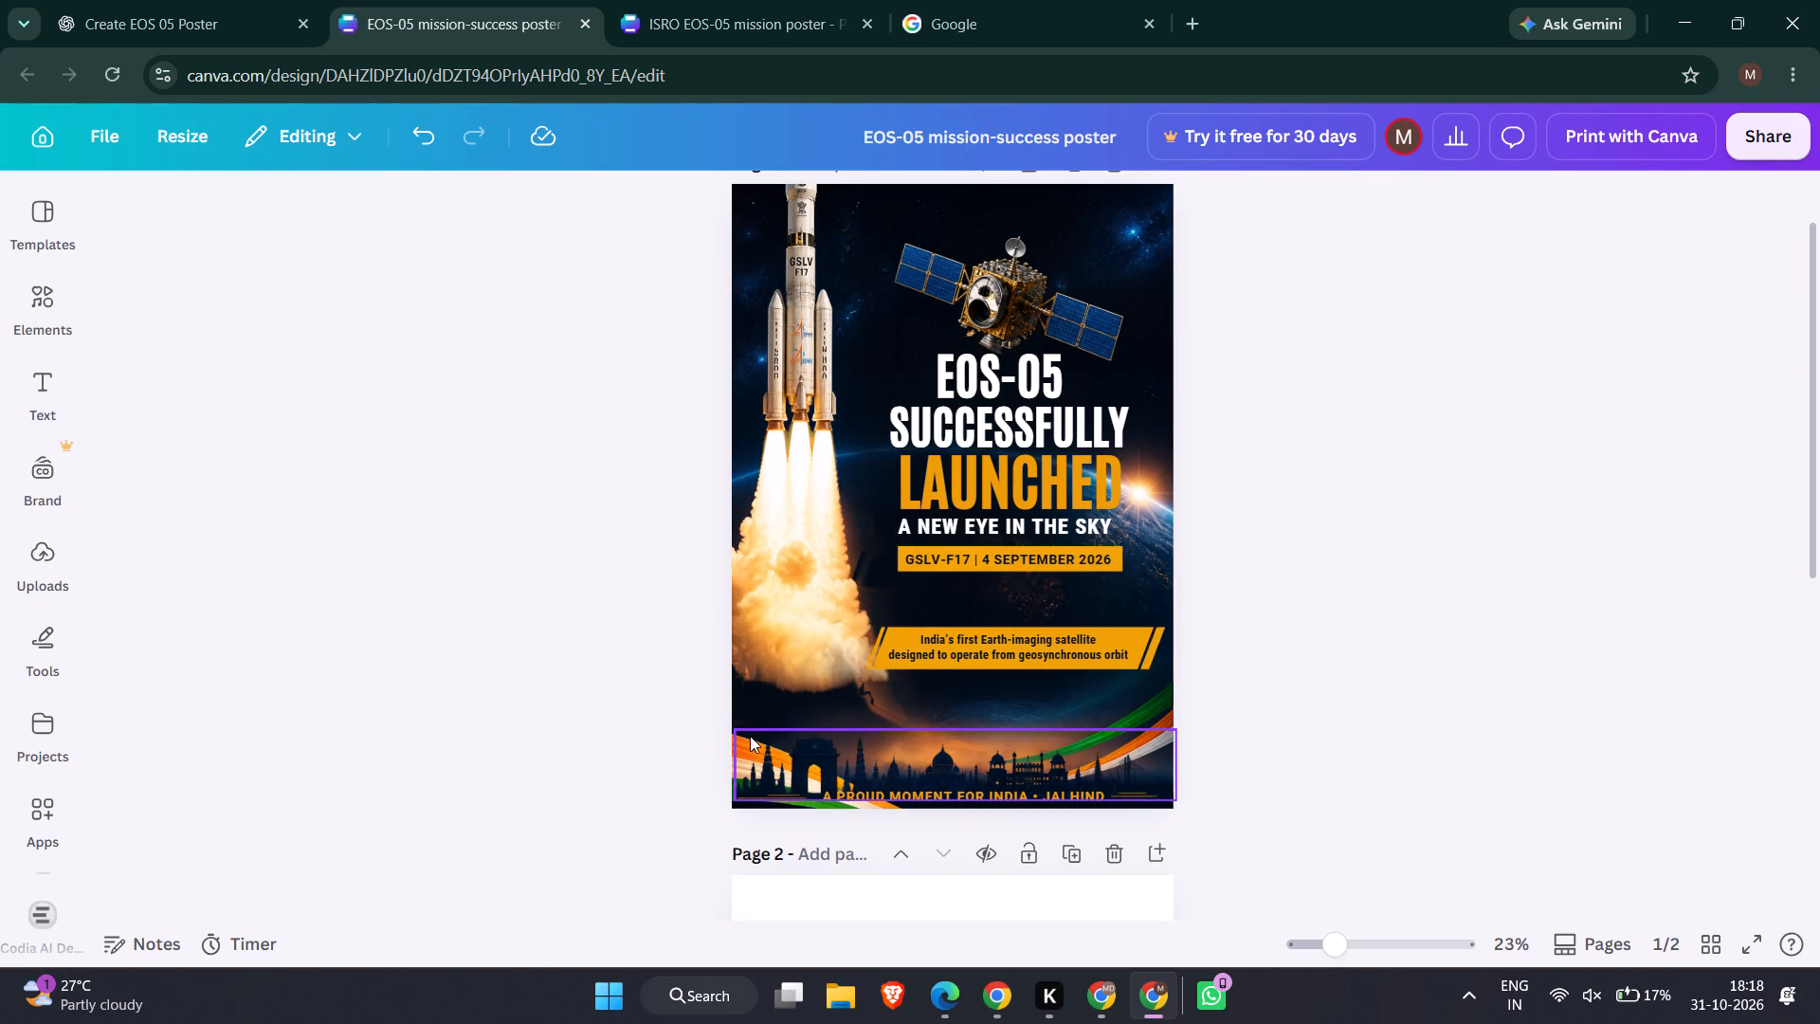
left_click_drag(750, 736, 770, 777)
left_click_drag(758, 744, 764, 731)
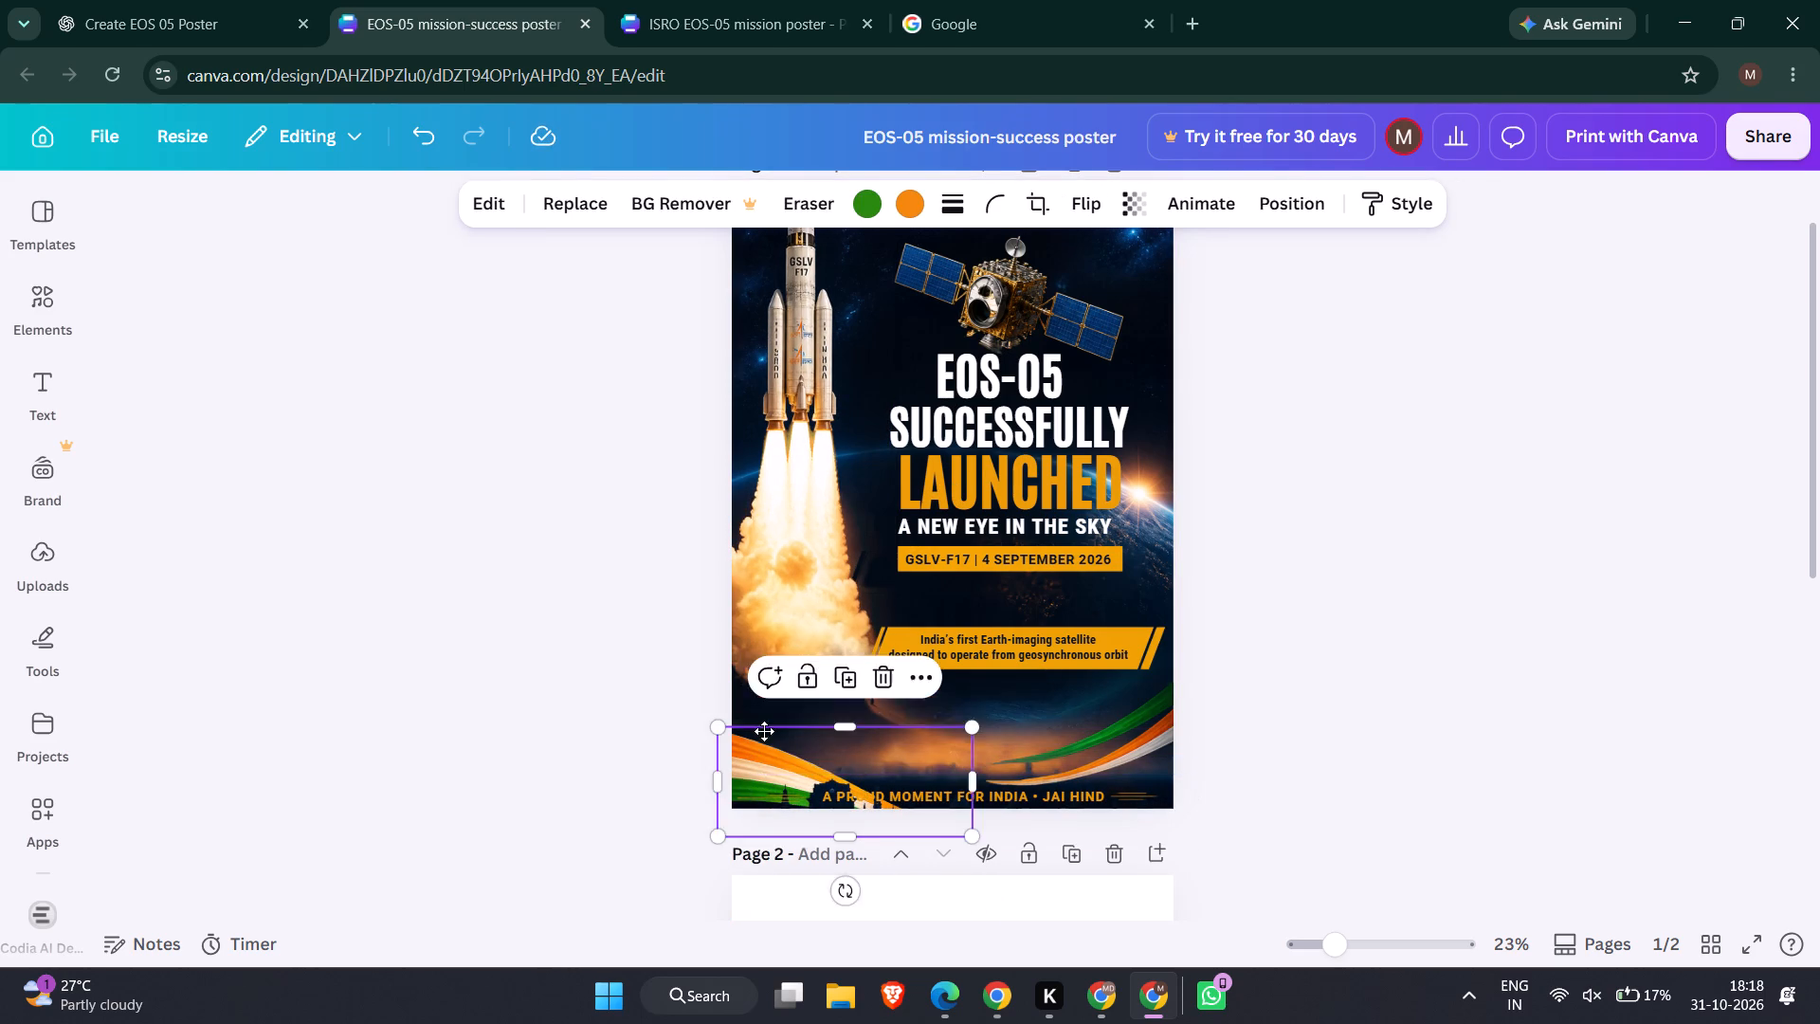
left_click_drag(764, 731, 764, 689)
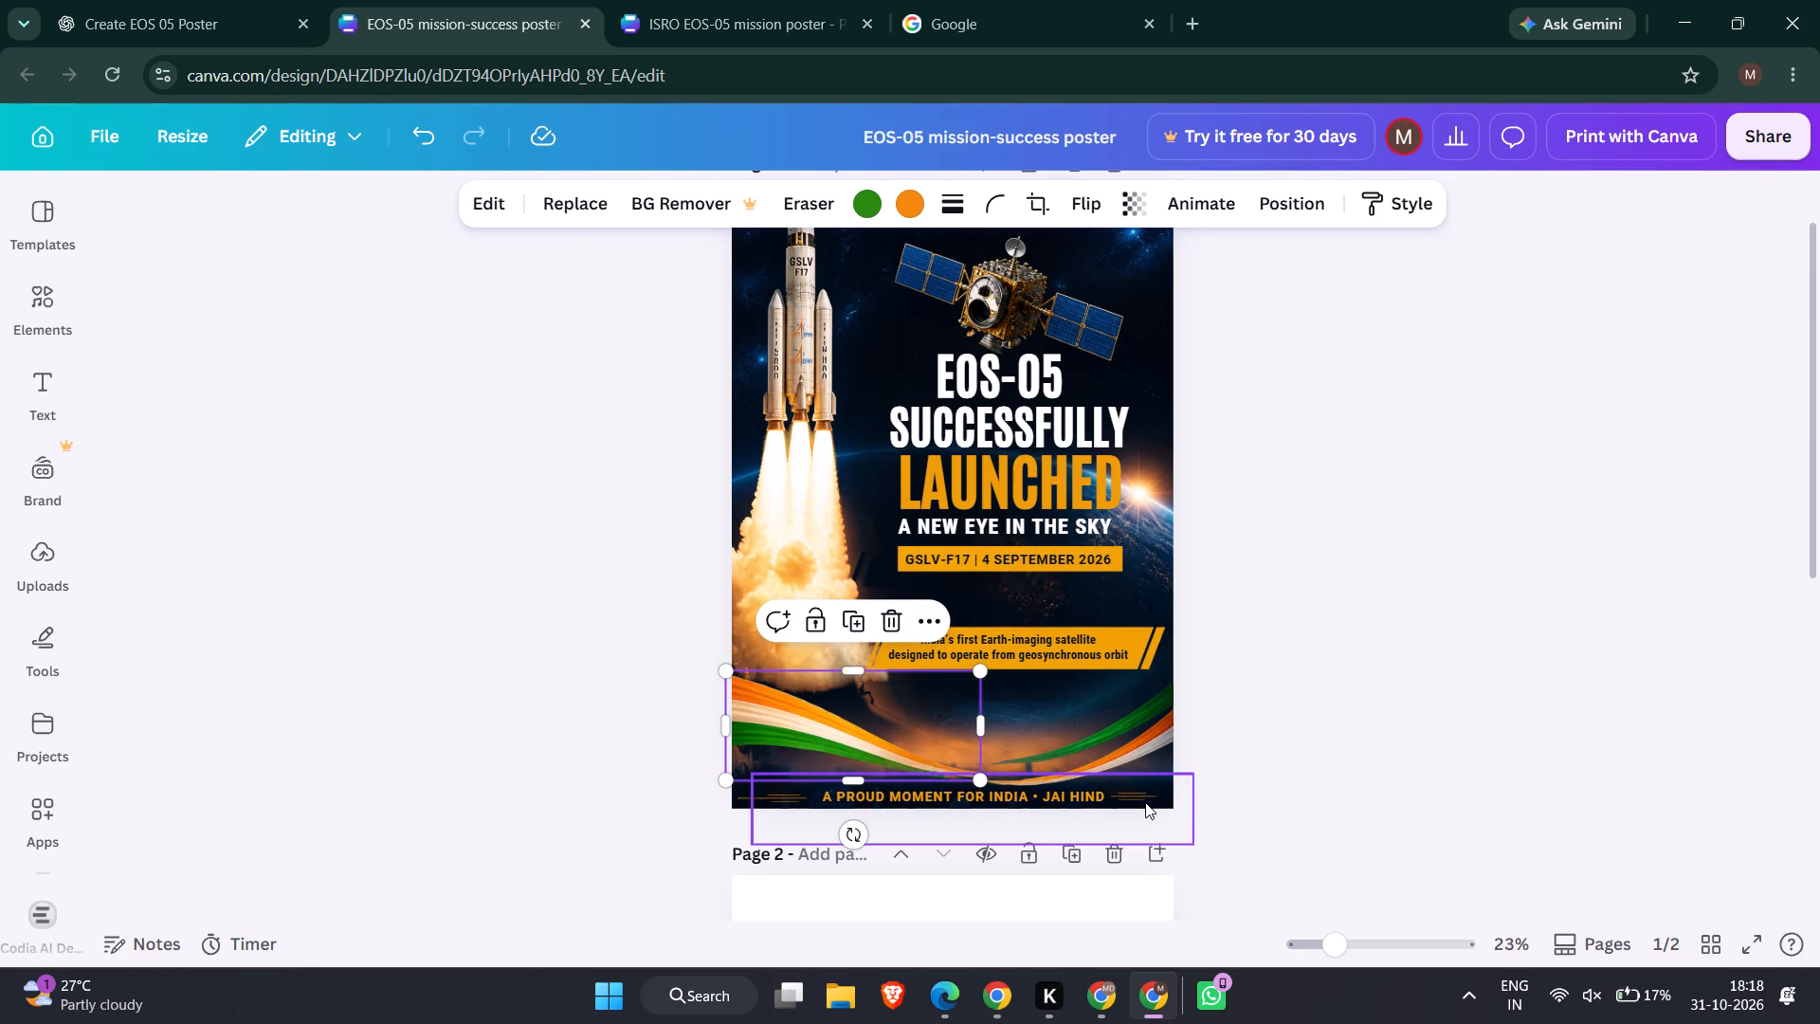
Move the monument skyline back up over the ribbons, just above the "A PROUD MOMENT FOR INDIA • JAI HIND" tagline.
left_click_drag(1145, 801, 1130, 737)
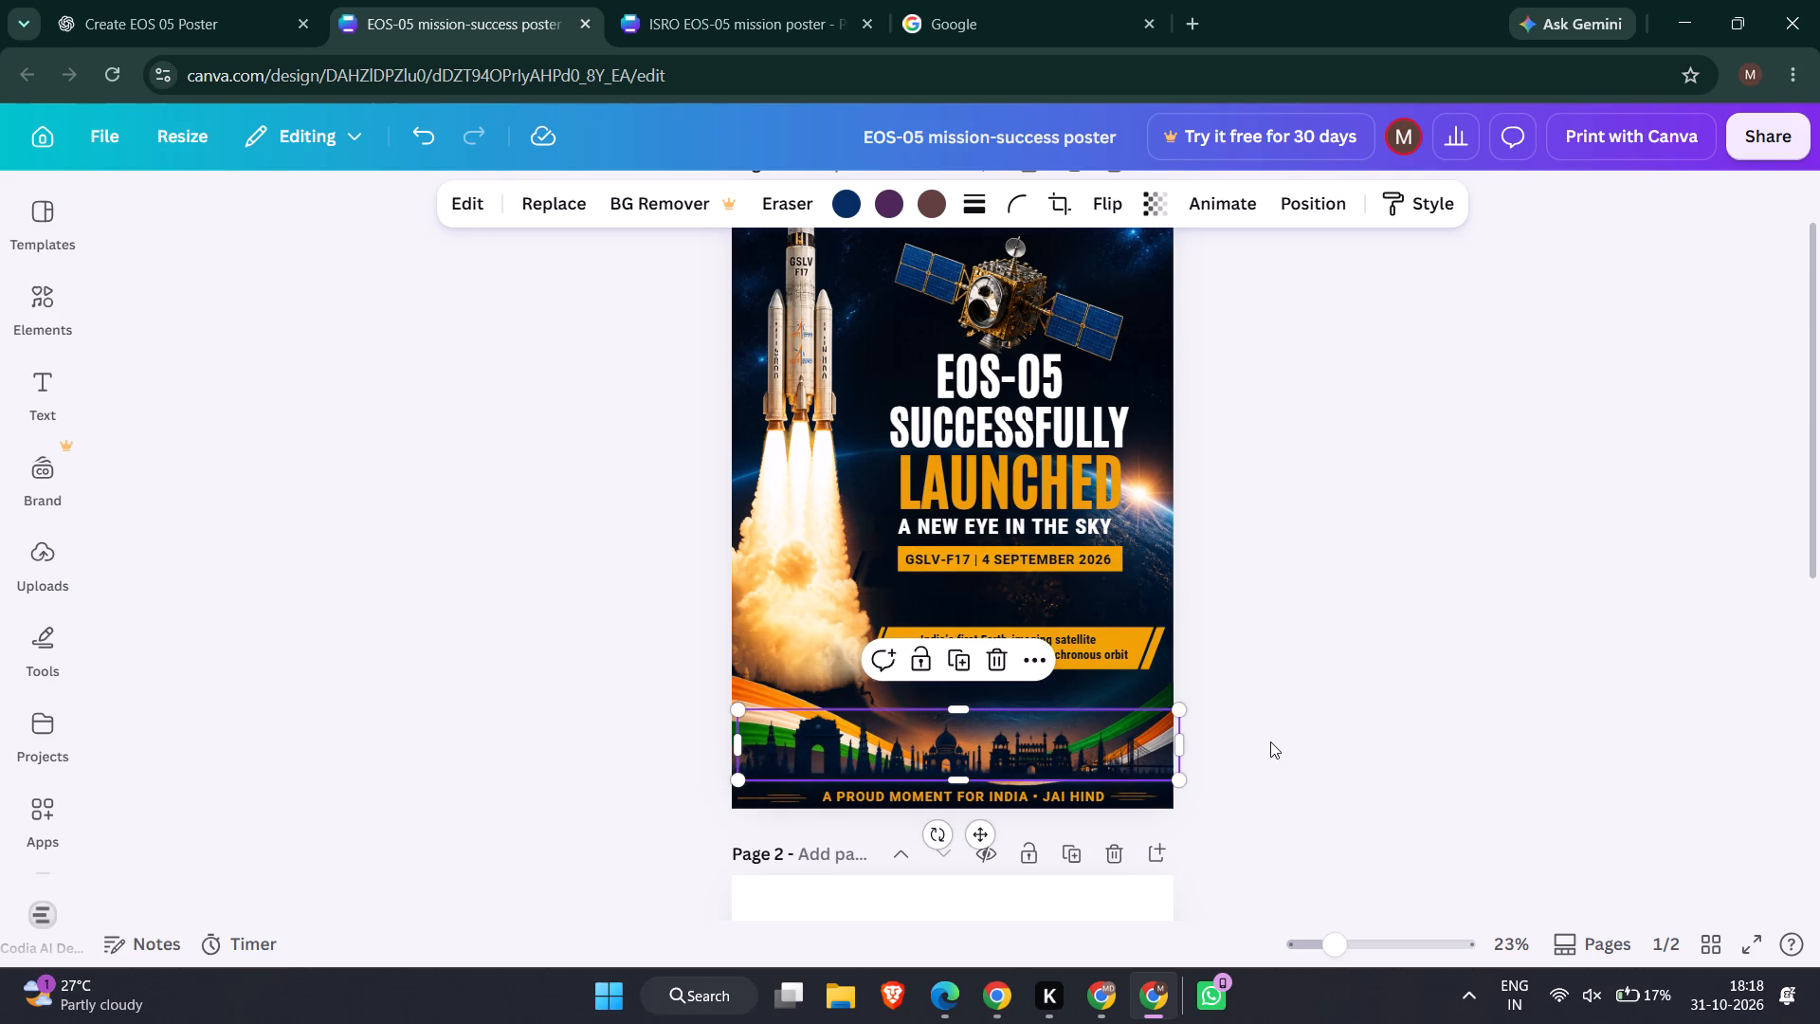
left_click(1270, 741)
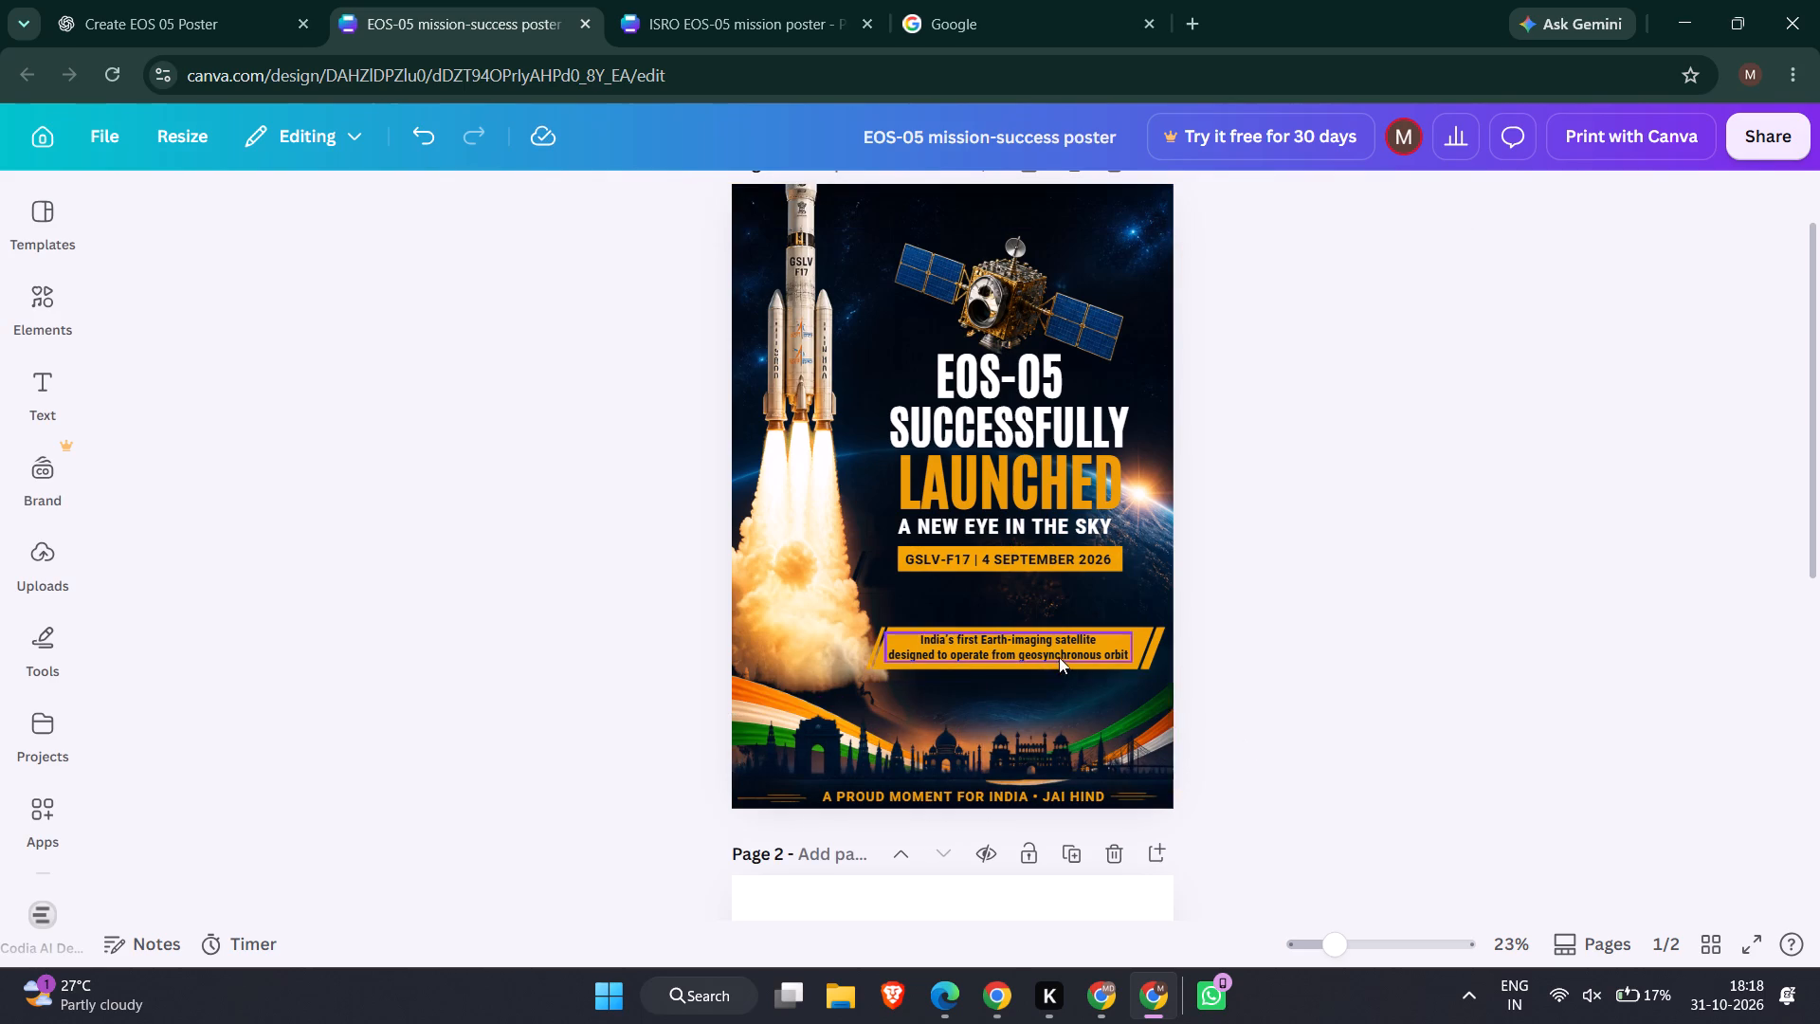
Group the EOS-05 headline text with the "GSLV-F17 | 4 SEPTEMBER 2026" date bar.
left_click(1088, 561)
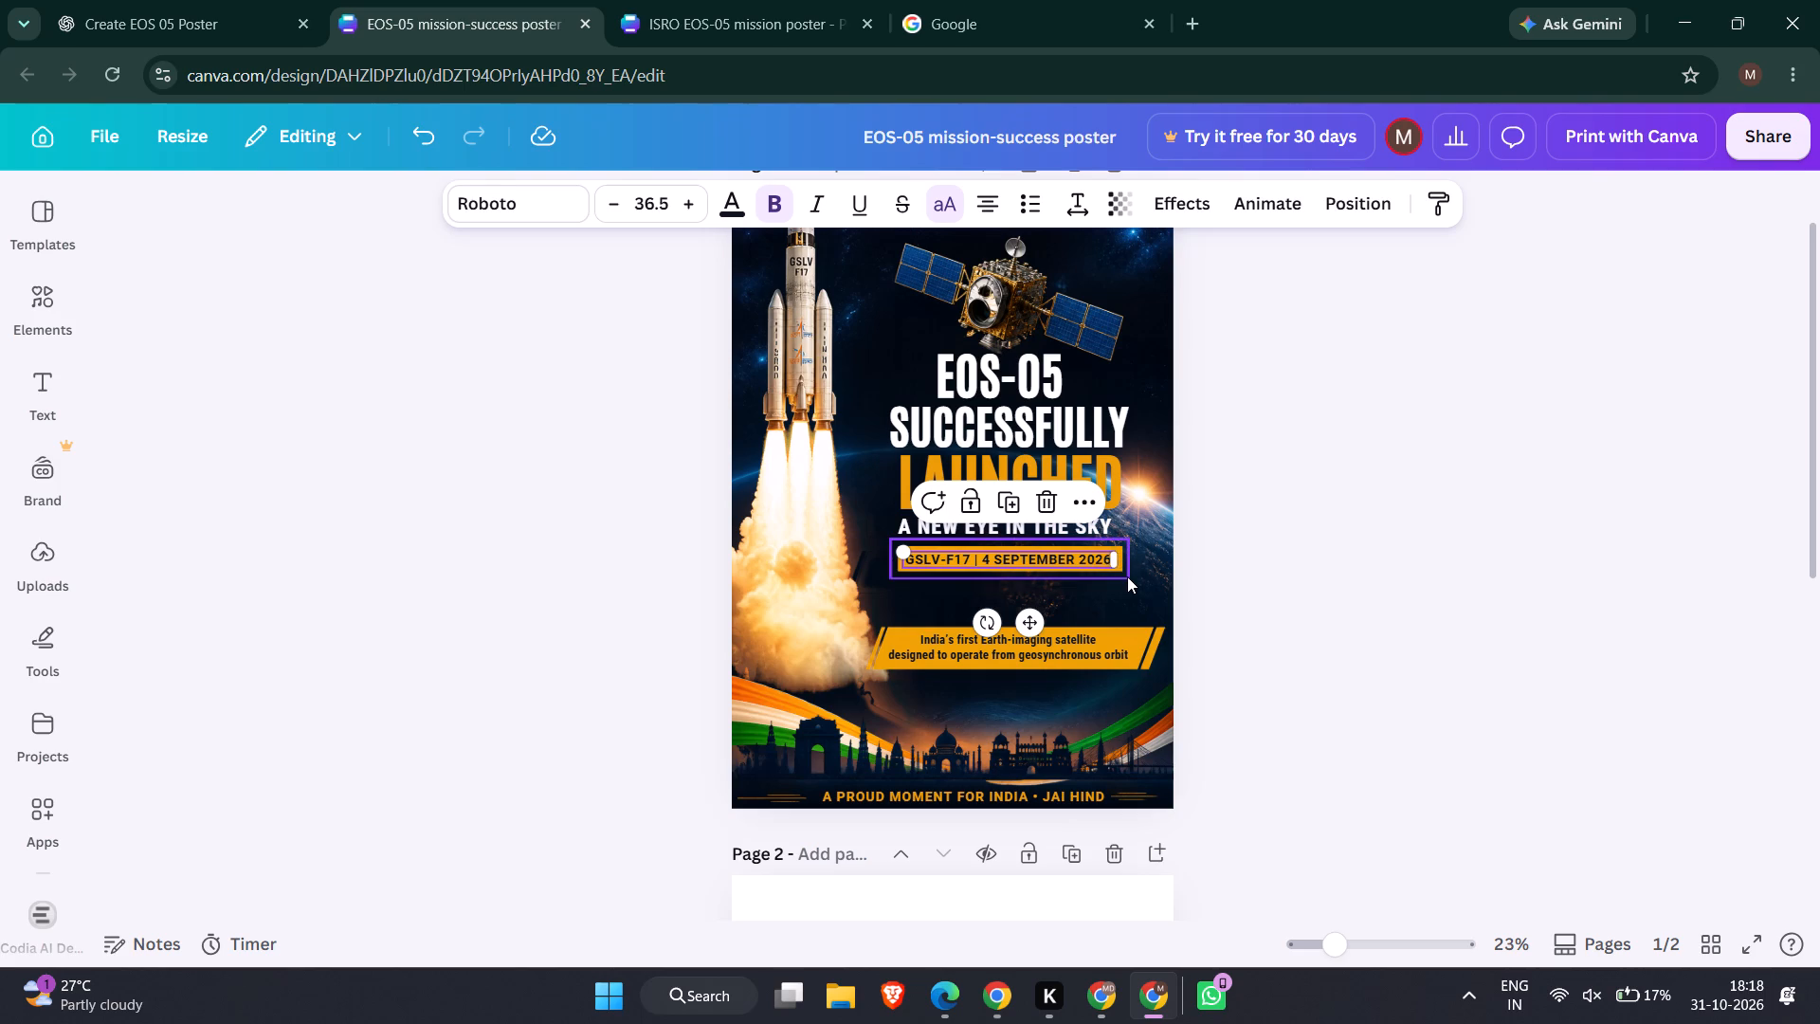
left_click(1127, 576, "shift")
left_click(1098, 524, "shift")
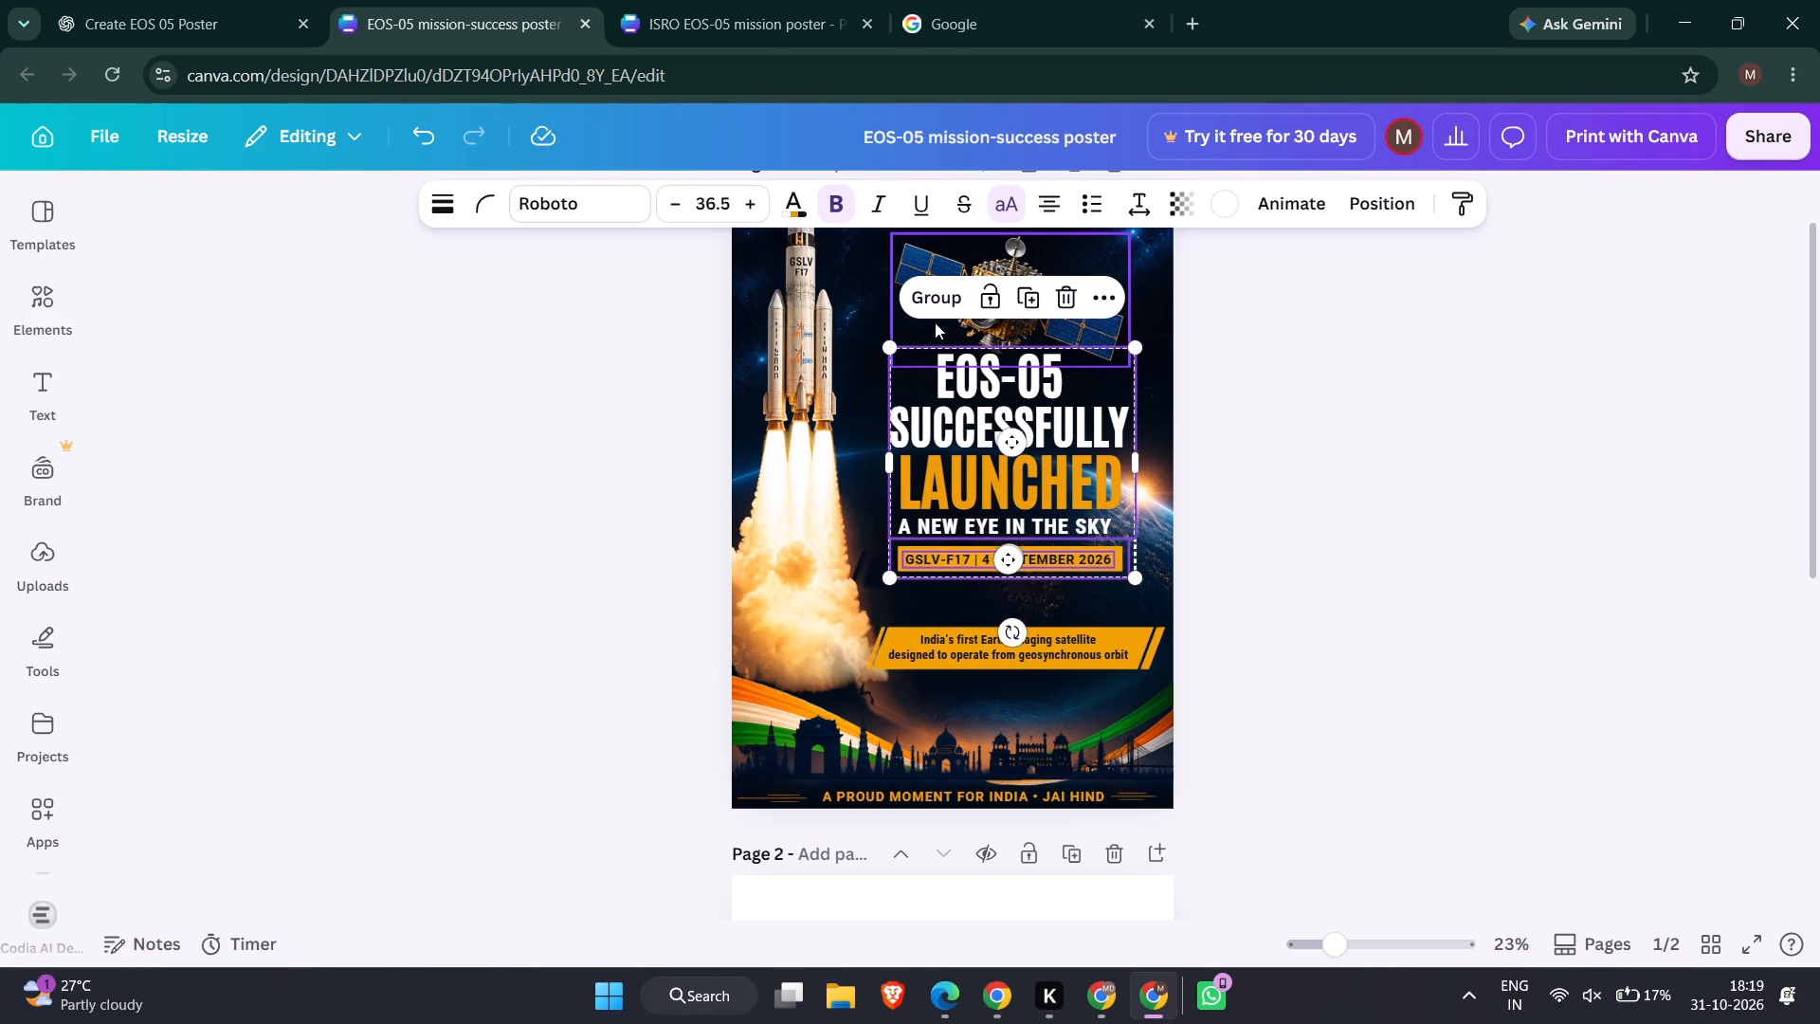
left_click(937, 298)
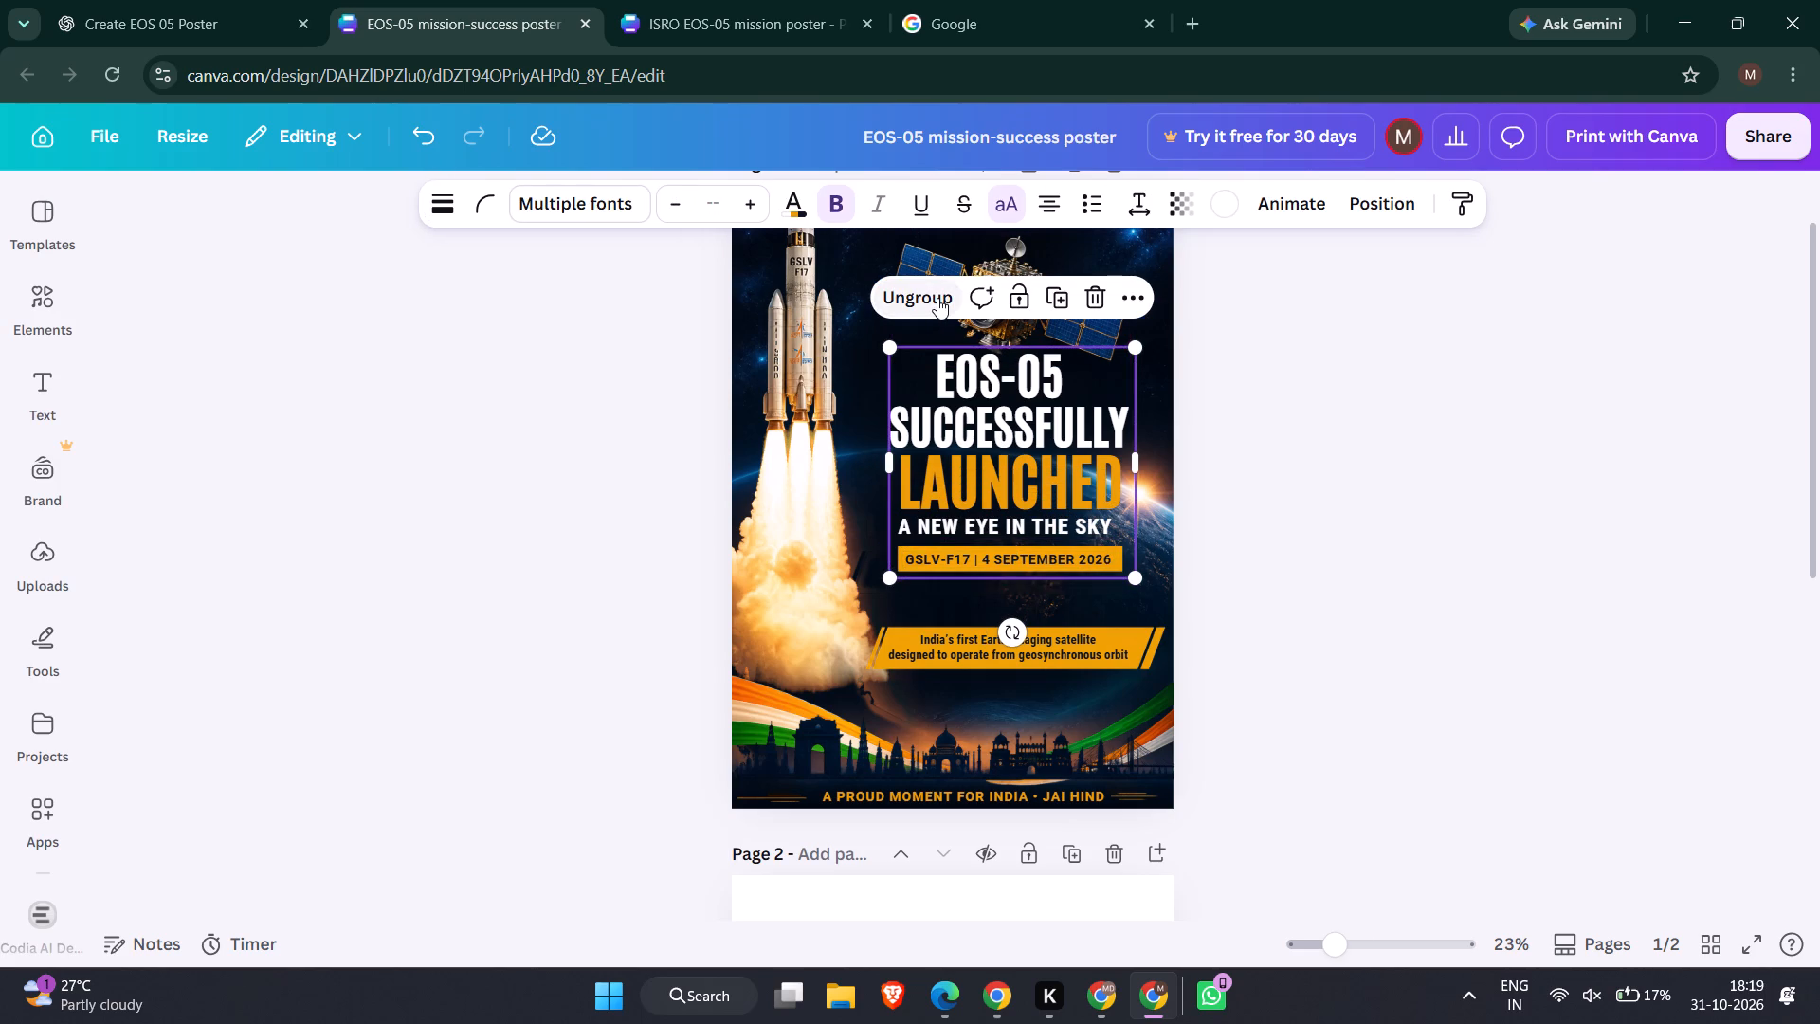
Move the grouped headline and date bar down, leaving only a small gap above the orange description banner.
key("Down")
key("Down")
key("Down")
key("Down")
key("Down")
key("Down")
key("Down")
key("Down")
key("Down")
key("Down")
key("Down")
key("Down")
key("Down")
key("Down")
key("Down")
key("Down")
key("Down")
key("Down")
key("Down")
key("Down")
key("Down")
key("Down")
left_click(1236, 416)
left_click(1007, 430)
key("Down")
key("Down")
key("Down")
key("Down")
key("Down")
key("Down")
key("Down")
key("Down")
key("Down")
key("Down")
key("Down")
key("Down")
key("Down")
key("Down")
key("Down")
key("Down")
key("Down")
key("Down")
key("Down")
key("Down")
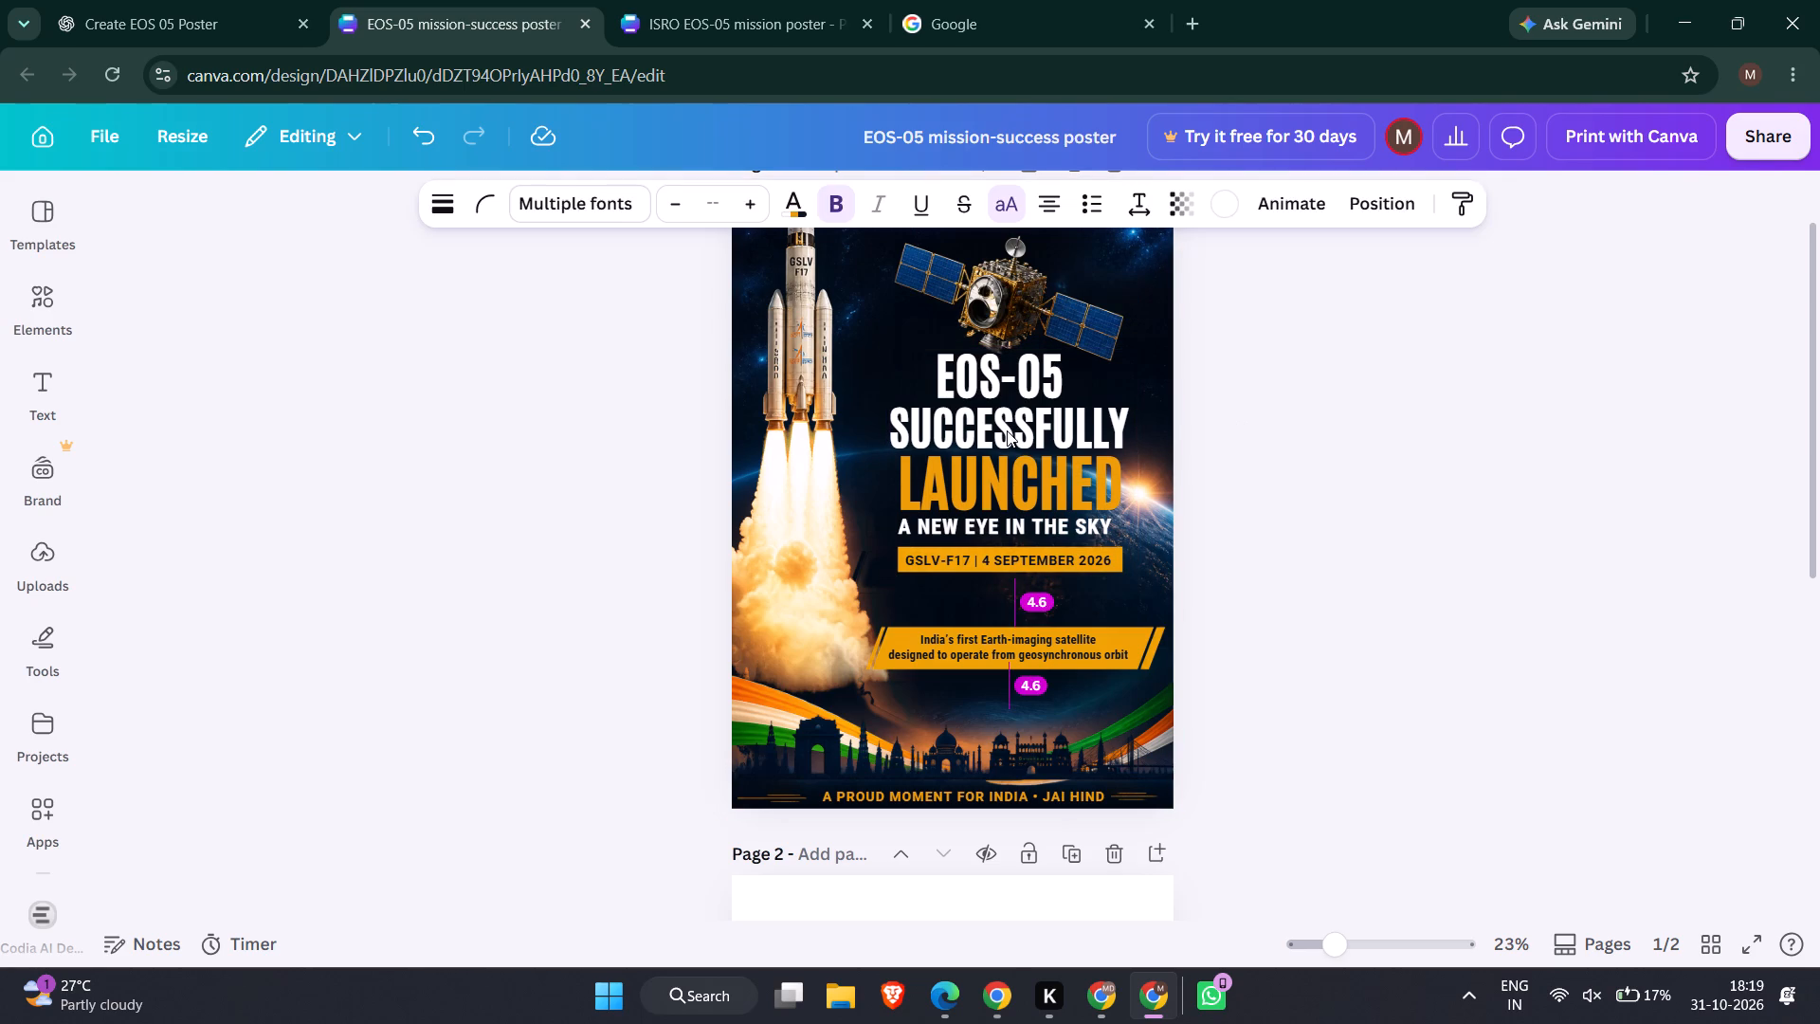
key("Up")
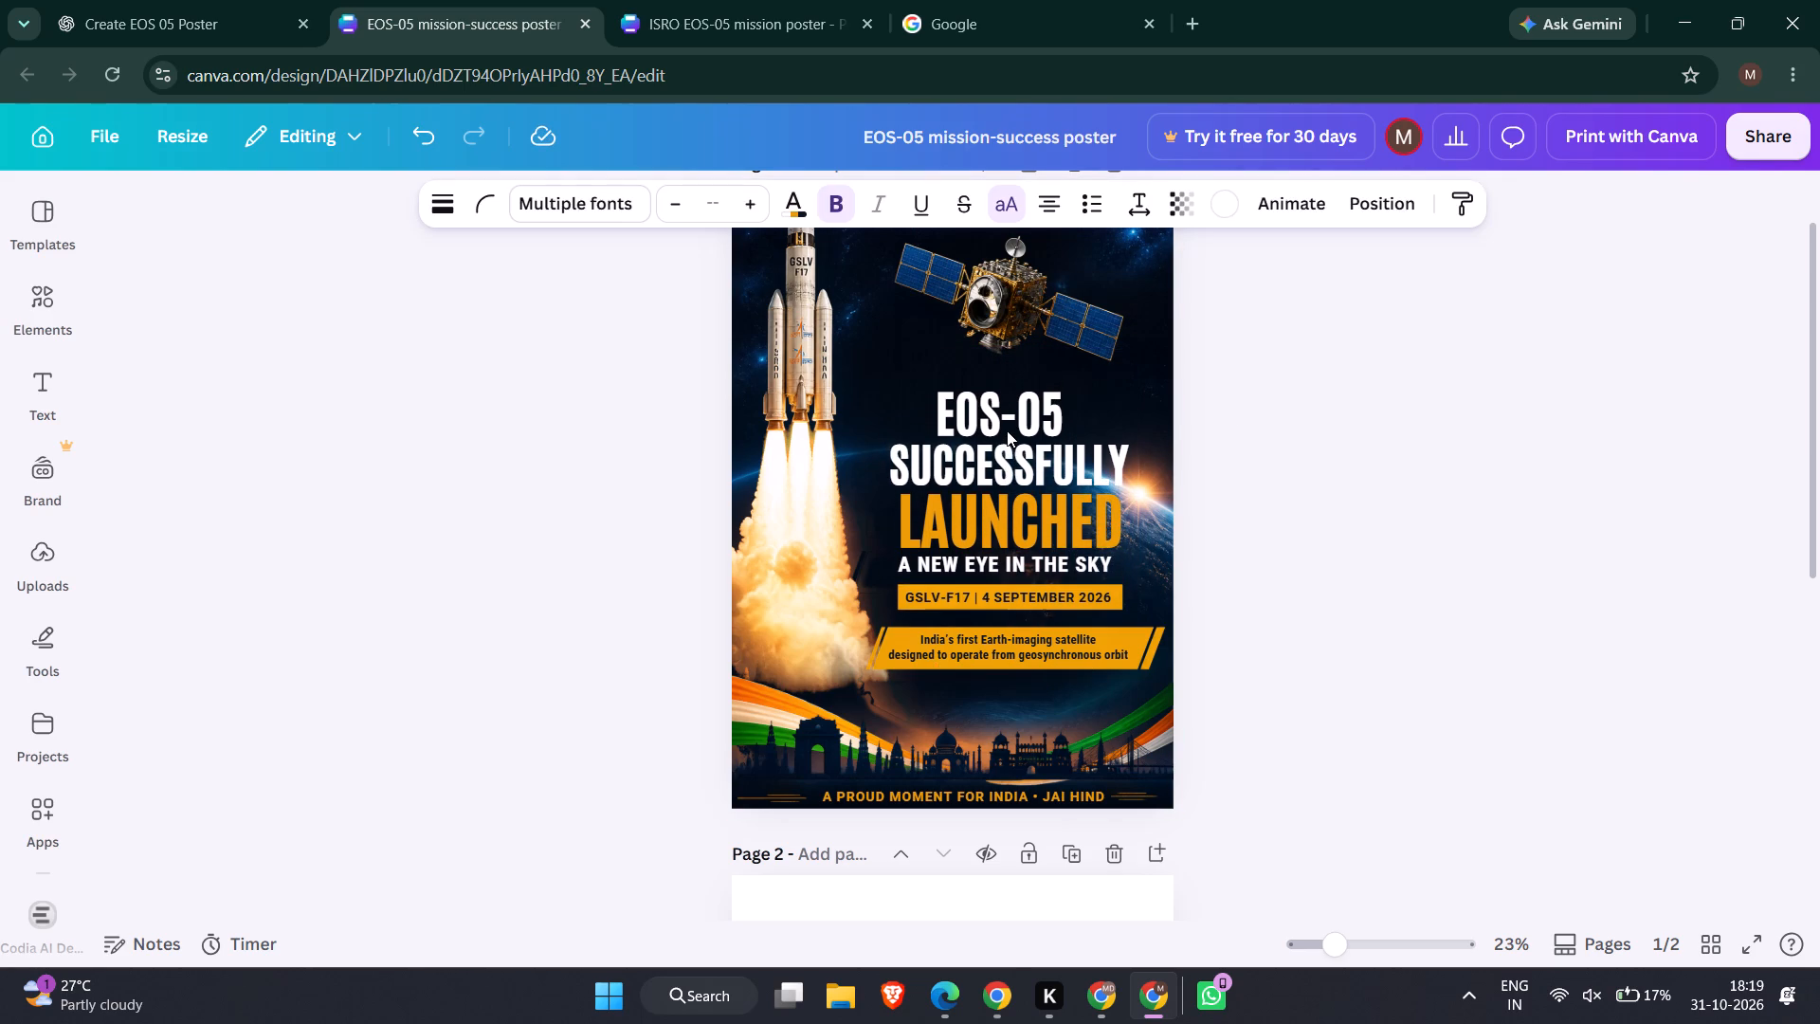
key("Up")
left_click(1308, 396)
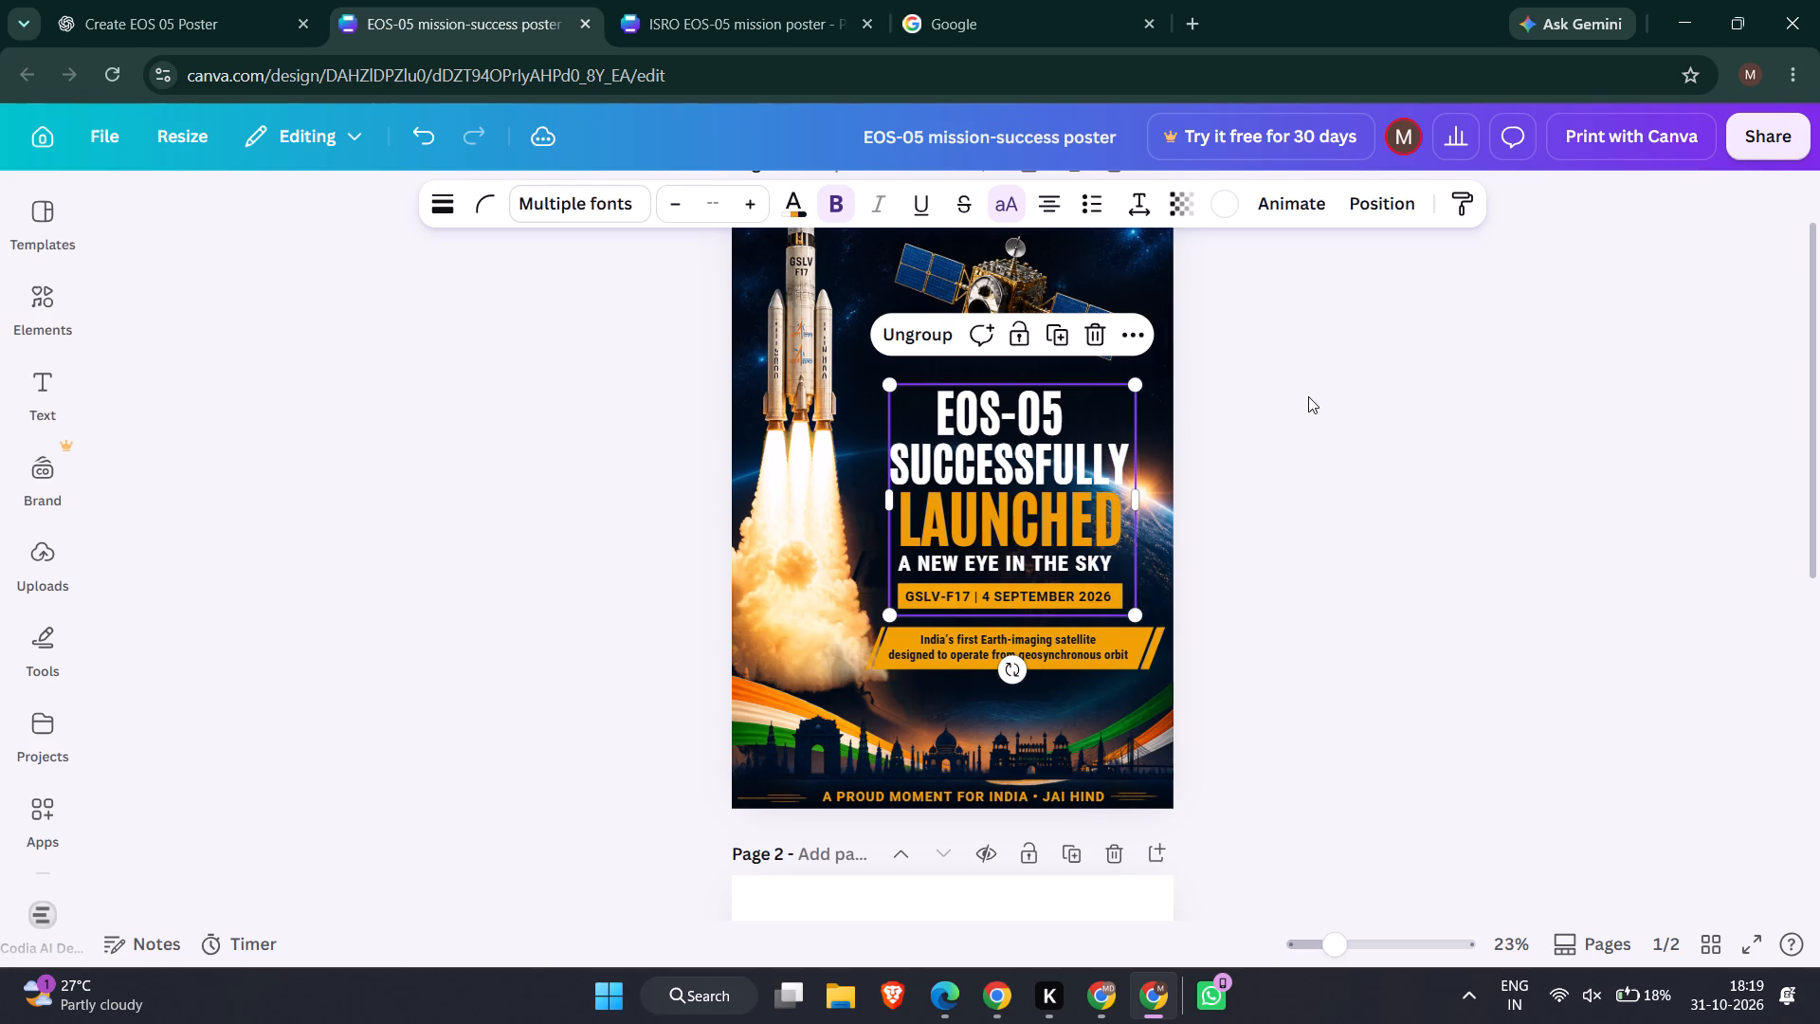
Move the rocket down along the poster's left side so its exhaust reaches the bottom edge behind the ribbon and skyline.
scroll(1308, 396, "up", 1)
left_click_drag(829, 460, 835, 524)
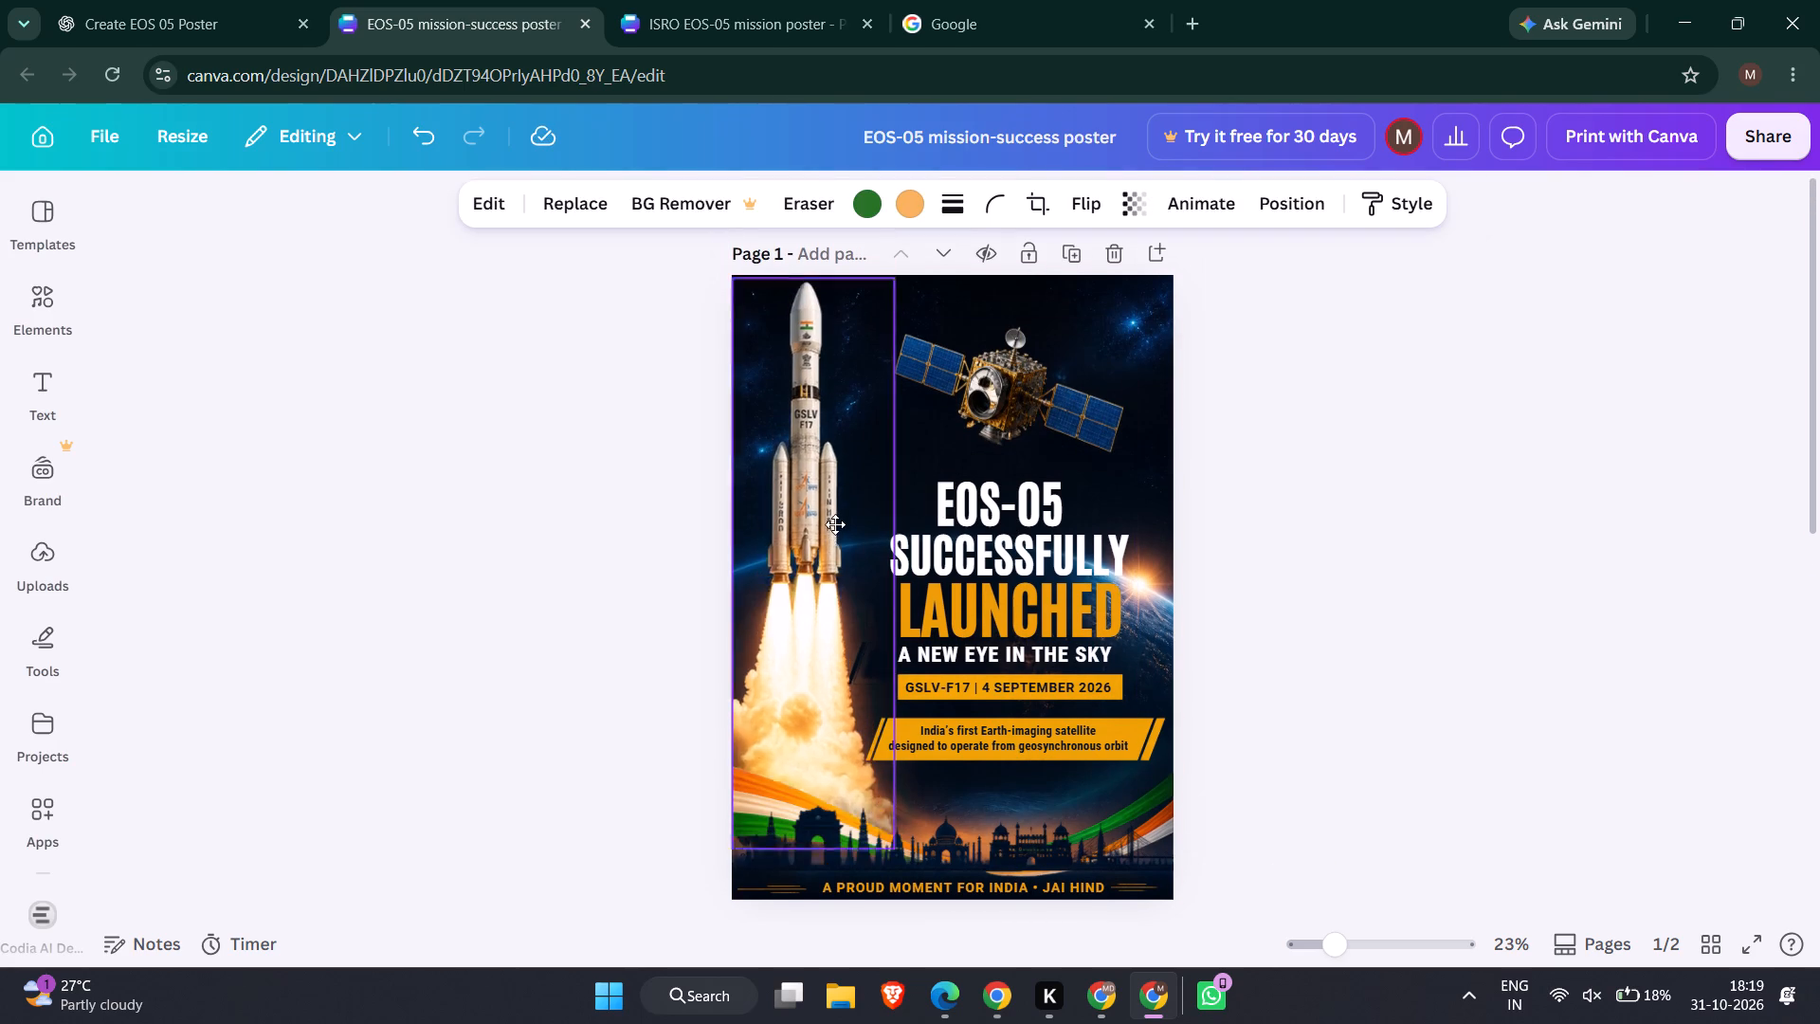
left_click_drag(835, 524, 830, 579)
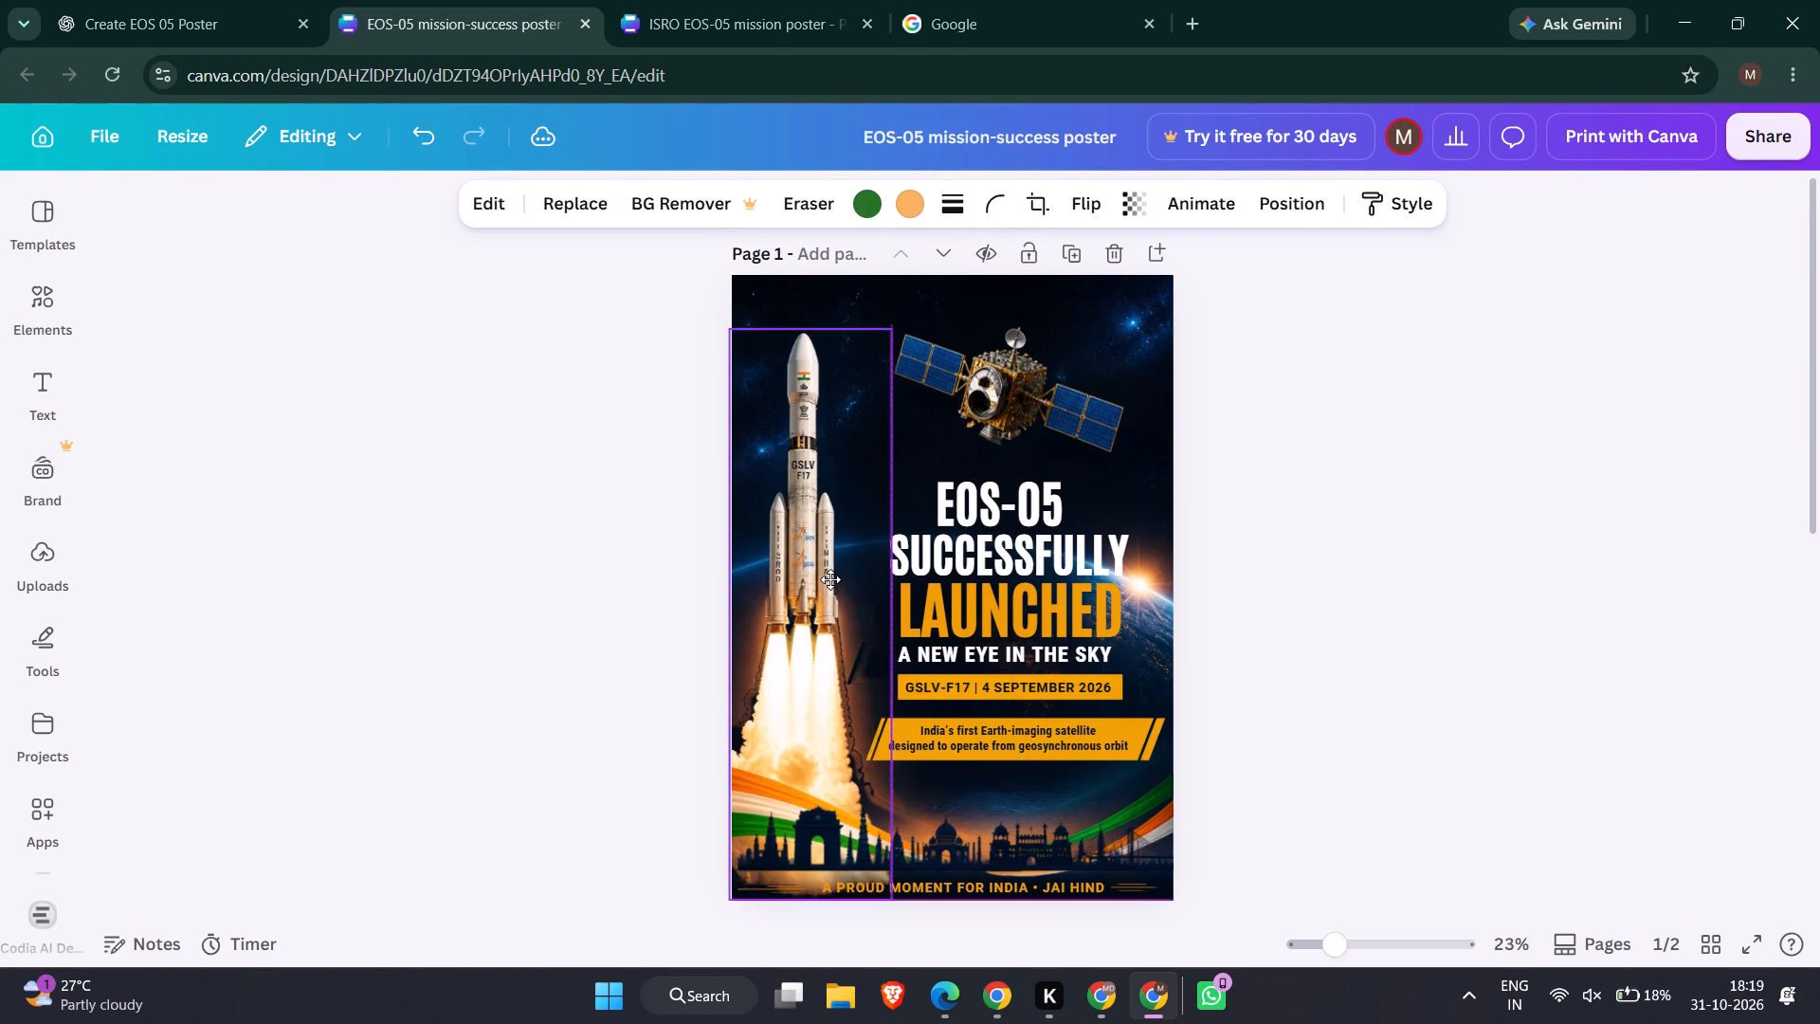
left_click_drag(830, 579, 830, 580)
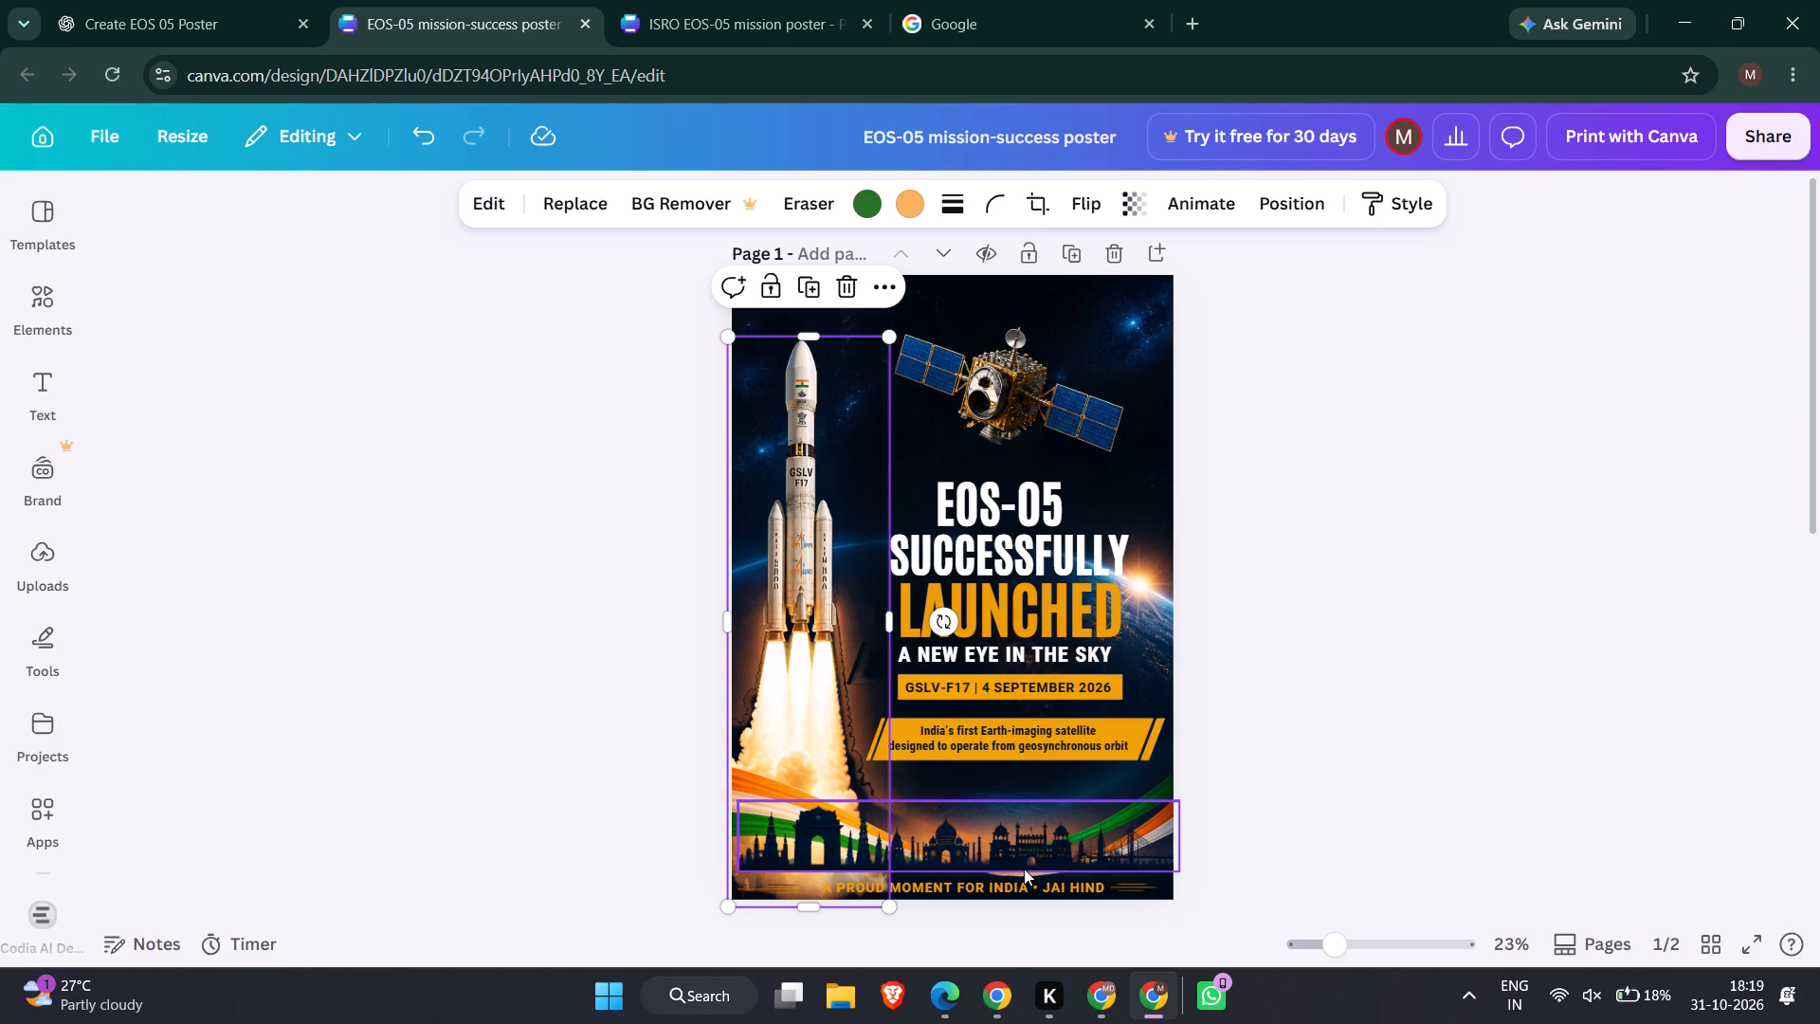
Lower the monument skyline behind the tagline, shift it slightly left, and fine-tune its height at the poster's bottom edge.
left_click_drag(1030, 859, 1032, 876)
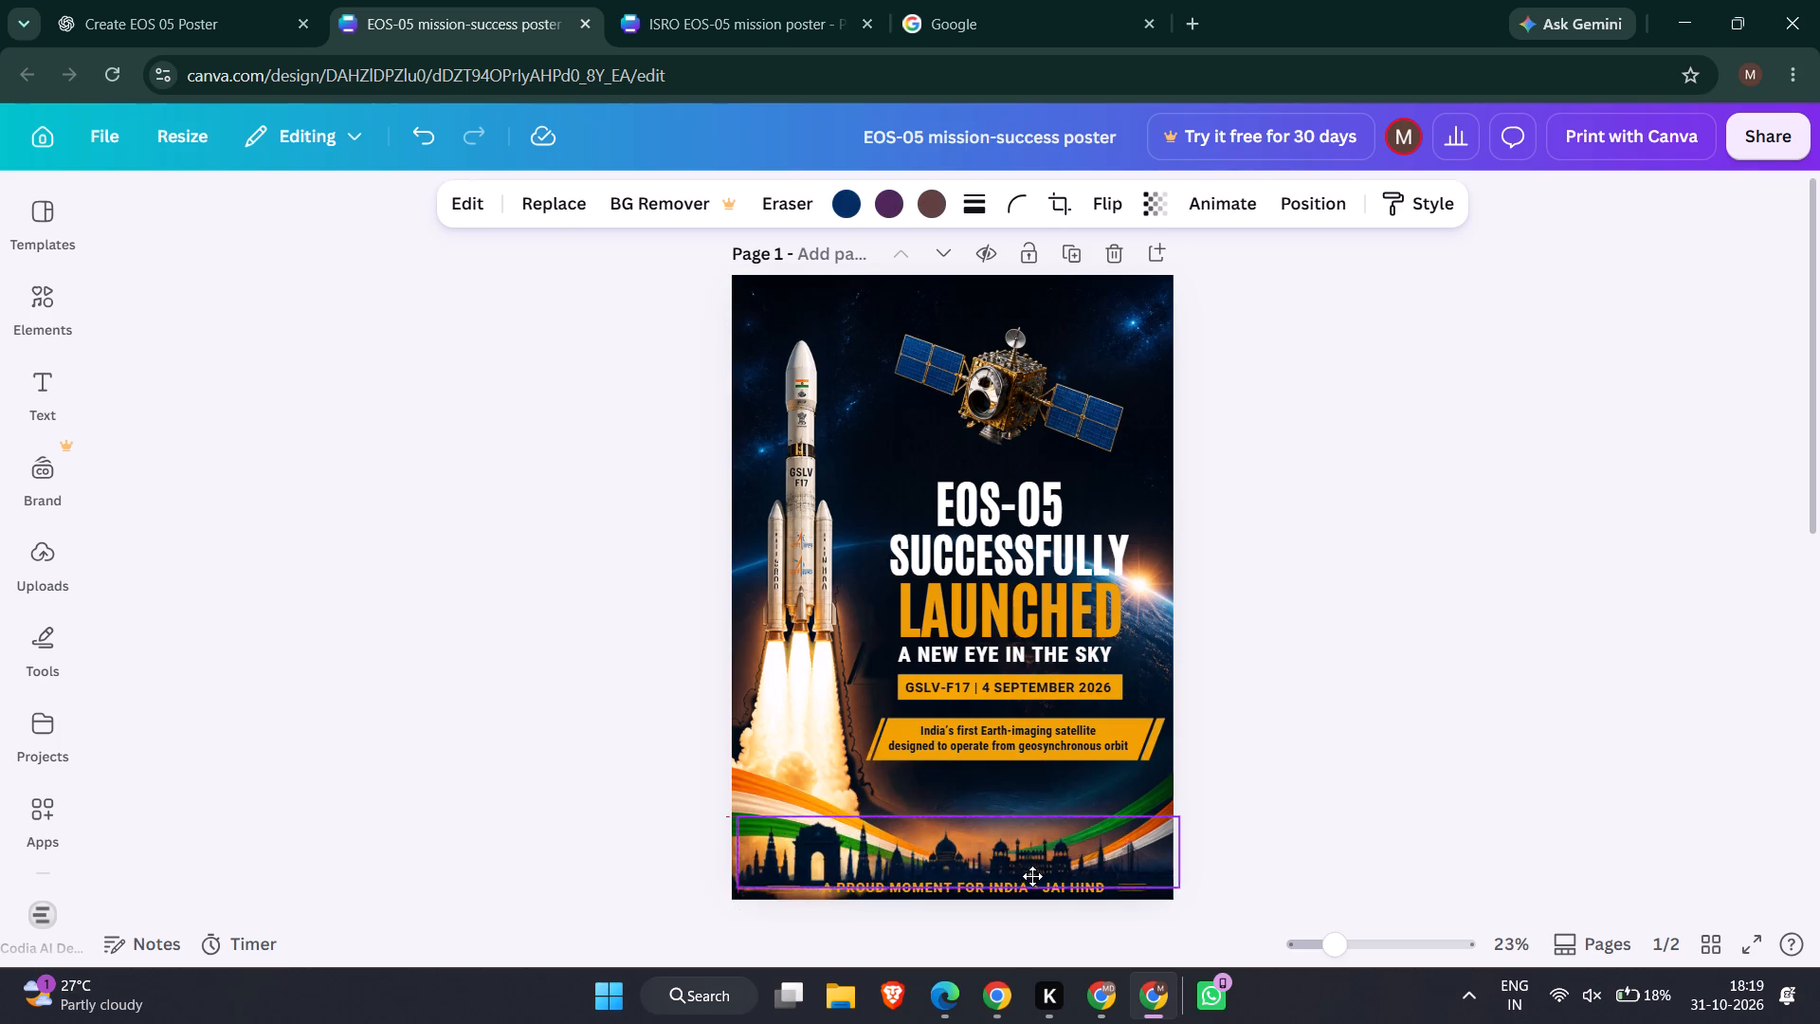
left_click_drag(1032, 876, 1018, 884)
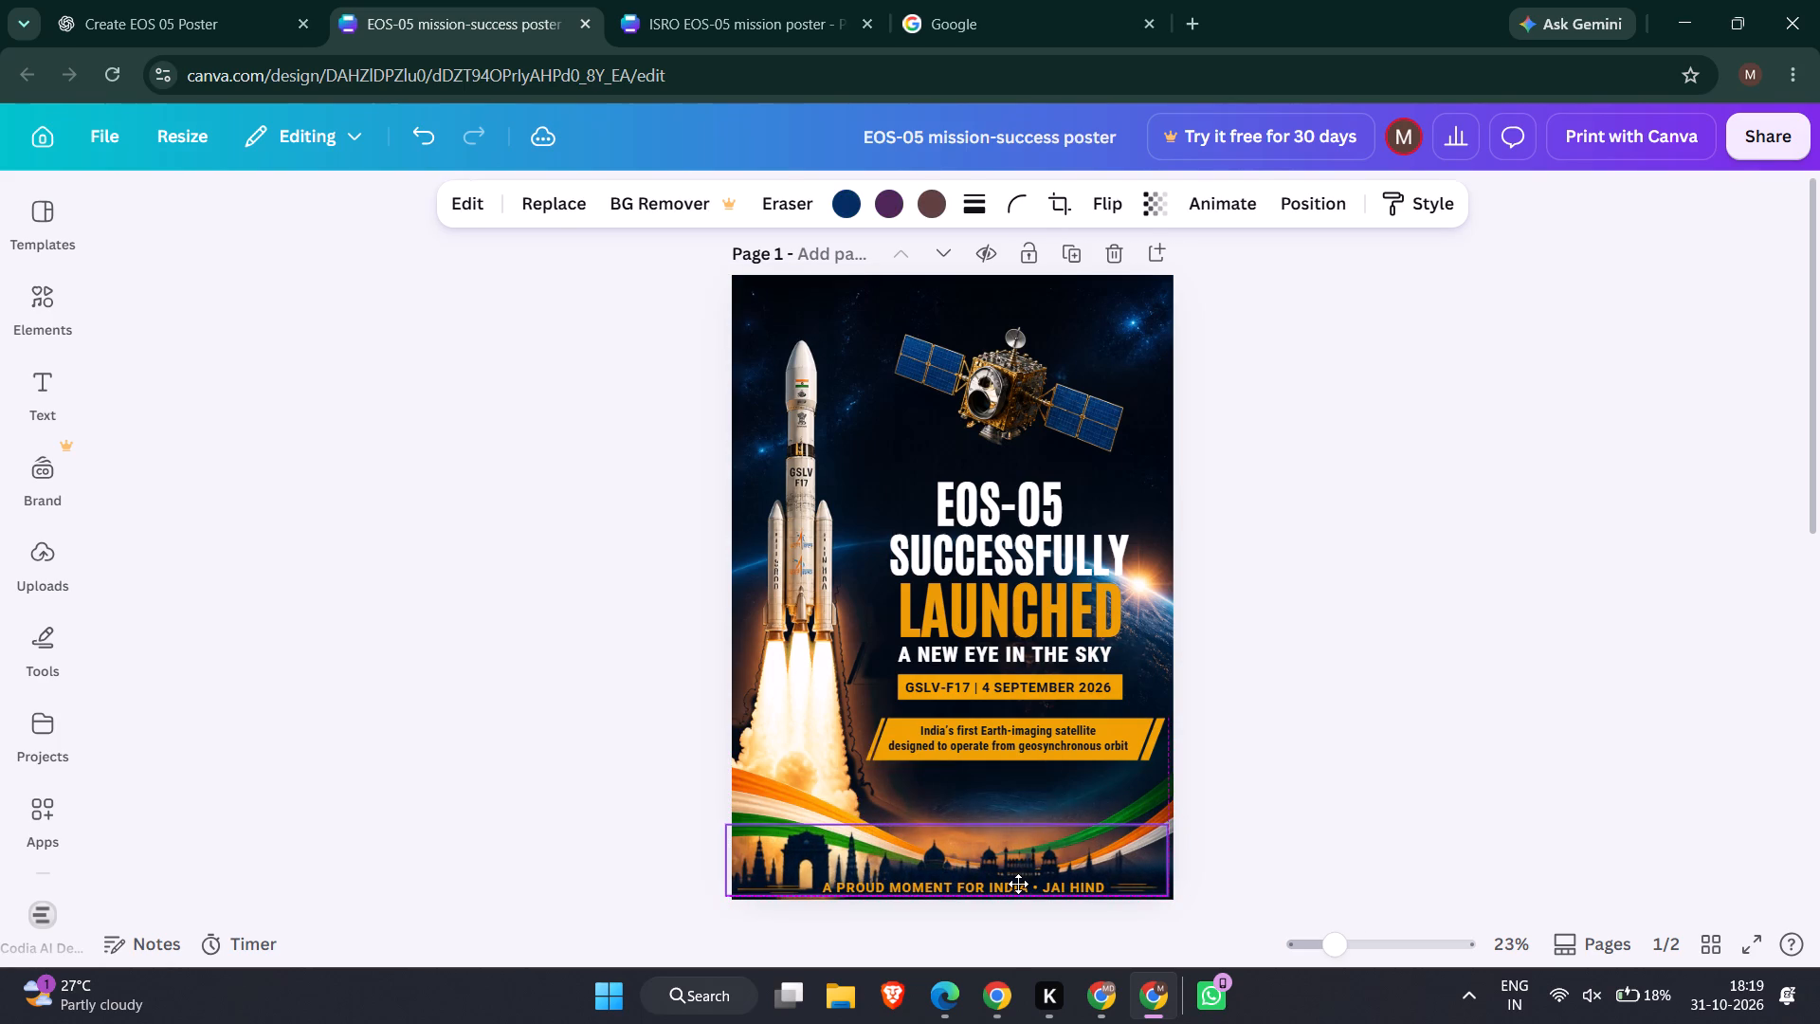
left_click_drag(1018, 884, 1016, 883)
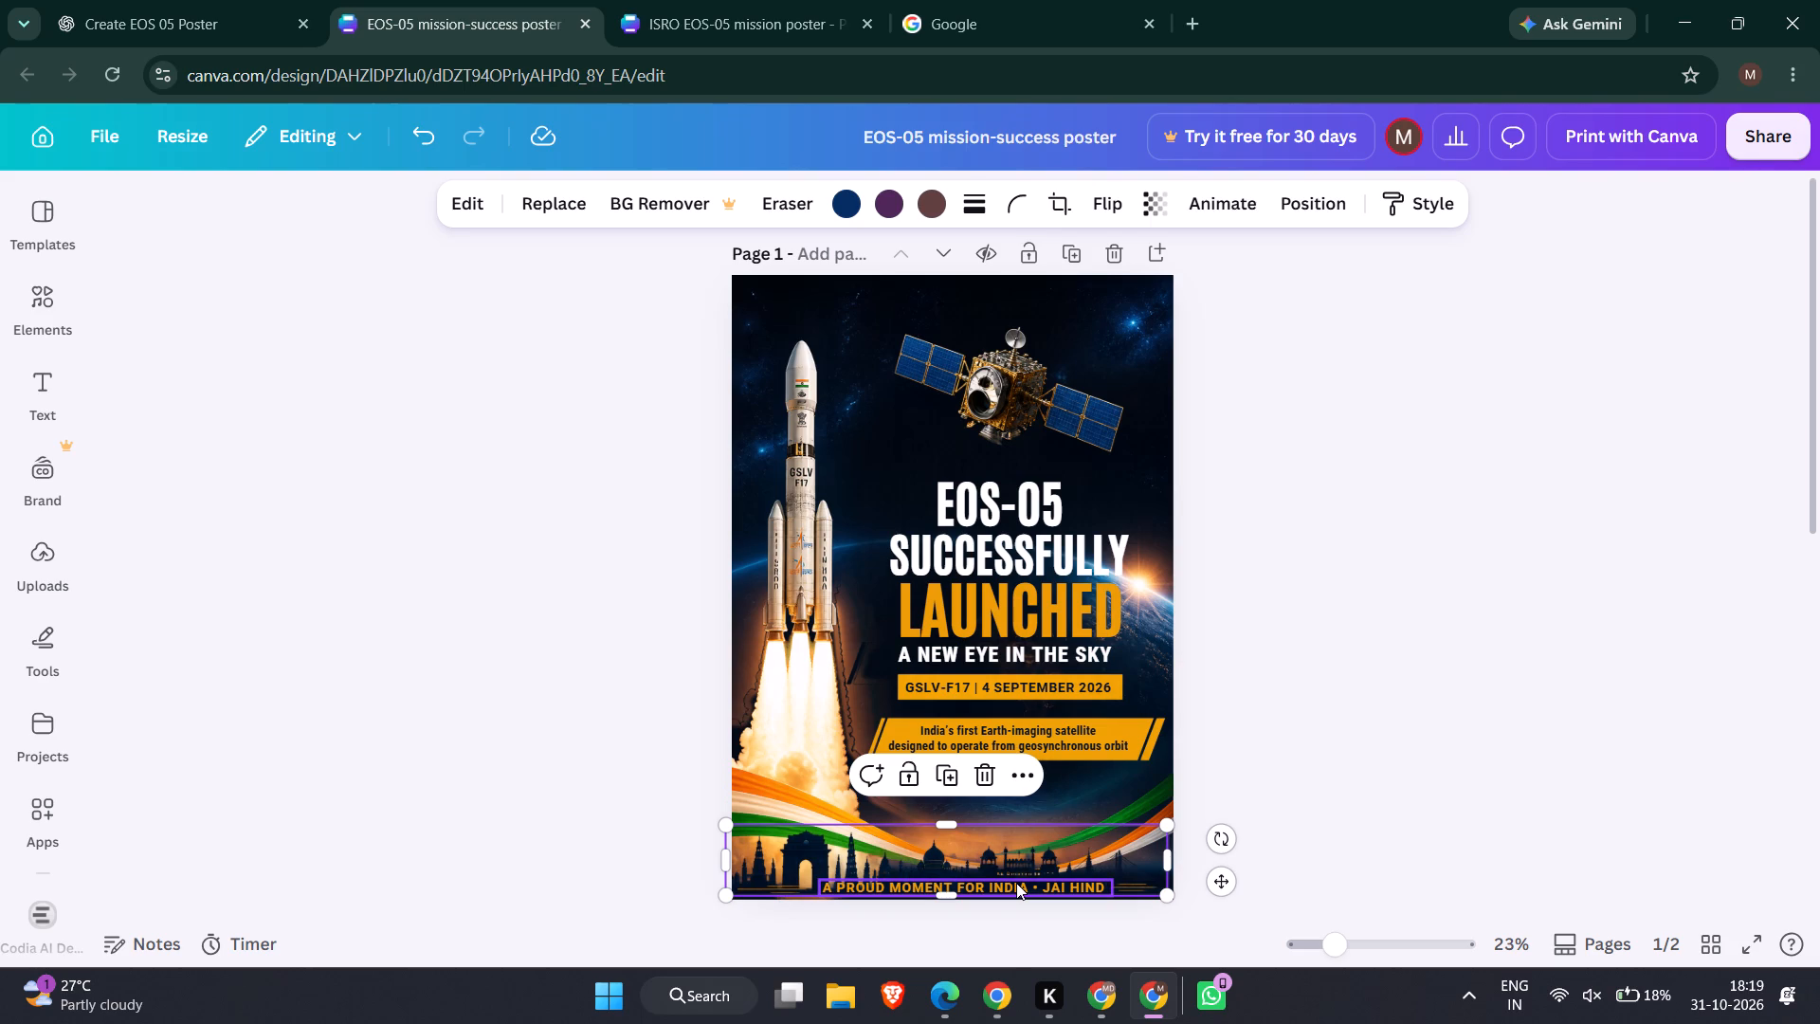
left_click(1321, 739)
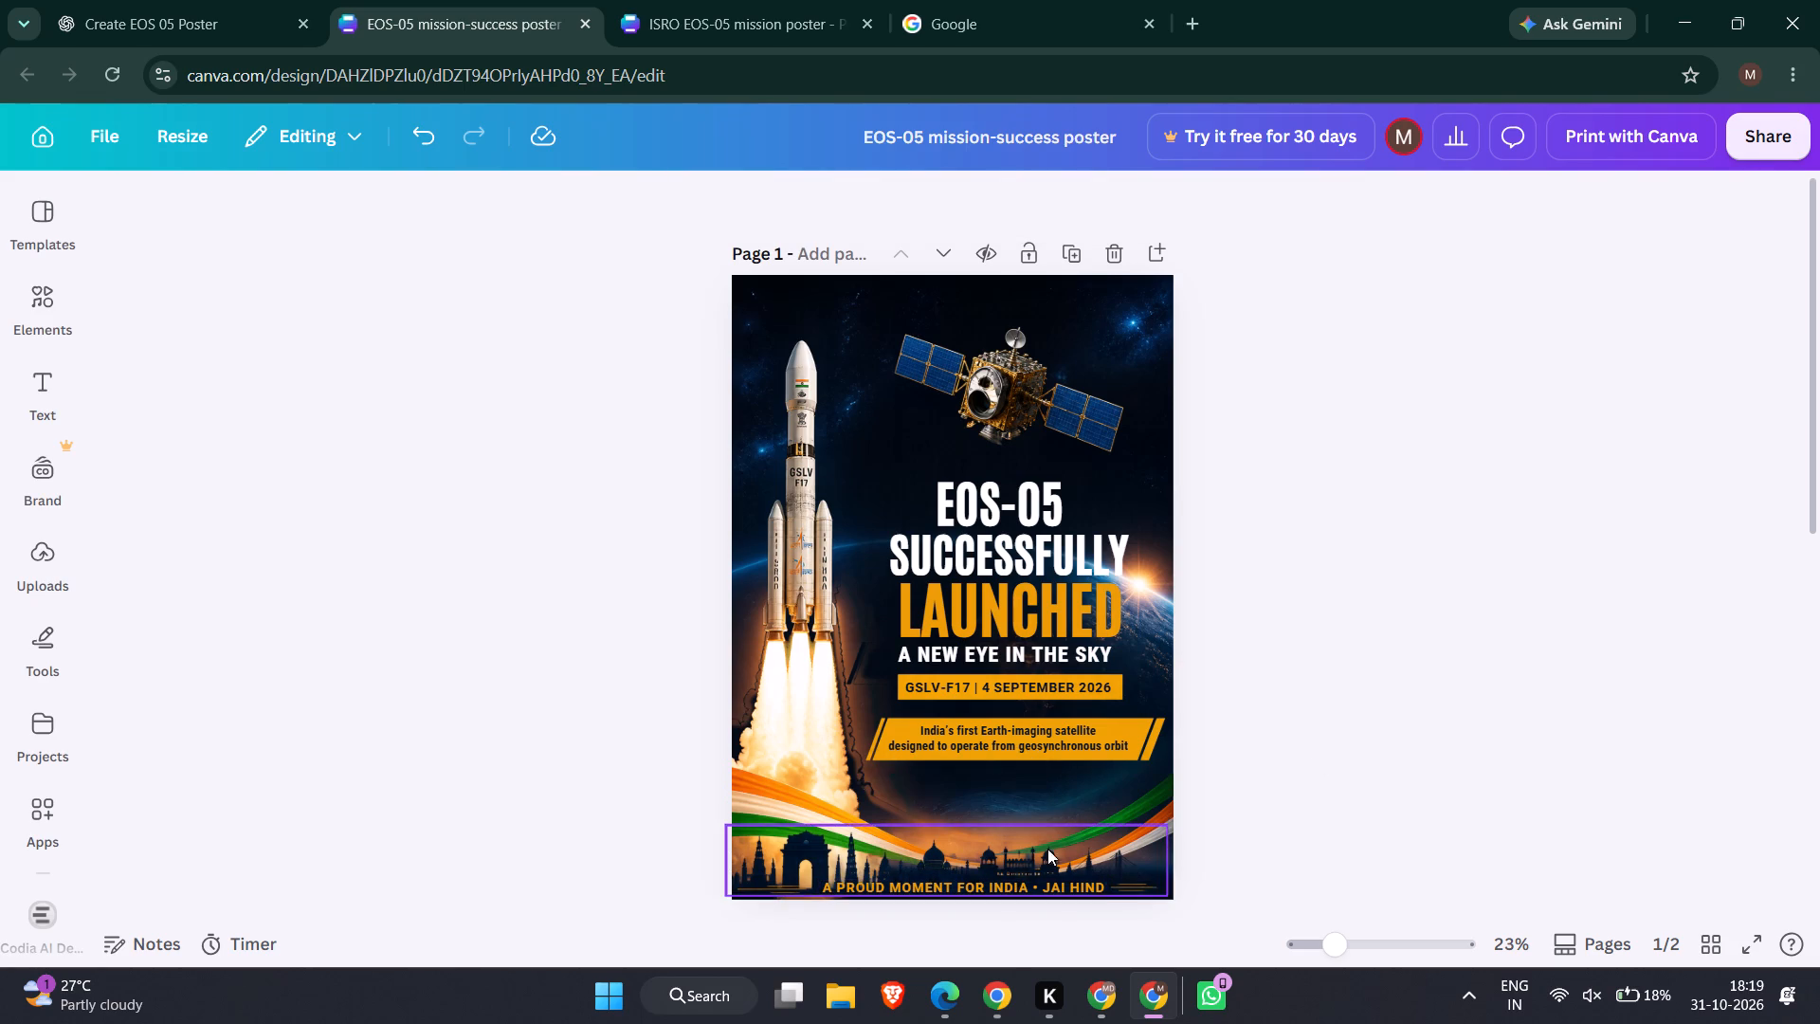
left_click(964, 857)
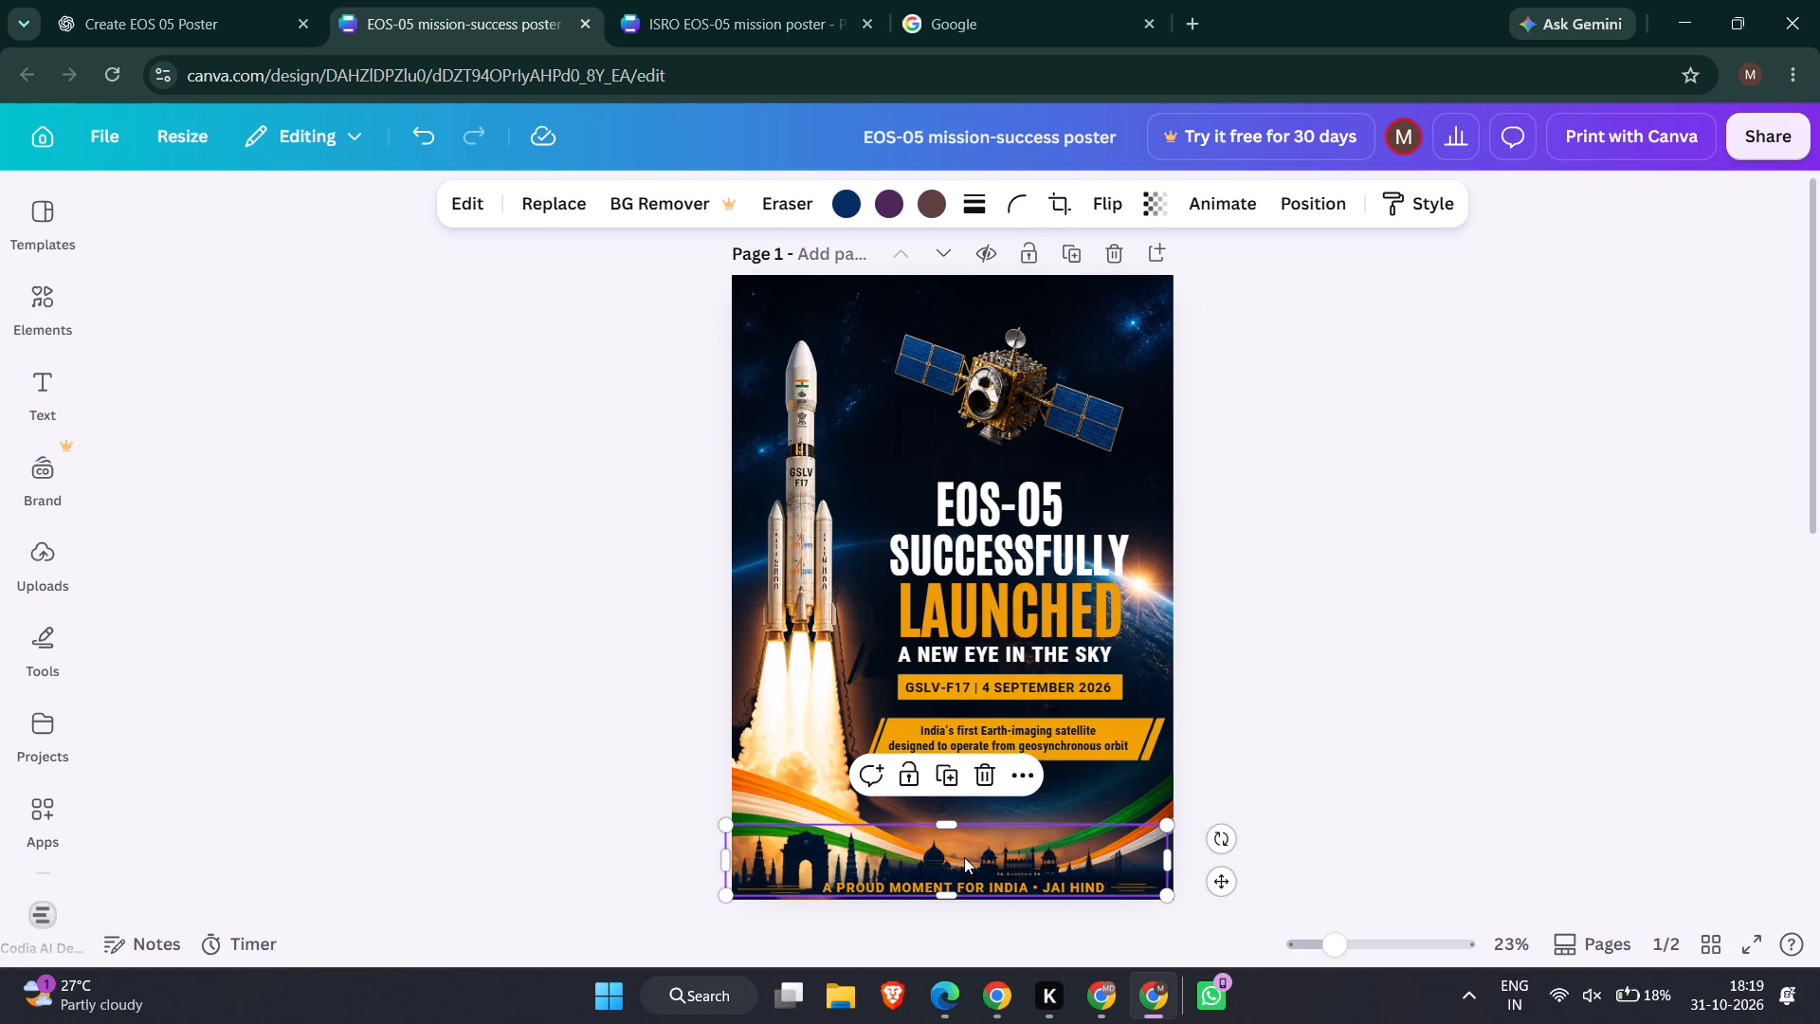
key("Up")
key("Up")
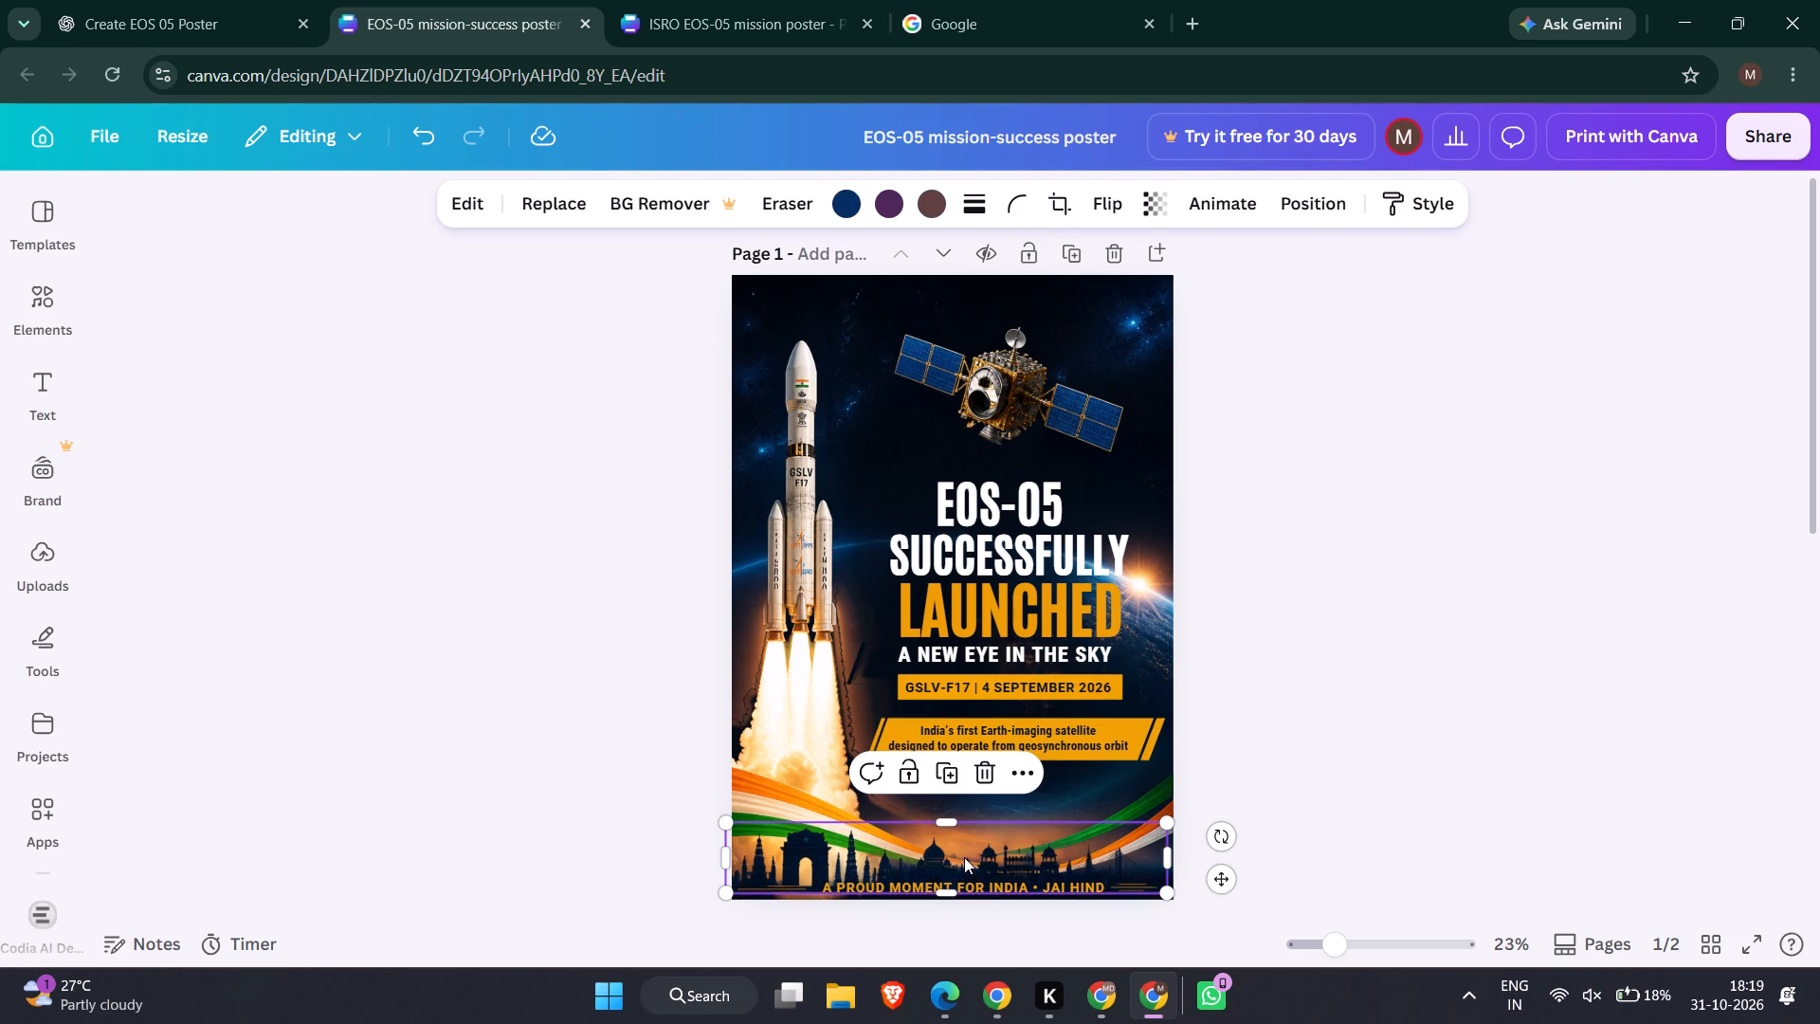
left_click(1301, 753)
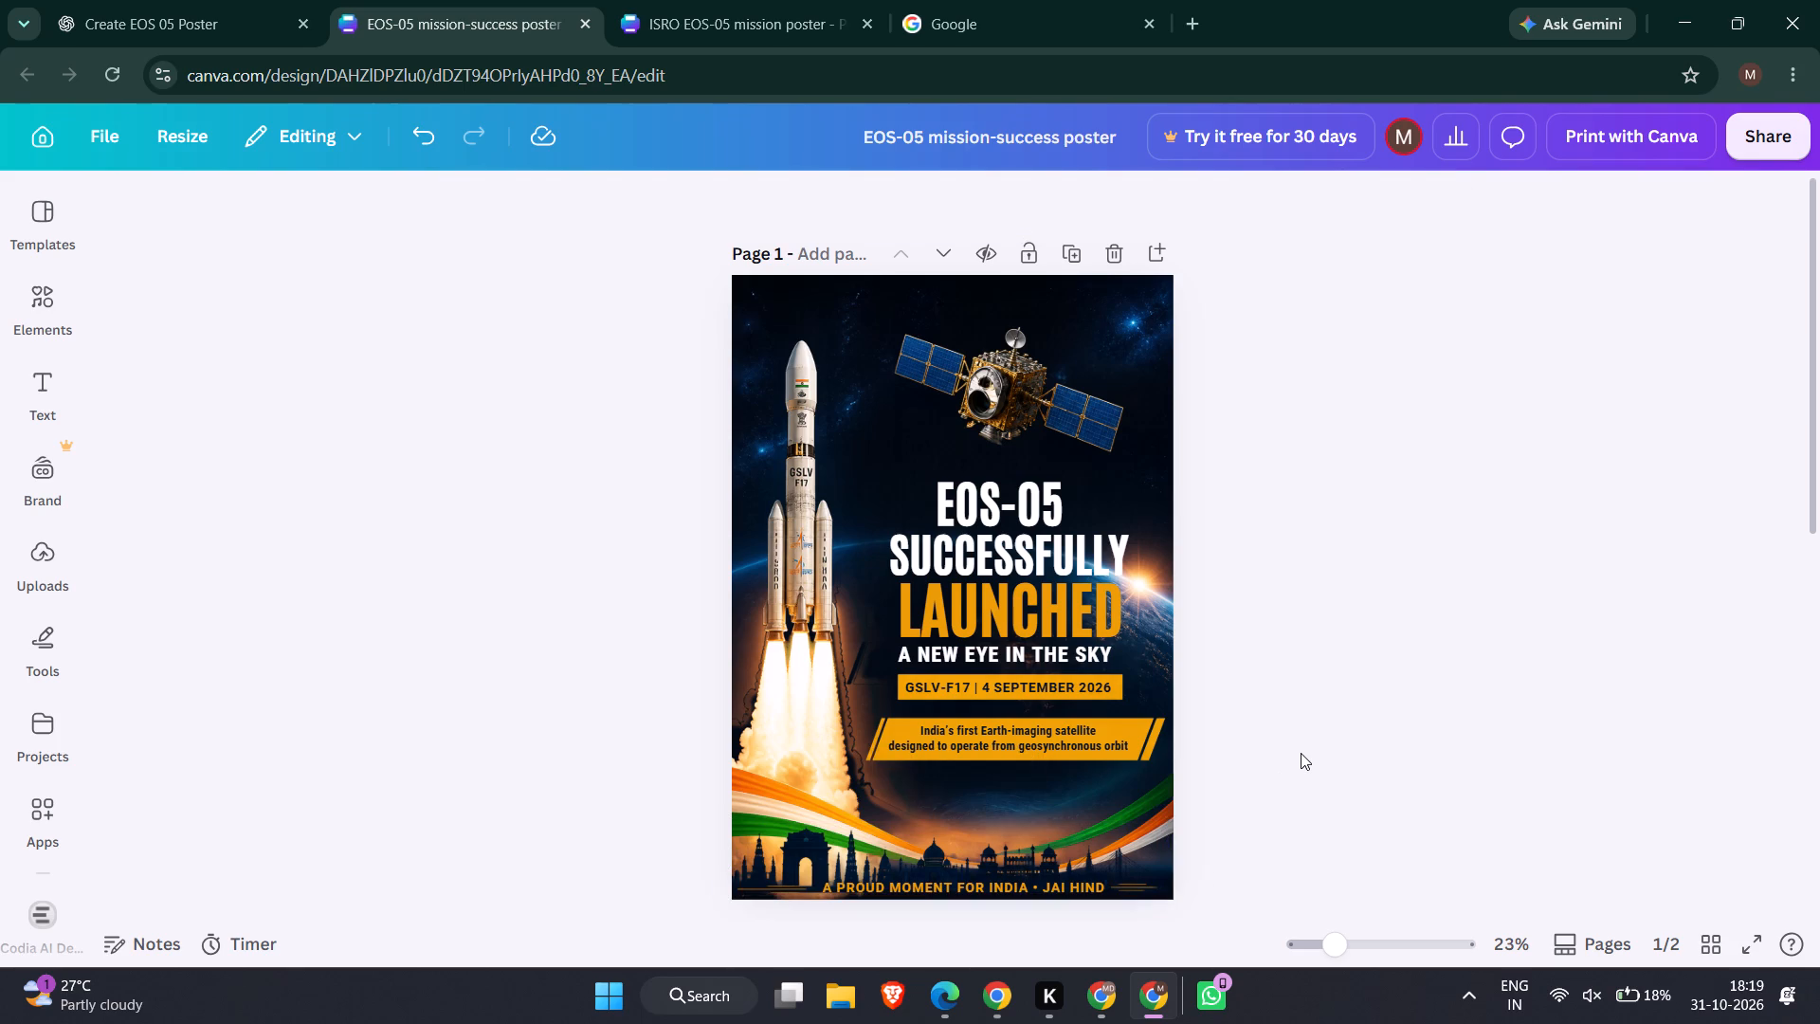
left_click(1116, 855)
key("Down")
key("Down")
key("Down")
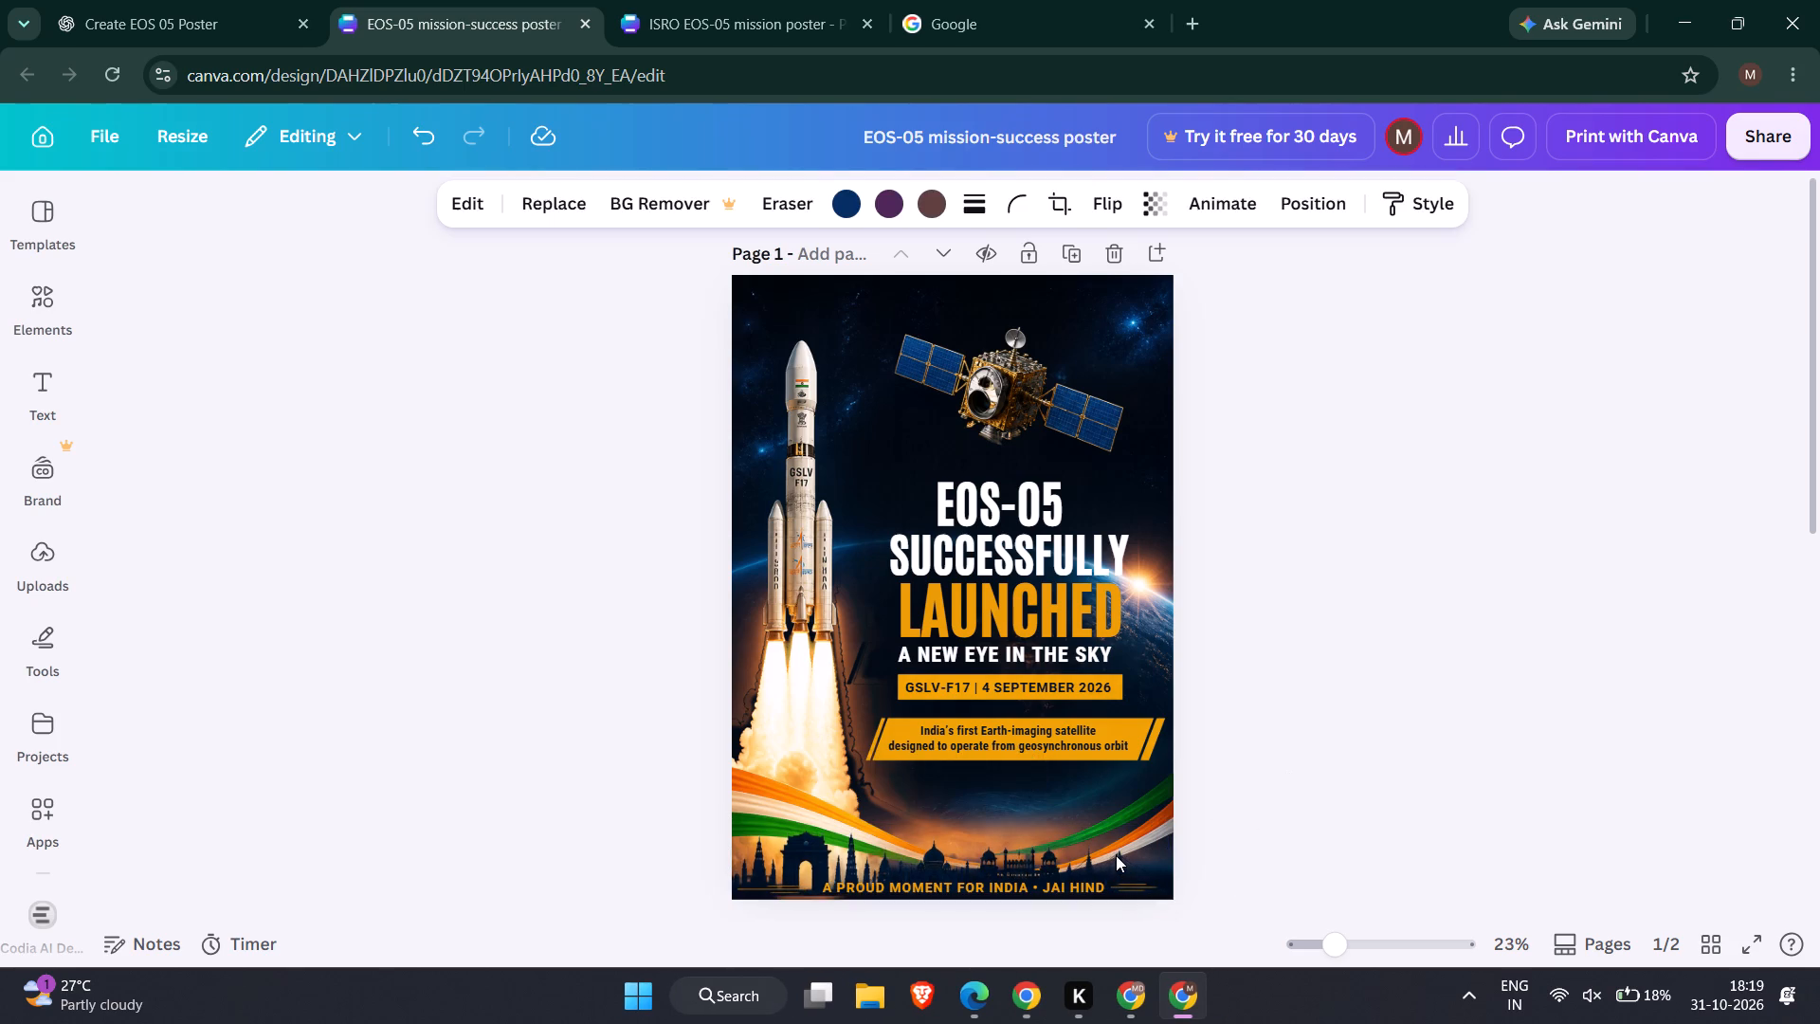
key("Down")
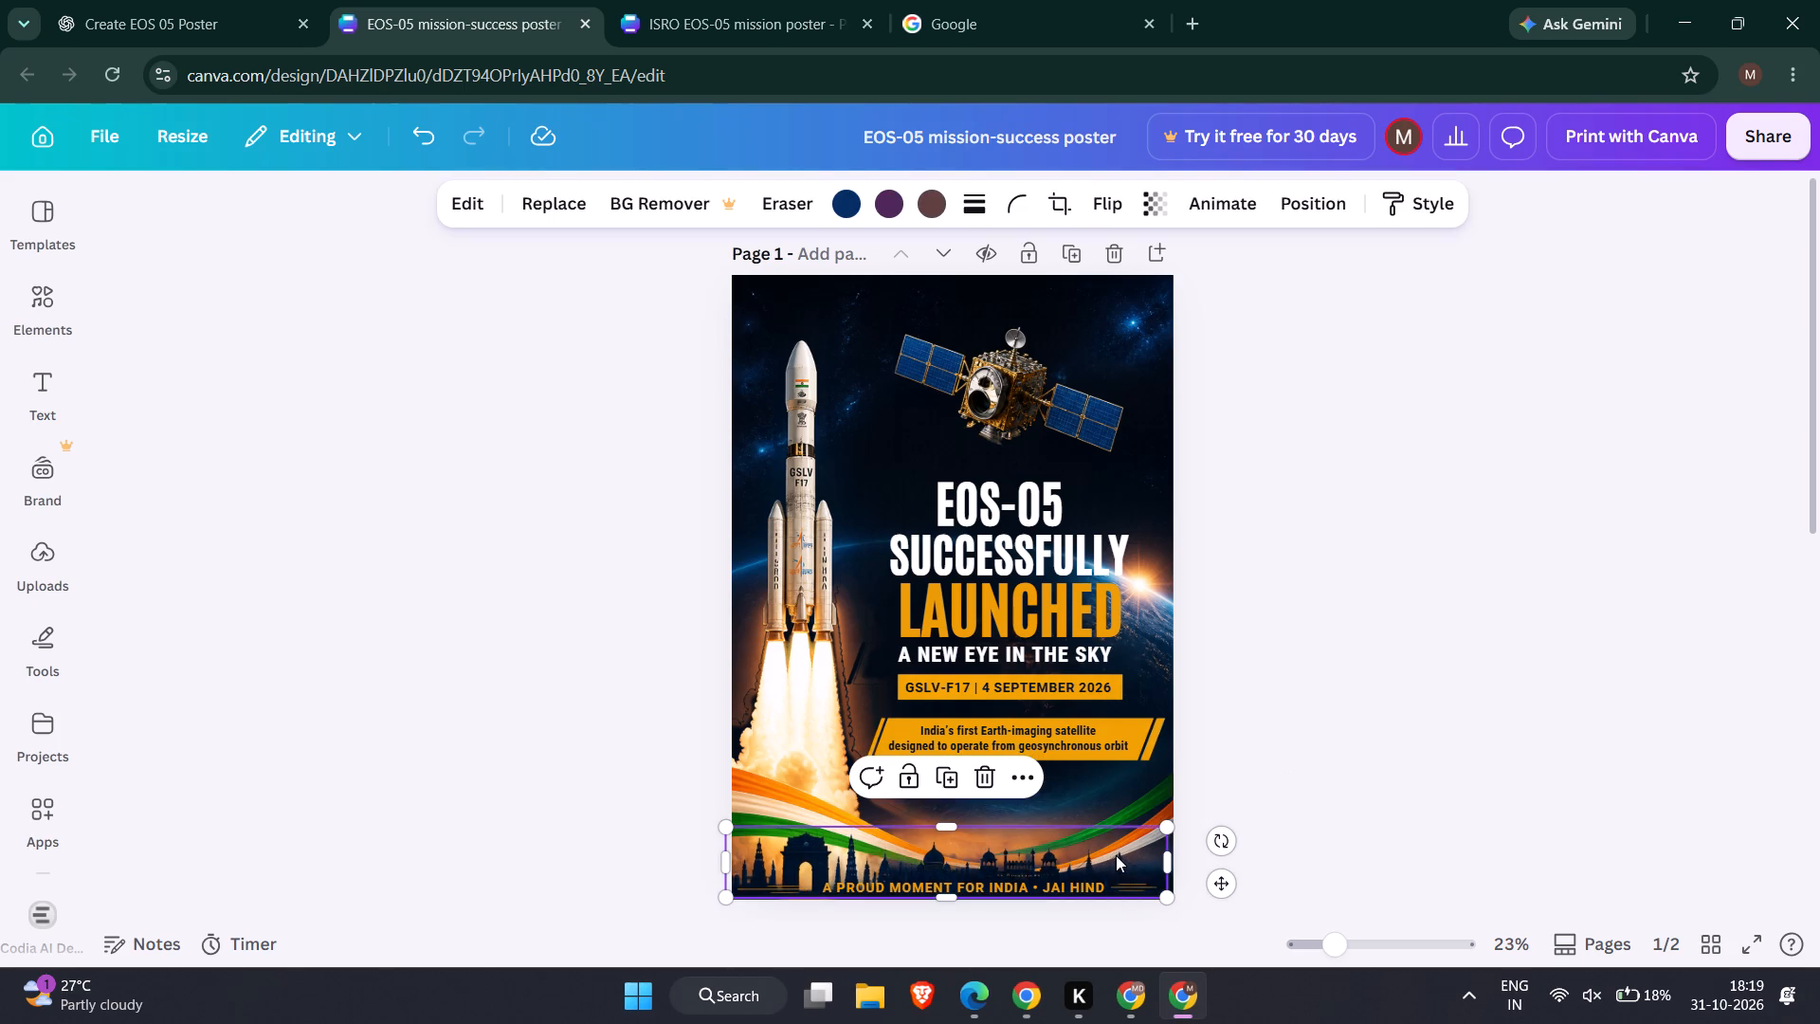
left_click(1359, 619)
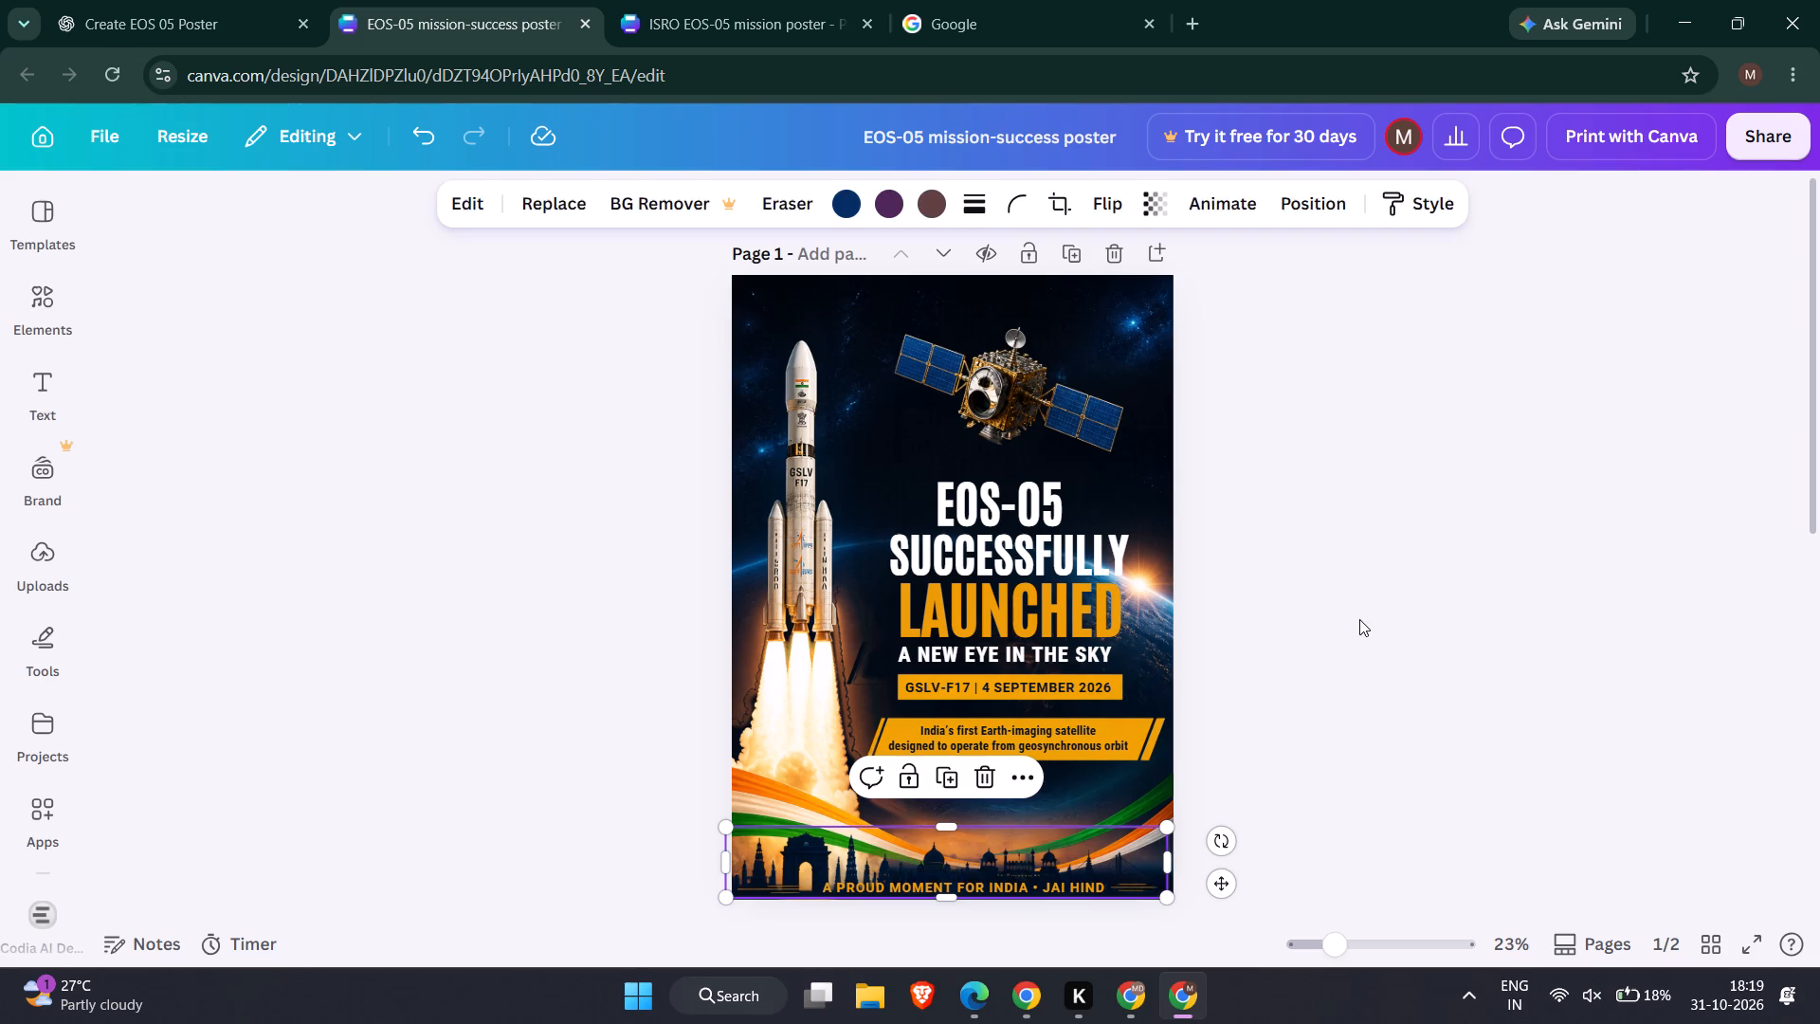
Nudge the grouped headline and date bar slightly down toward the orange description banner.
left_click(1079, 683)
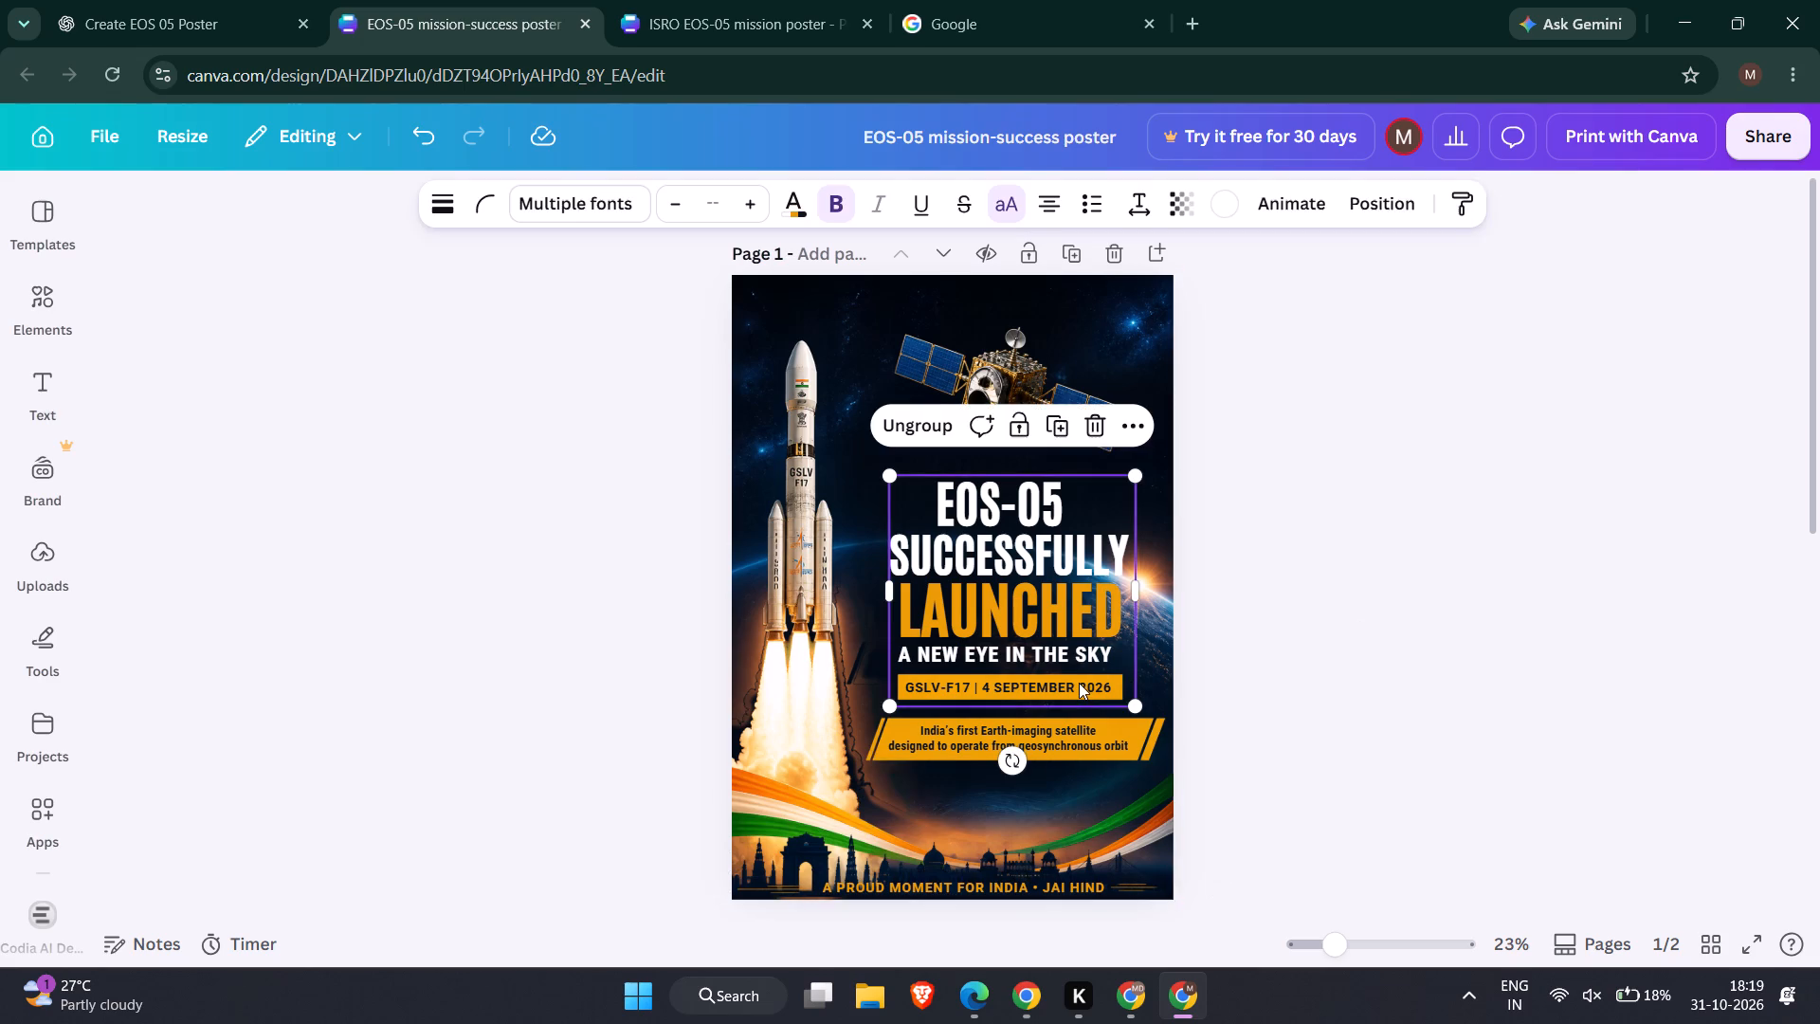
key("Down")
key("Down")
Move the satellite image straight down until it sits just above the EOS-05 headline.
left_click(1061, 373)
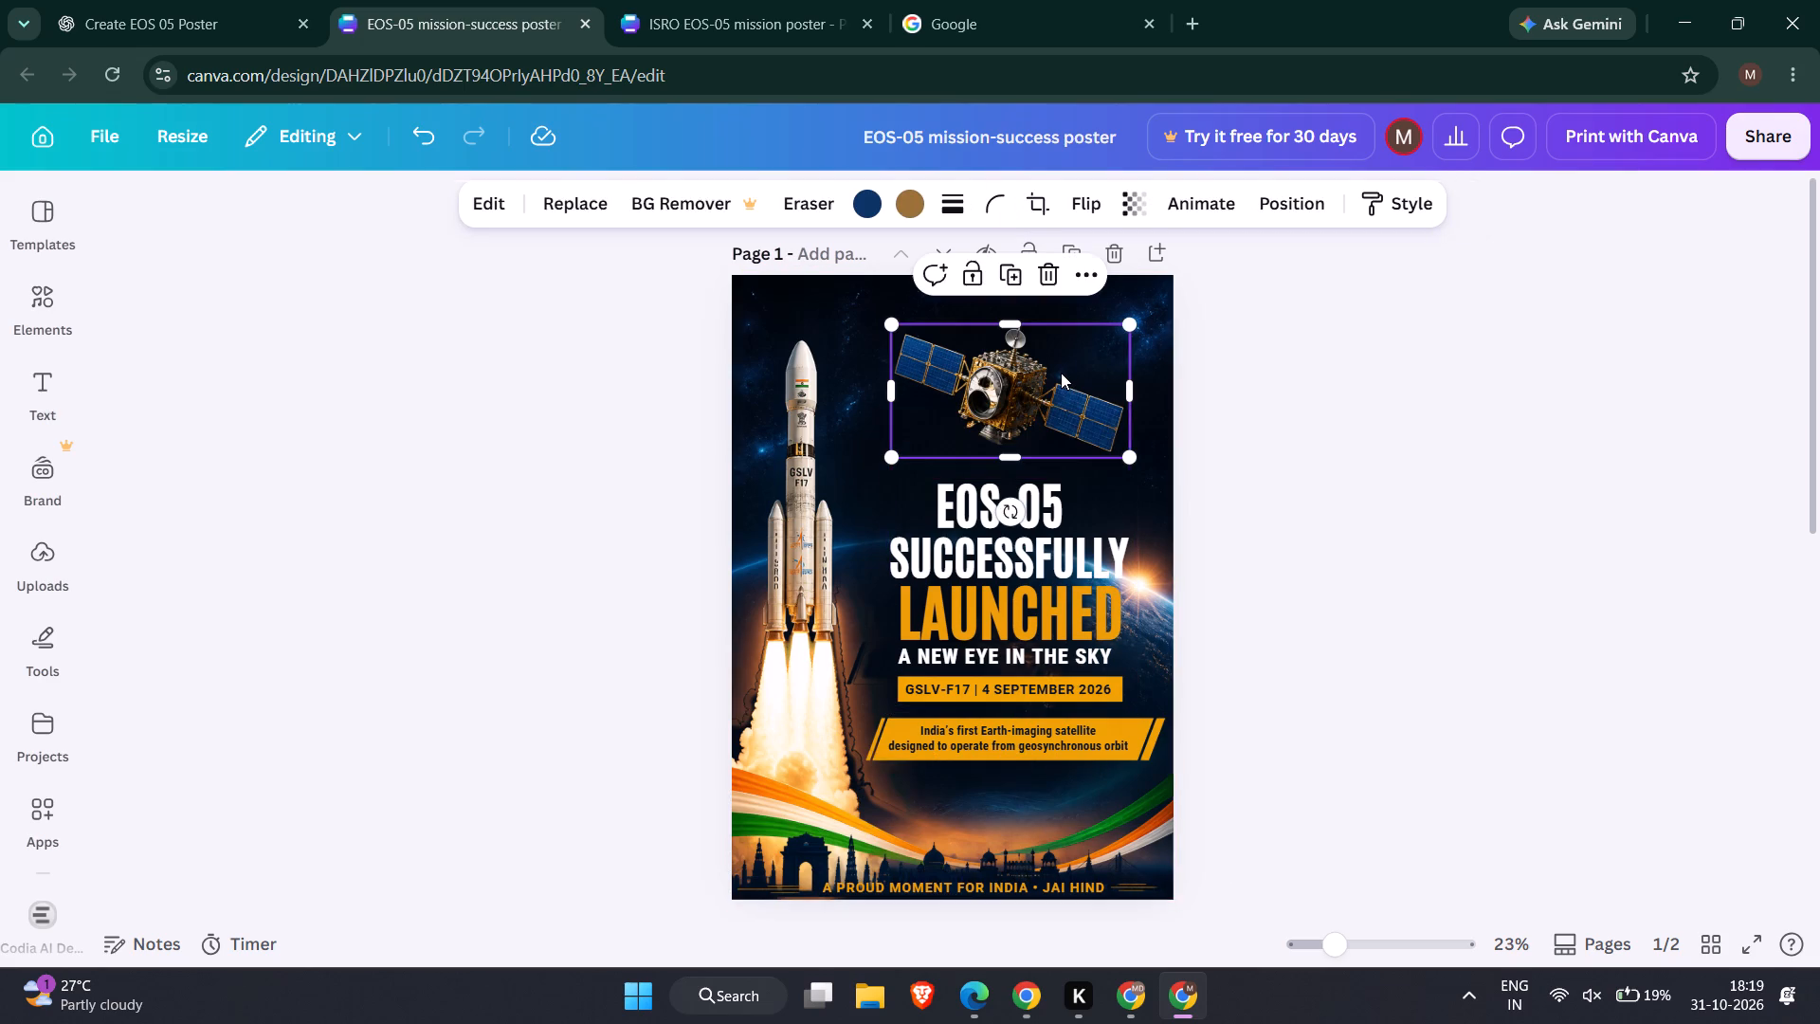
key("Down")
key("Down")
key("Down")
key("Down")
key("Down")
key("Down")
key("Down")
key("Down")
key("Down")
key("Down")
key("Down")
key("Down")
key("Down")
key("Down")
key("Down")
key("Down")
key("Down")
key("Down")
key("Down")
key("Down")
key("Down")
key("Down")
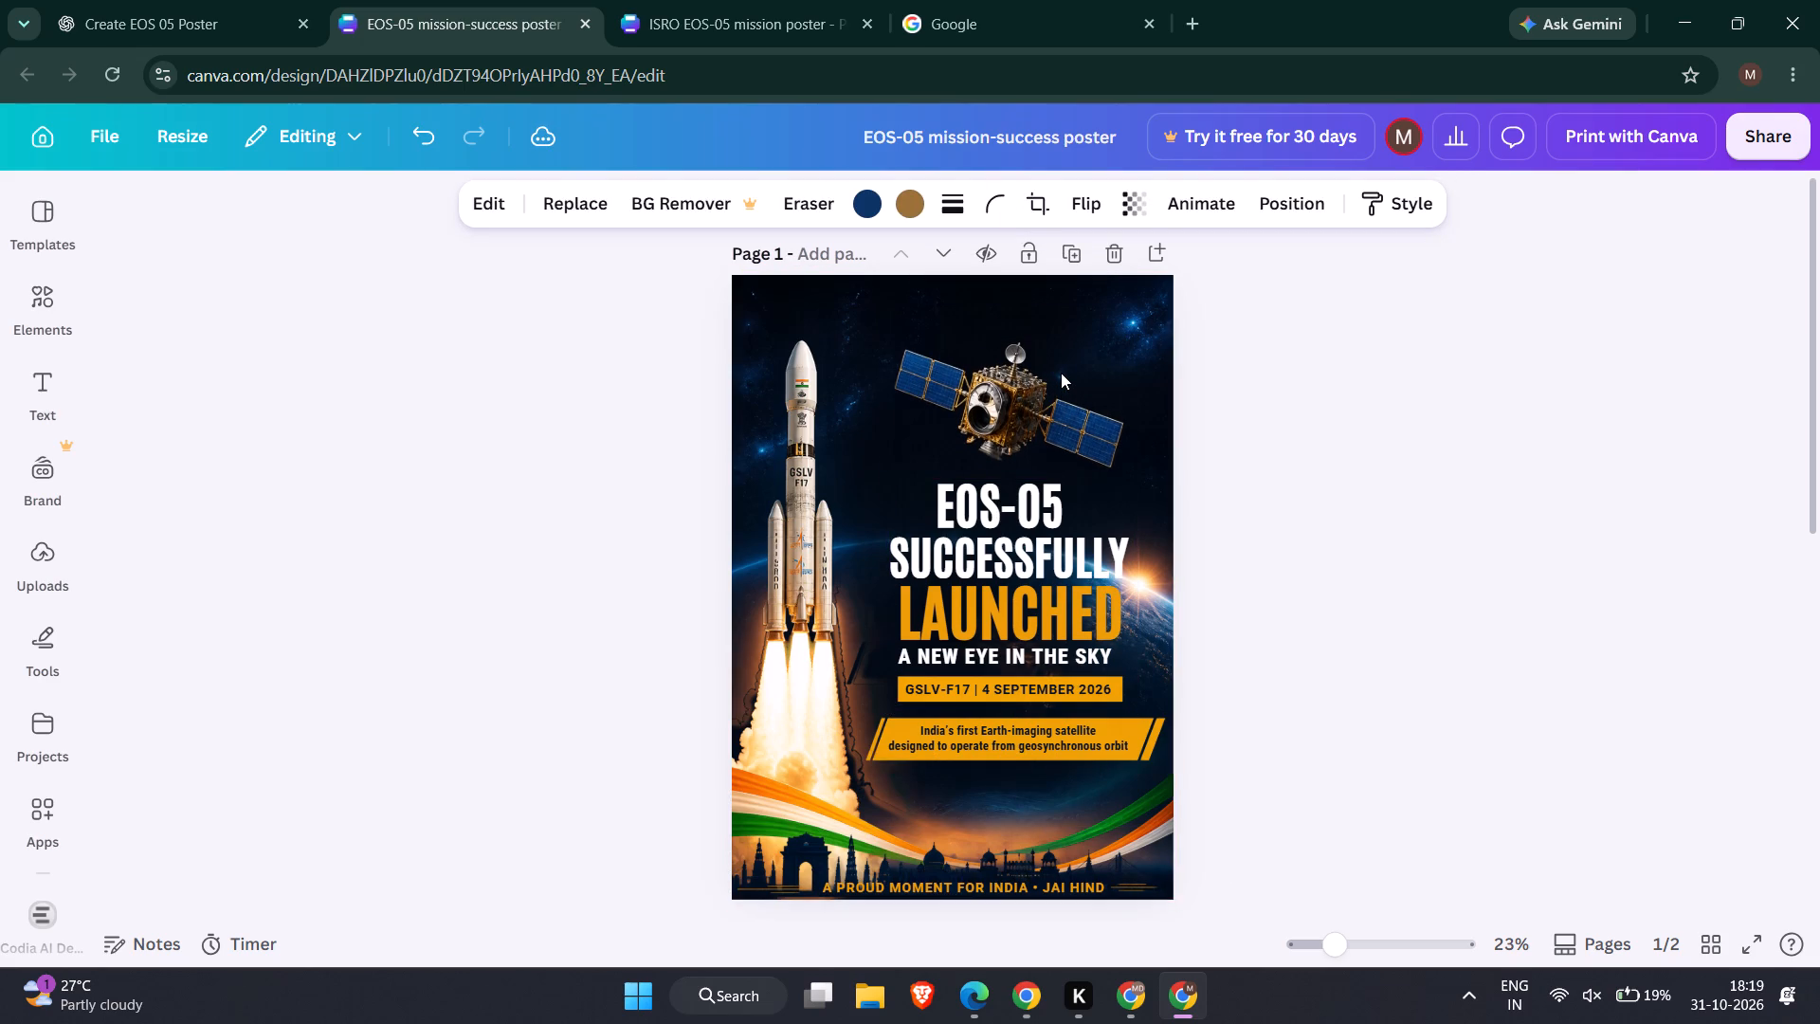
key("Down")
key("Down")
key("Down")
key("Down")
key("Down")
key("Down")
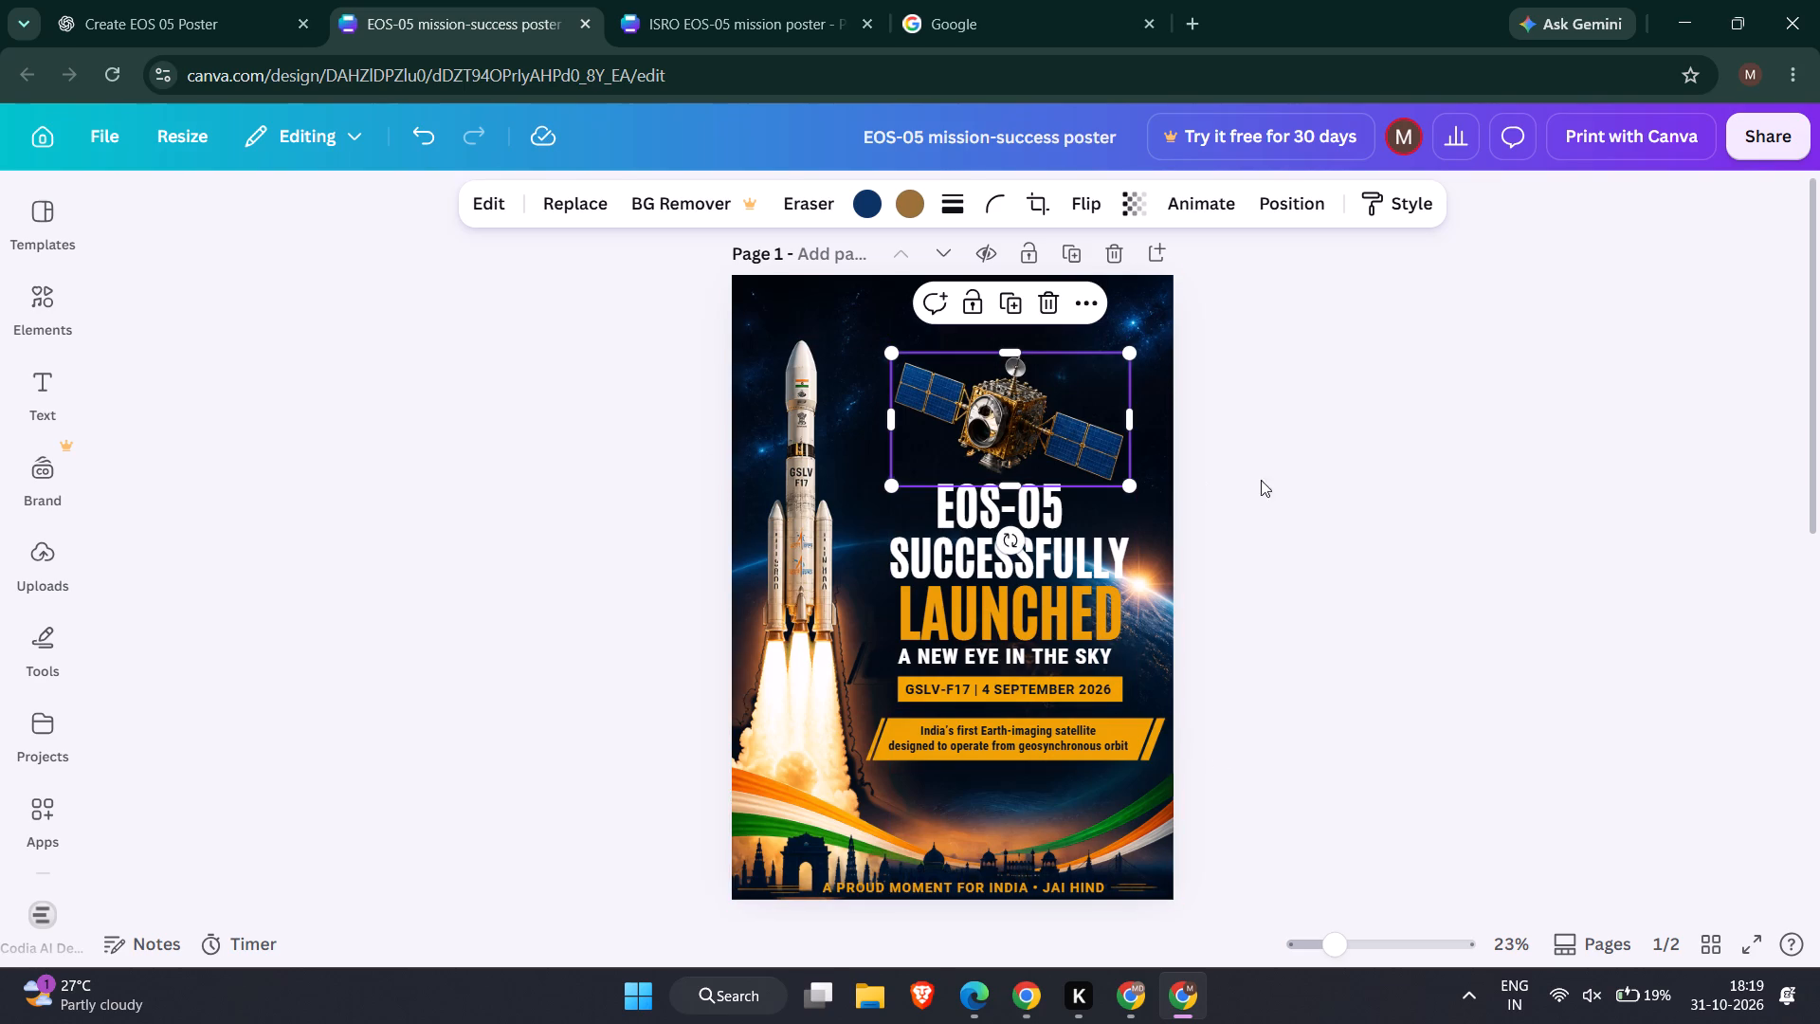
left_click(1355, 482)
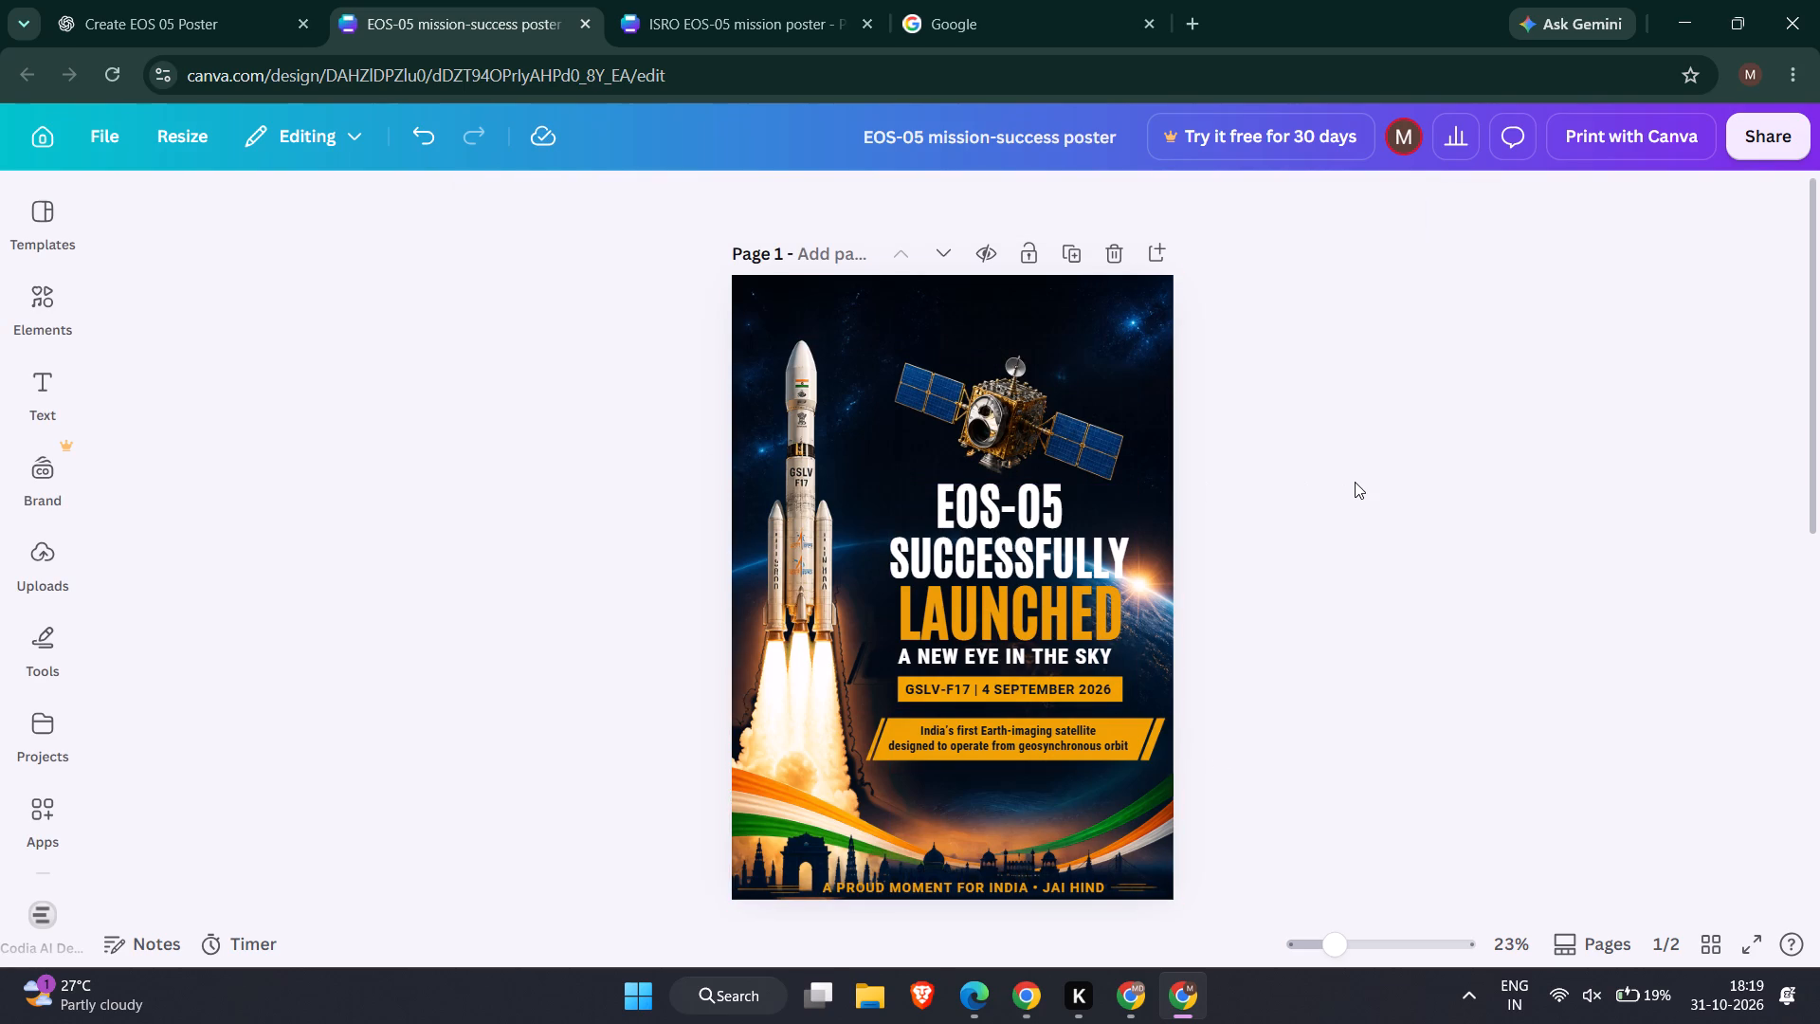
Select all the unlocked elements of the poster on page 1 together and copy them.
key("ctrl+a")
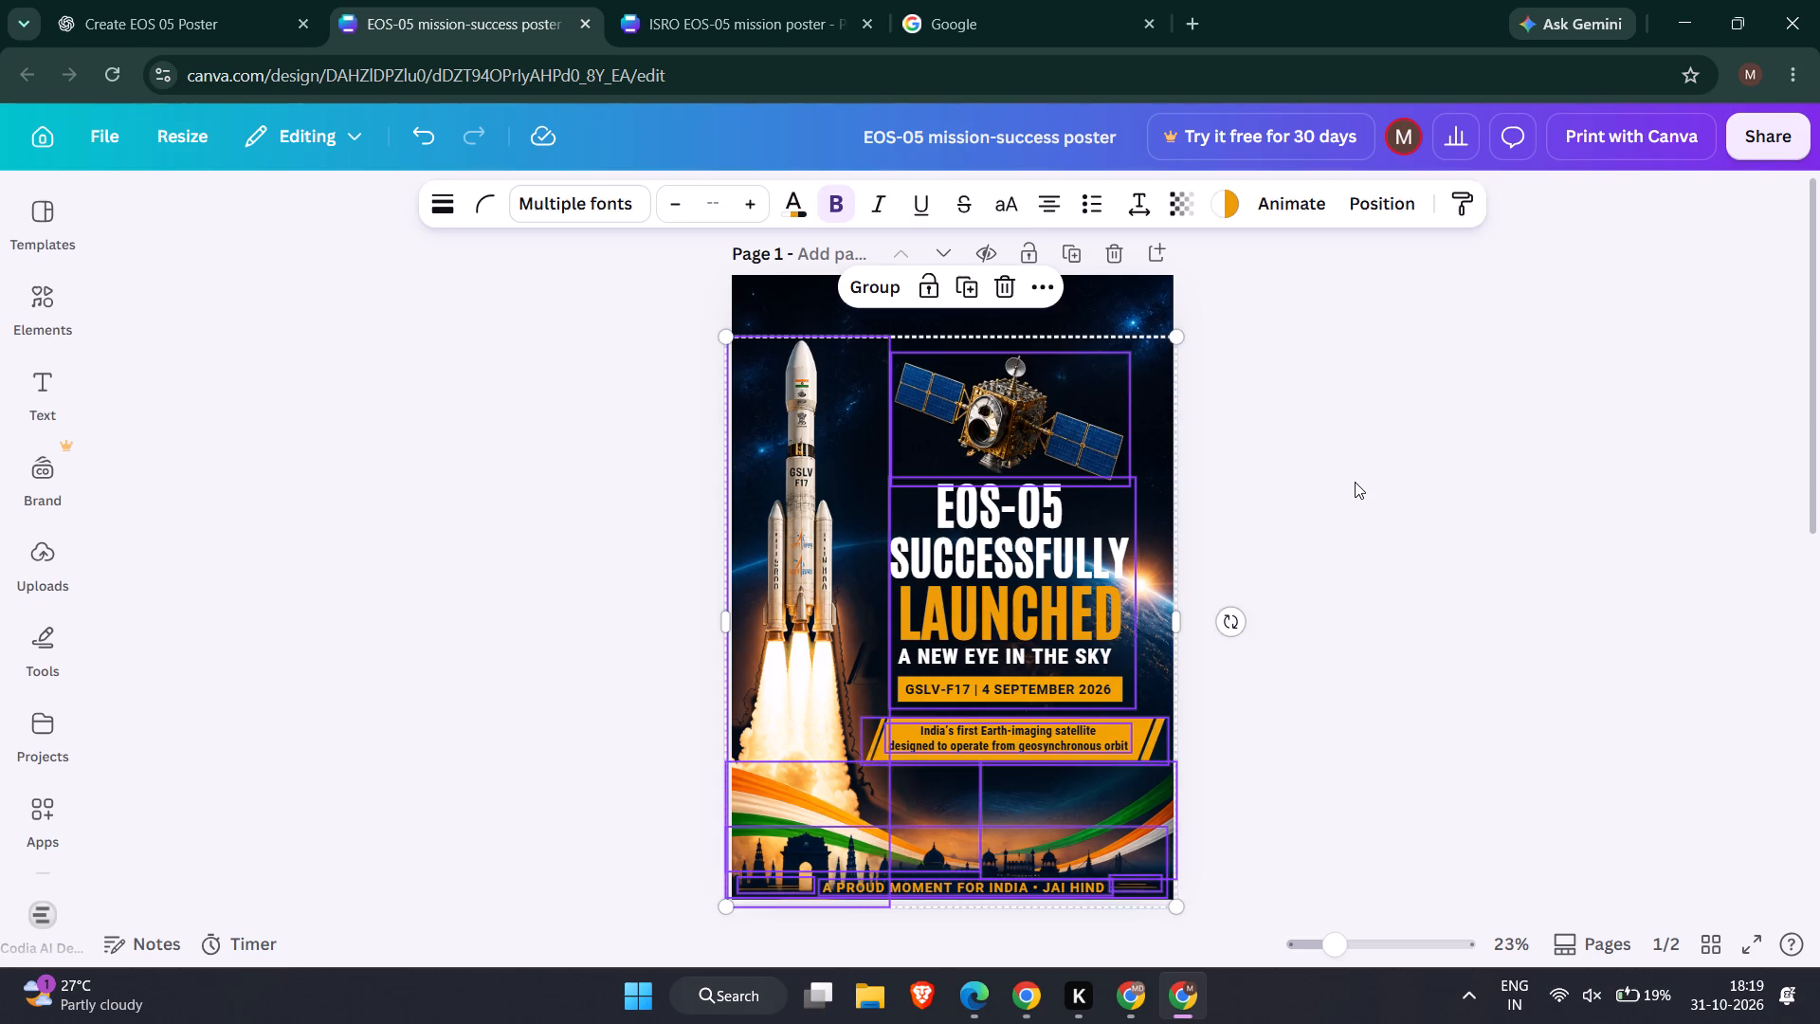
scroll(1355, 482, "down", 3)
key("ctrl+c")
key("ctrl+c")
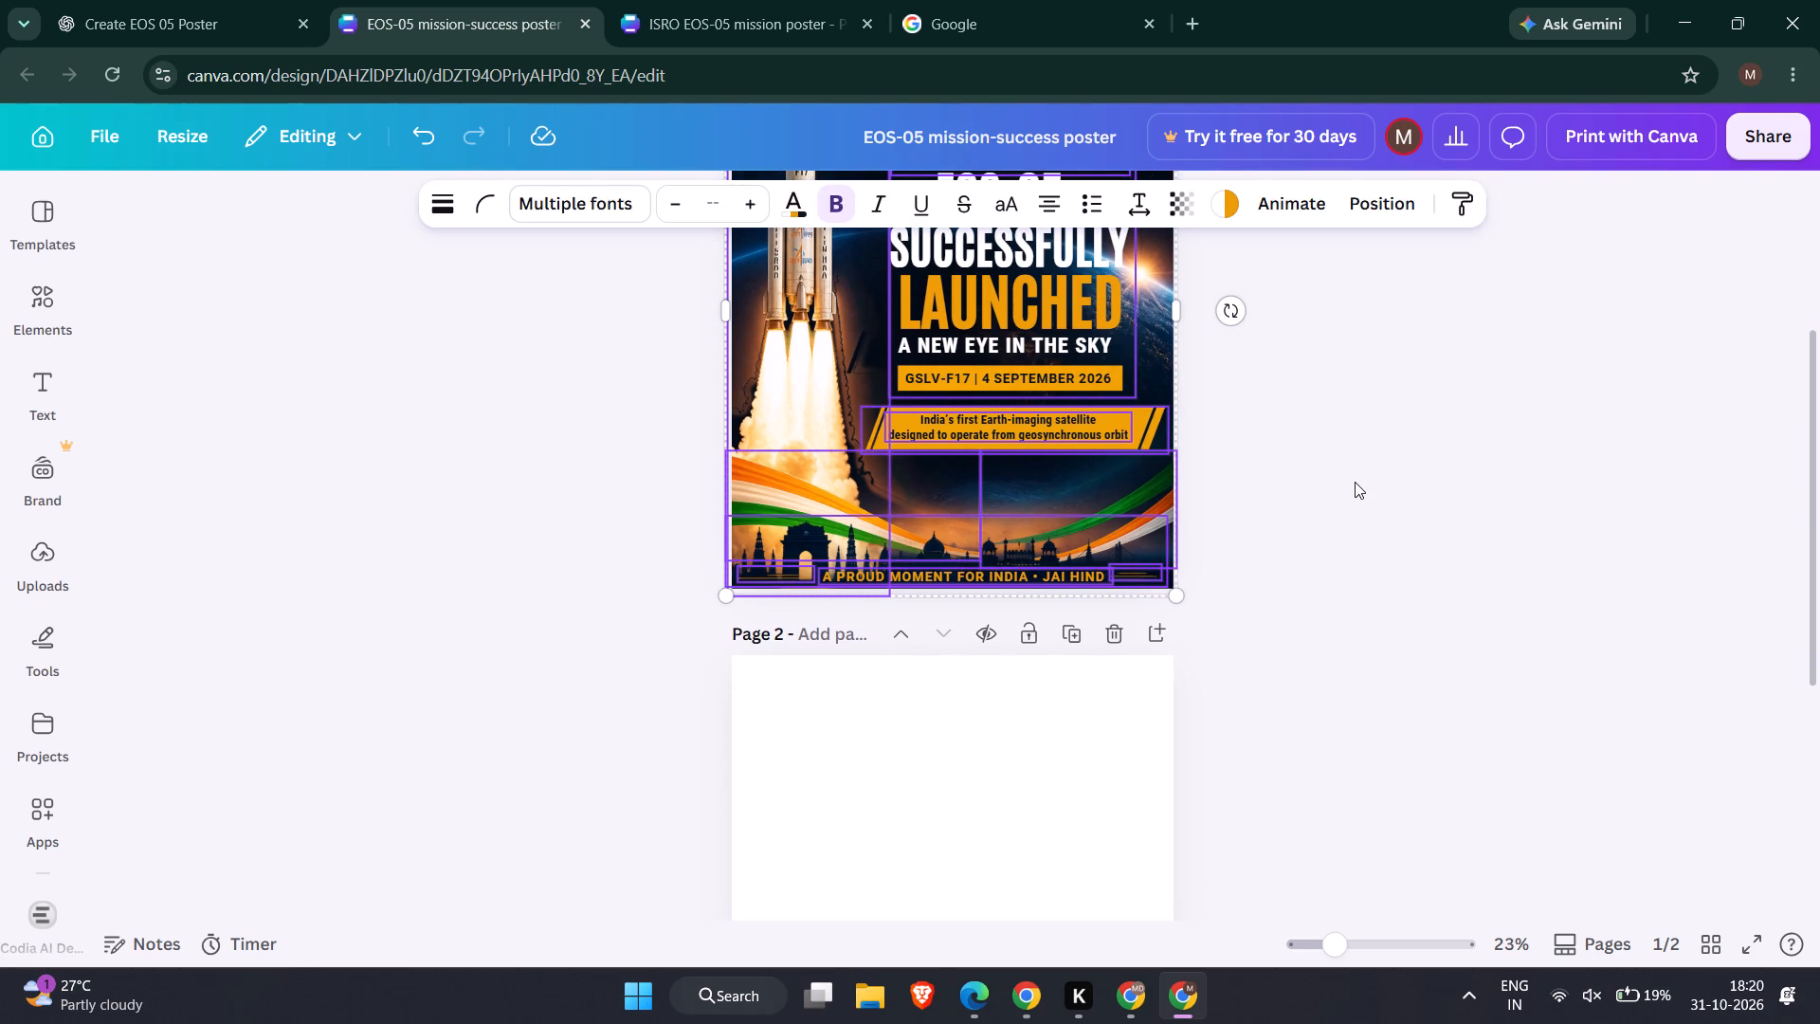
key("ctrl+c")
key("ctrl+c")
left_click(1434, 413)
scroll(1434, 413, "up", 3)
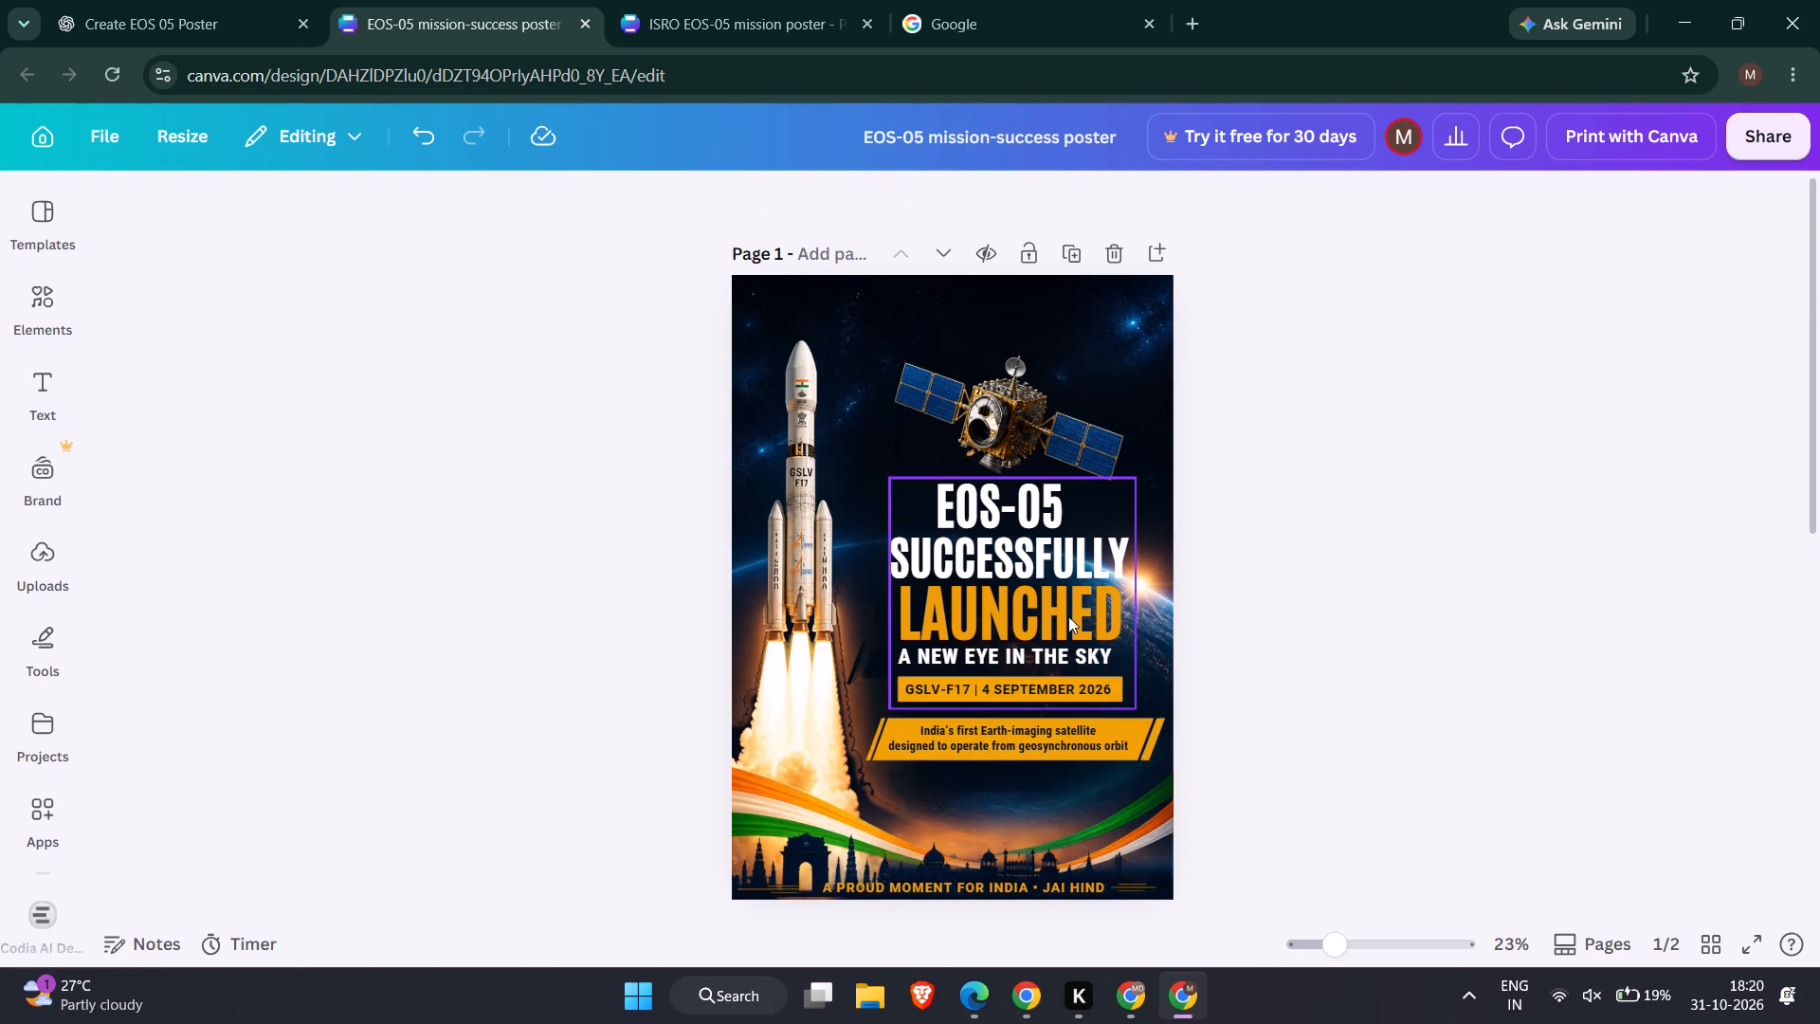
left_click(1047, 618)
key("ctrl+a")
key("ctrl+c")
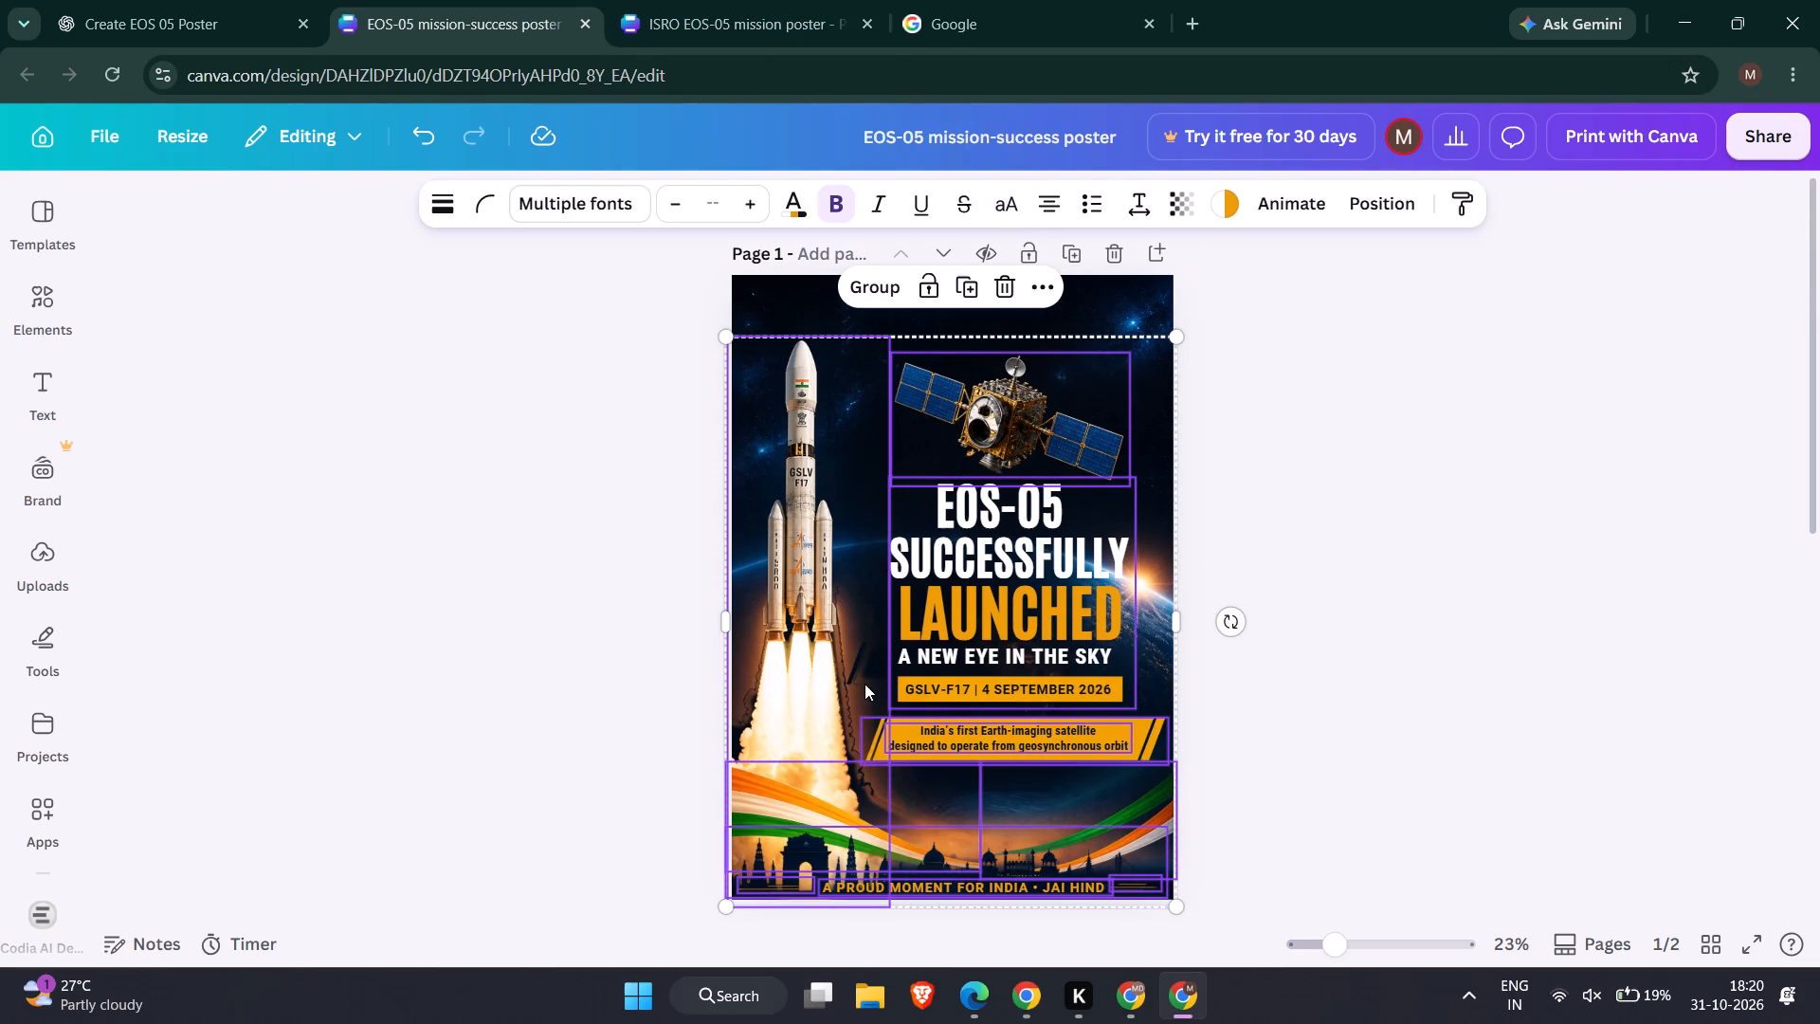
left_click(828, 309)
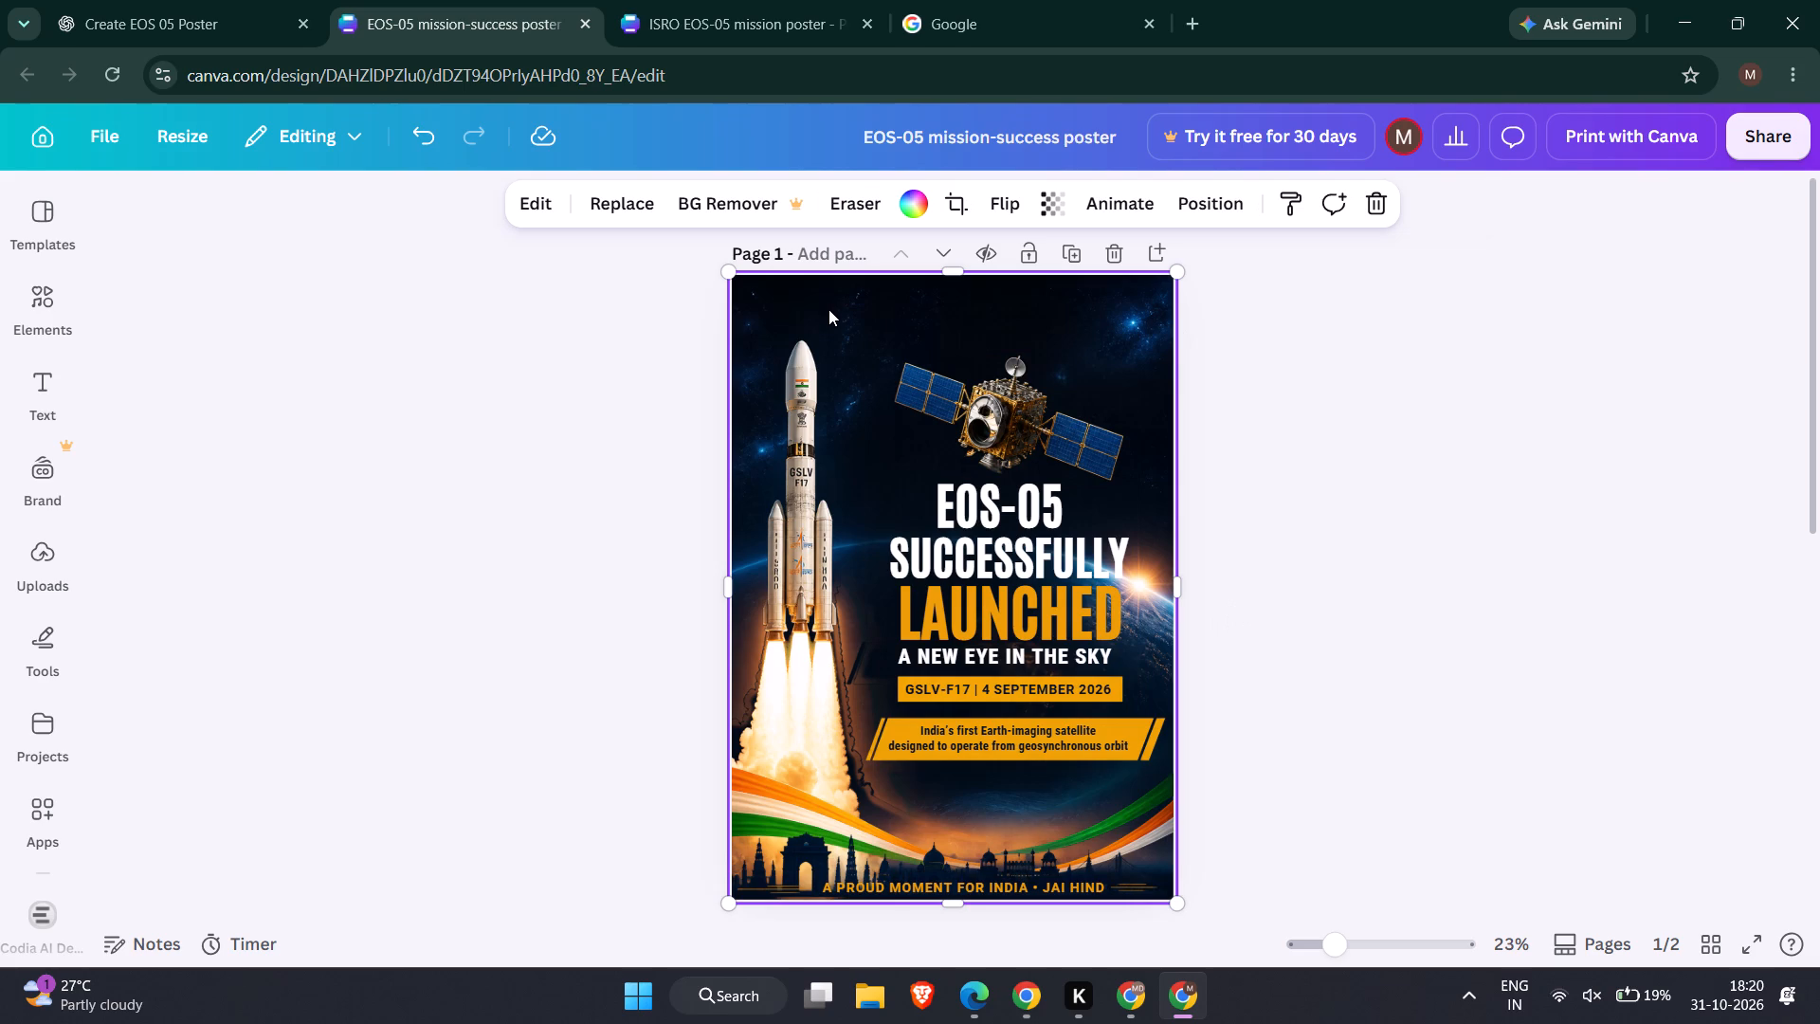
key("shift+a")
key("ctrl+a")
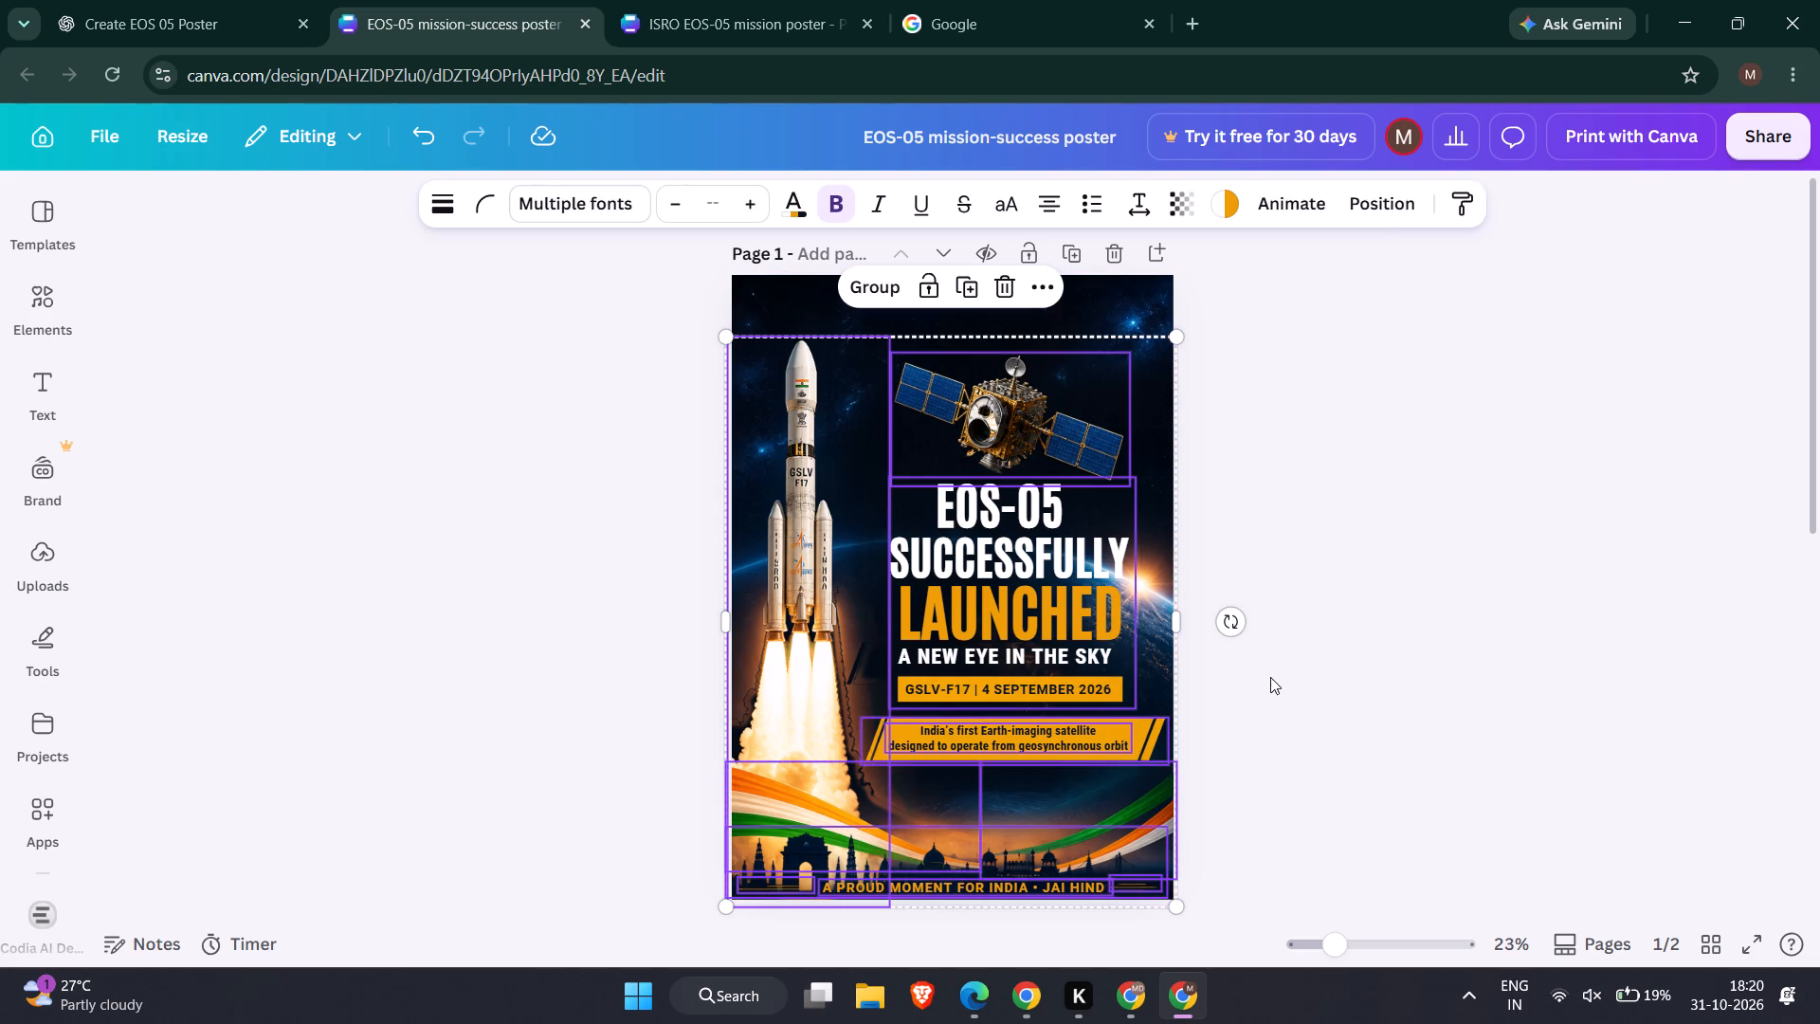
key("ctrl+c")
key("ctrl+c")
left_click(1119, 311)
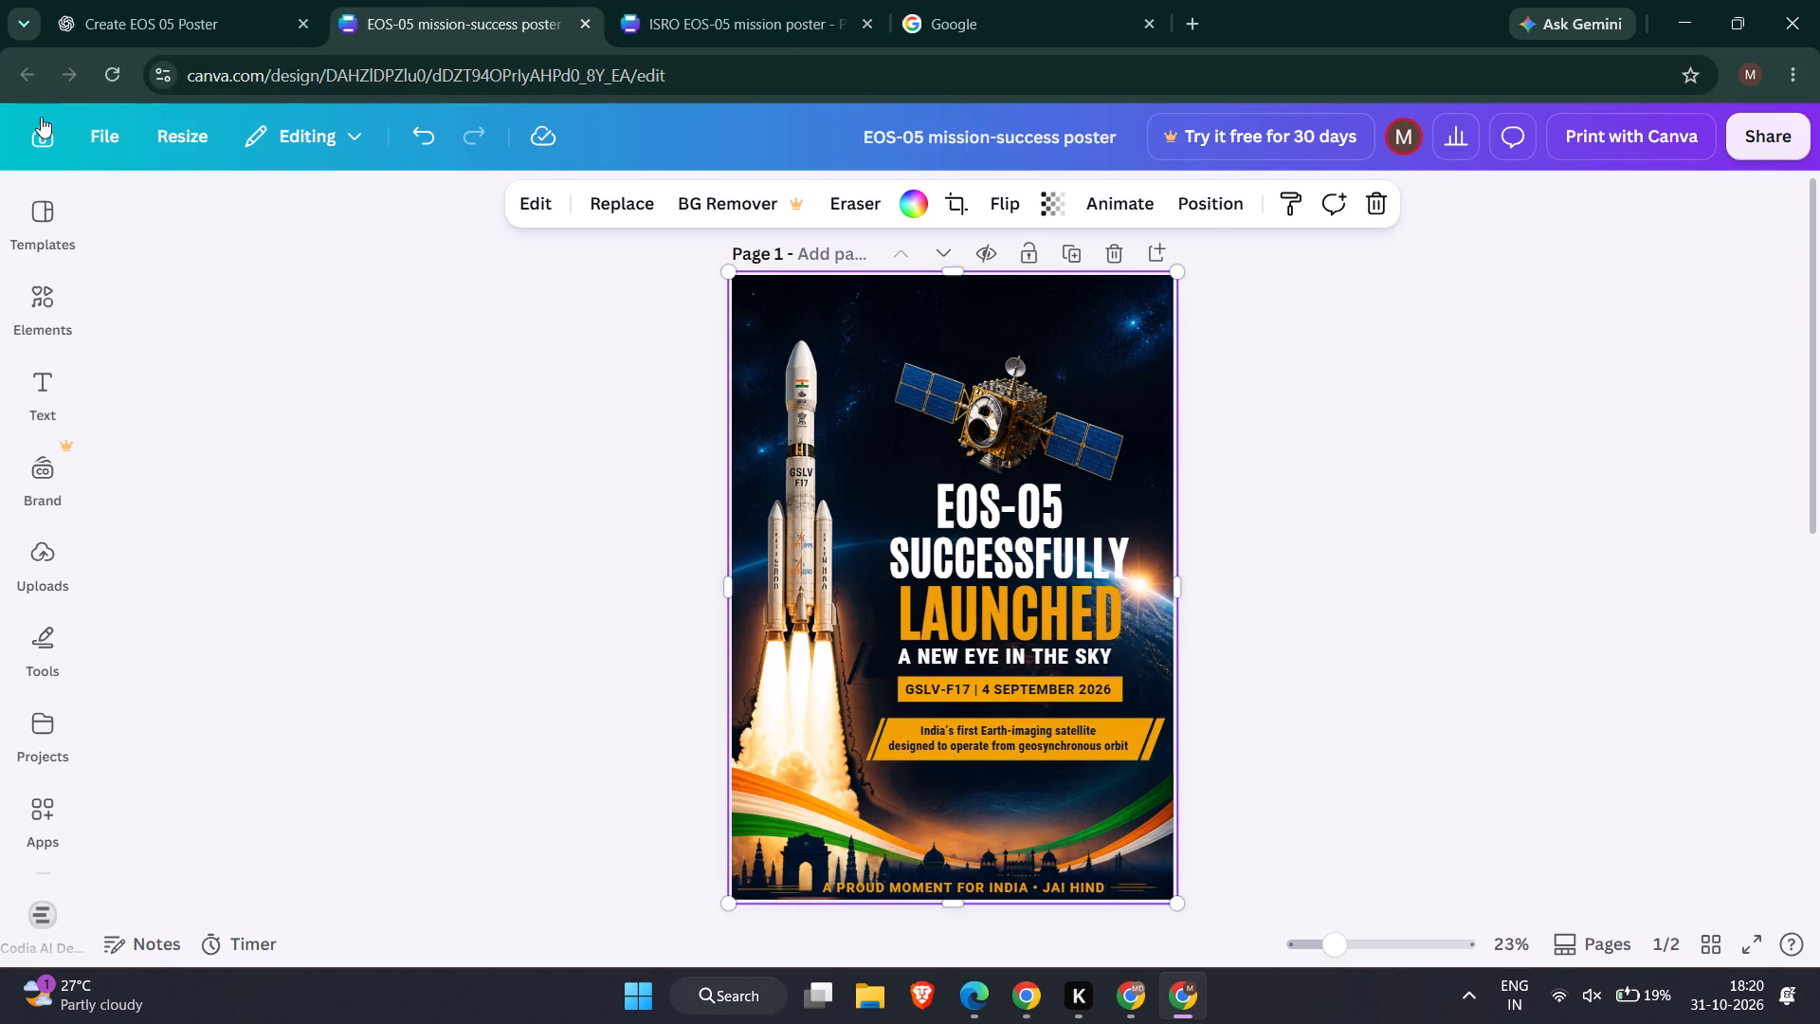
Switch to the ISRO EOS-05 mission poster design and leave it for the Canva home page.
left_click(712, 0)
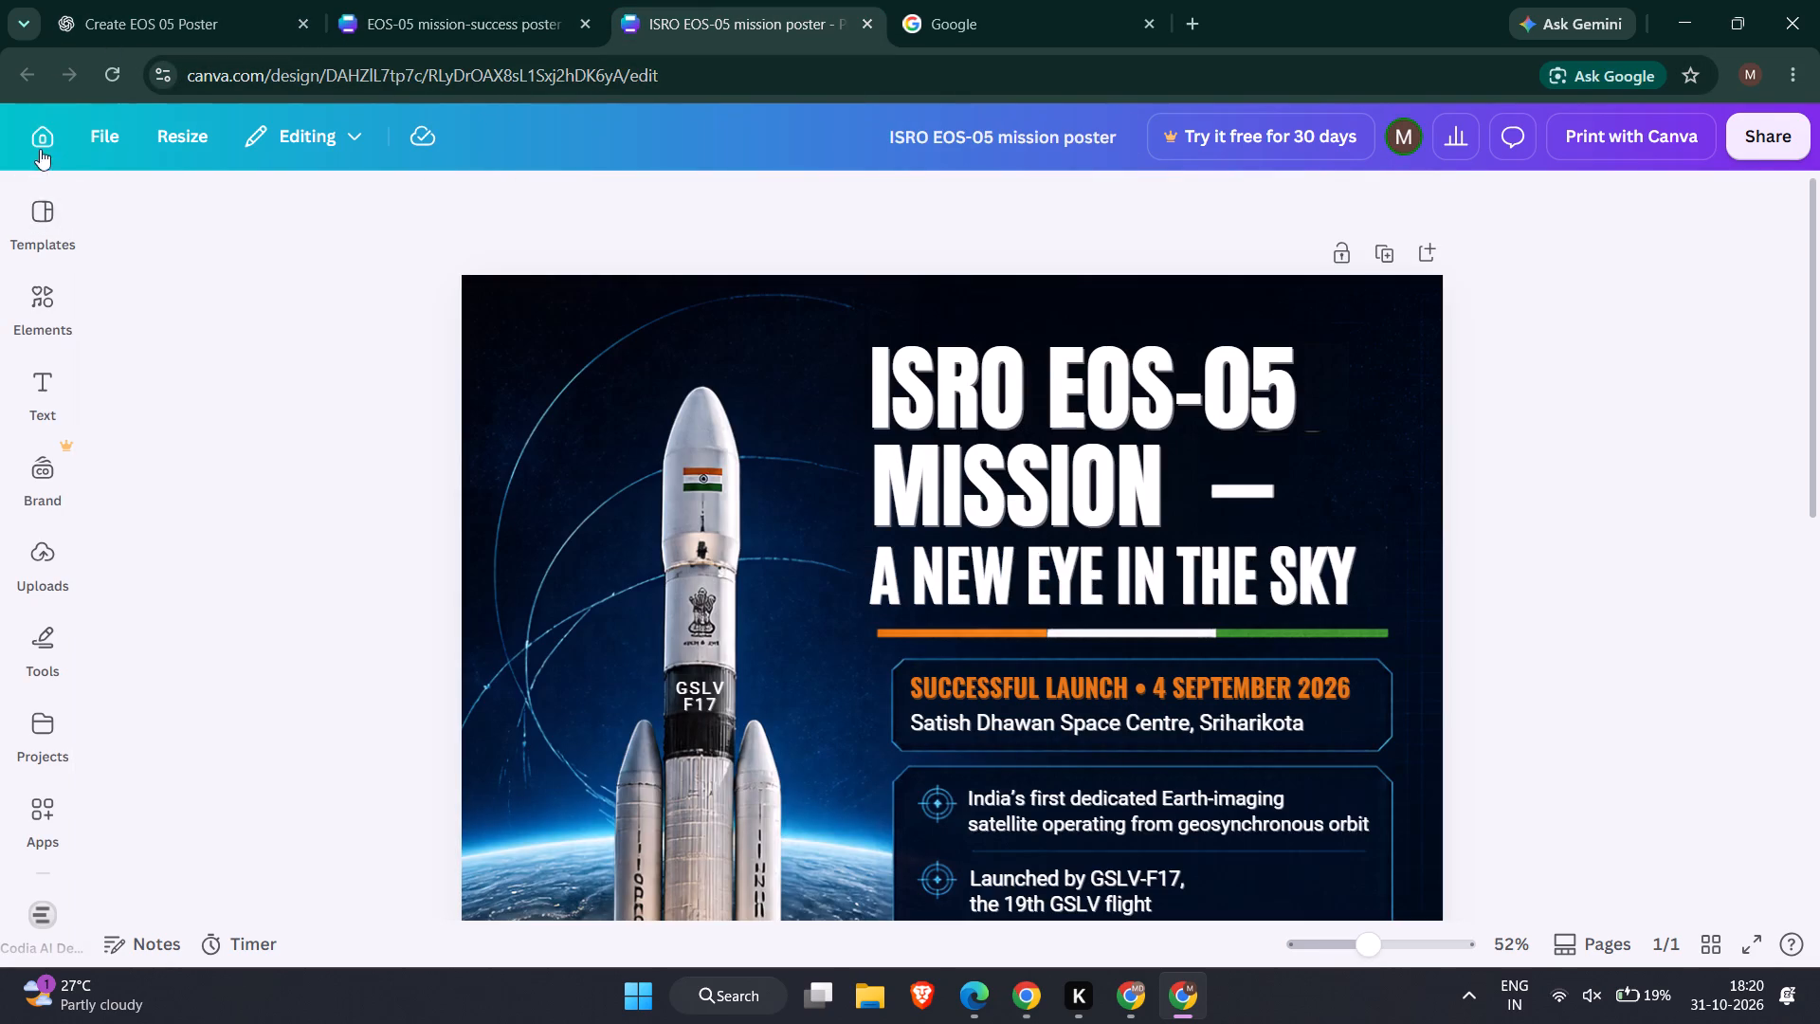
left_click(52, 135)
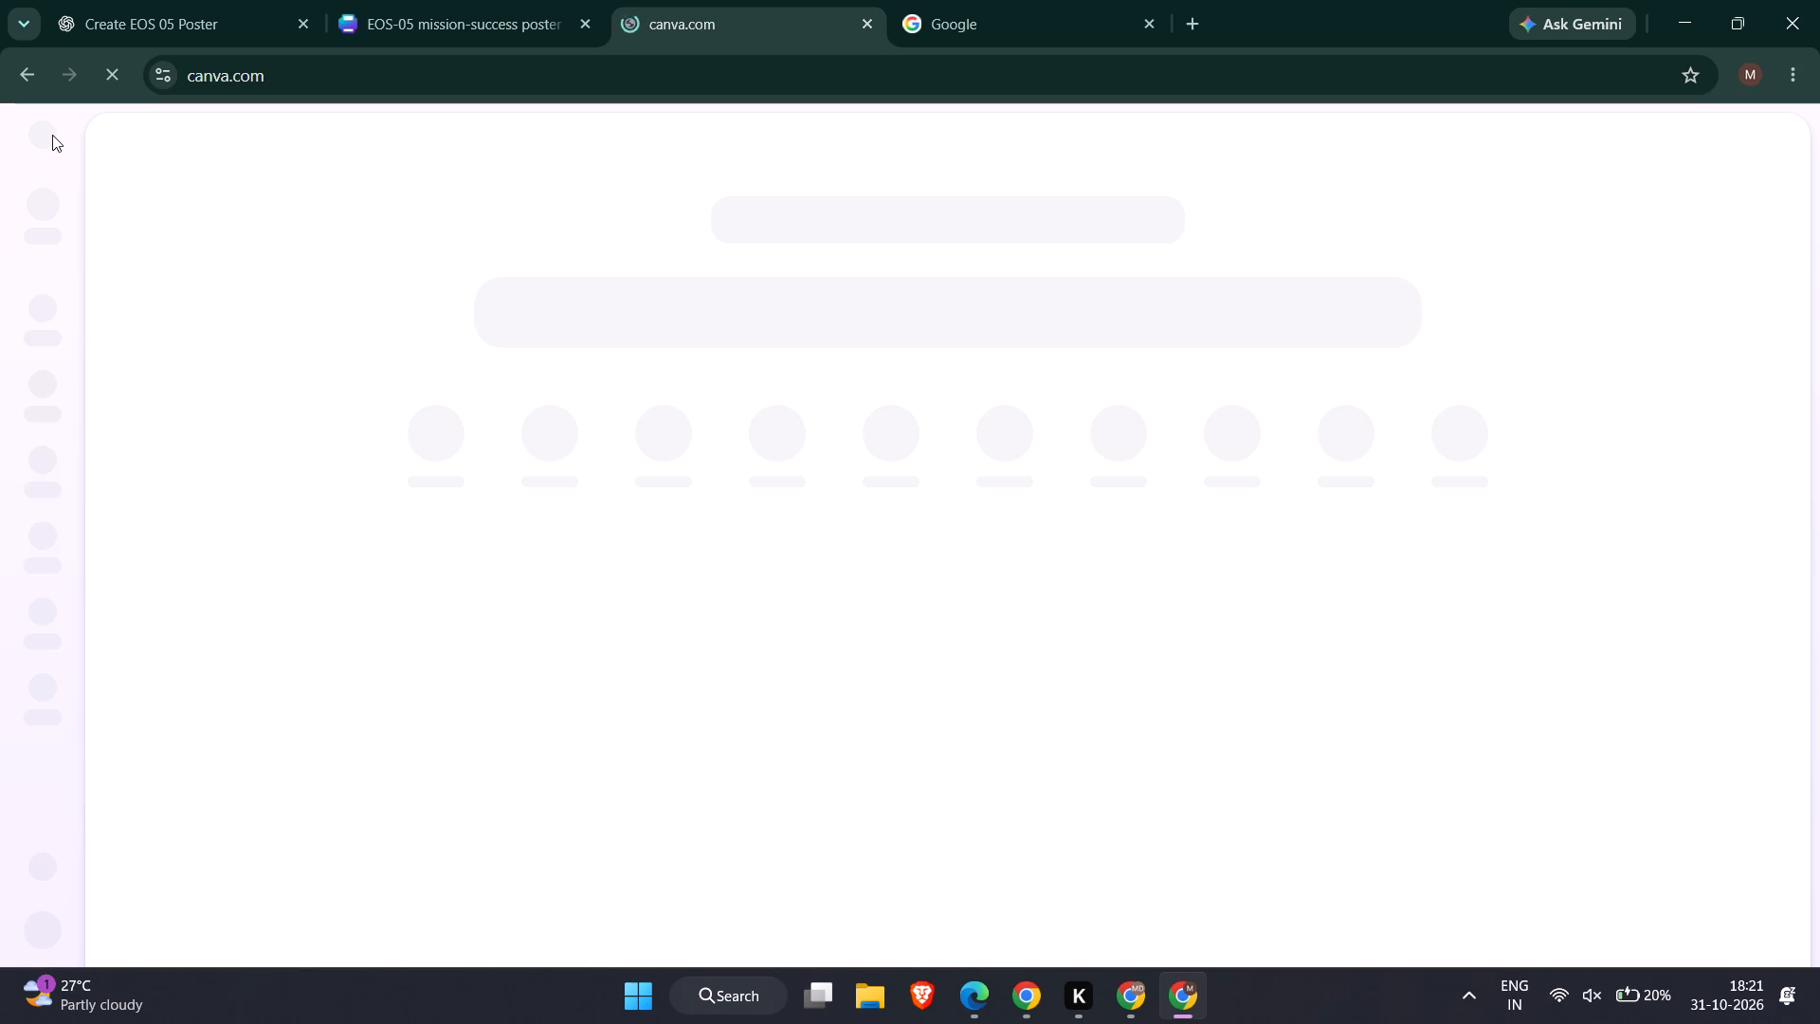
left_click(52, 135)
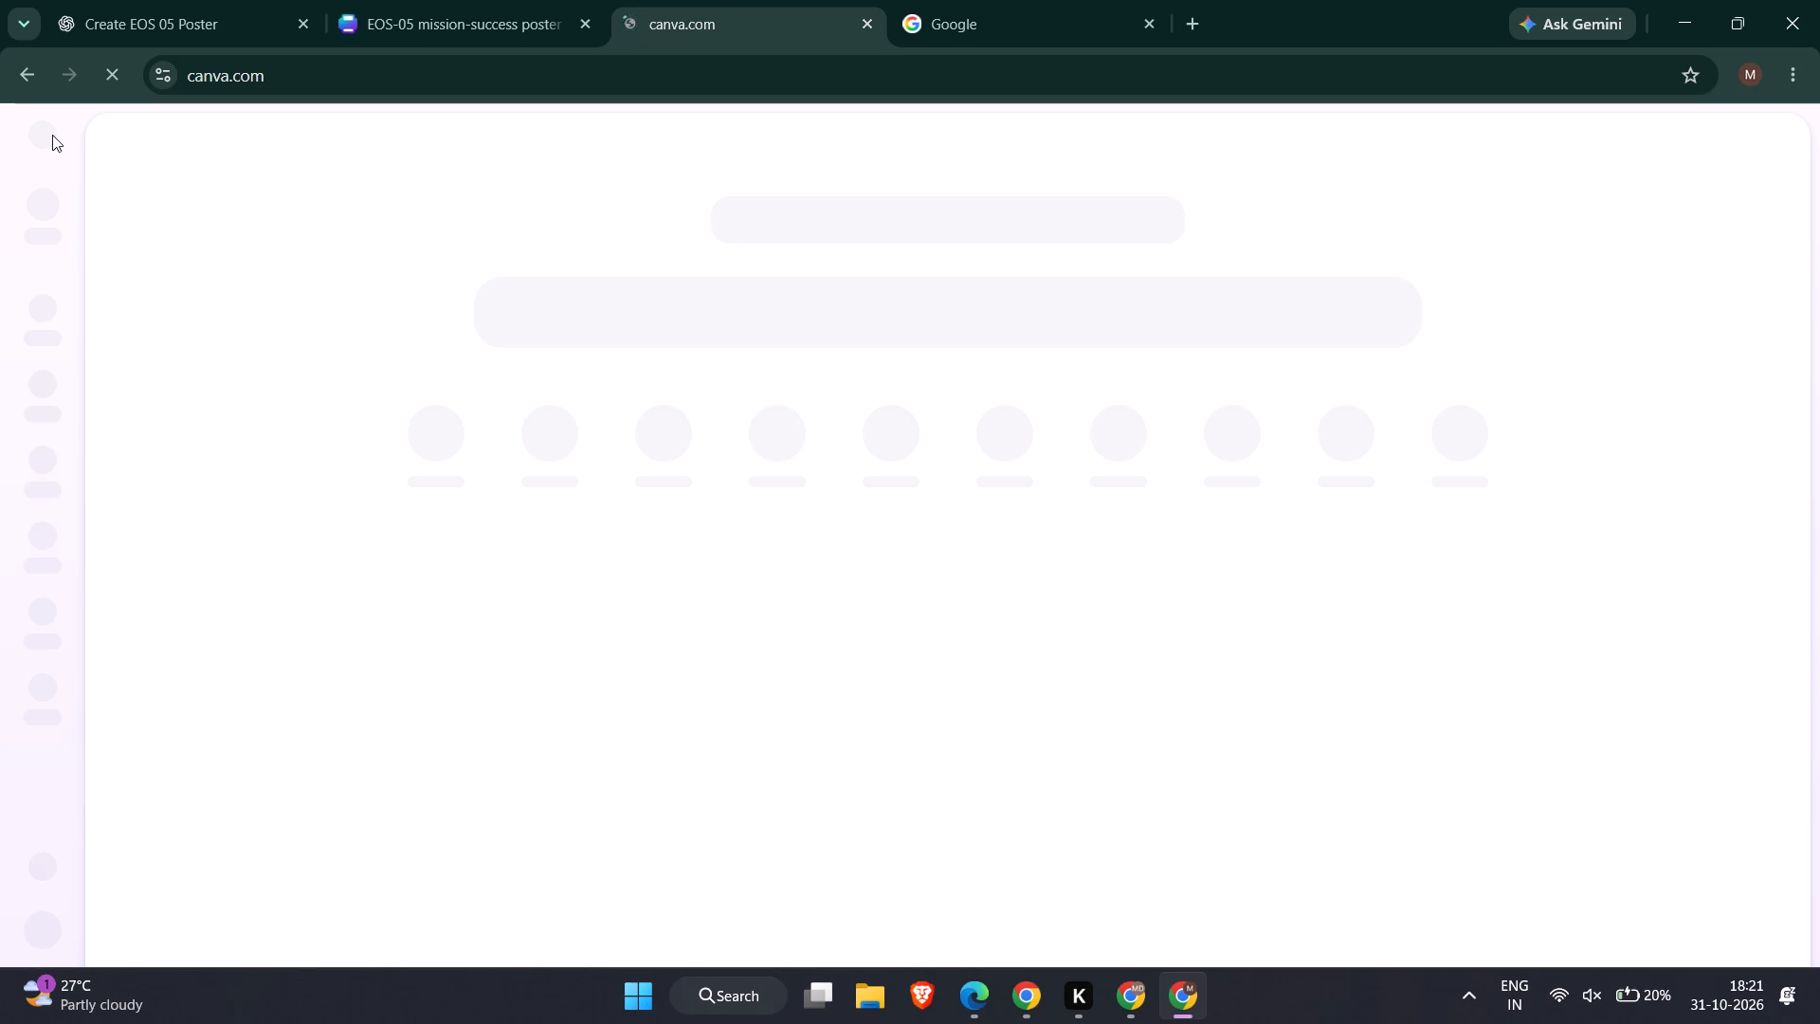
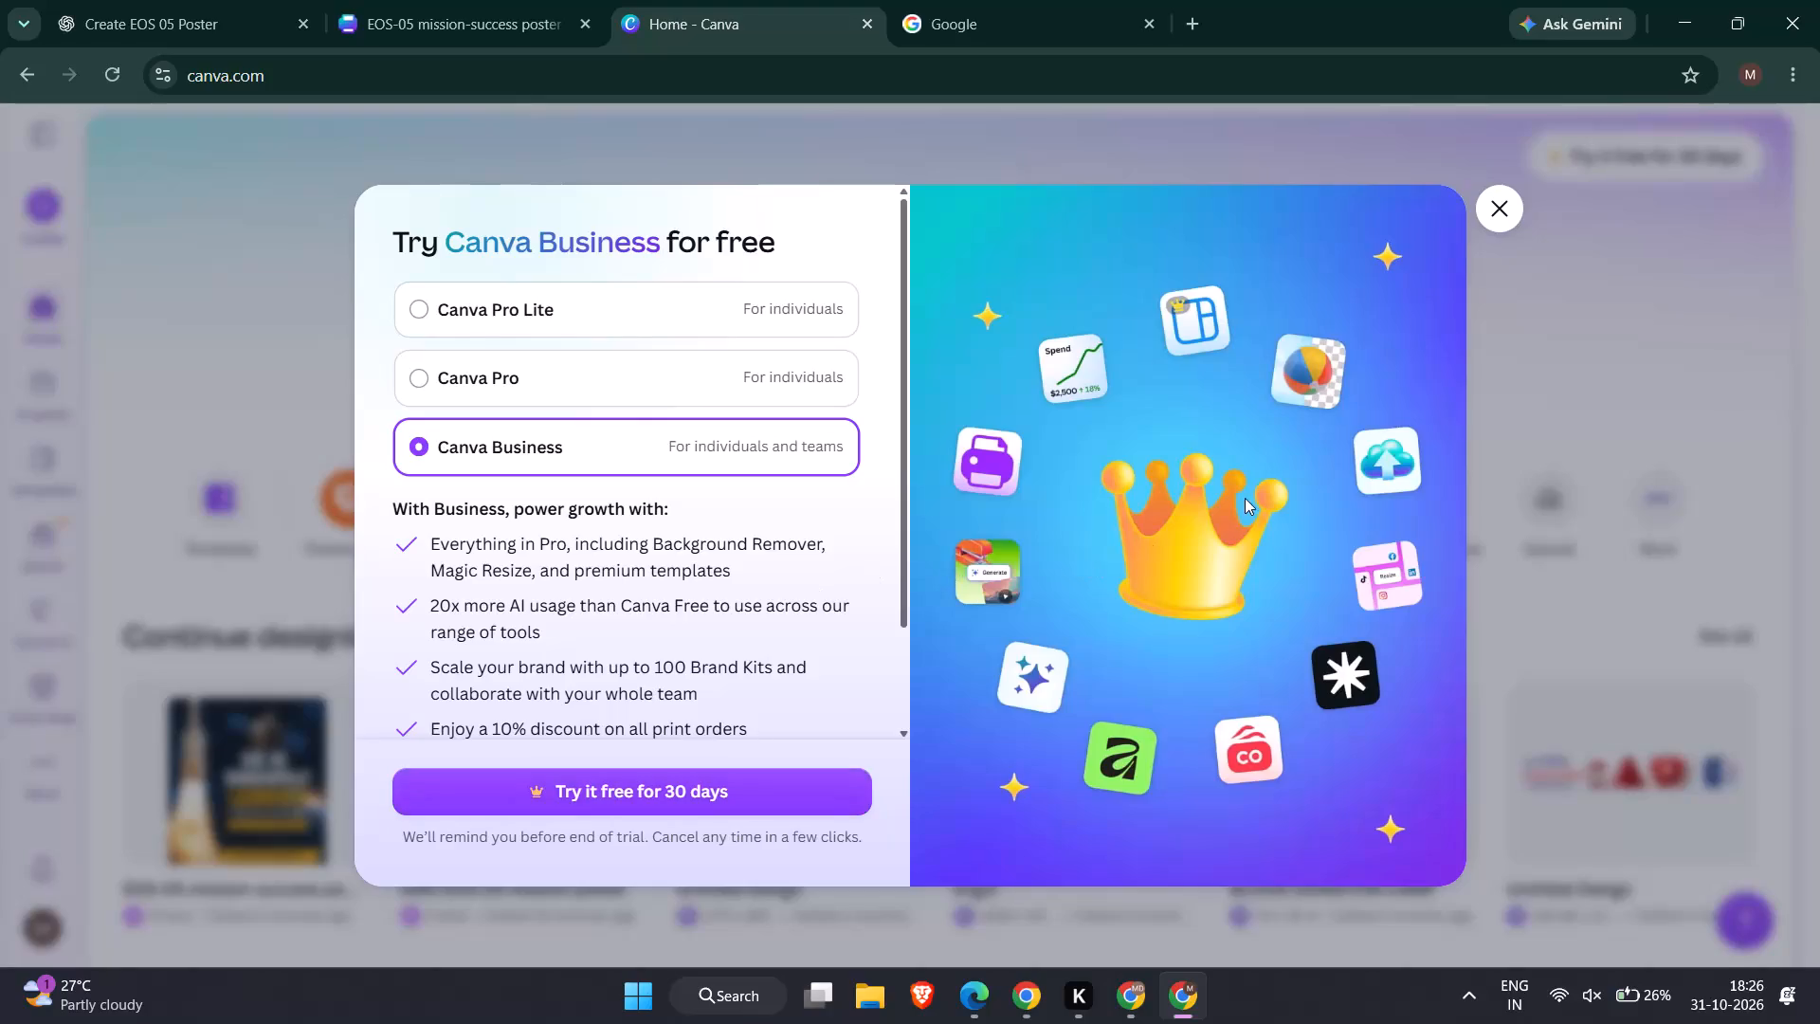
Dismiss the Canva Business free-trial offer covering the home page.
left_click(1505, 204)
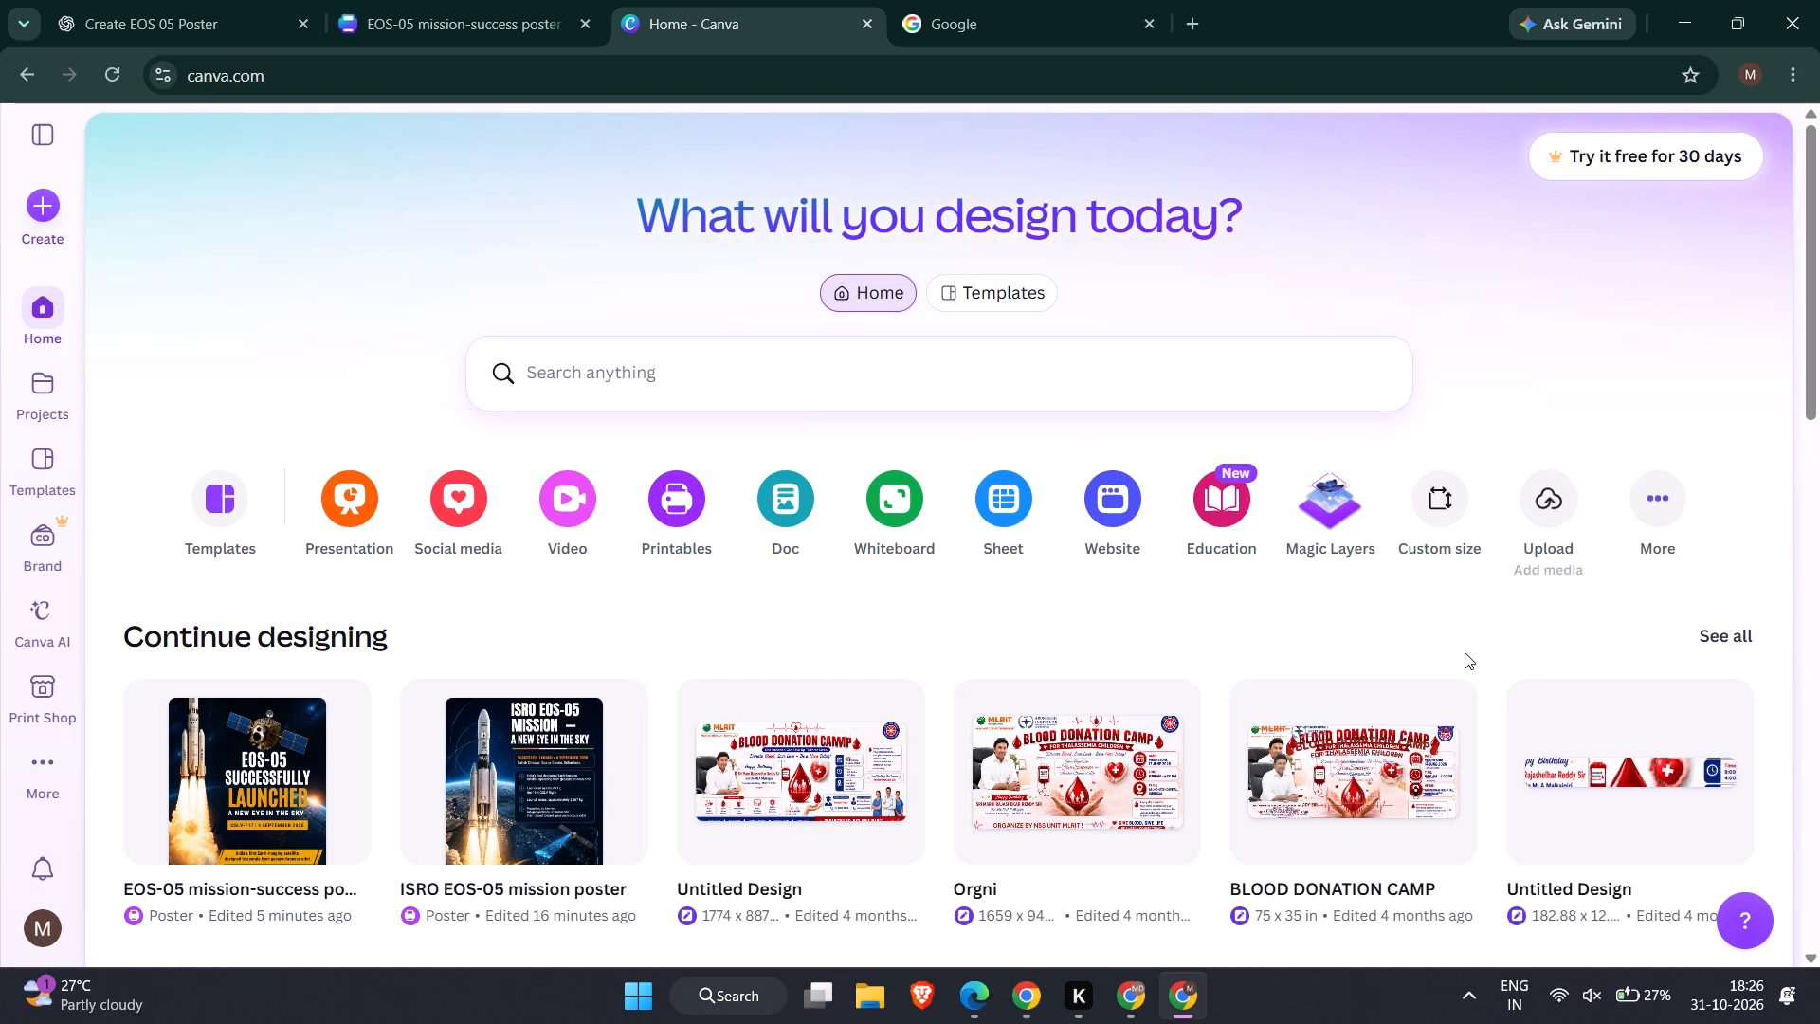
Start creating a new design and bring up the social media design formats.
scroll(1192, 826, "down", 1)
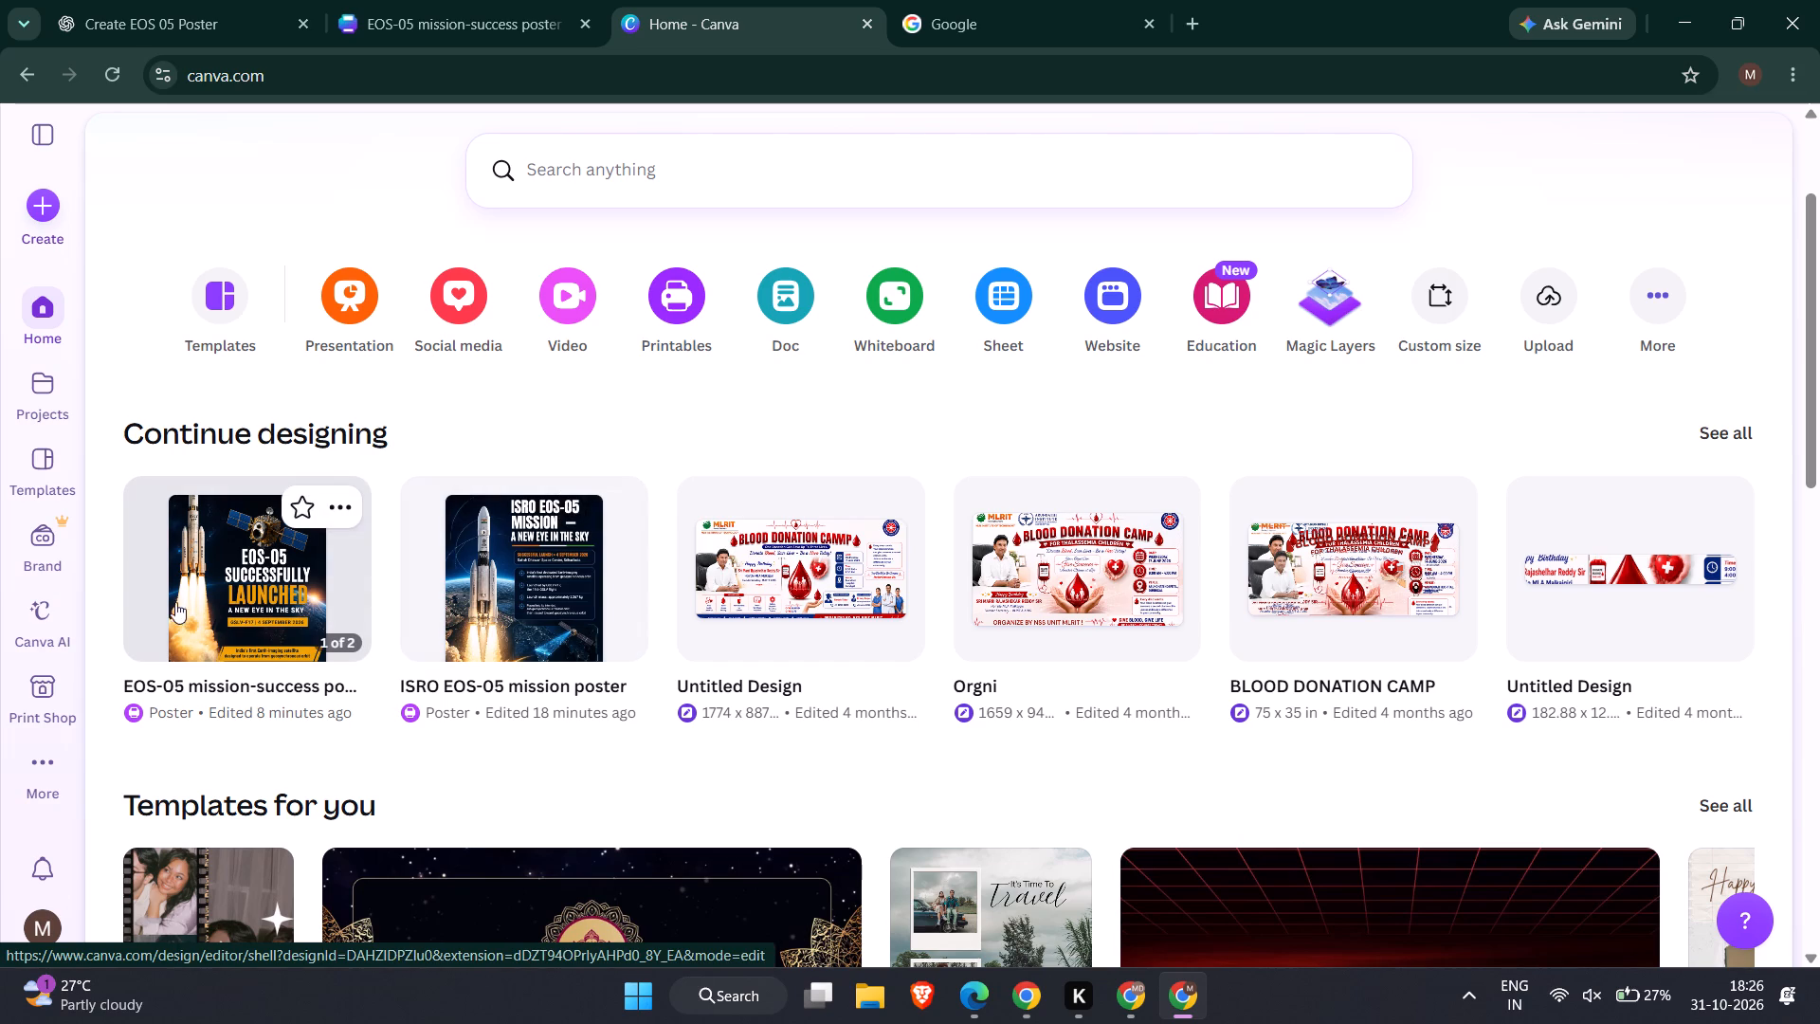
scroll(241, 795, "up", 2)
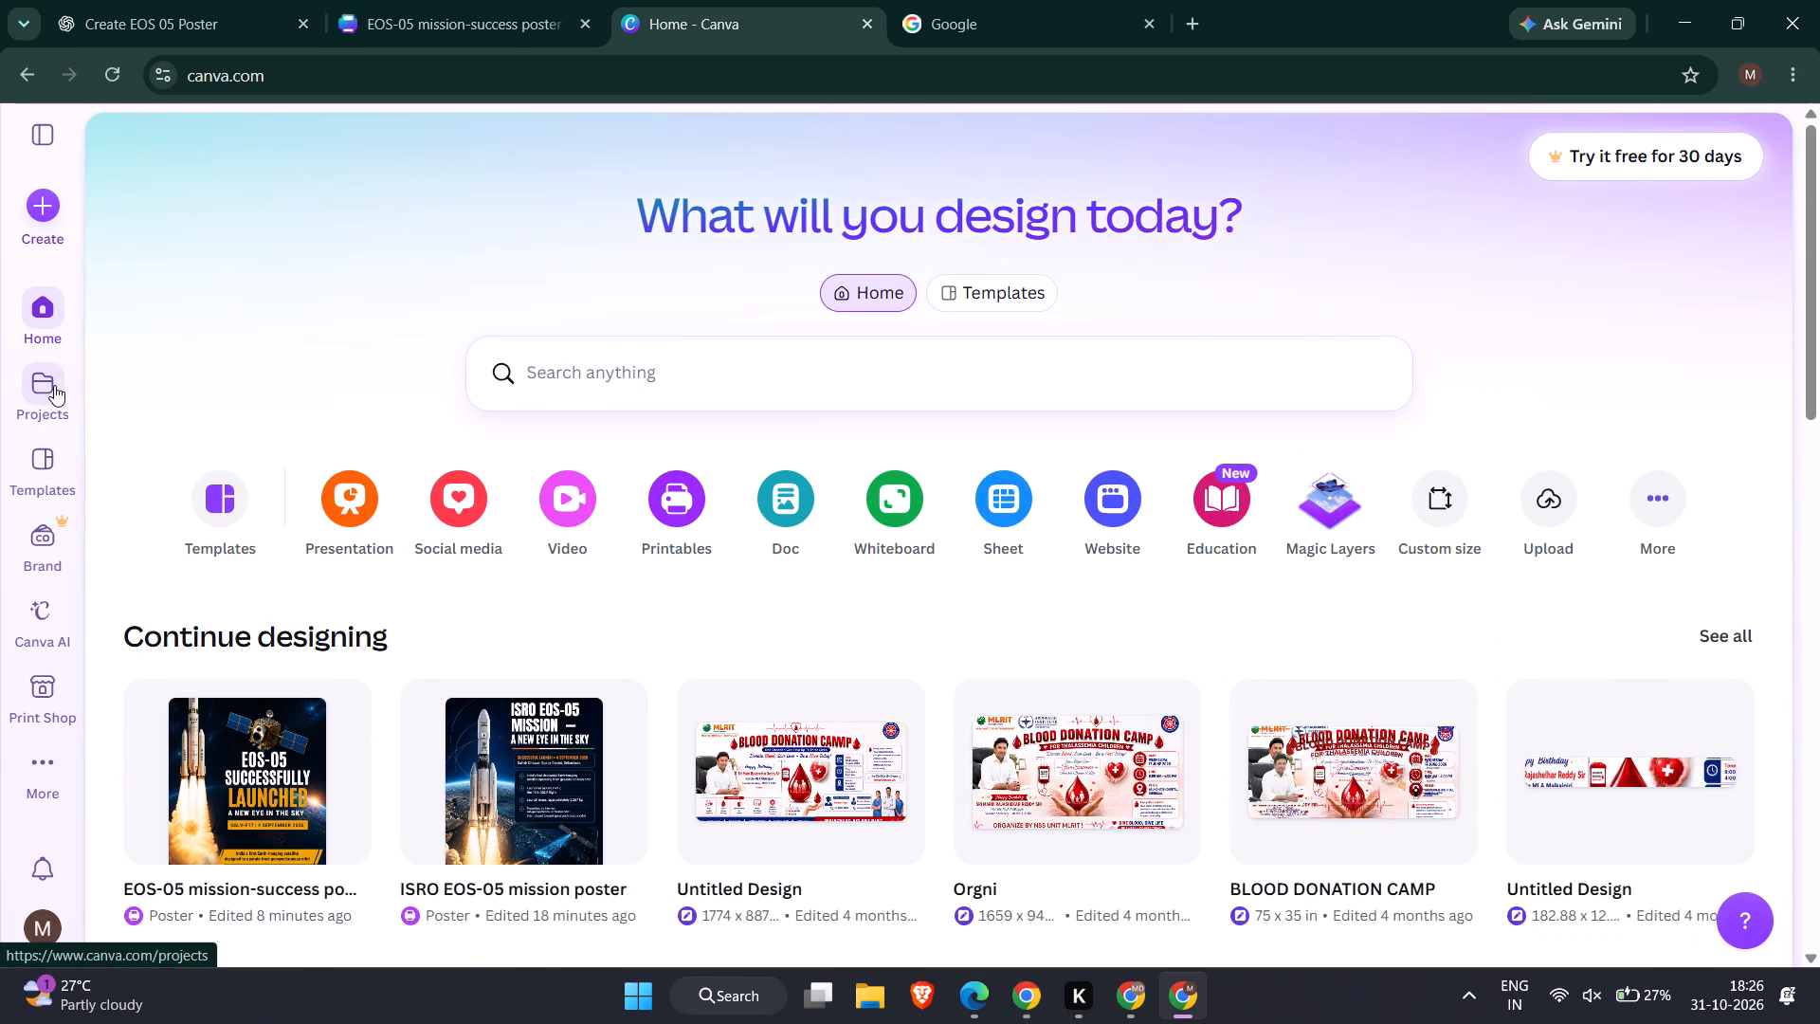
left_click(466, 501)
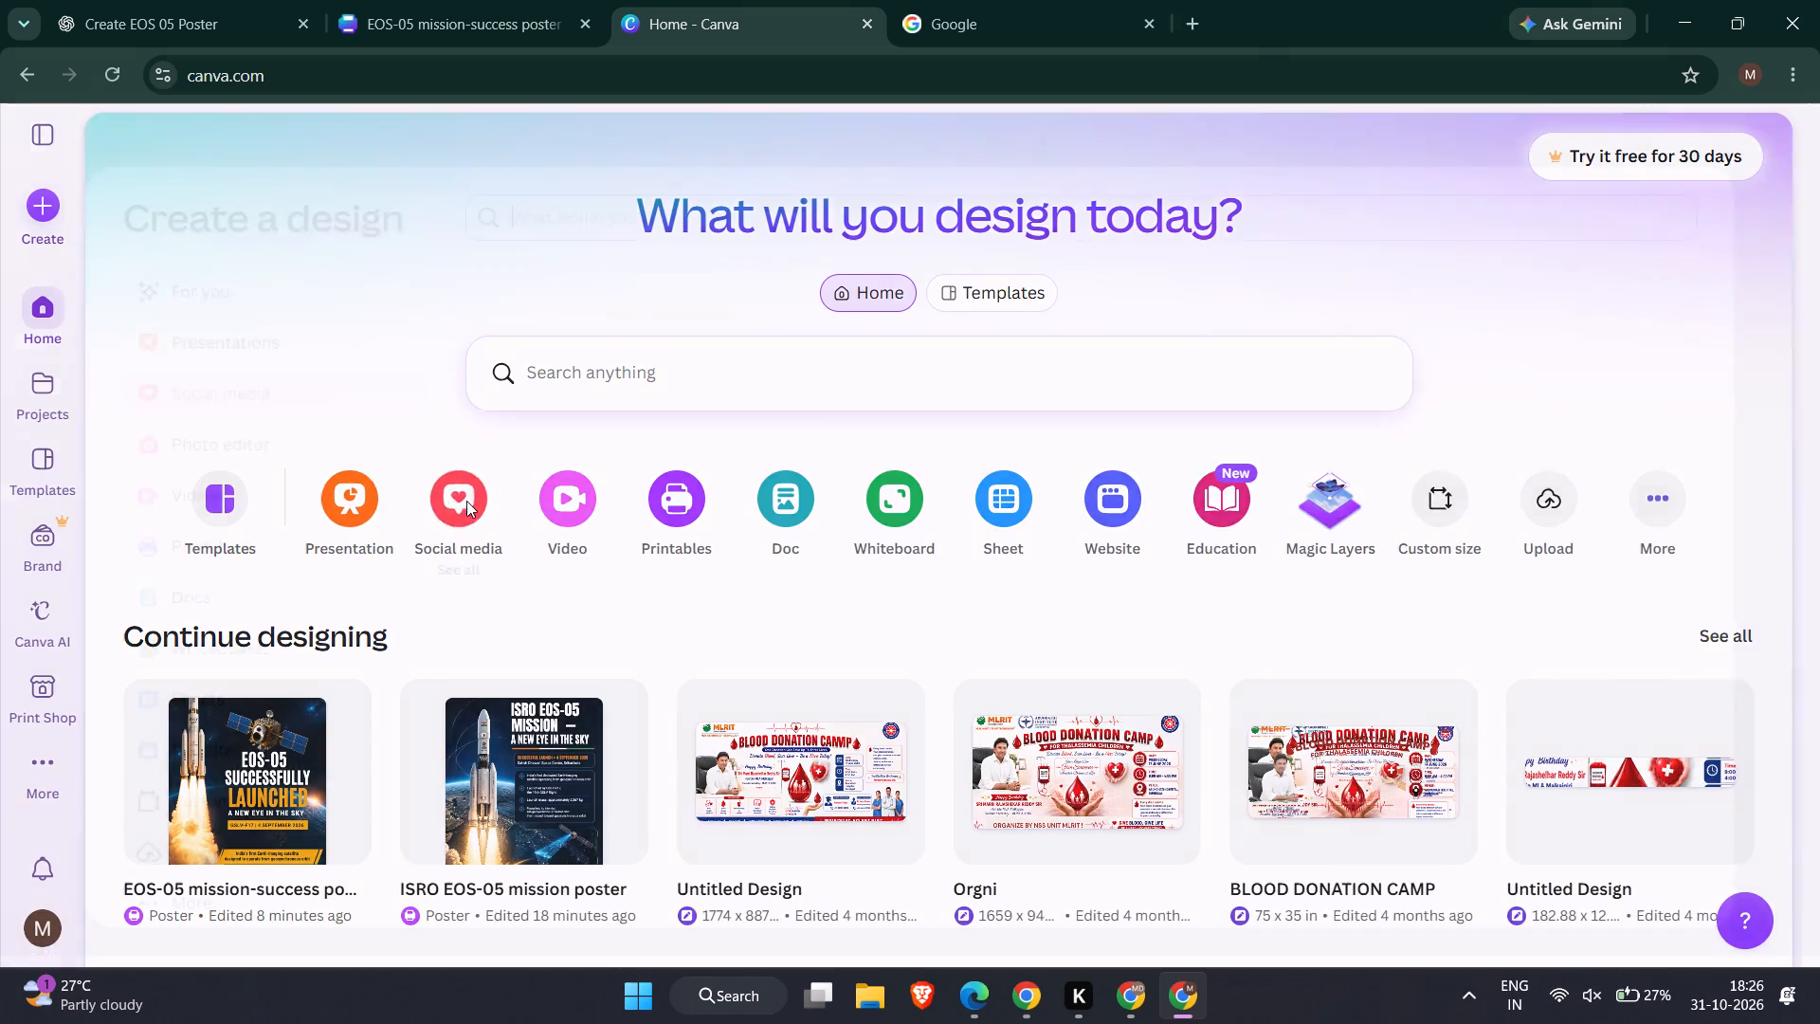
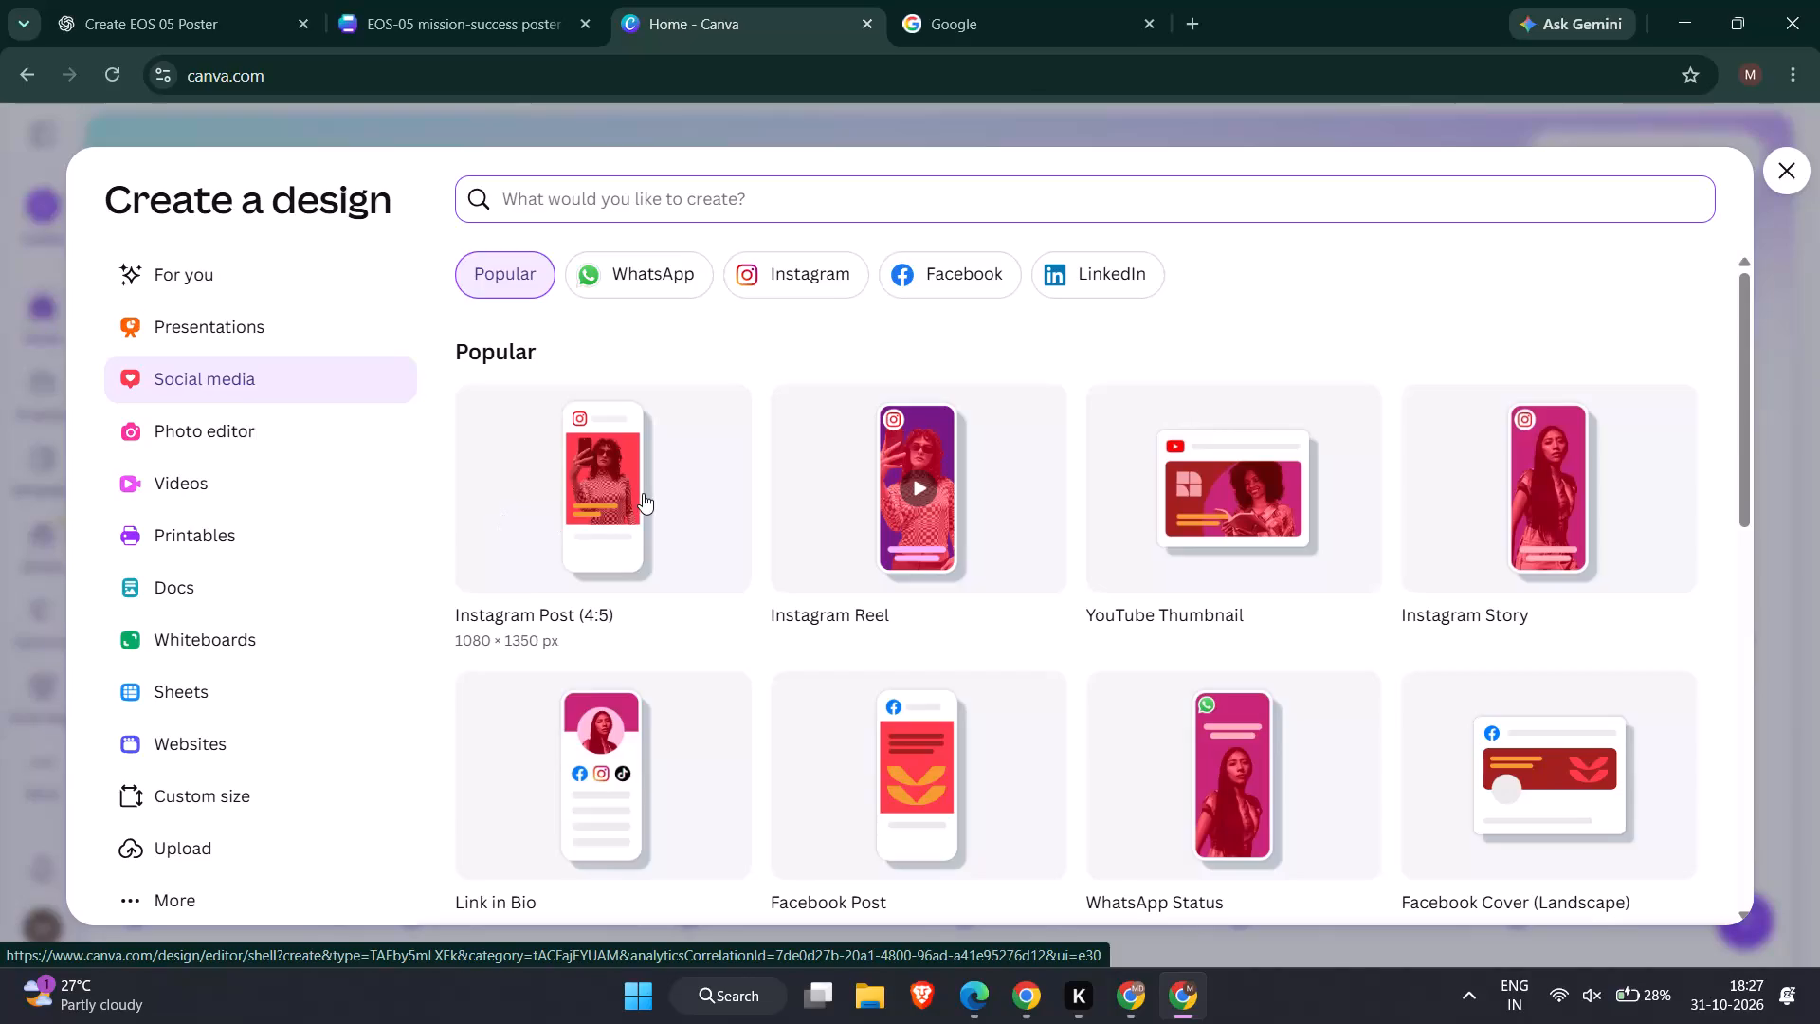
Create a blank Instagram Post (4:5) design.
left_click(643, 493)
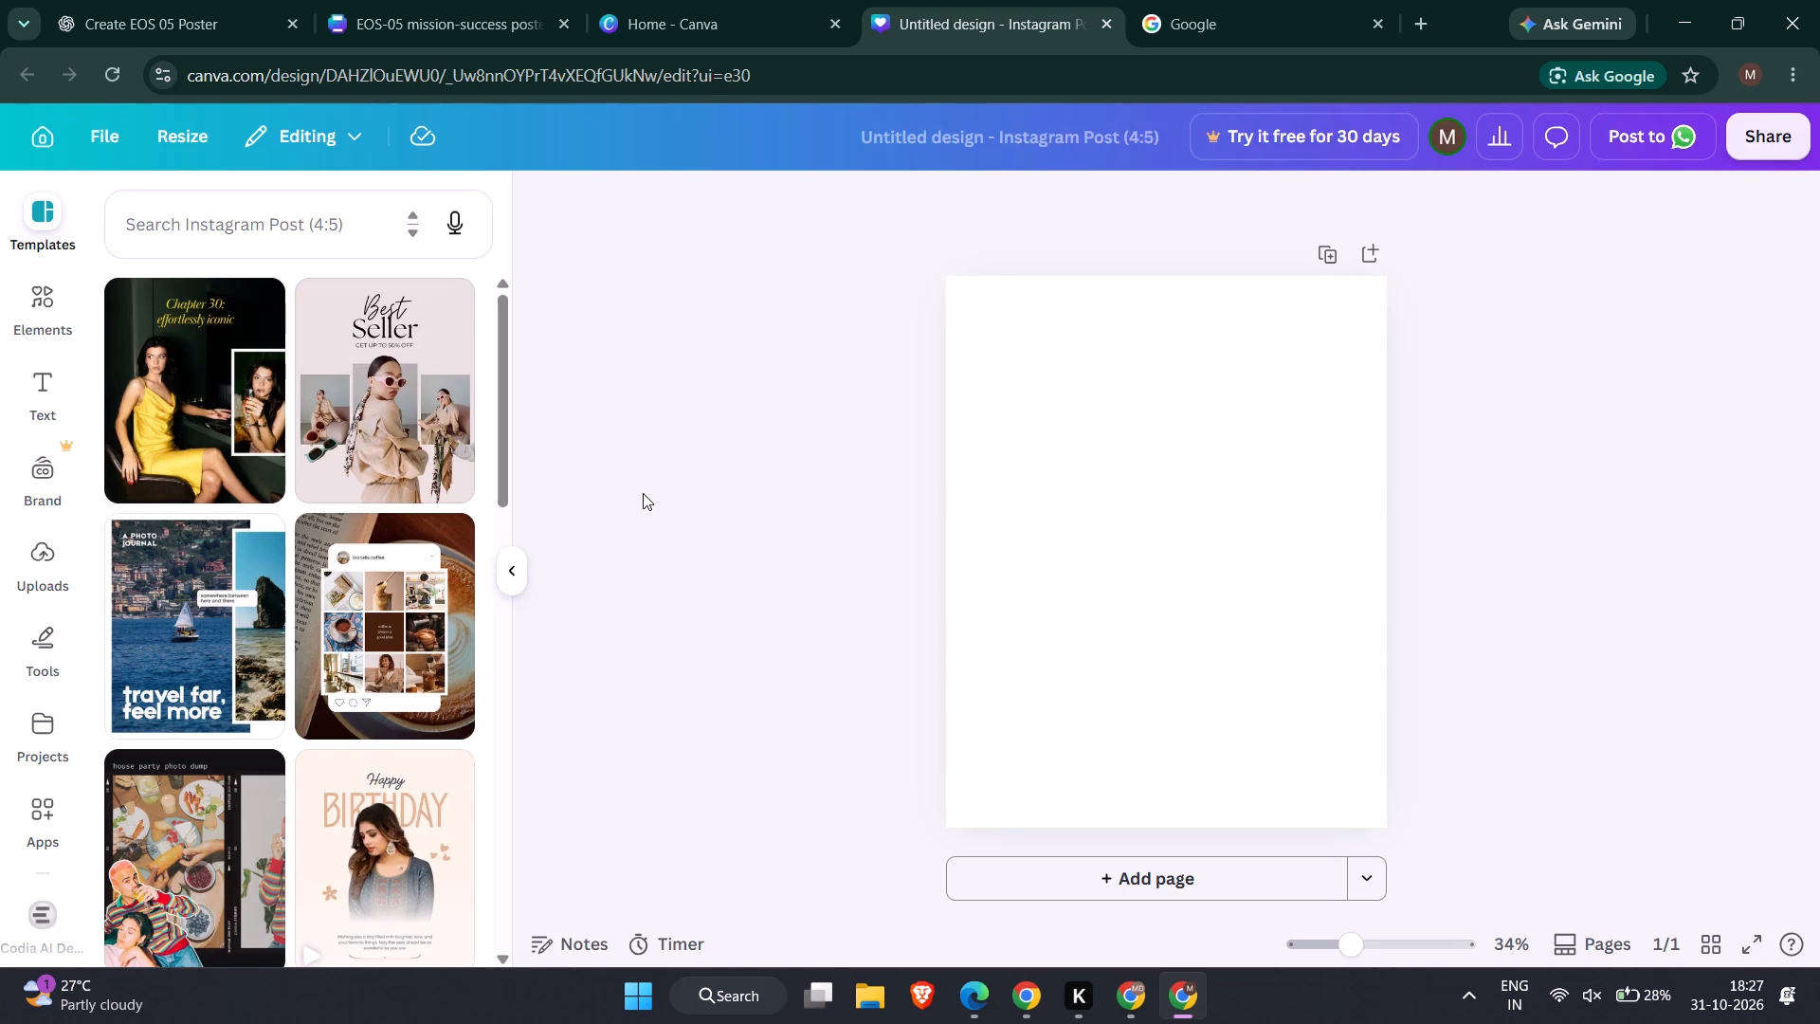
Paste the copied EOS-05 poster elements onto the blank Instagram post page and deselect them.
left_click(1097, 513)
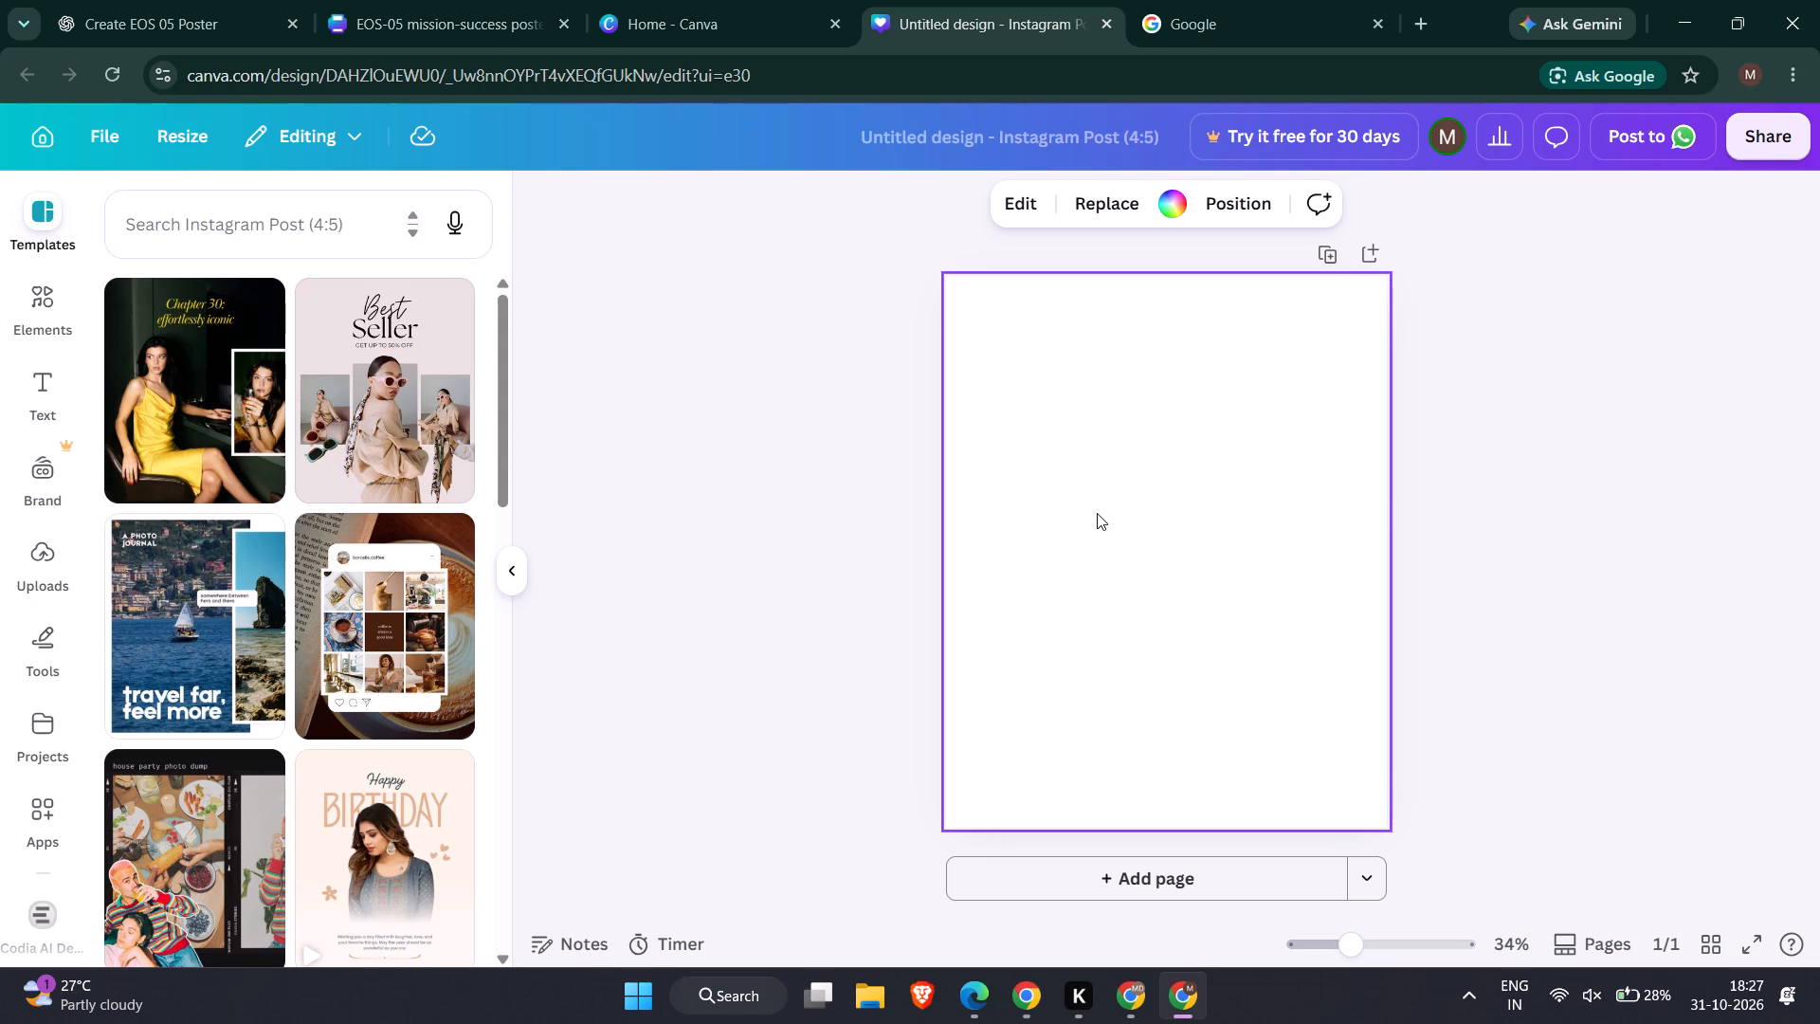
key("ctrl+v")
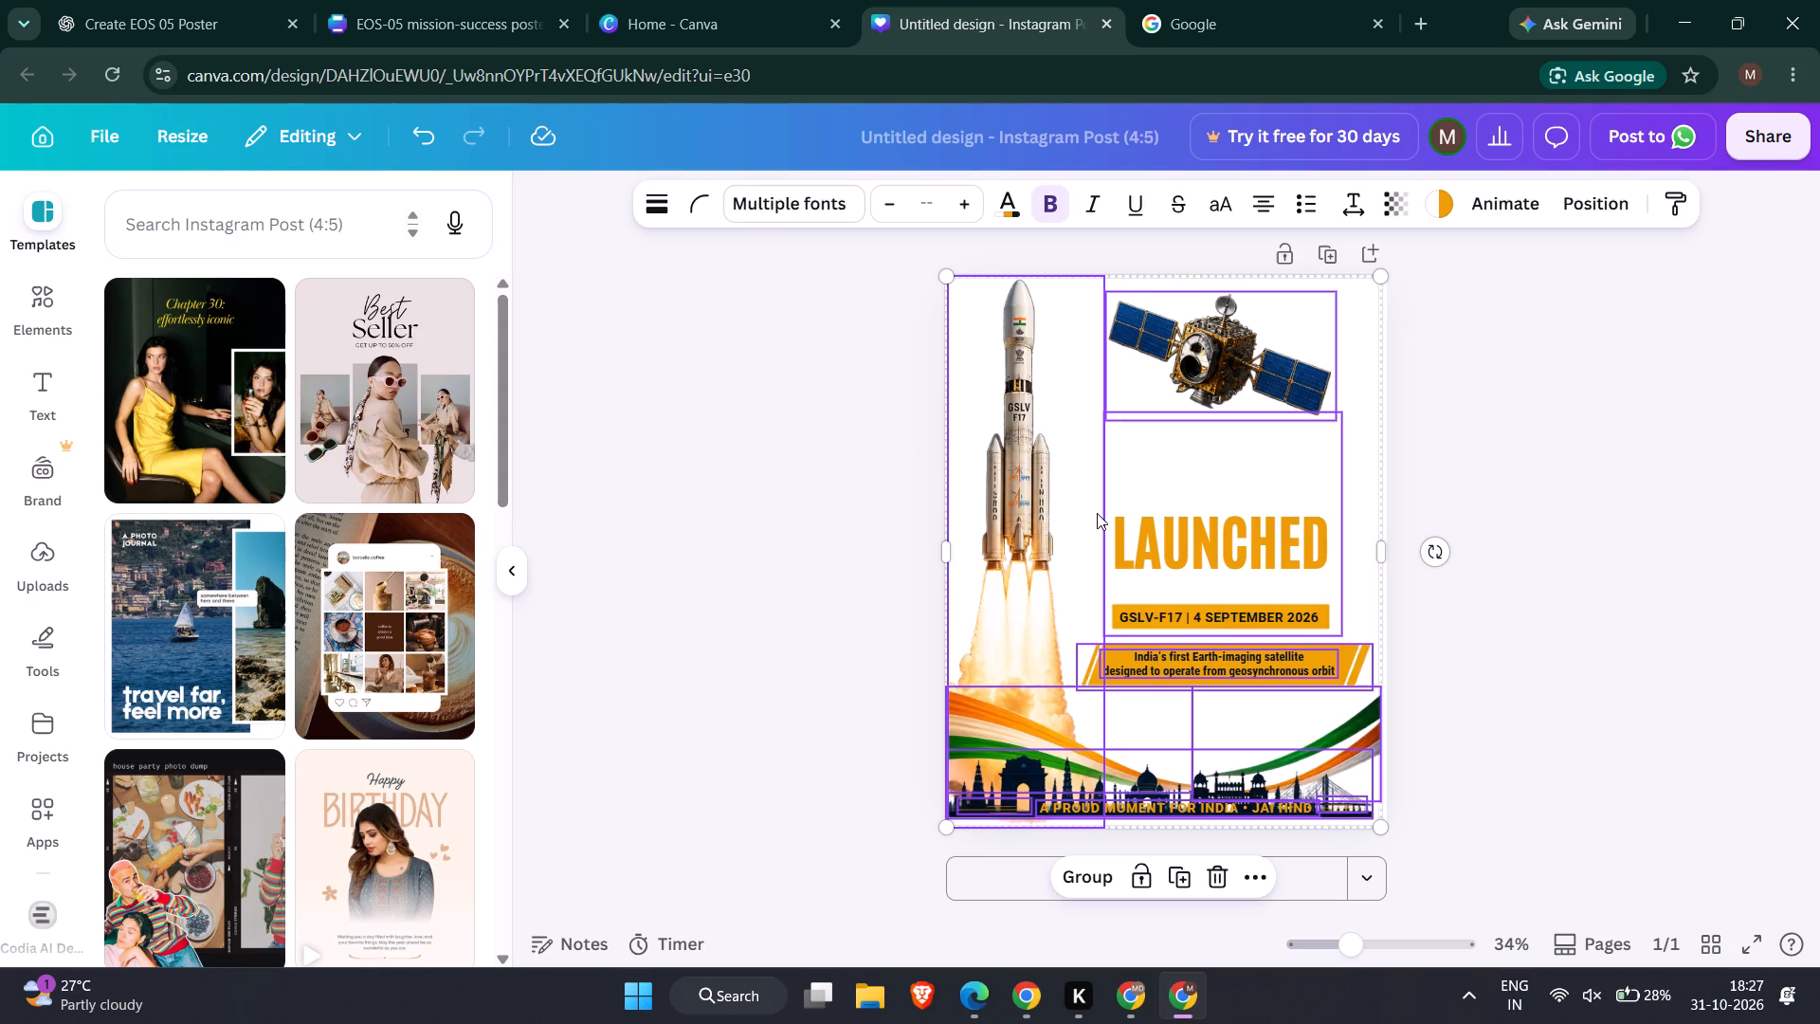
left_click(1505, 426)
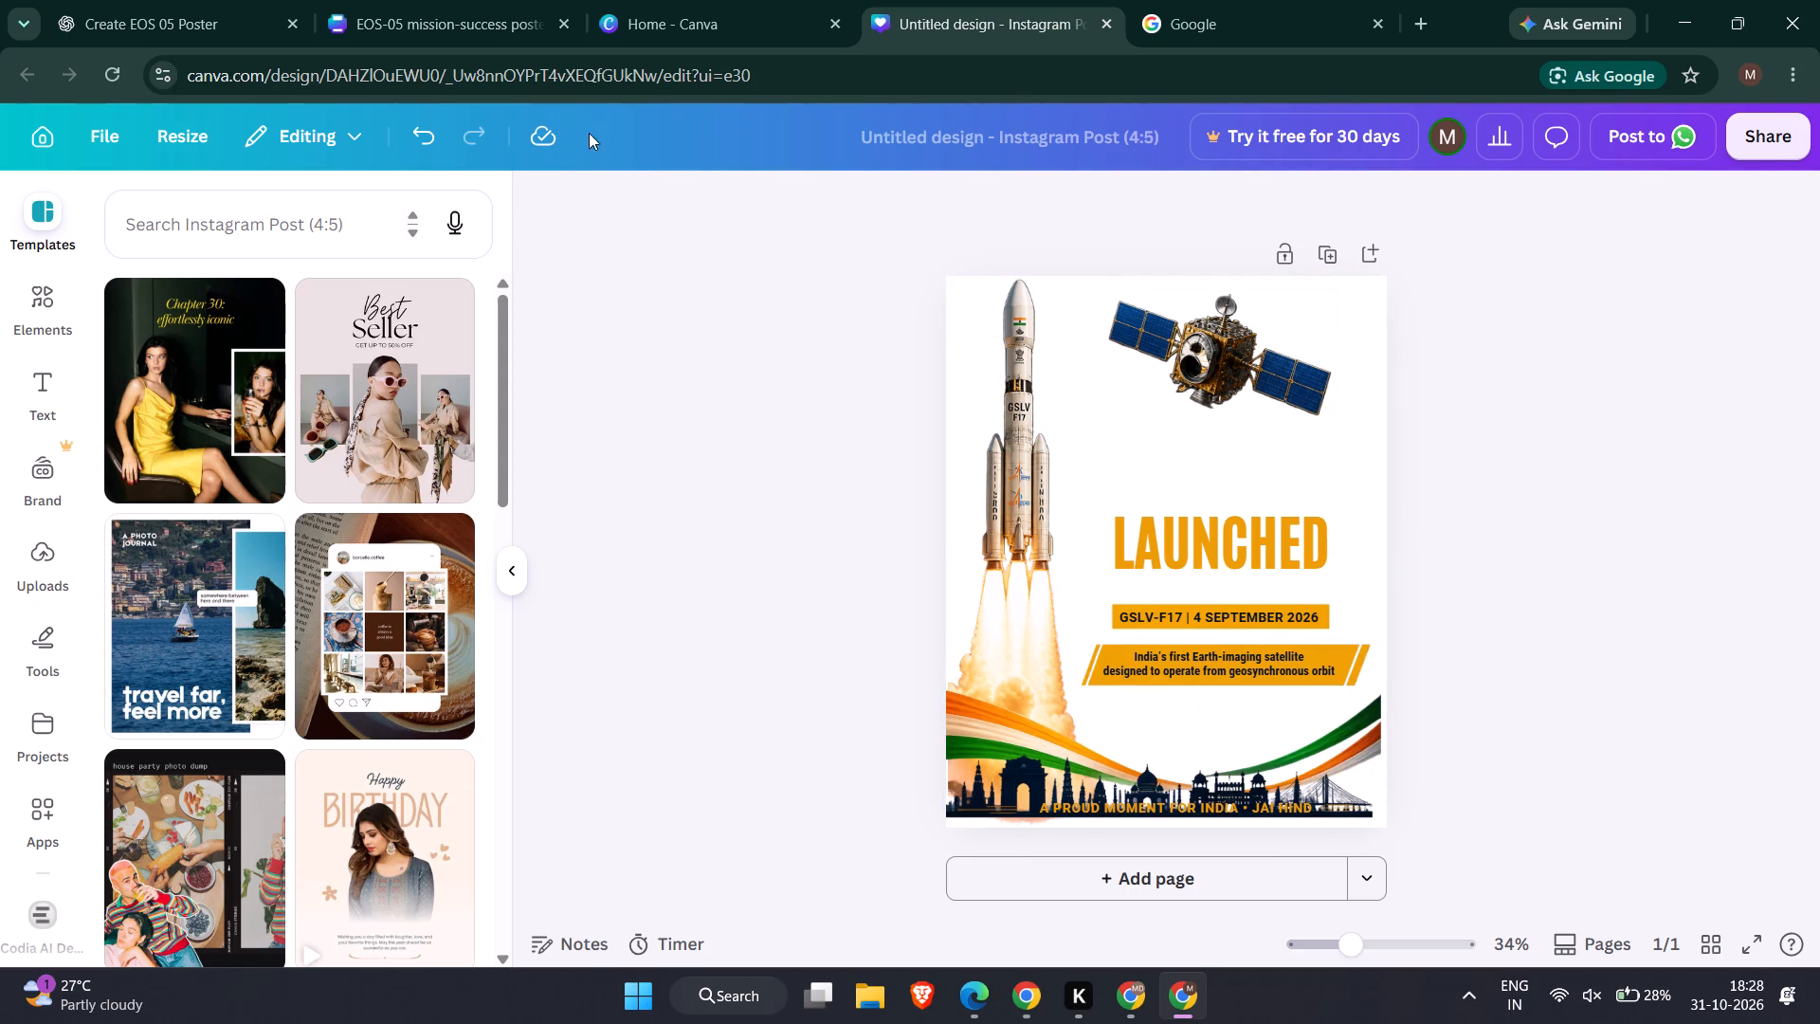
Switch back to the EOS-05 mission-success poster design.
left_click(520, 0)
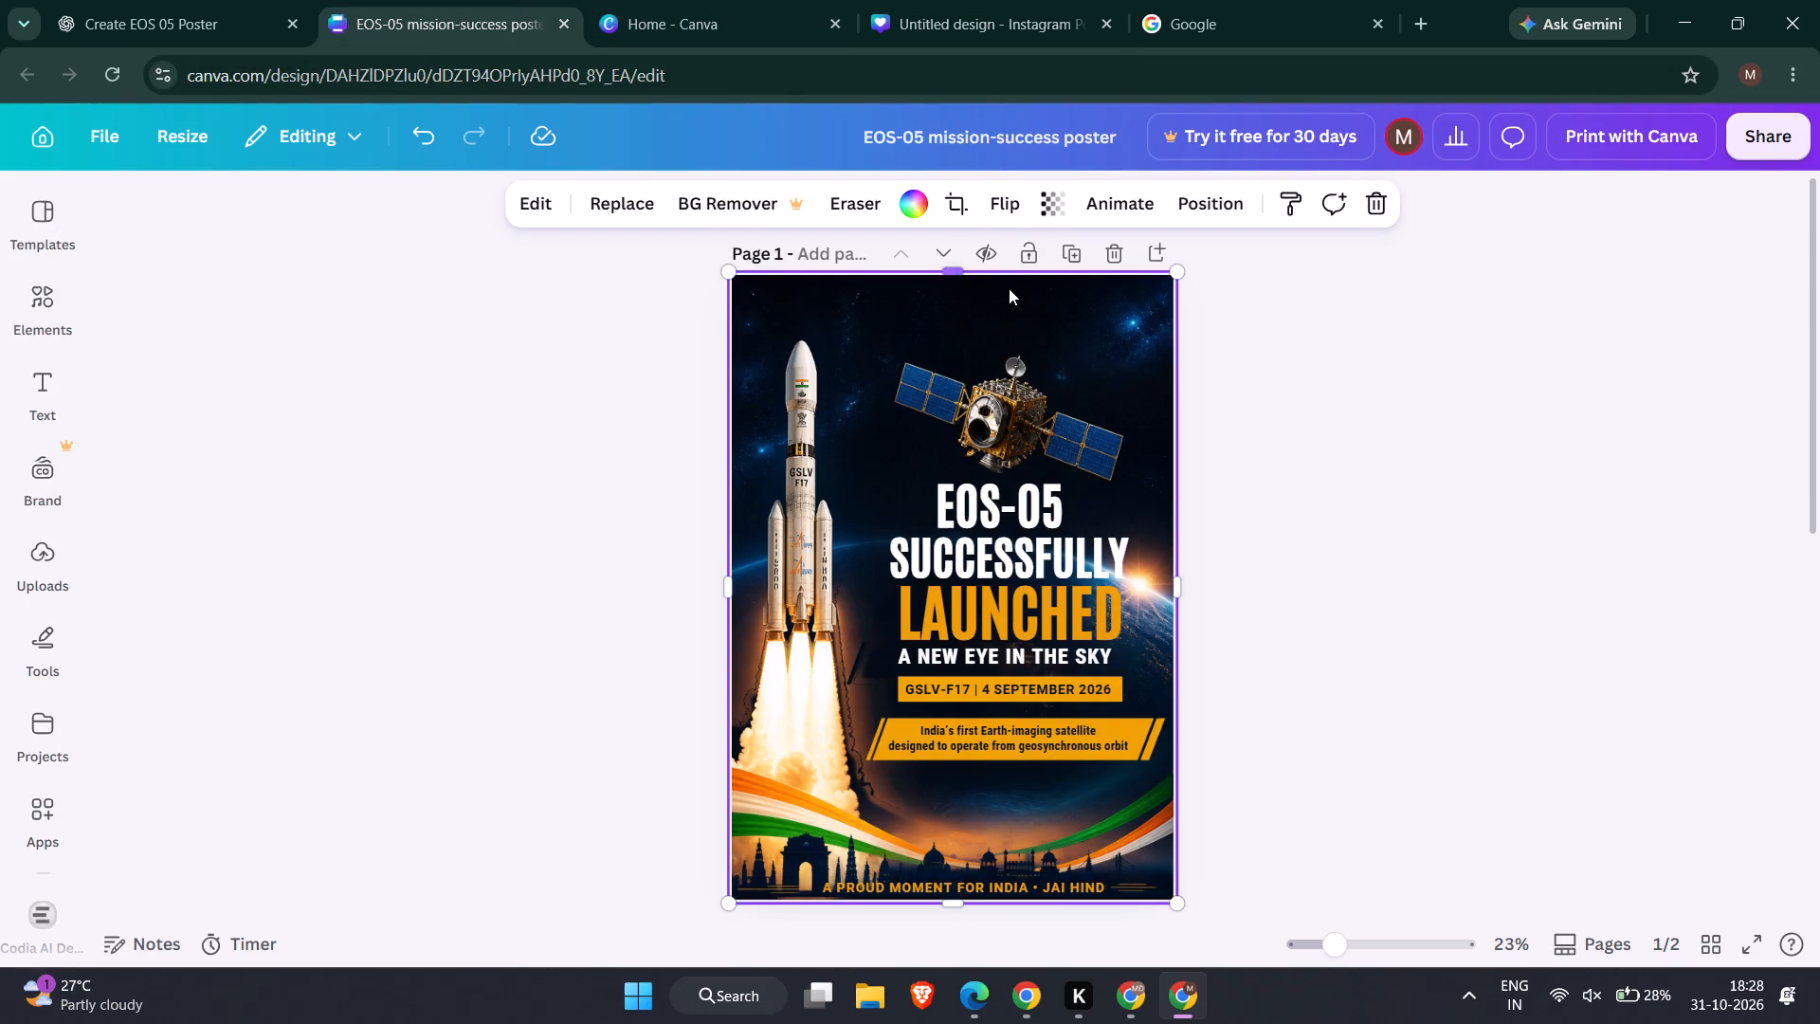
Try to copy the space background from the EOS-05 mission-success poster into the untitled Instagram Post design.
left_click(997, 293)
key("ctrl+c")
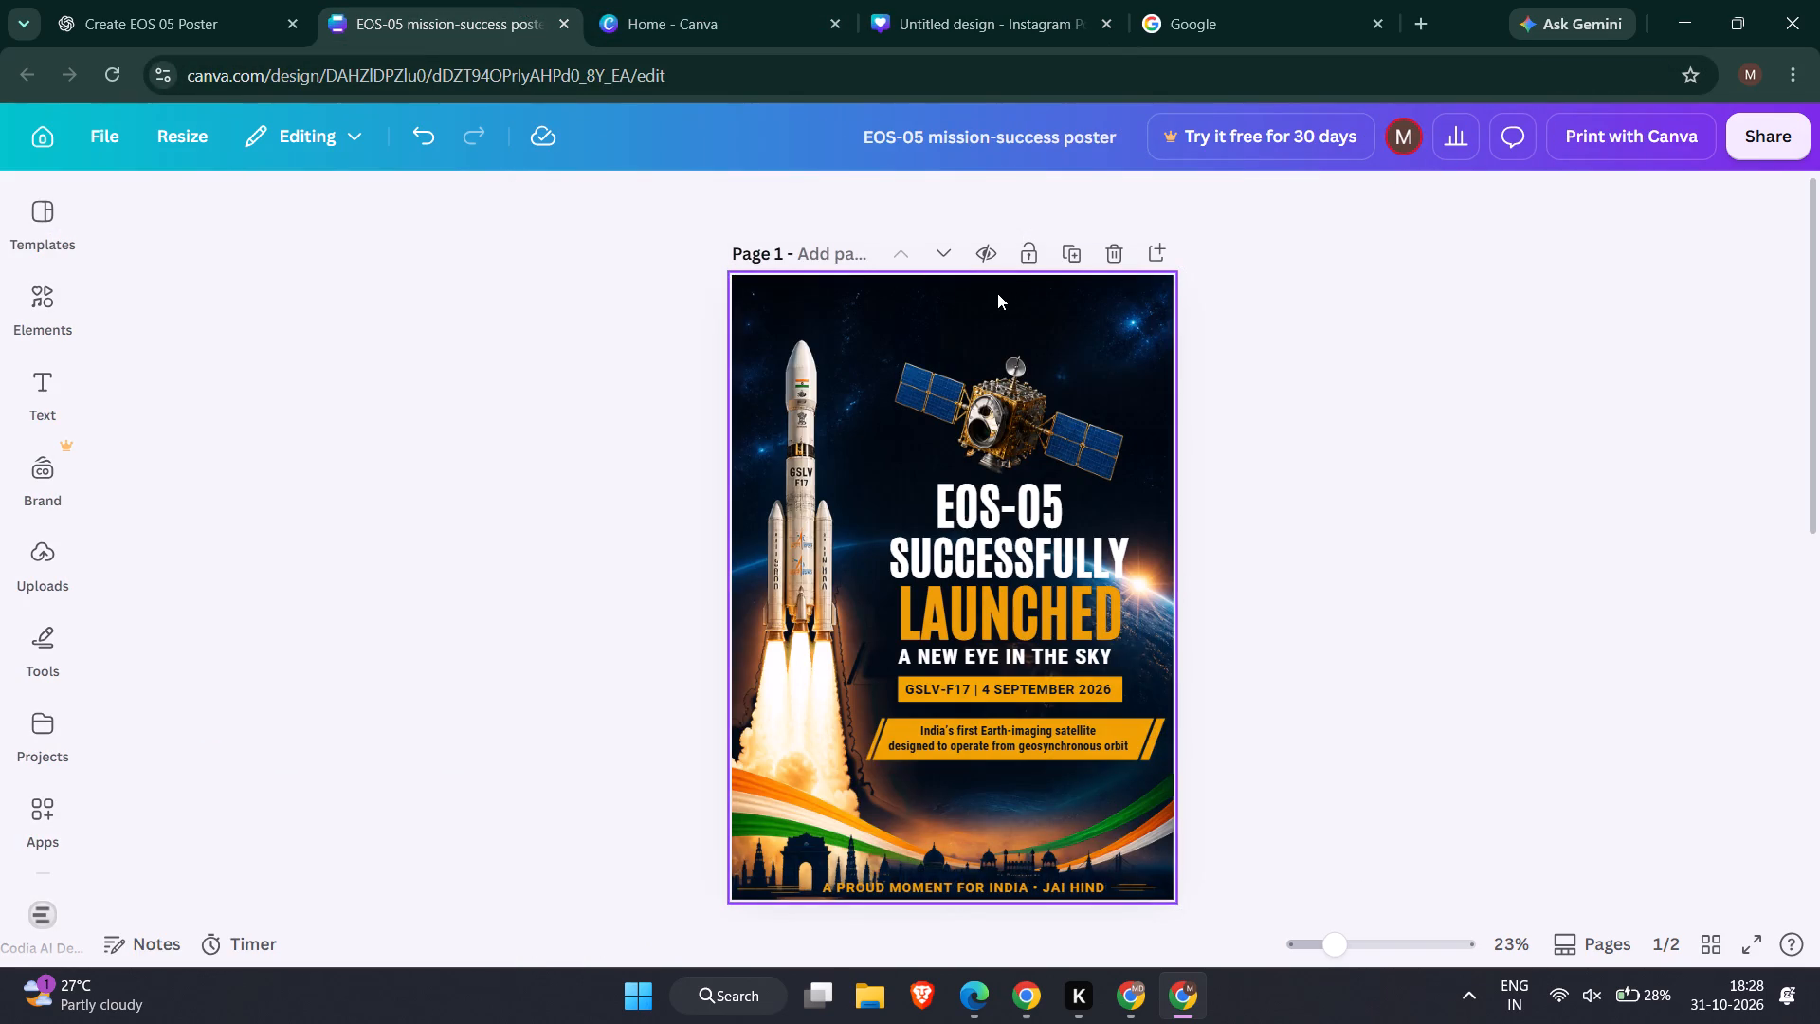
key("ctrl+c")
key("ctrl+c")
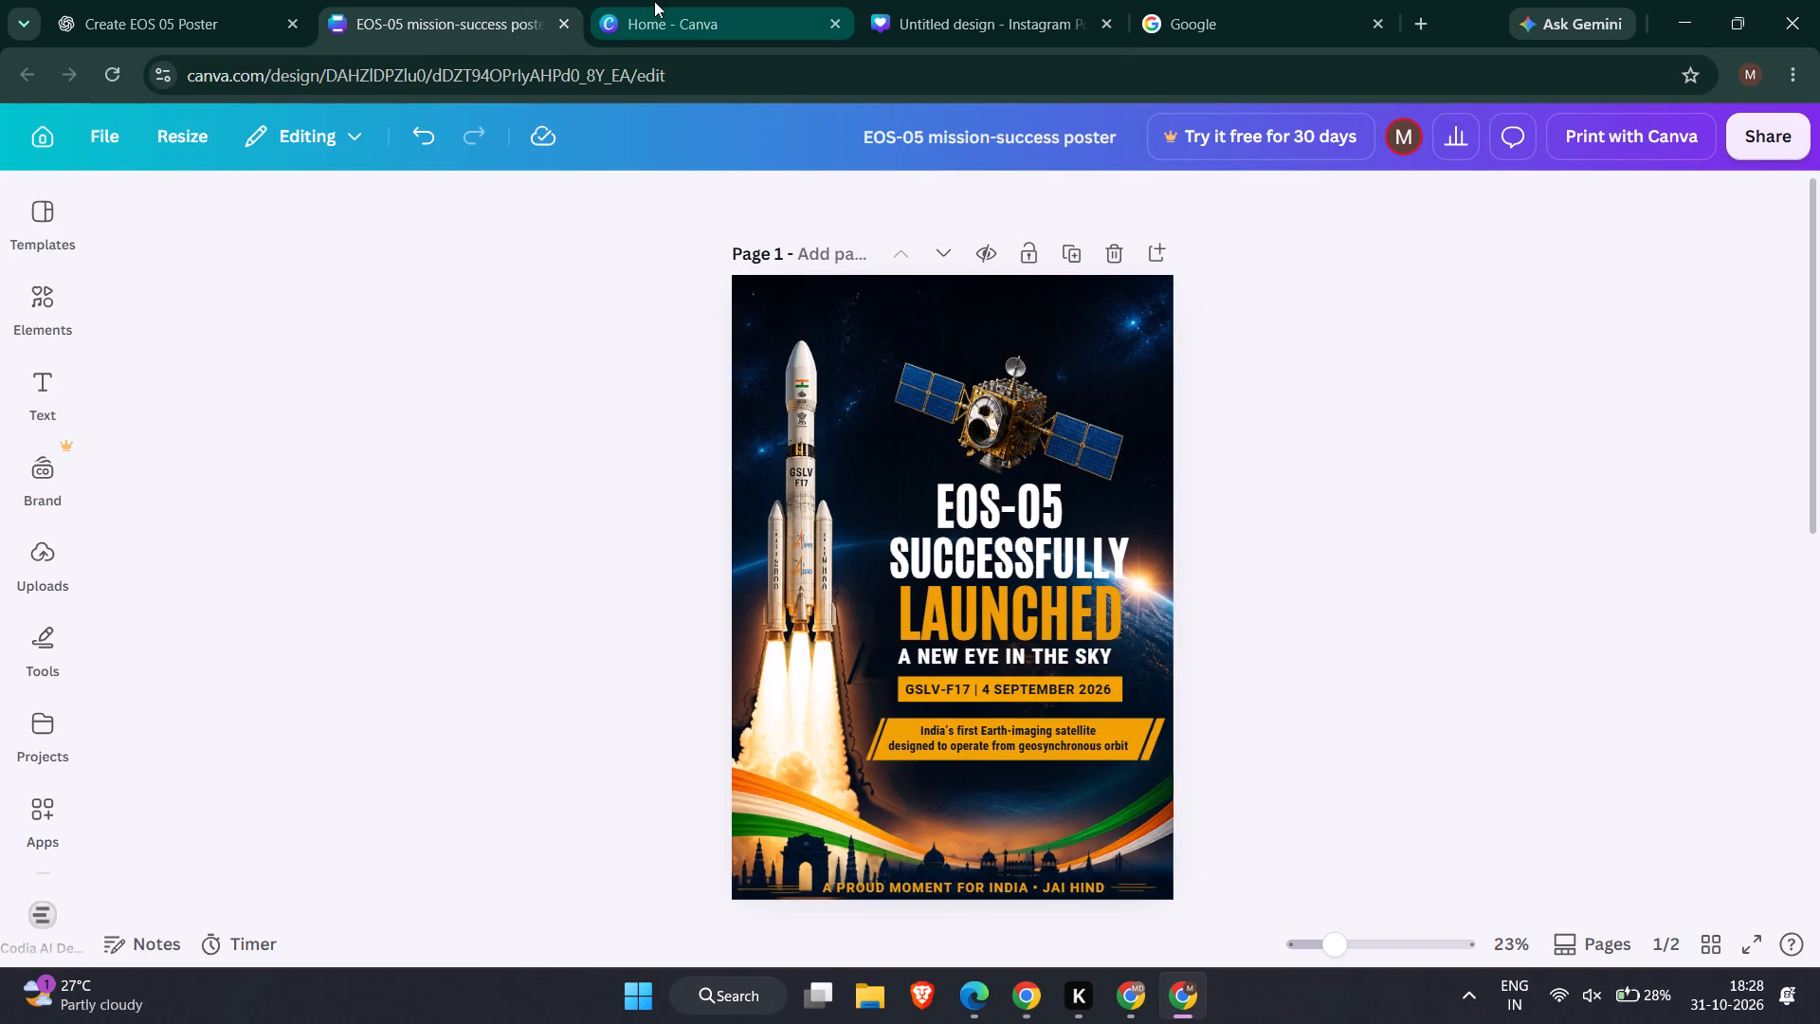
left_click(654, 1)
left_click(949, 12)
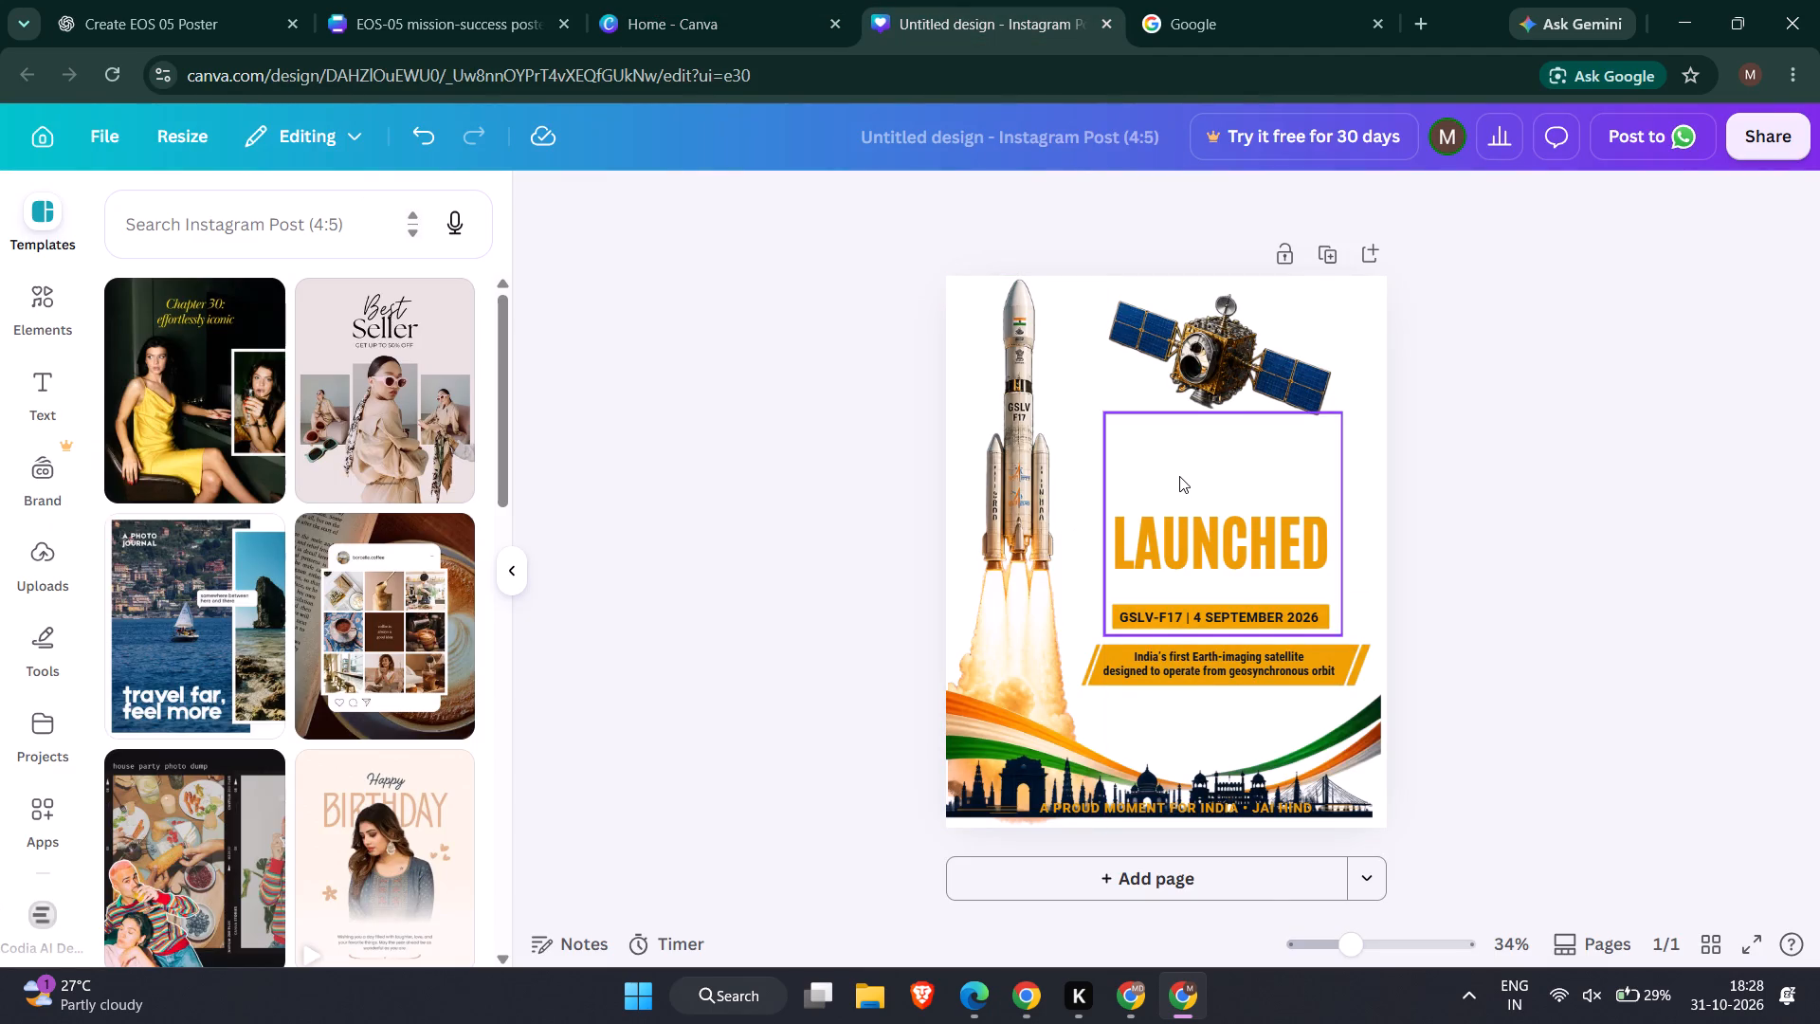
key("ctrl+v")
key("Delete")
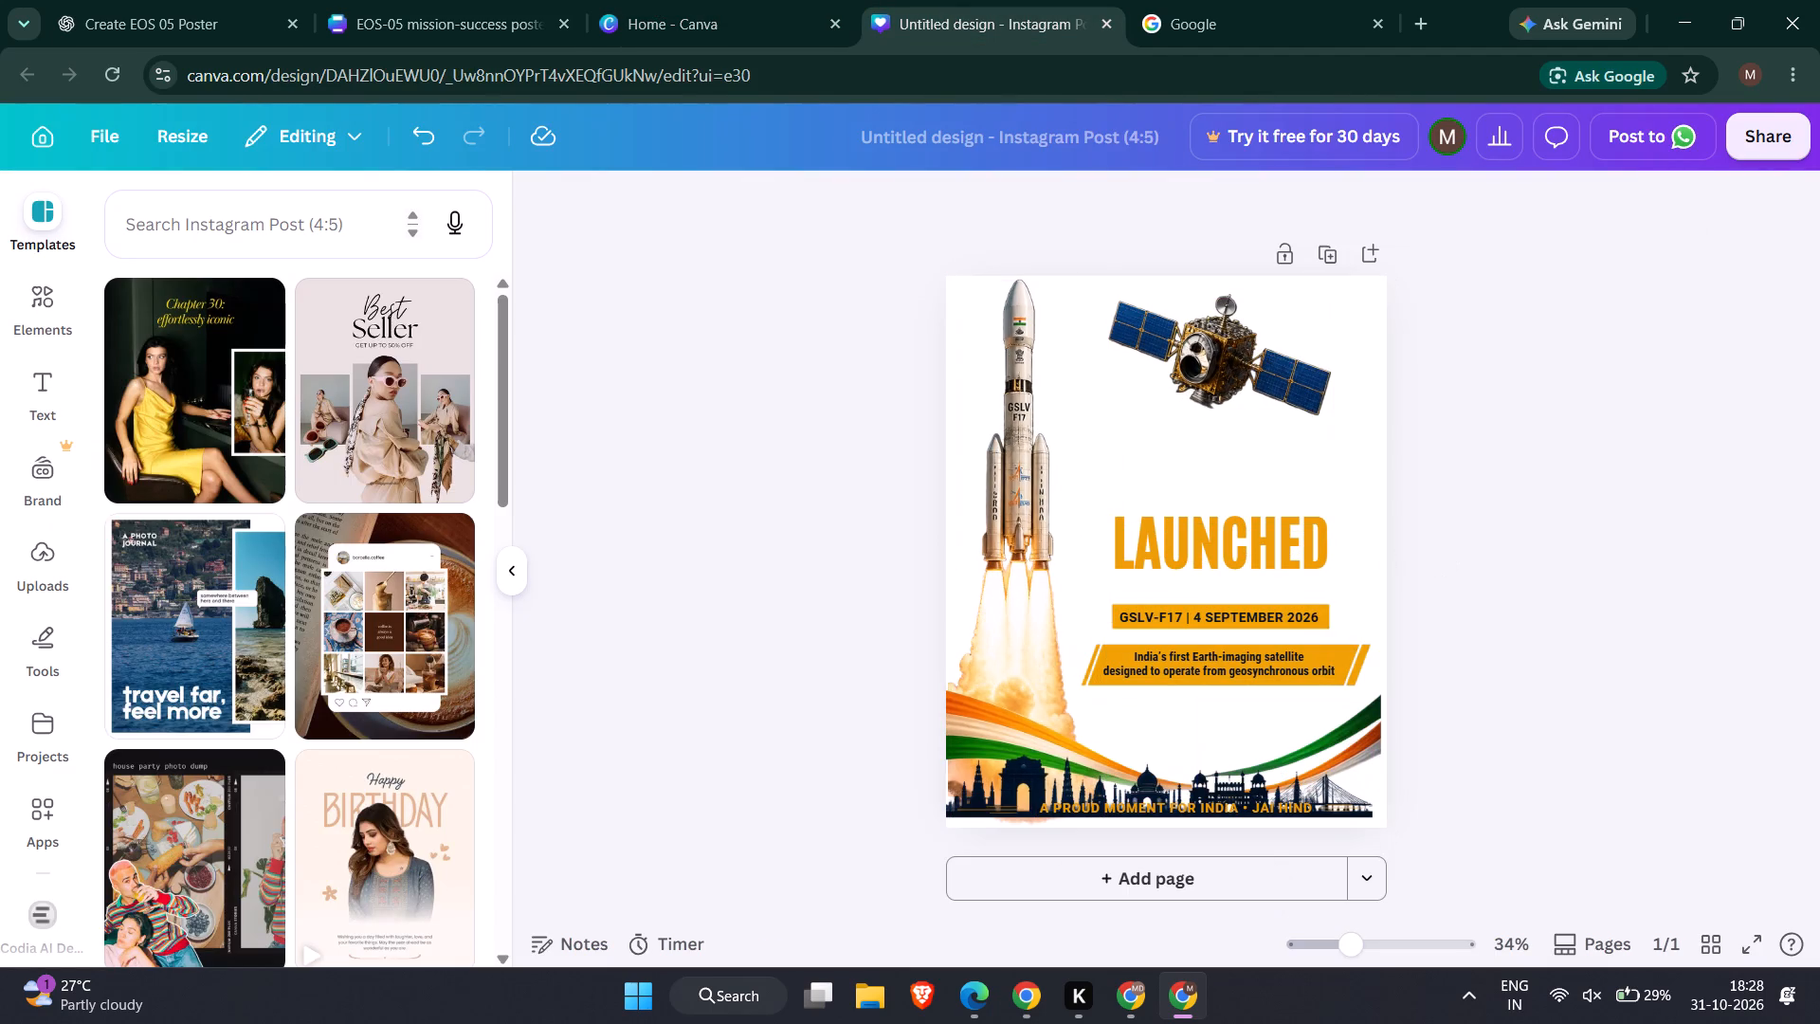
Copy the space background image on page 1 of the EOS-05 mission-success poster.
left_click(347, 0)
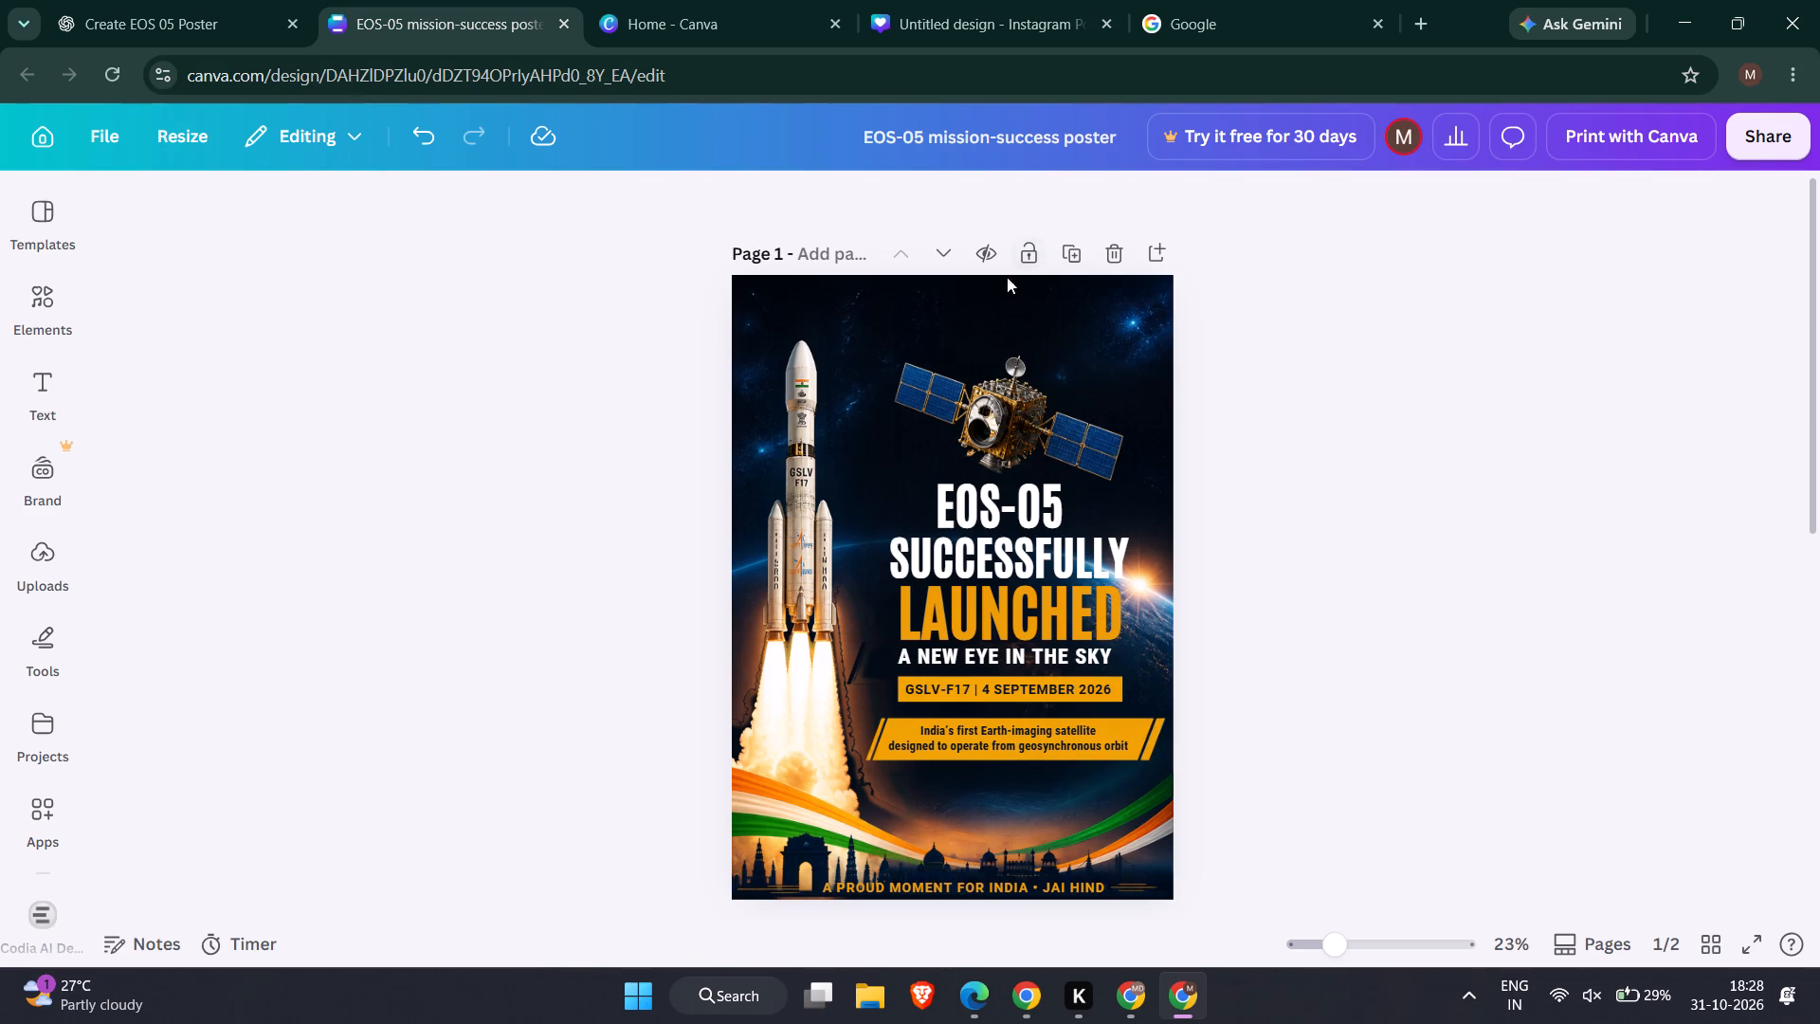
left_click(974, 297)
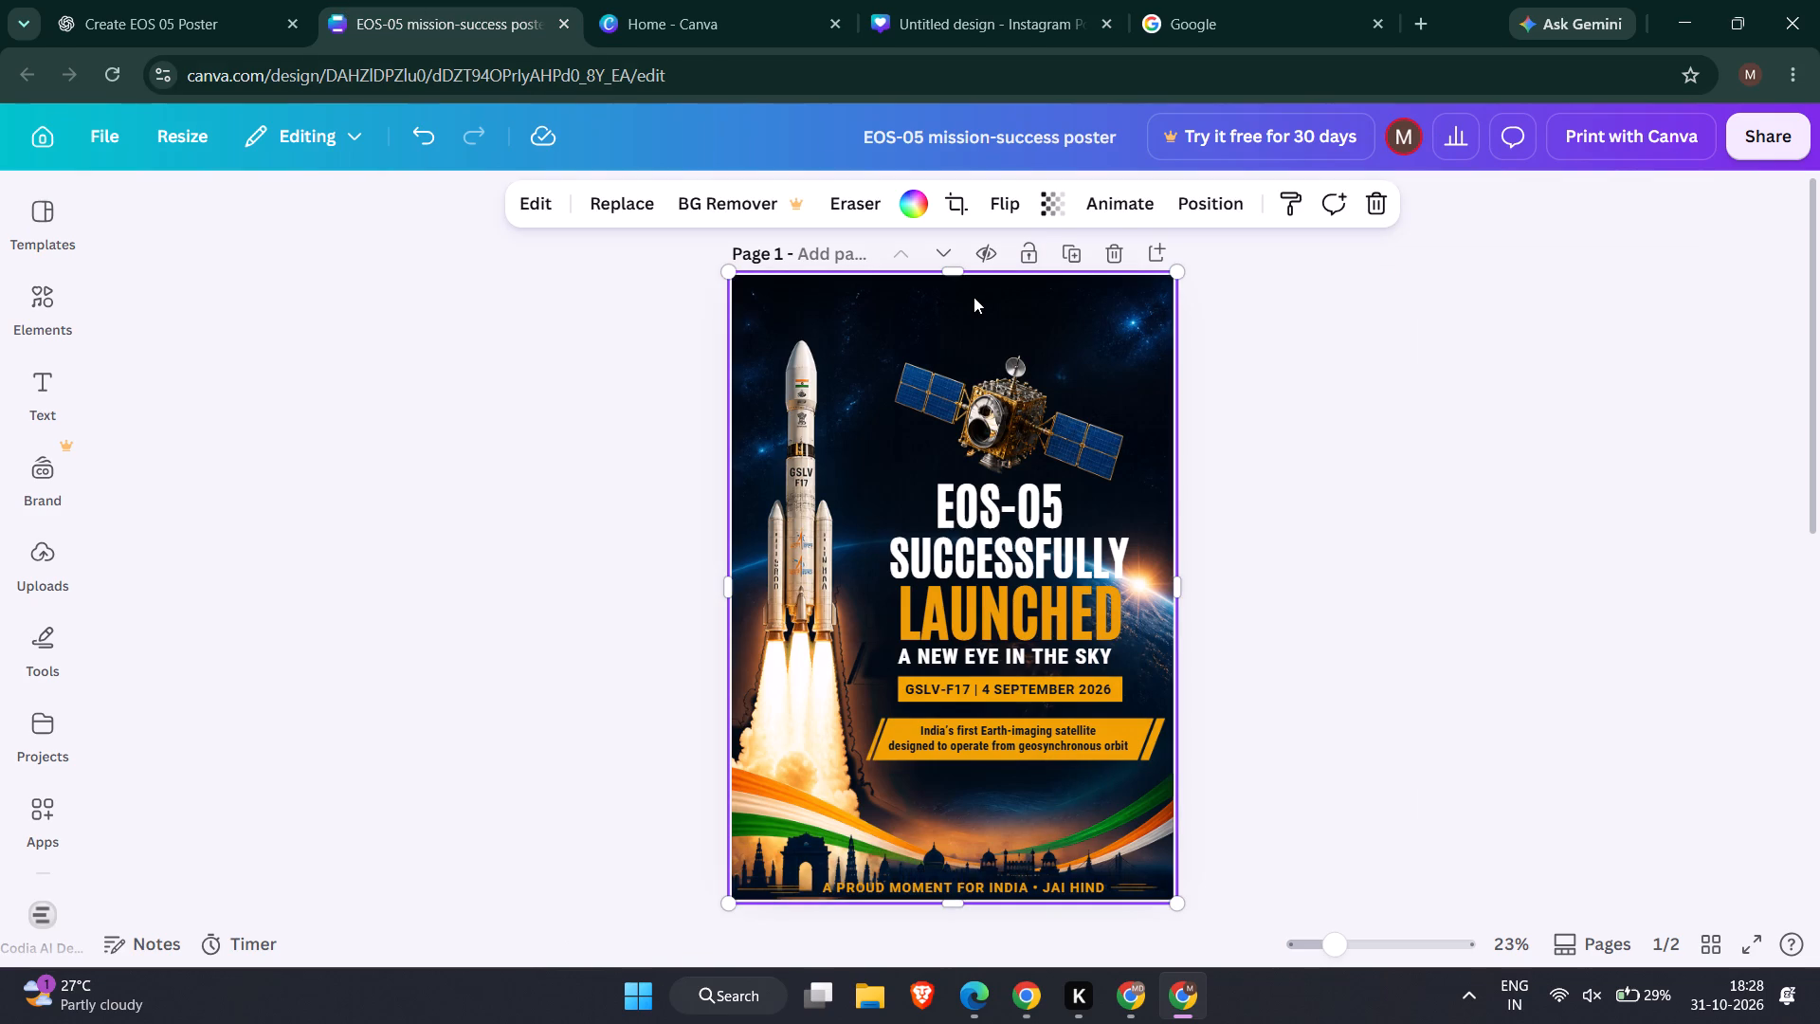
key("ctrl+c")
key("ctrl+c")
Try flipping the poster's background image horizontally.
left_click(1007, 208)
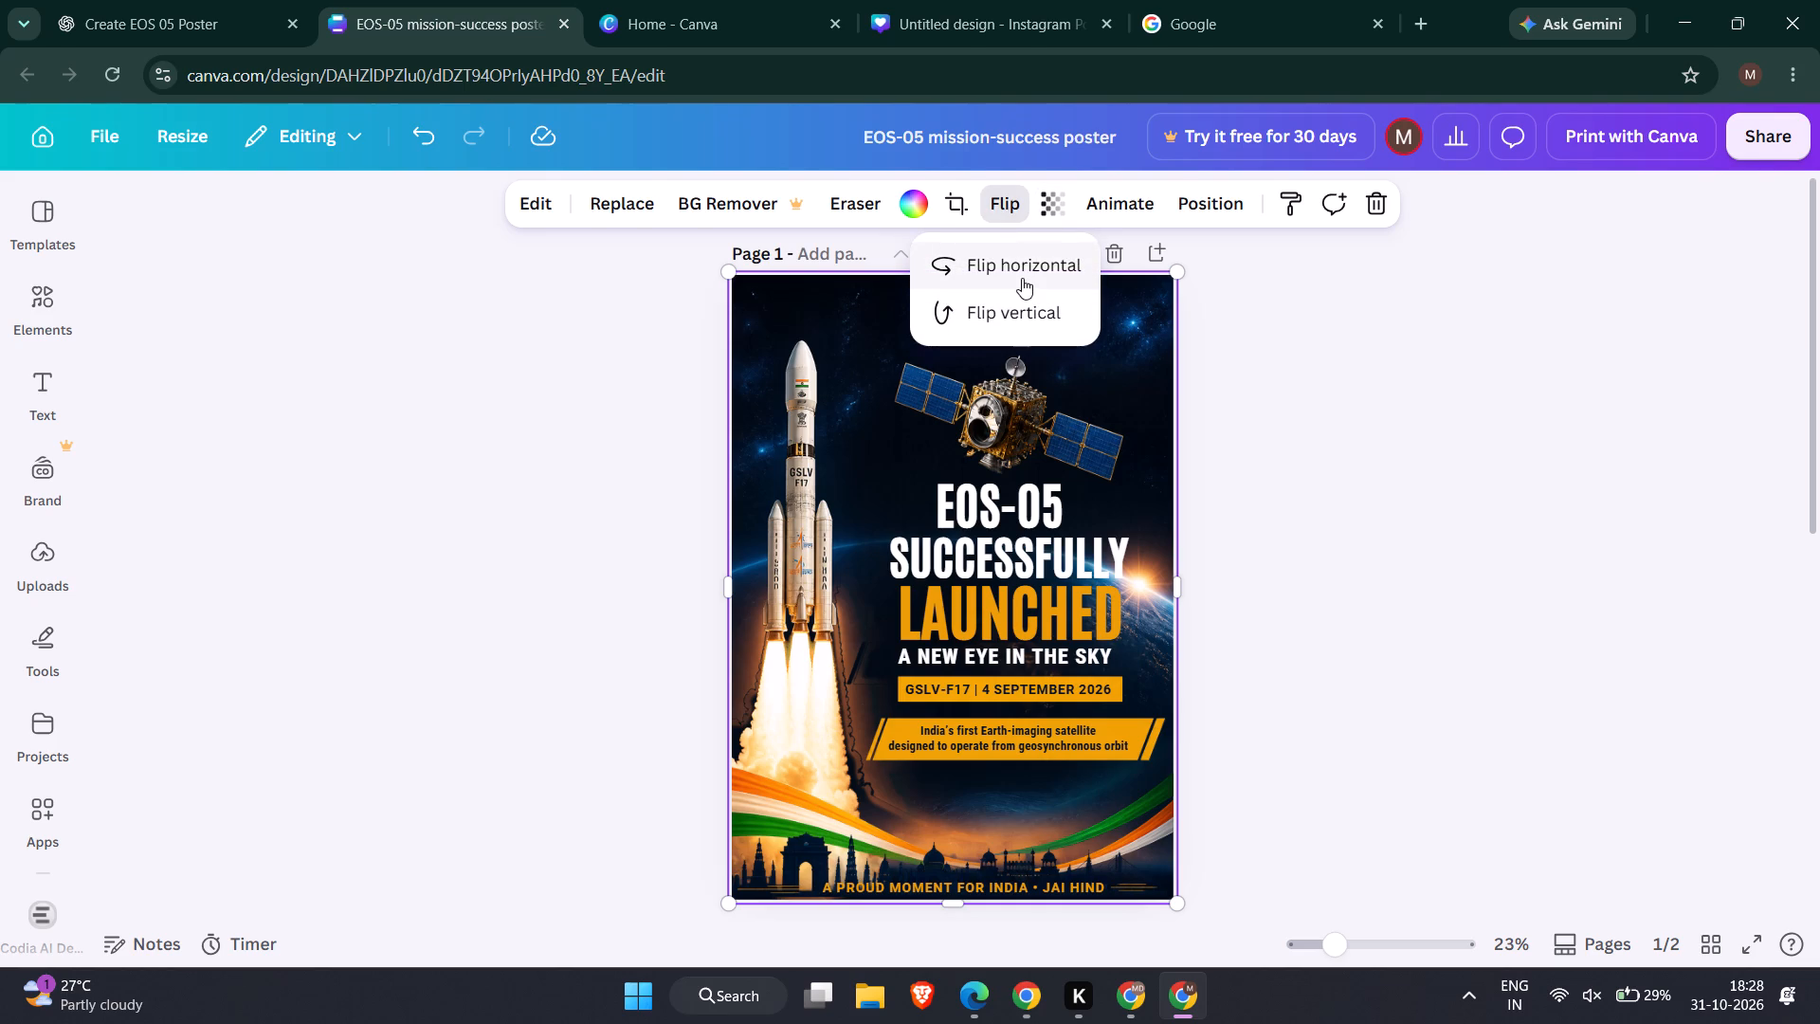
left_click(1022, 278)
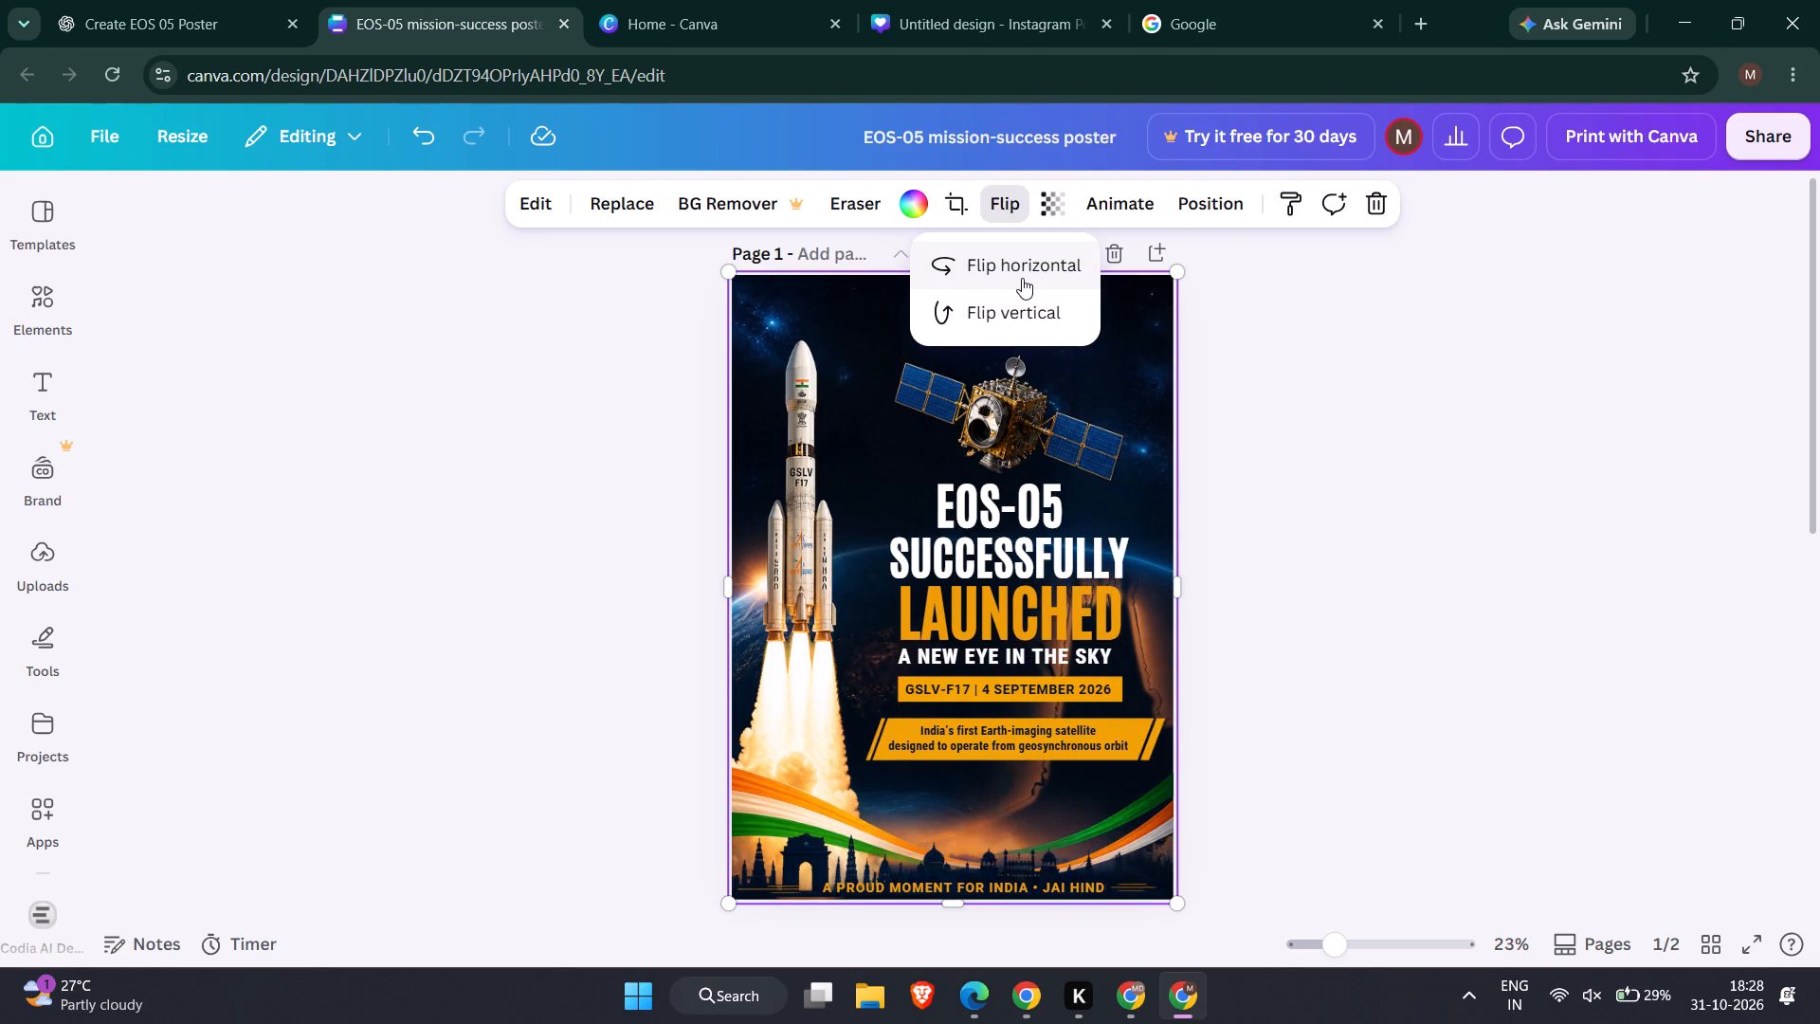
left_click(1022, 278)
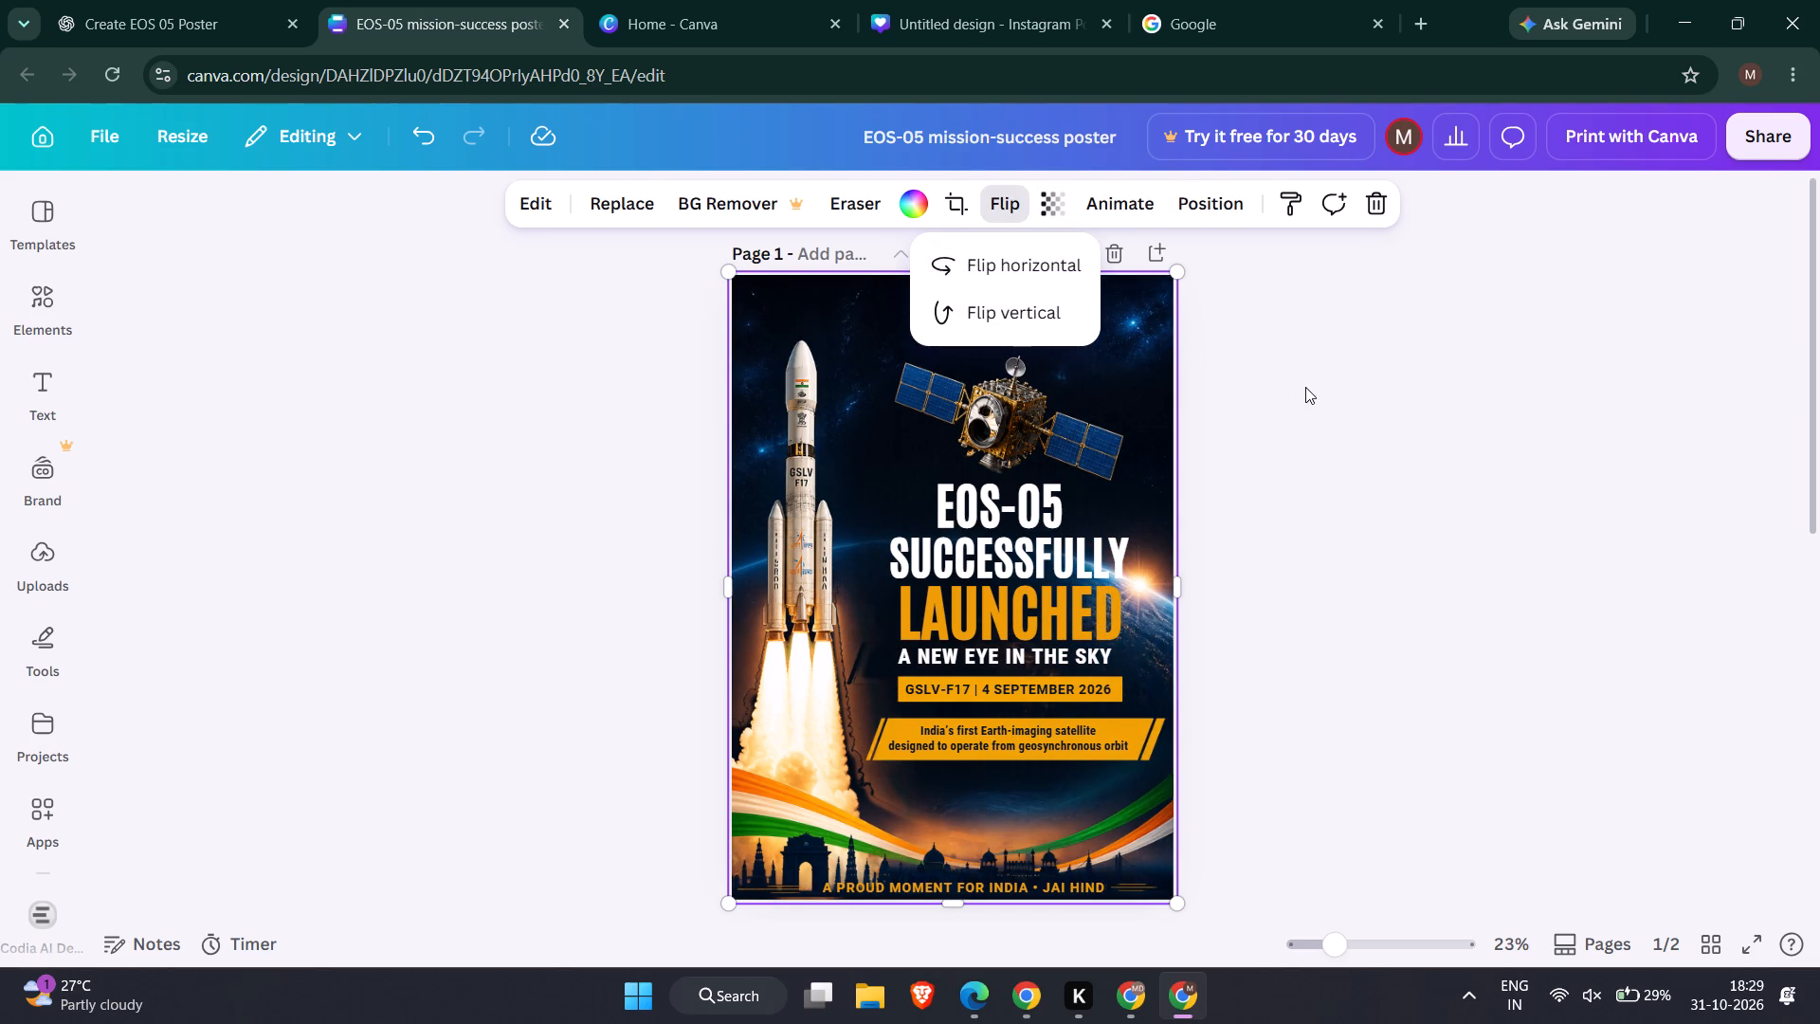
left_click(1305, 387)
Detach the space image from the poster's page background and reposition it towards the page's upper right.
left_click_drag(1131, 339, 1228, 363)
left_click(1101, 335)
right_click(1101, 335)
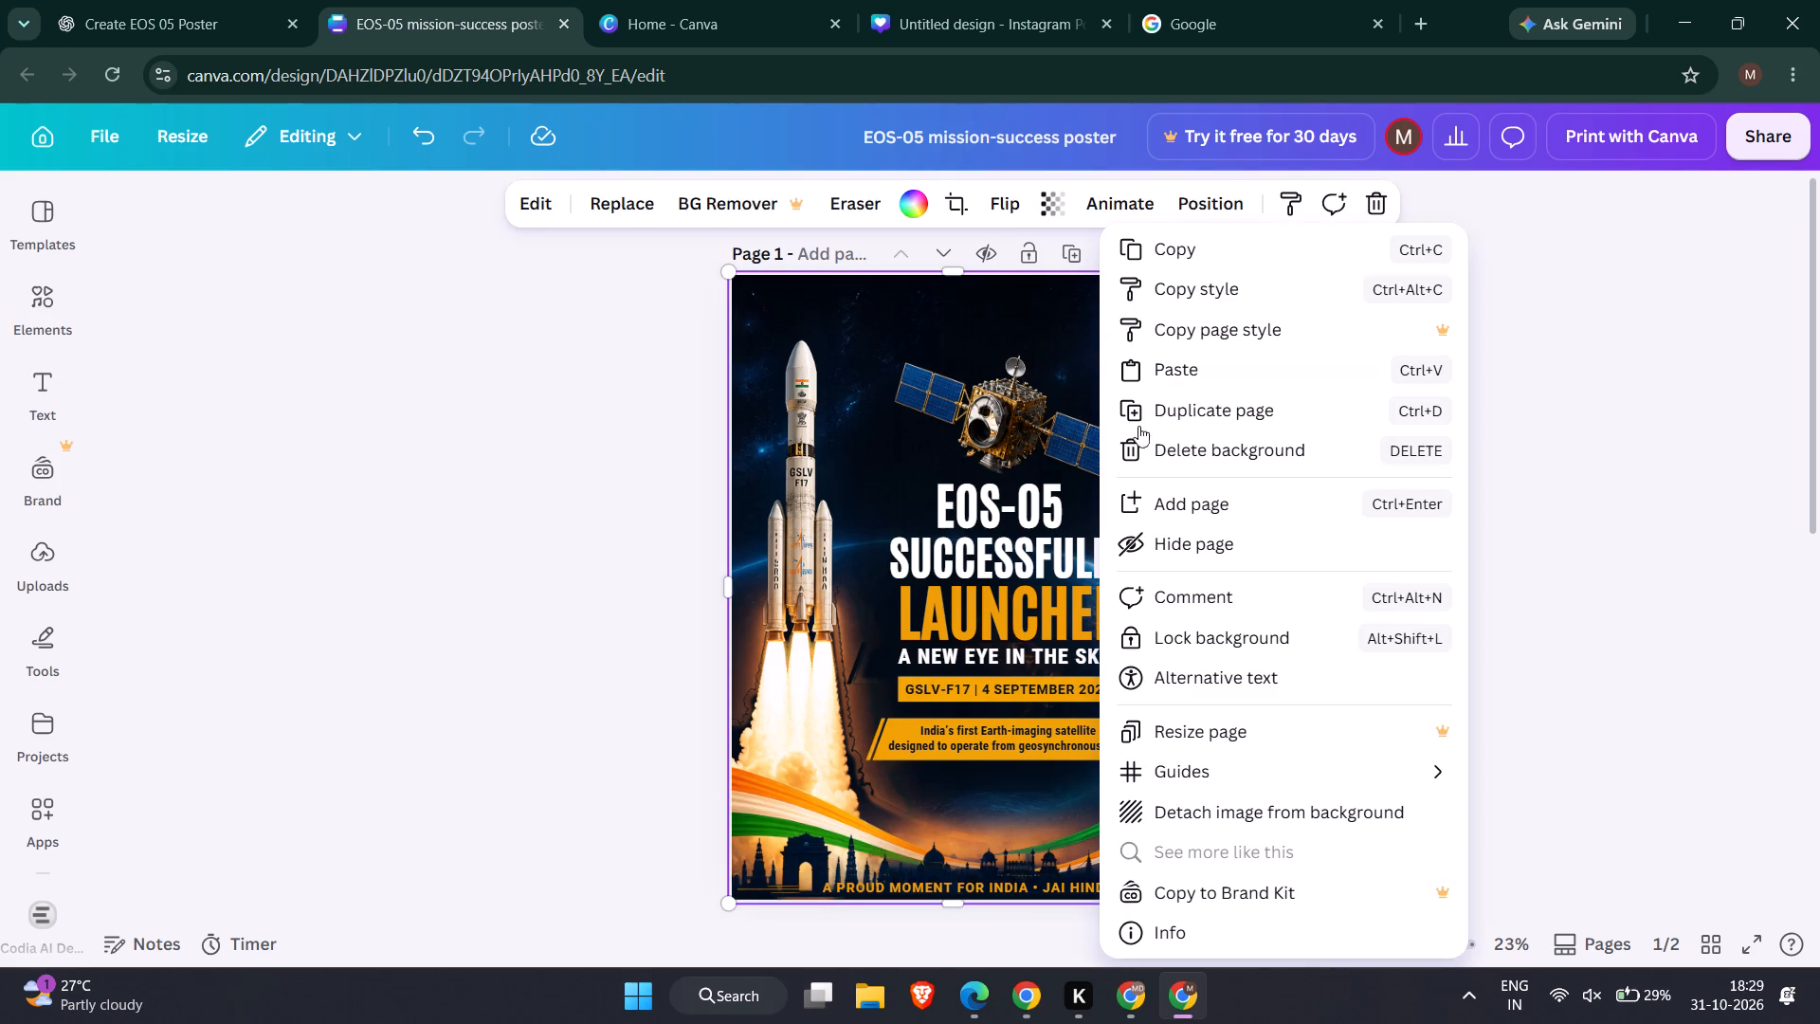
left_click(1192, 819)
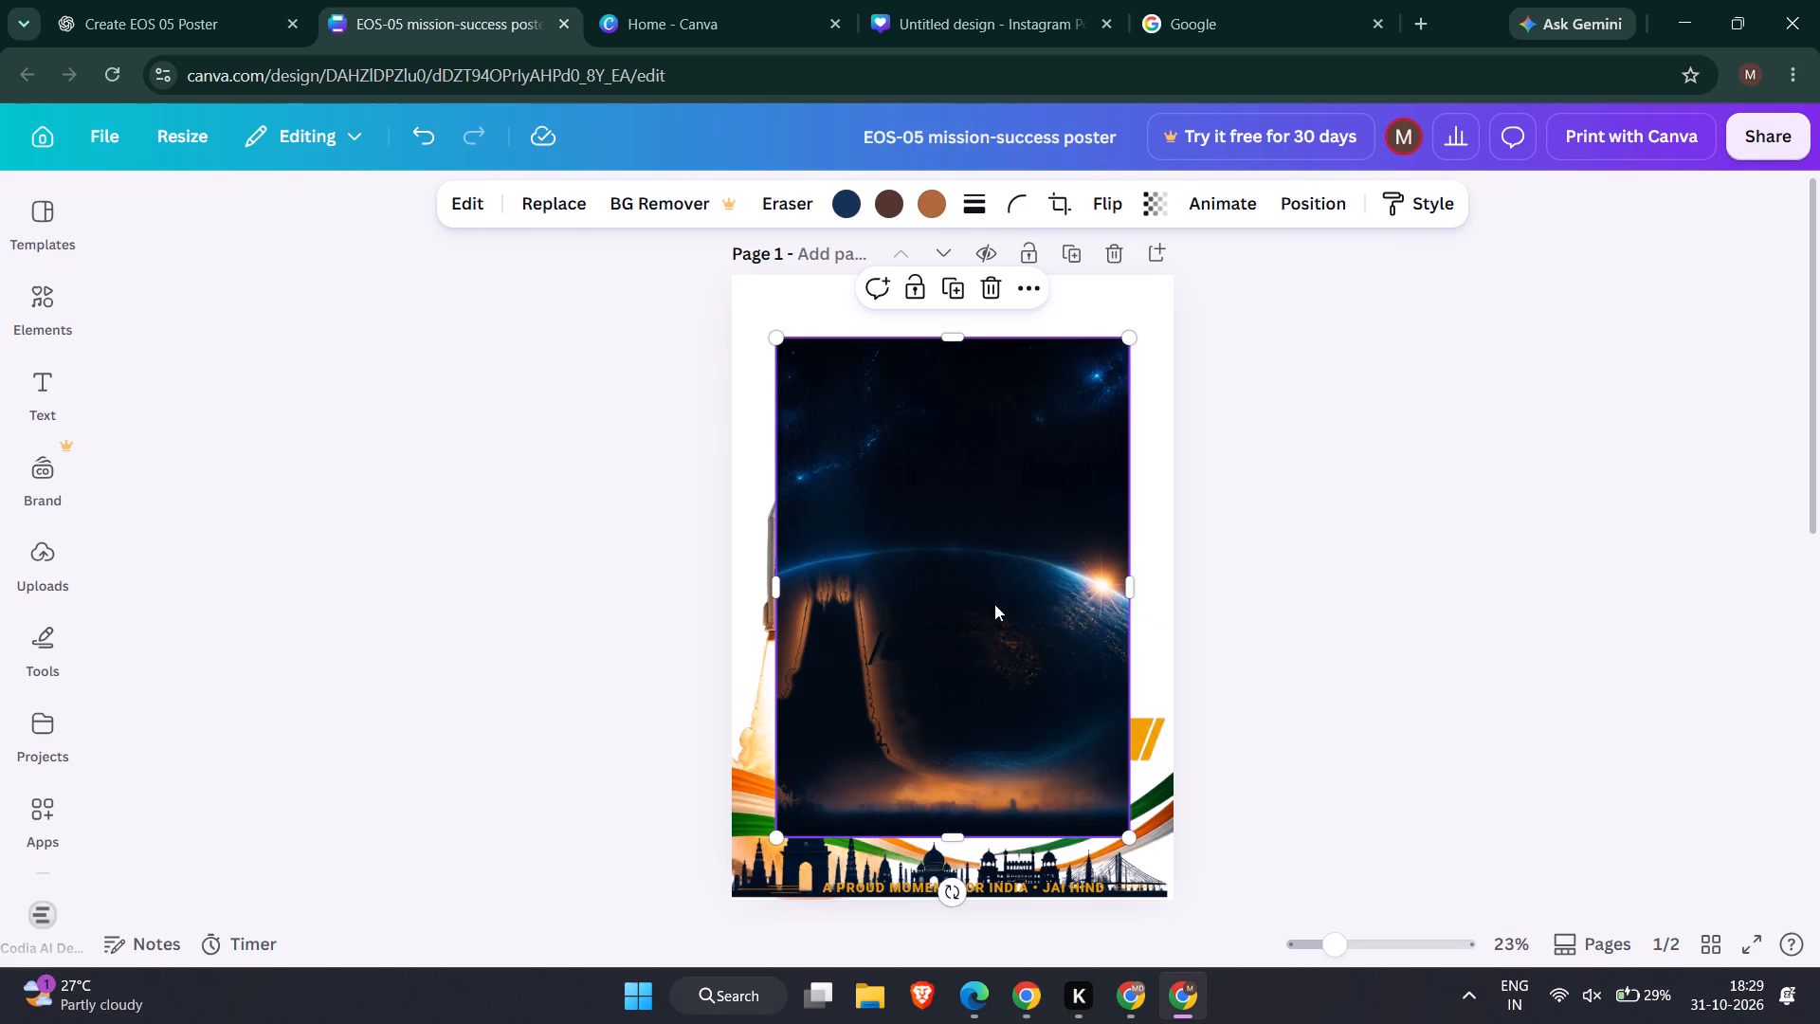
left_click_drag(978, 524, 1029, 429)
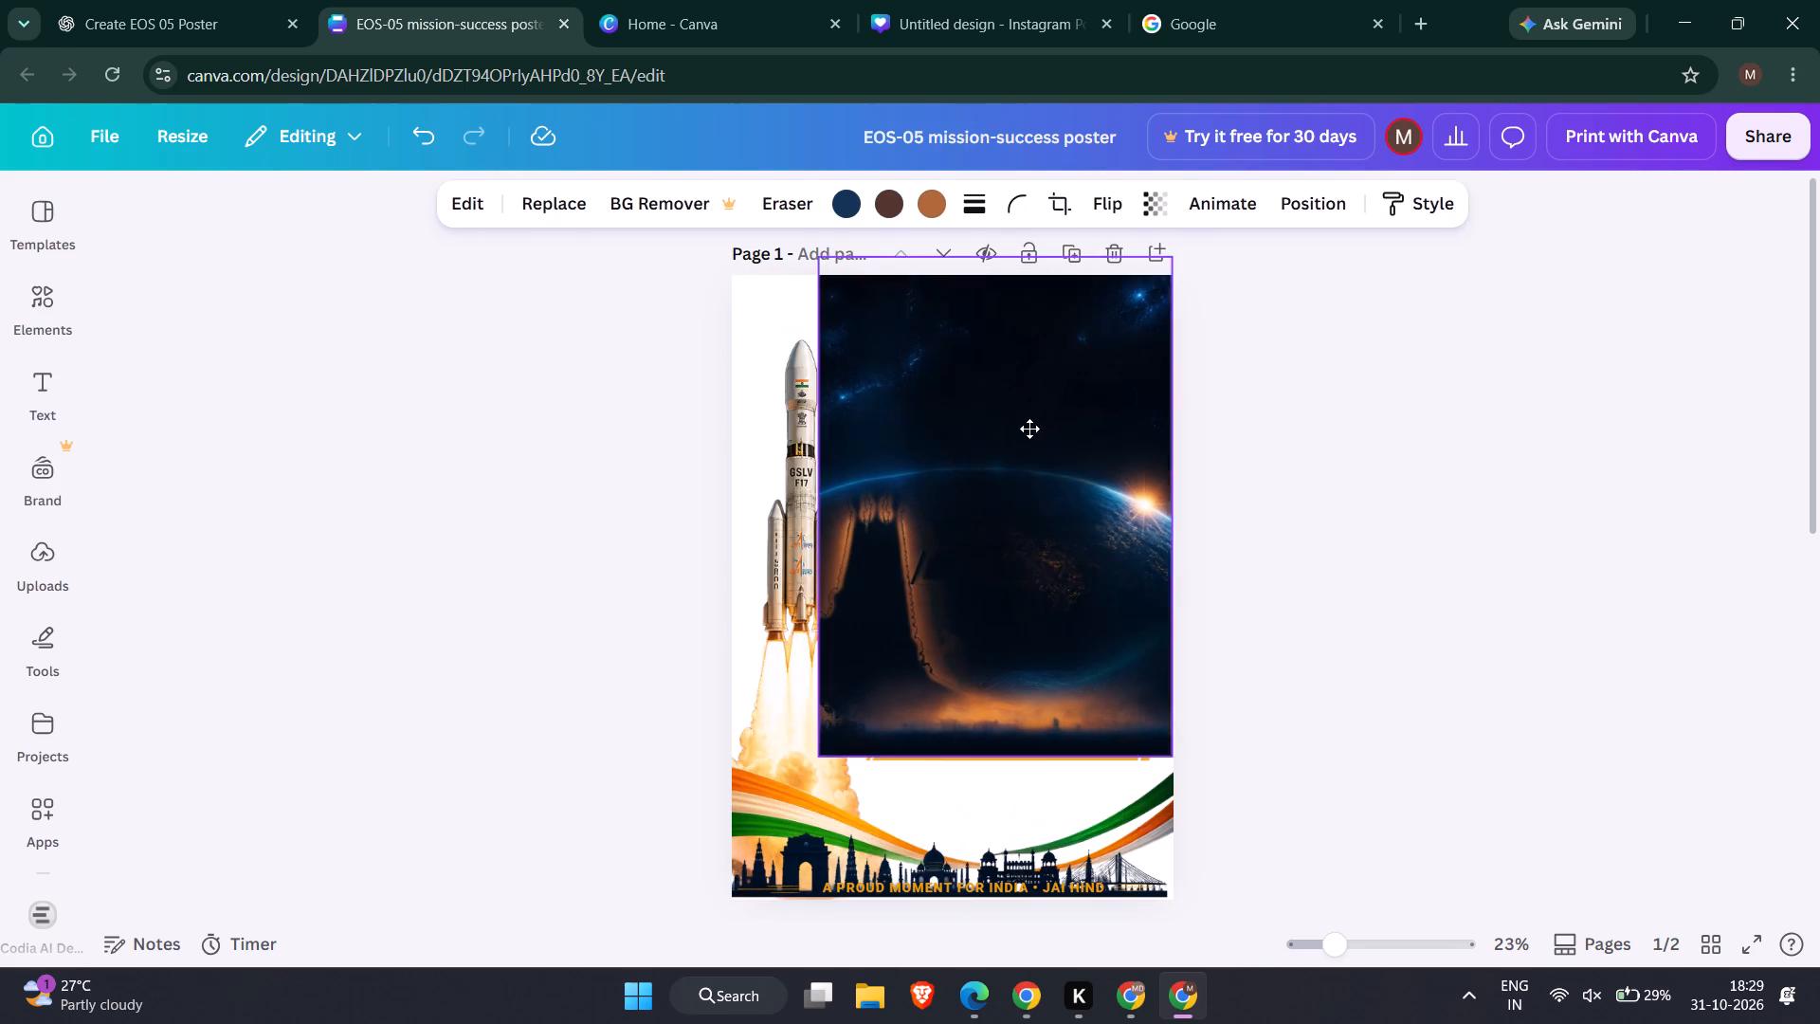
left_click_drag(1029, 429, 992, 484)
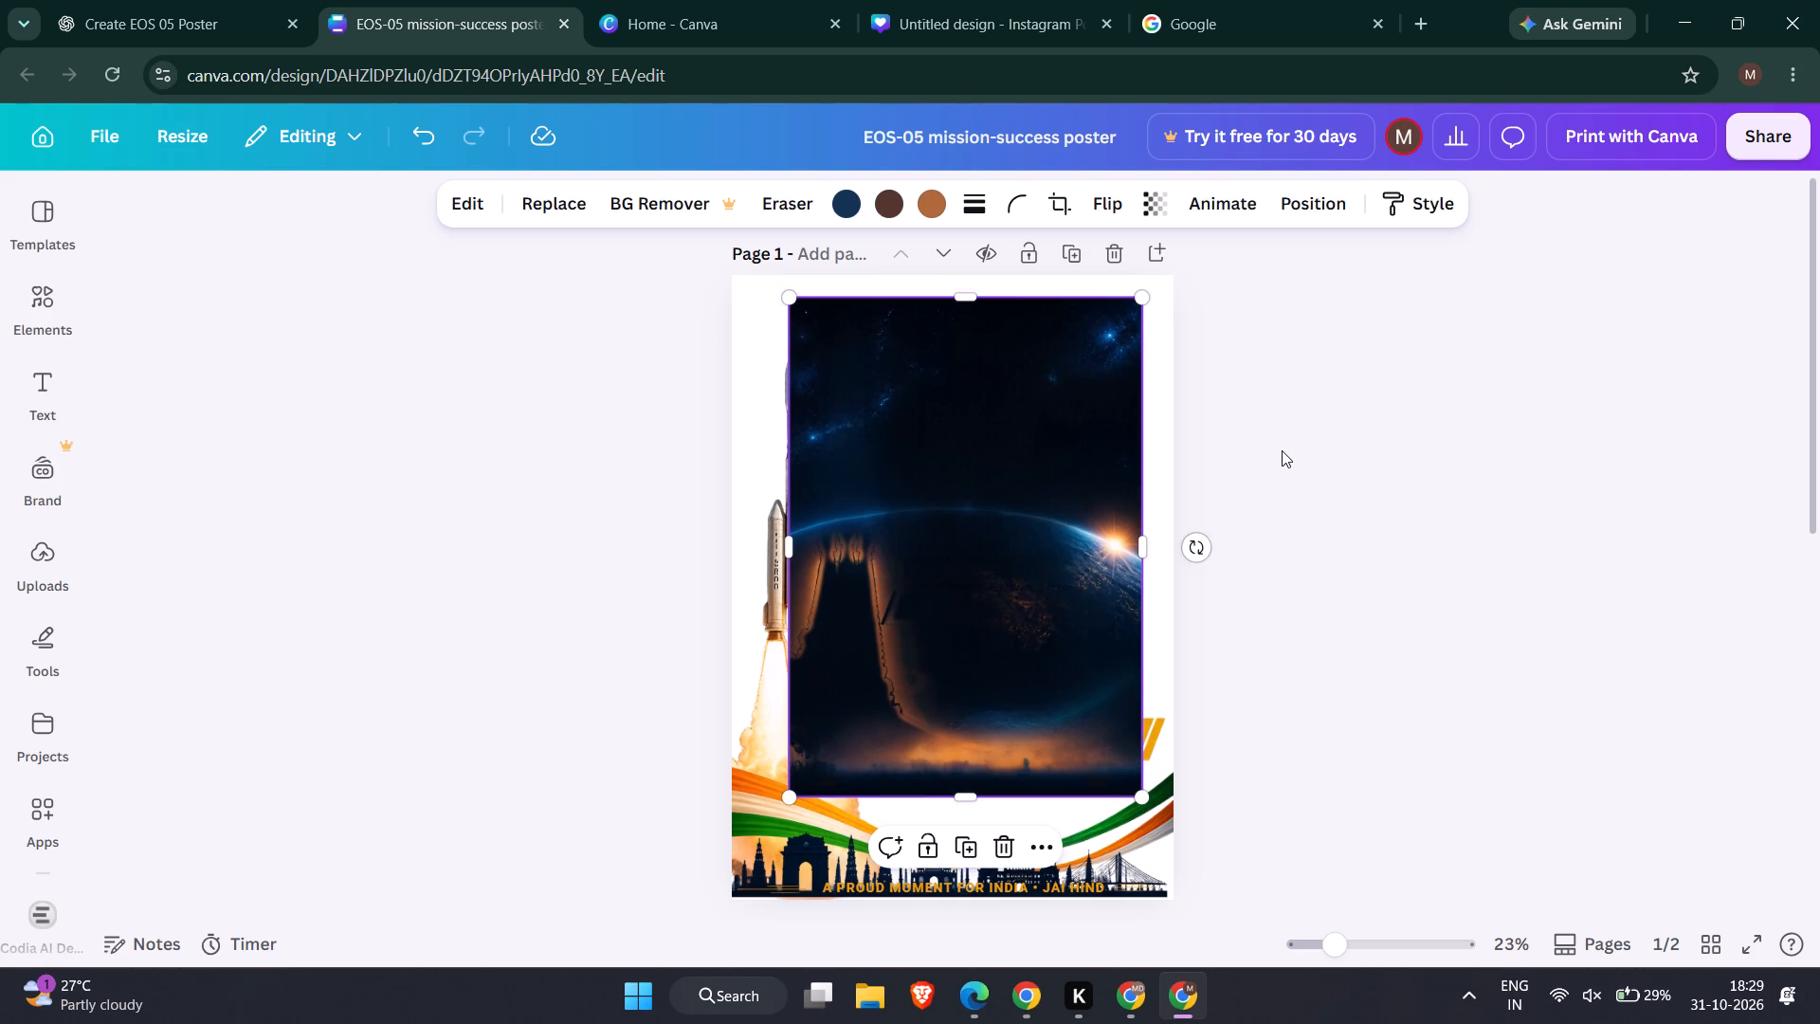
left_click(1282, 450)
Search Google for "earth picture" and show only image results.
left_click(1299, 20)
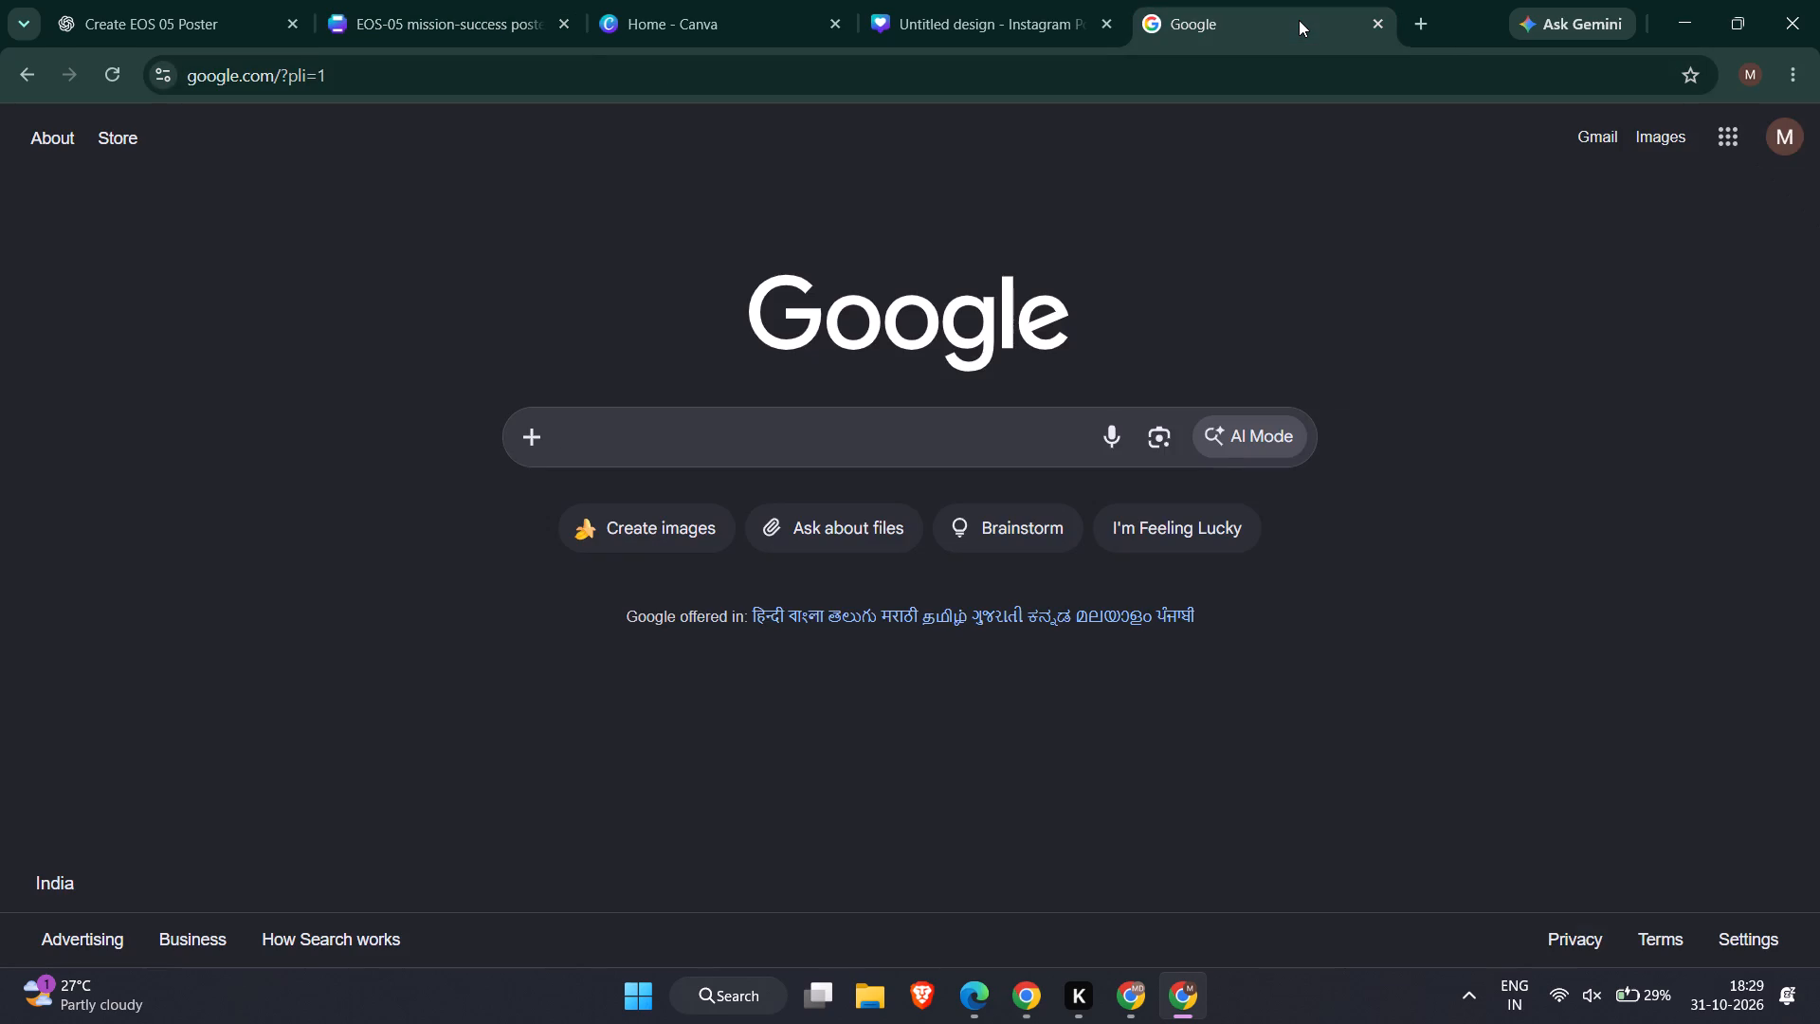
type("earth")
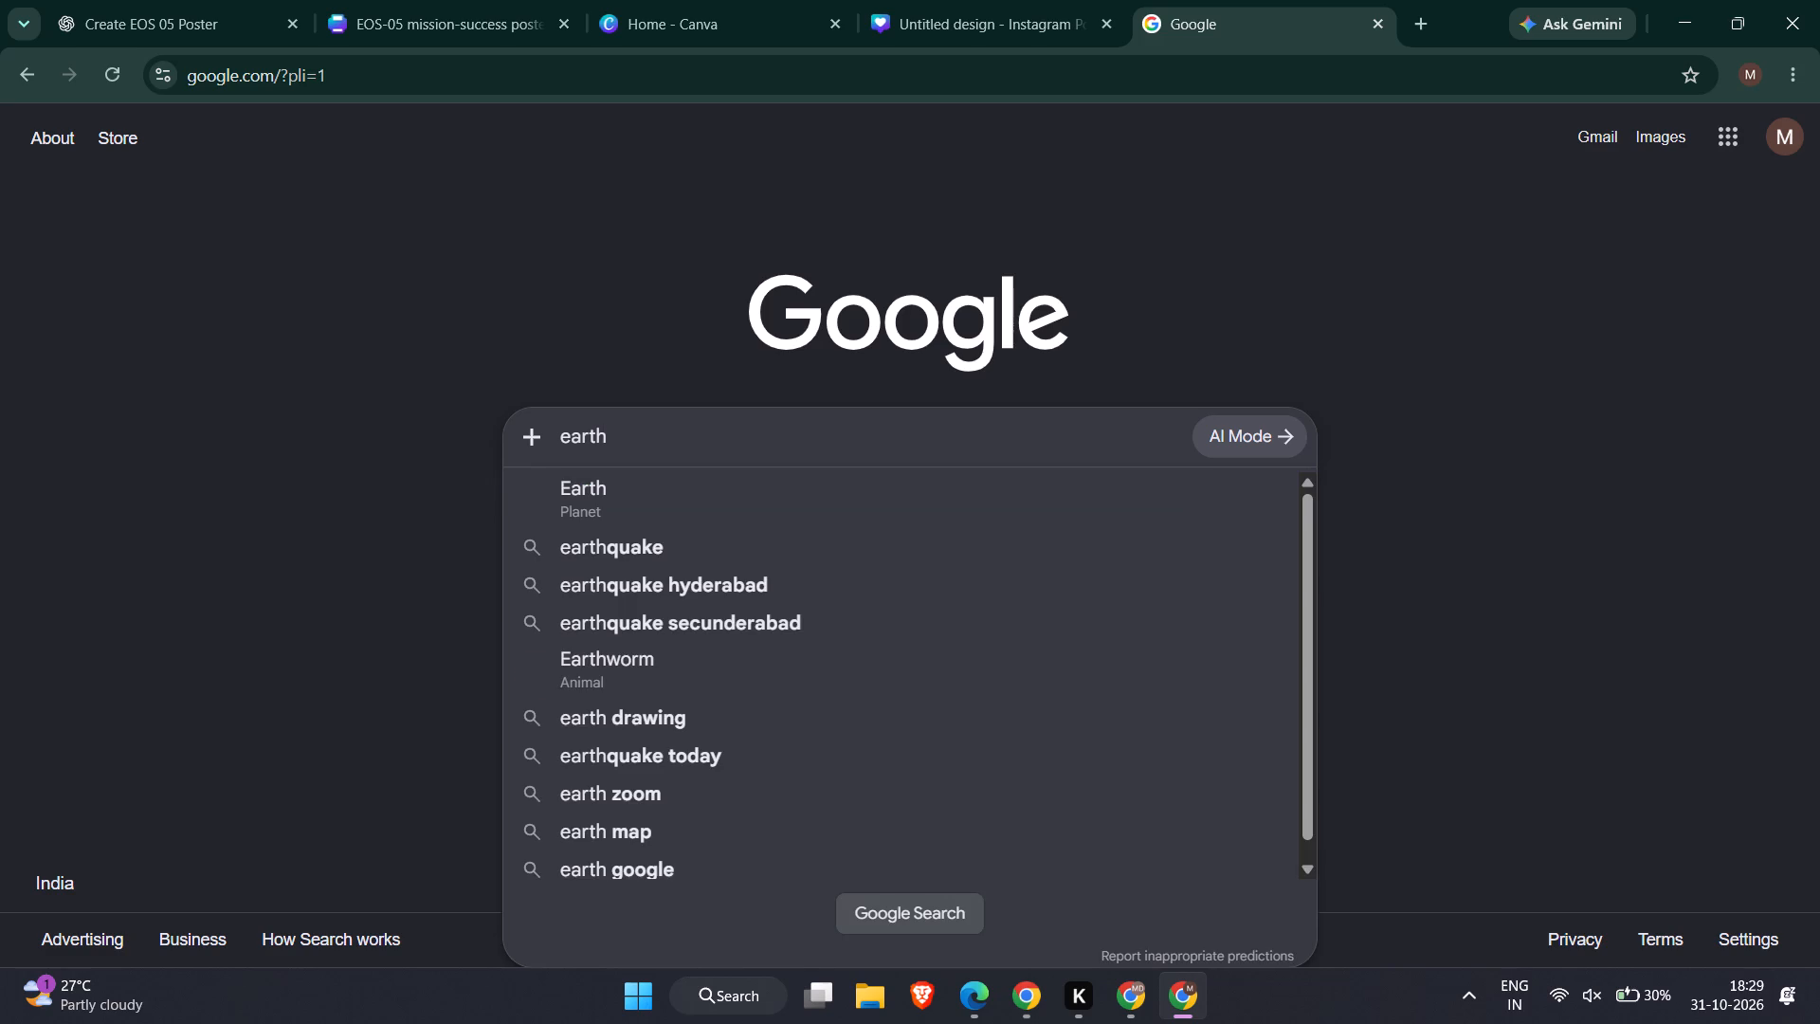
key("space")
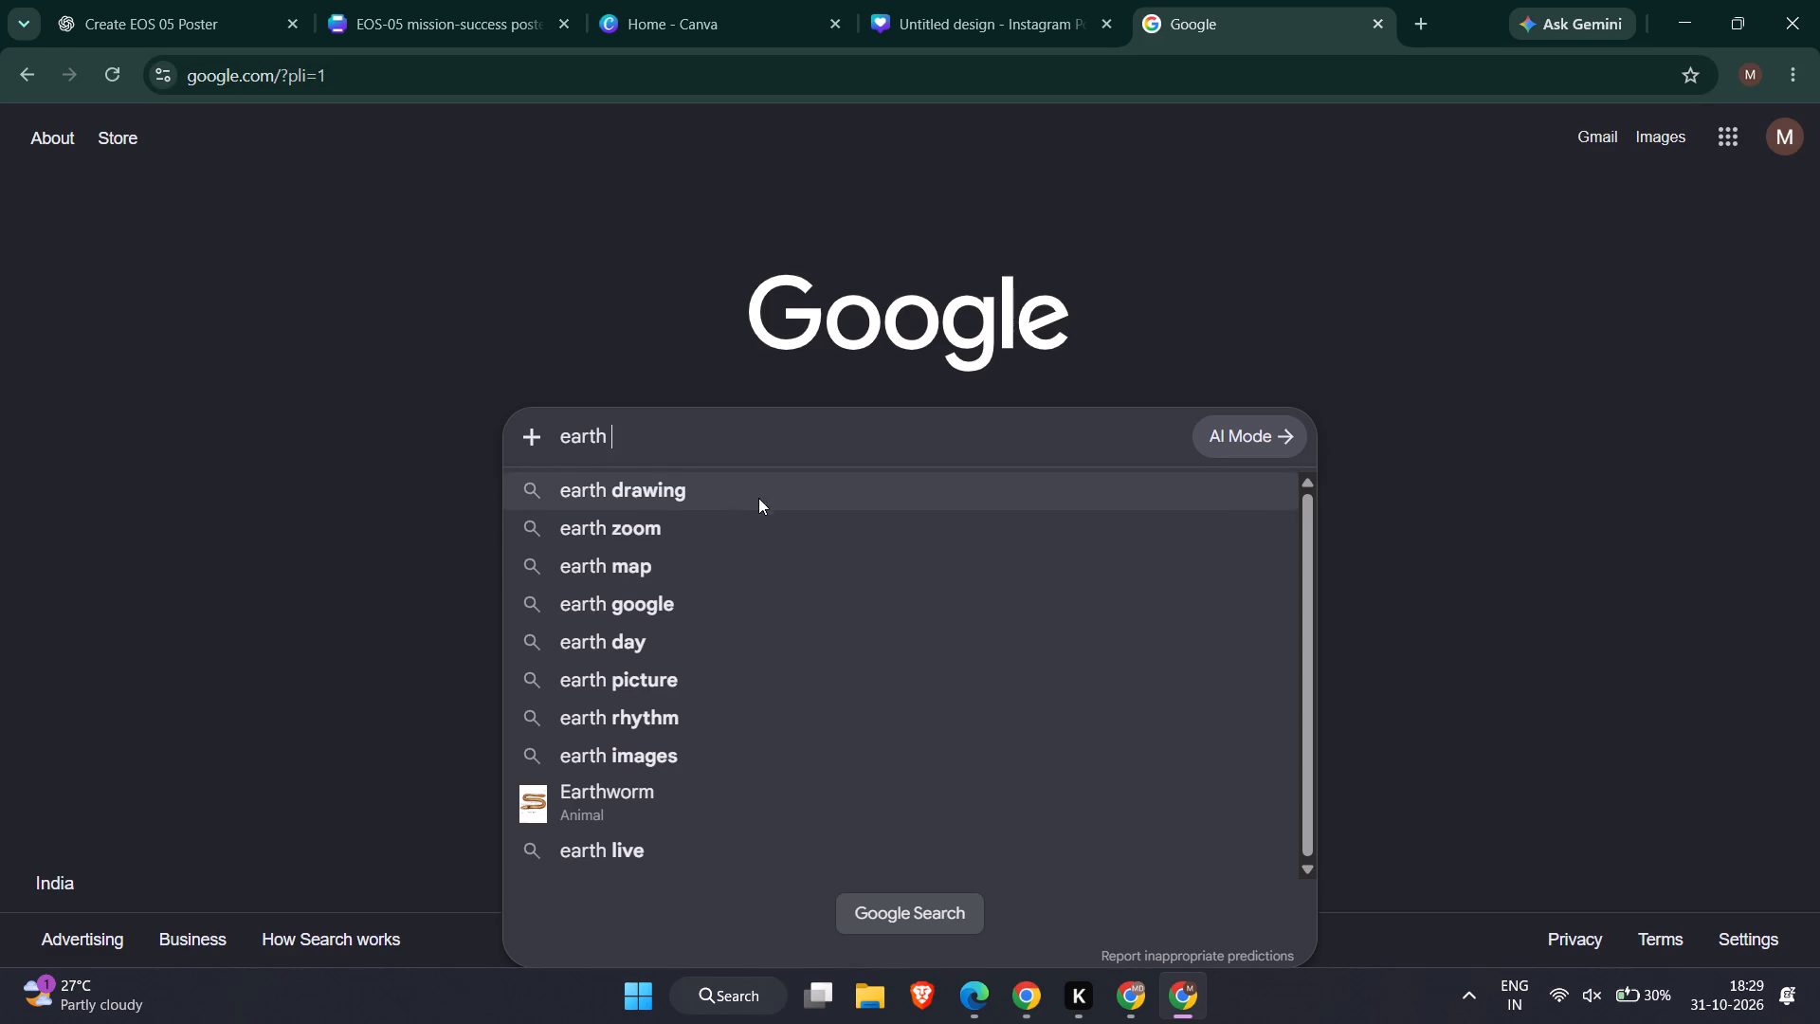
left_click(654, 684)
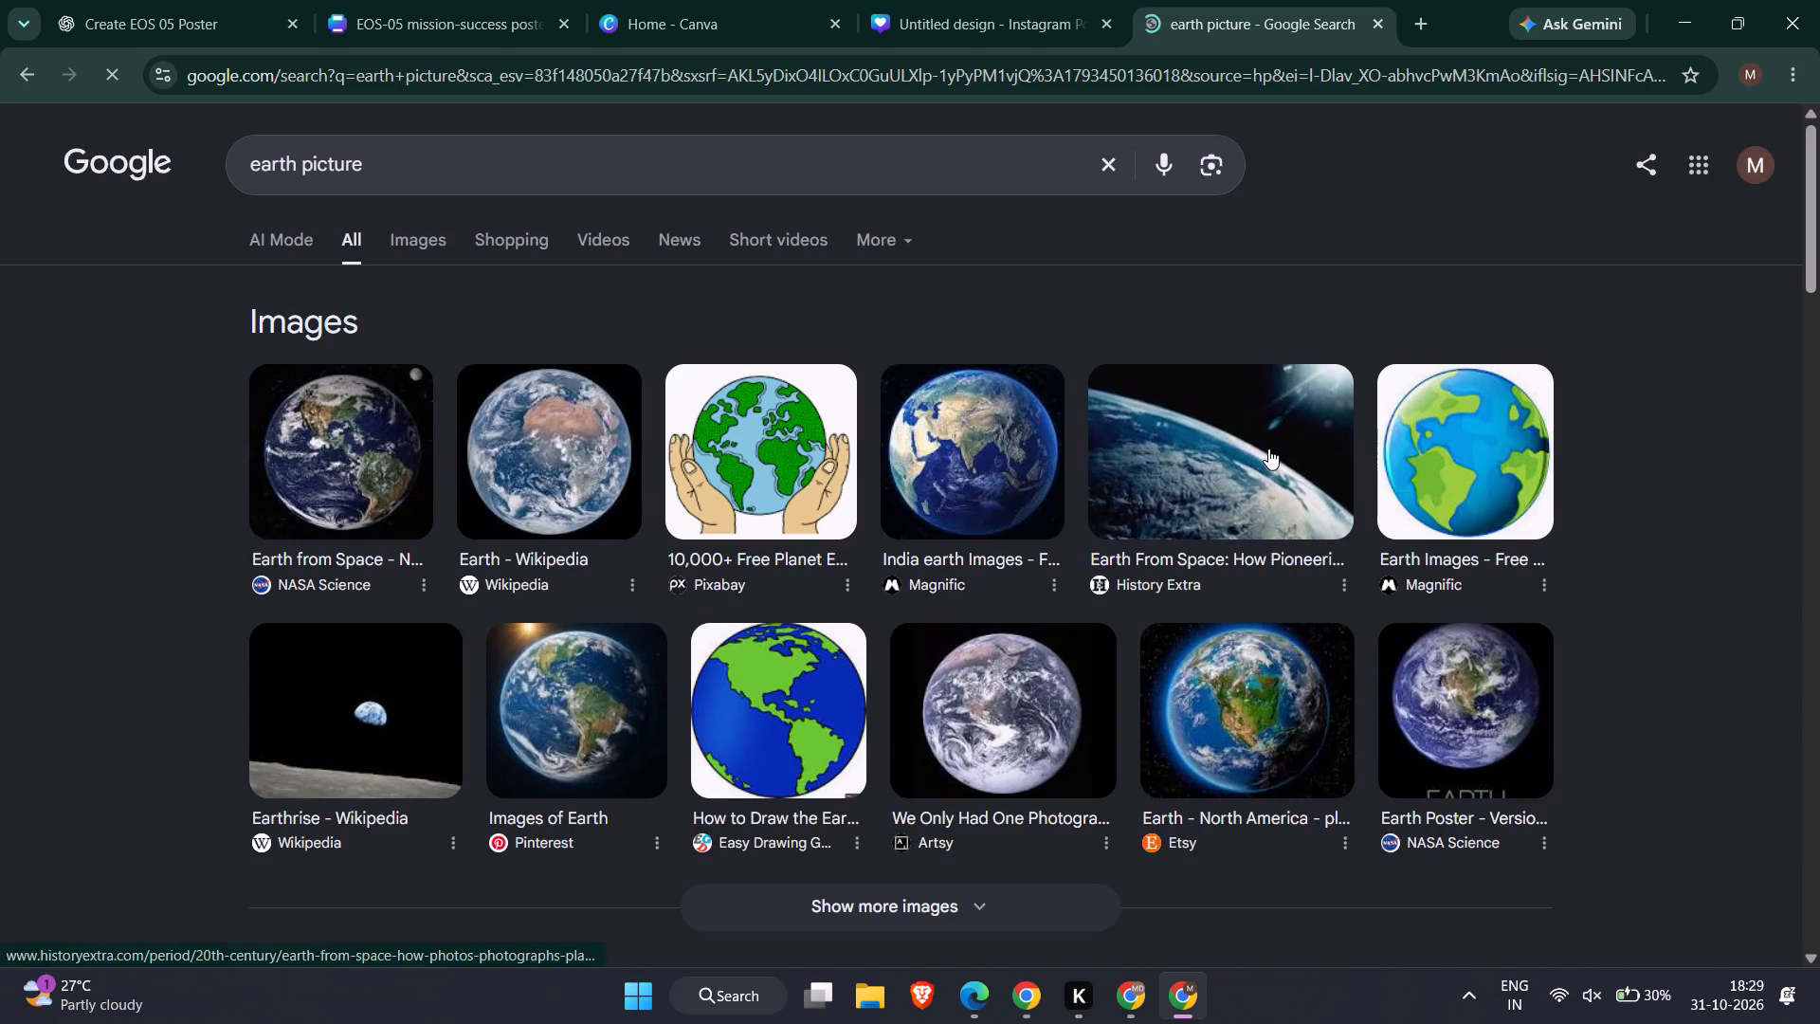
scroll(872, 752, "down", 1)
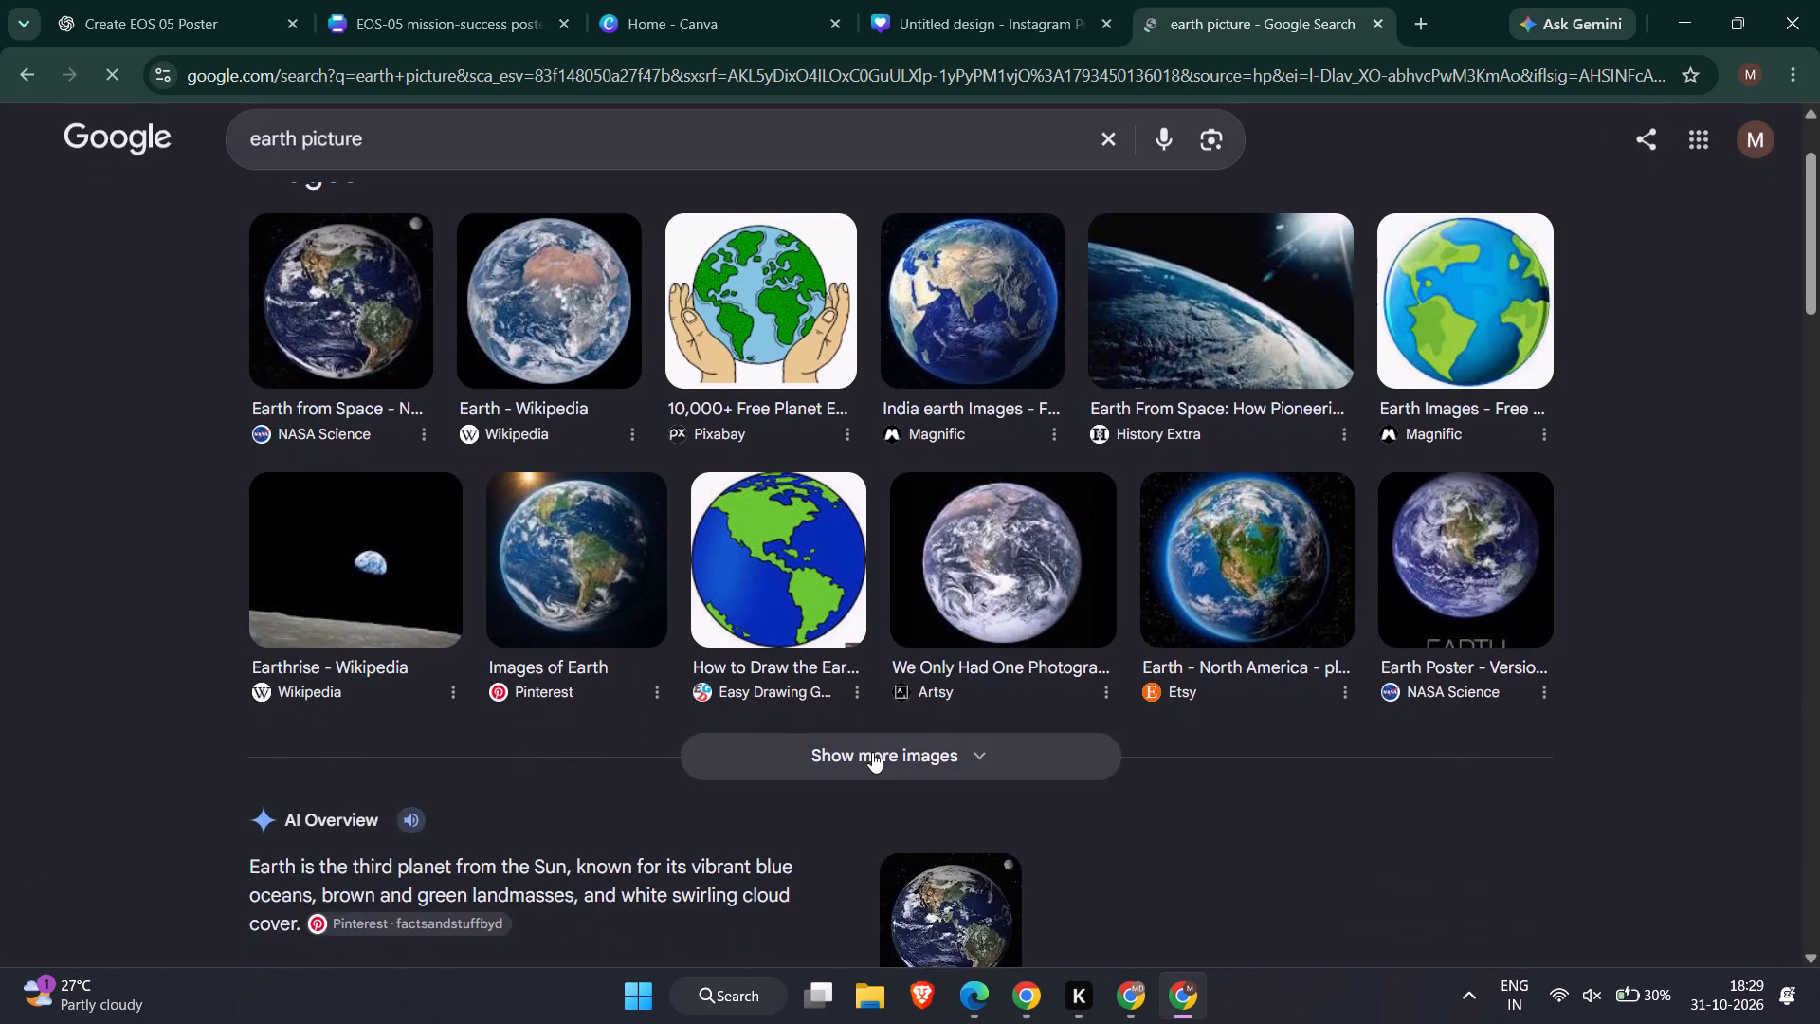
scroll(872, 752, "down", 2)
scroll(872, 752, "up", 1)
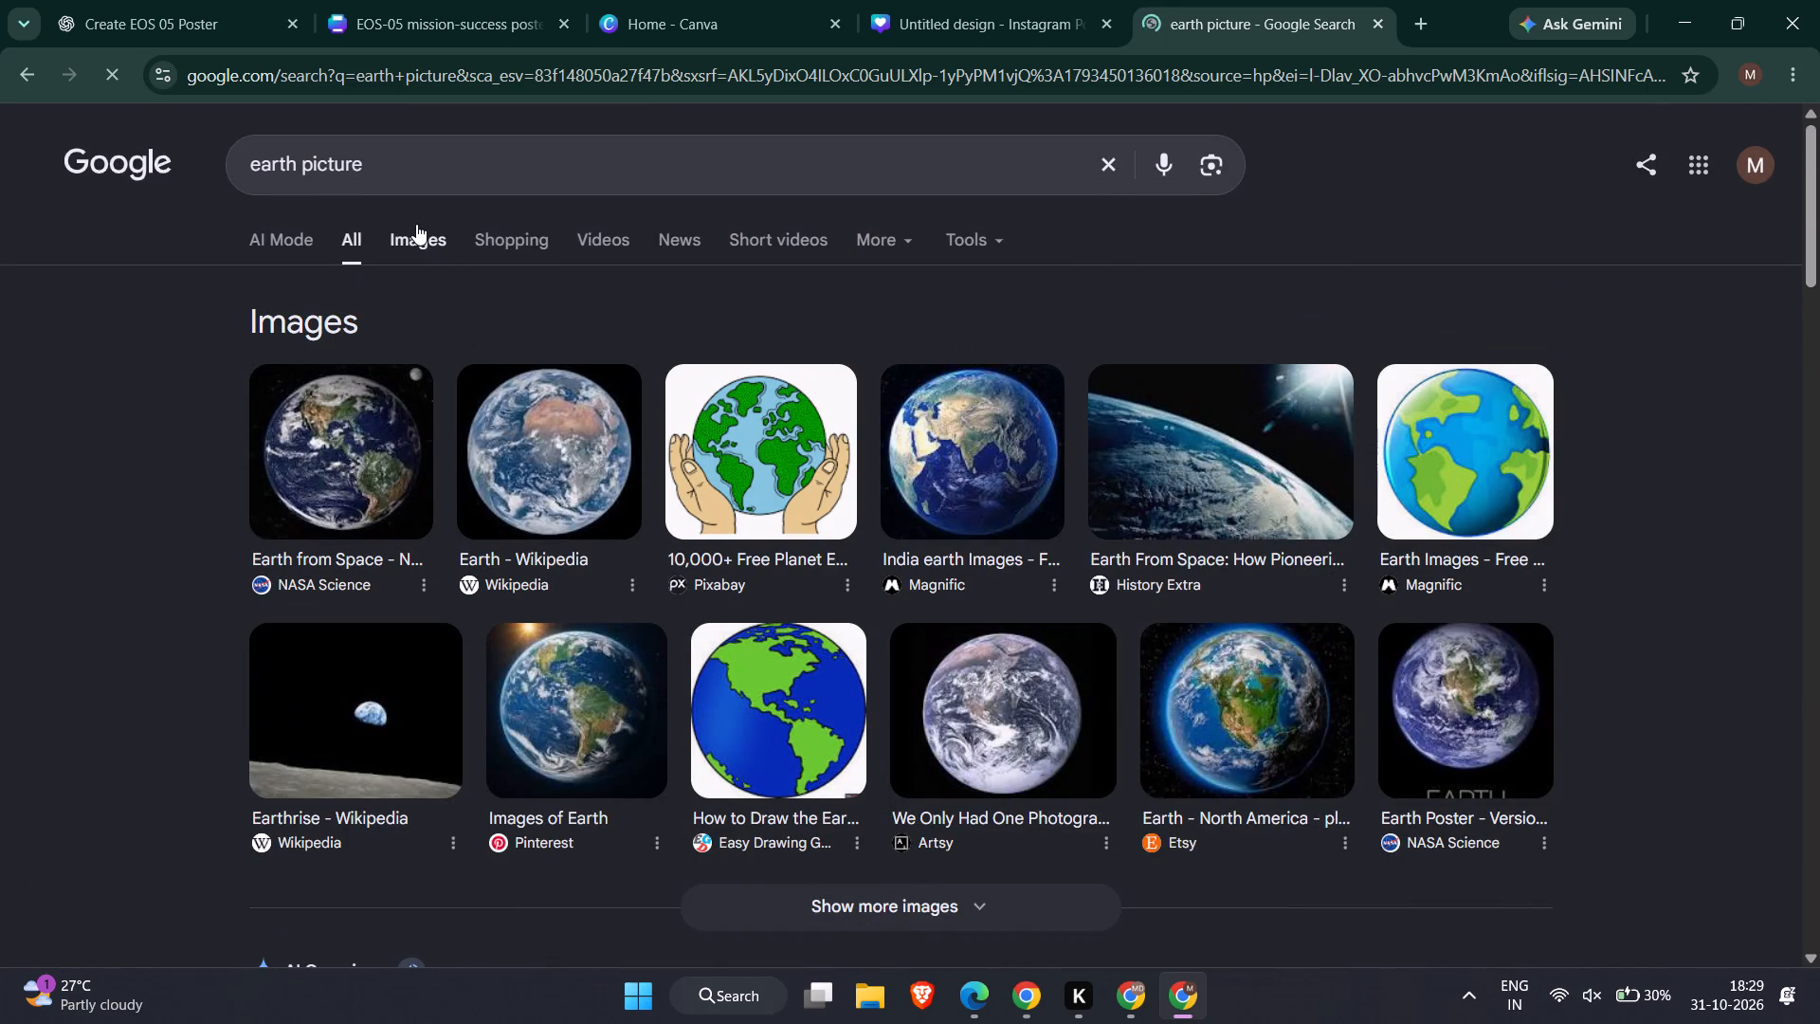
left_click(416, 224)
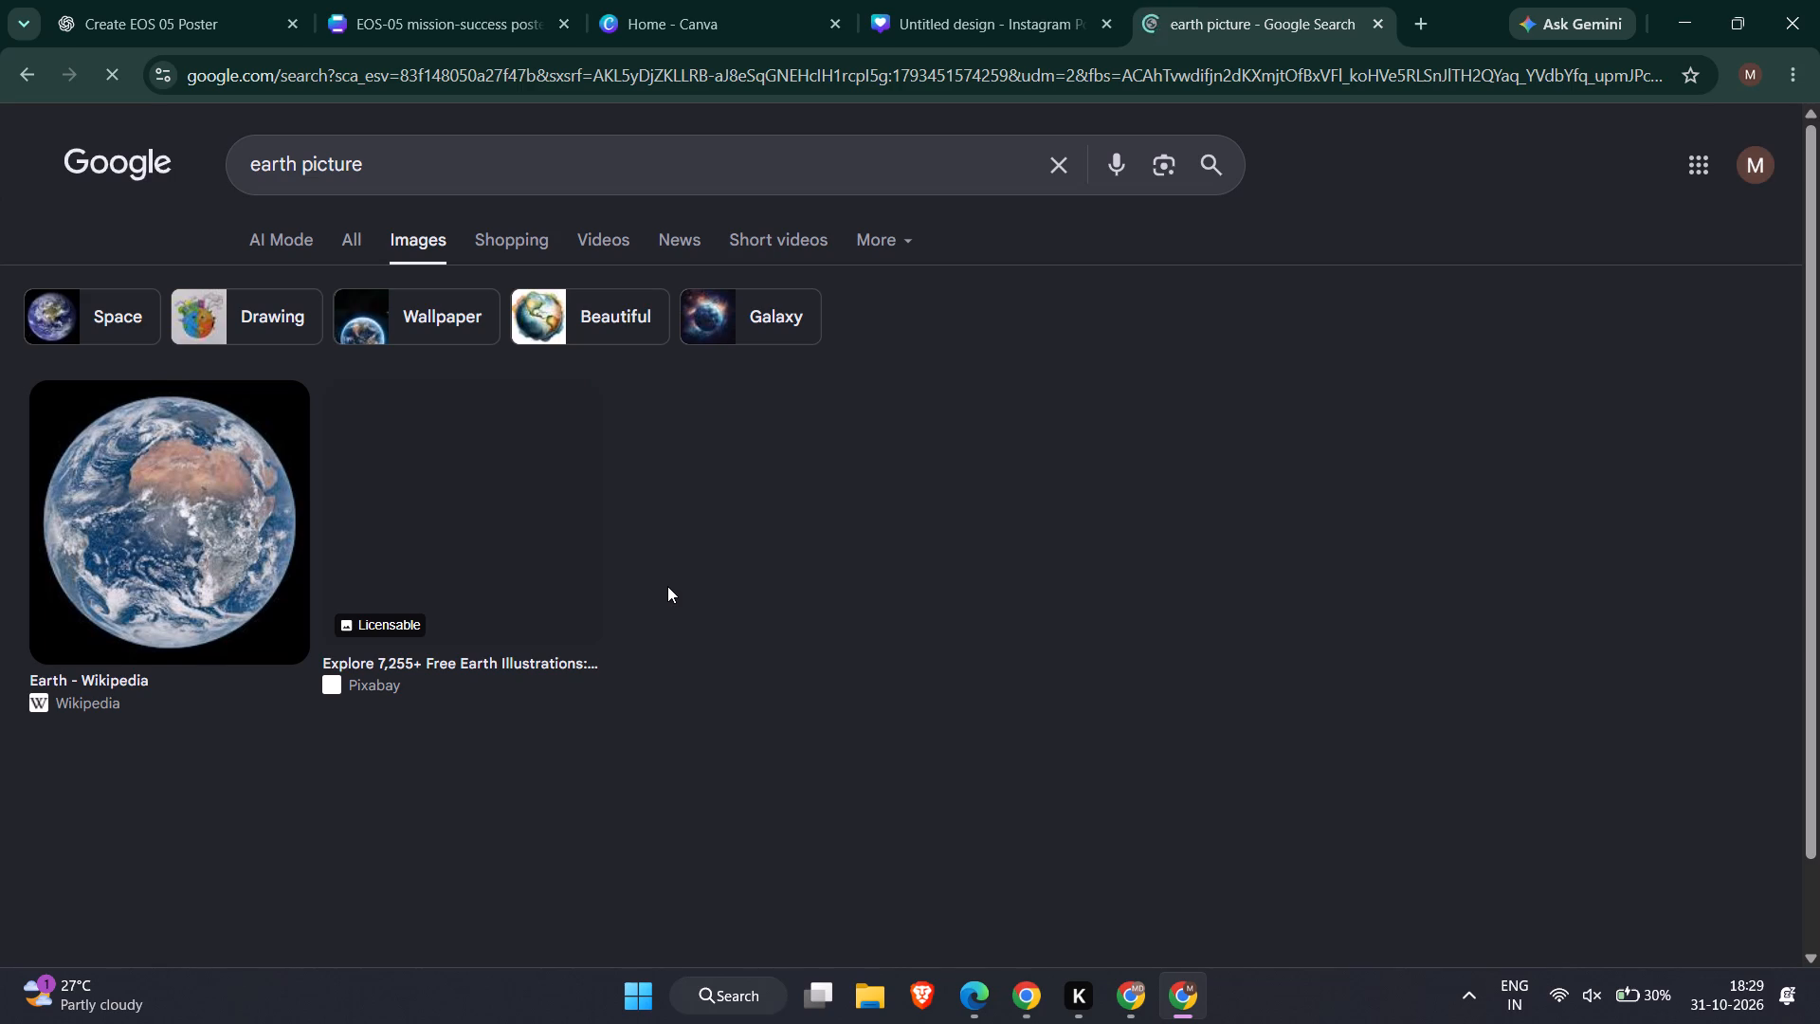
Look through the Earth image results for a picture suitable as the poster's space background.
scroll(667, 586, "down", 5)
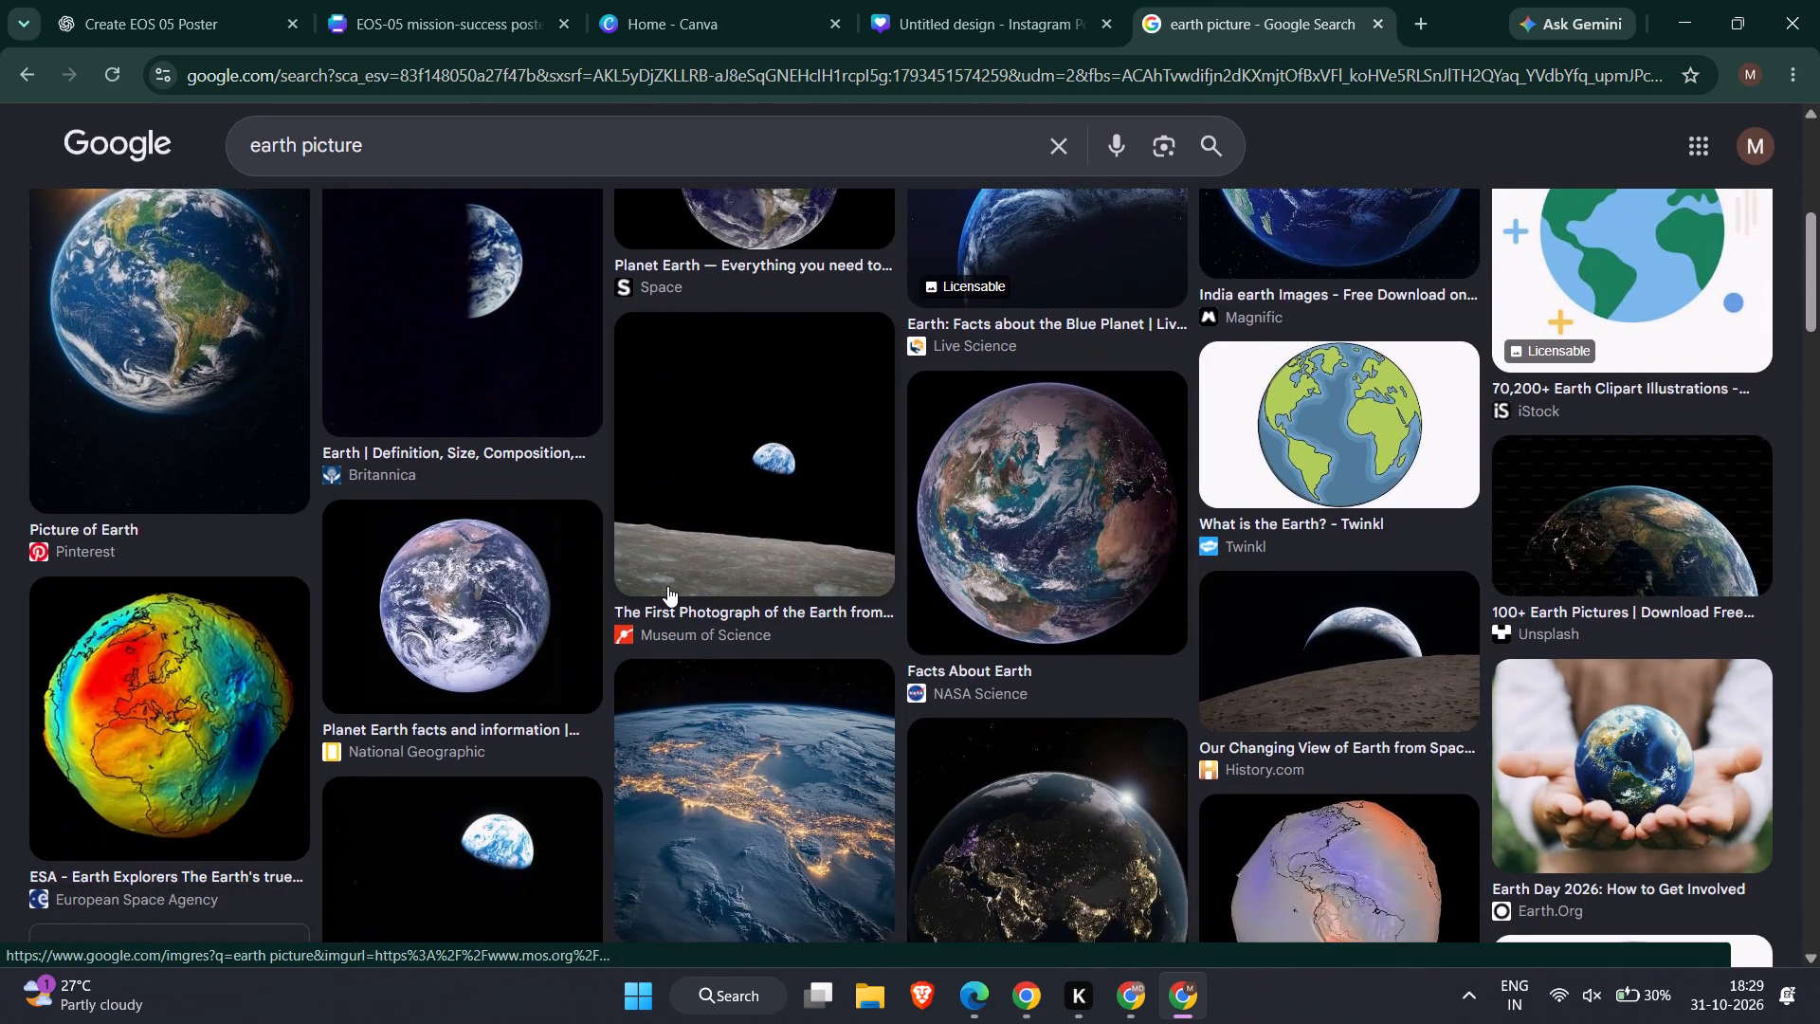
scroll(667, 586, "down", 3)
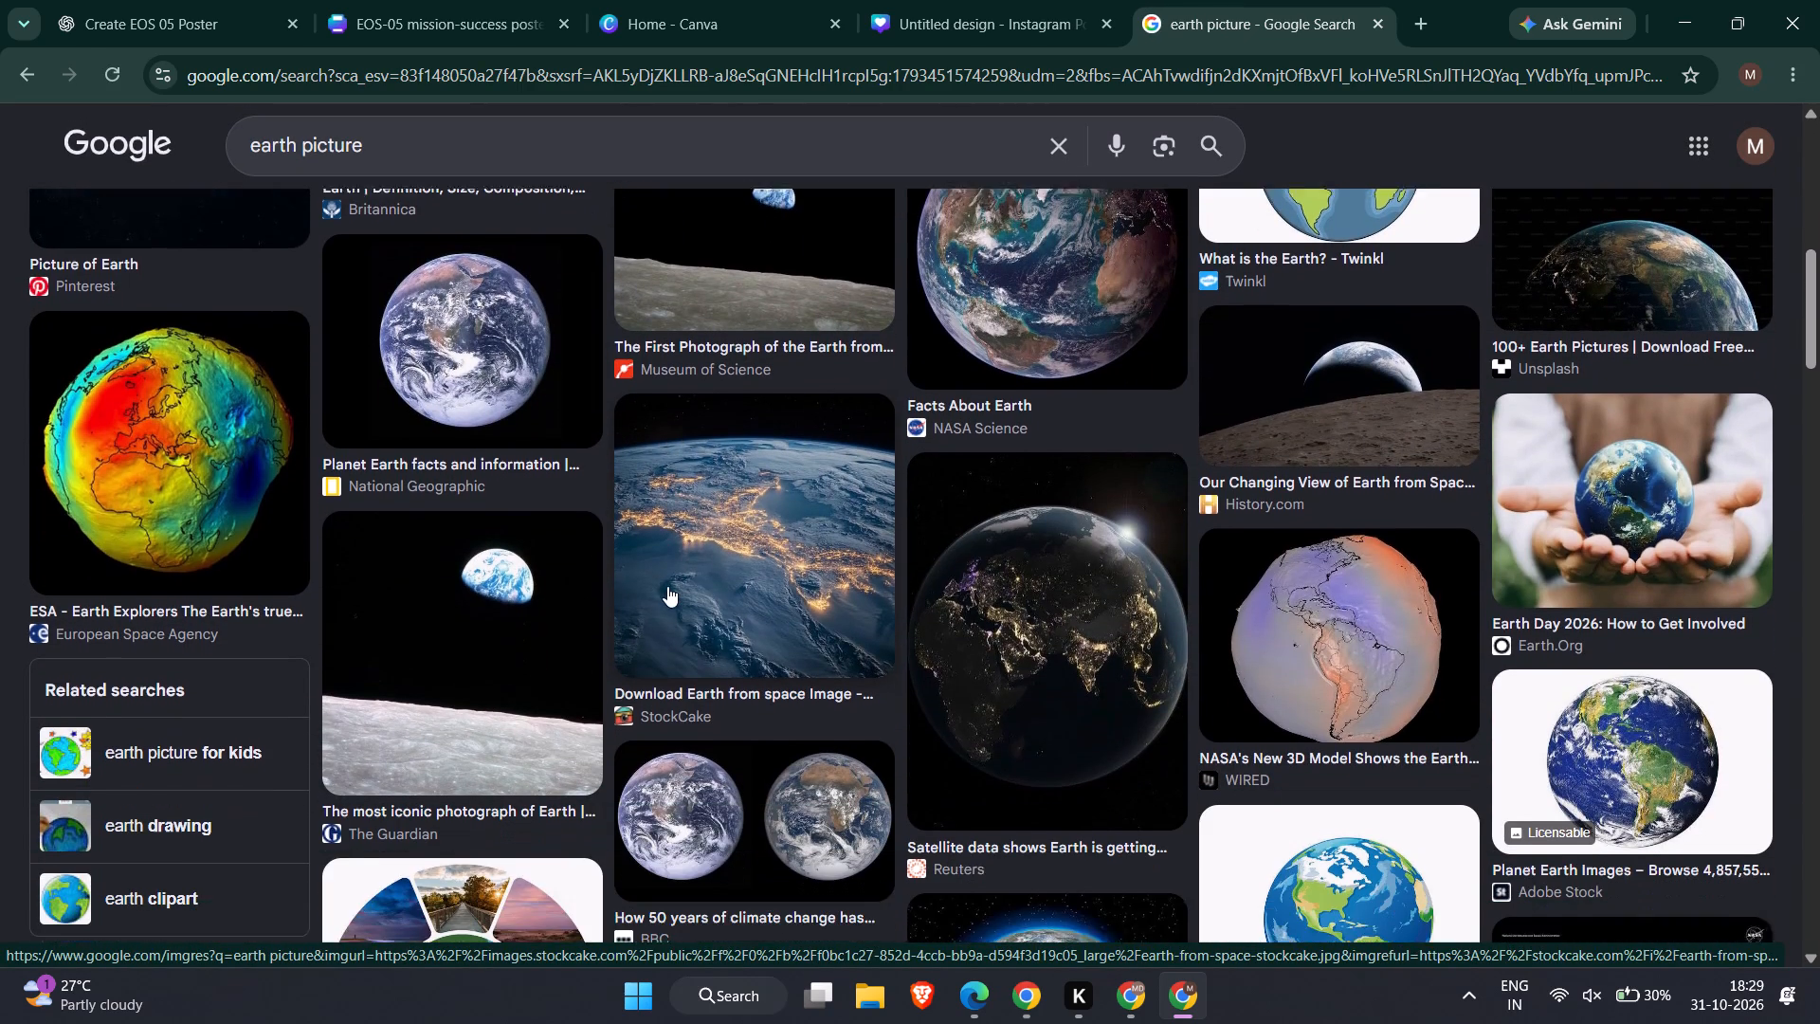
scroll(667, 586, "down", 2)
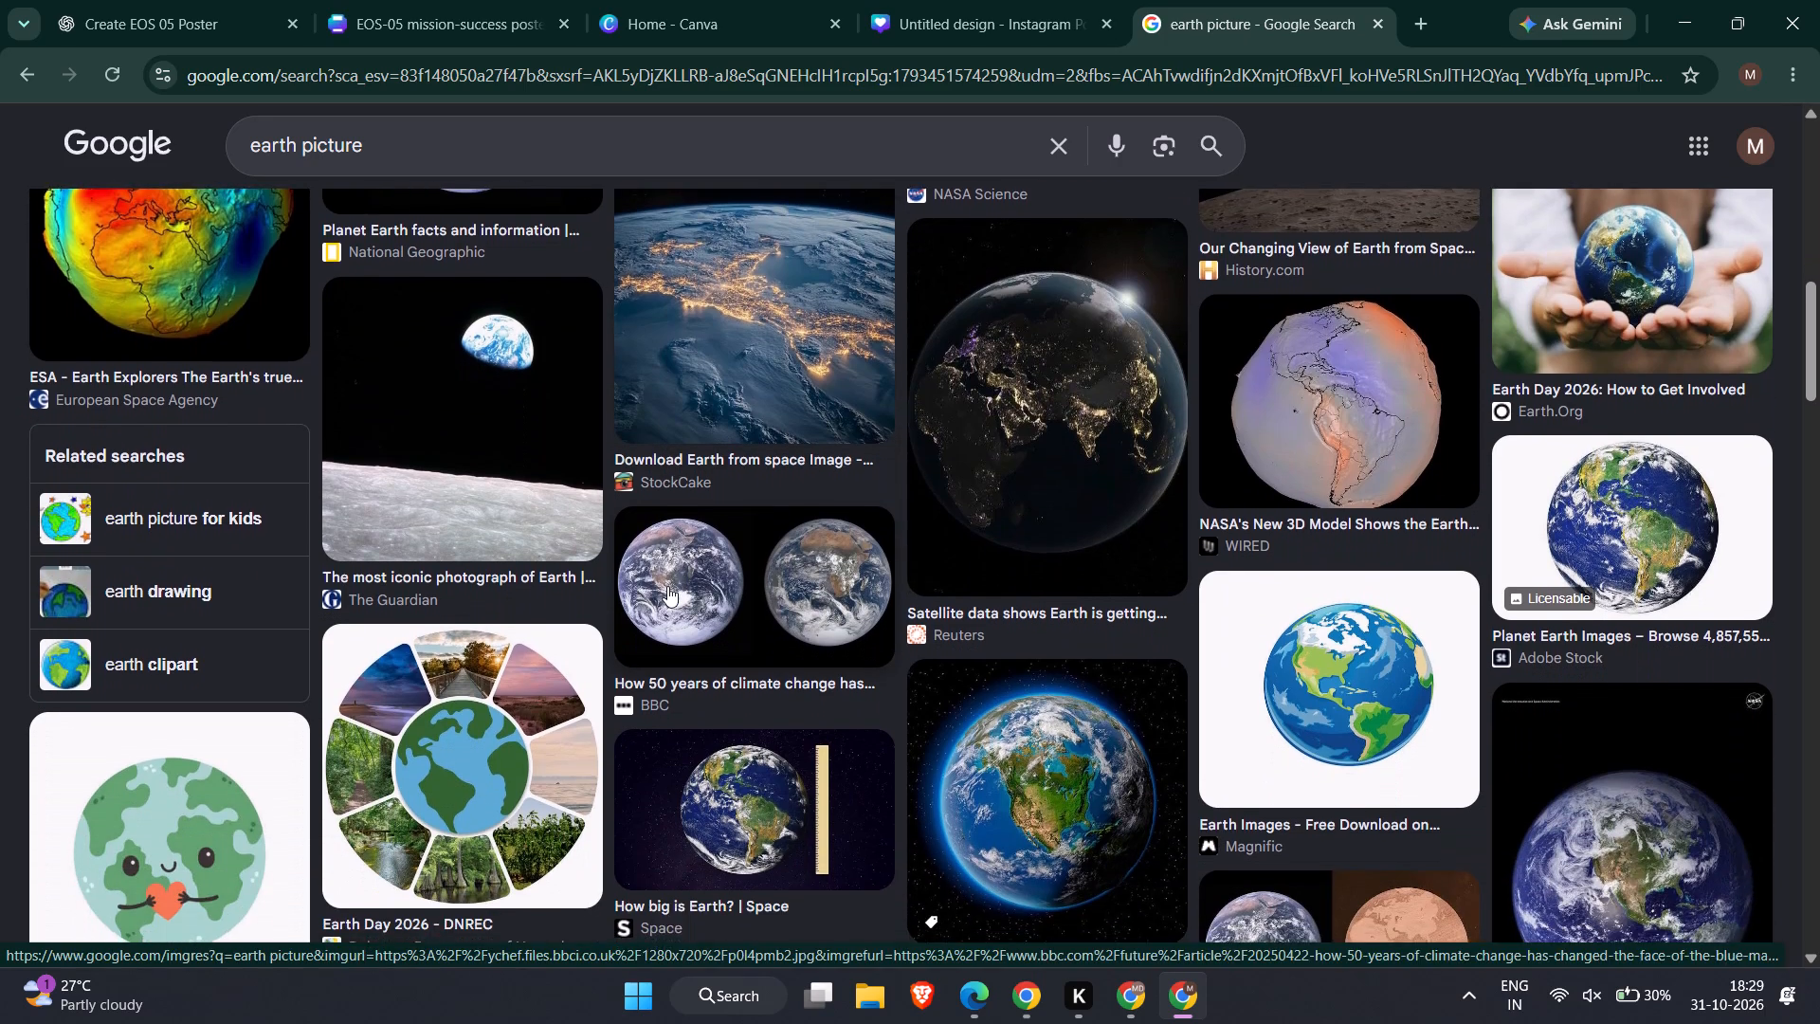
scroll(667, 586, "down", 1)
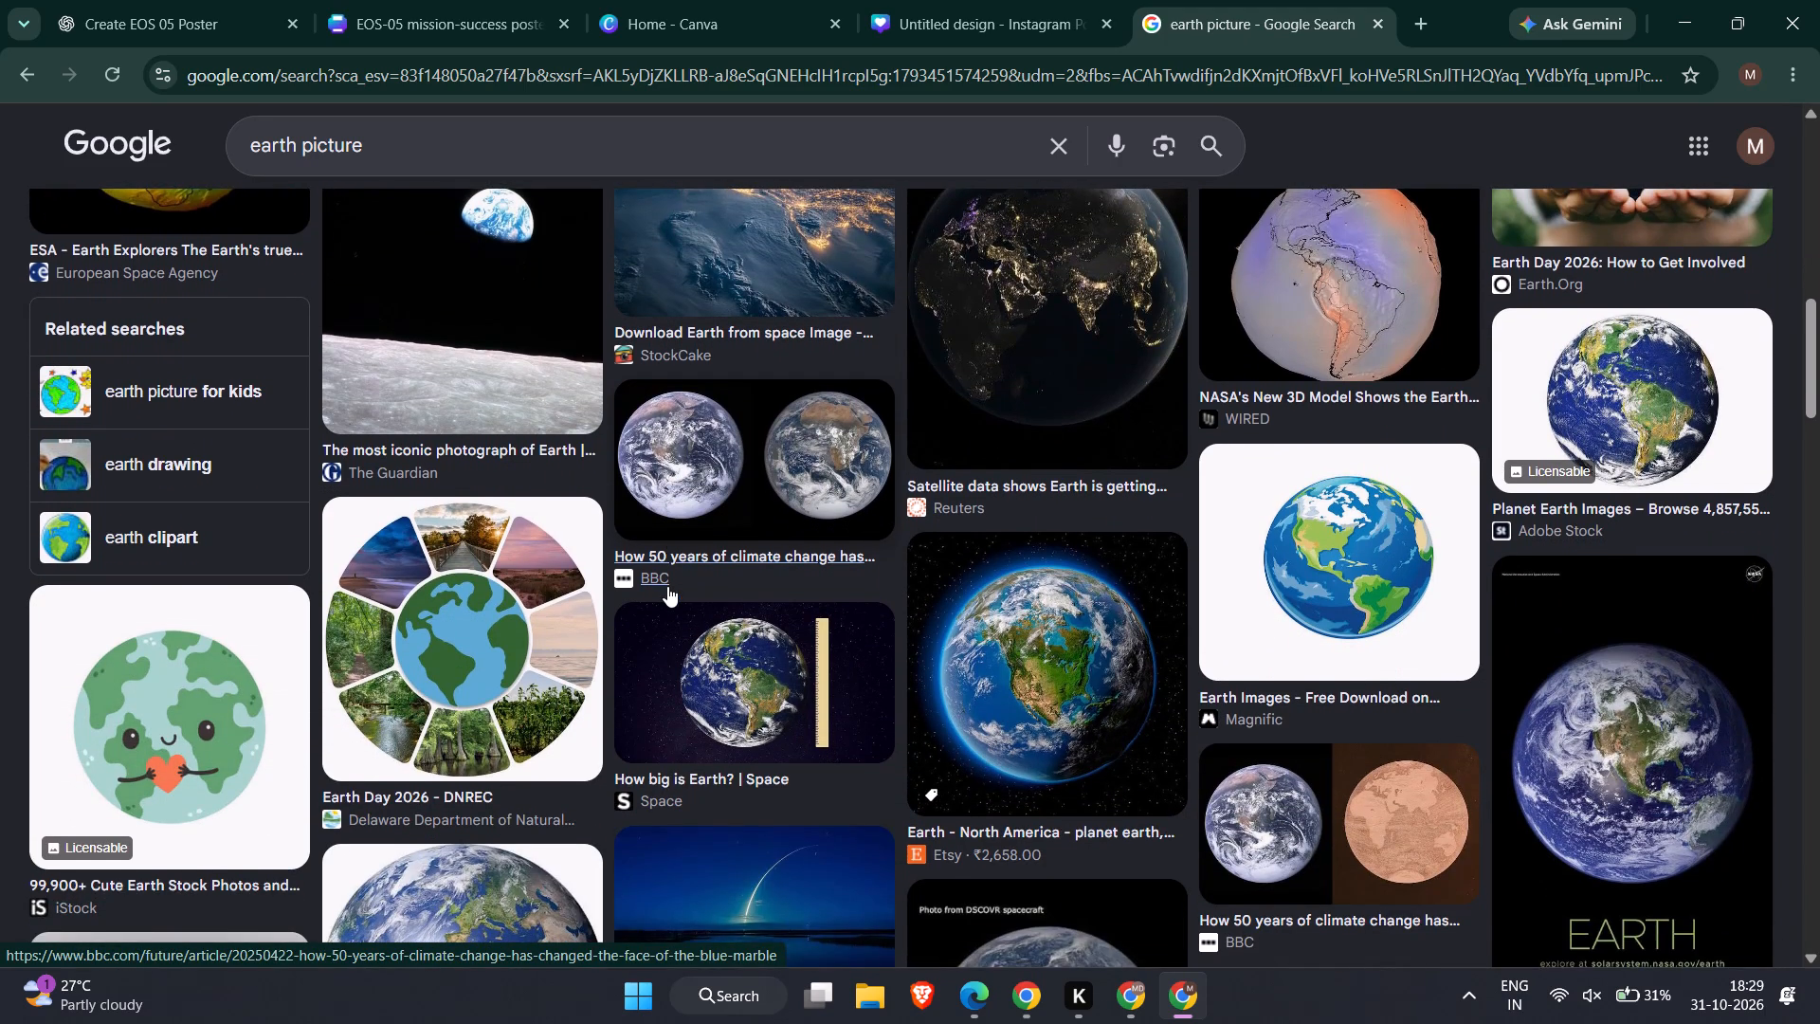
scroll(667, 586, "down", 2)
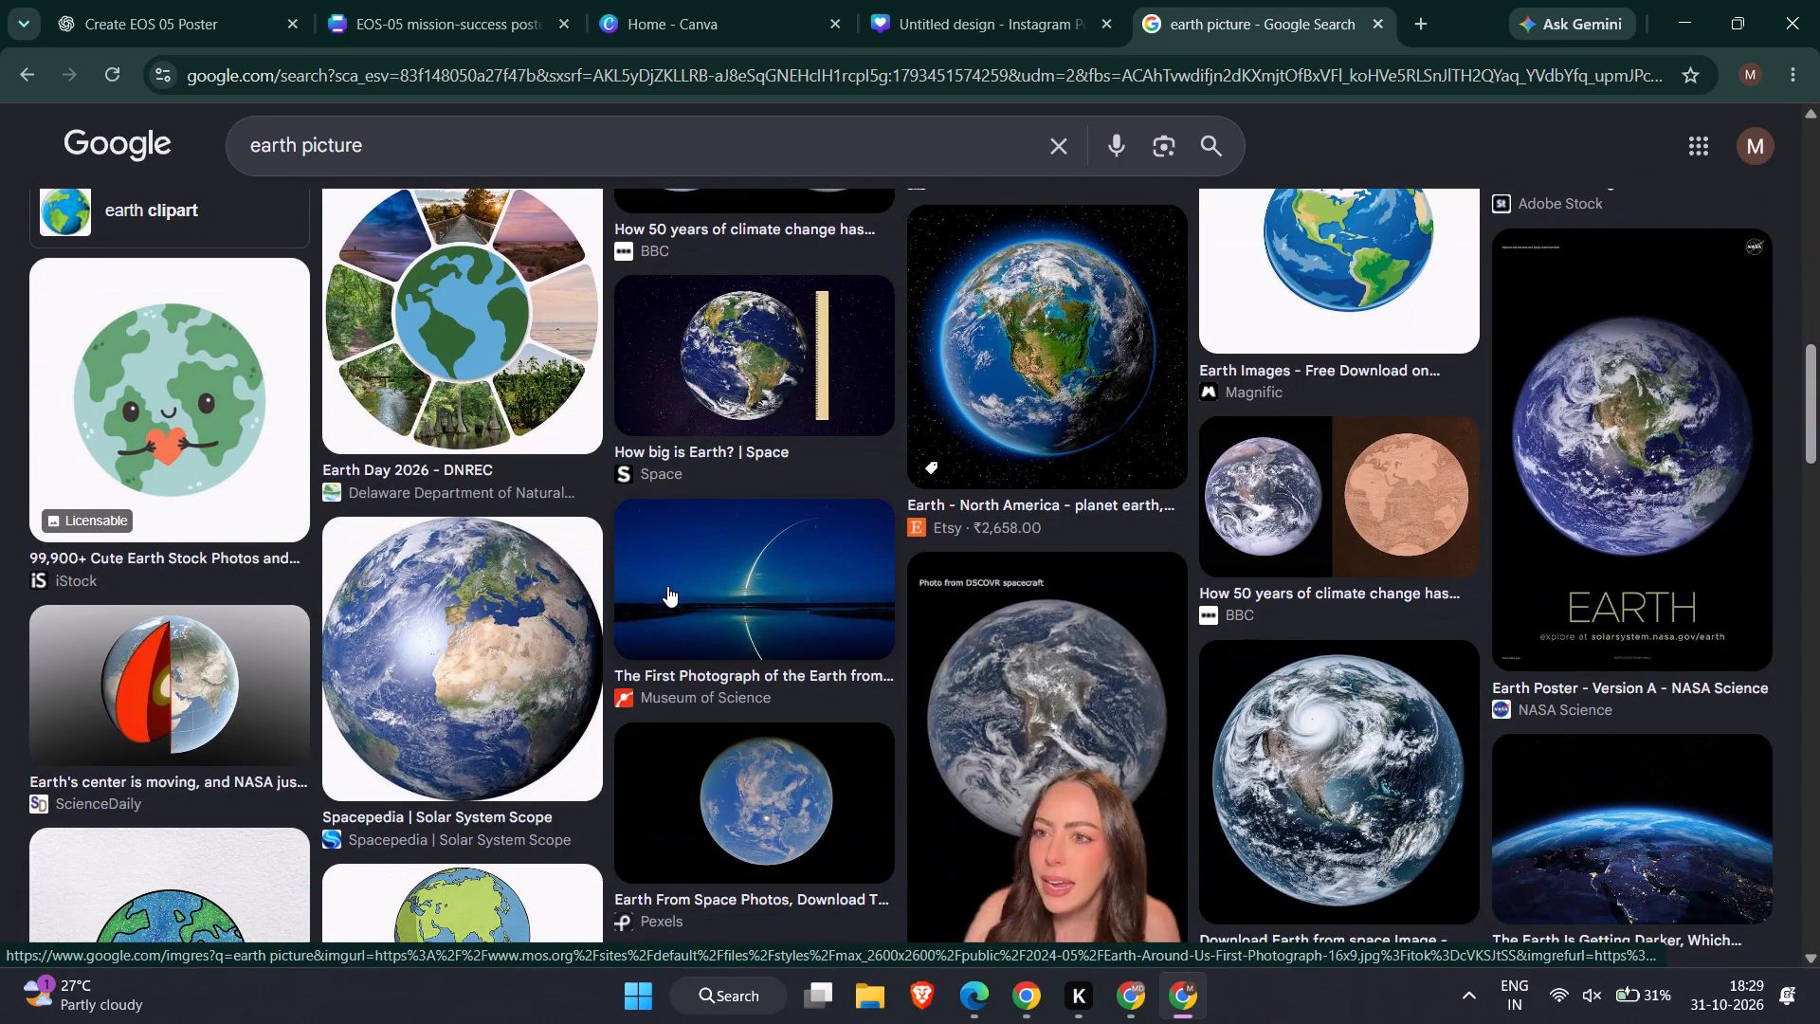
scroll(667, 586, "down", 2)
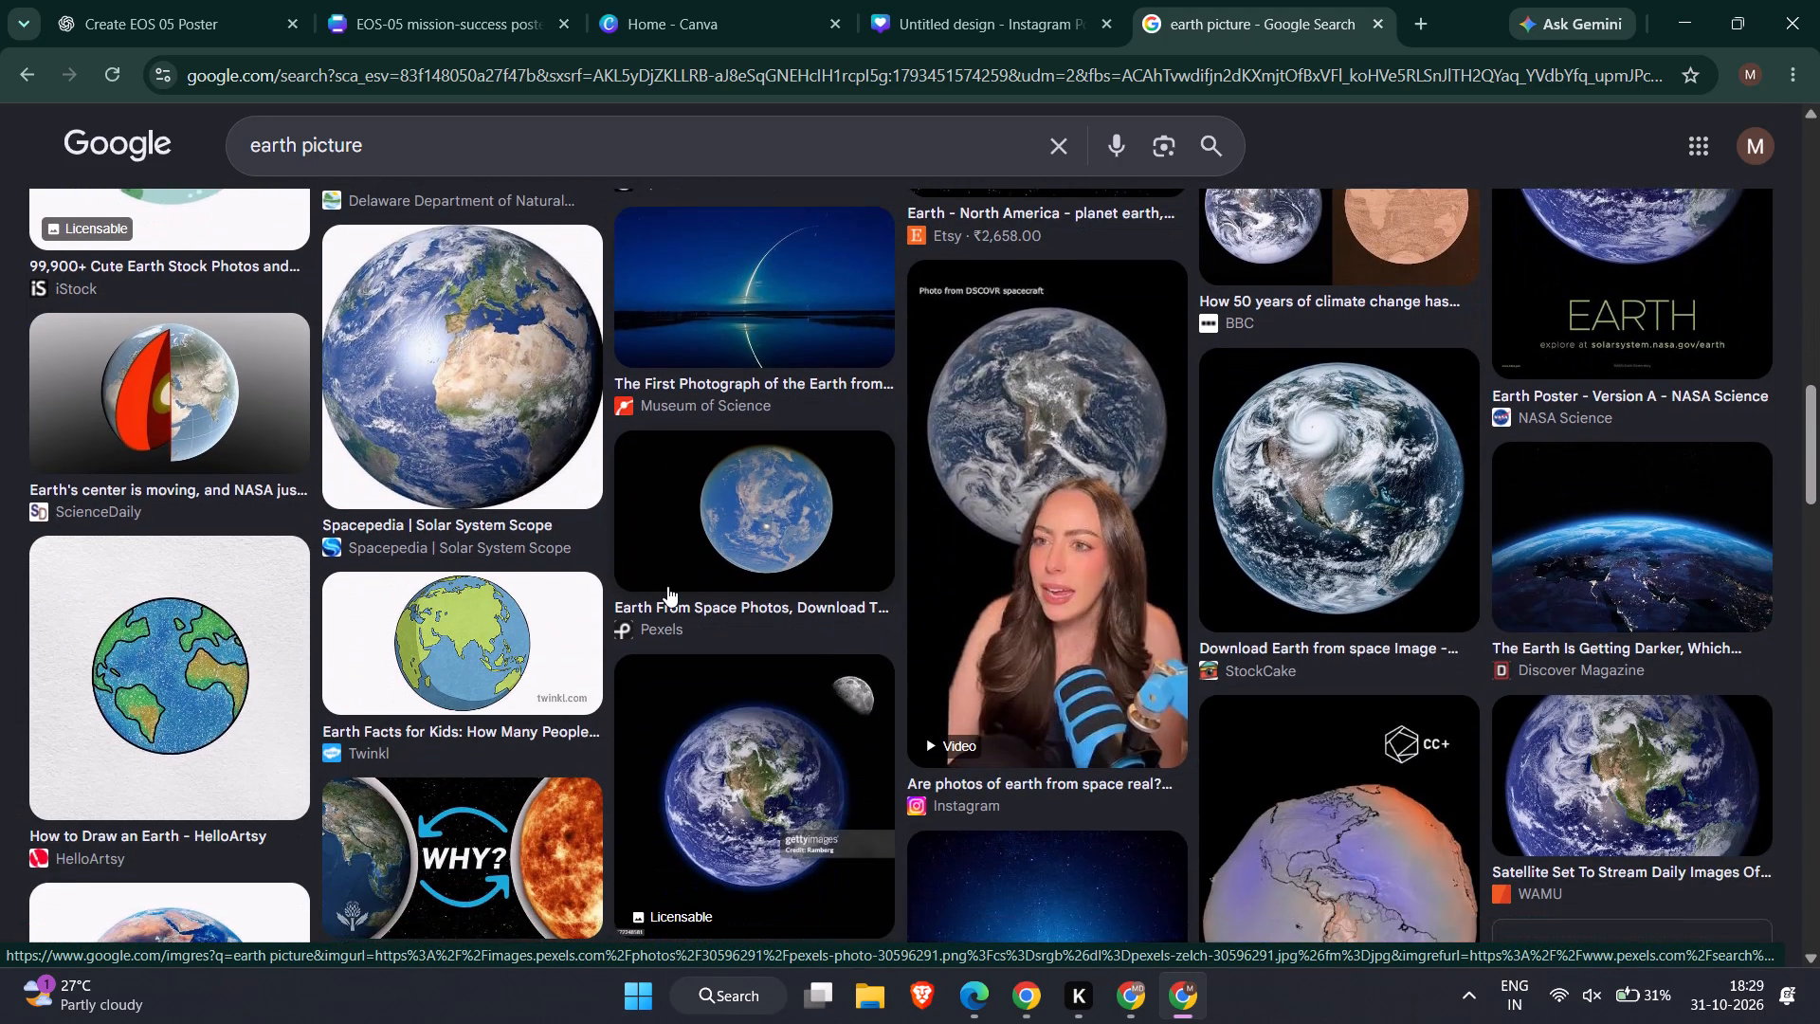
scroll(667, 586, "down", 2)
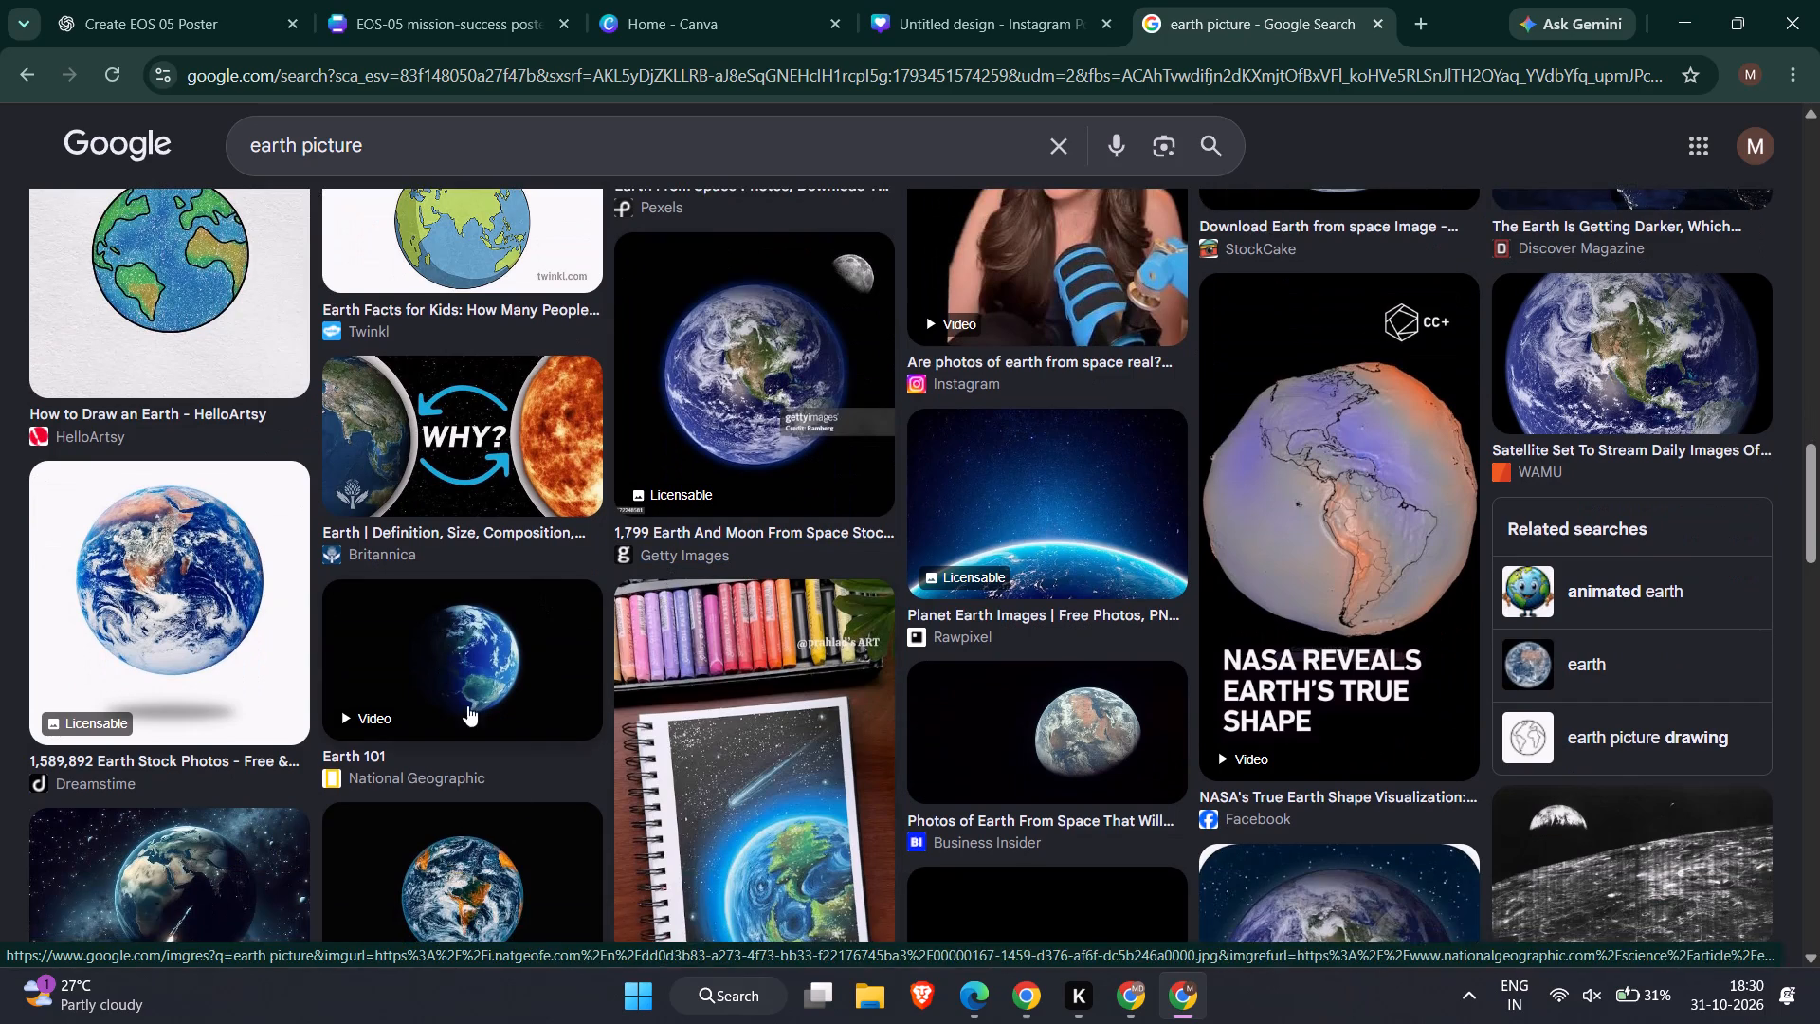
scroll(528, 813, "down", 2)
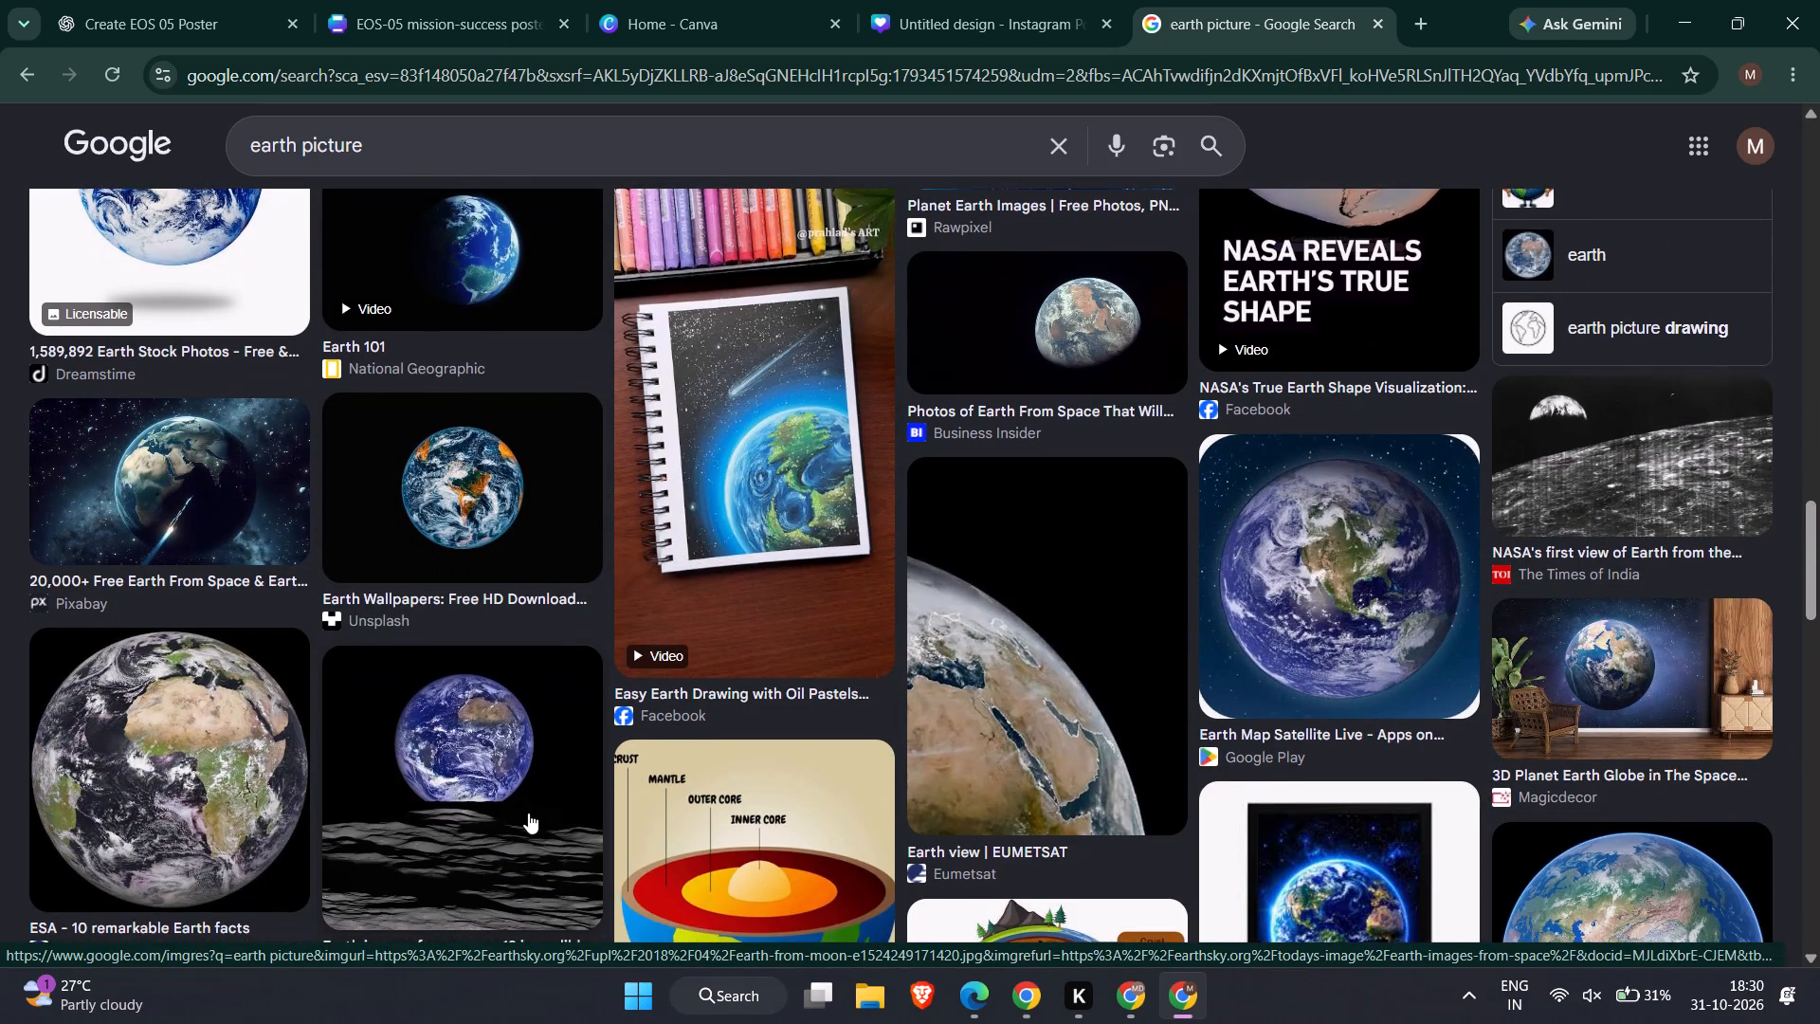
scroll(528, 813, "down", 3)
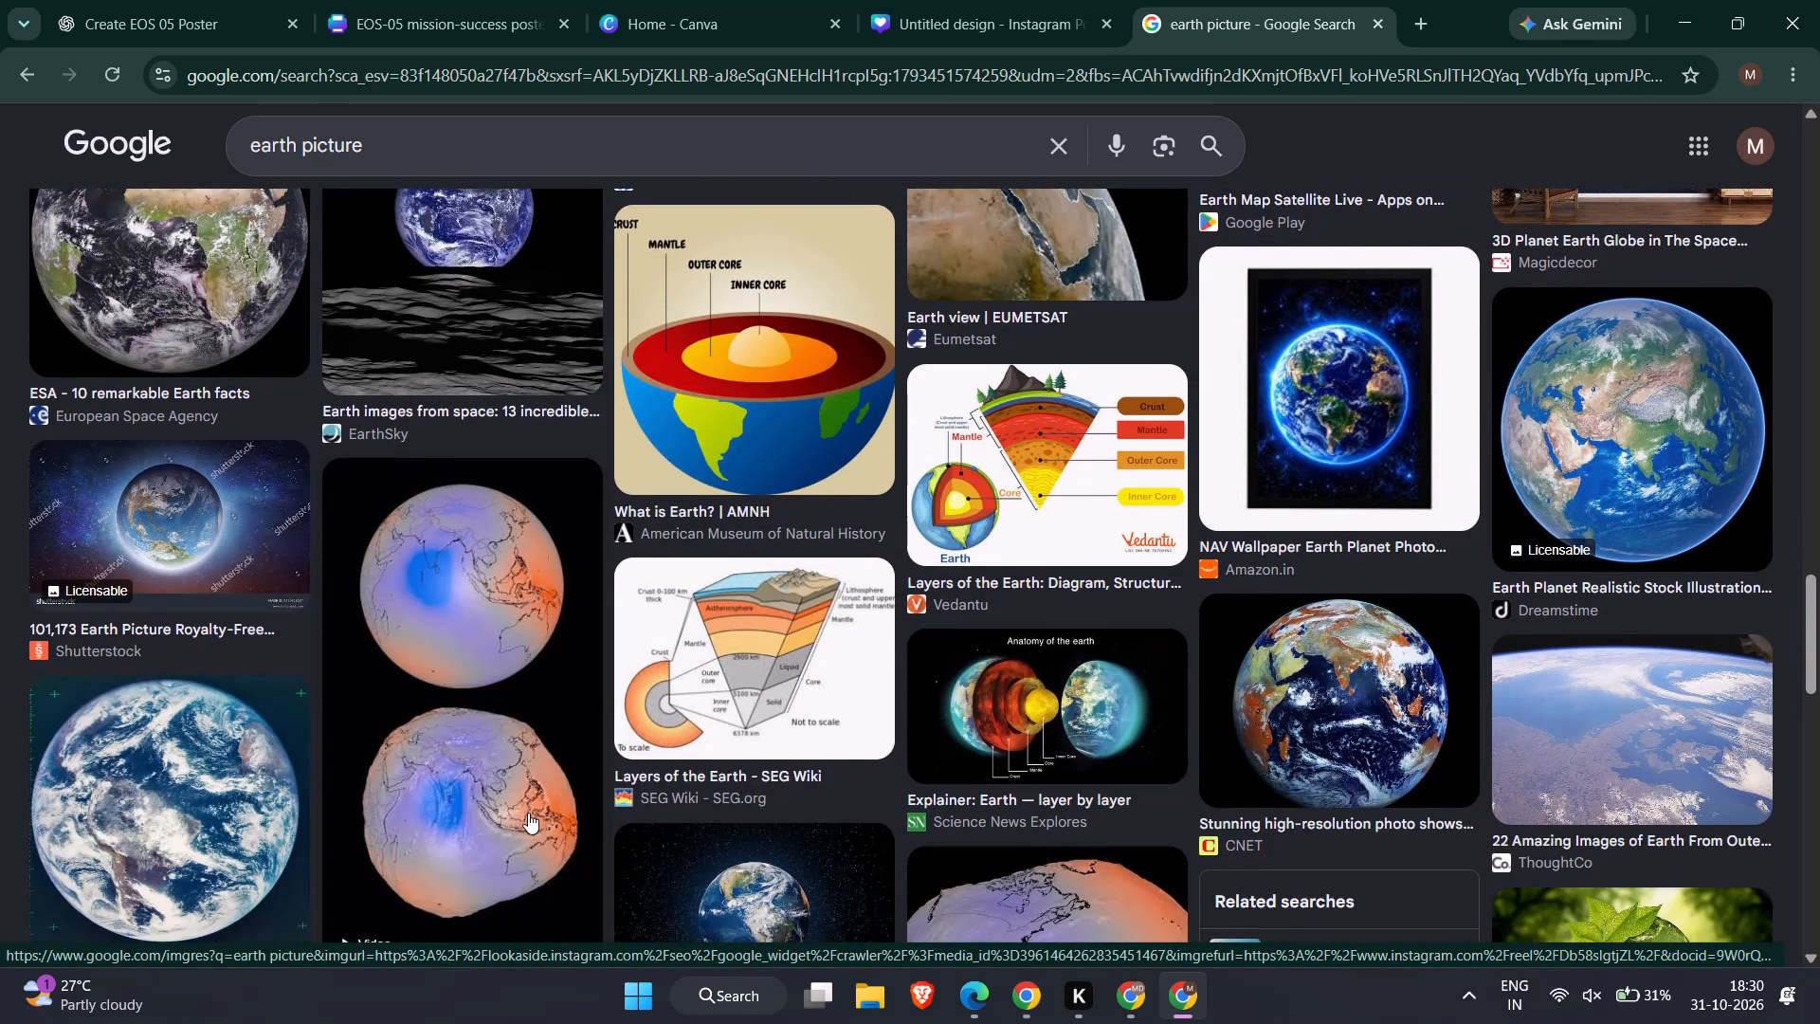
scroll(528, 813, "down", 3)
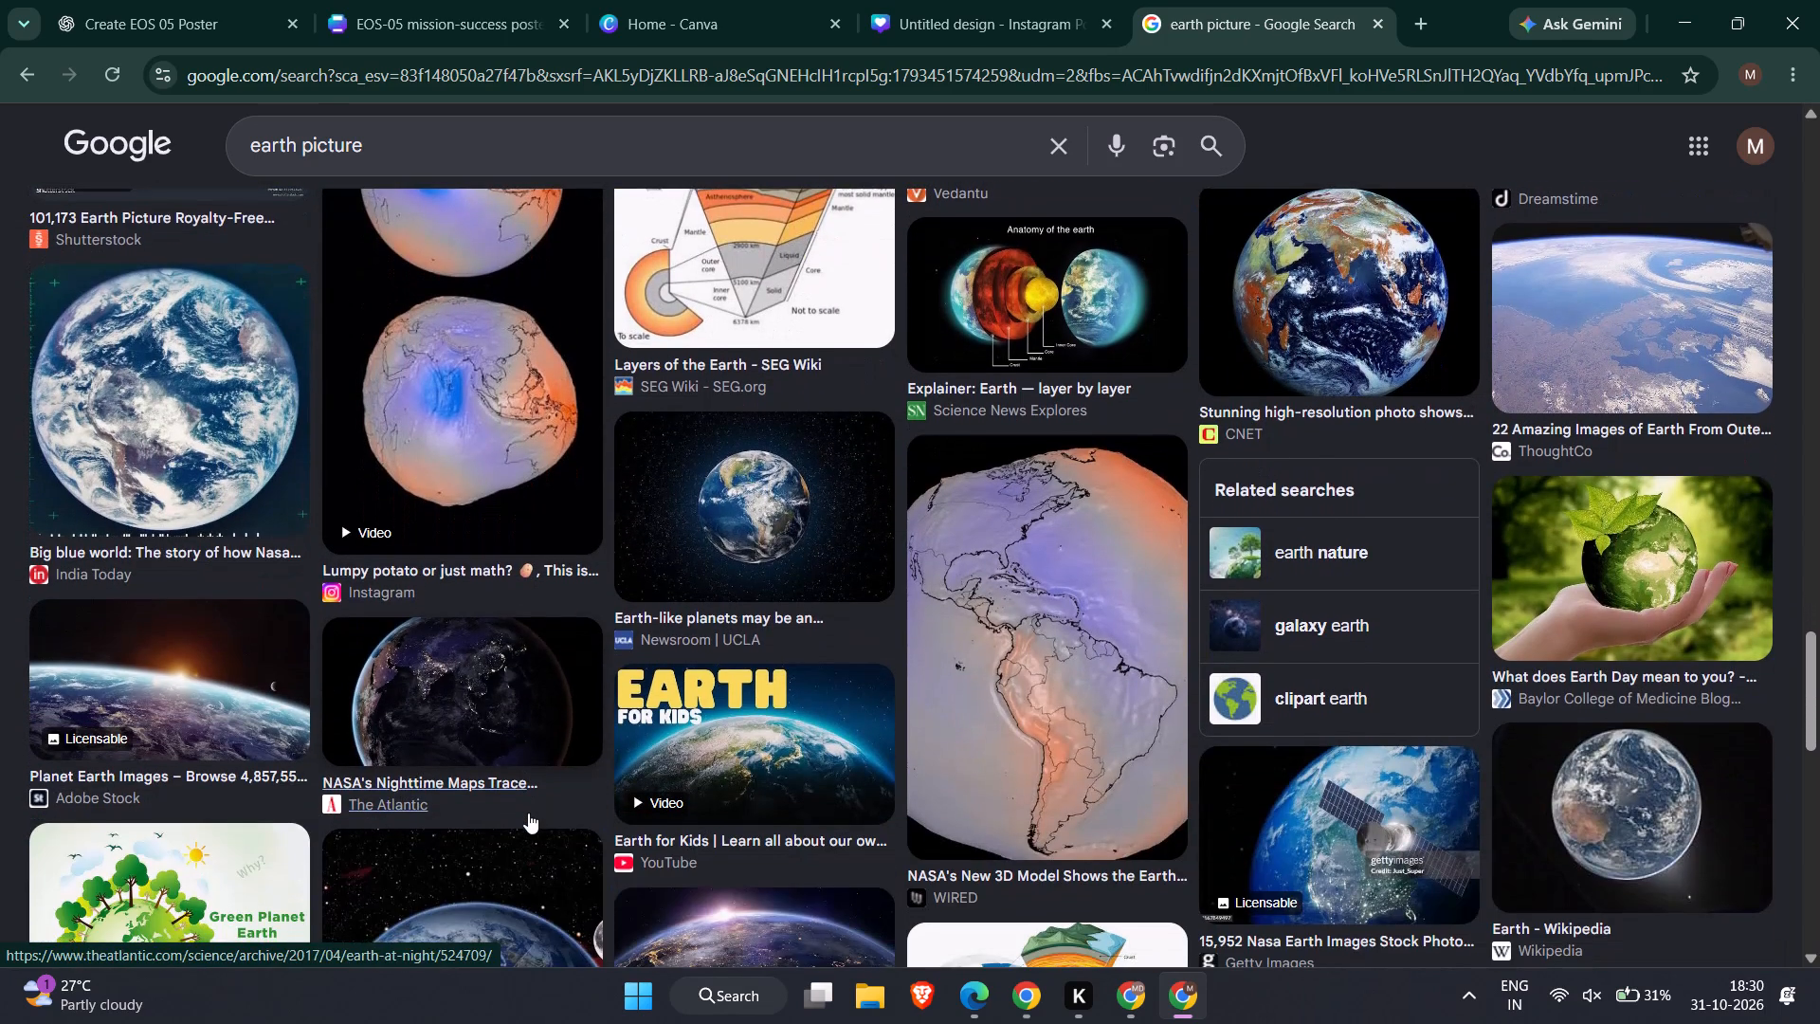
scroll(528, 813, "down", 1)
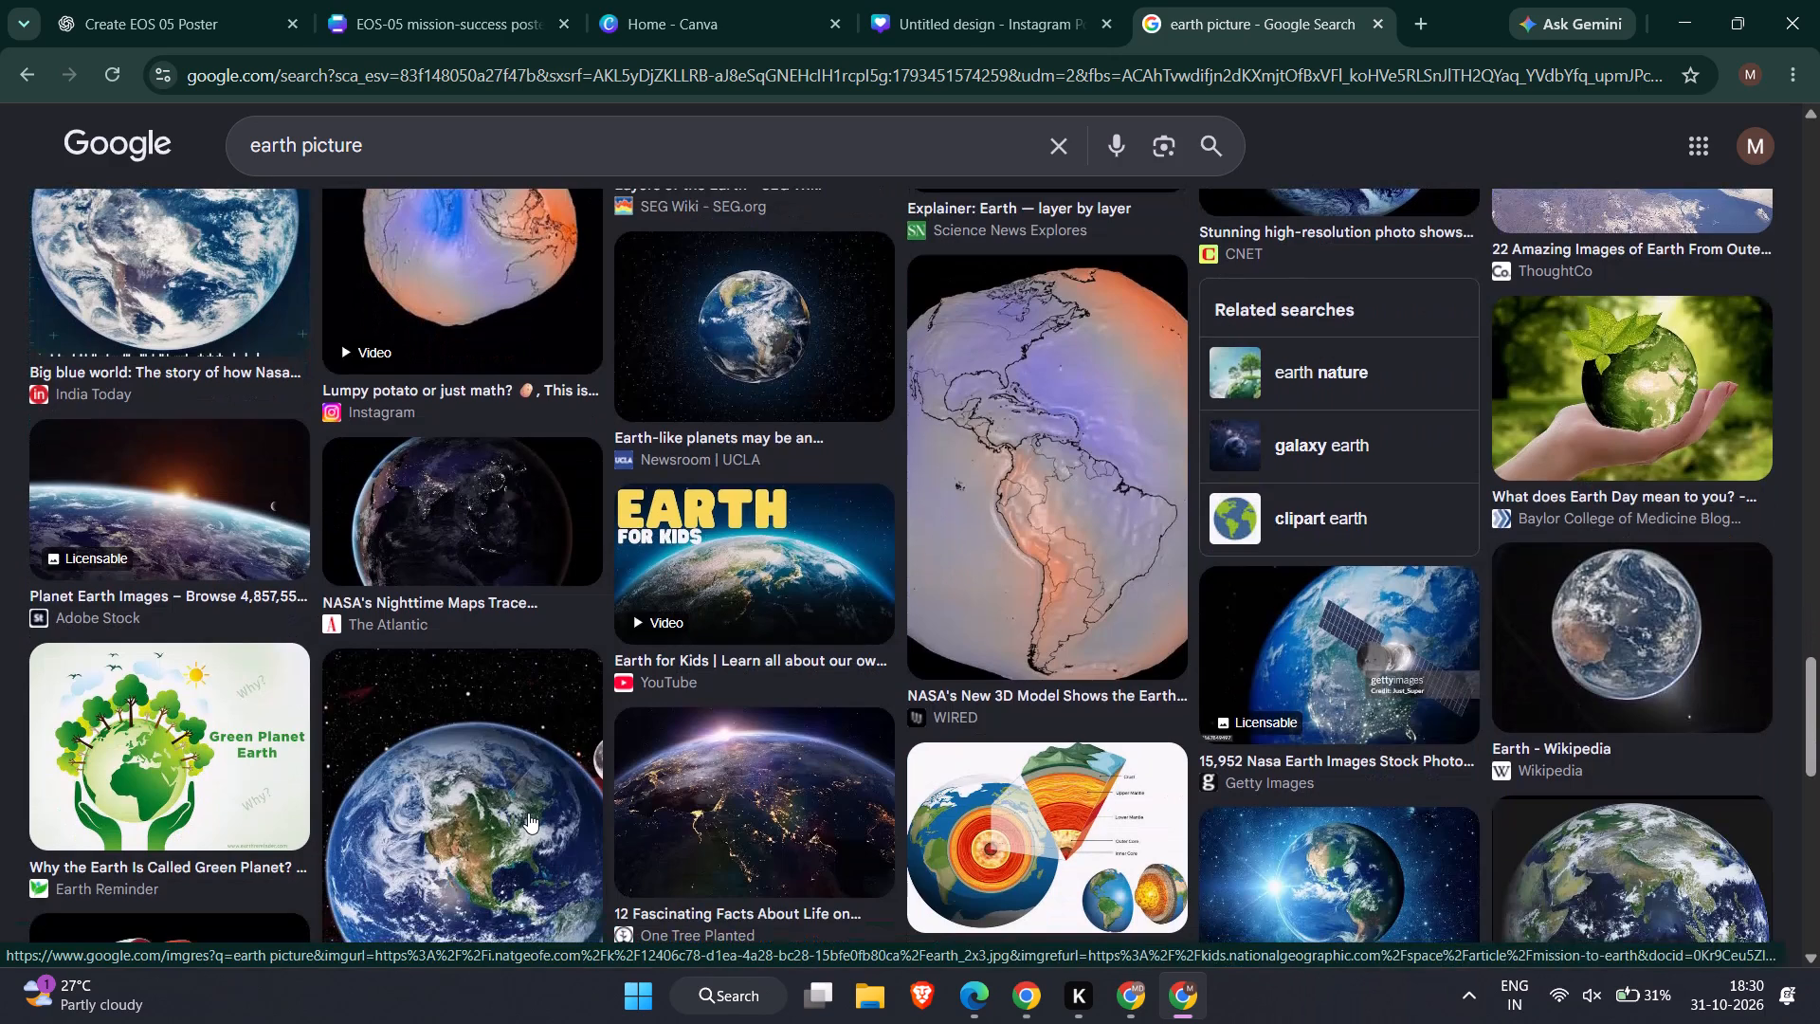
scroll(528, 813, "down", 4)
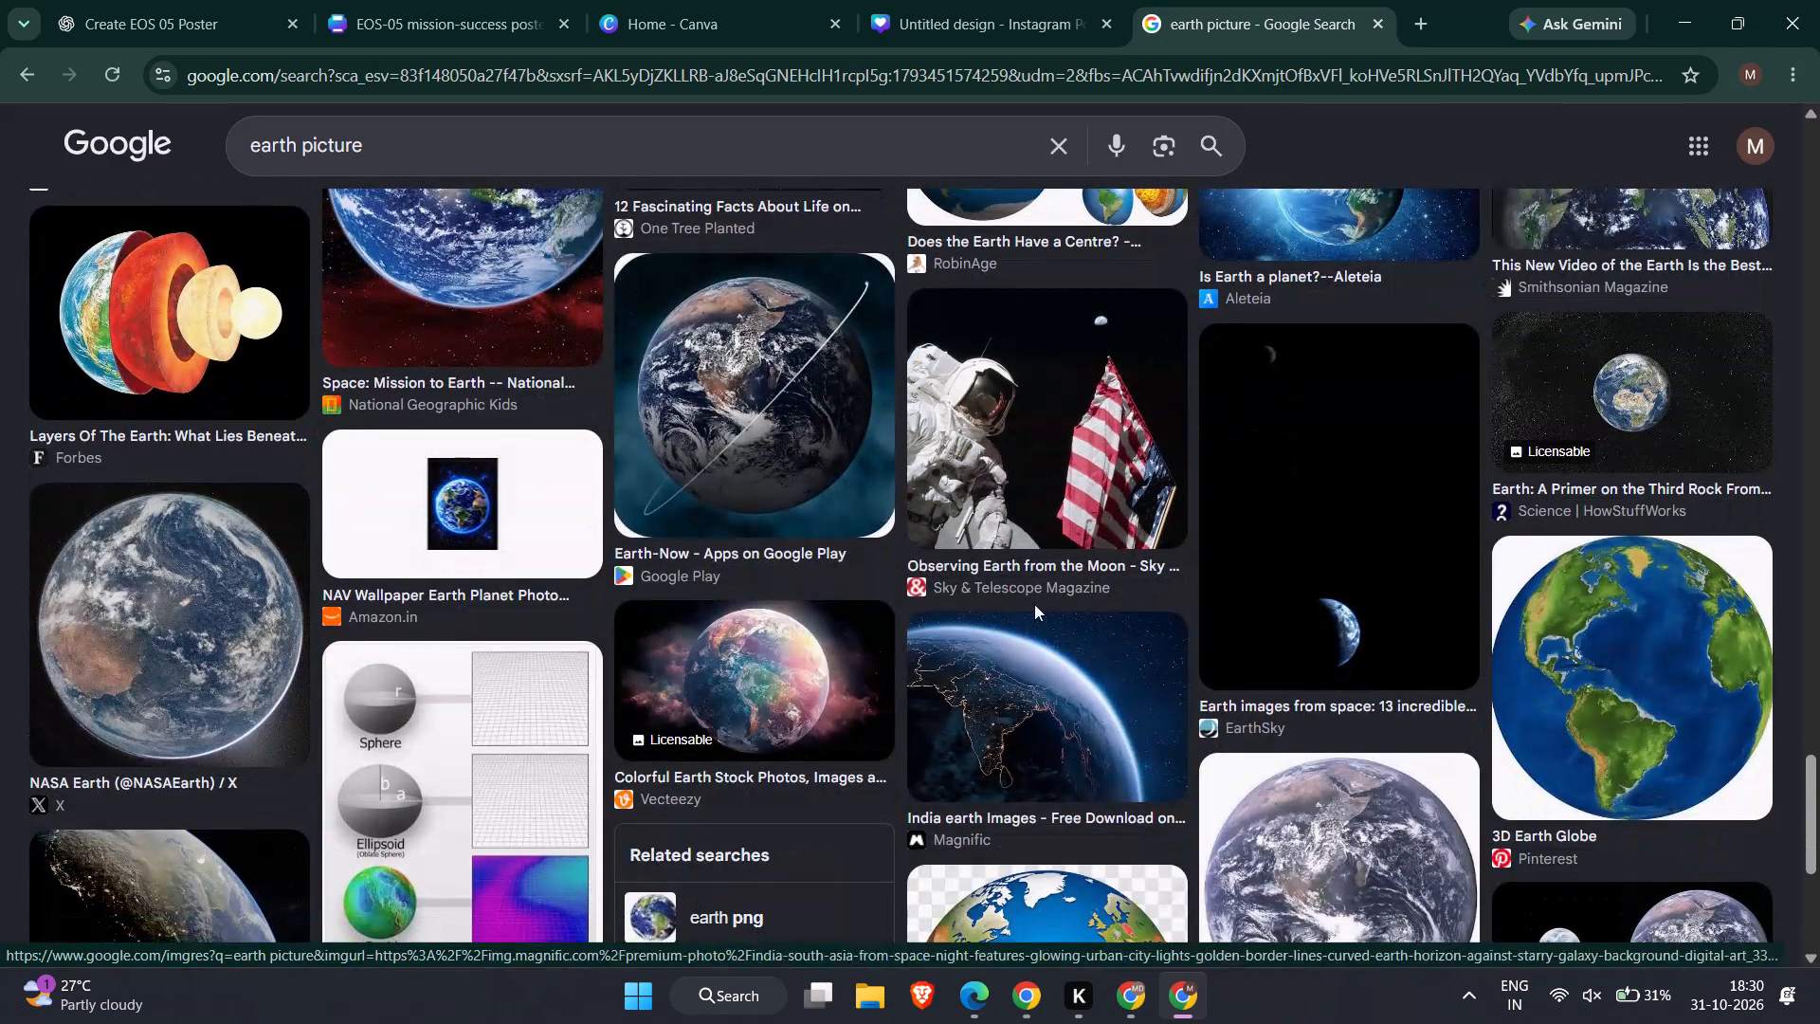
scroll(1121, 615, "down", 3)
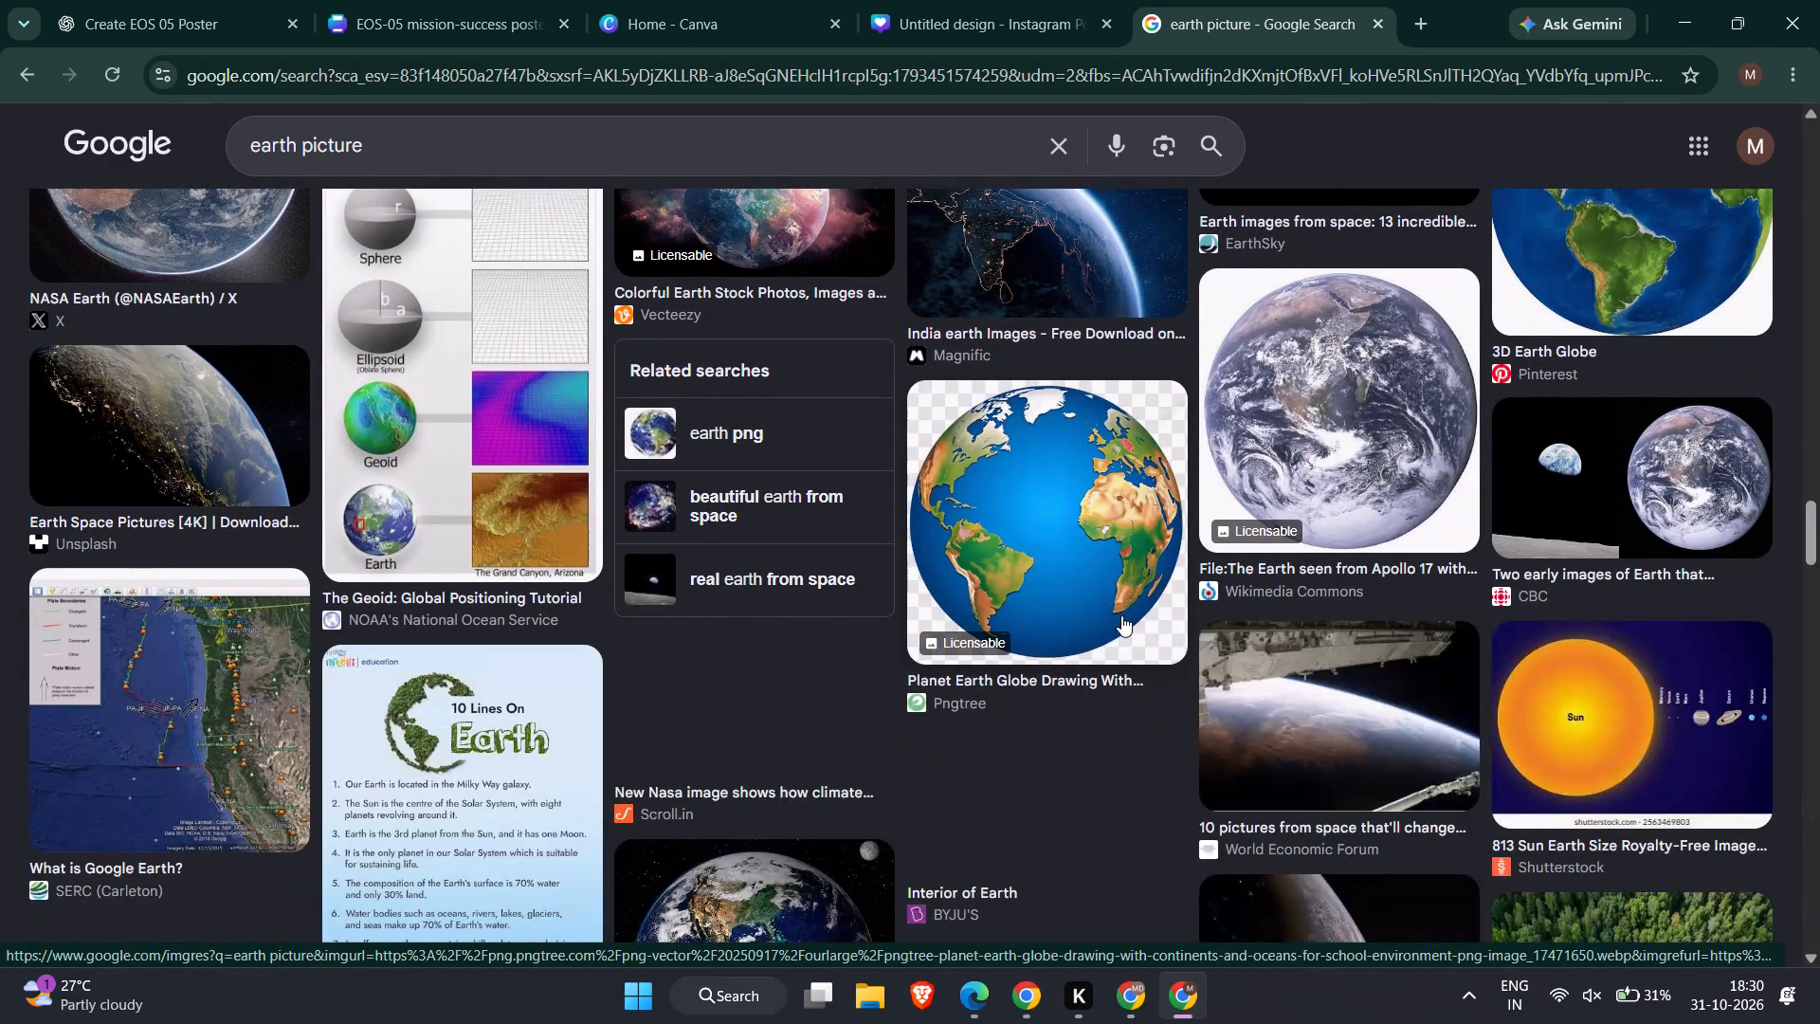
scroll(1121, 615, "down", 5)
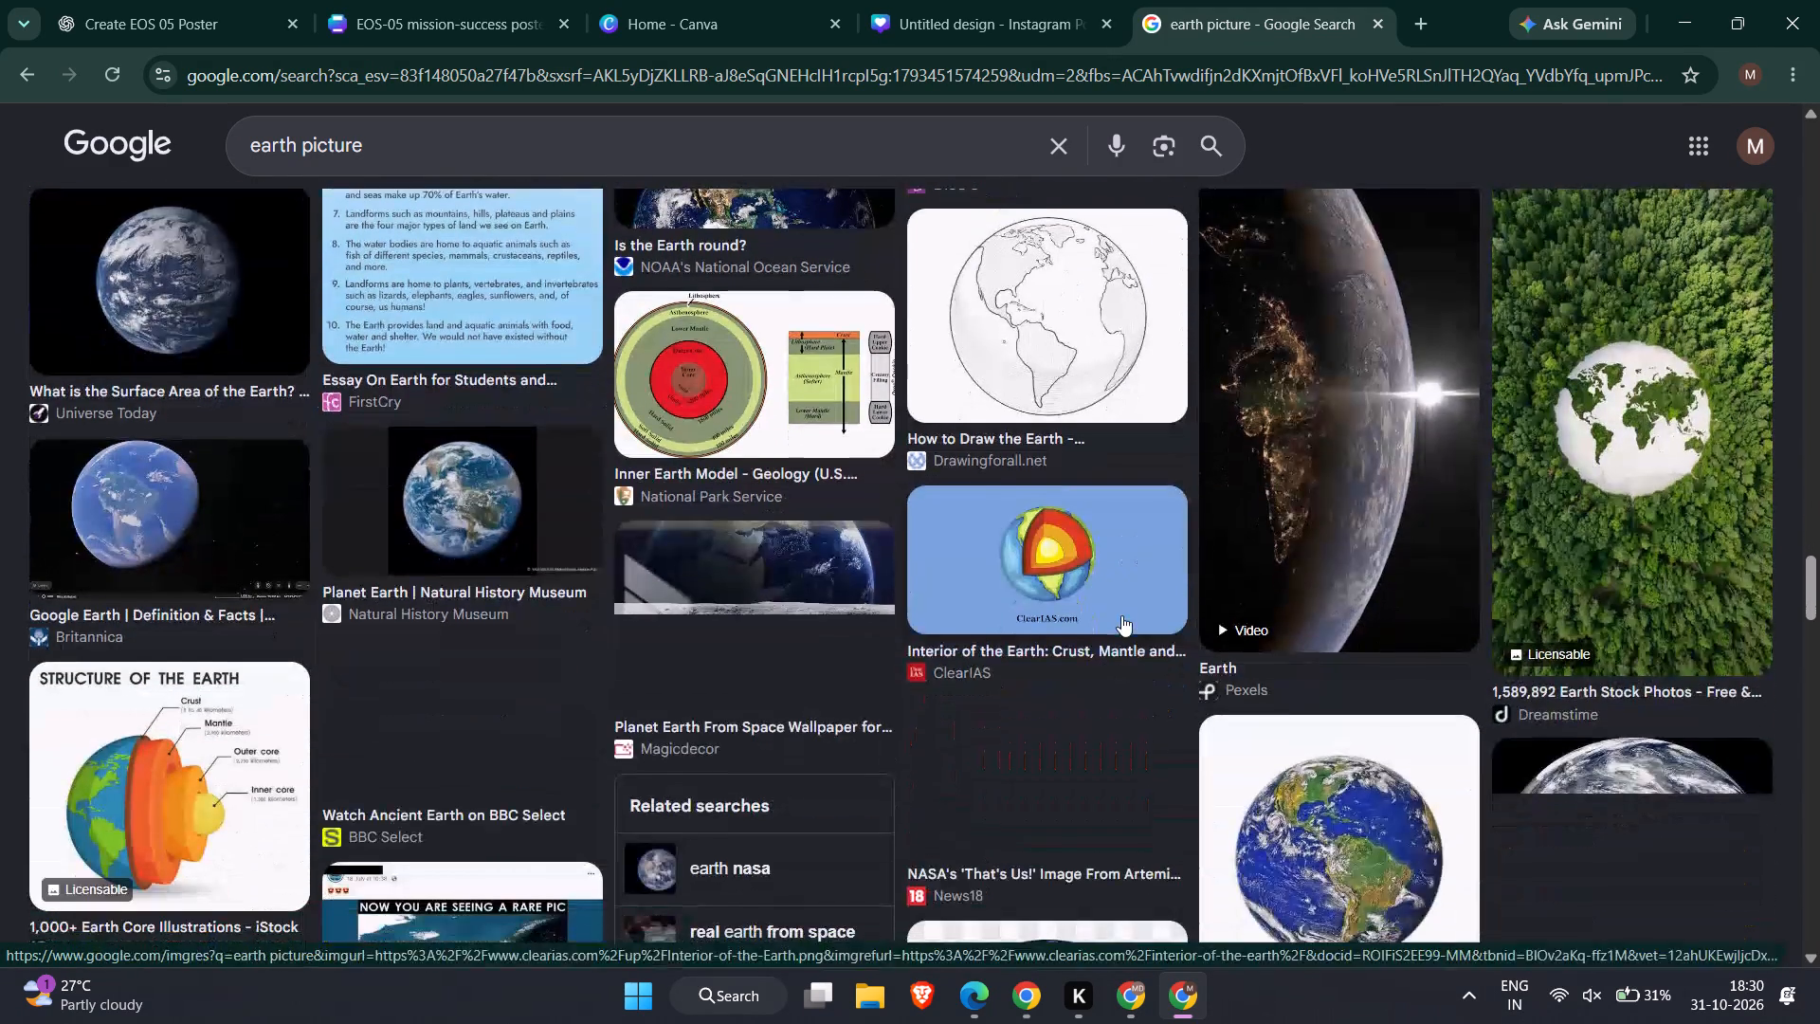
scroll(1121, 615, "down", 6)
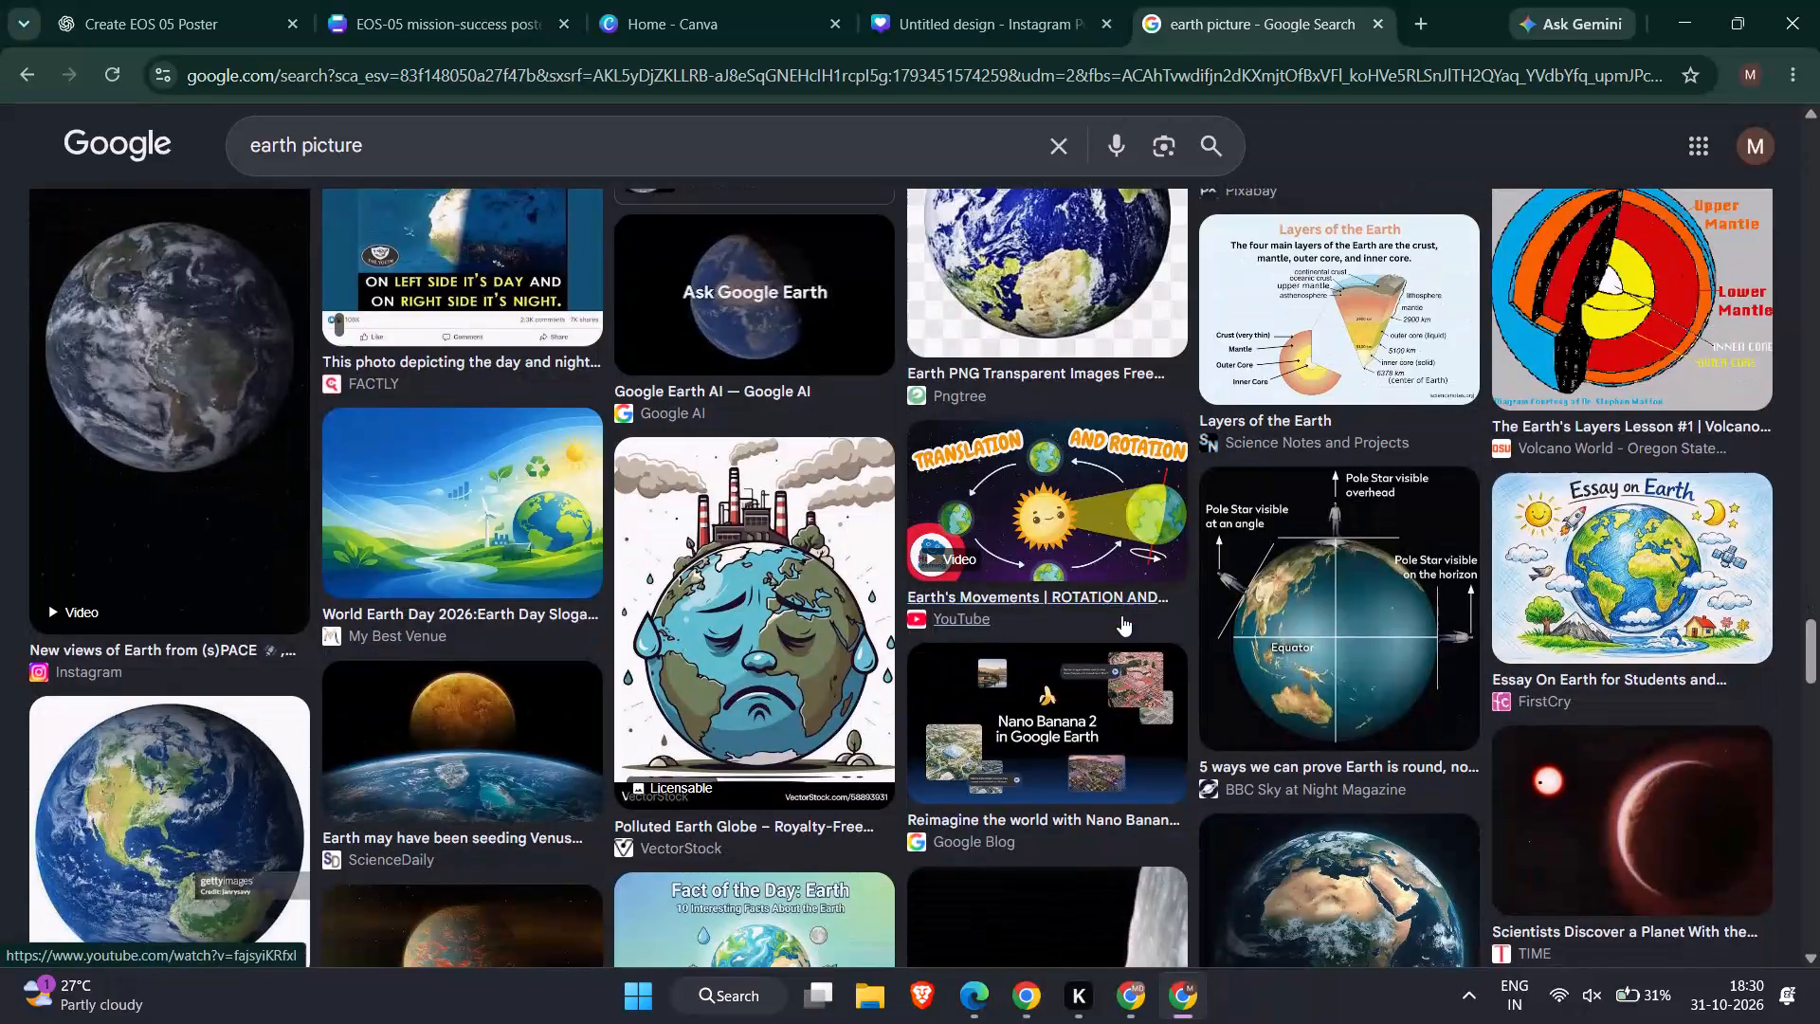
scroll(1121, 615, "down", 3)
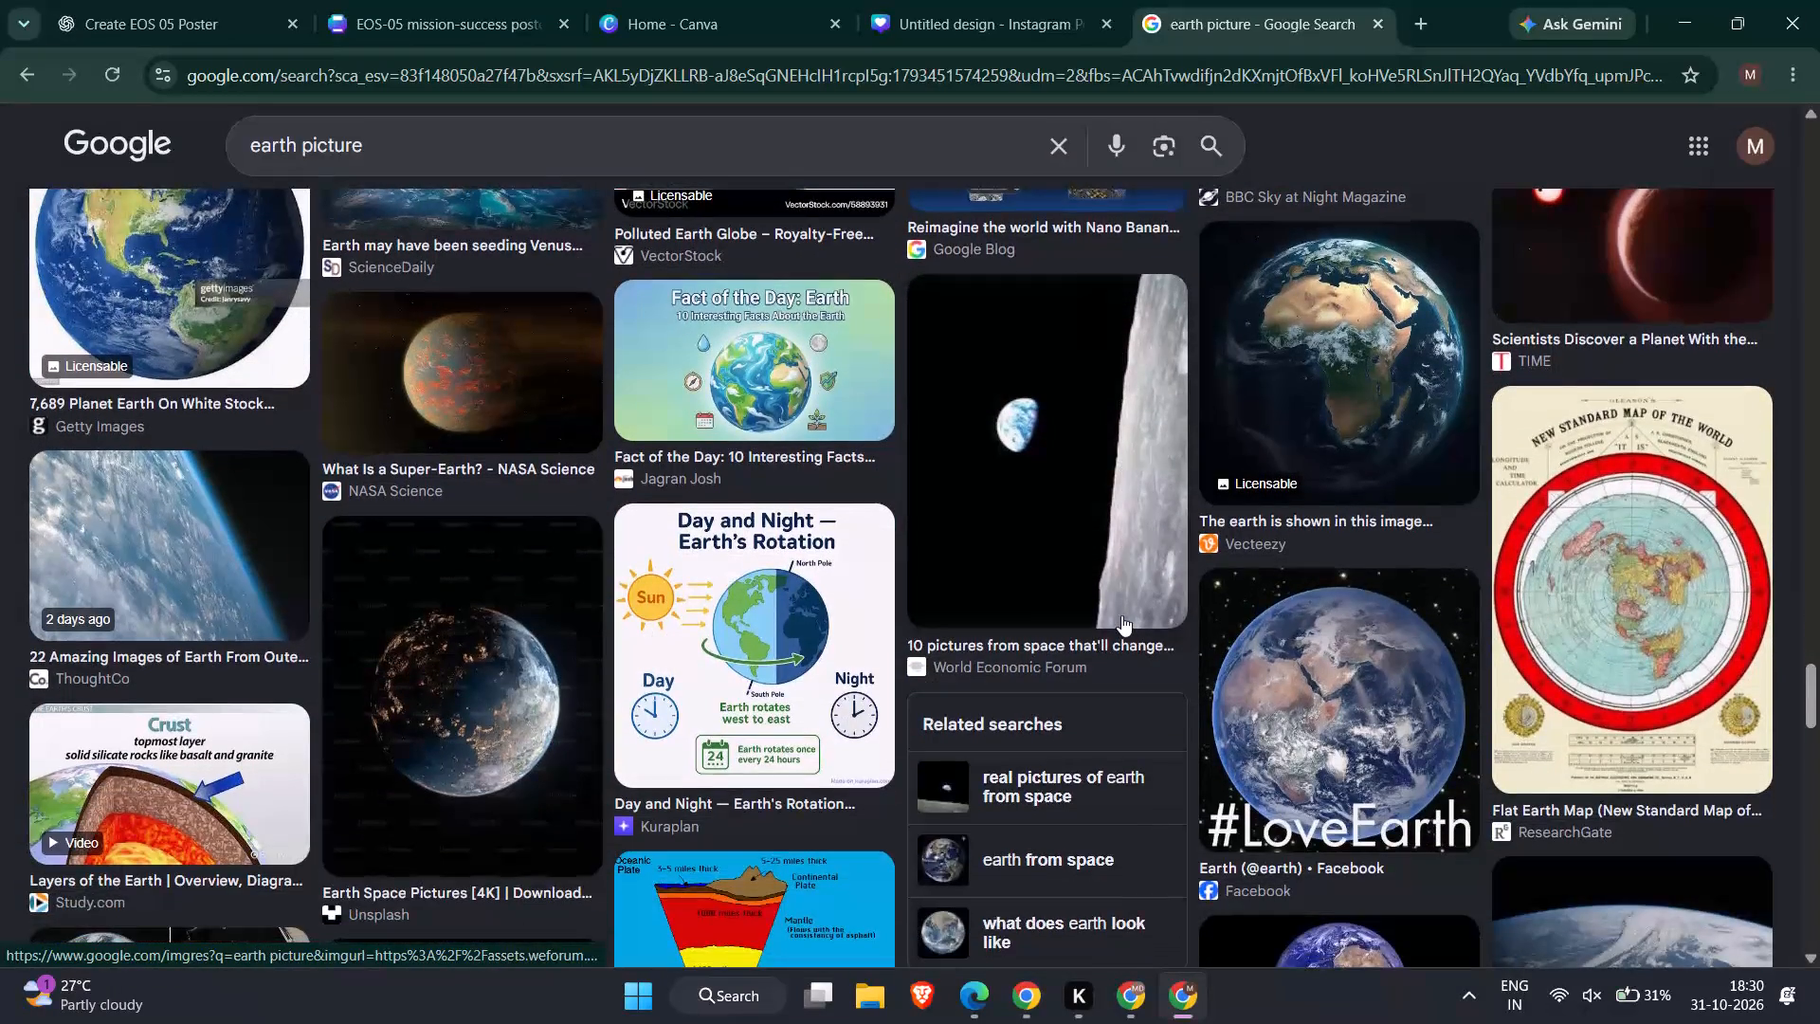
scroll(1121, 615, "up", 15)
scroll(1121, 615, "up", 6)
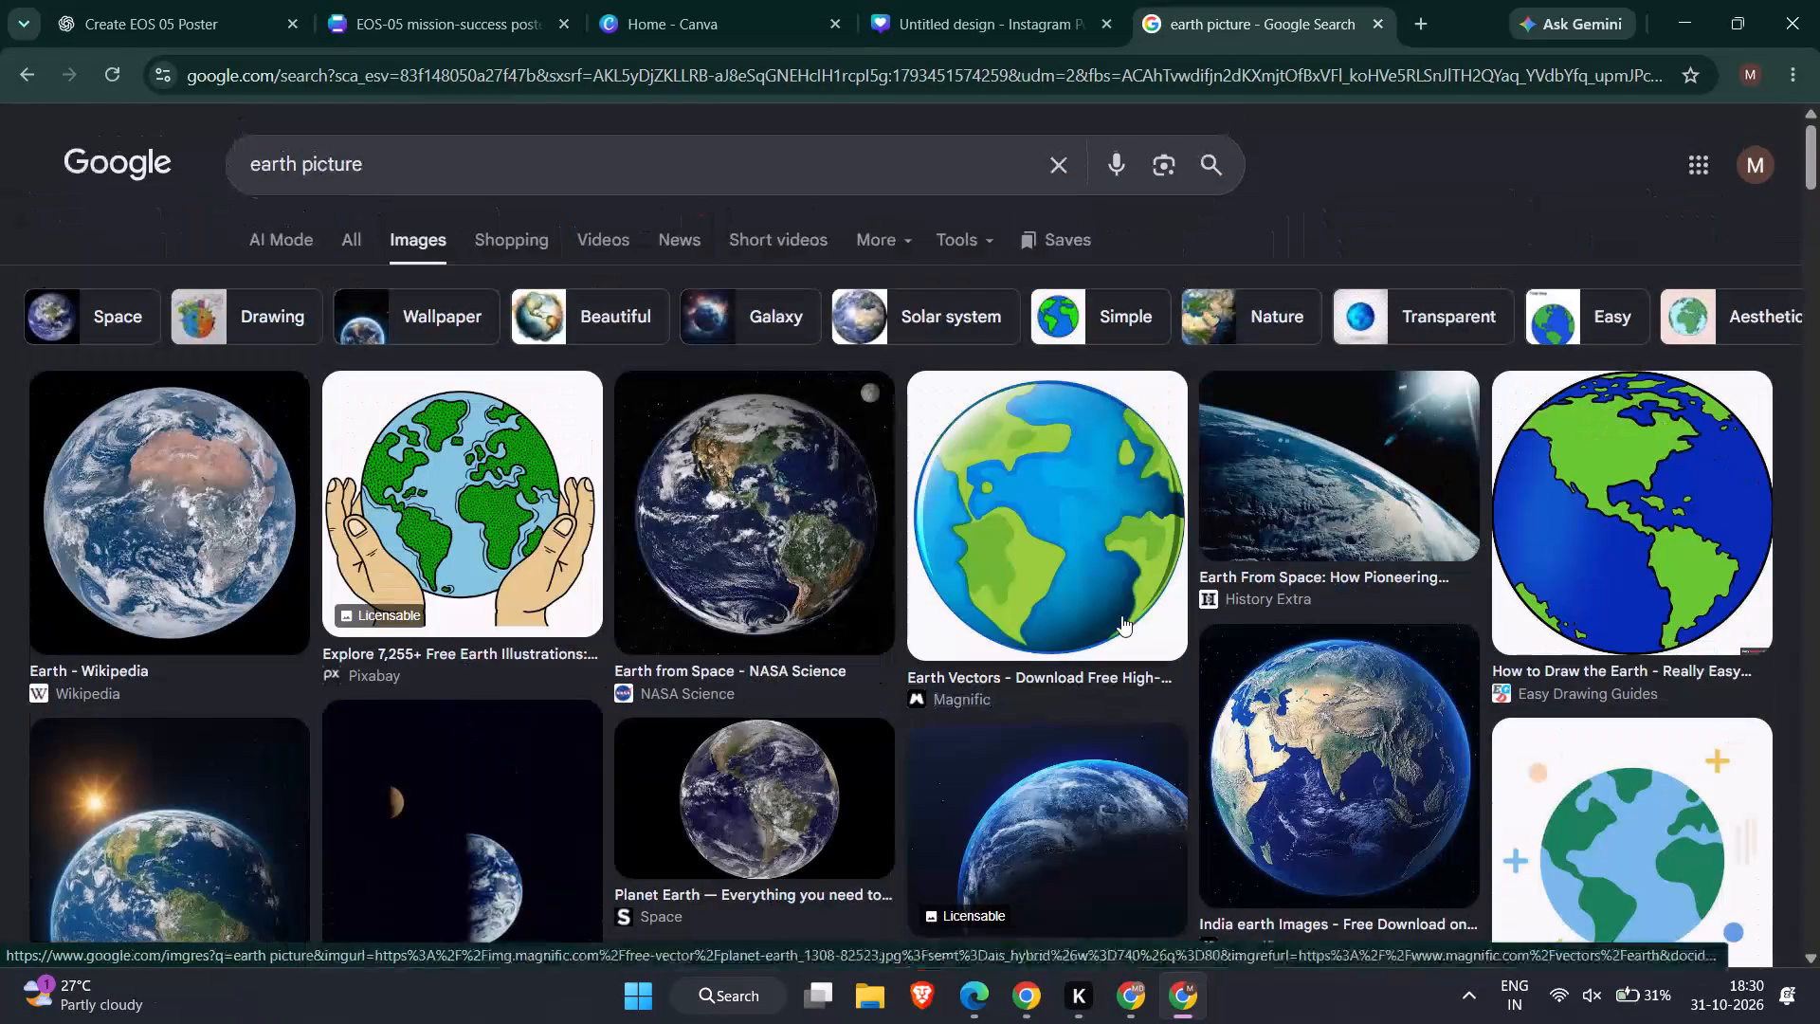
Preview History Extra's "Earth From Space" image and look through its related images.
left_click(1335, 469)
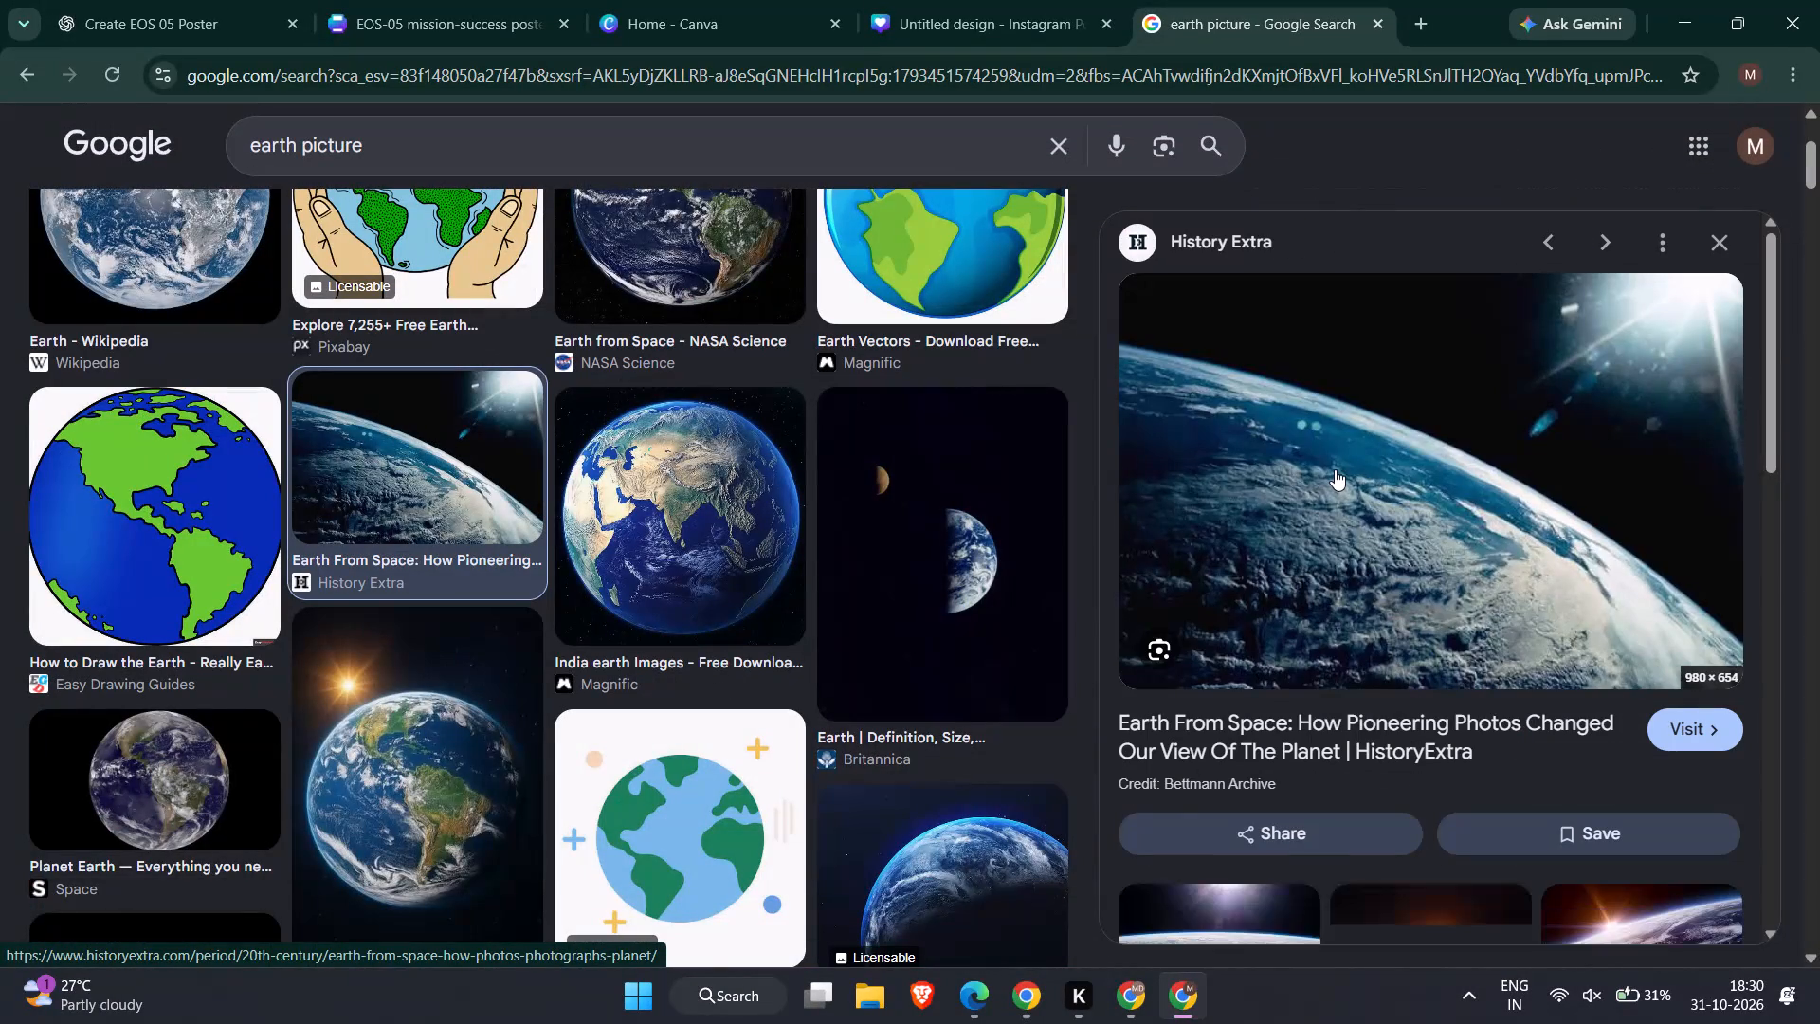
scroll(1335, 469, "down", 3)
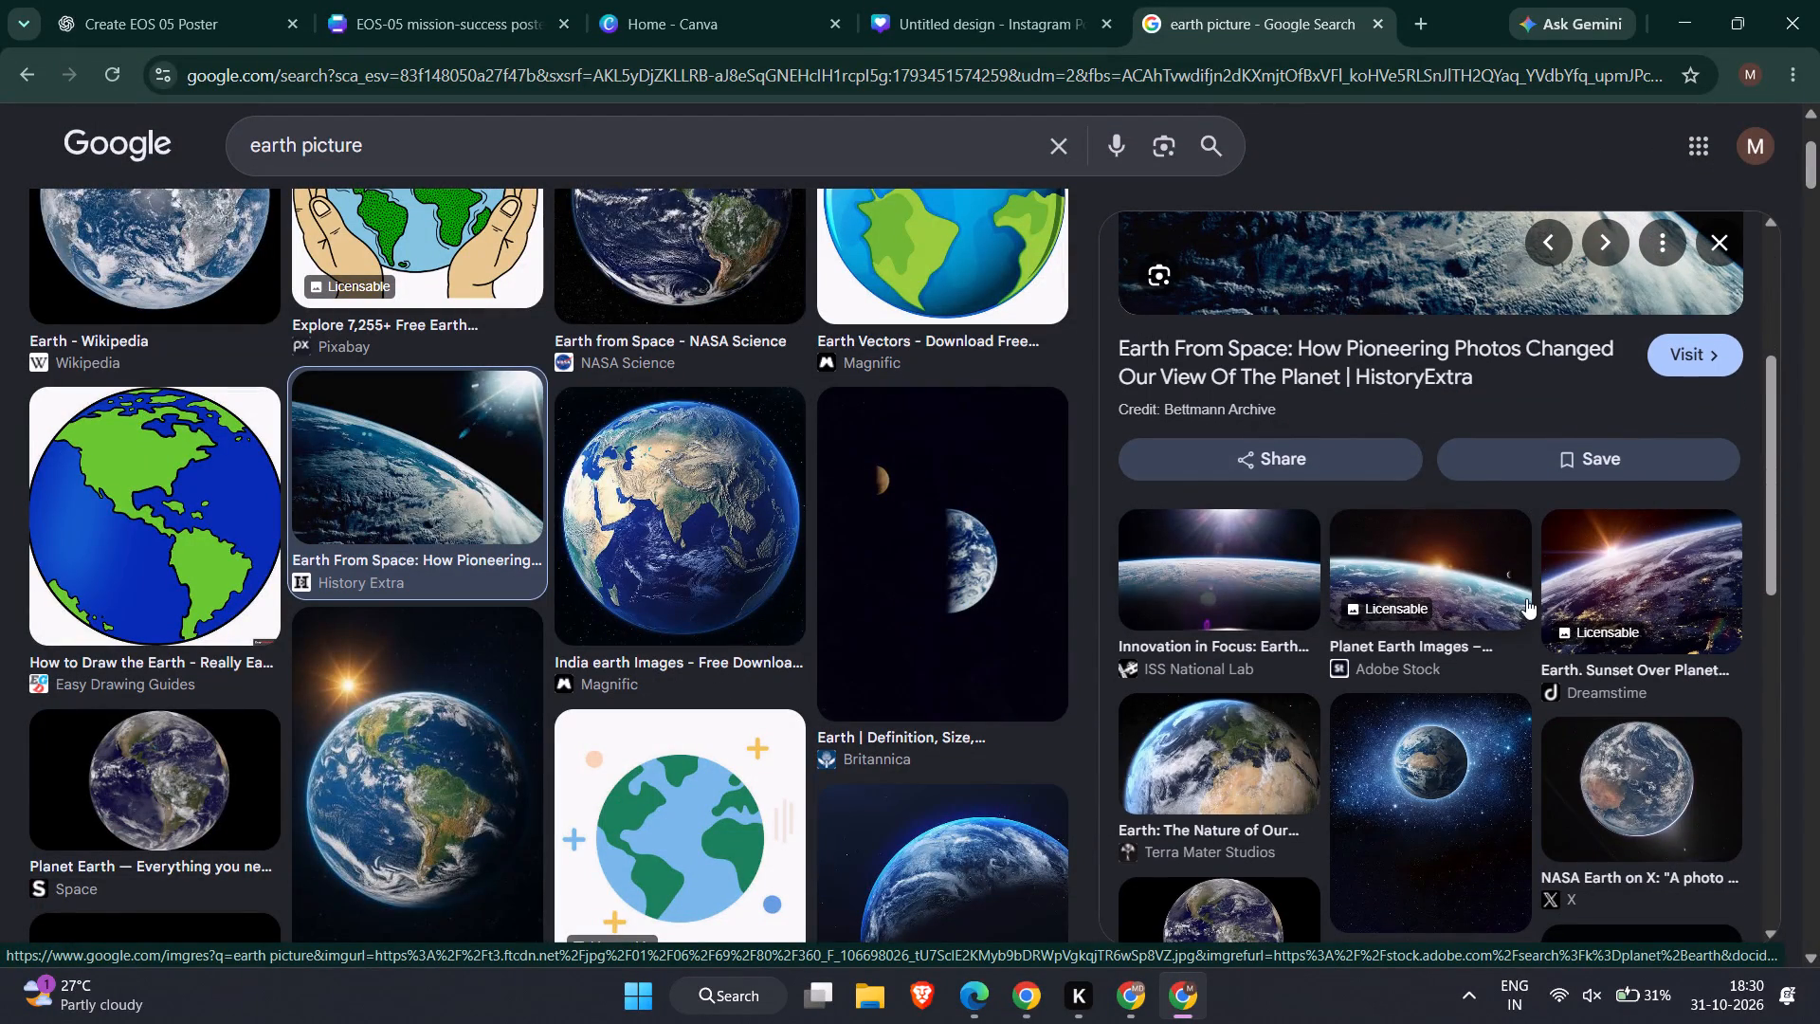
Compare related Earth images, including ISS National Lab's, and copy Business Today's picture of Earth against a starry blue sky.
left_click(1206, 543)
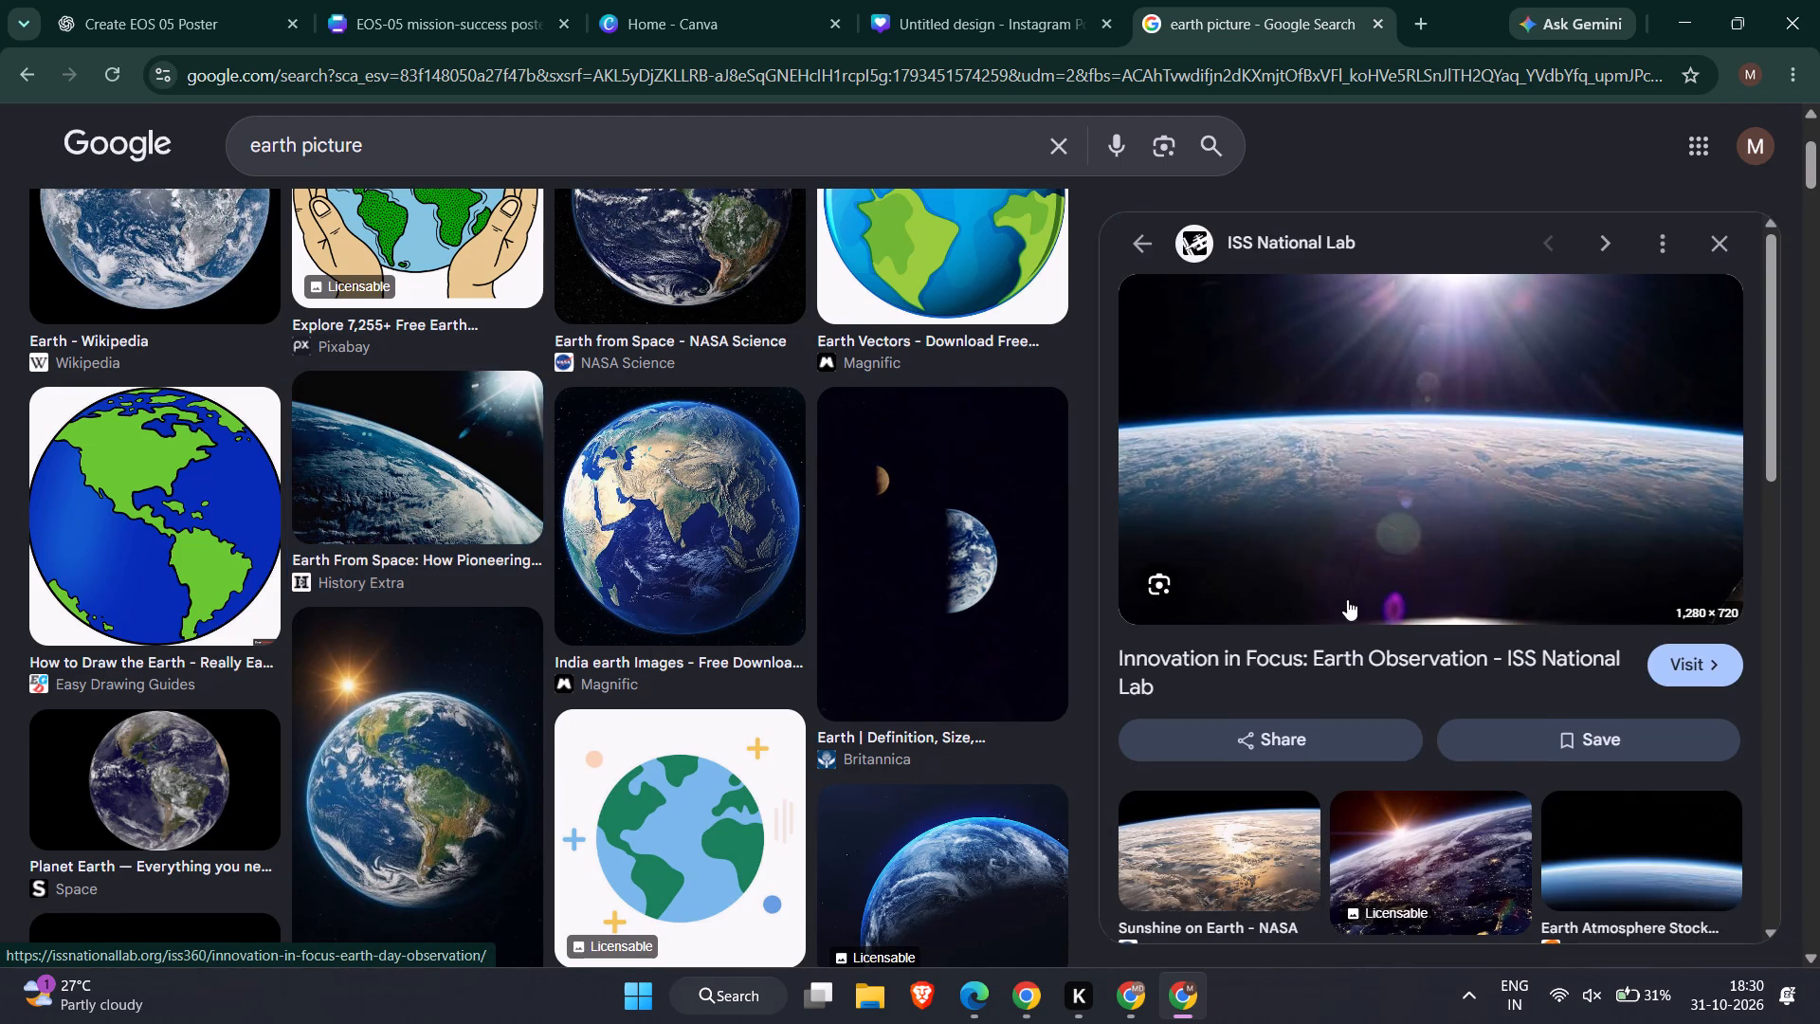
left_click(1142, 235)
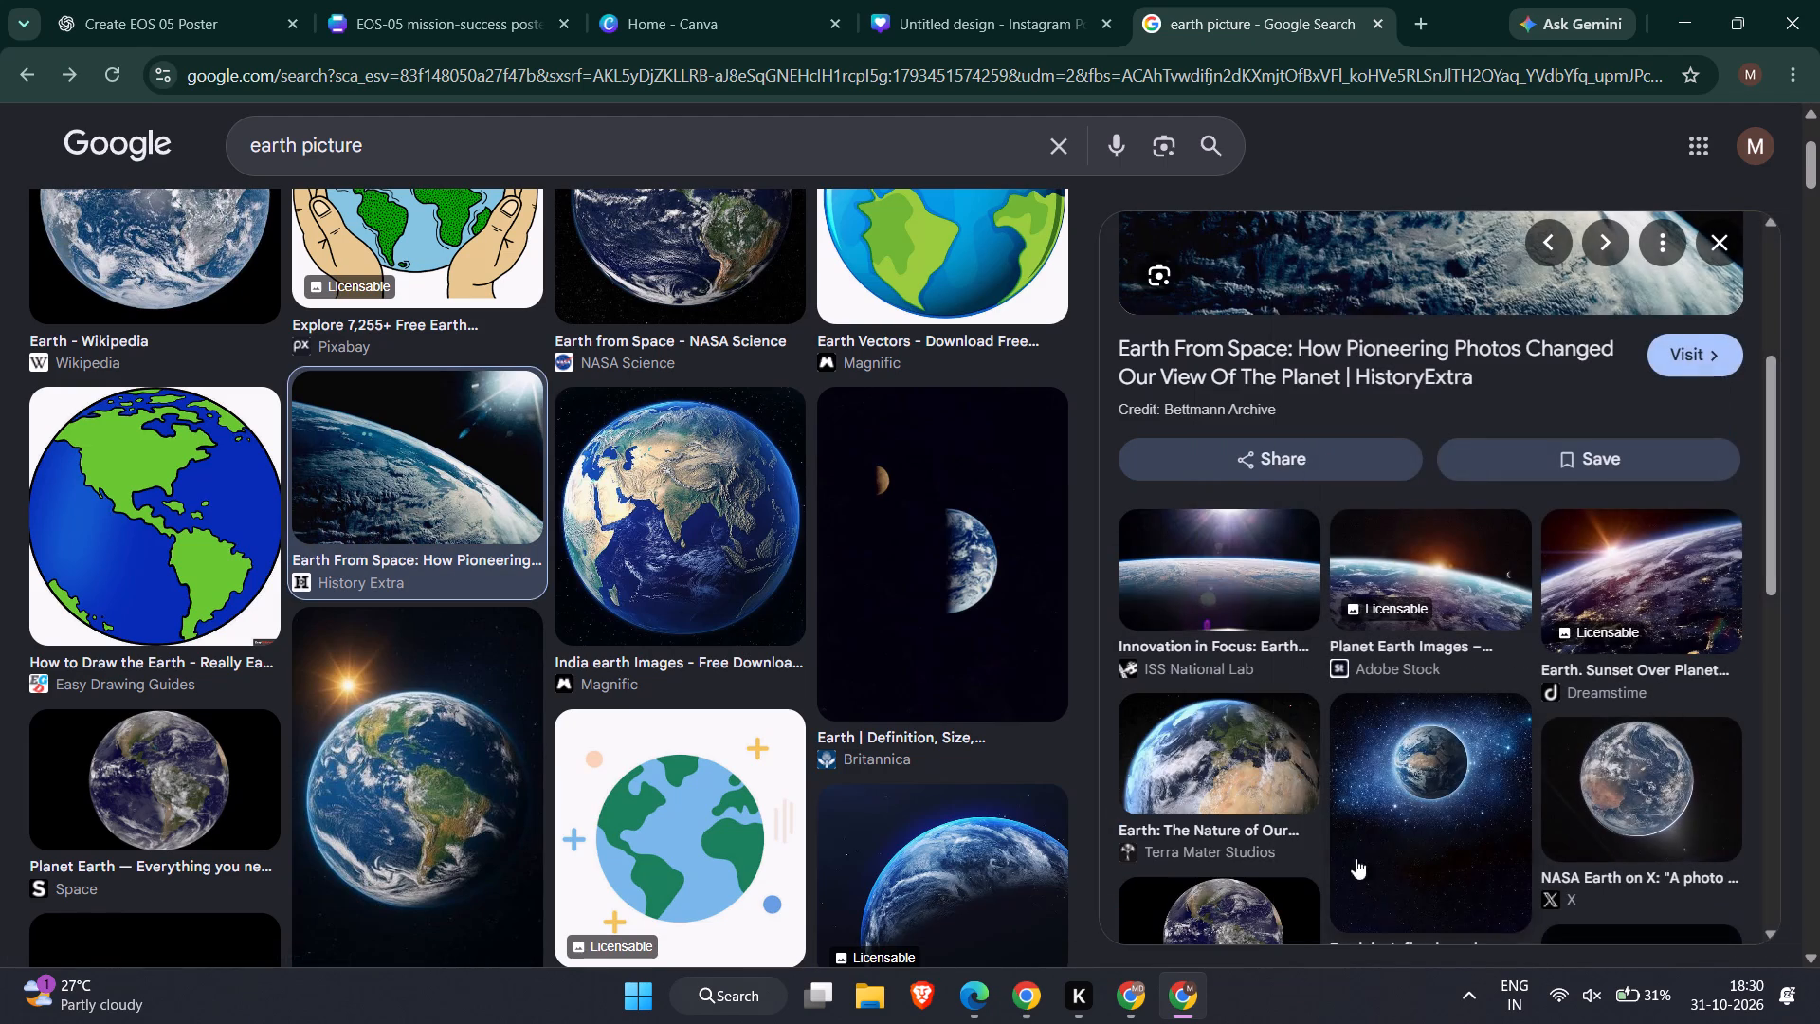
scroll(1436, 844, "down", 1)
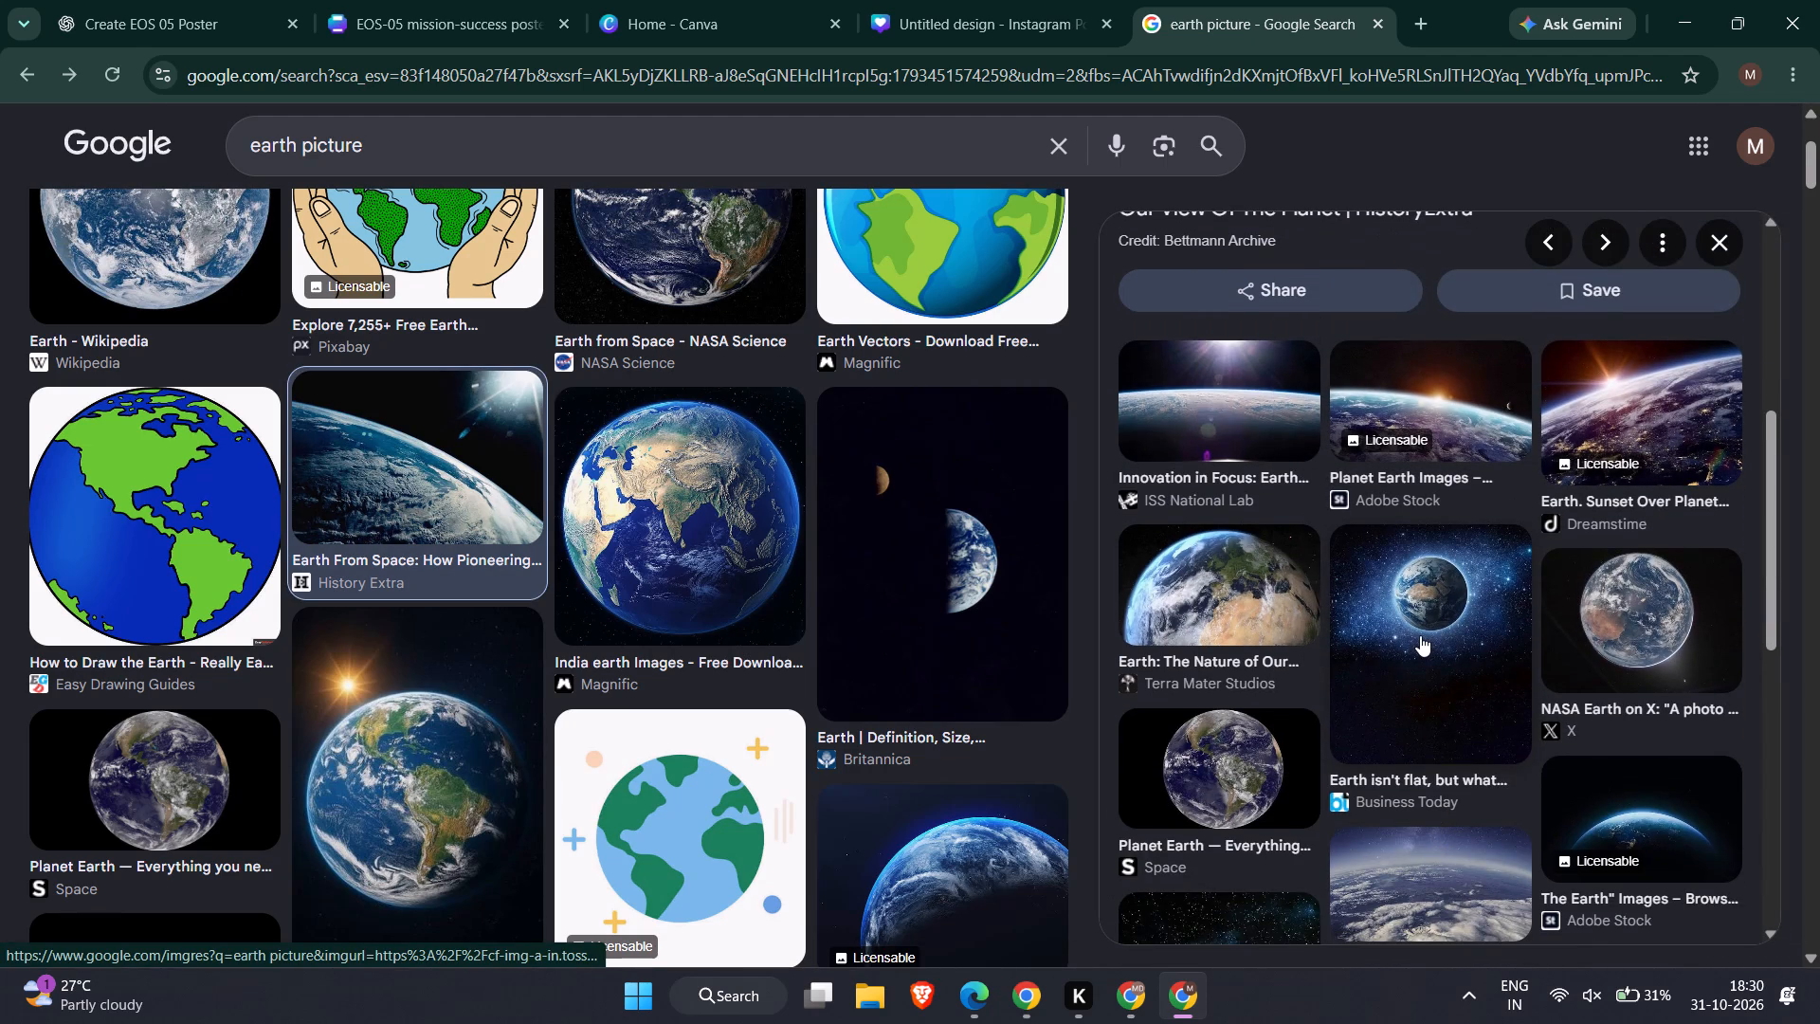
left_click(1420, 635)
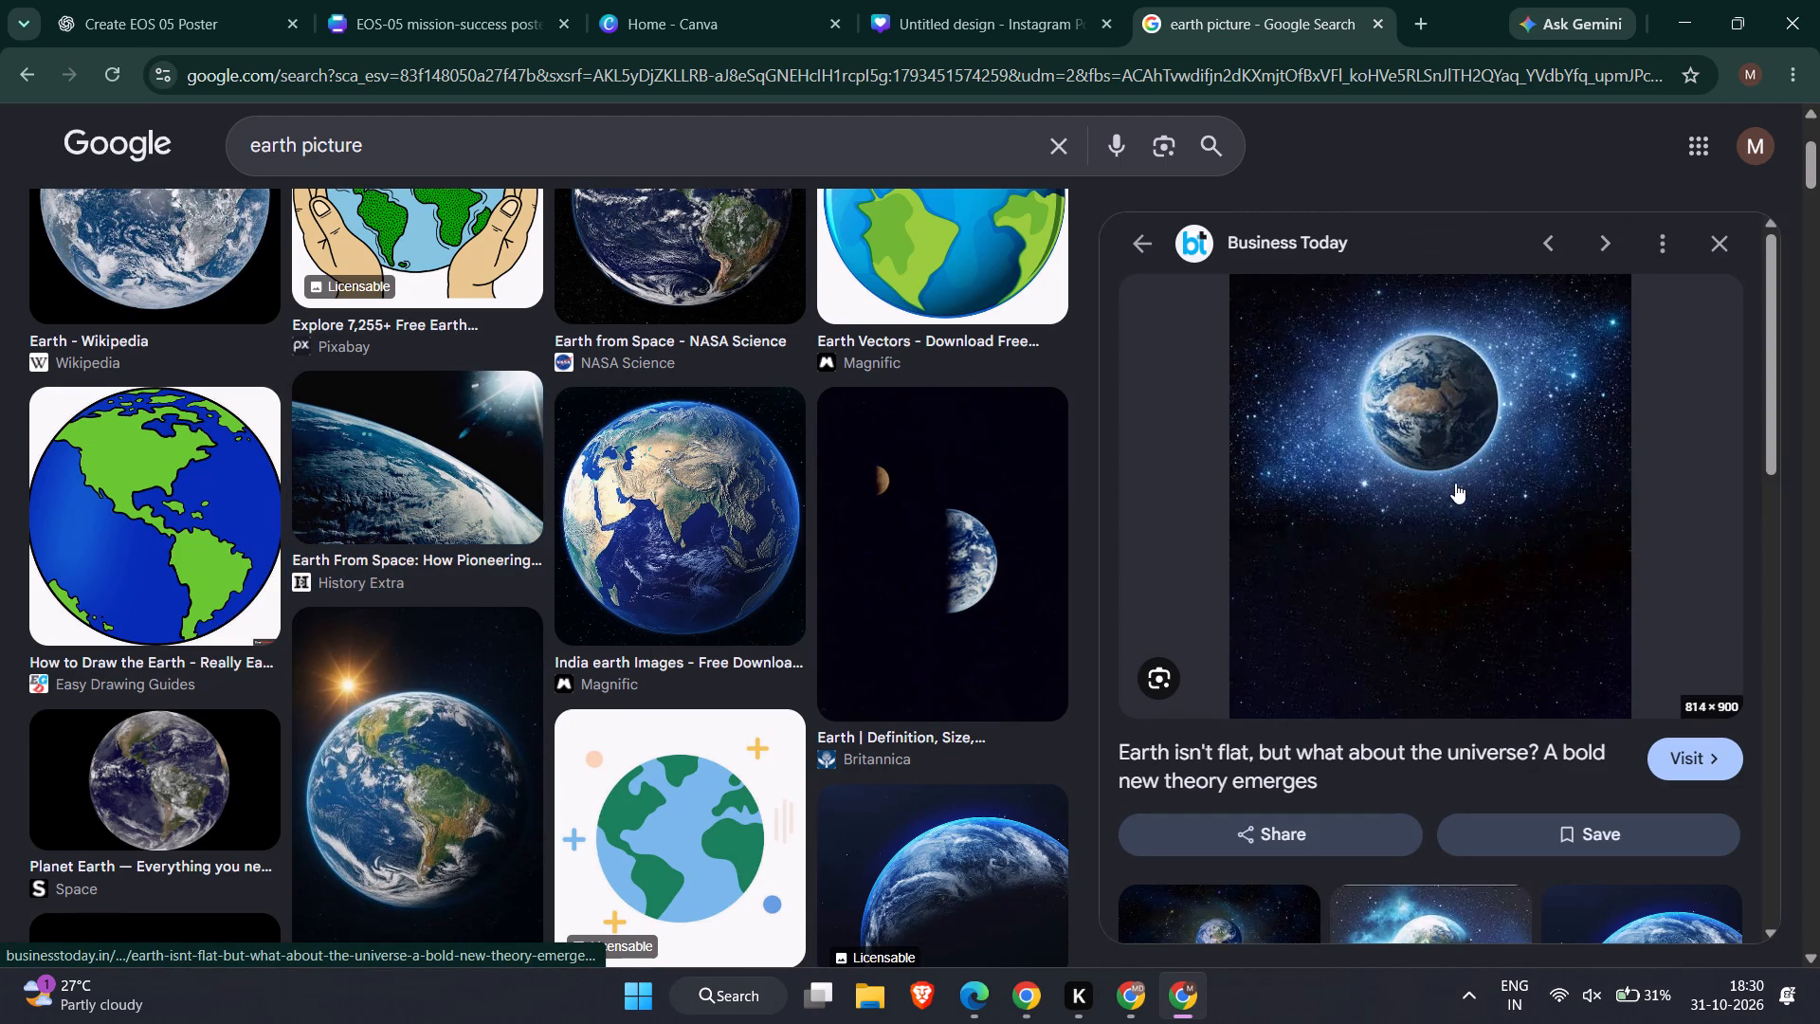
right_click(1455, 483)
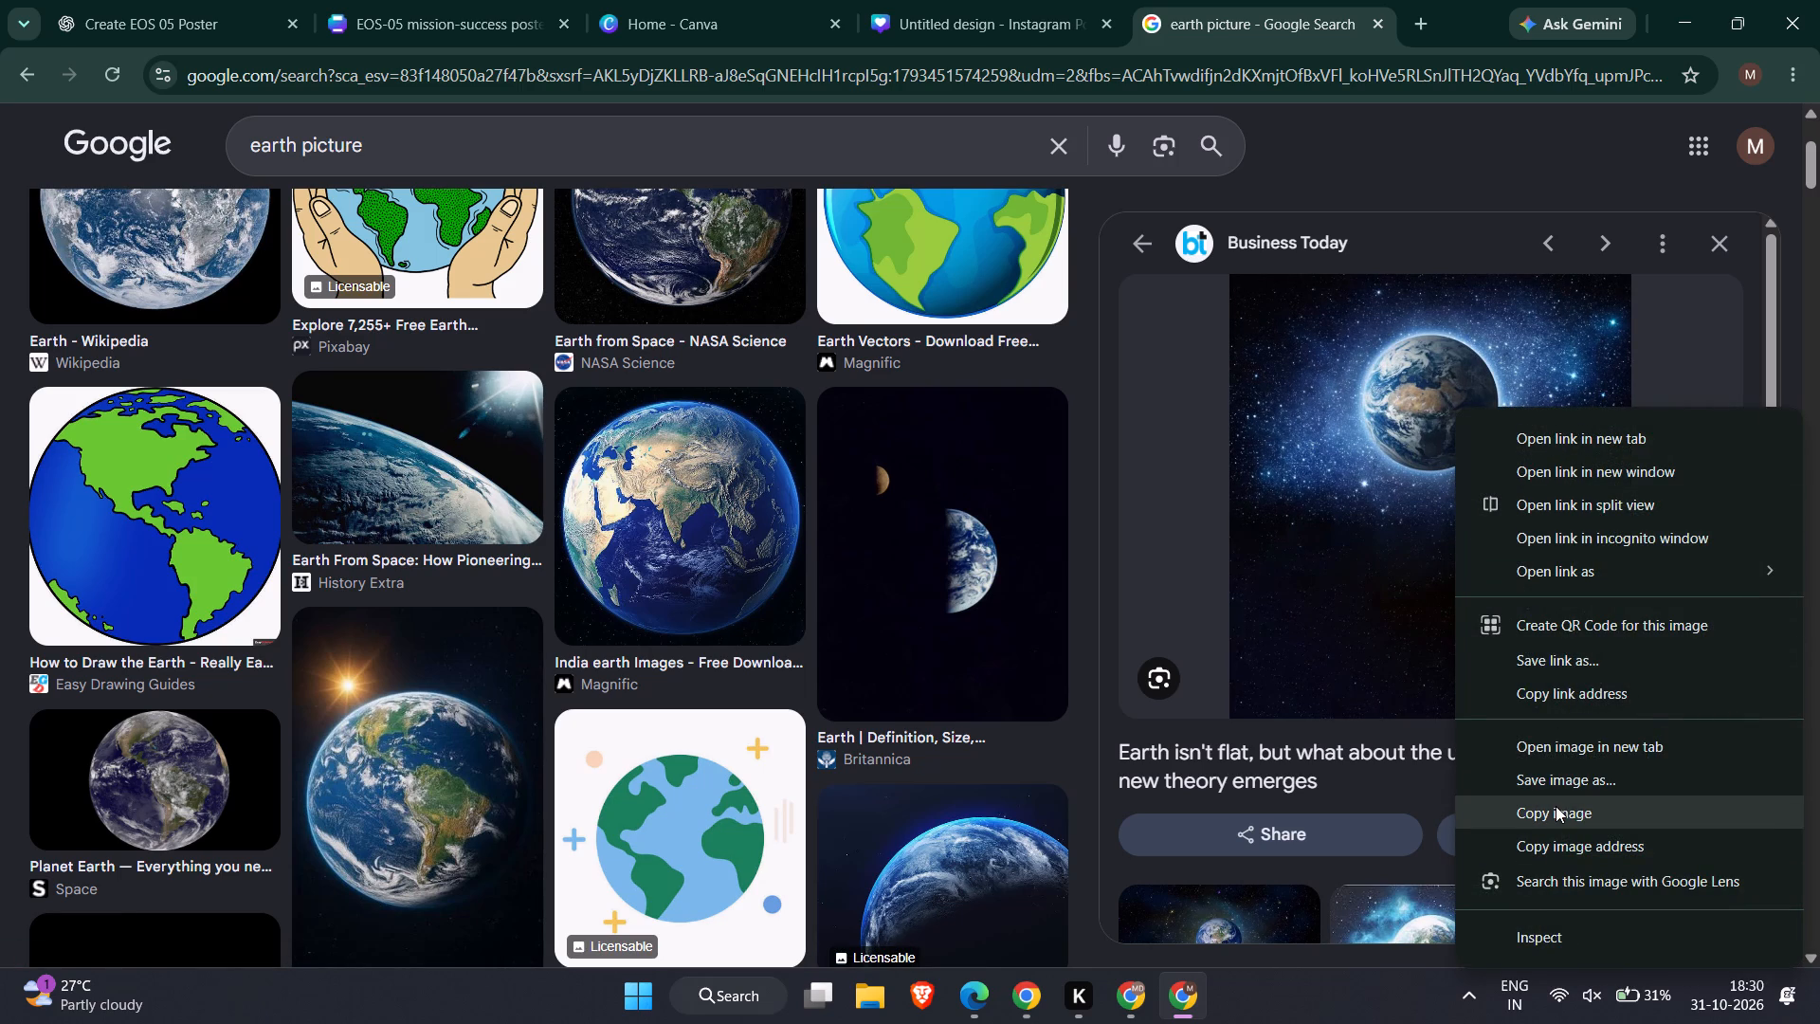
left_click(1556, 806)
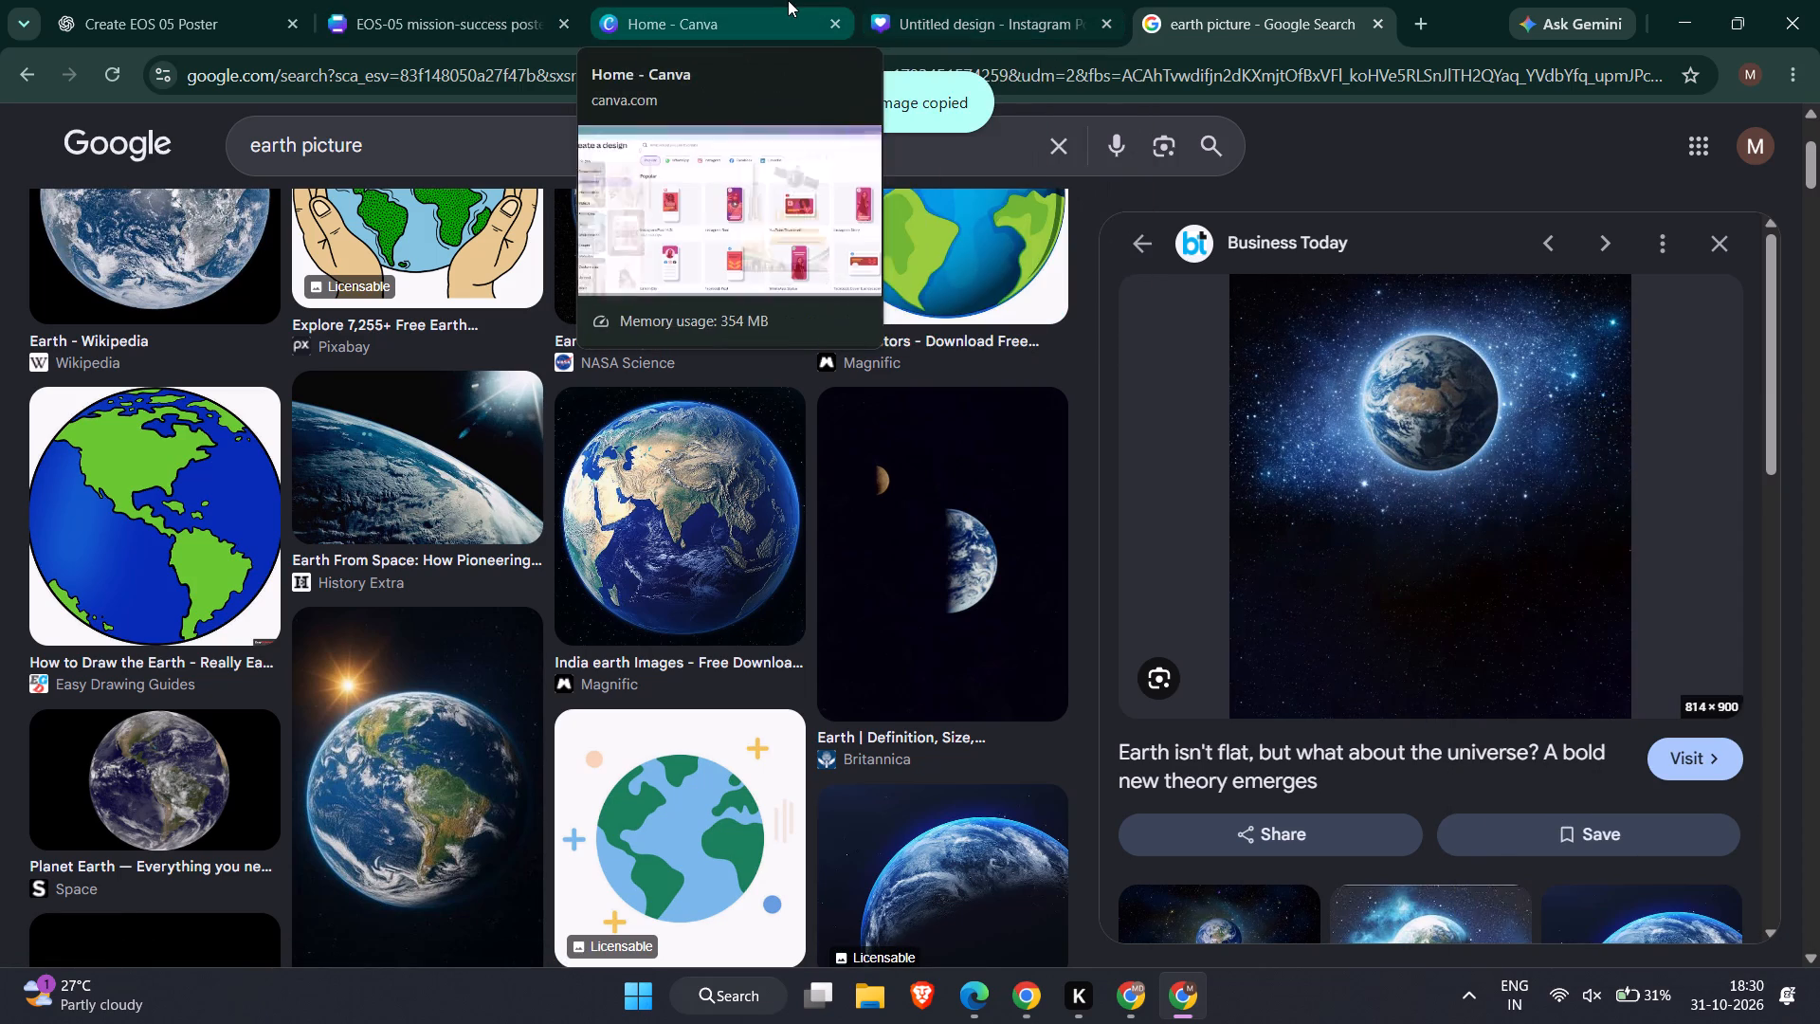
Switch to the Canva Instagram Post design and paste the copied Earth image onto the poster page.
left_click(995, 14)
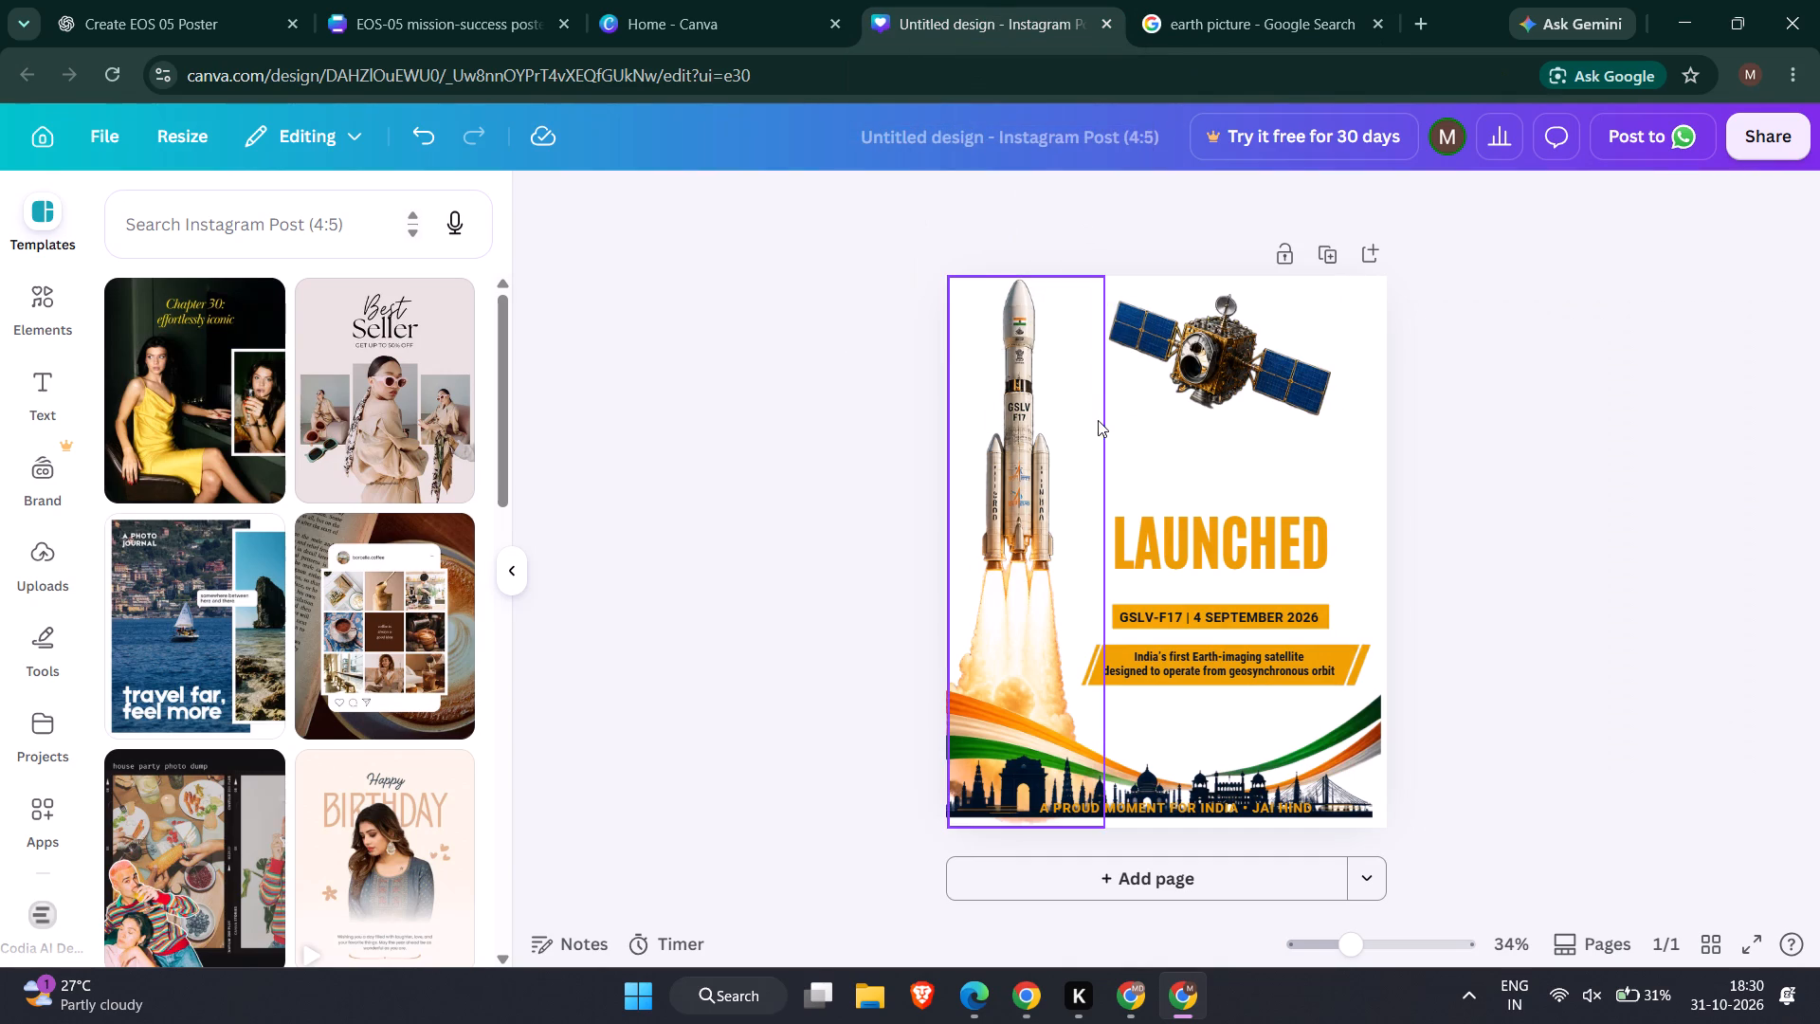
left_click(1348, 430)
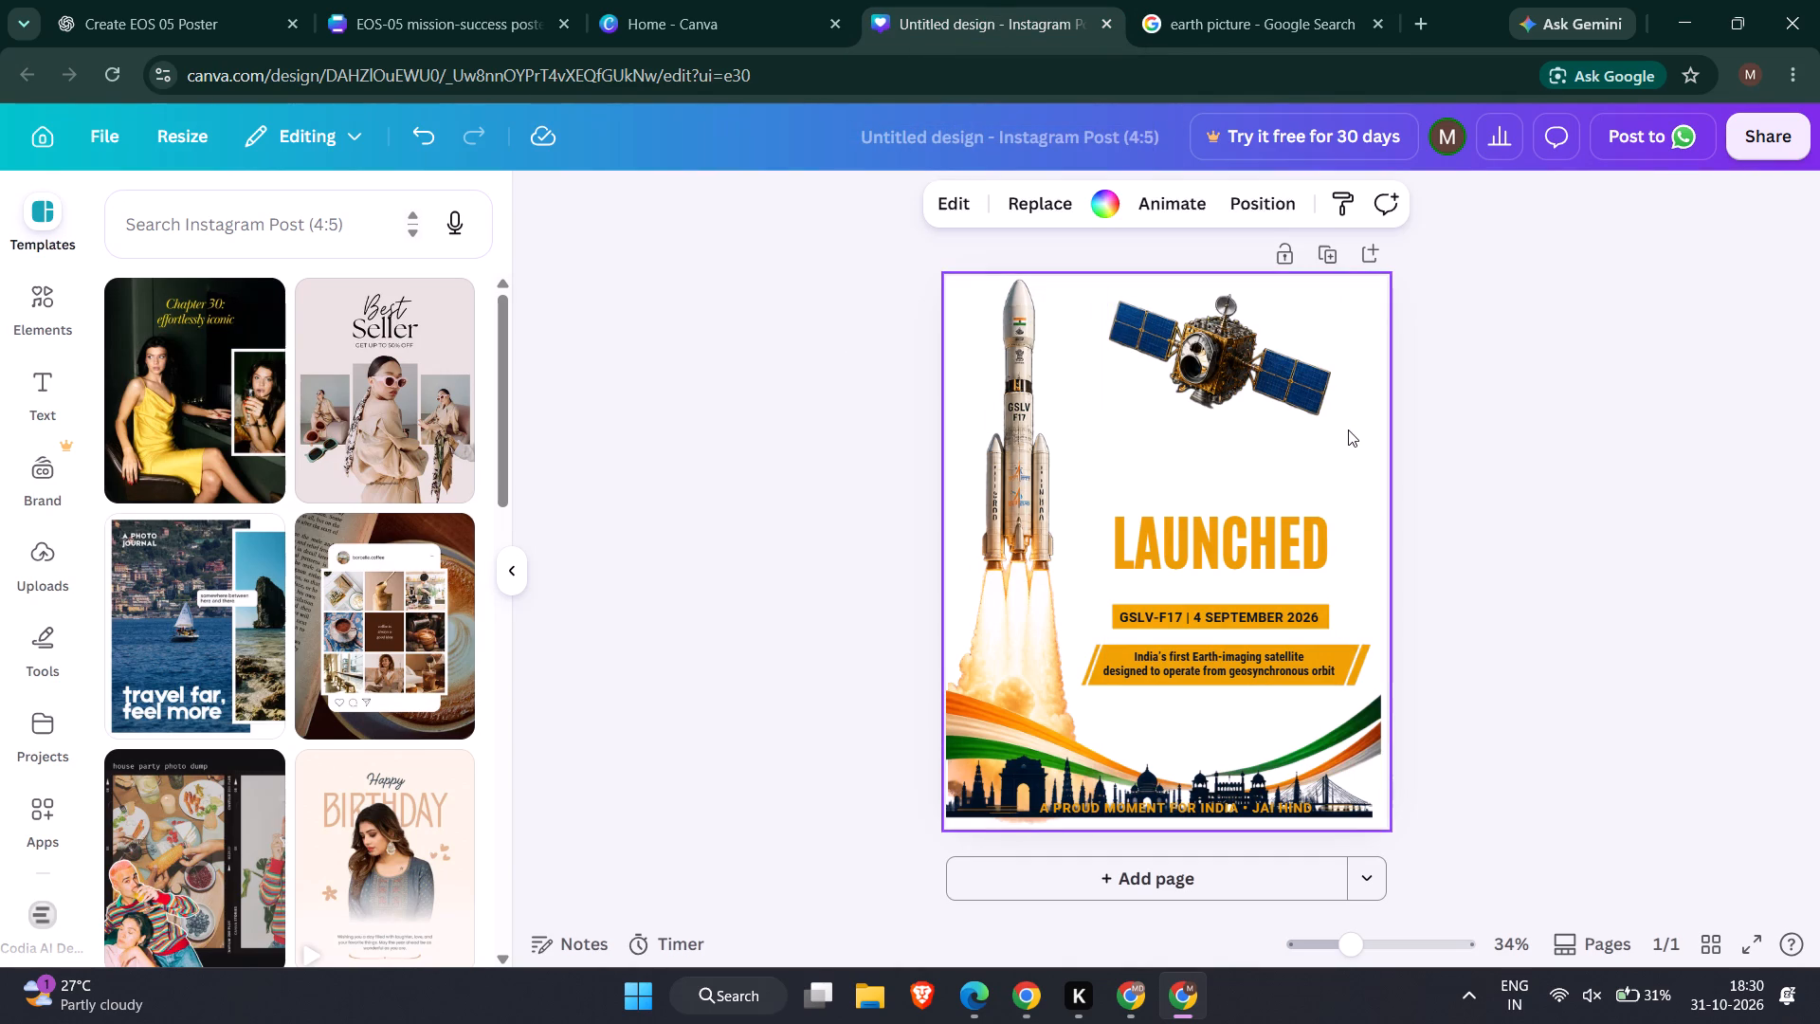
key("ctrl+v")
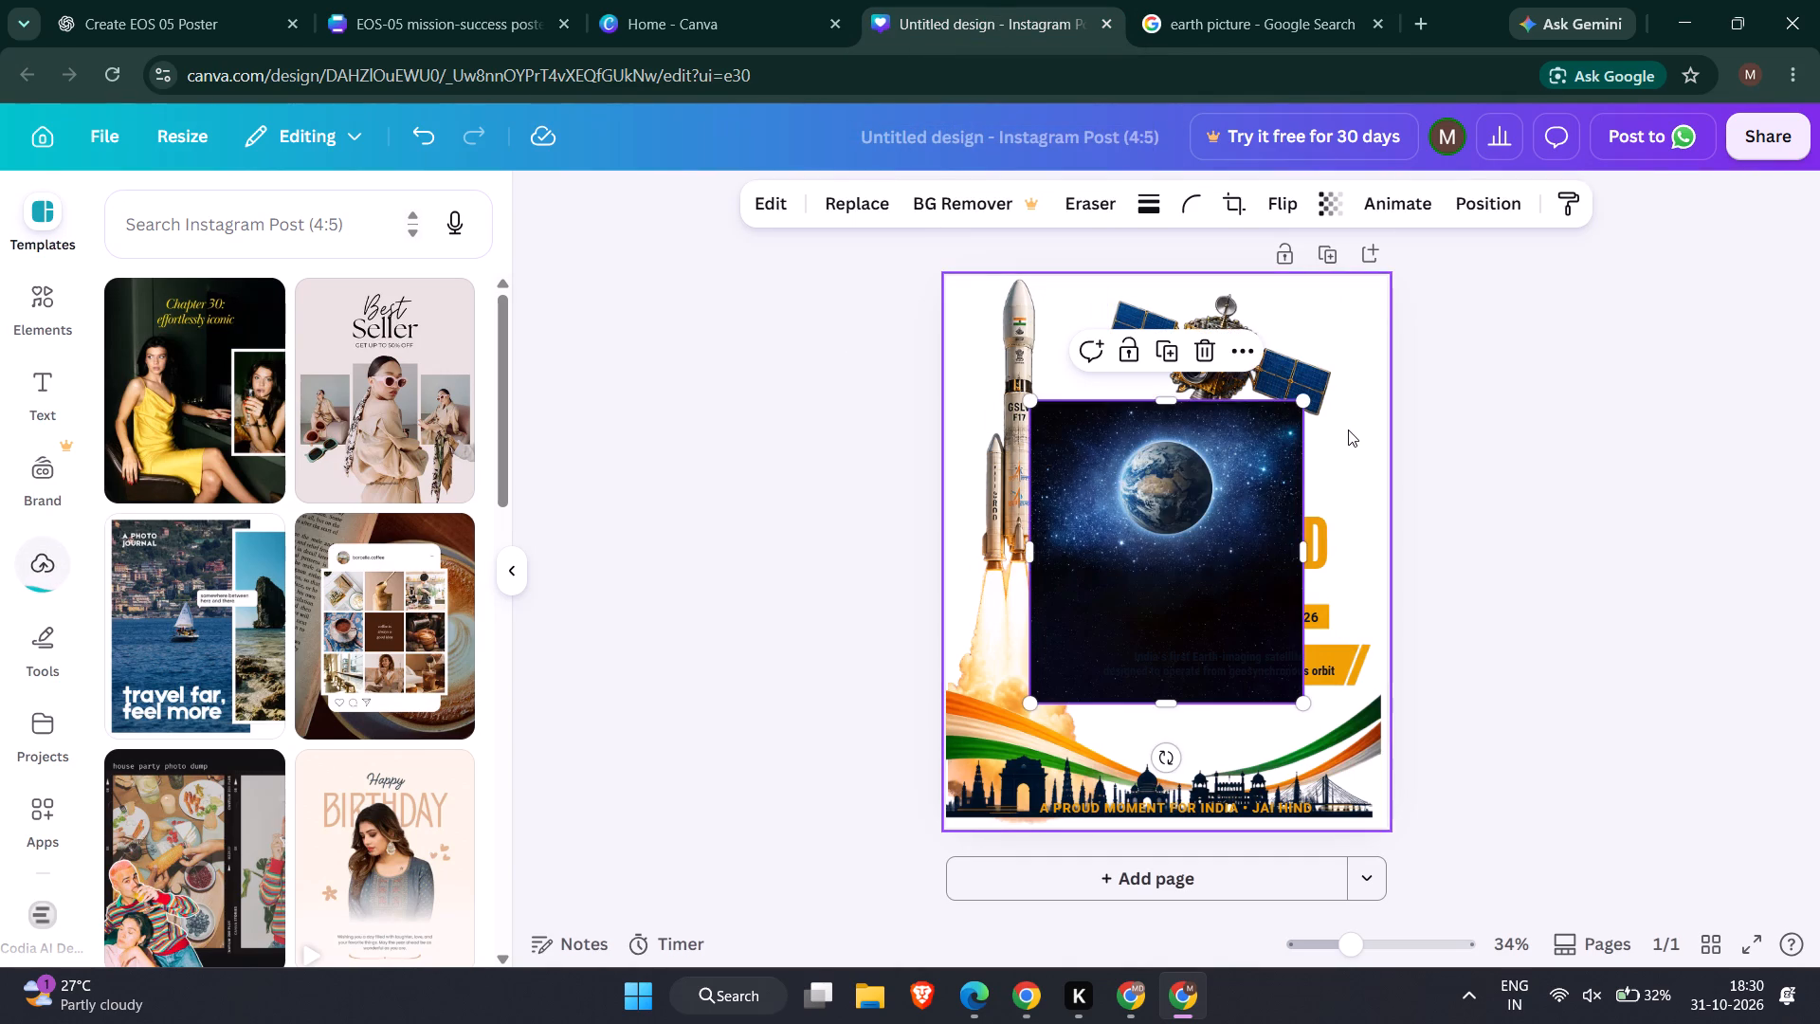
Open the additional options for the pasted Earth image.
left_click(1247, 342)
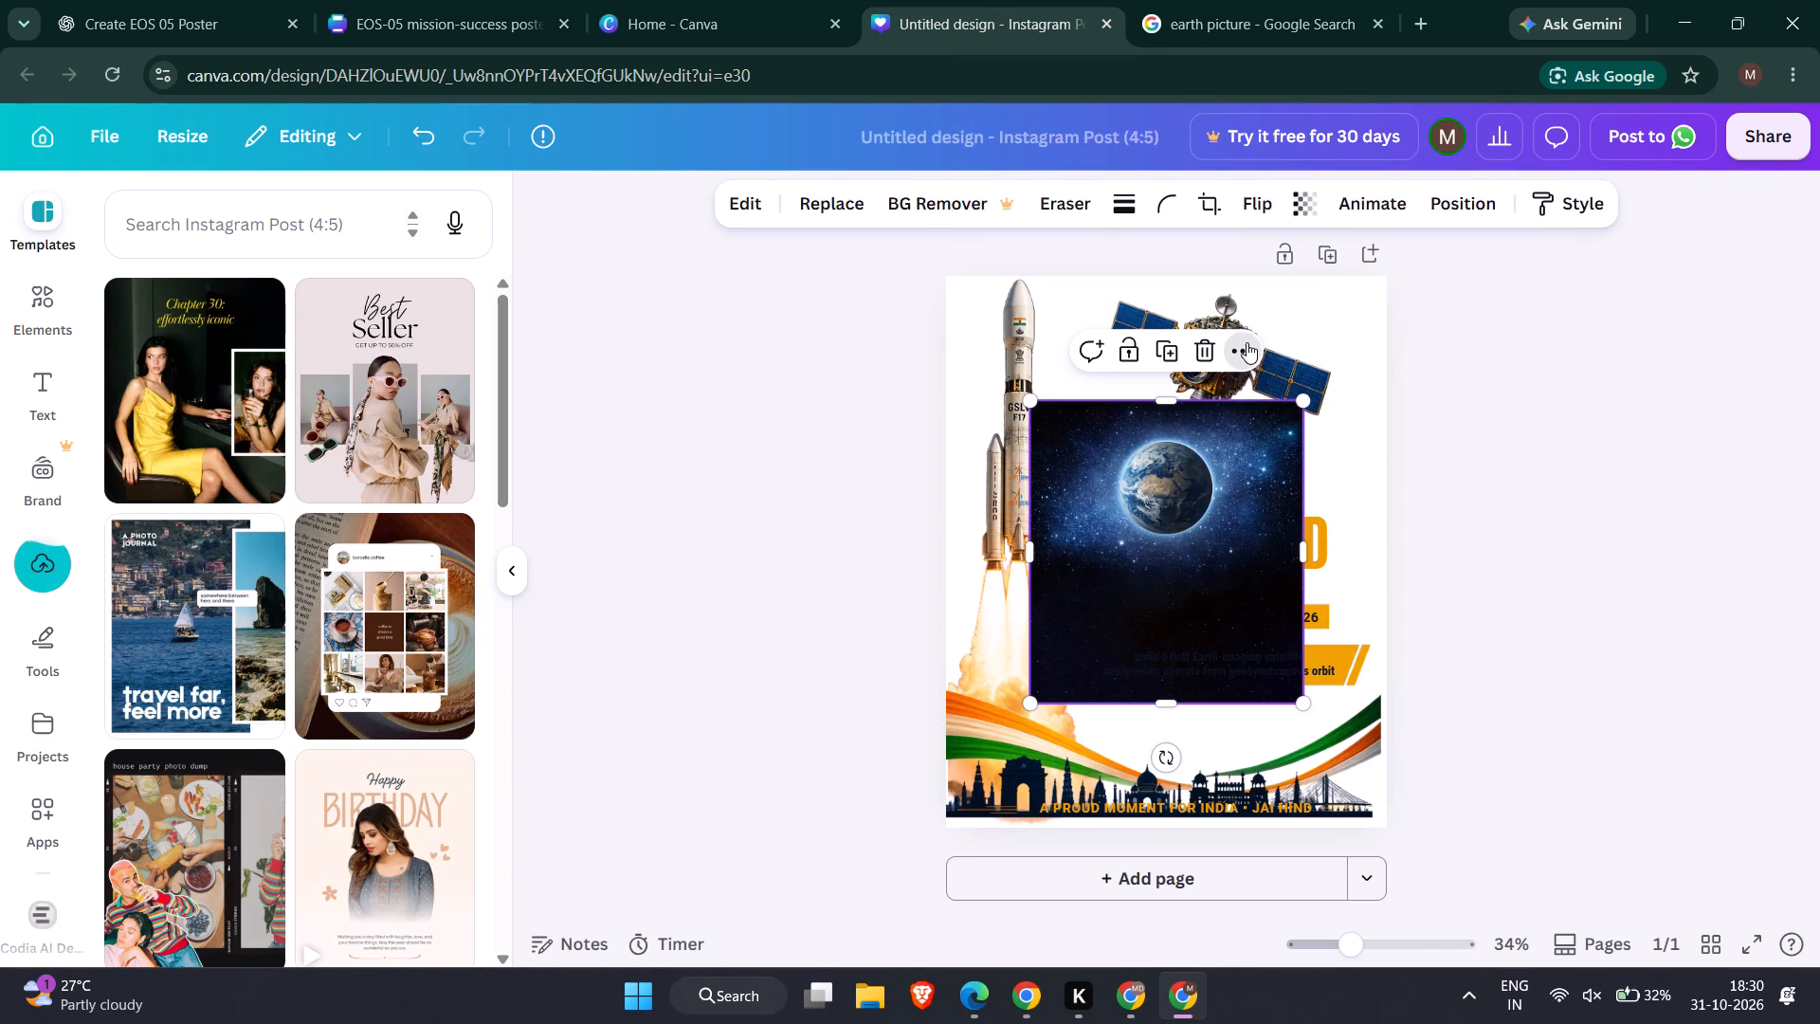
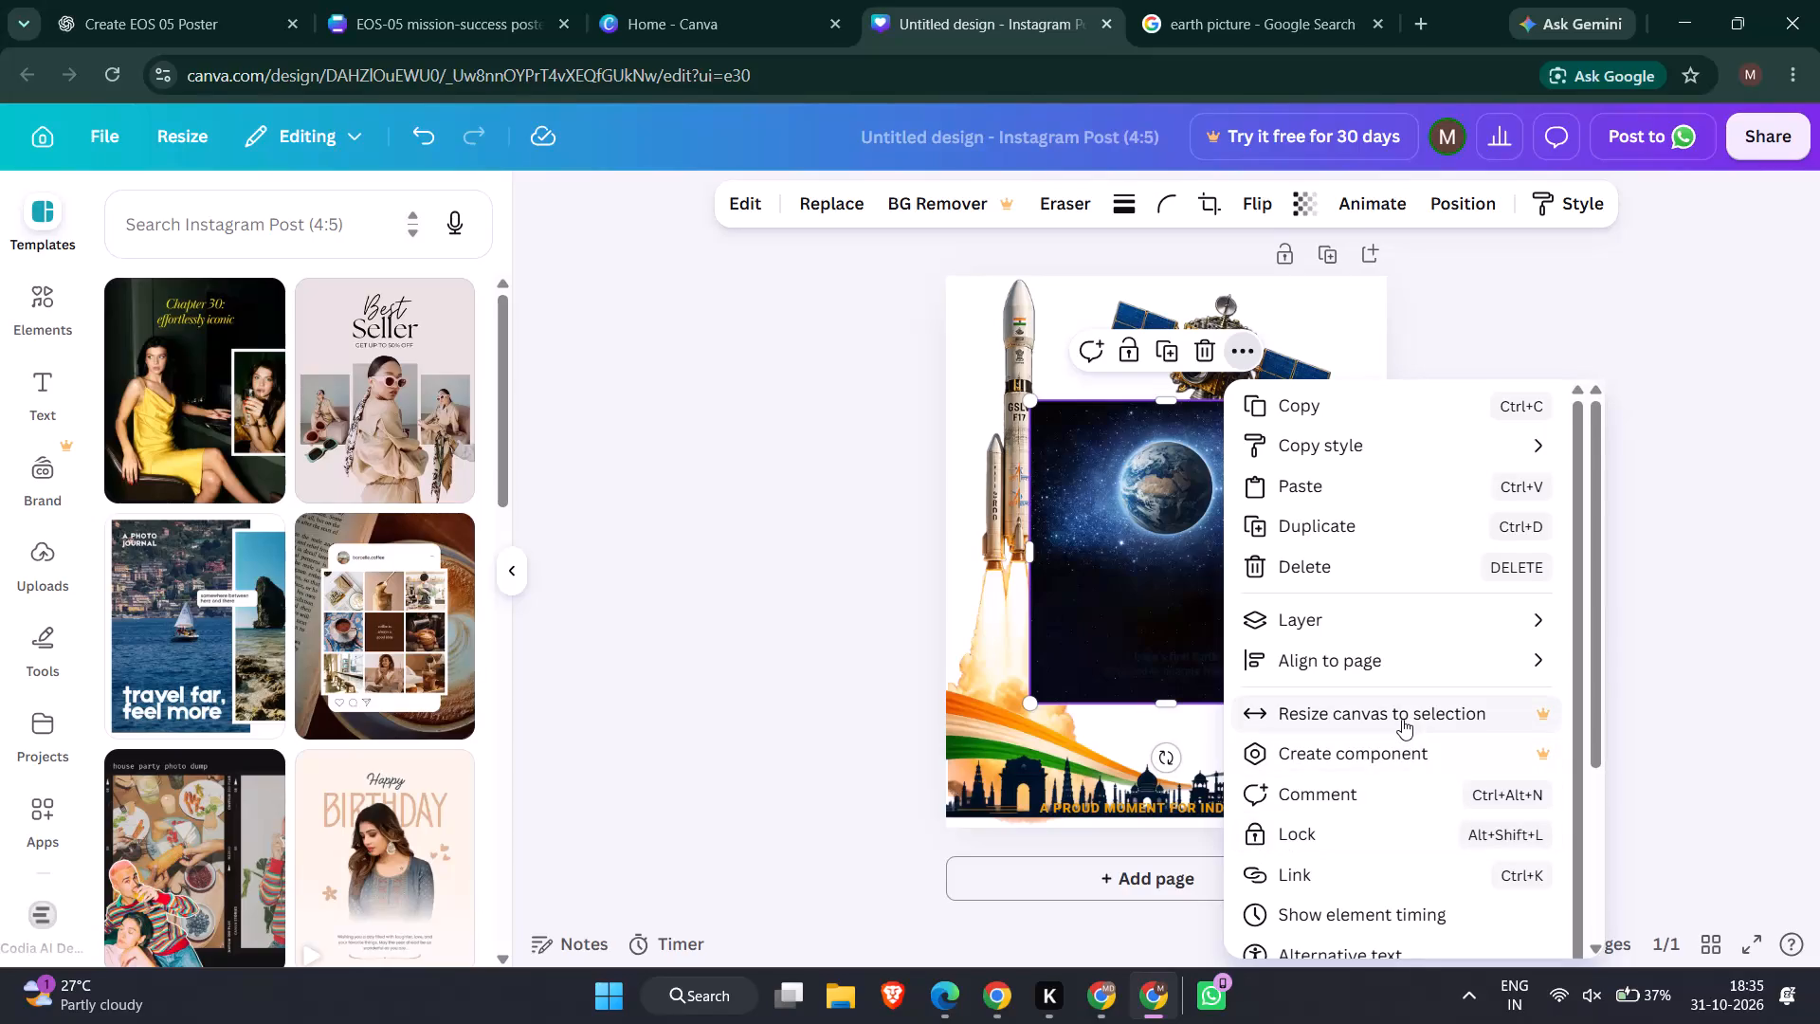
Set the dark space image with the Earth as the poster's page background.
scroll(1402, 715, "down", 3)
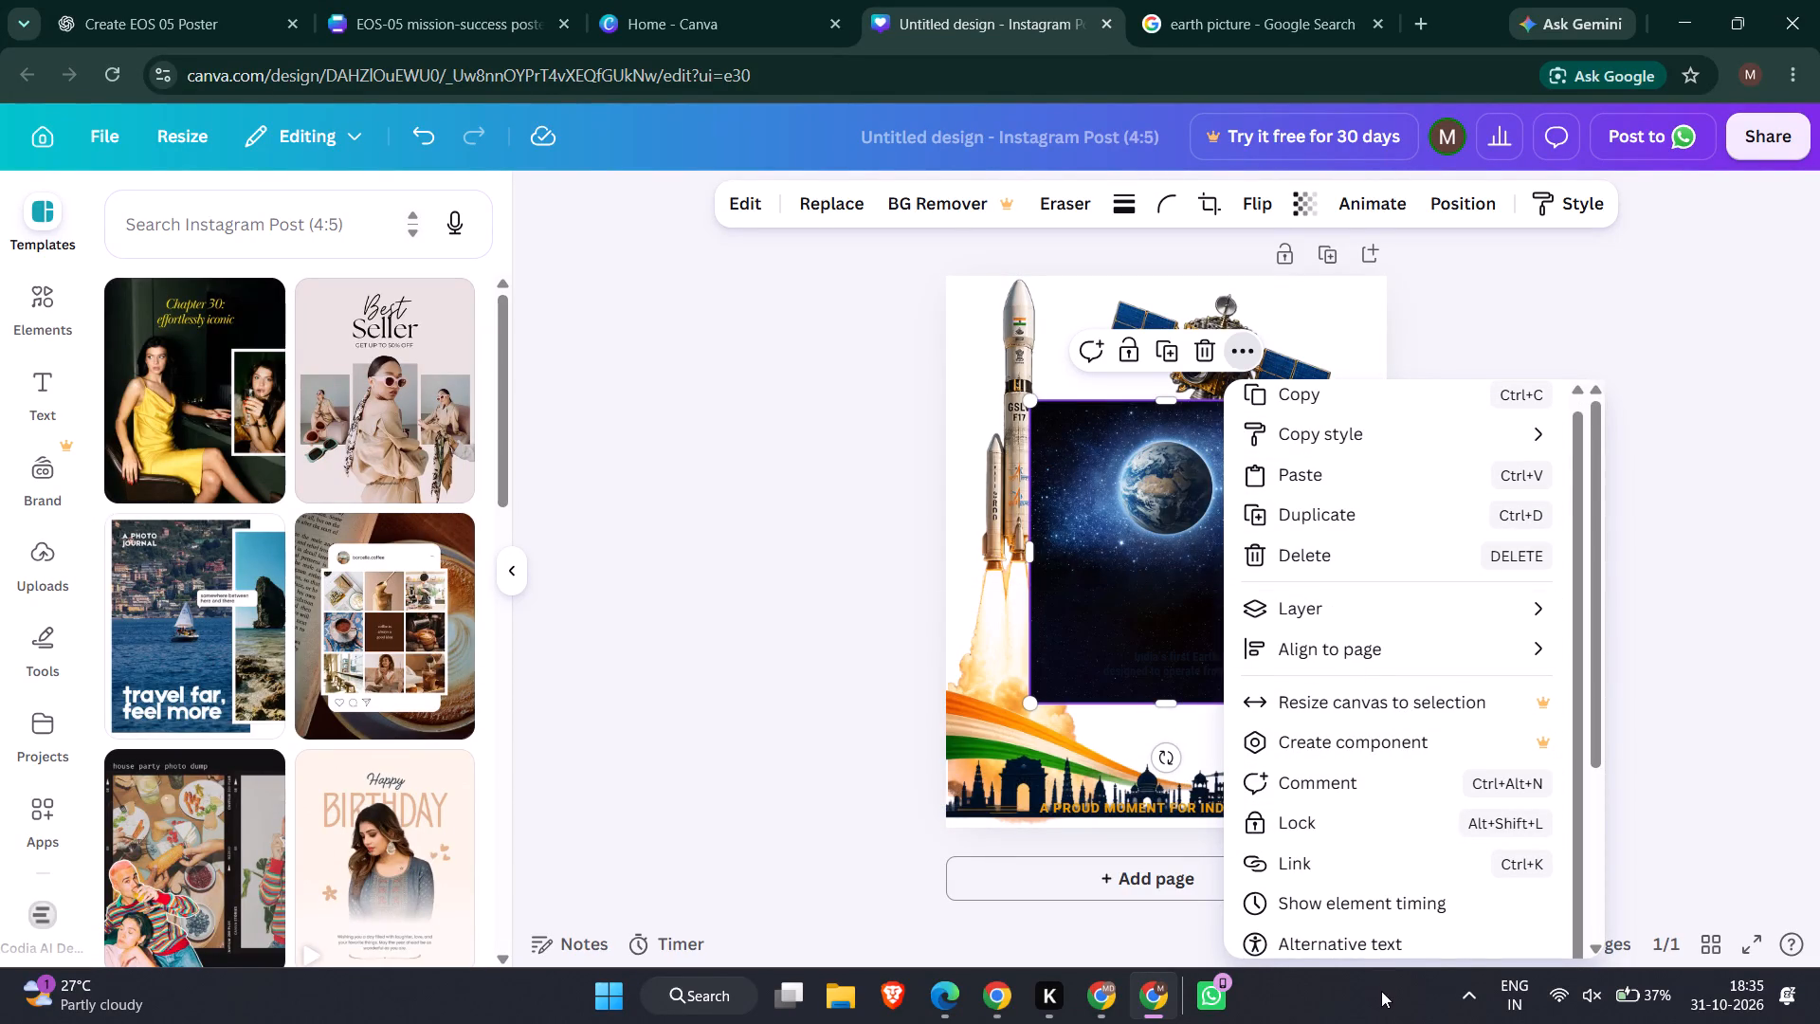
scroll(1364, 748, "down", 4)
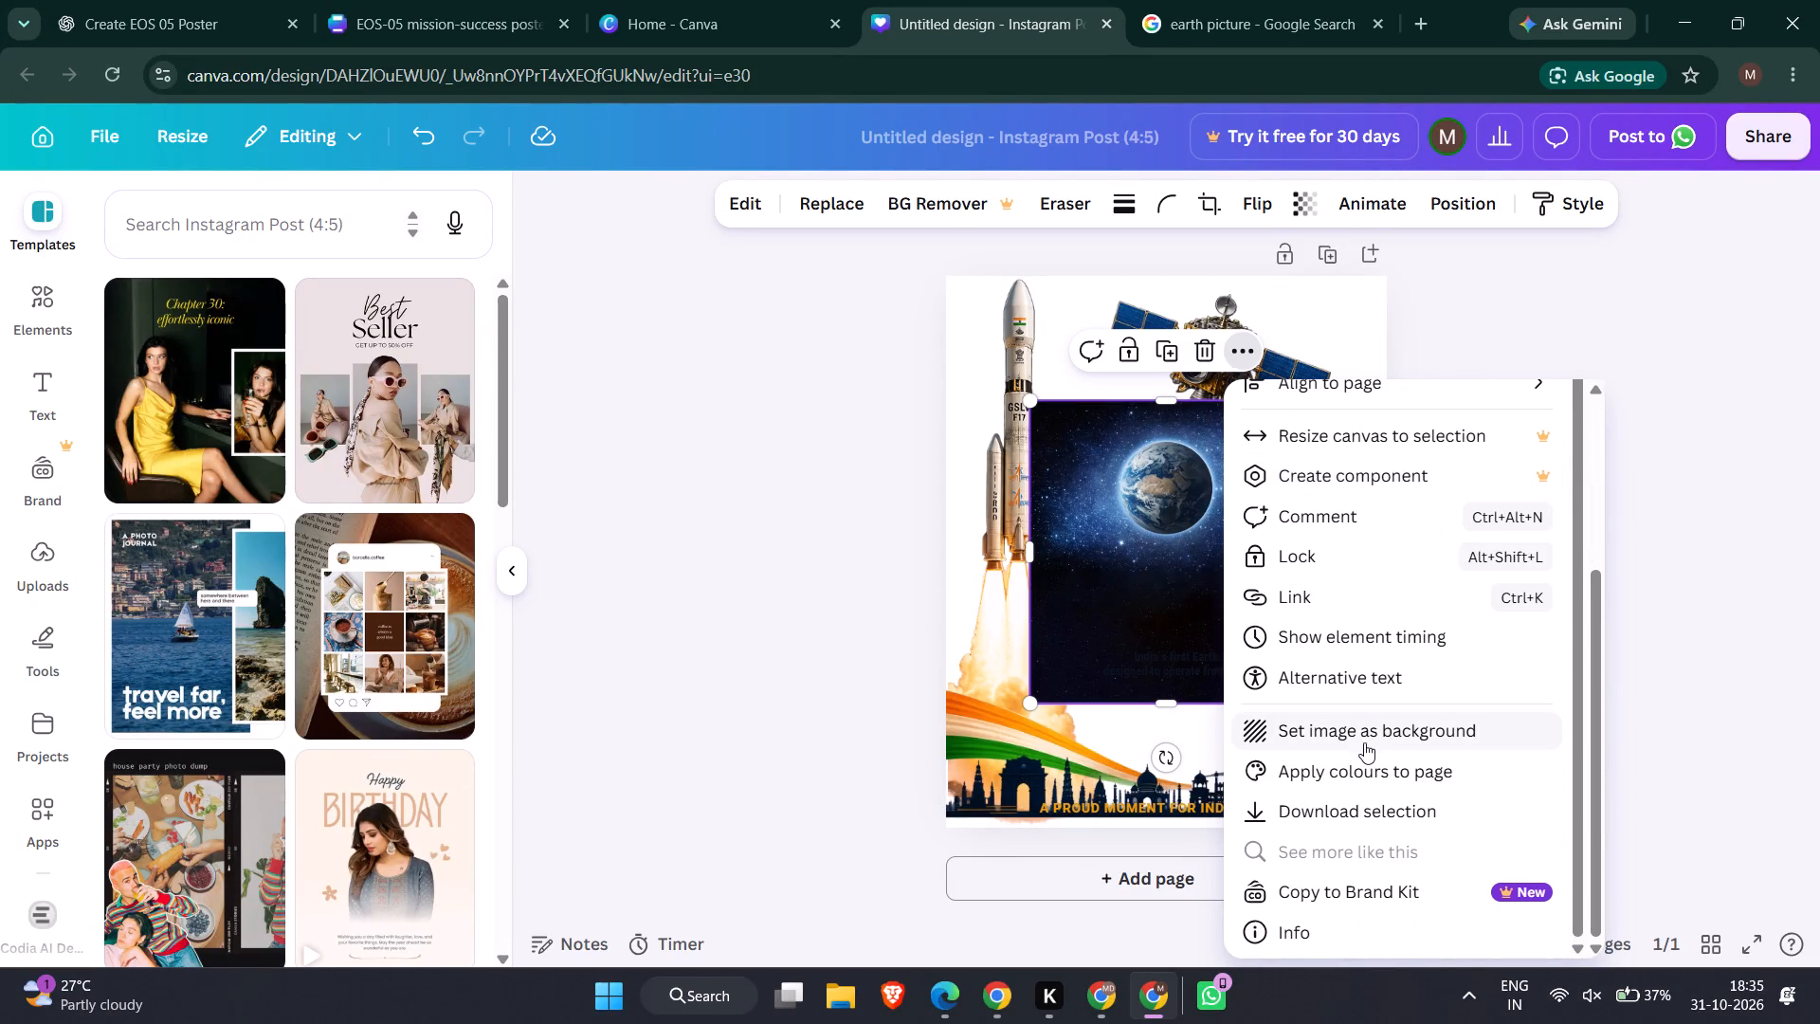
left_click(1364, 738)
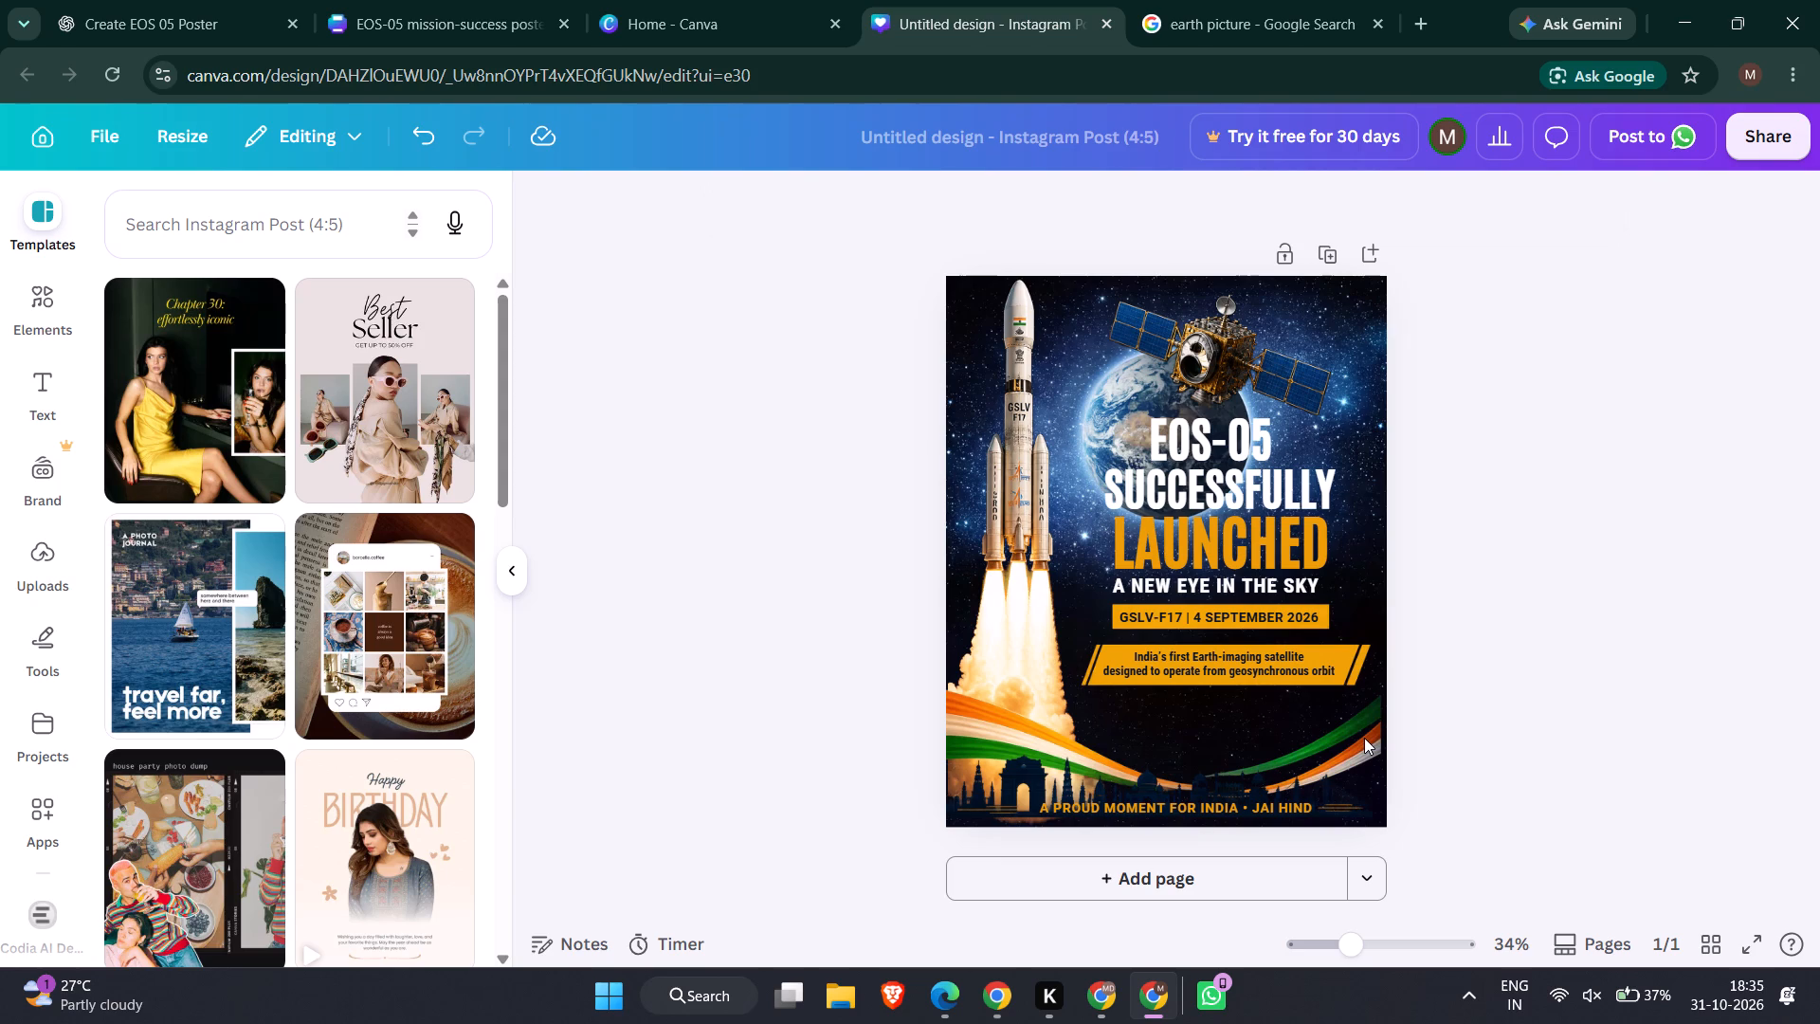
Nudge the GSLV rocket image down the poster and slightly to the left.
left_click(1042, 506)
key("Down")
key("Down")
key("Down")
key("Down")
key("Down")
key("Down")
key("Down")
key("Down")
key("Down")
key("Down")
key("Down")
key("Down")
key("Down")
key("Down")
key("Down")
key("Down")
key("Down")
key("Down")
key("Down")
key("Down")
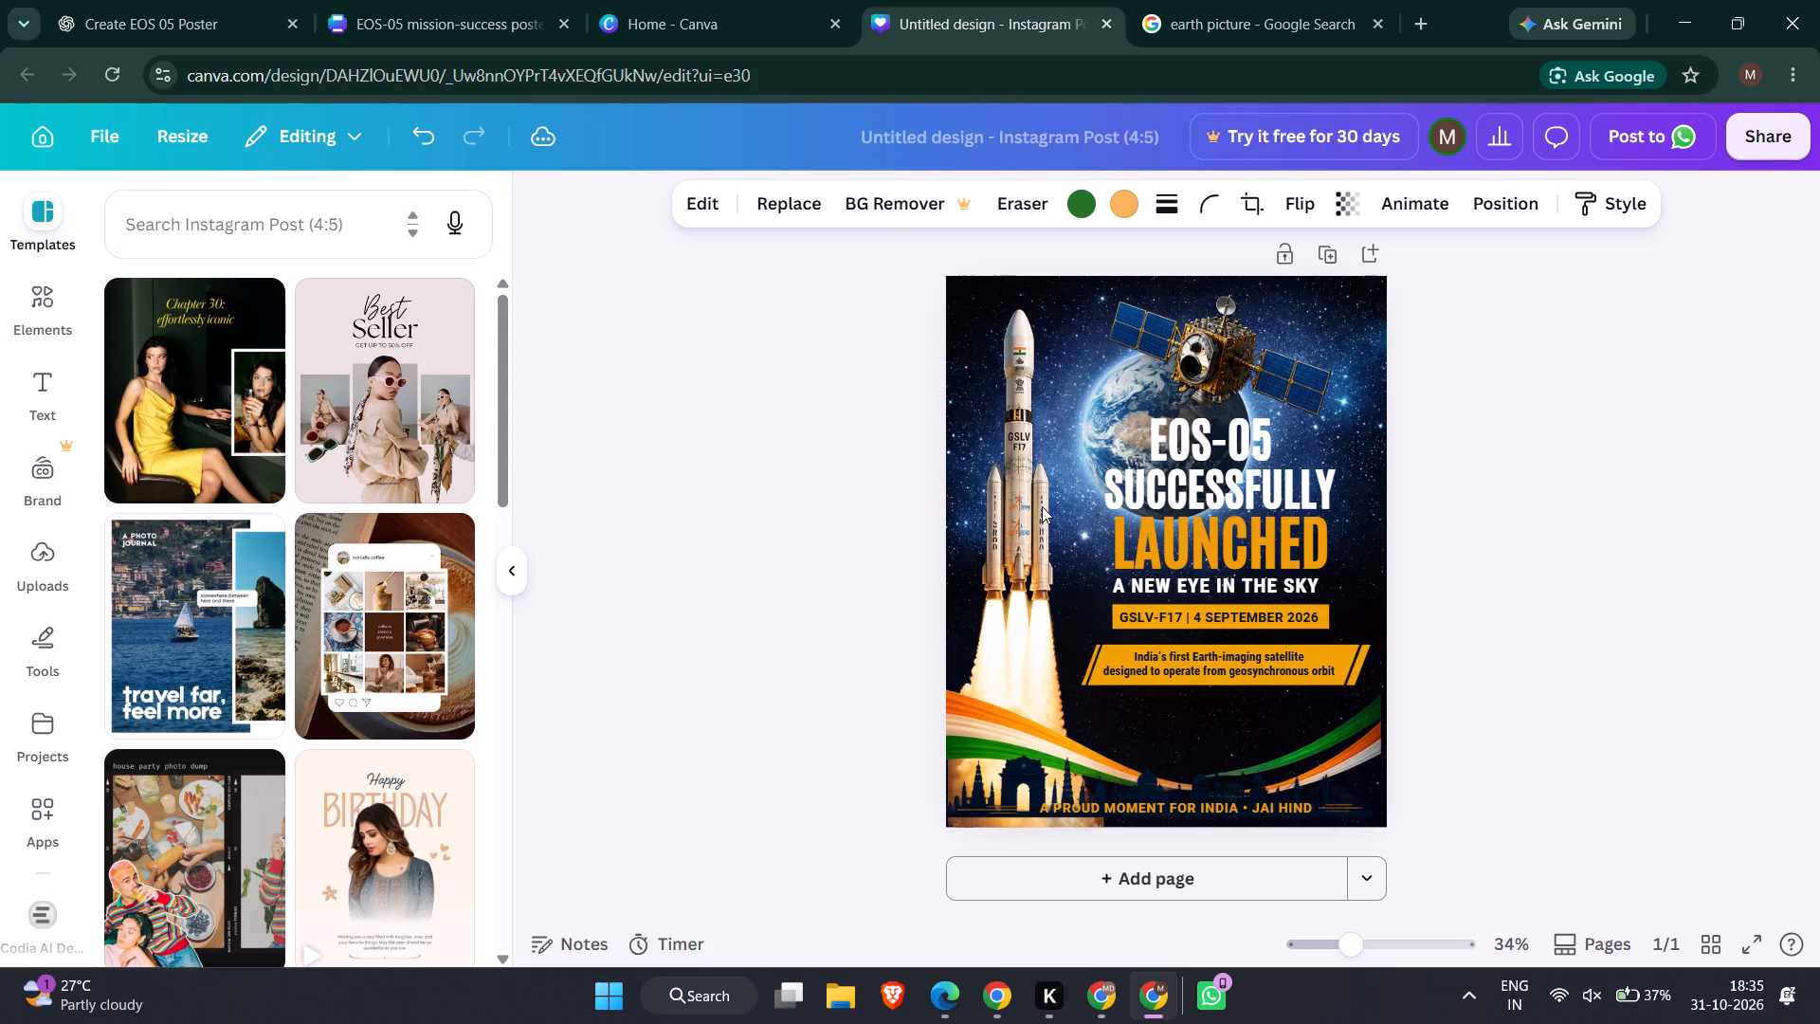
key("Down")
key("Down")
key("Down")
key("Down")
key("Down")
key("Down")
key("Down")
key("Down")
key("Down")
key("Down")
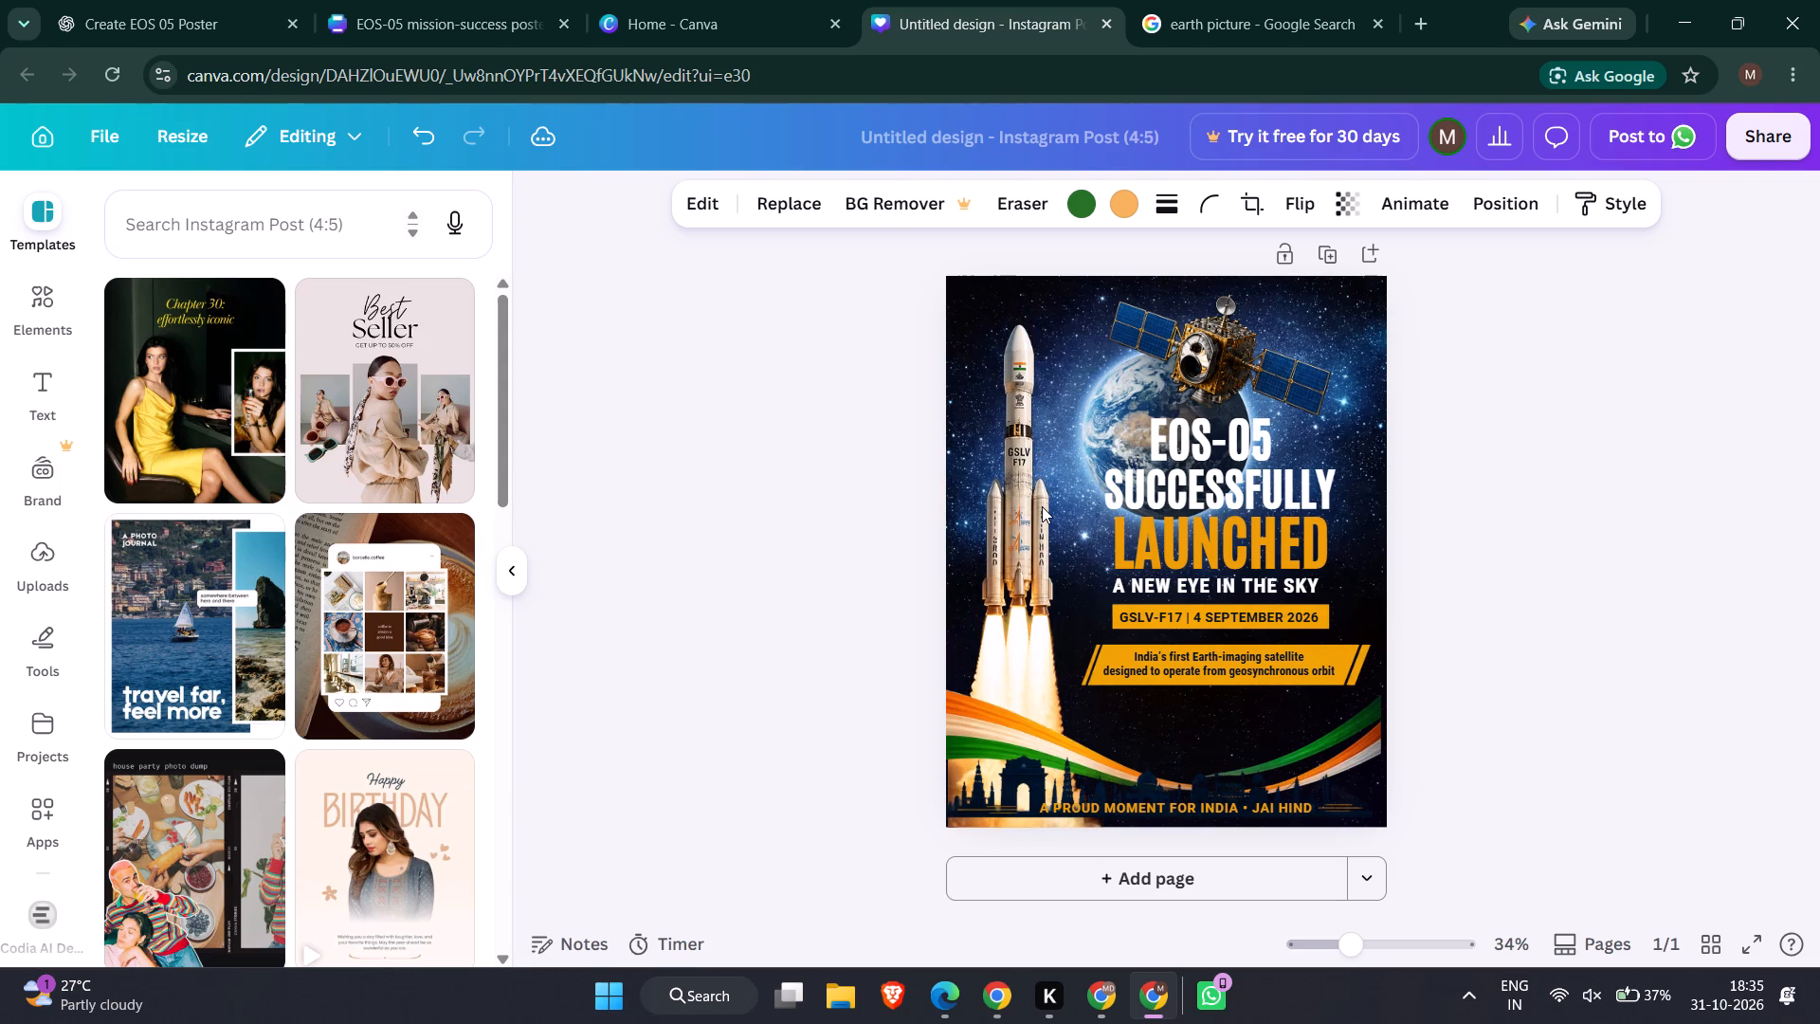
key("Left")
key("Left")
key("Left")
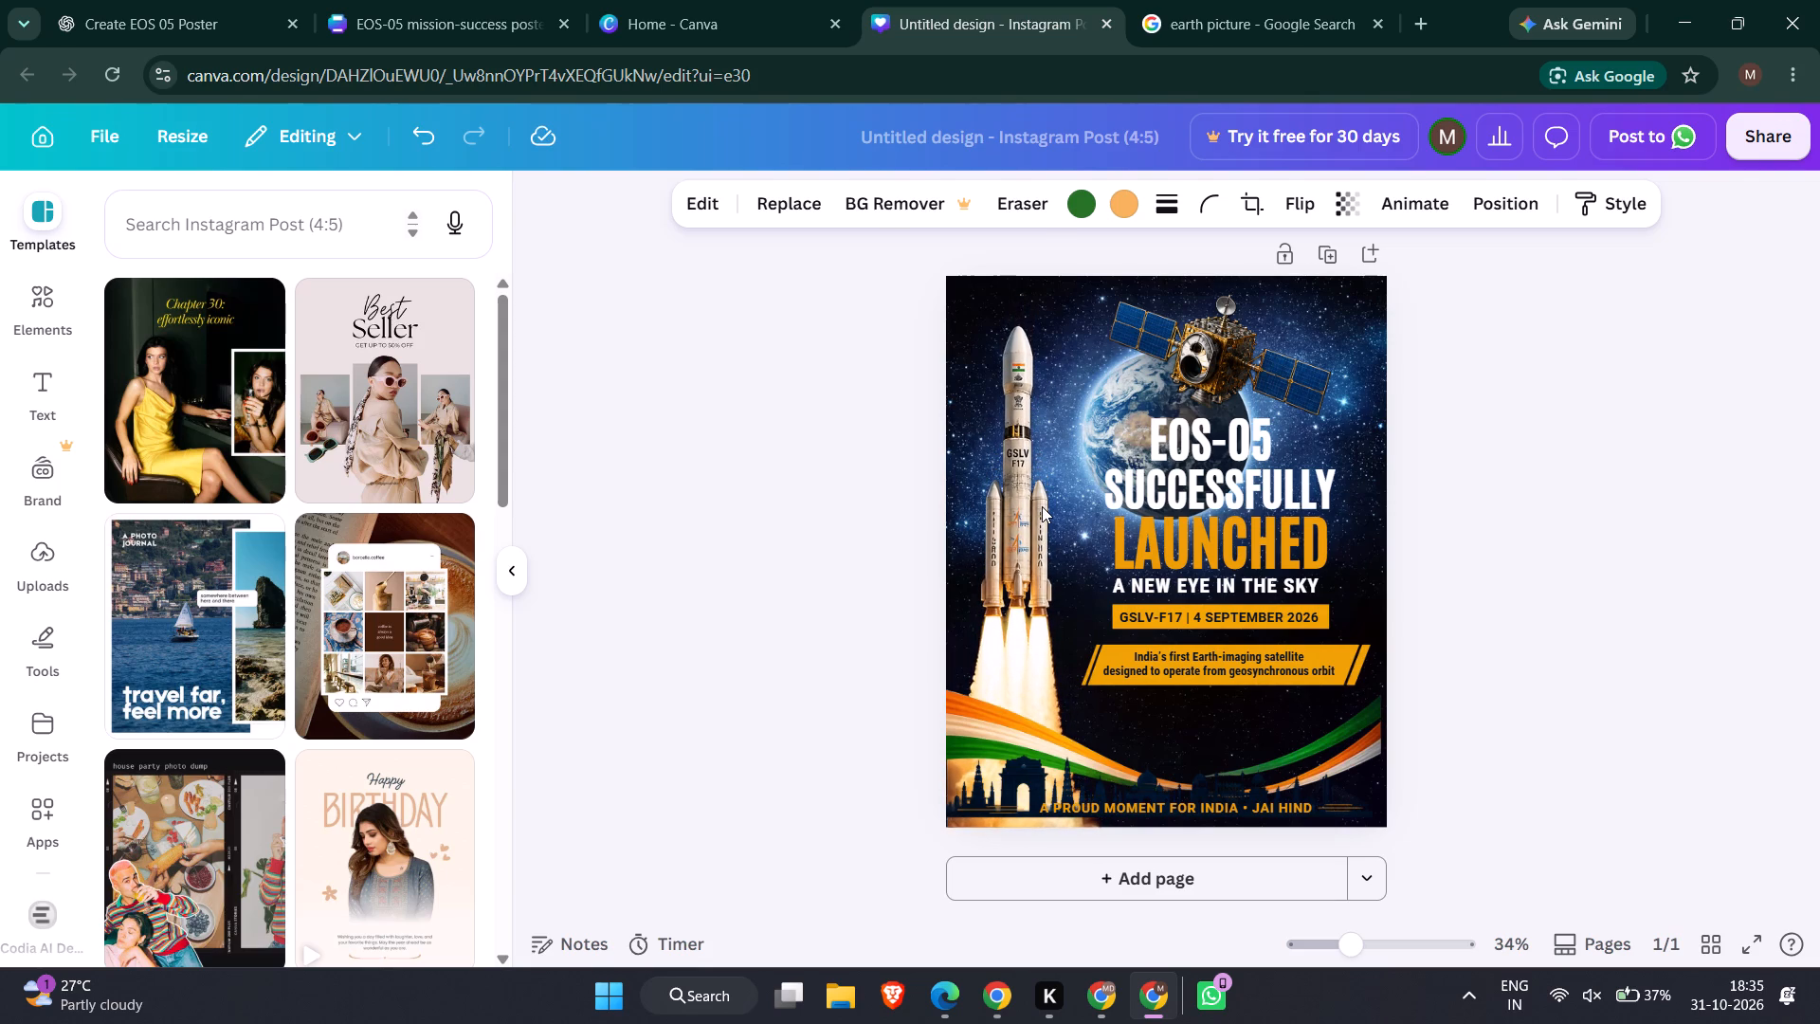
Move the EOS-05 headline group and the "India's first Earth-imaging satellite" banner down together, towards the tricolour ribbon.
left_click(1204, 435)
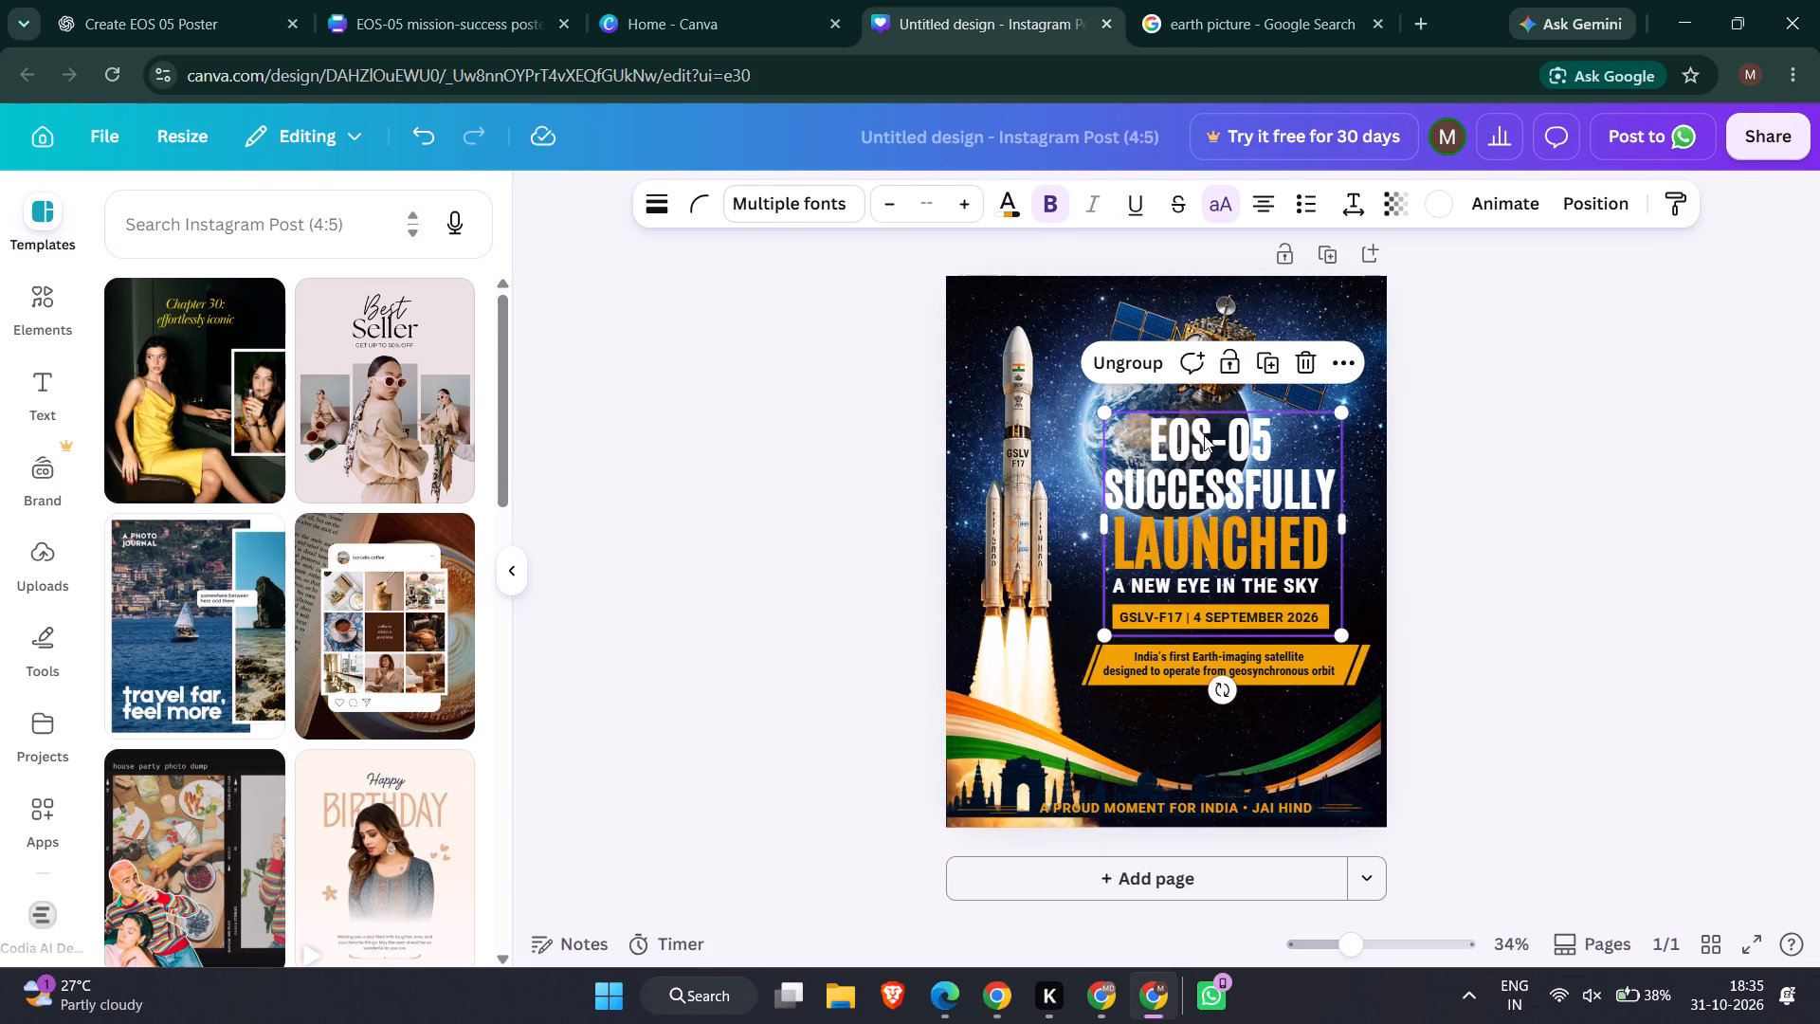
left_click(1227, 656, "shift")
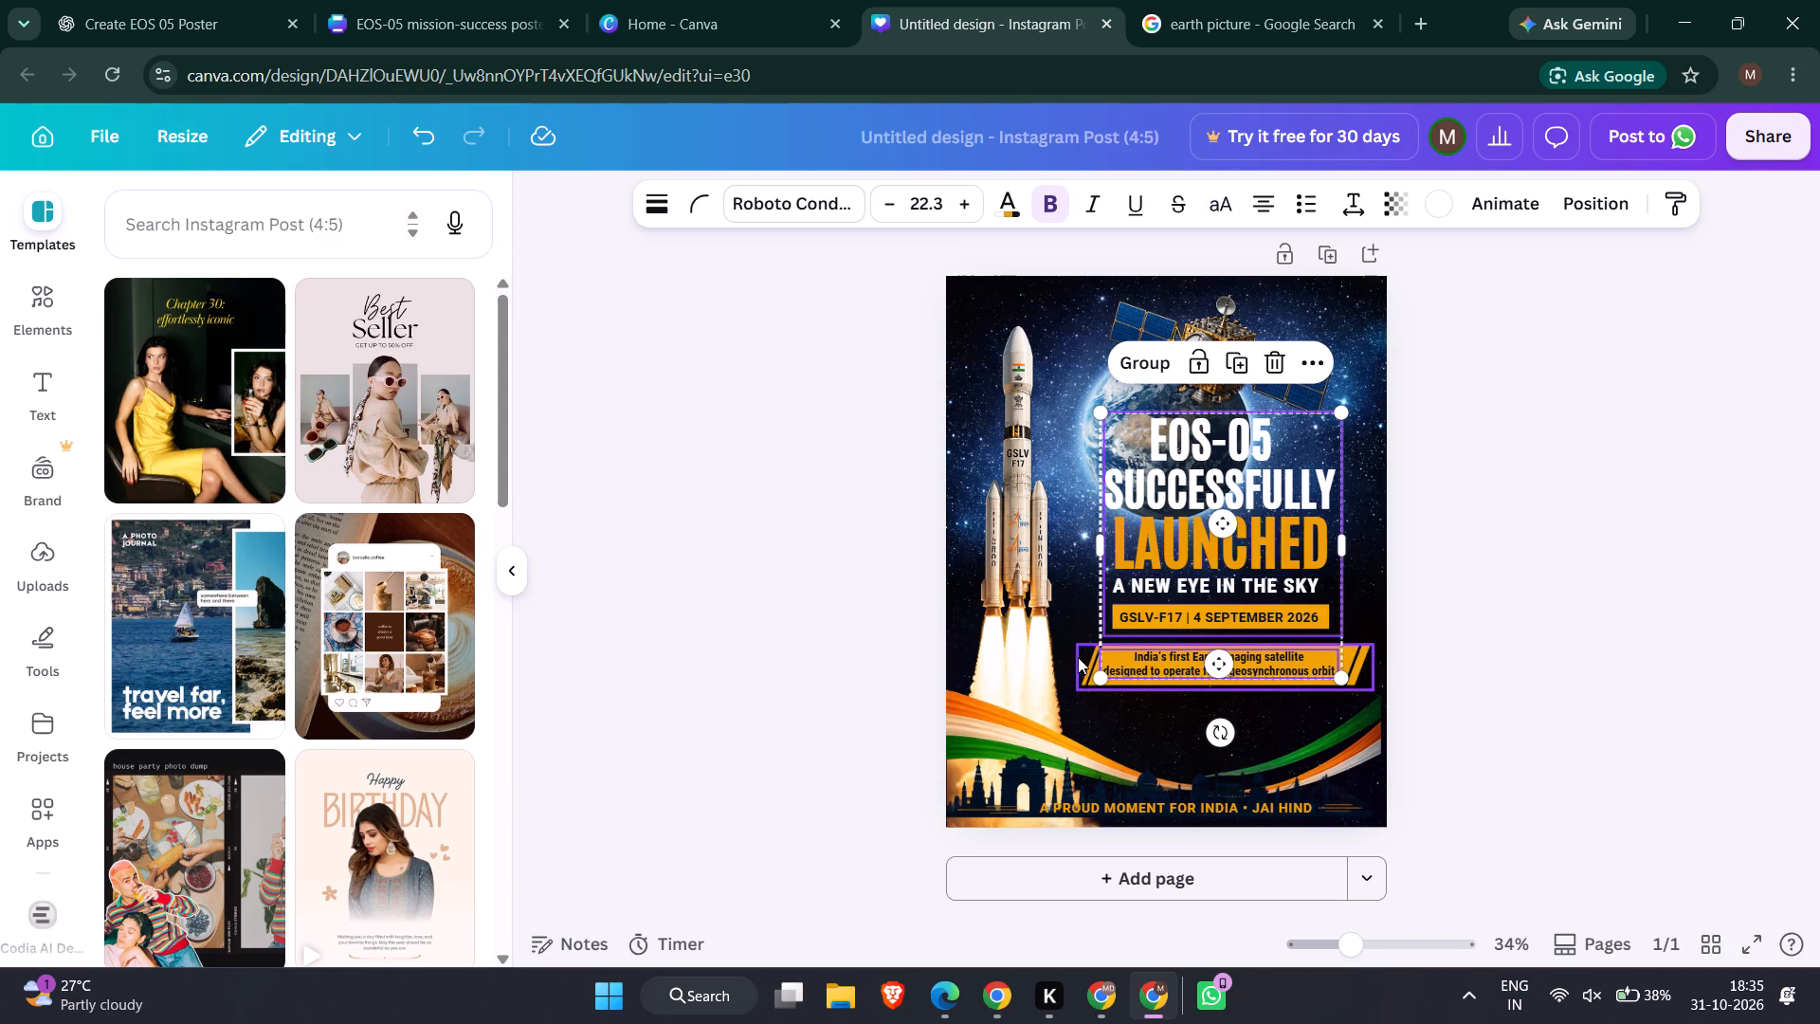
left_click(1078, 657, "shift")
key("Down")
key("Down")
key("Down")
key("Down")
key("Down")
key("Down")
key("Down")
key("Down")
key("Down")
key("Down")
key("Down")
key("Down")
key("Down")
key("Down")
key("Down")
key("Down")
key("Down")
key("Down")
key("Down")
key("Down")
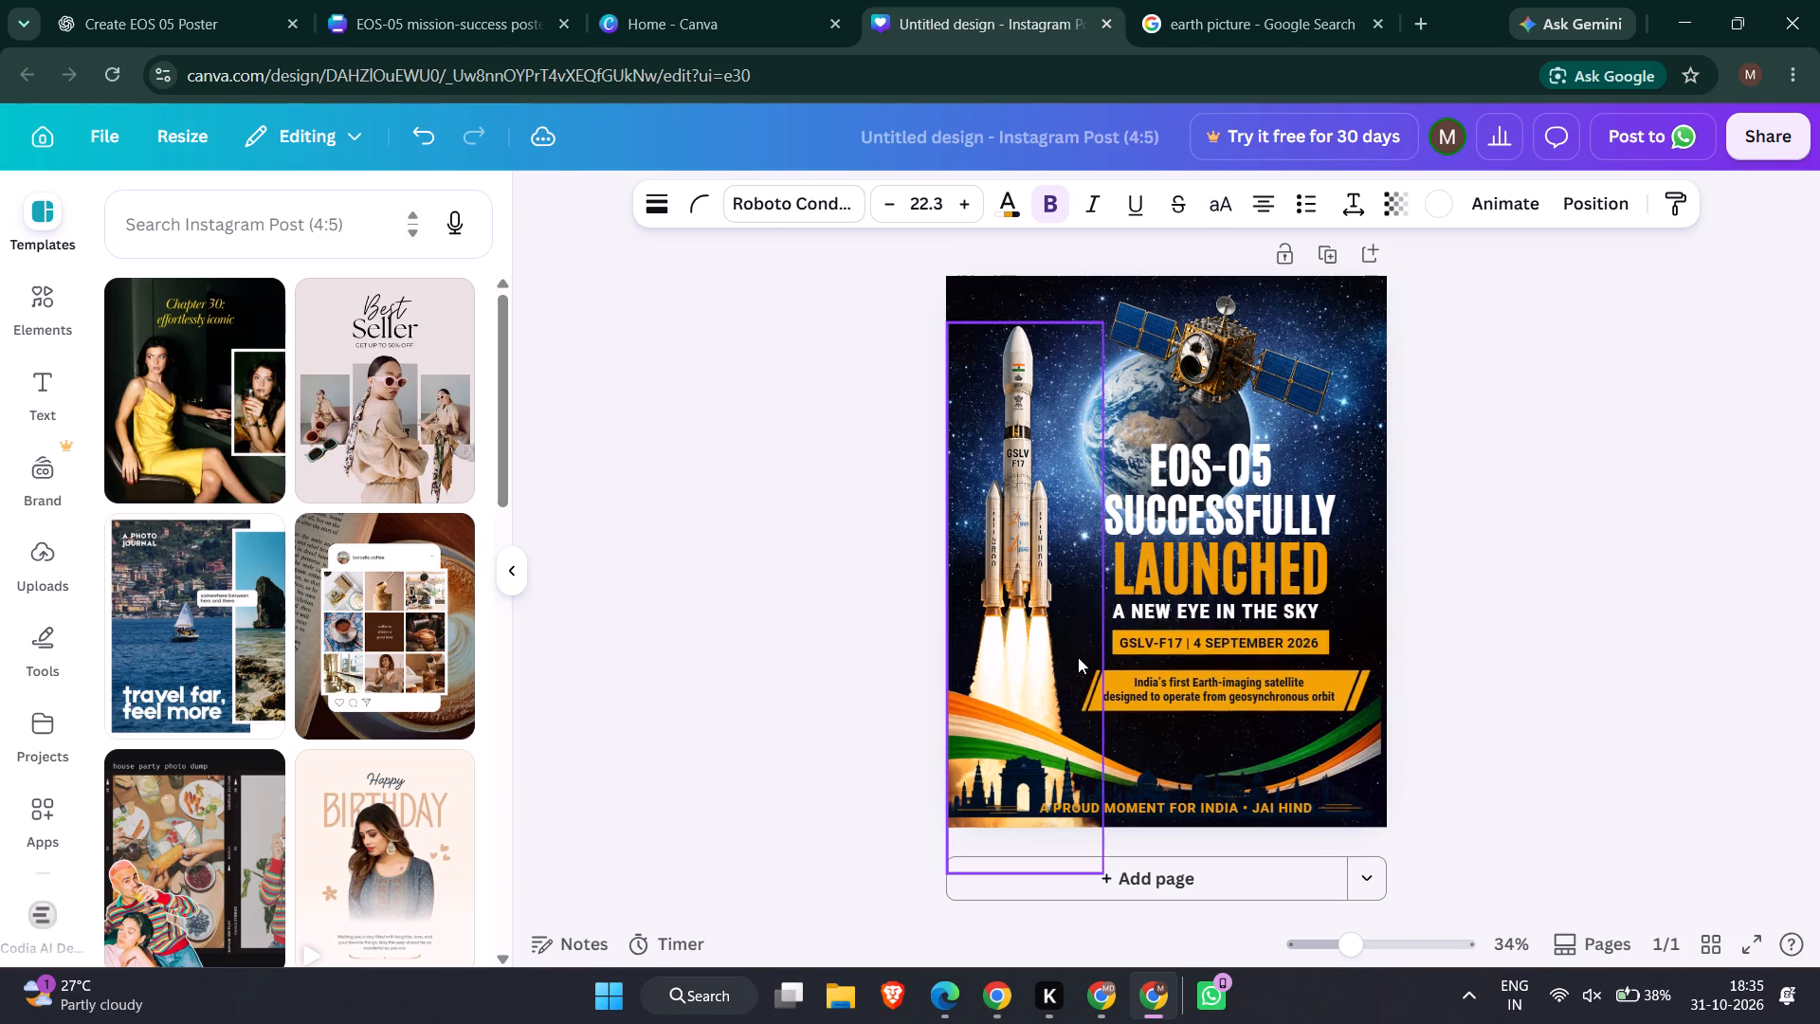
key("Down")
key("Down")
key("Down")
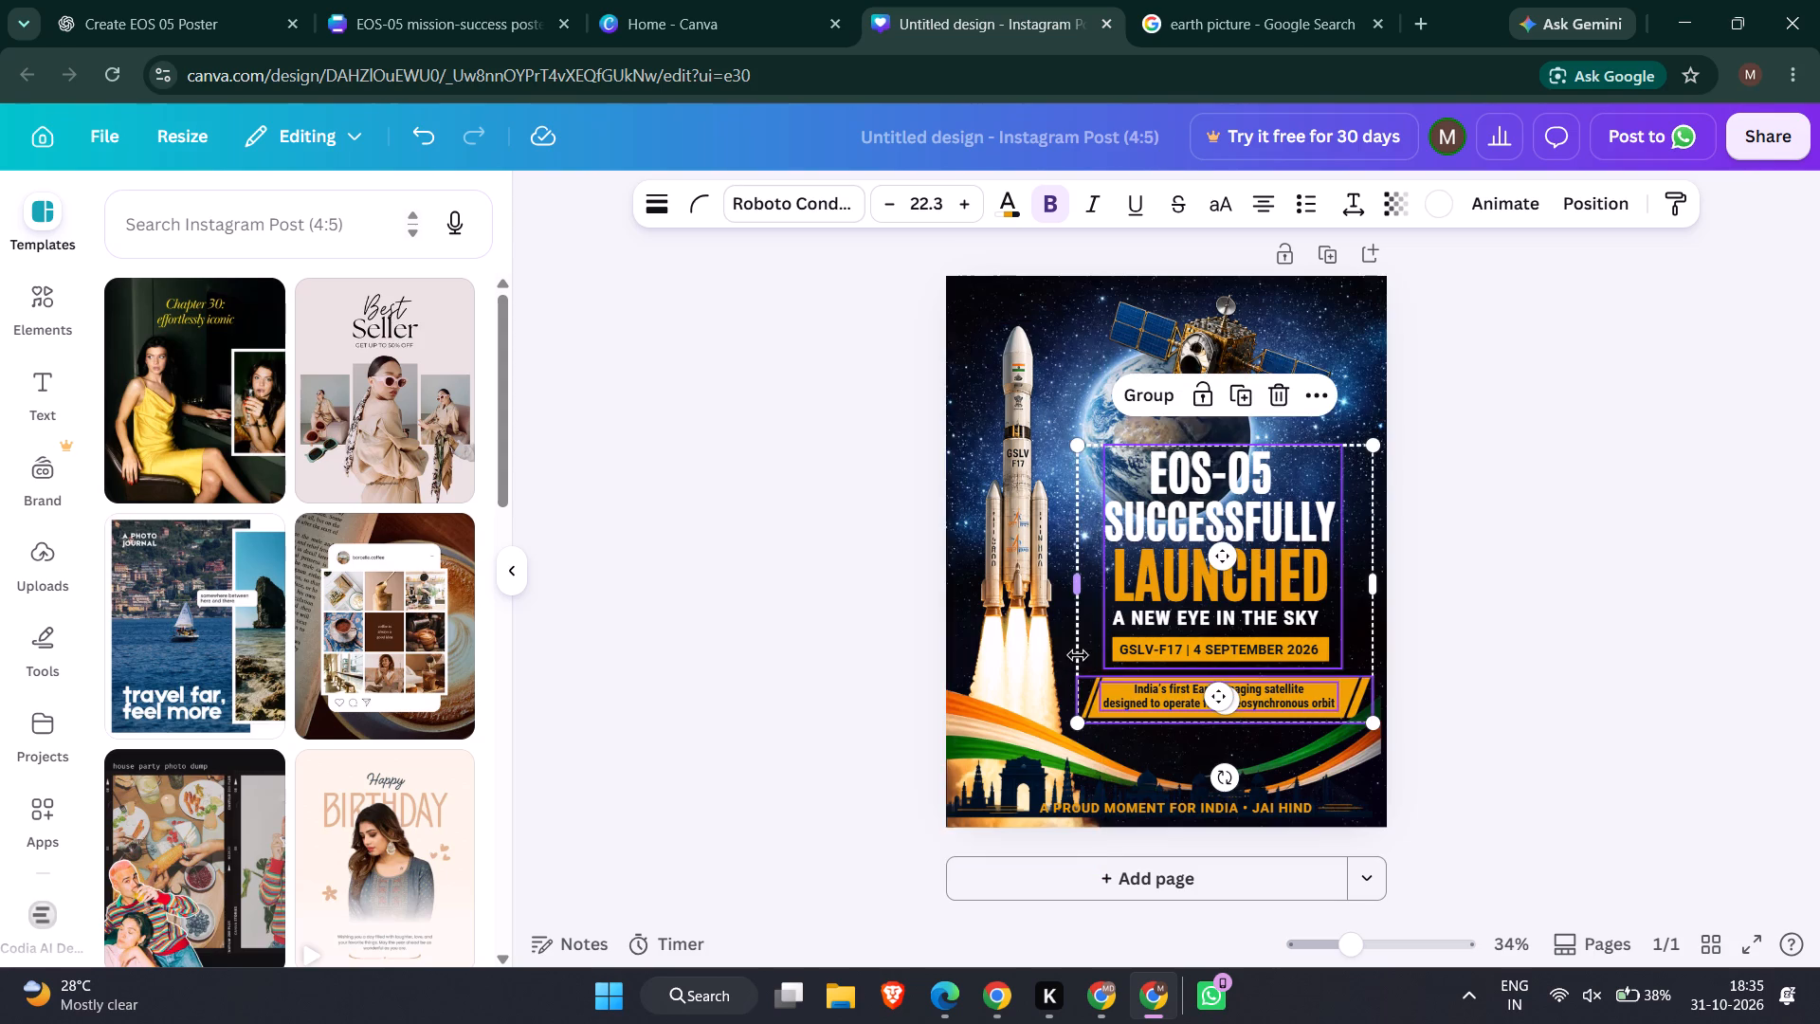
left_click(1562, 371)
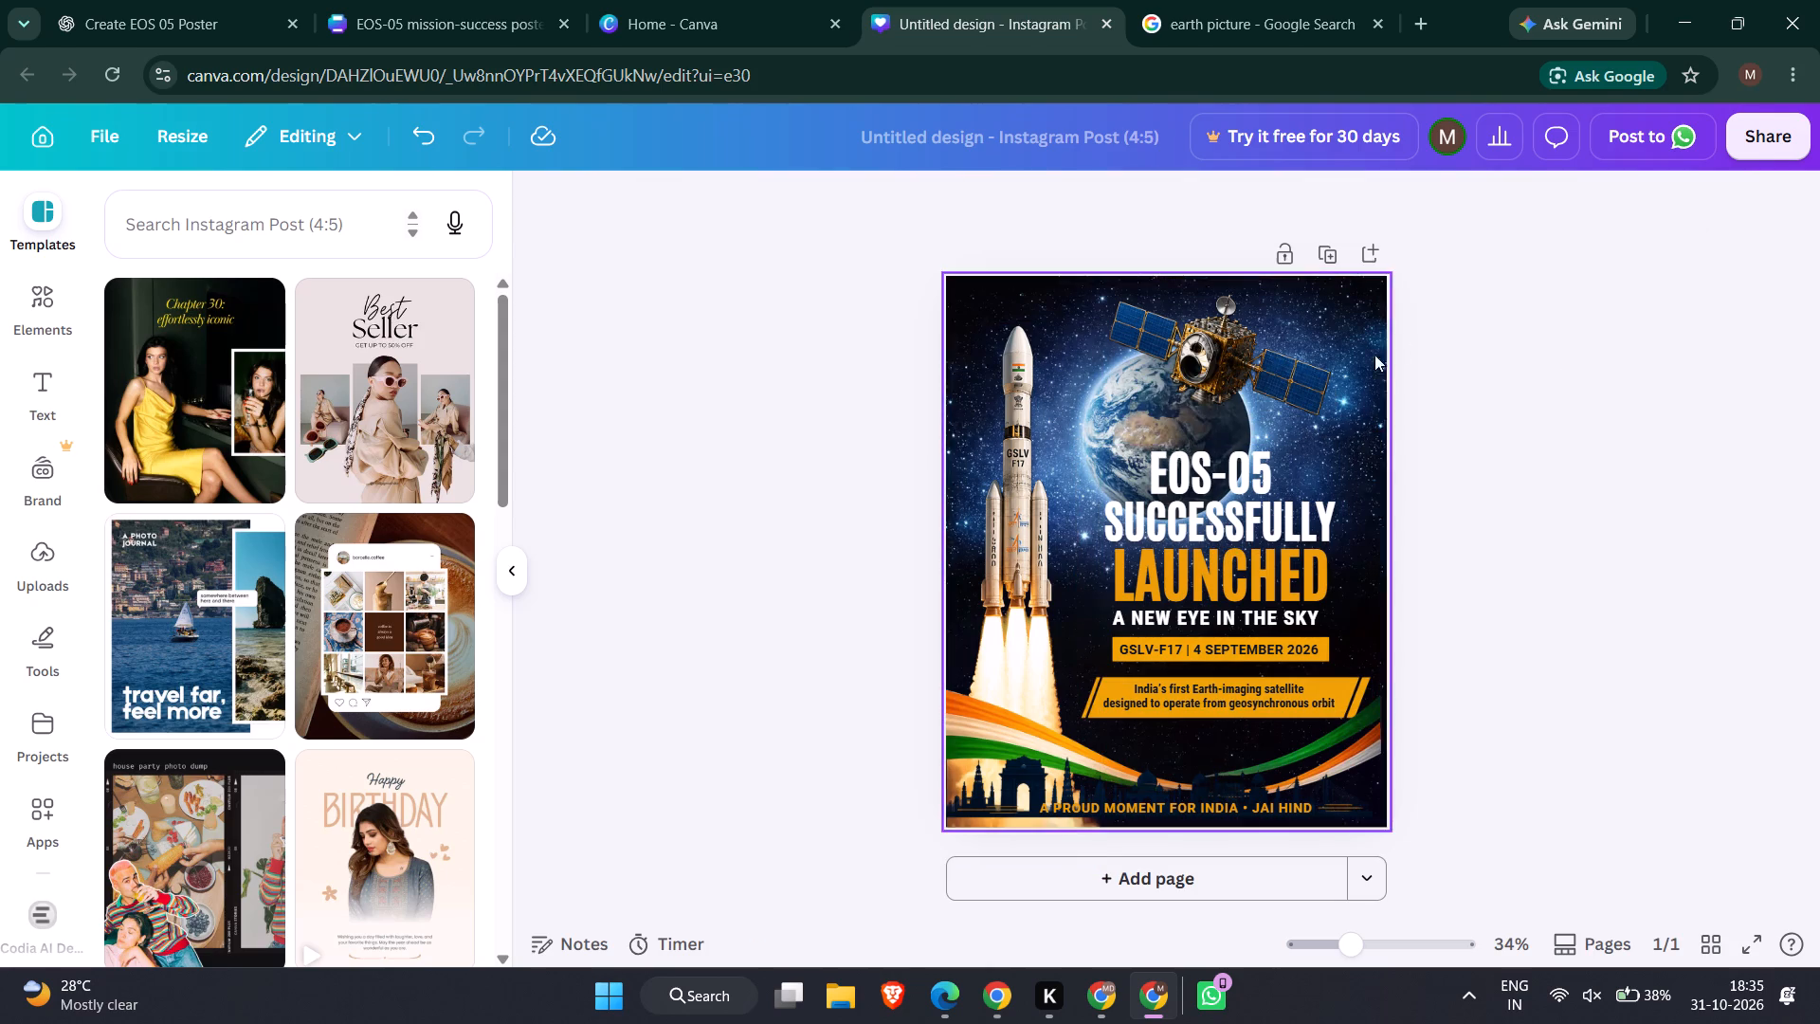
Move the satellite image down and to the right, above the headline.
left_click_drag(1307, 373, 1348, 408)
Reposition the background image within its crop so the Earth sits further right, behind the satellite.
double_click(1070, 305)
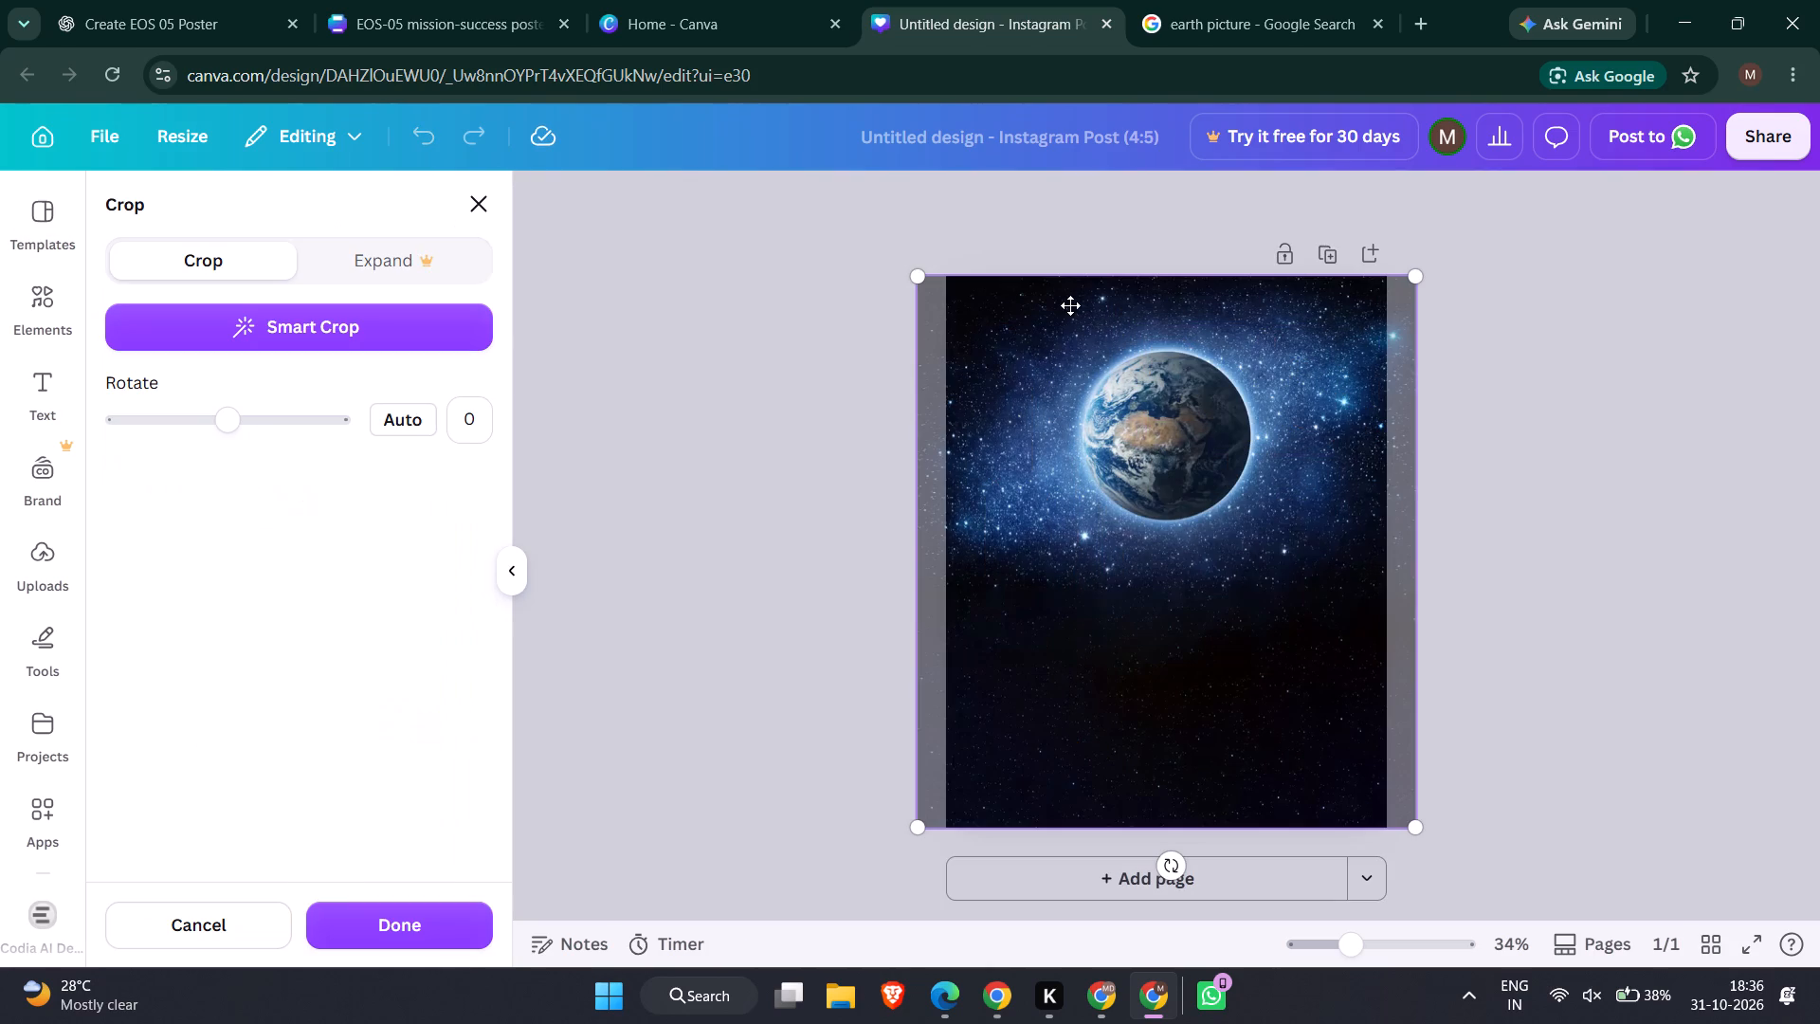
left_click_drag(1123, 412, 1196, 253)
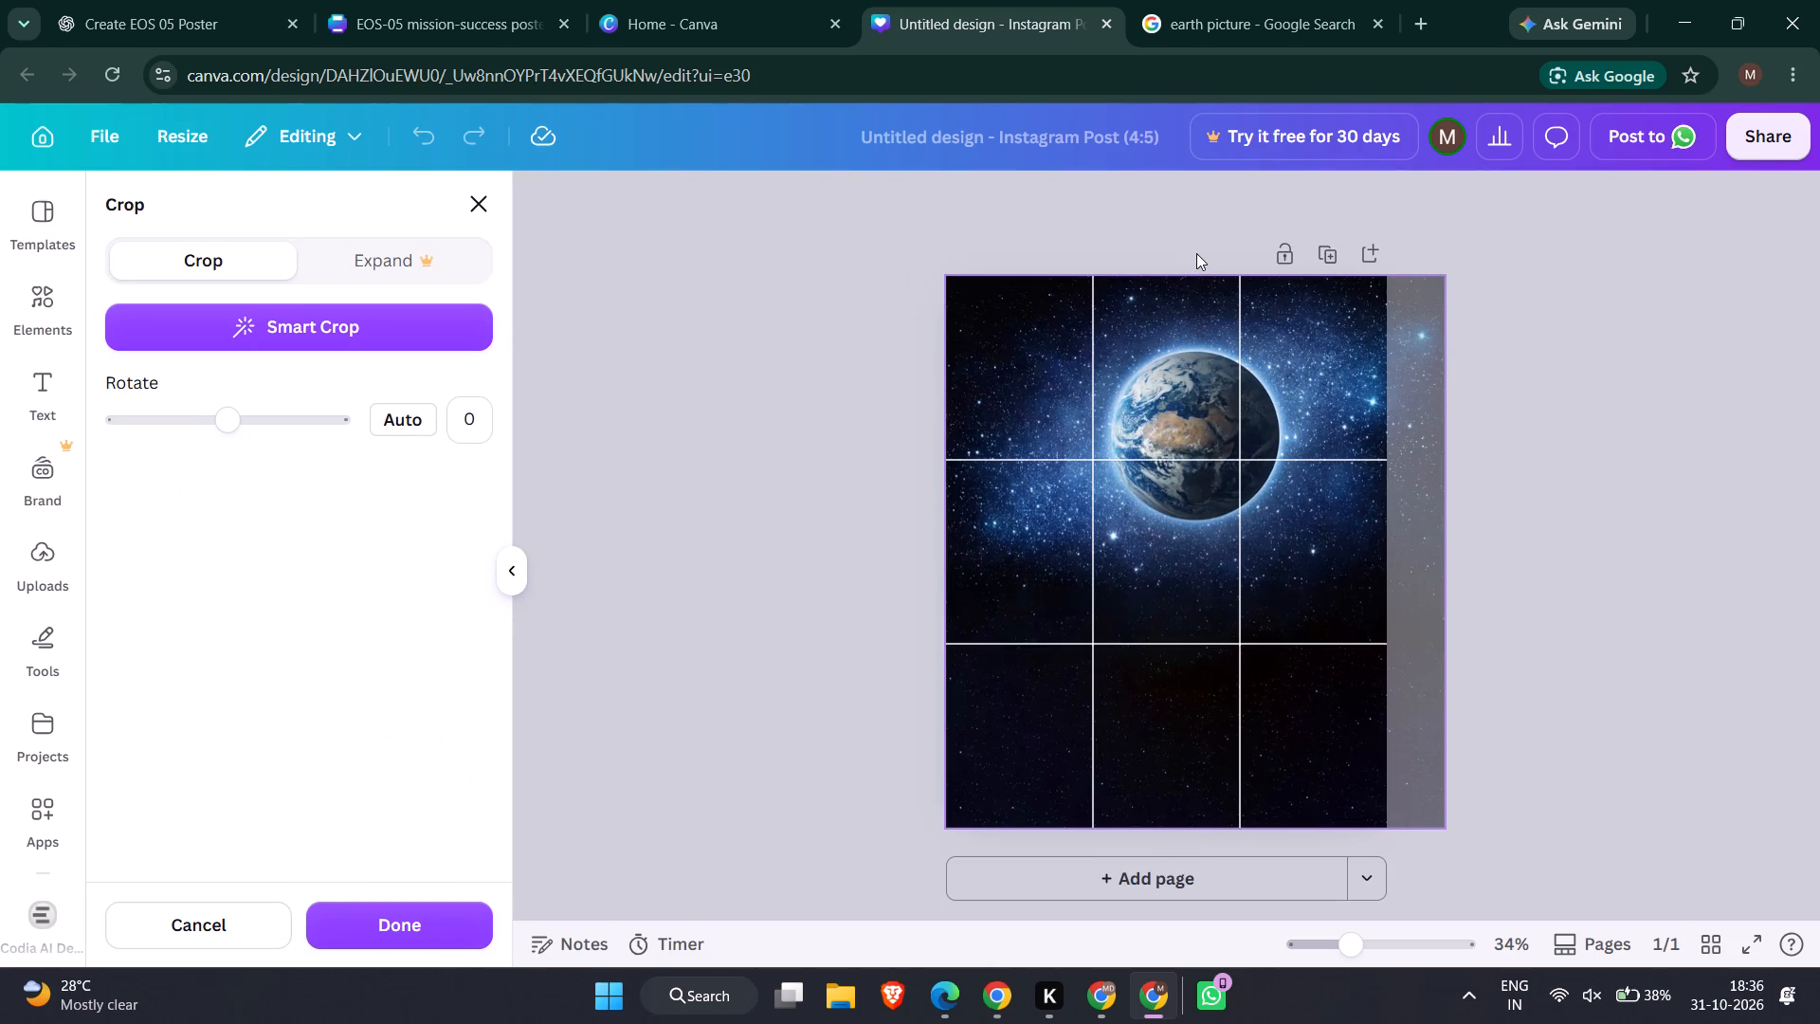
left_click_drag(1196, 253, 1227, 253)
left_click(1504, 293)
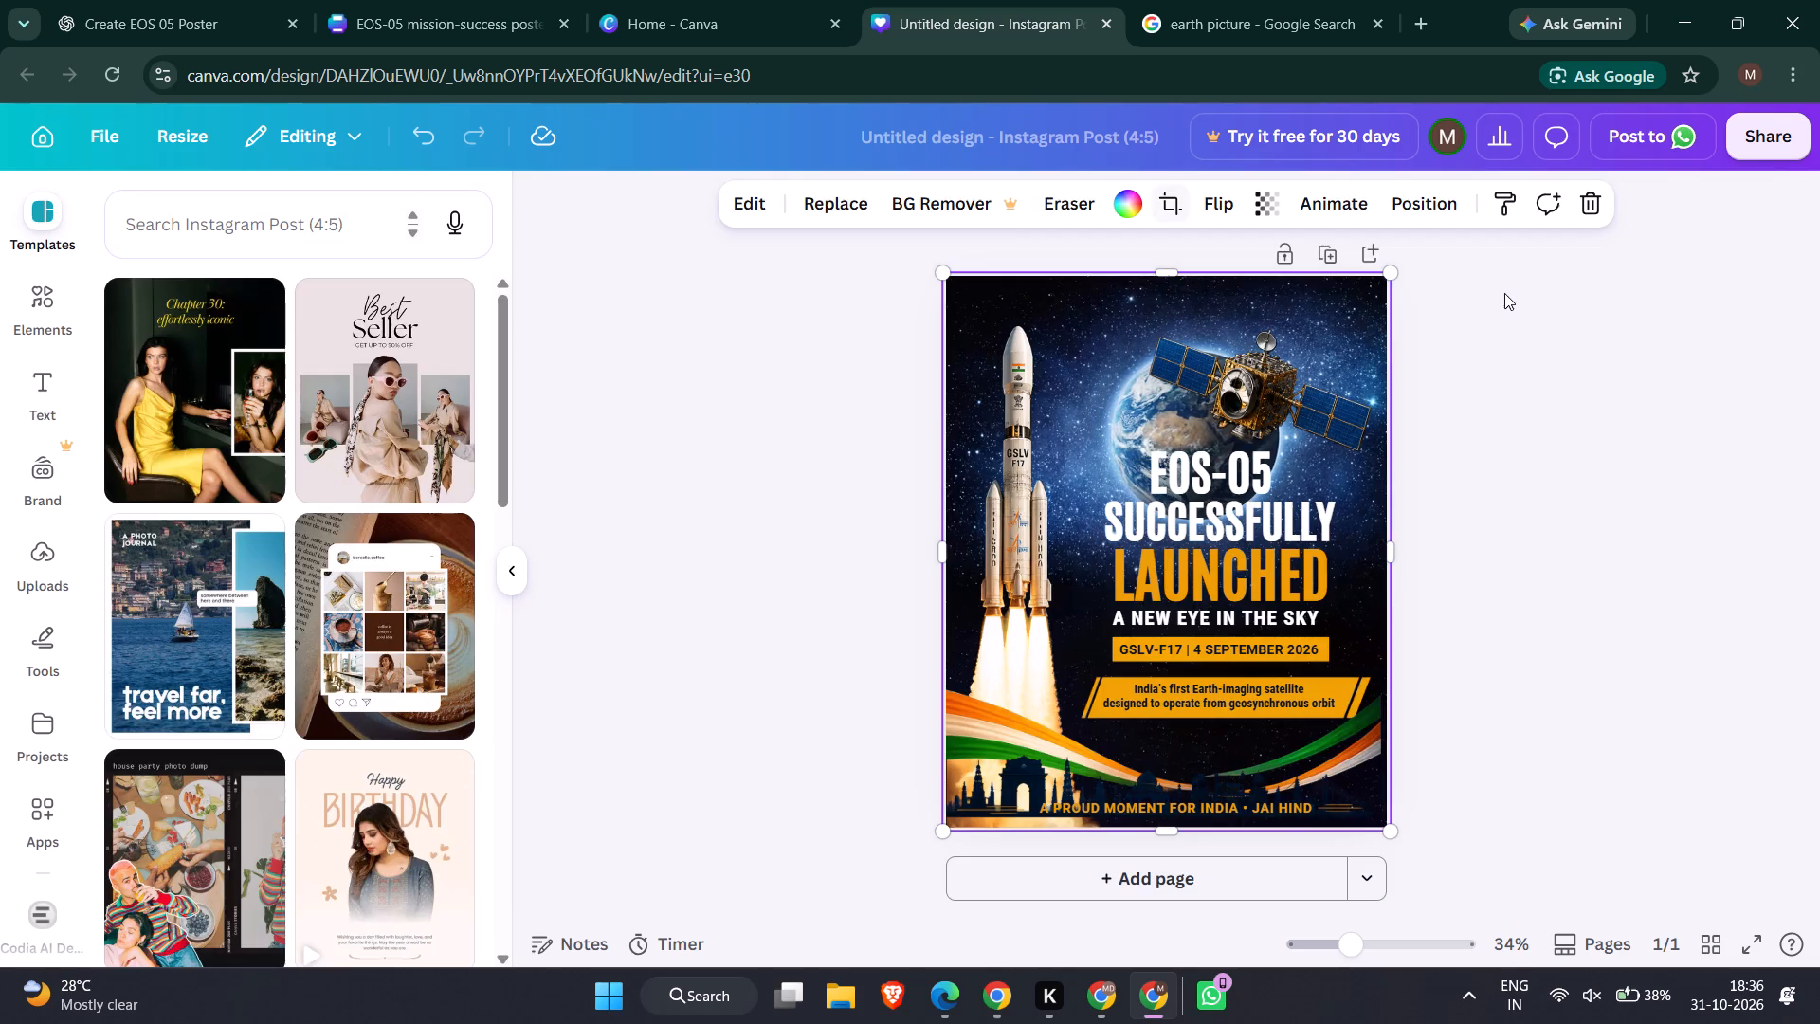
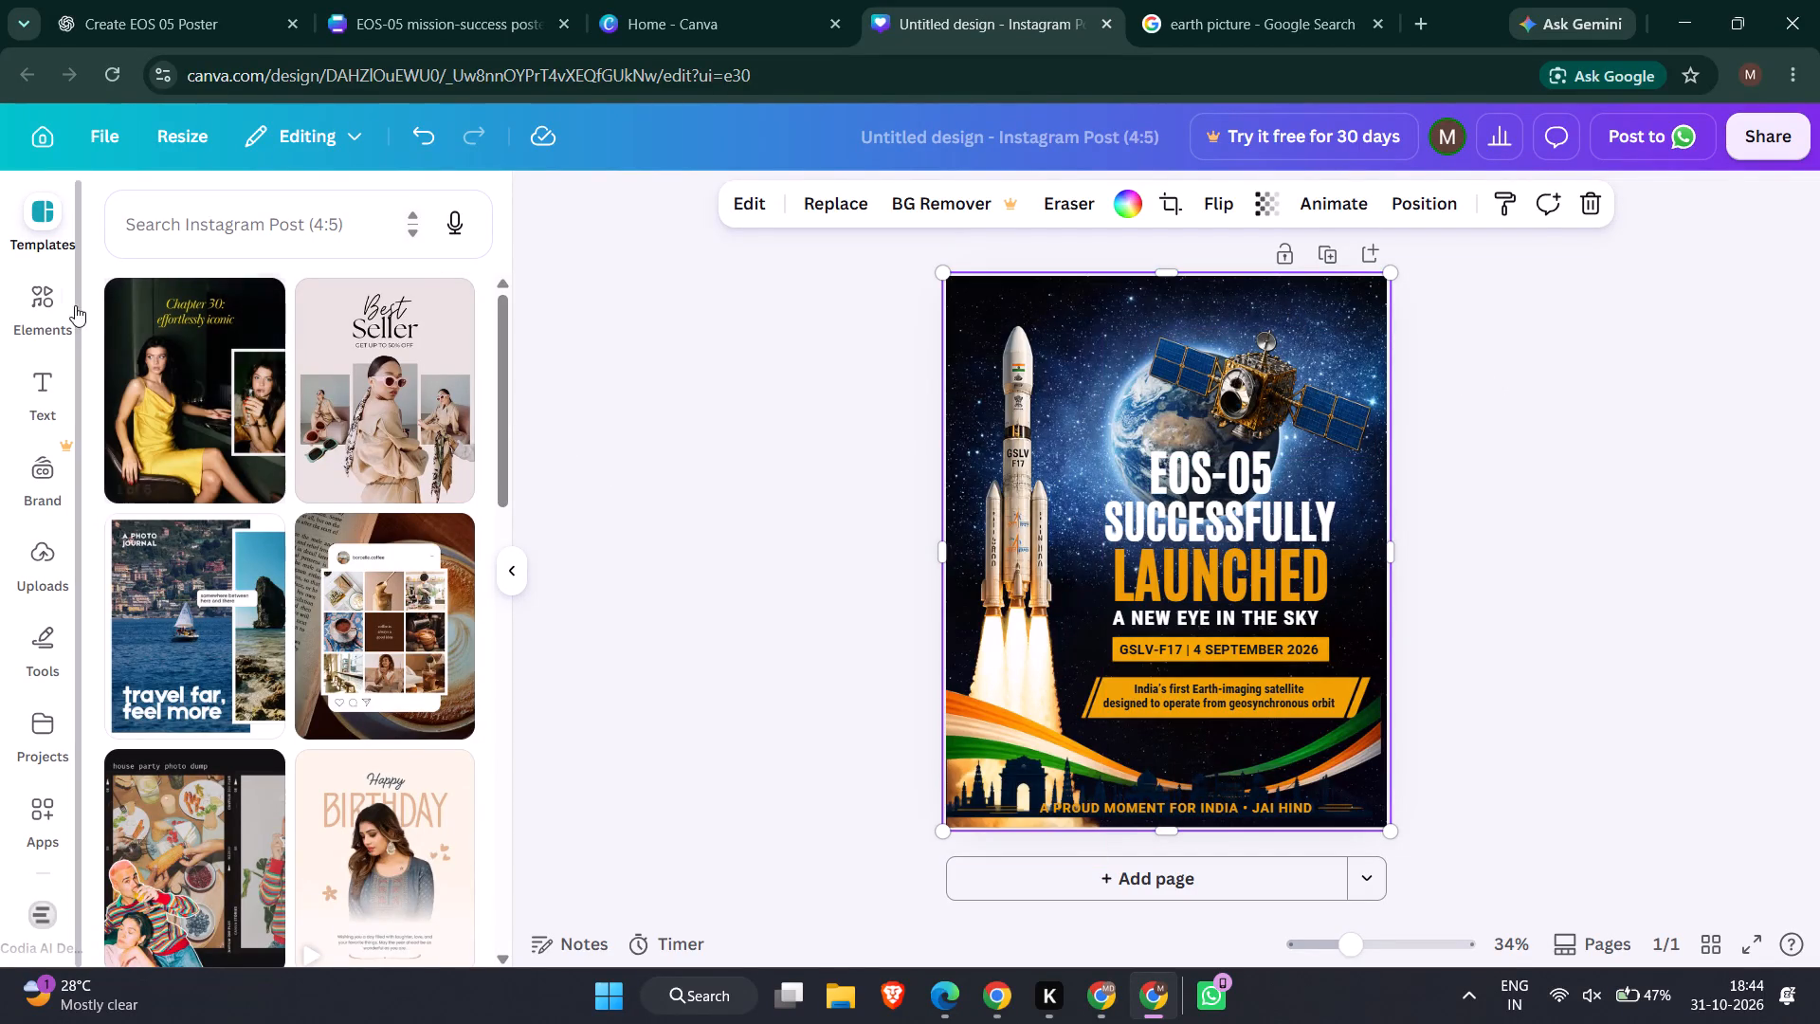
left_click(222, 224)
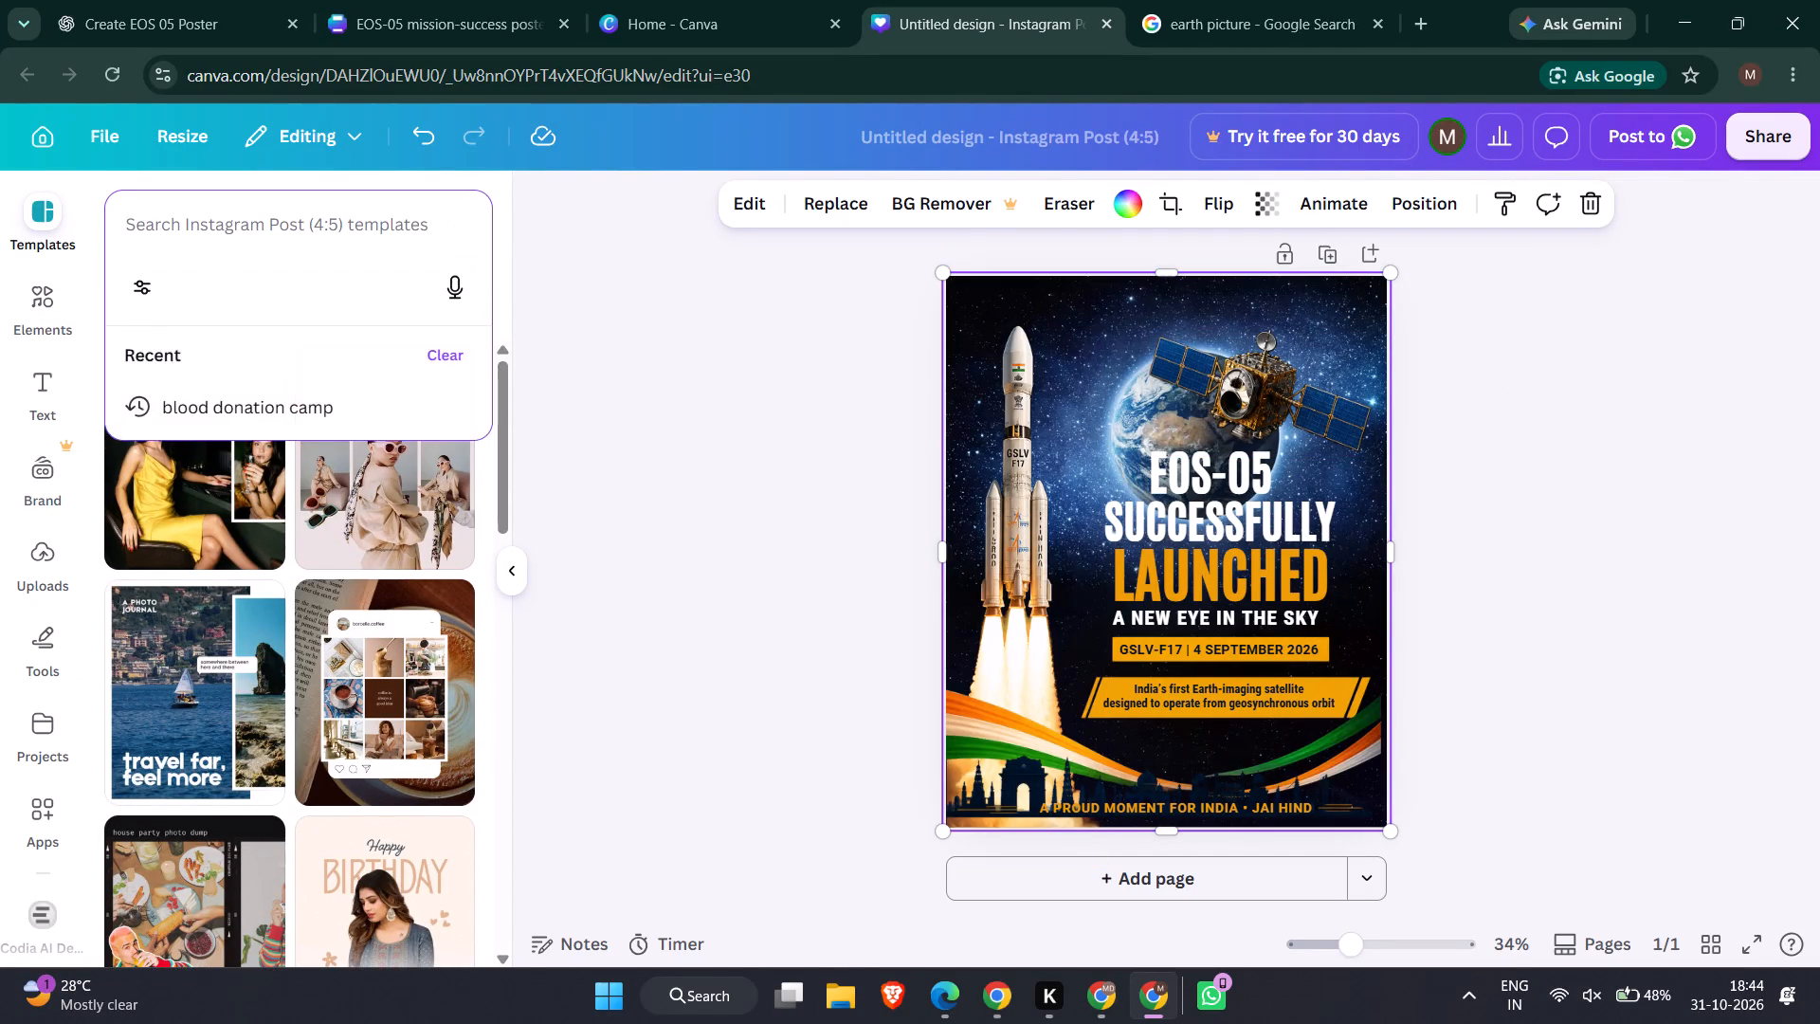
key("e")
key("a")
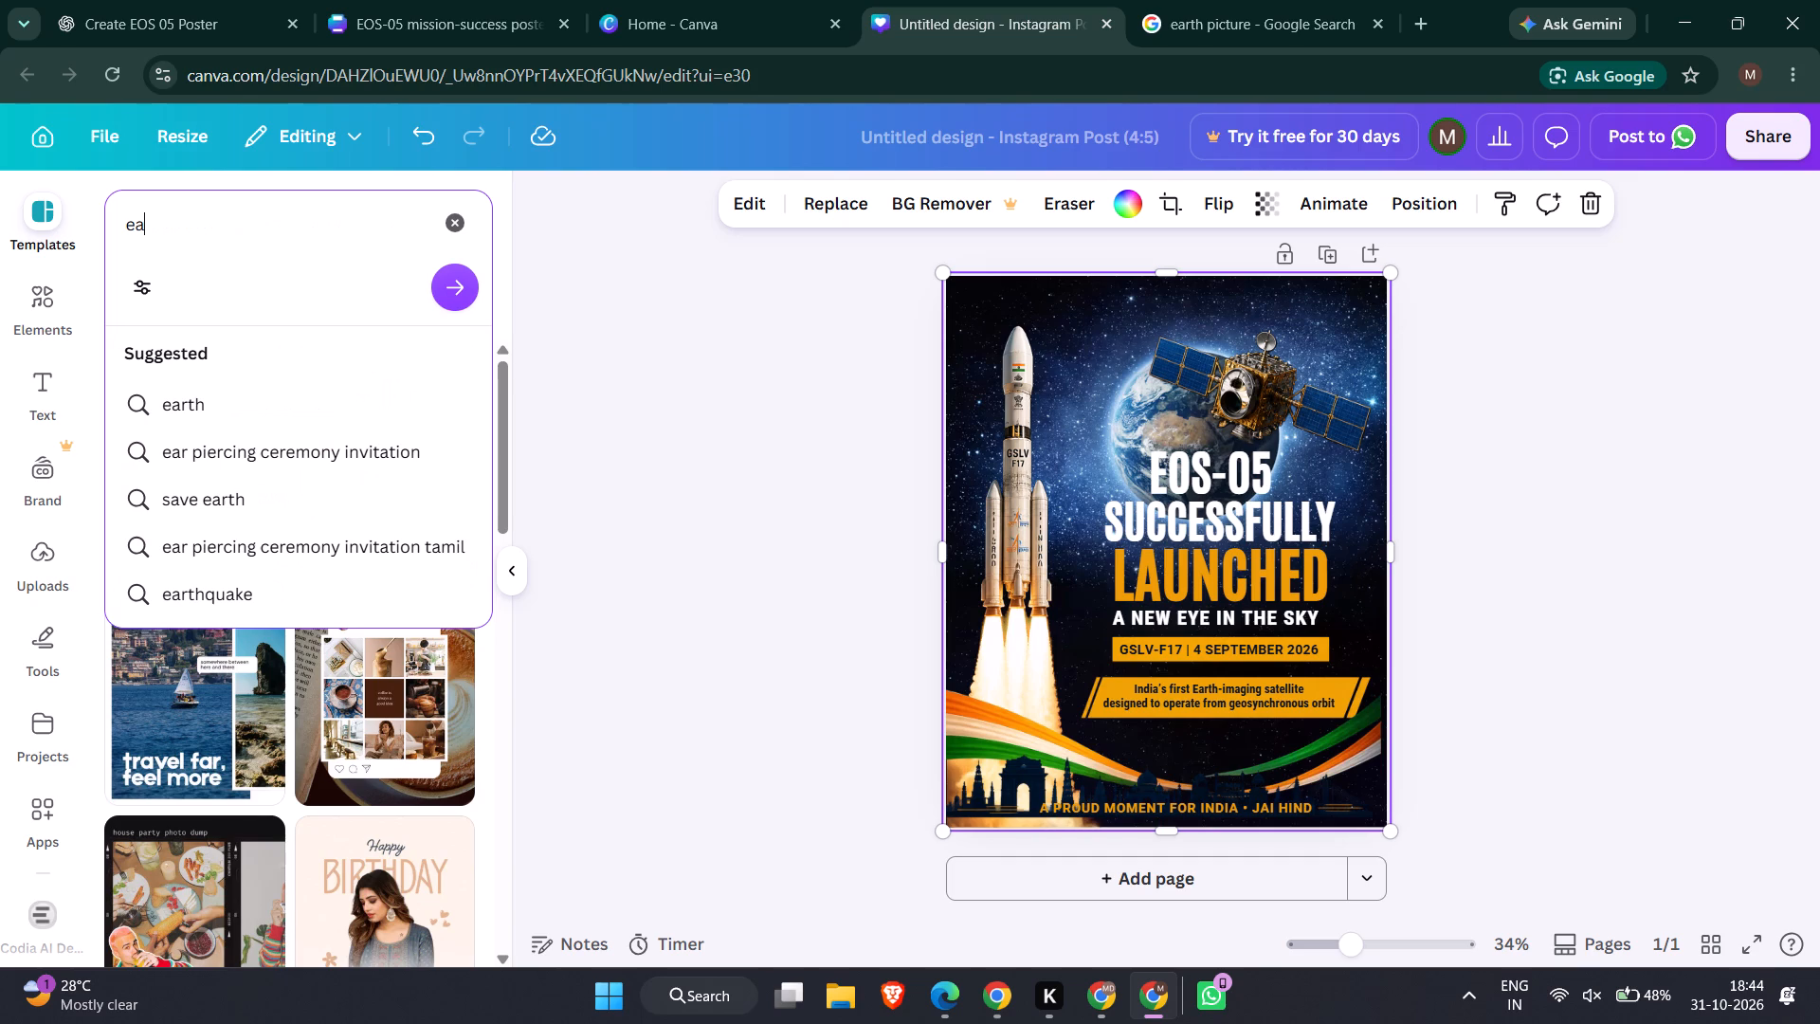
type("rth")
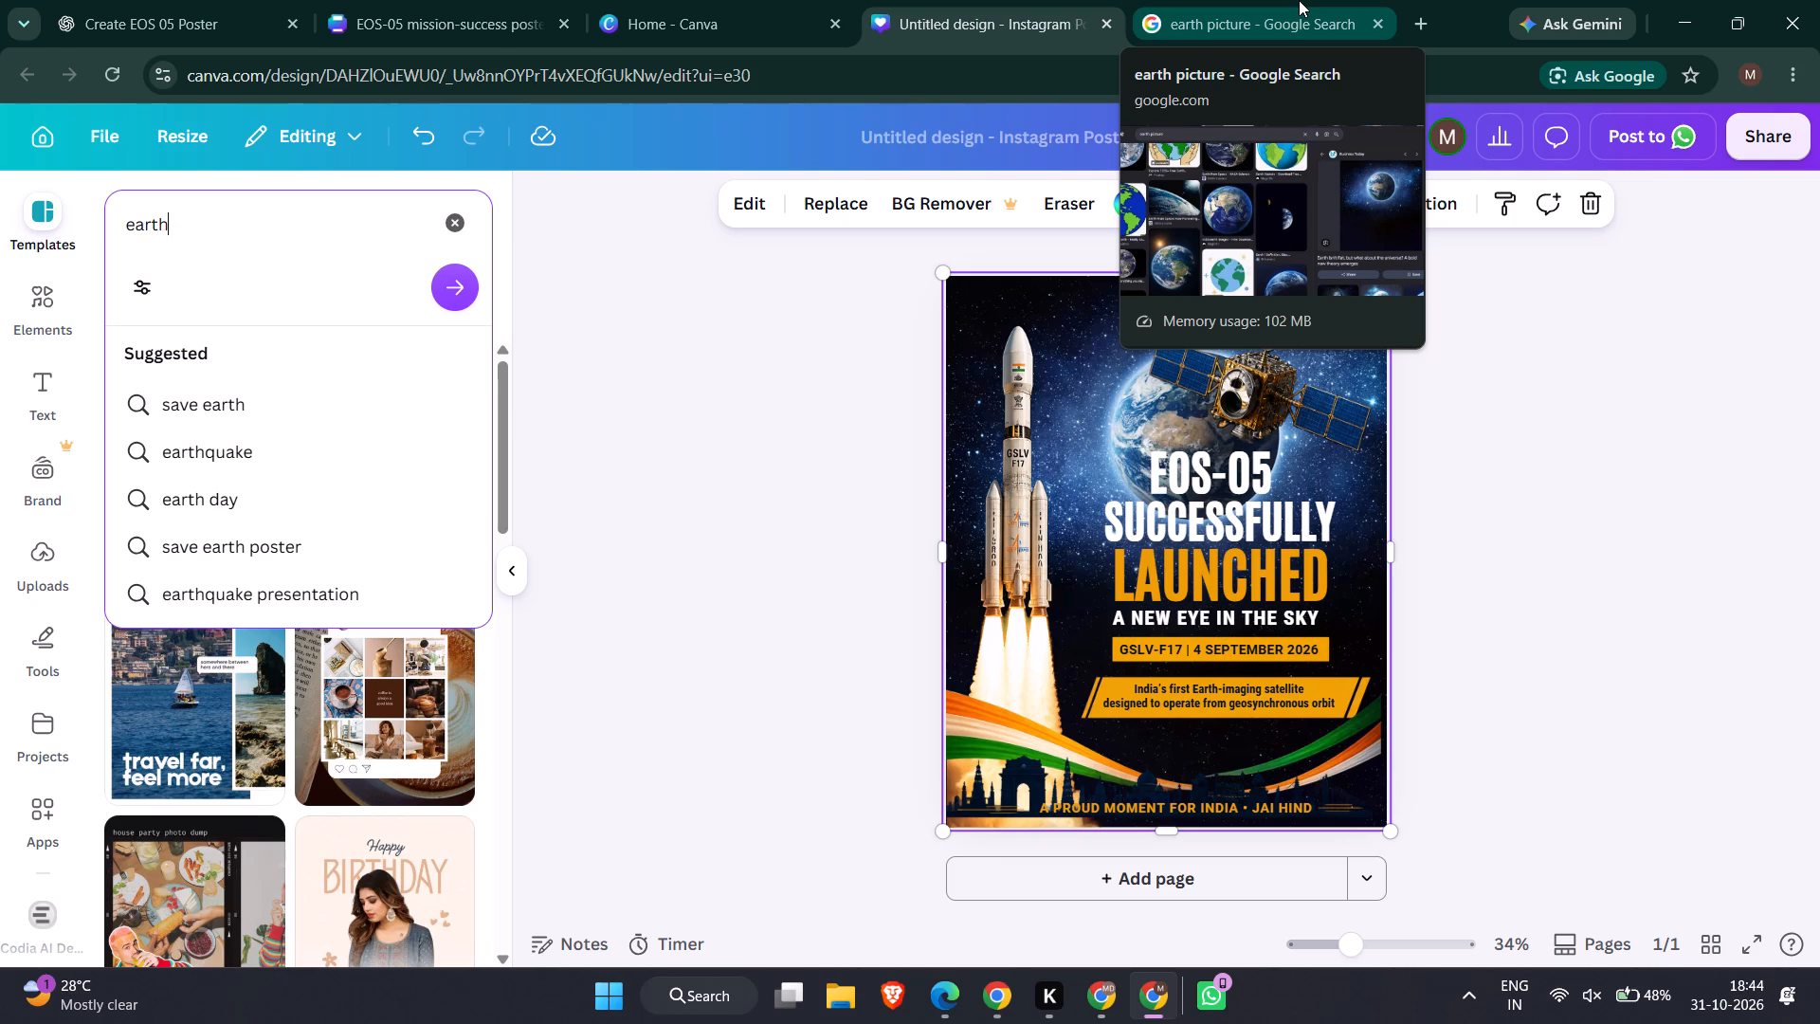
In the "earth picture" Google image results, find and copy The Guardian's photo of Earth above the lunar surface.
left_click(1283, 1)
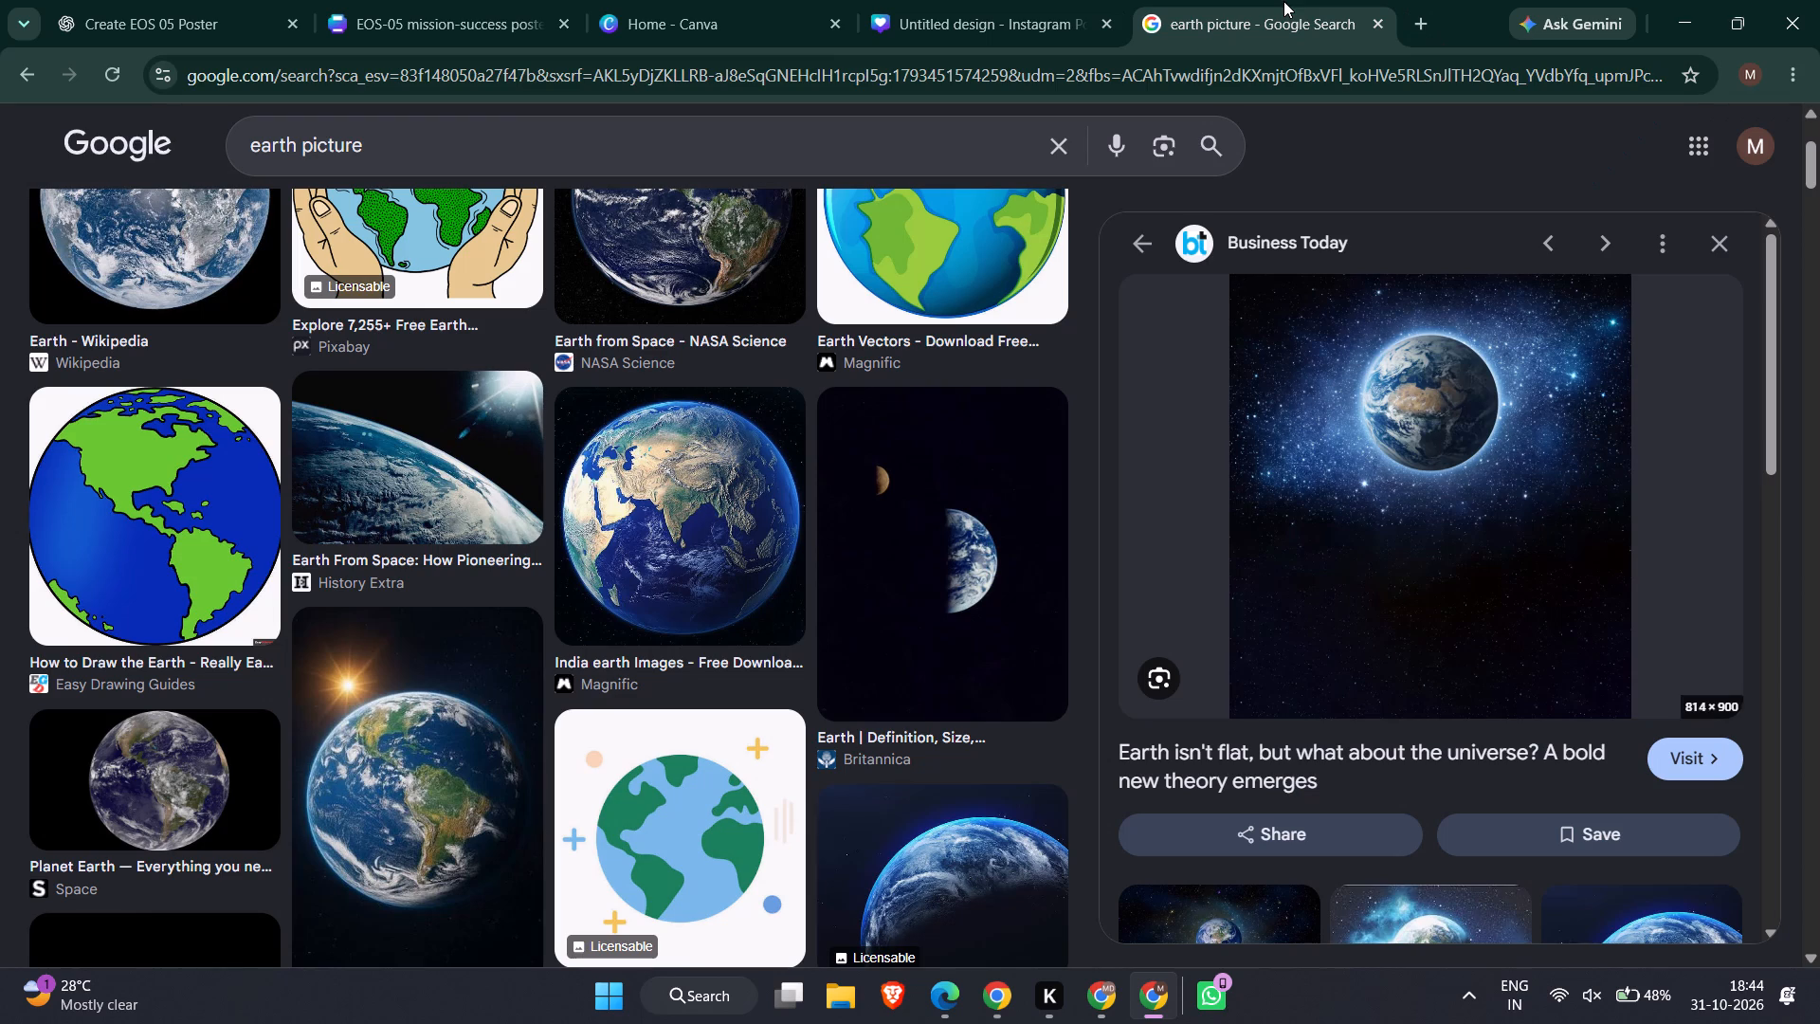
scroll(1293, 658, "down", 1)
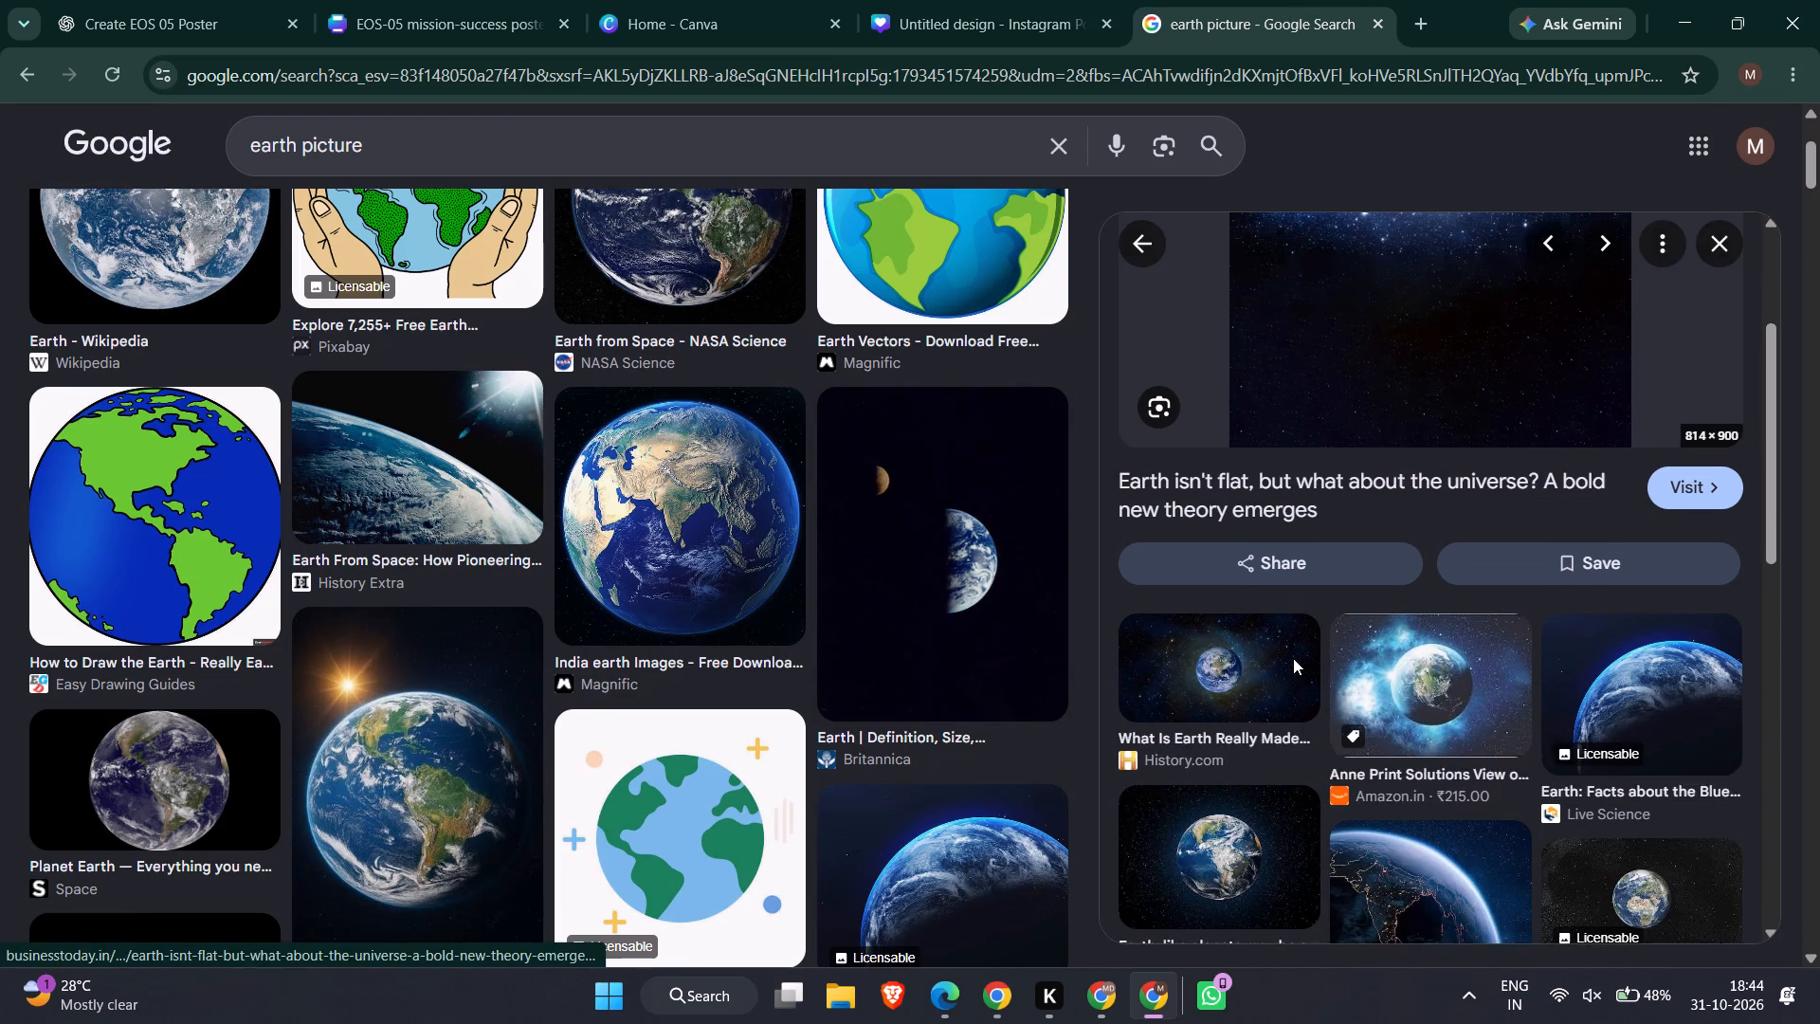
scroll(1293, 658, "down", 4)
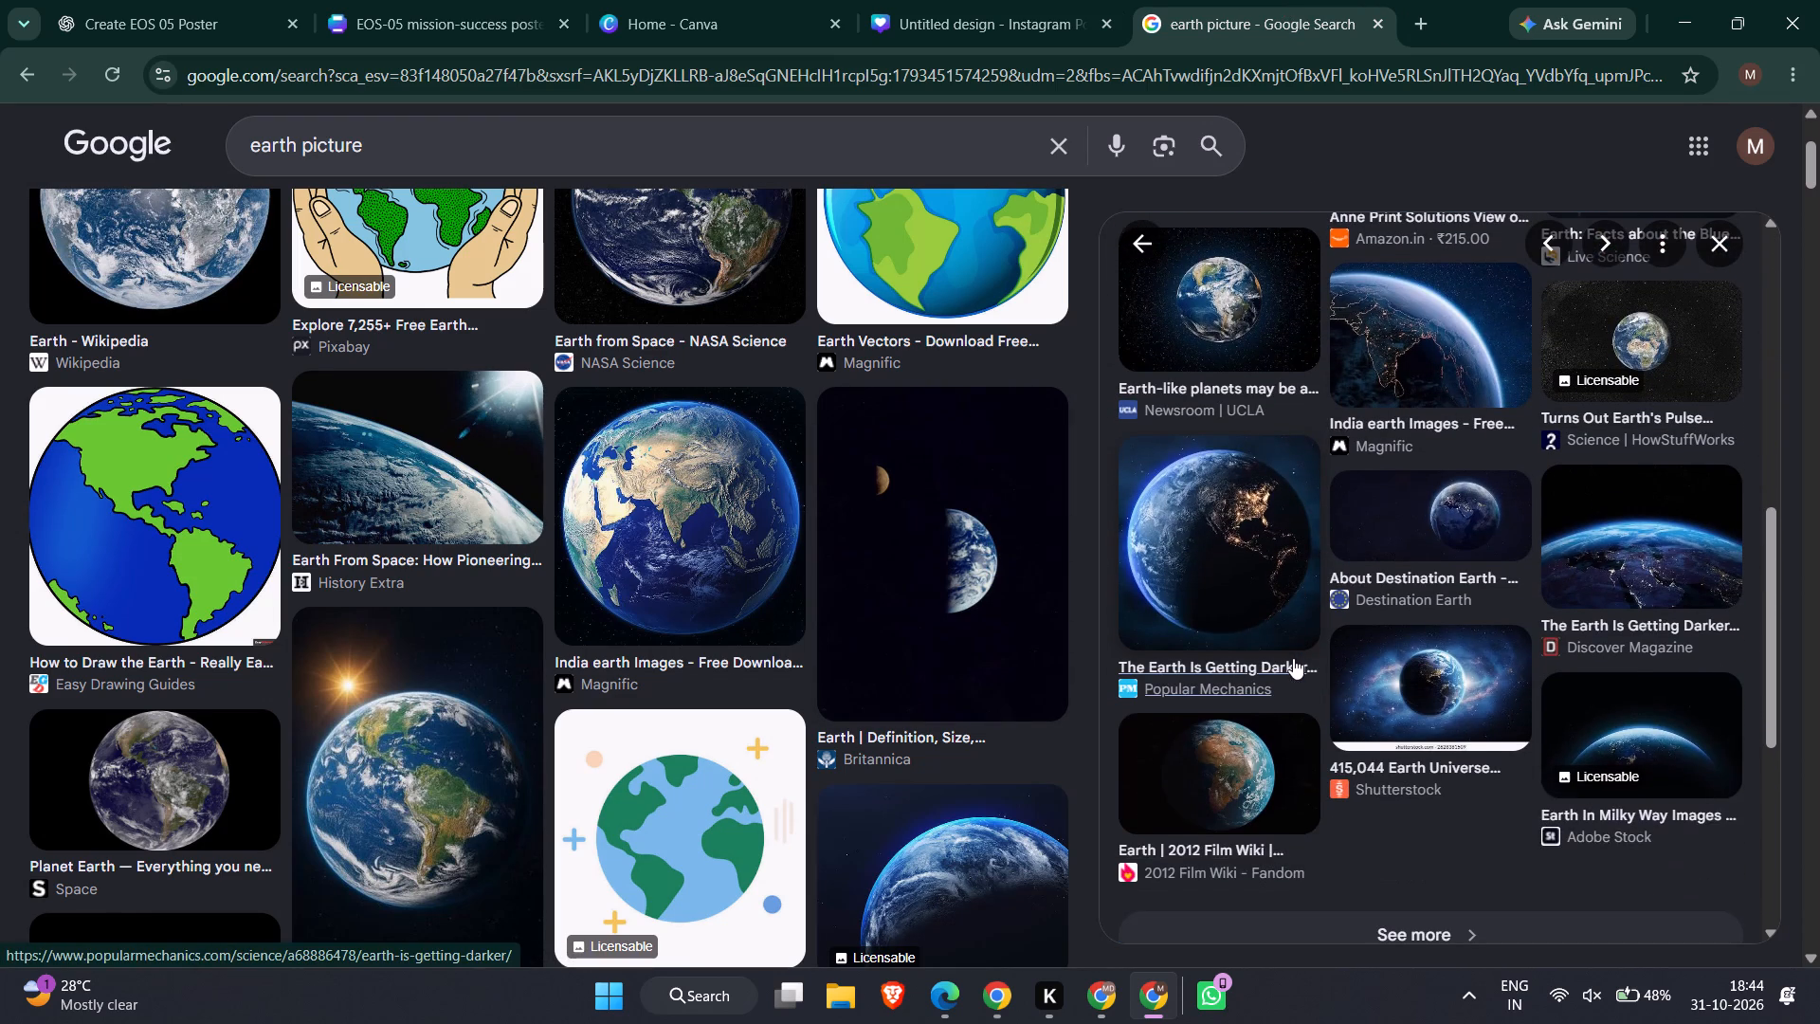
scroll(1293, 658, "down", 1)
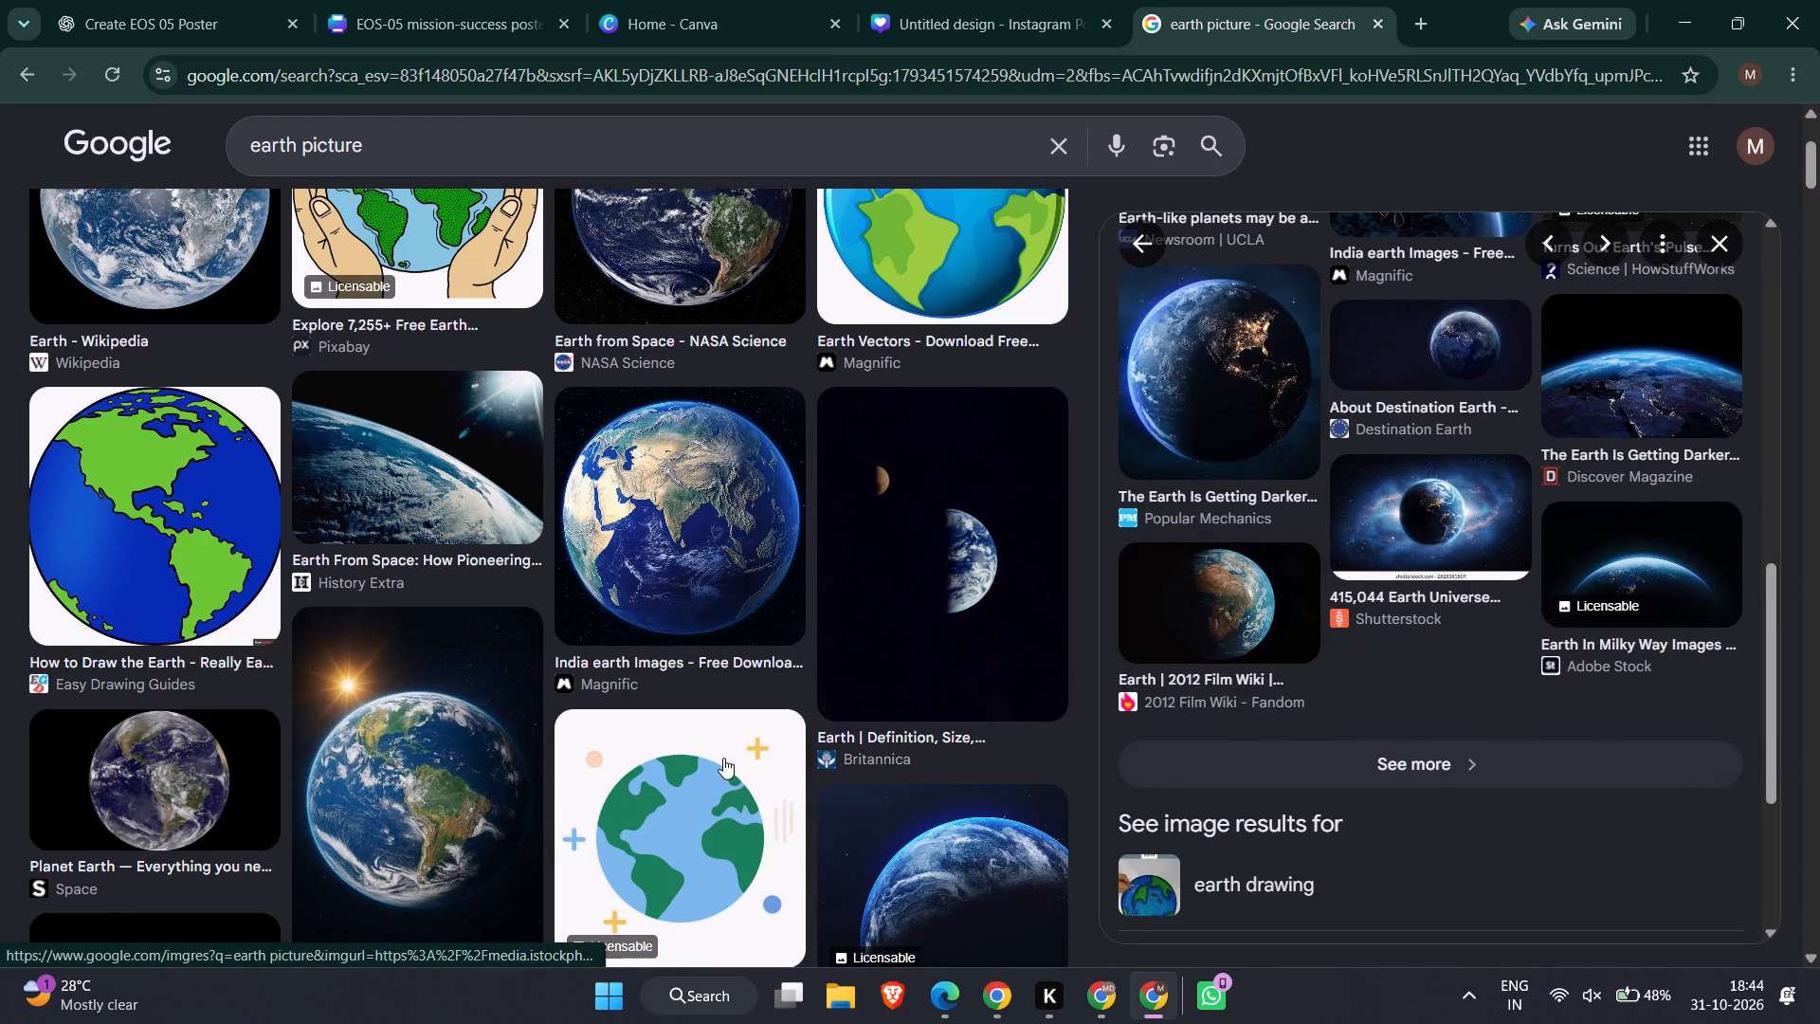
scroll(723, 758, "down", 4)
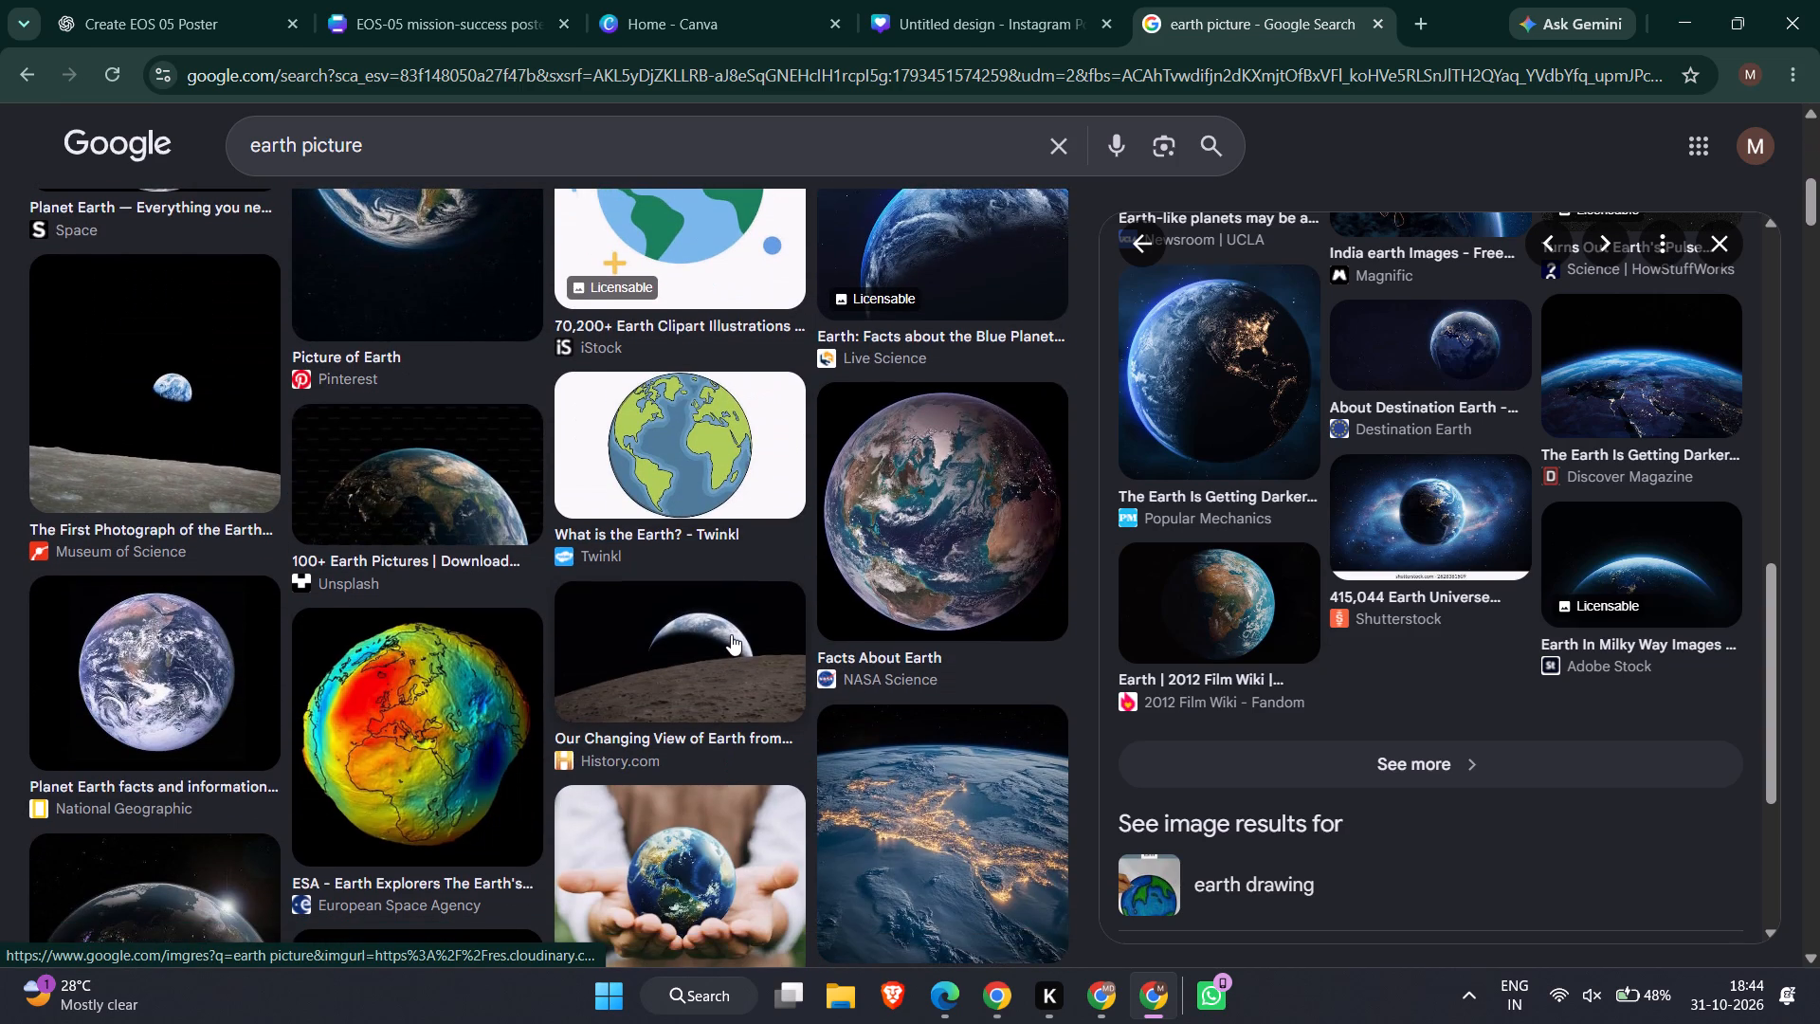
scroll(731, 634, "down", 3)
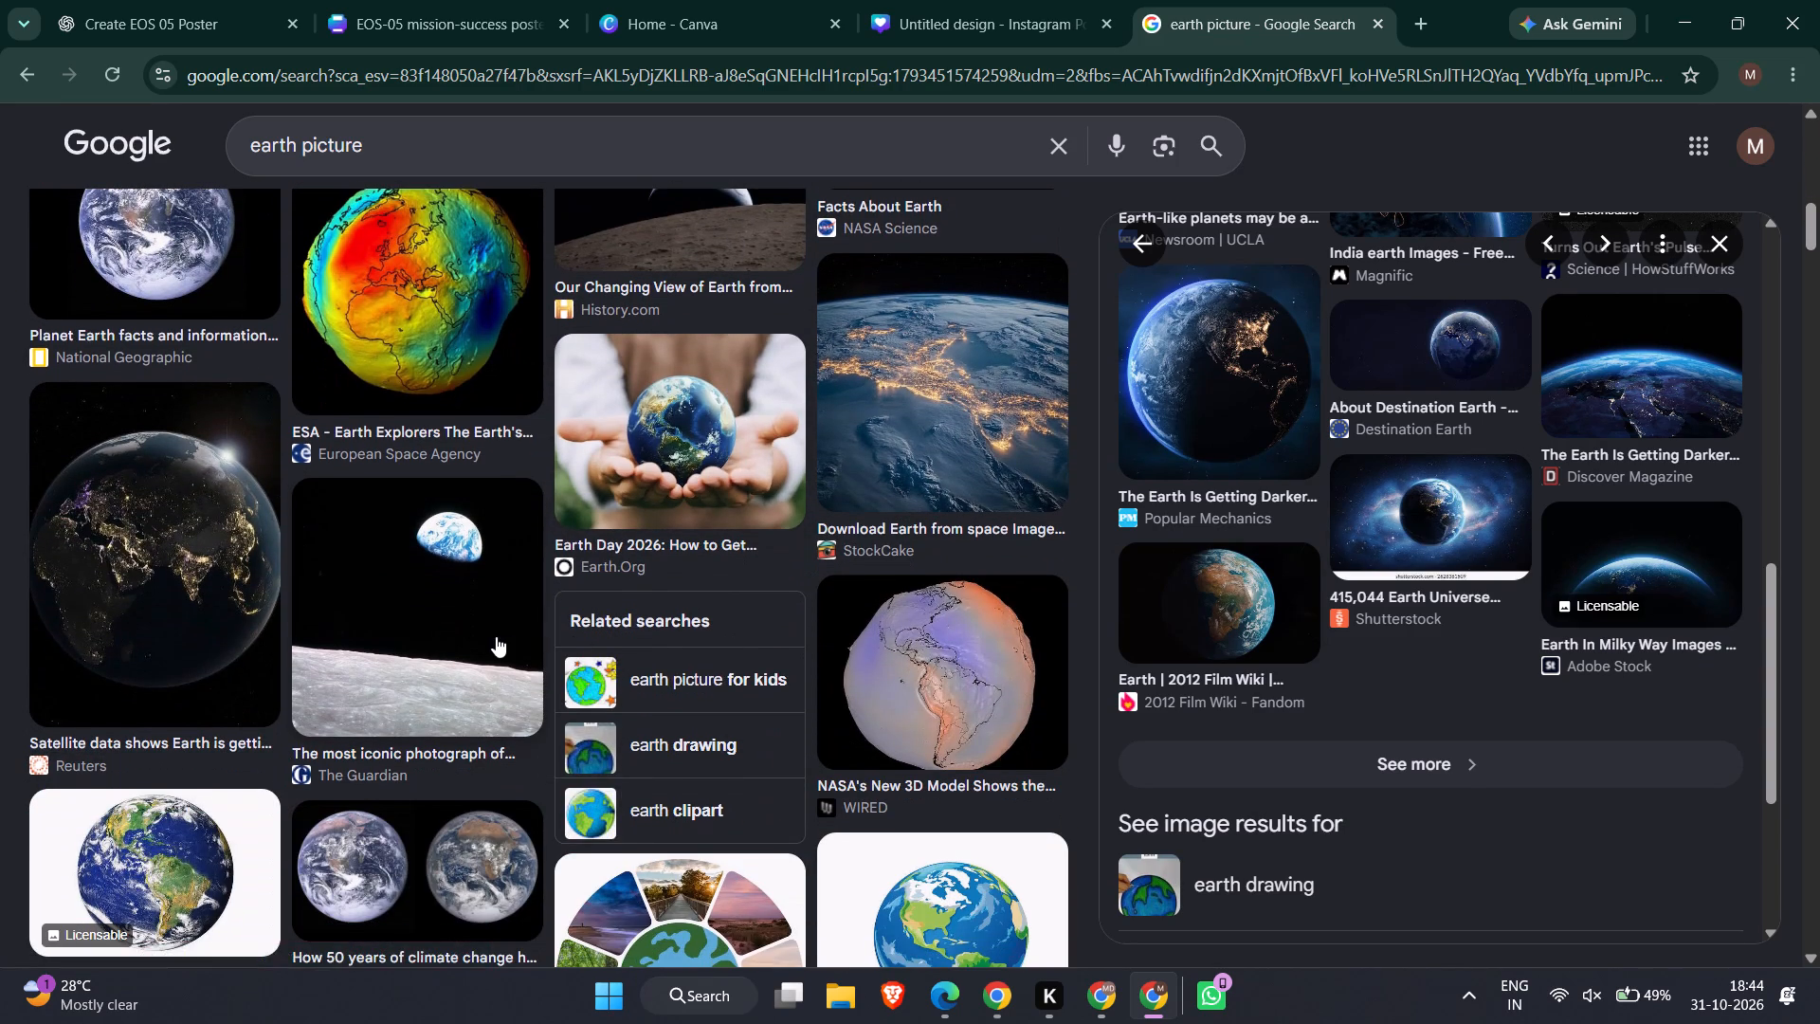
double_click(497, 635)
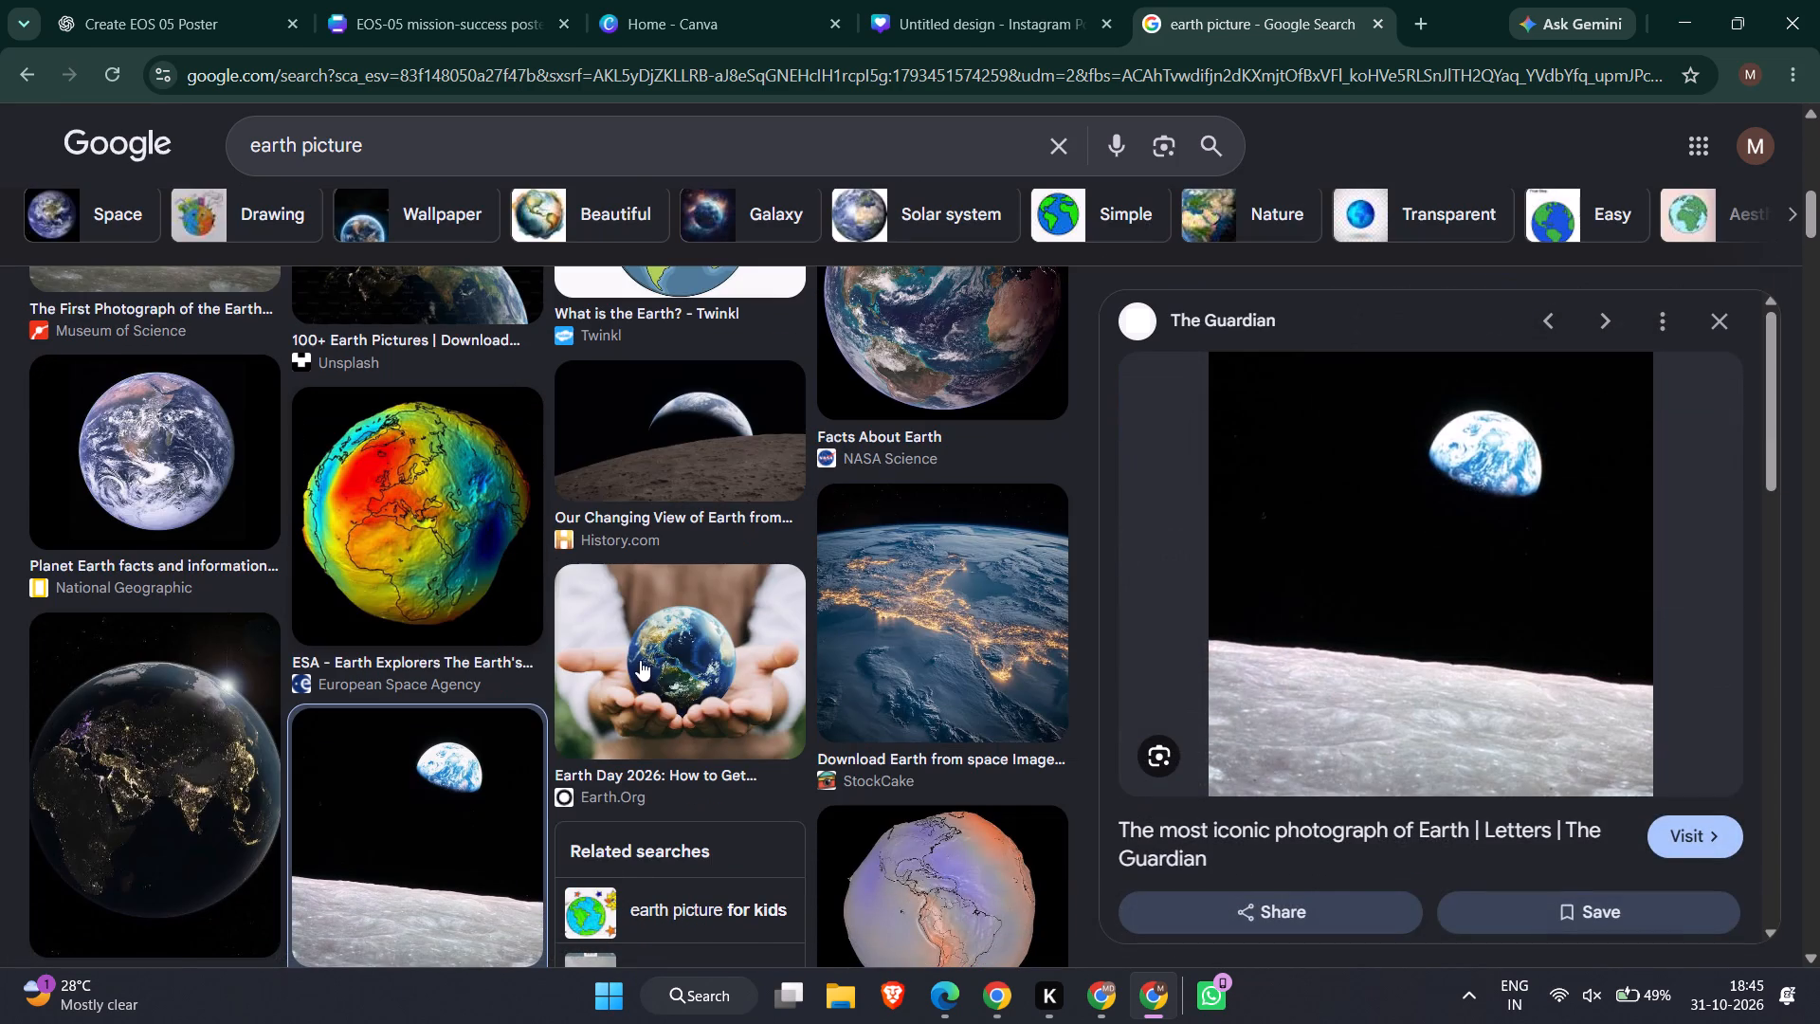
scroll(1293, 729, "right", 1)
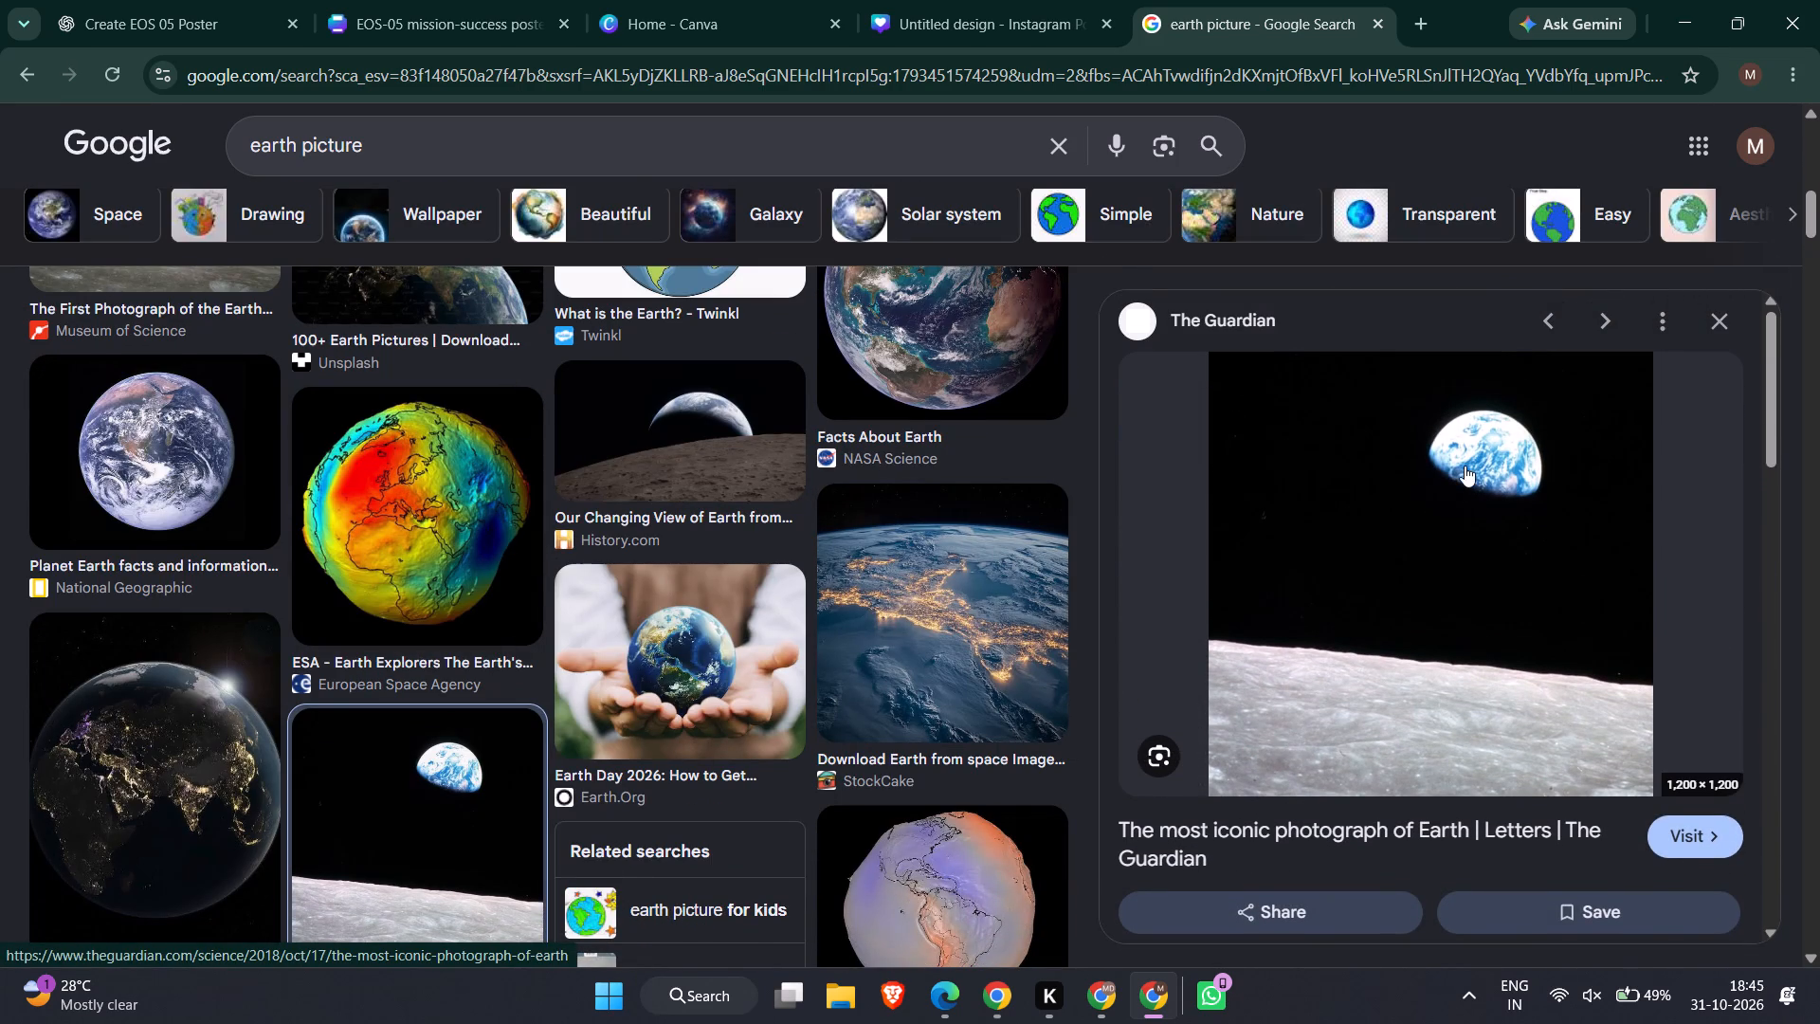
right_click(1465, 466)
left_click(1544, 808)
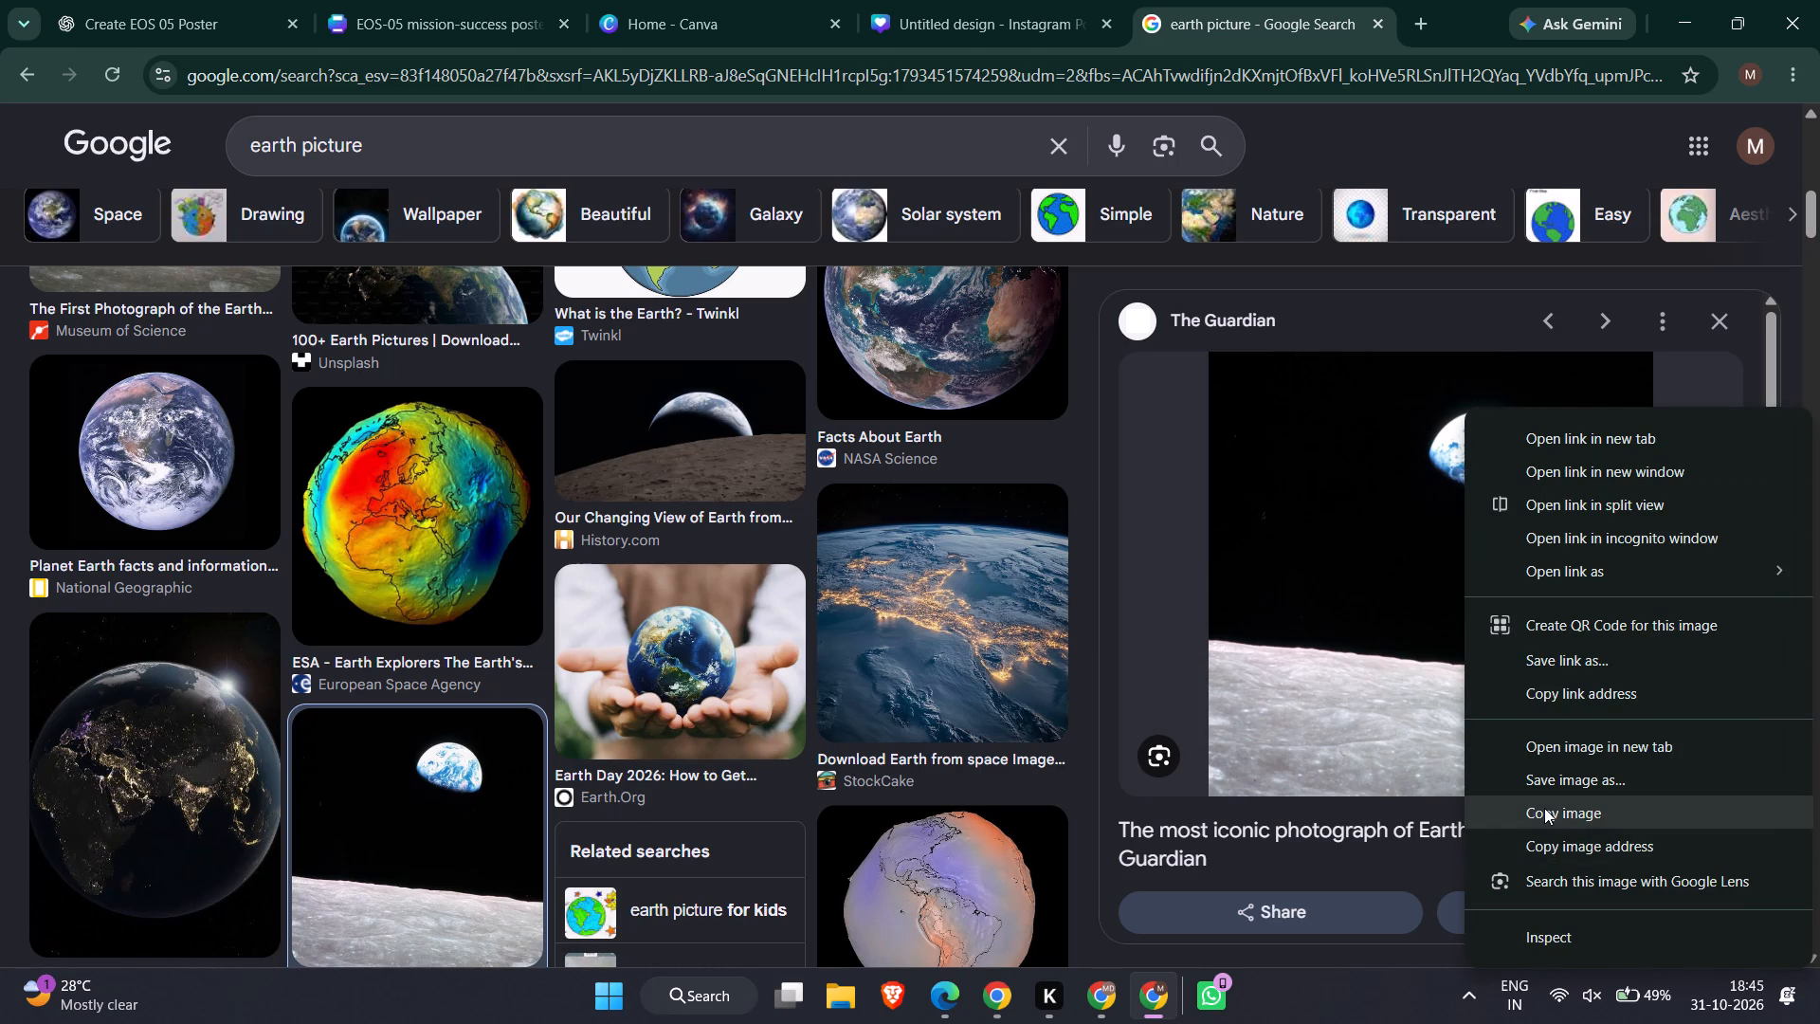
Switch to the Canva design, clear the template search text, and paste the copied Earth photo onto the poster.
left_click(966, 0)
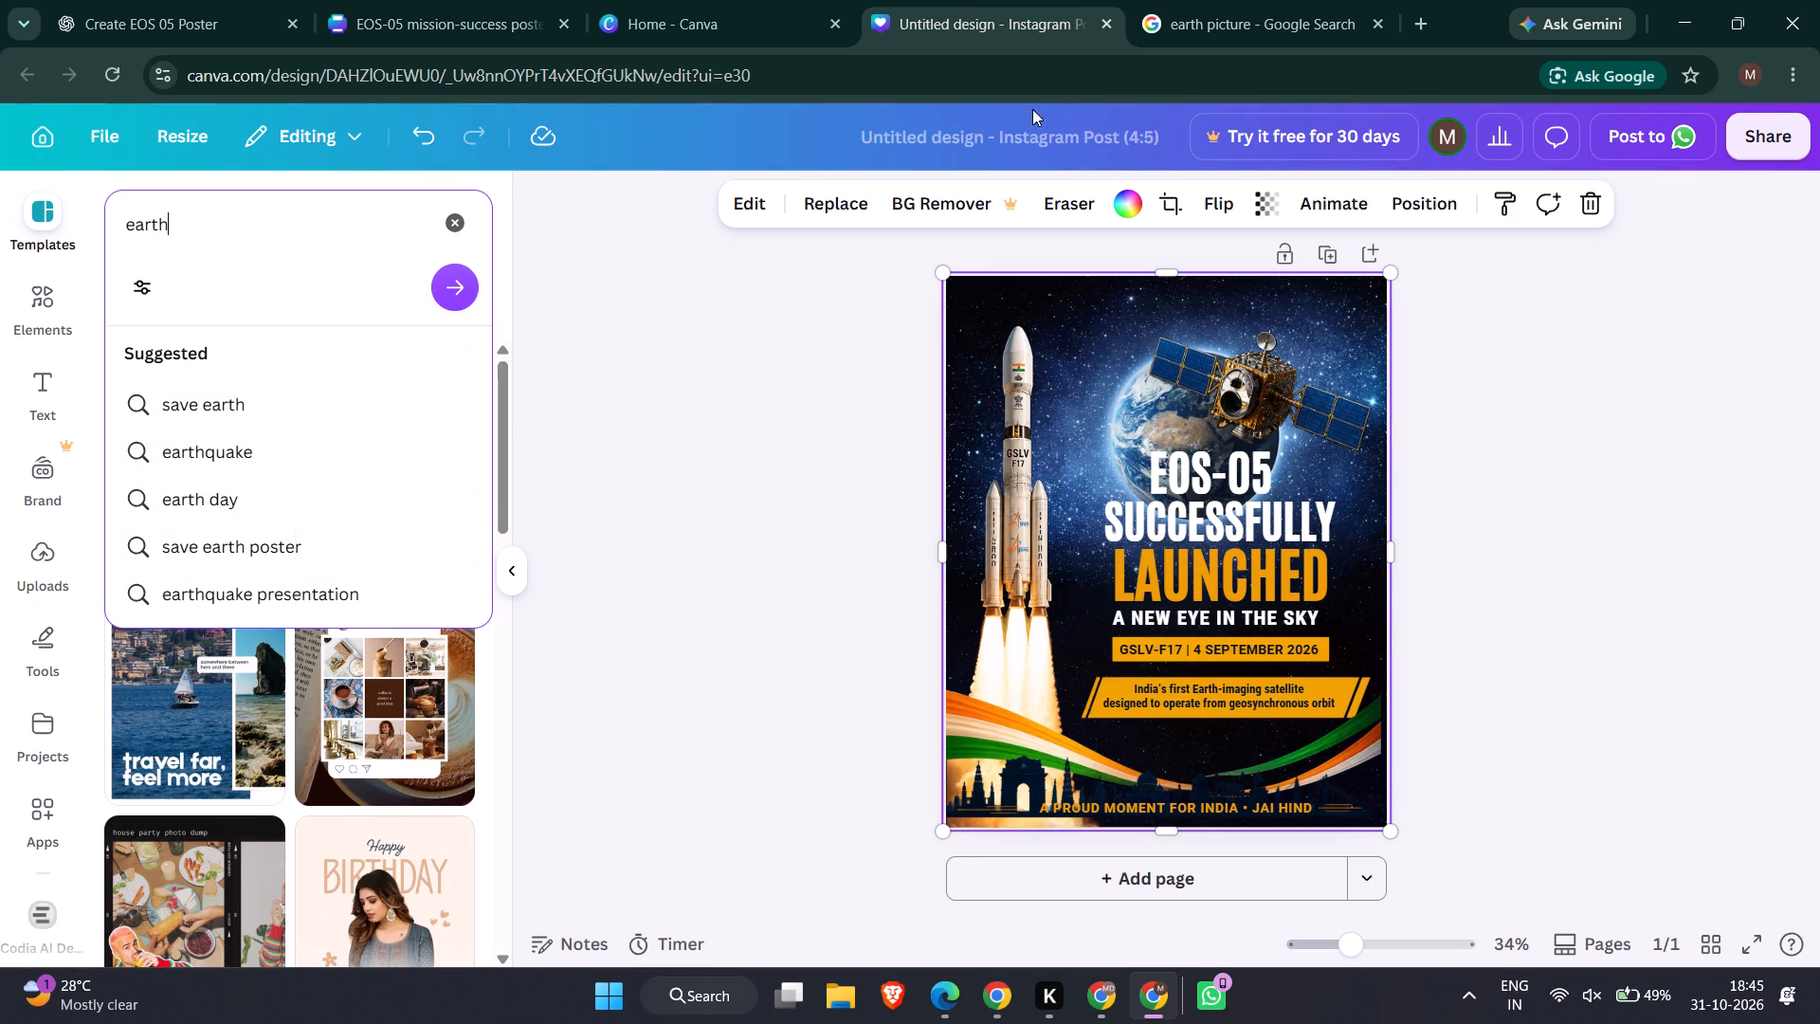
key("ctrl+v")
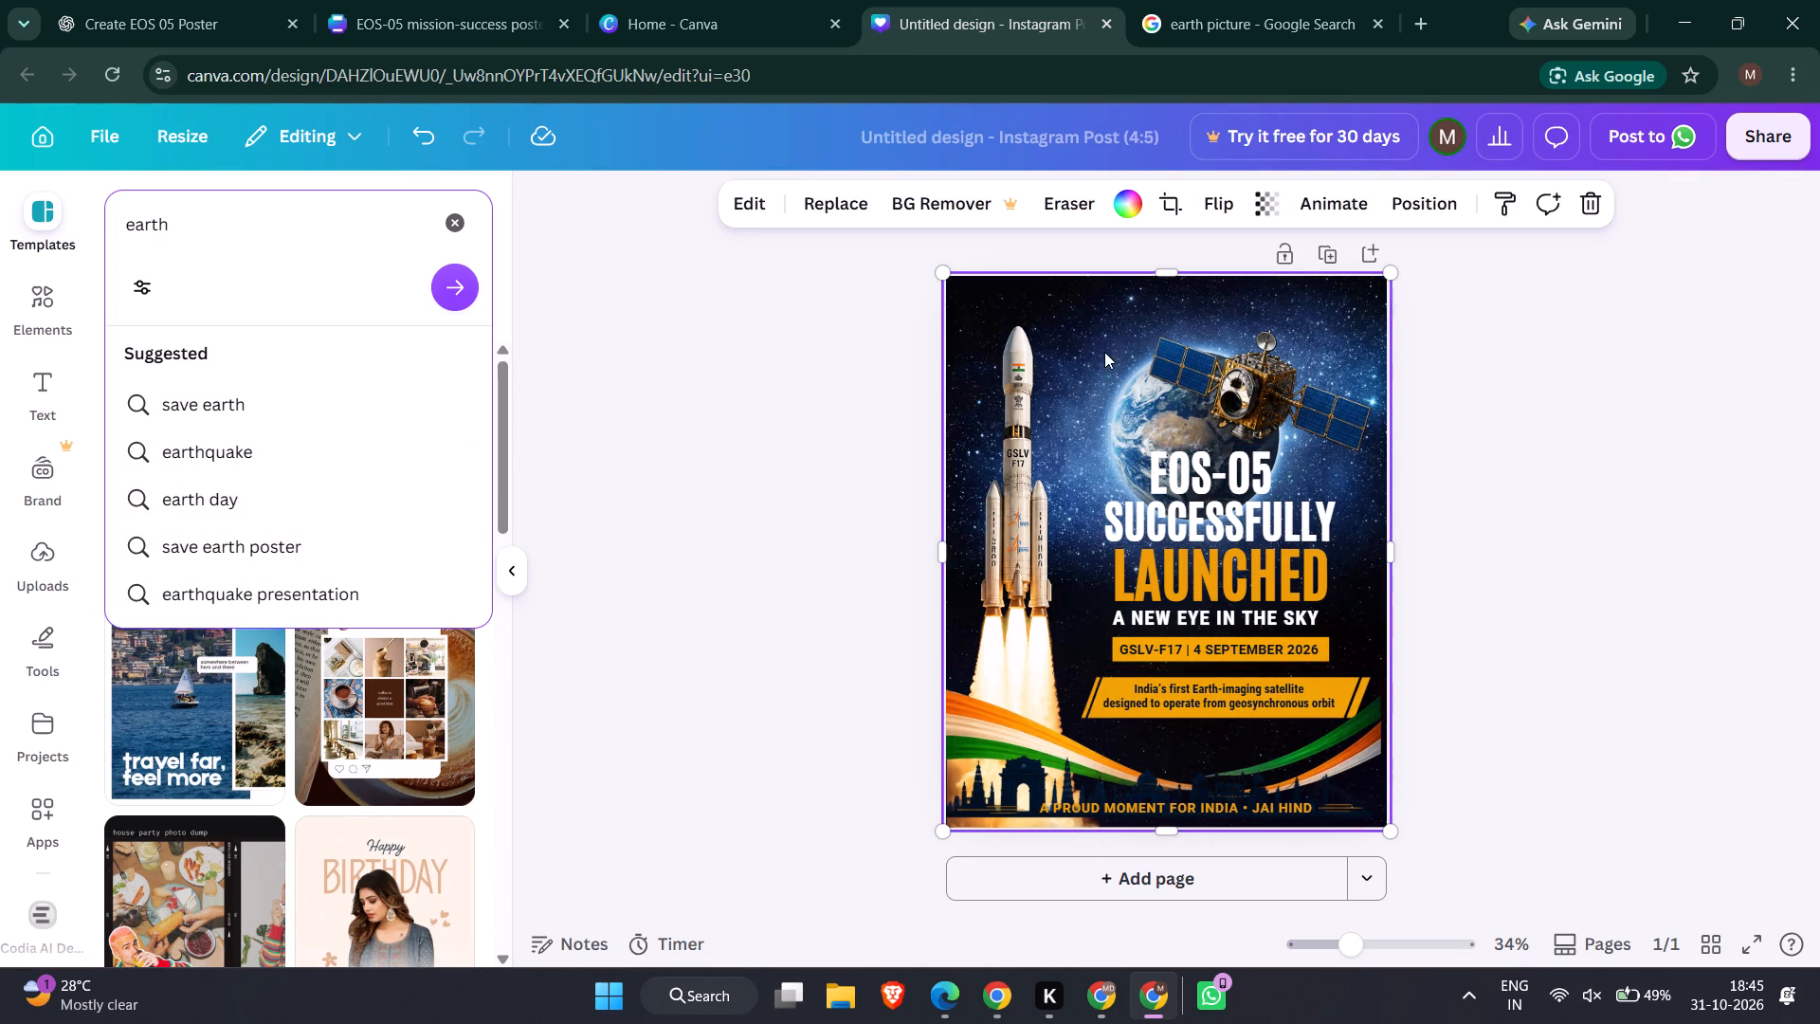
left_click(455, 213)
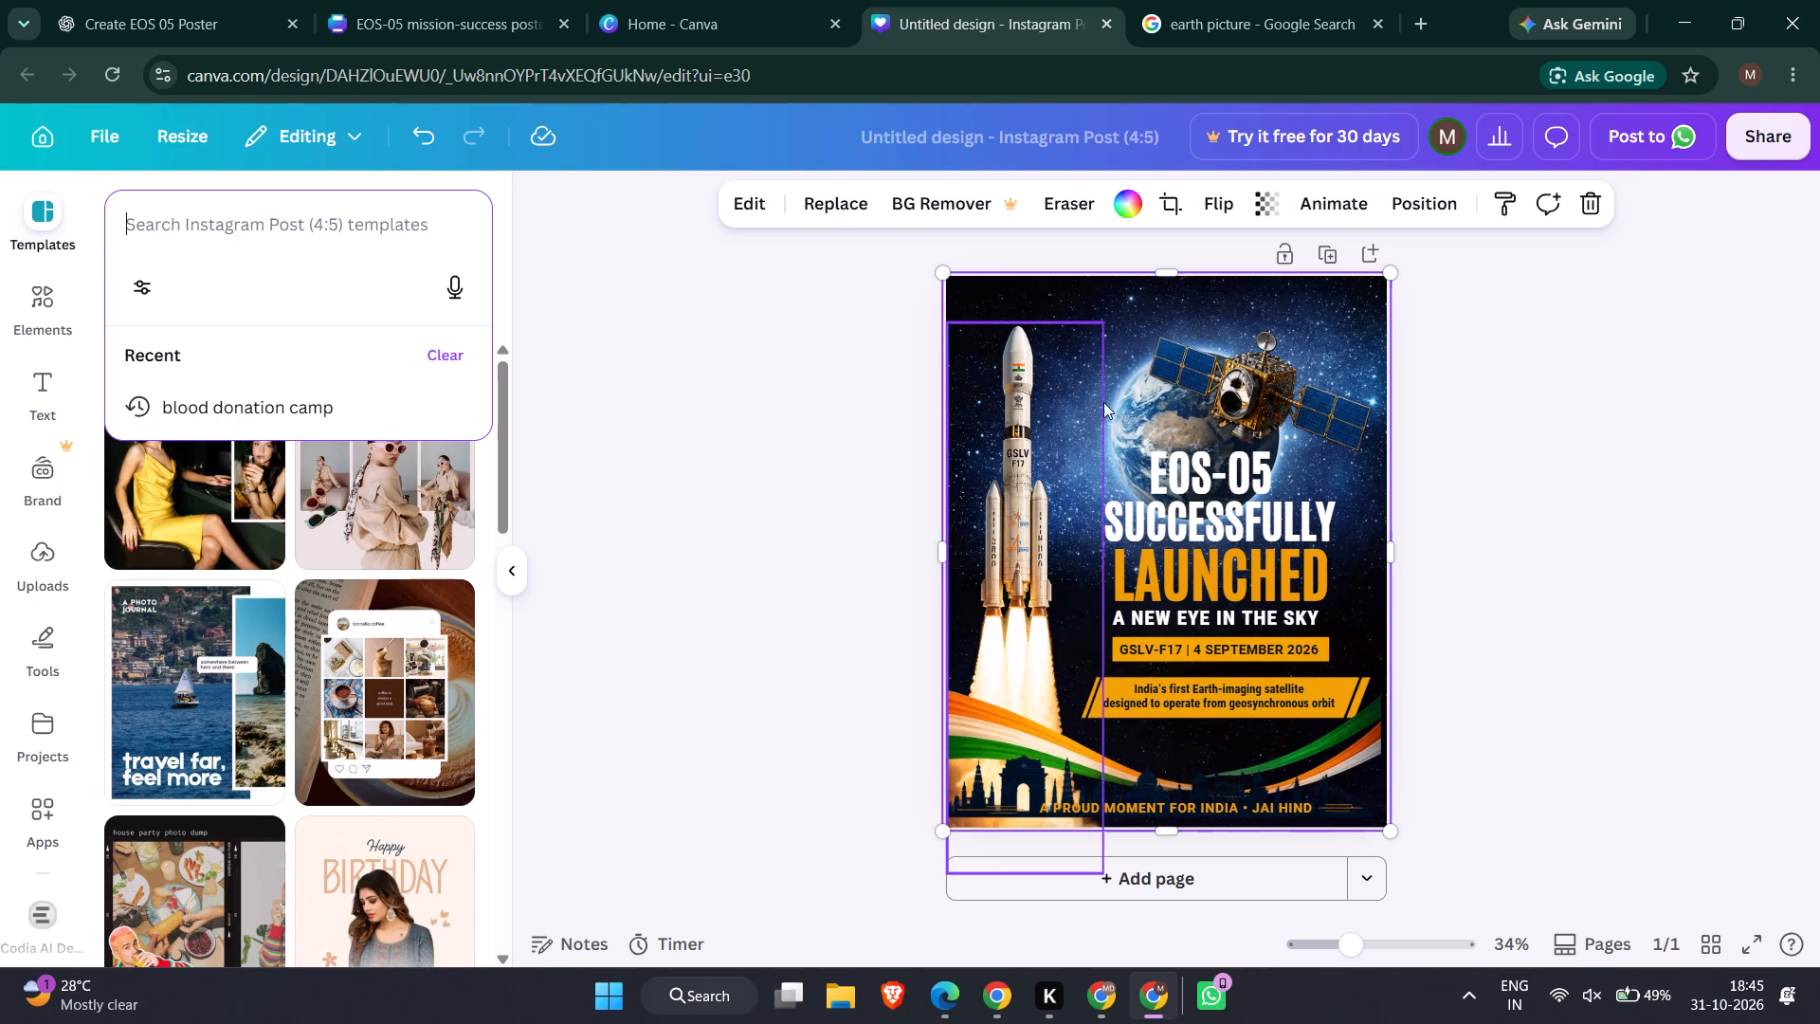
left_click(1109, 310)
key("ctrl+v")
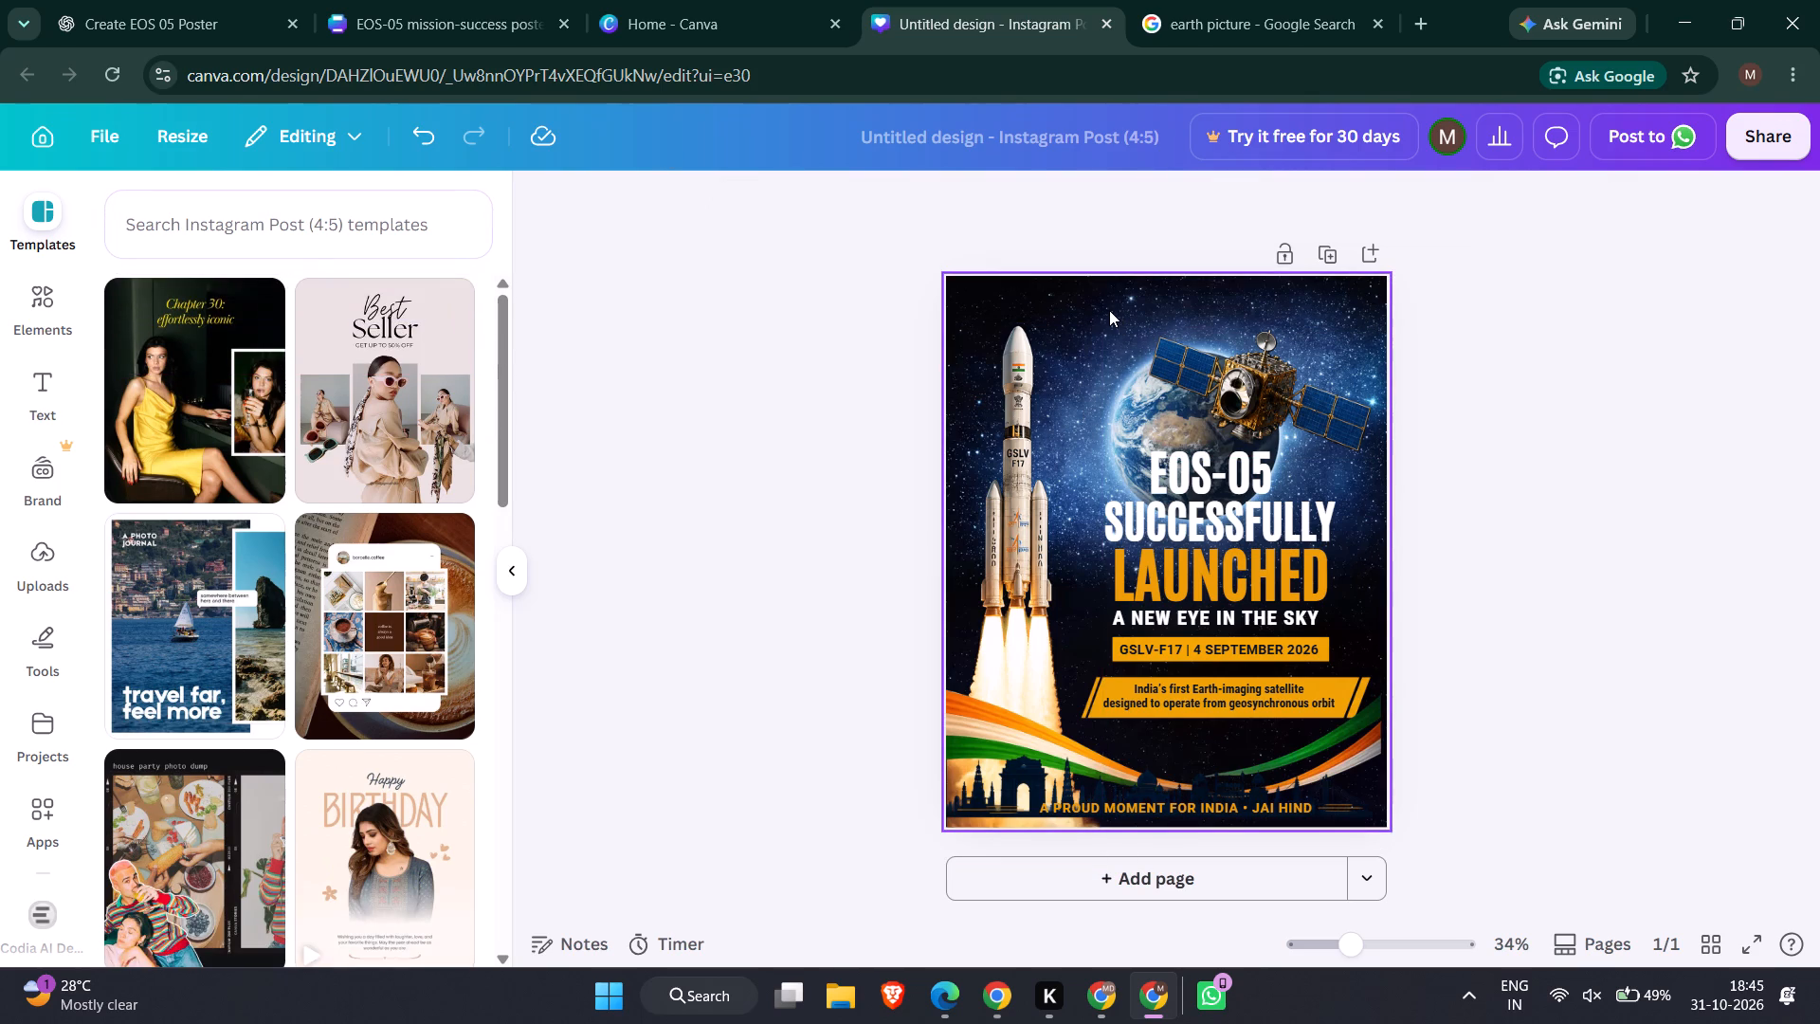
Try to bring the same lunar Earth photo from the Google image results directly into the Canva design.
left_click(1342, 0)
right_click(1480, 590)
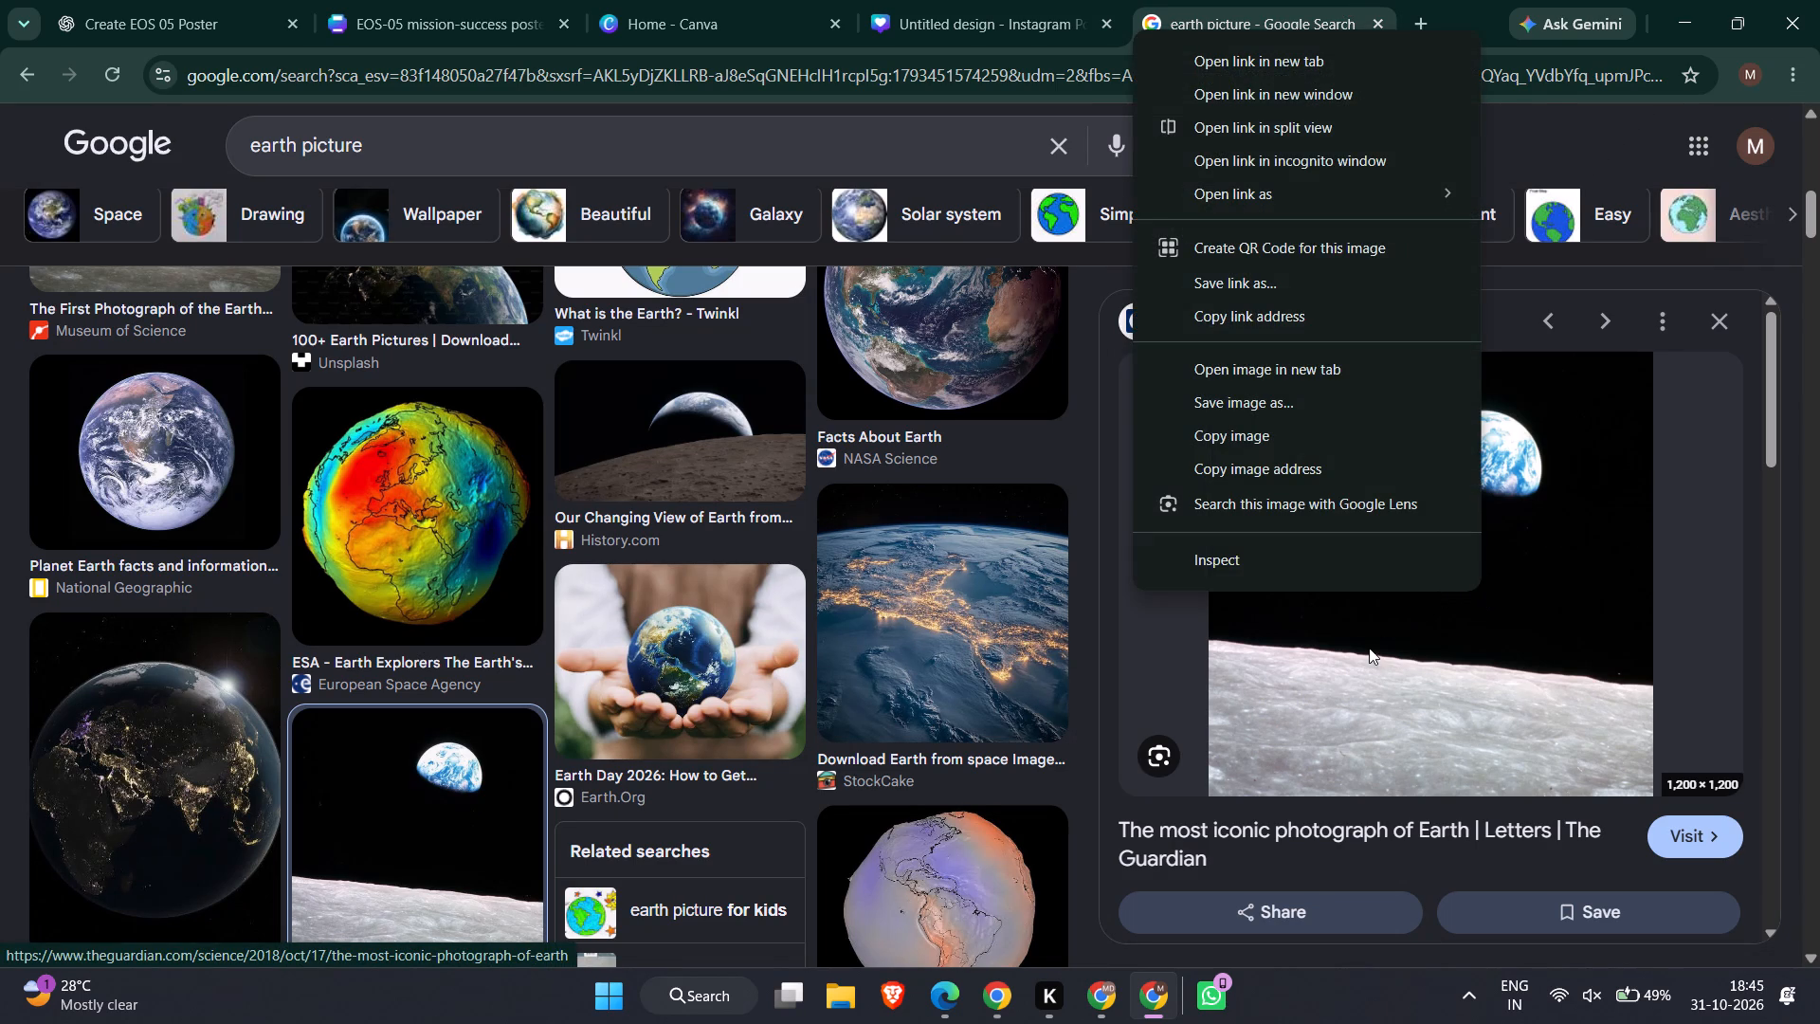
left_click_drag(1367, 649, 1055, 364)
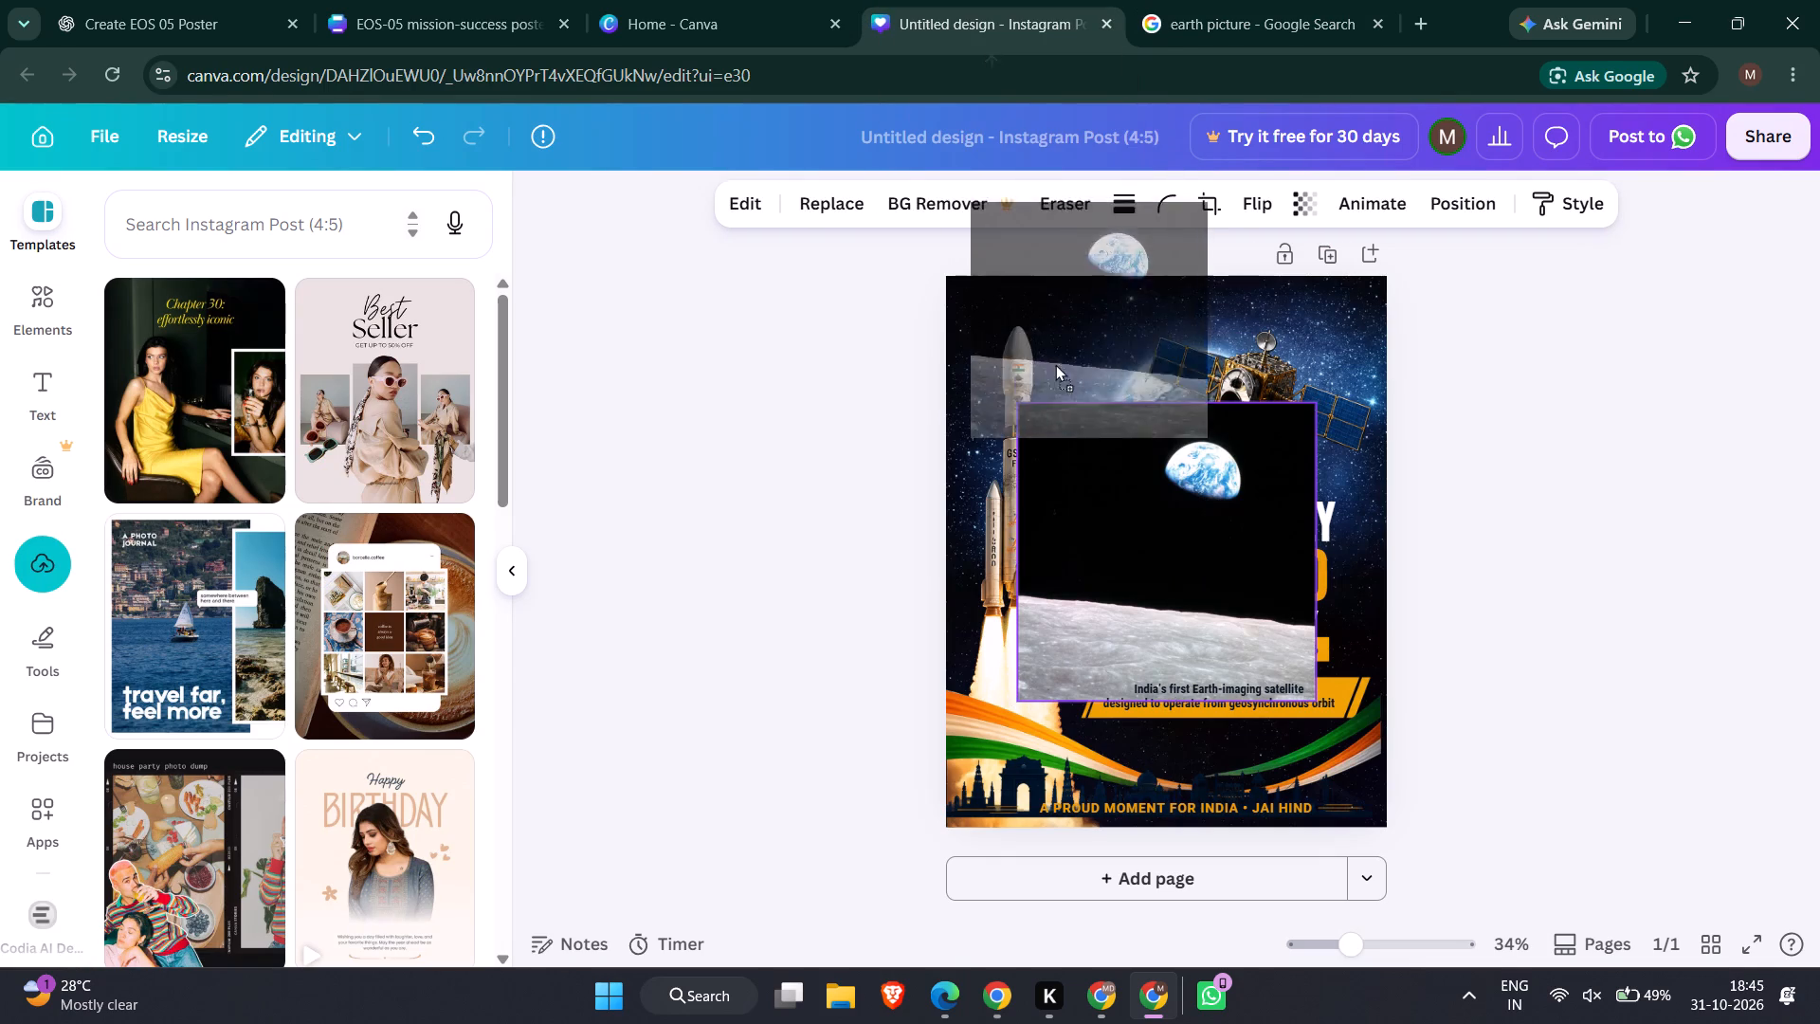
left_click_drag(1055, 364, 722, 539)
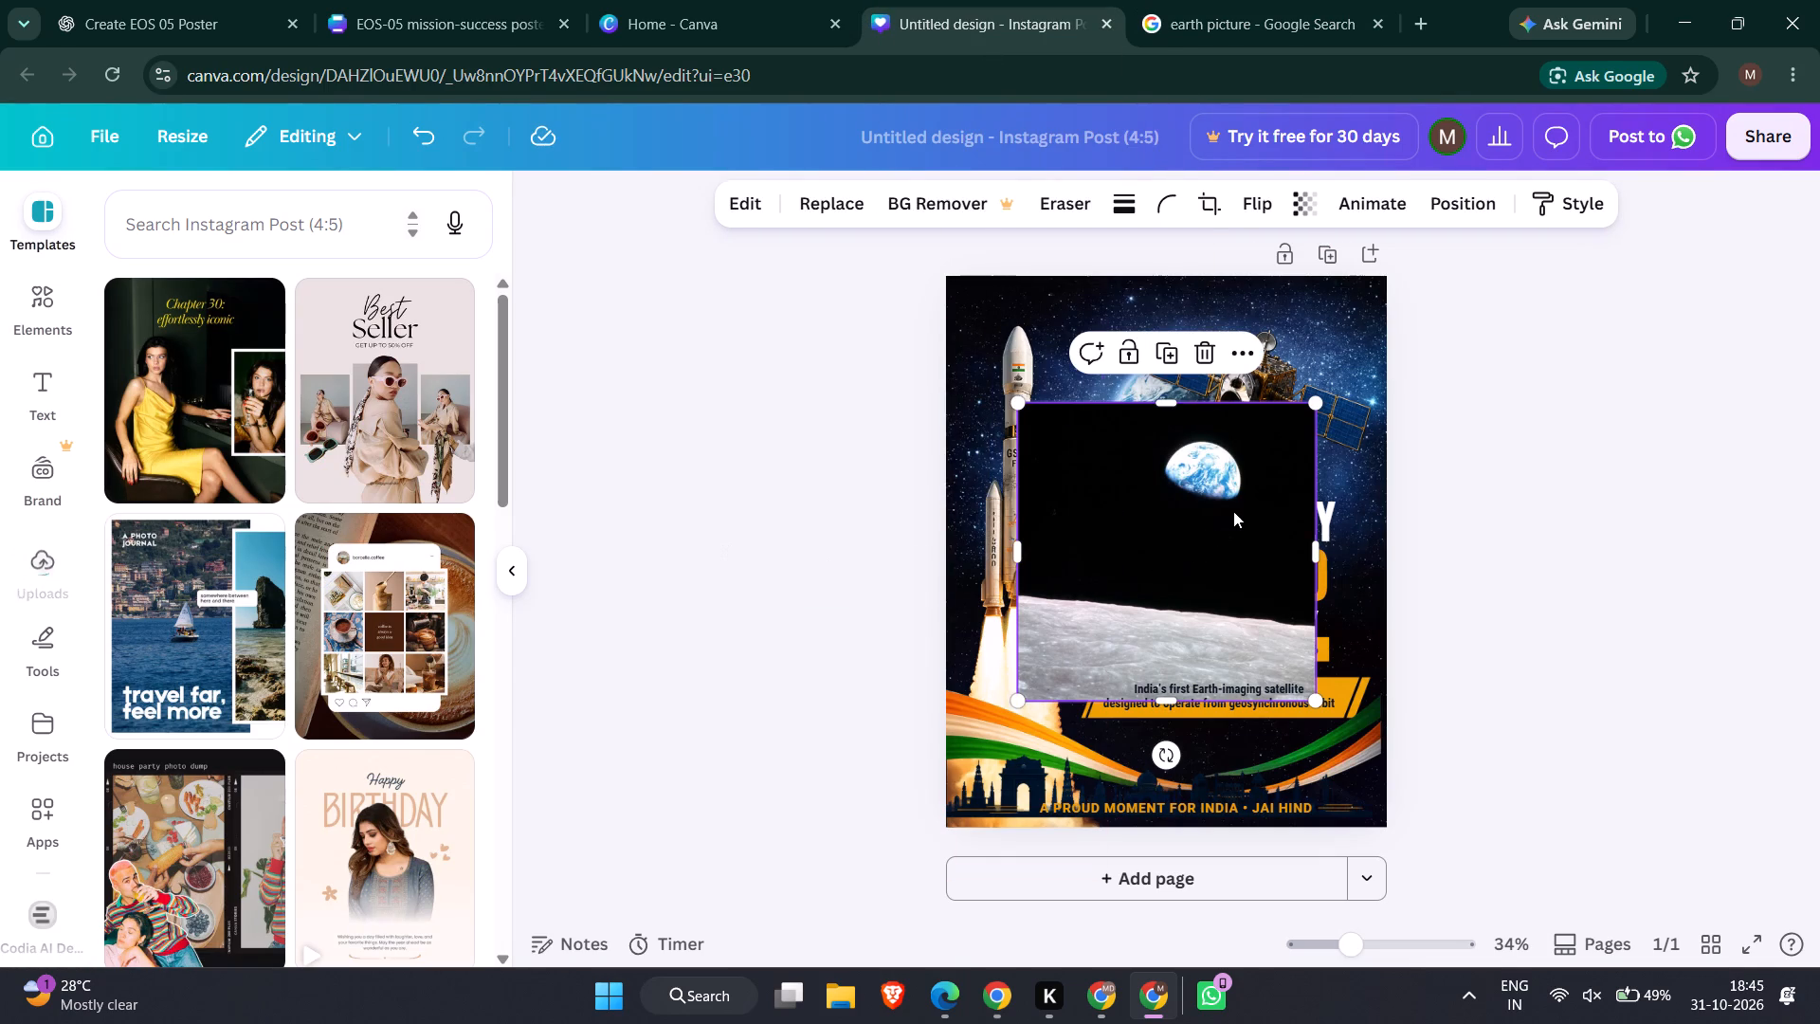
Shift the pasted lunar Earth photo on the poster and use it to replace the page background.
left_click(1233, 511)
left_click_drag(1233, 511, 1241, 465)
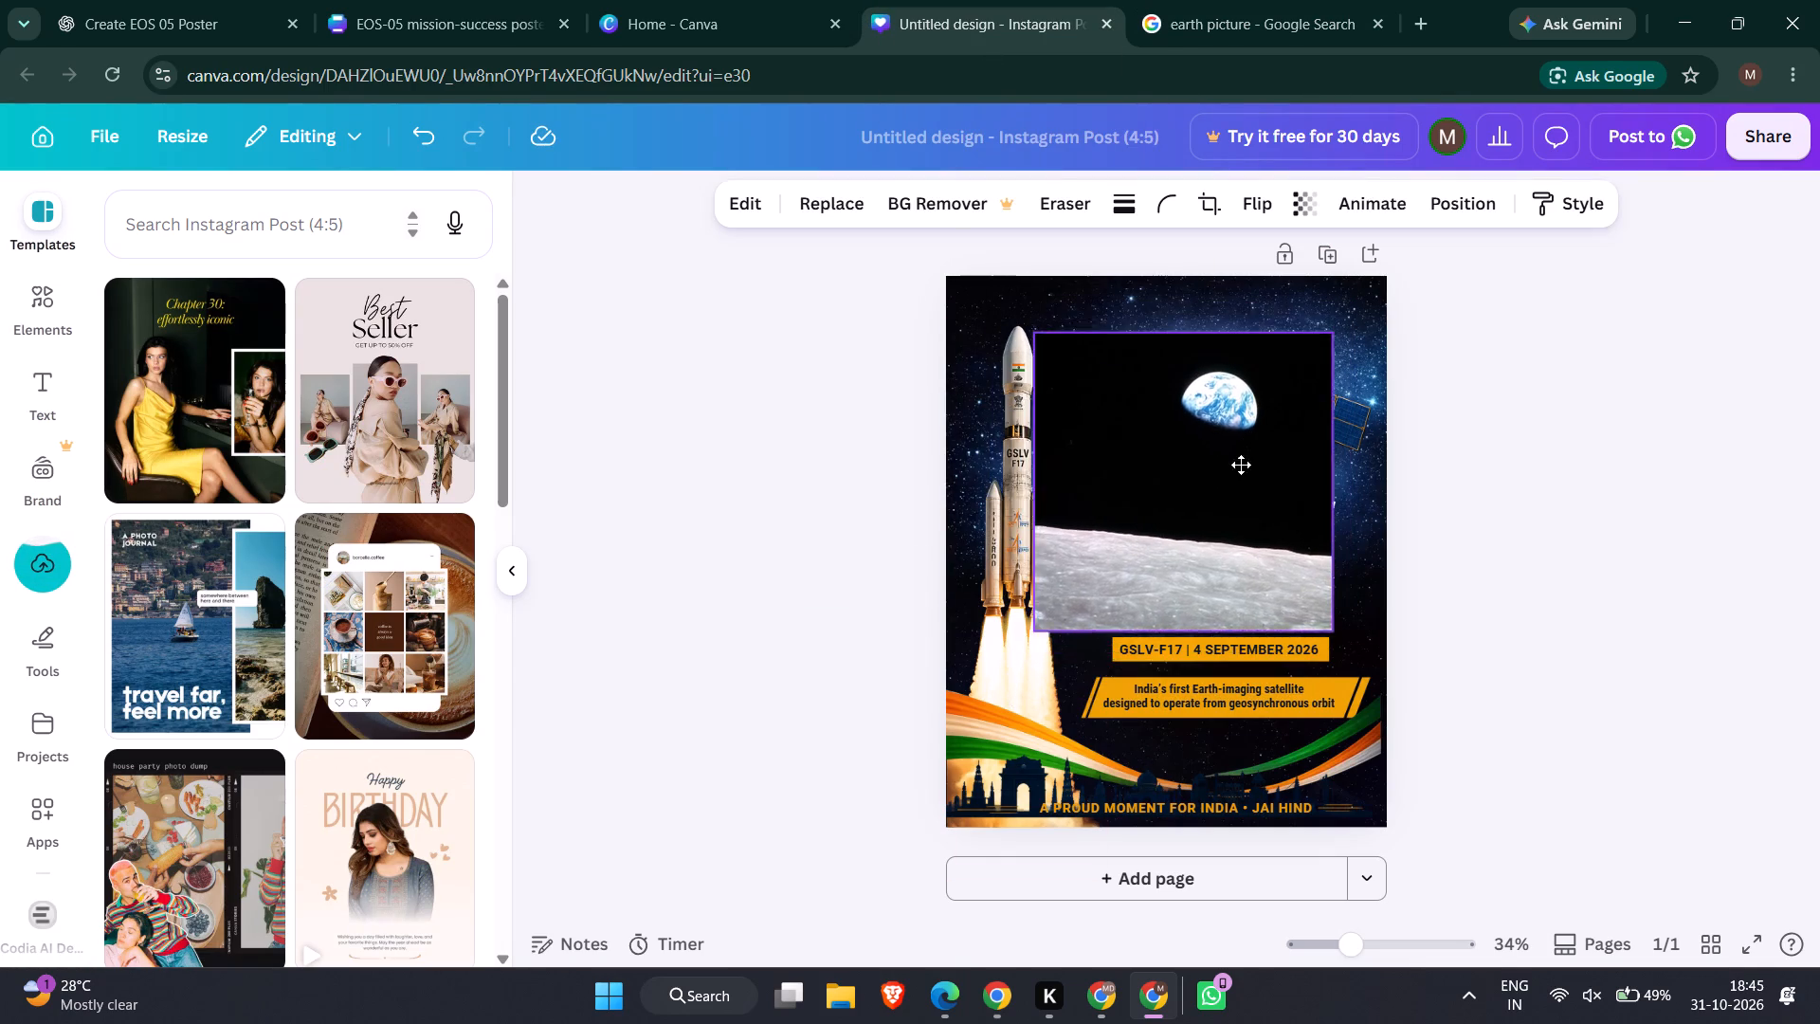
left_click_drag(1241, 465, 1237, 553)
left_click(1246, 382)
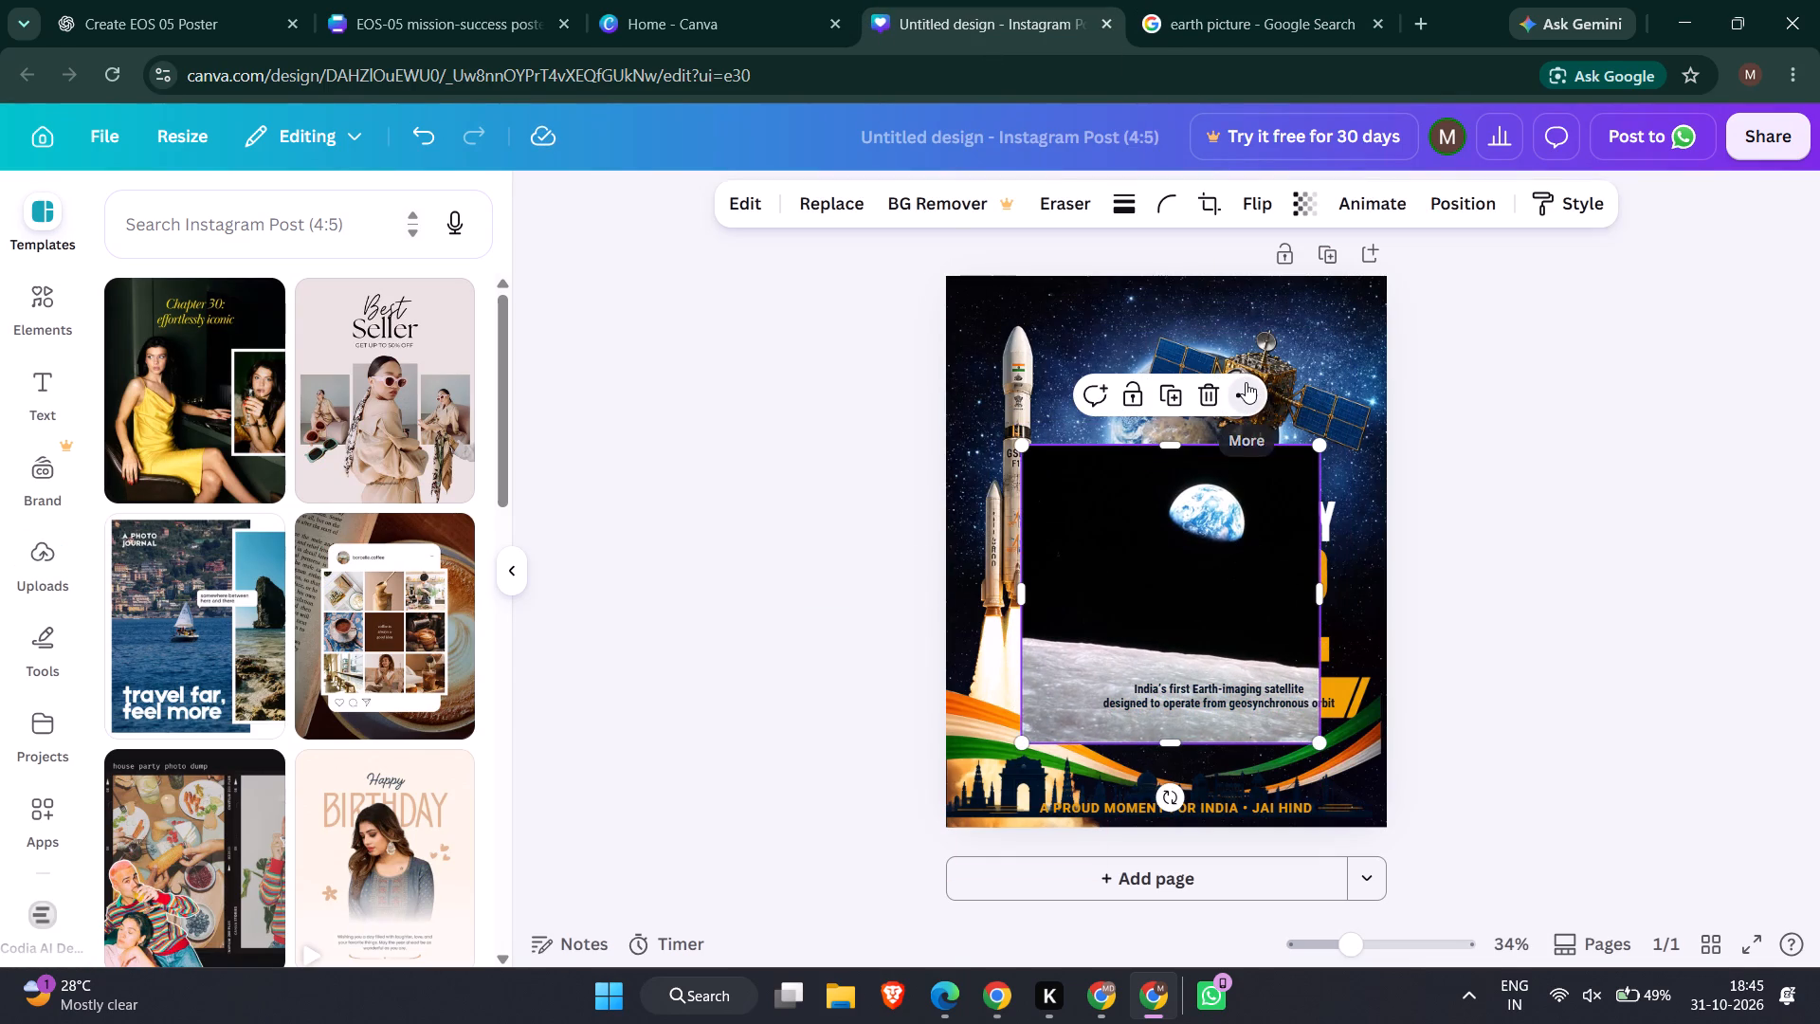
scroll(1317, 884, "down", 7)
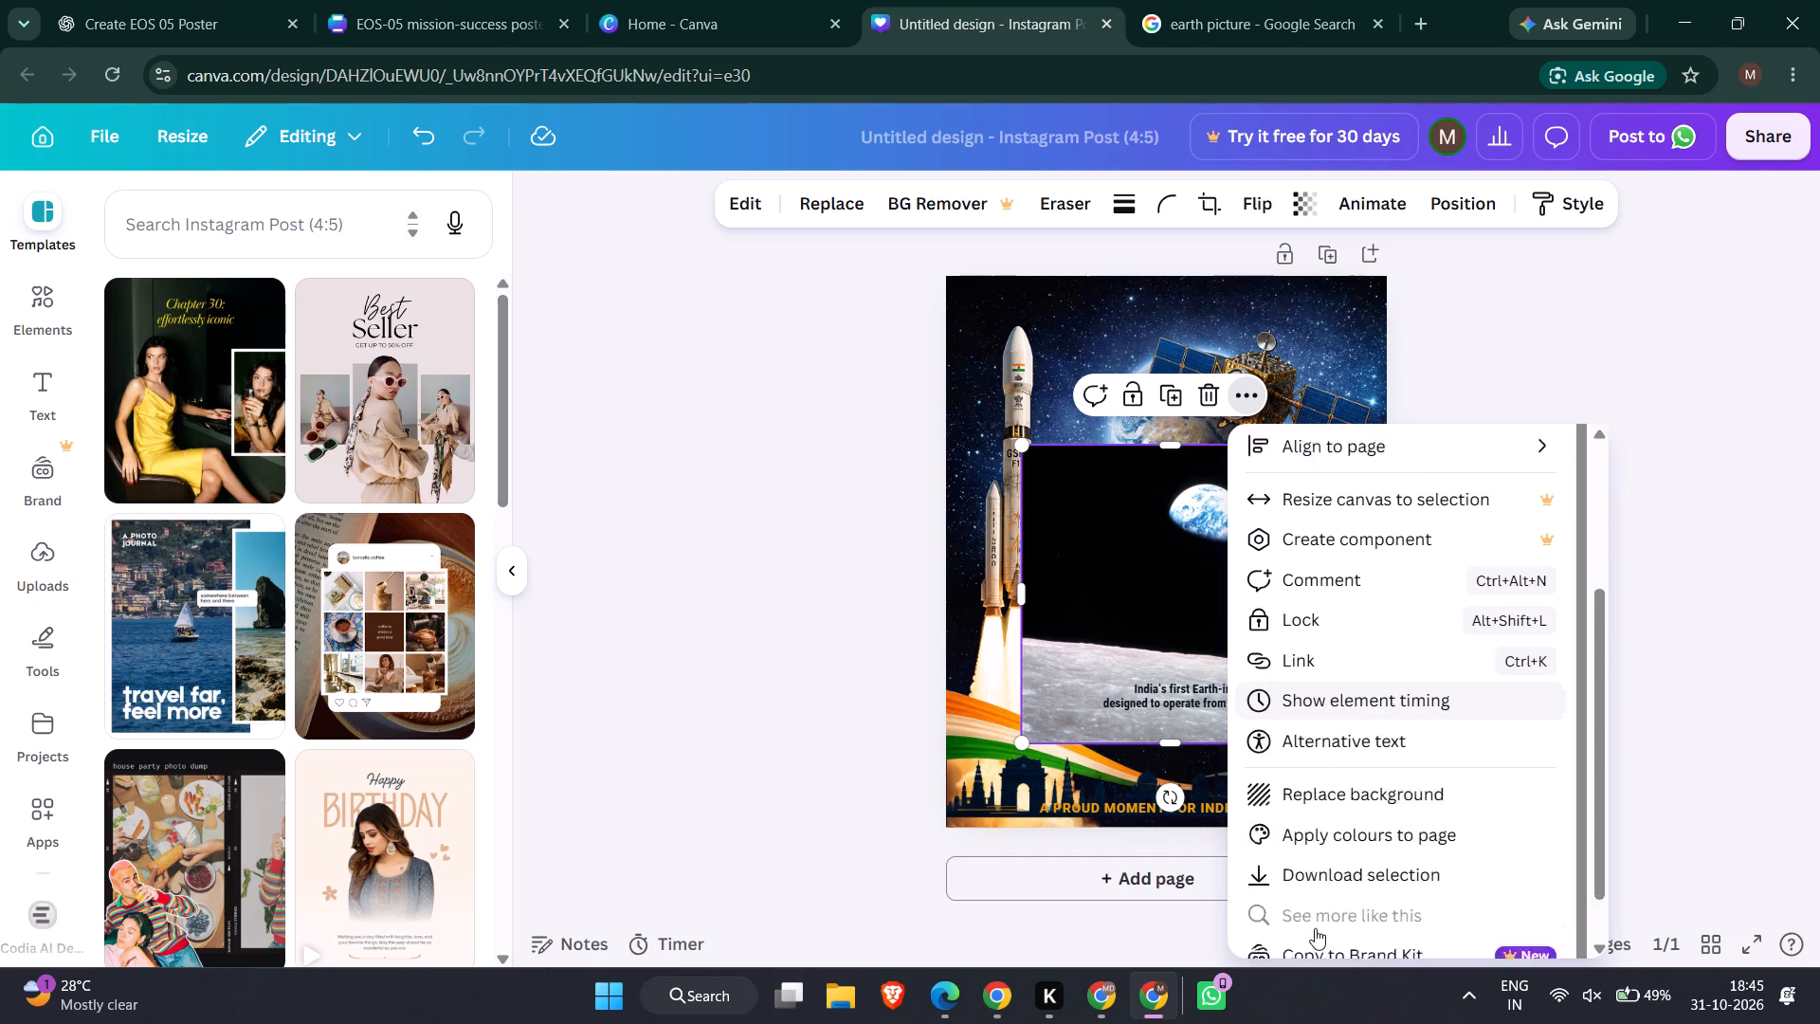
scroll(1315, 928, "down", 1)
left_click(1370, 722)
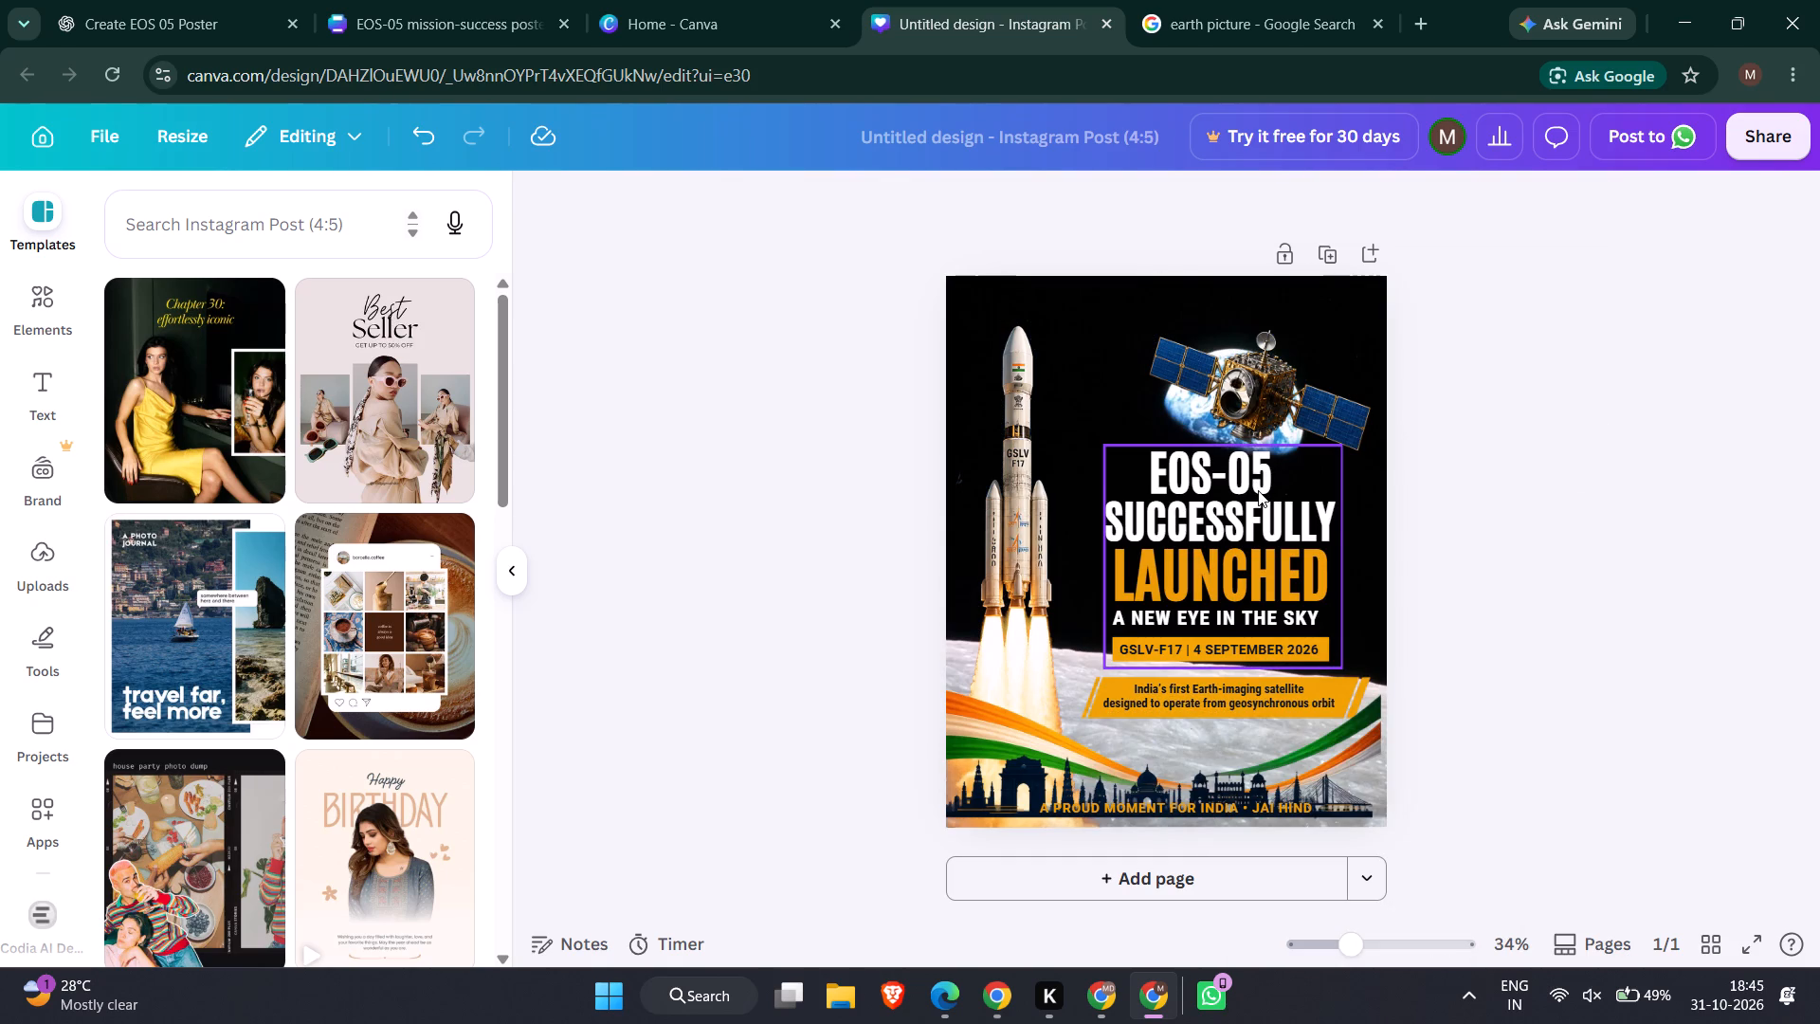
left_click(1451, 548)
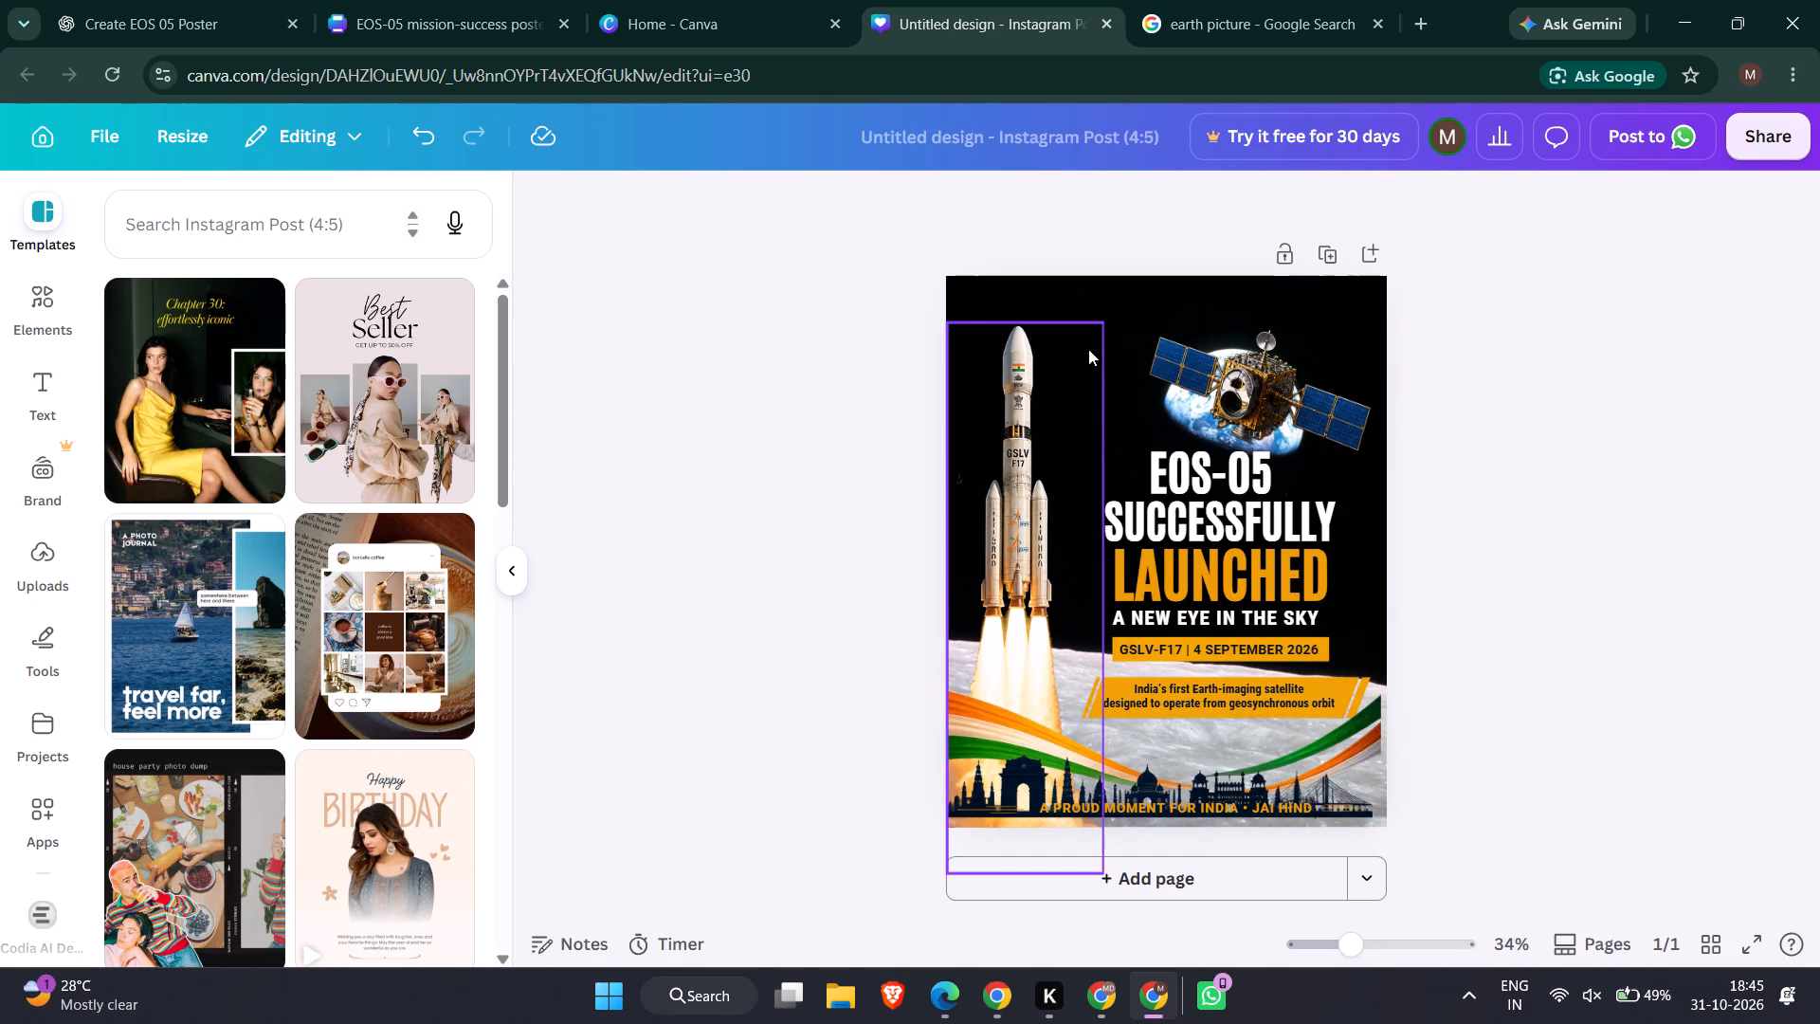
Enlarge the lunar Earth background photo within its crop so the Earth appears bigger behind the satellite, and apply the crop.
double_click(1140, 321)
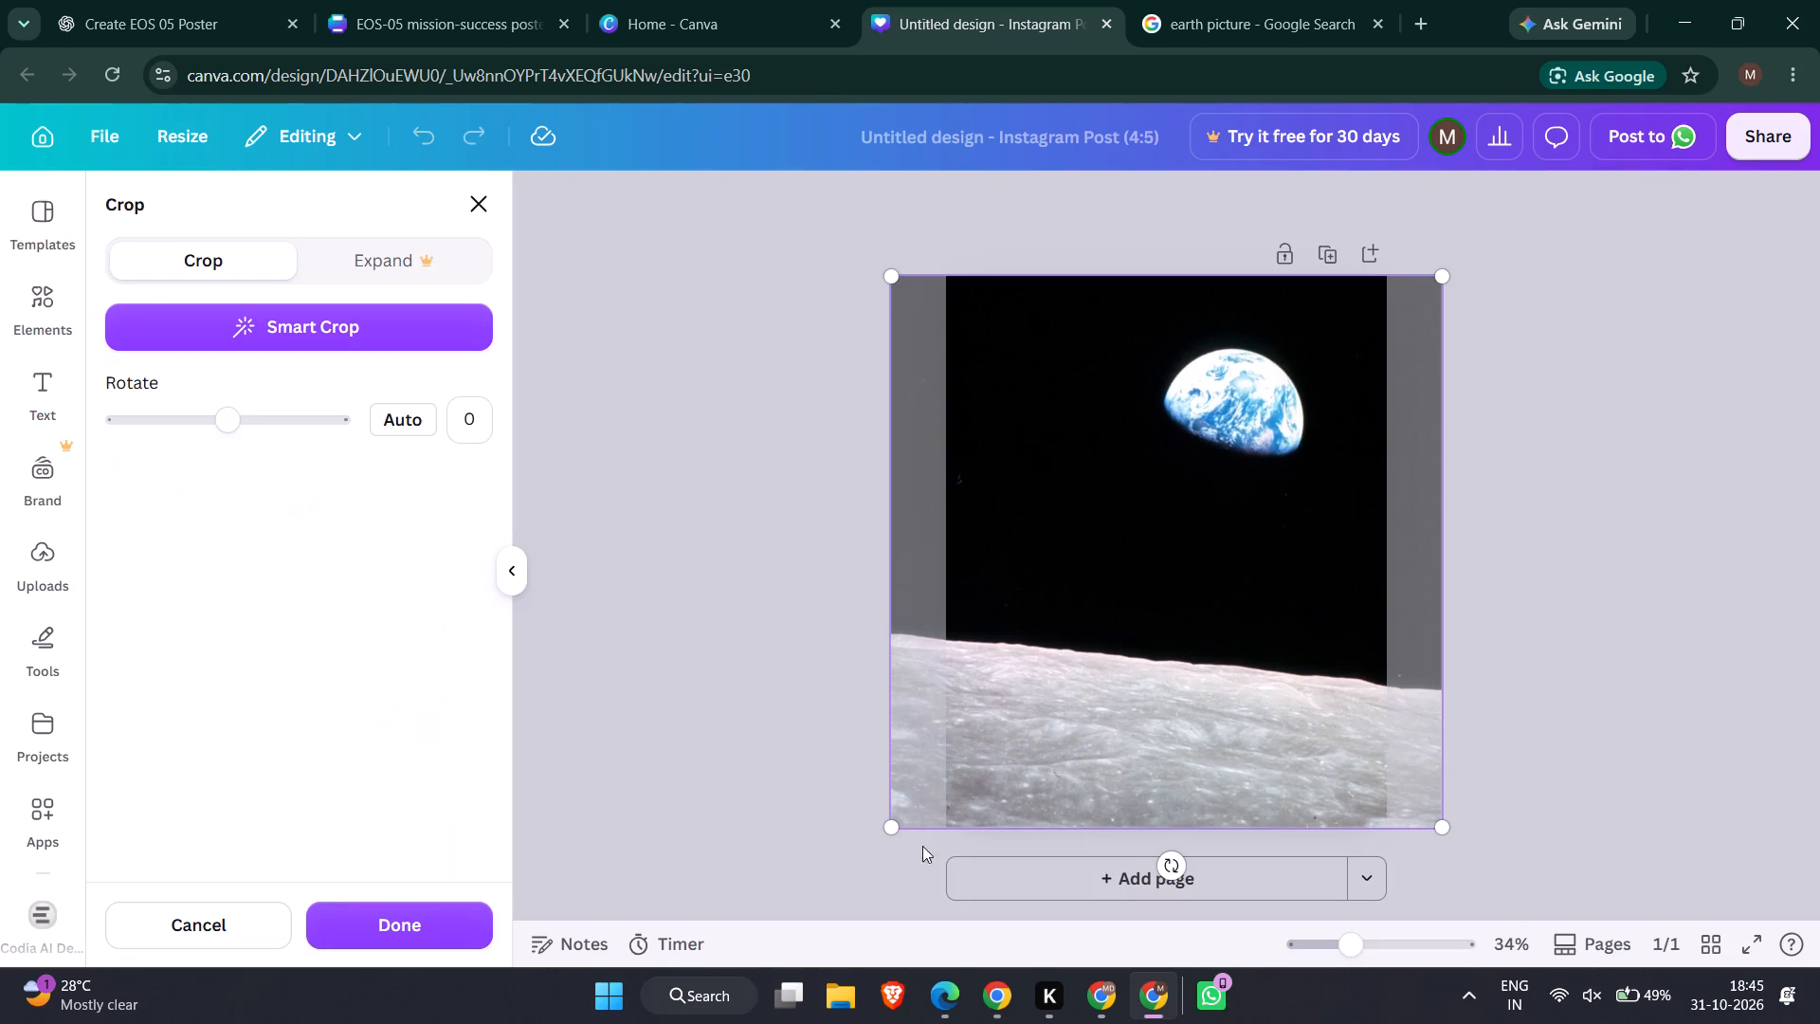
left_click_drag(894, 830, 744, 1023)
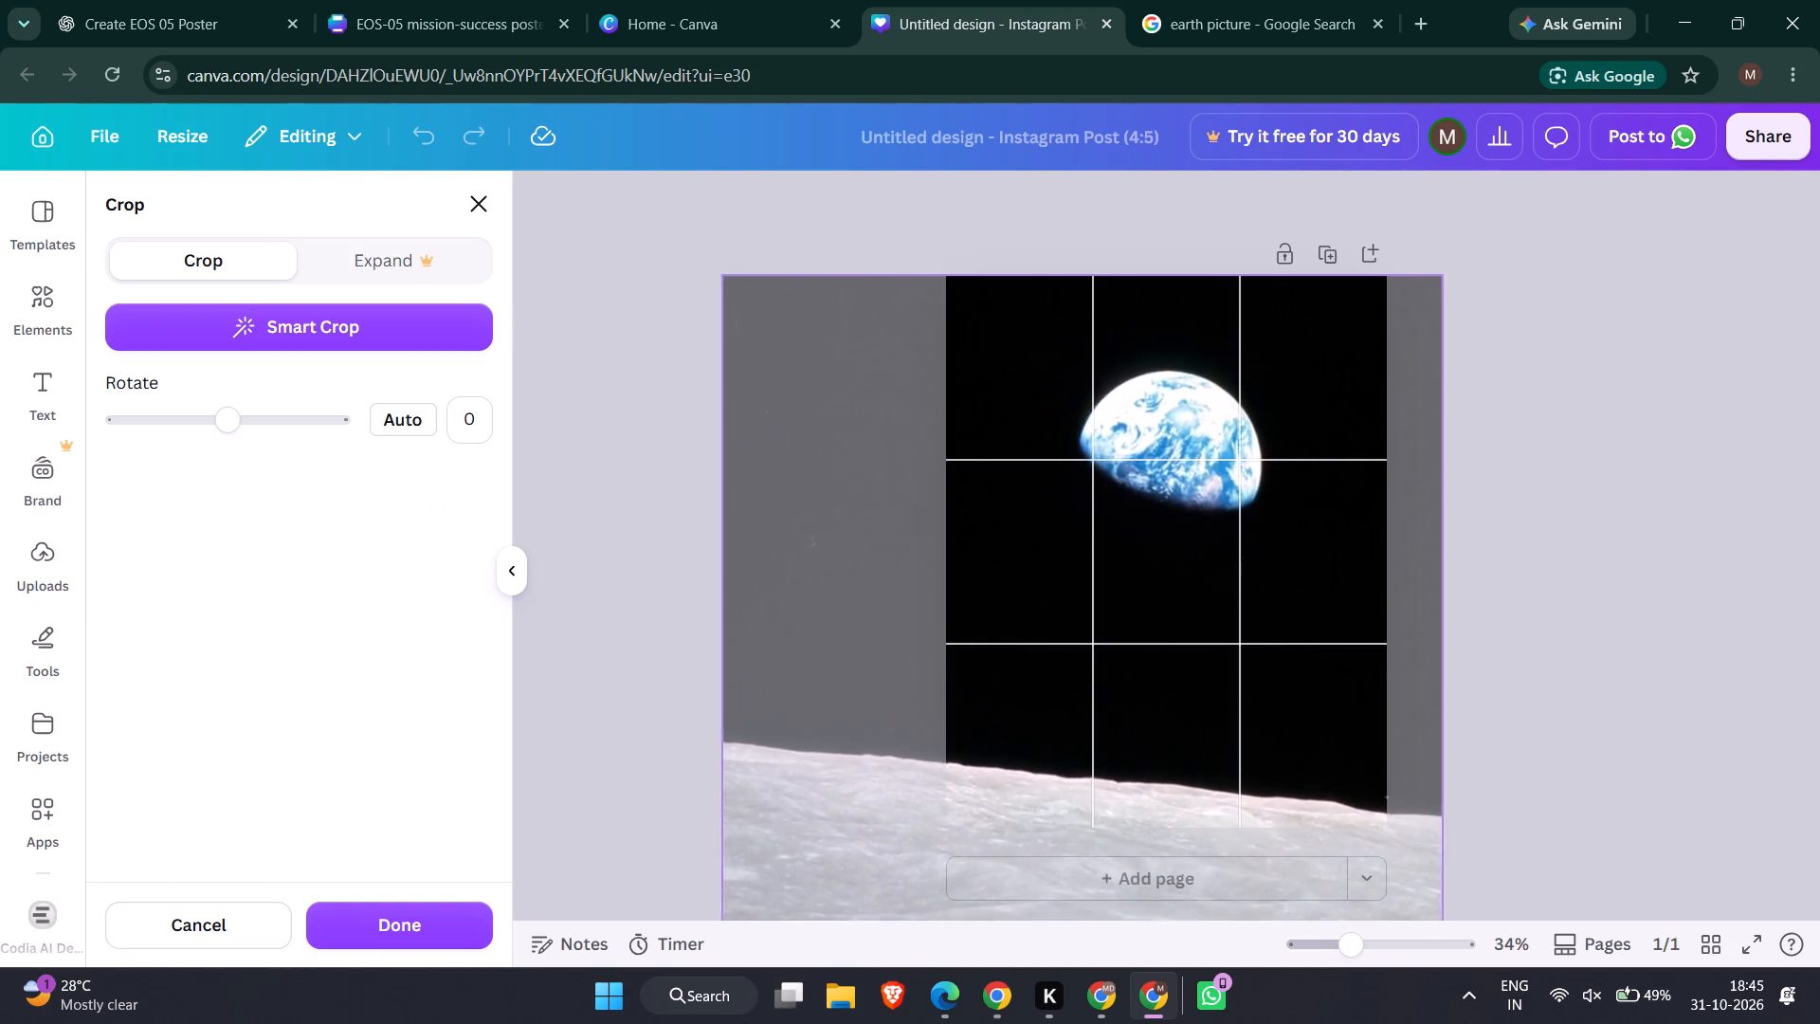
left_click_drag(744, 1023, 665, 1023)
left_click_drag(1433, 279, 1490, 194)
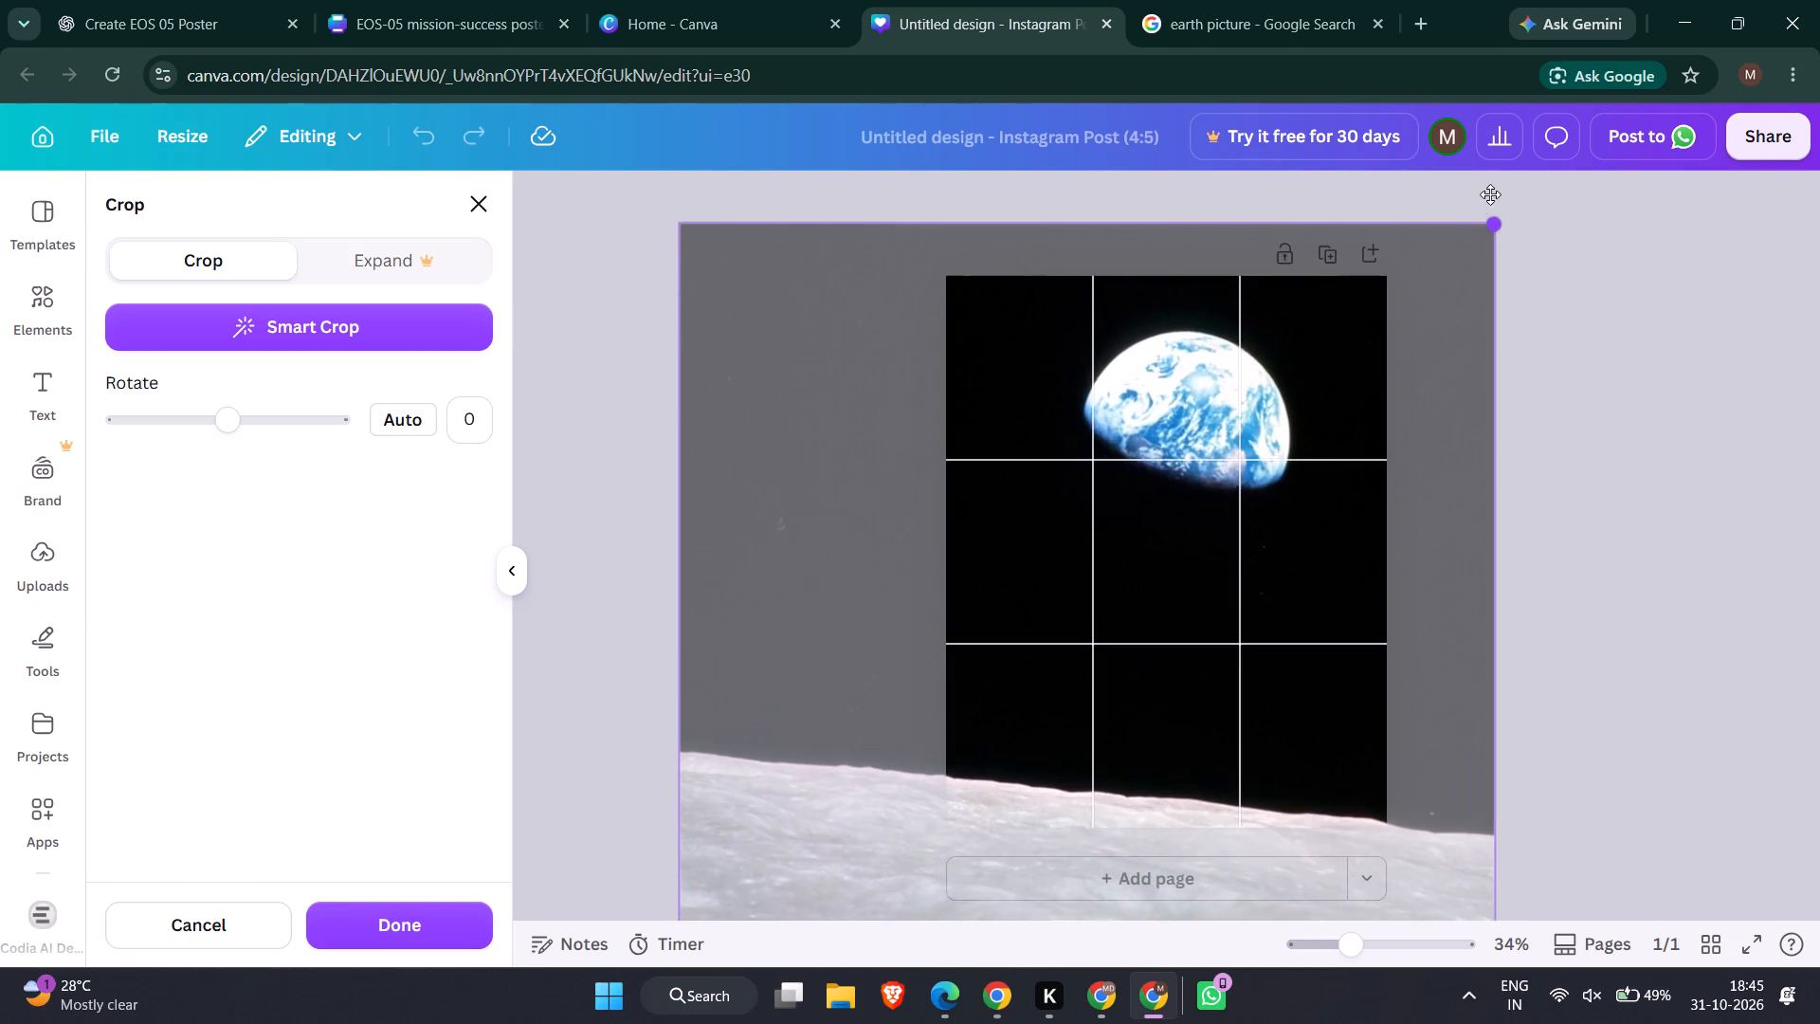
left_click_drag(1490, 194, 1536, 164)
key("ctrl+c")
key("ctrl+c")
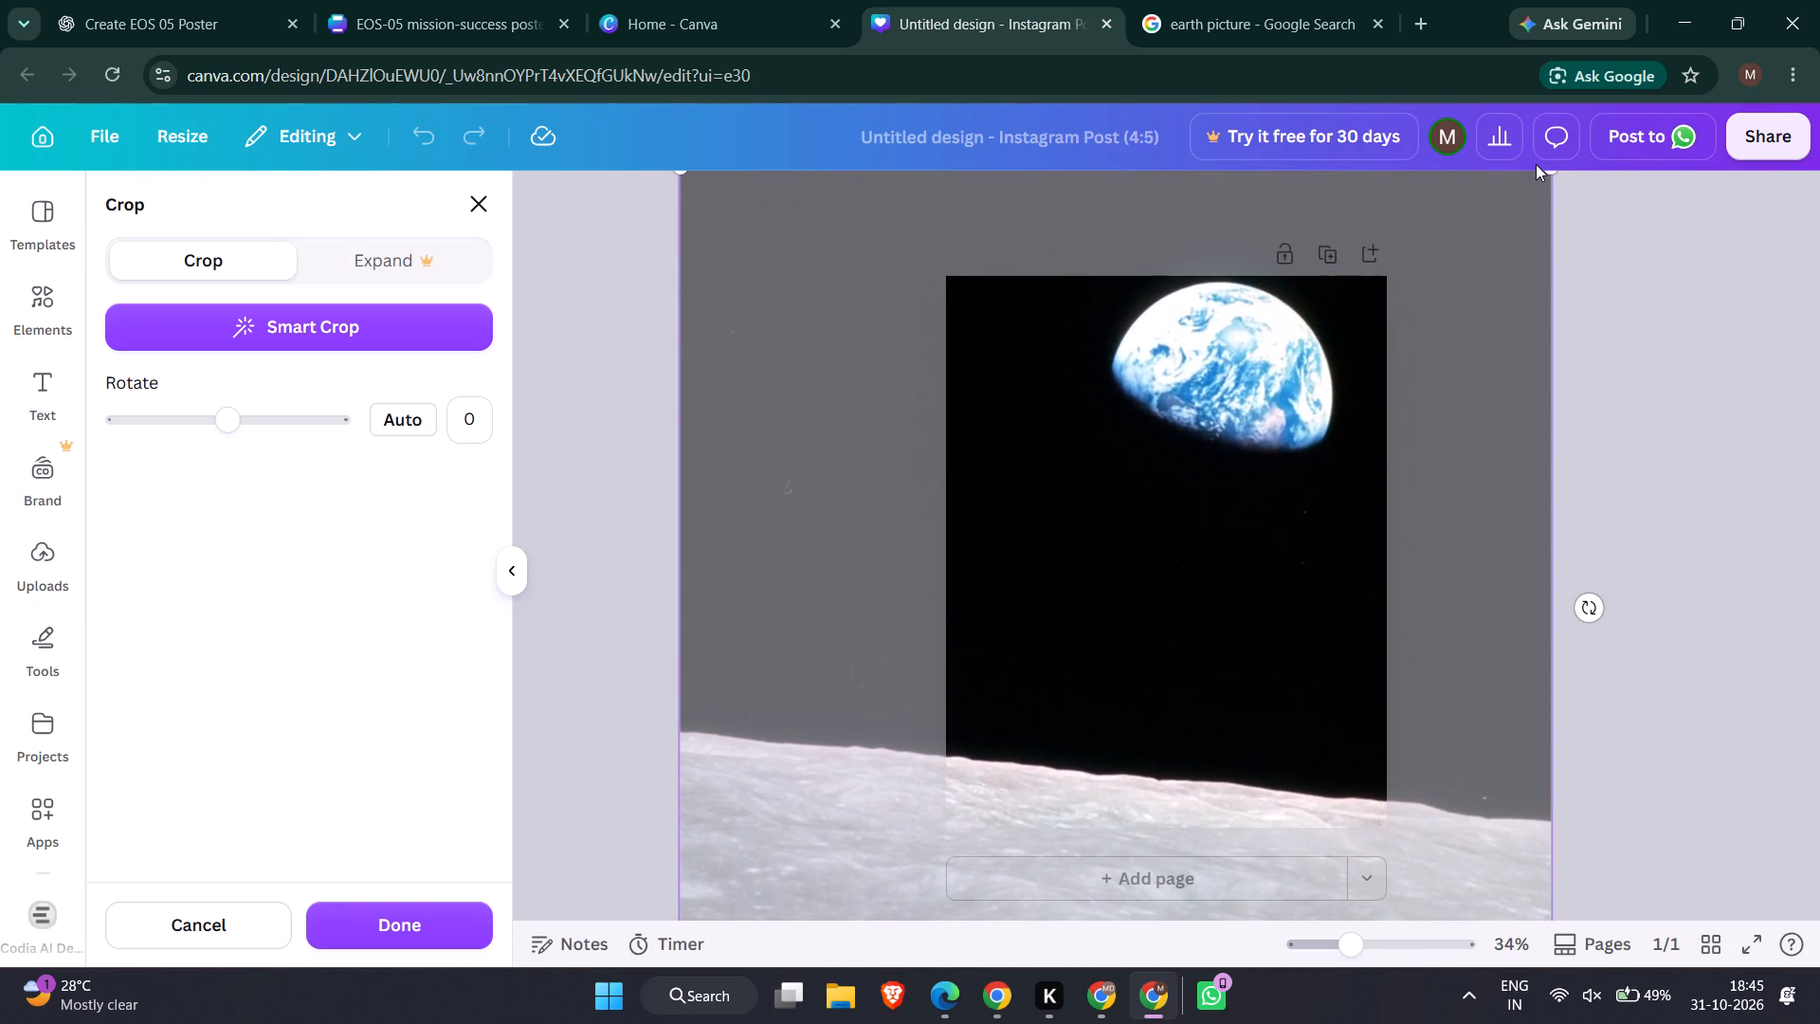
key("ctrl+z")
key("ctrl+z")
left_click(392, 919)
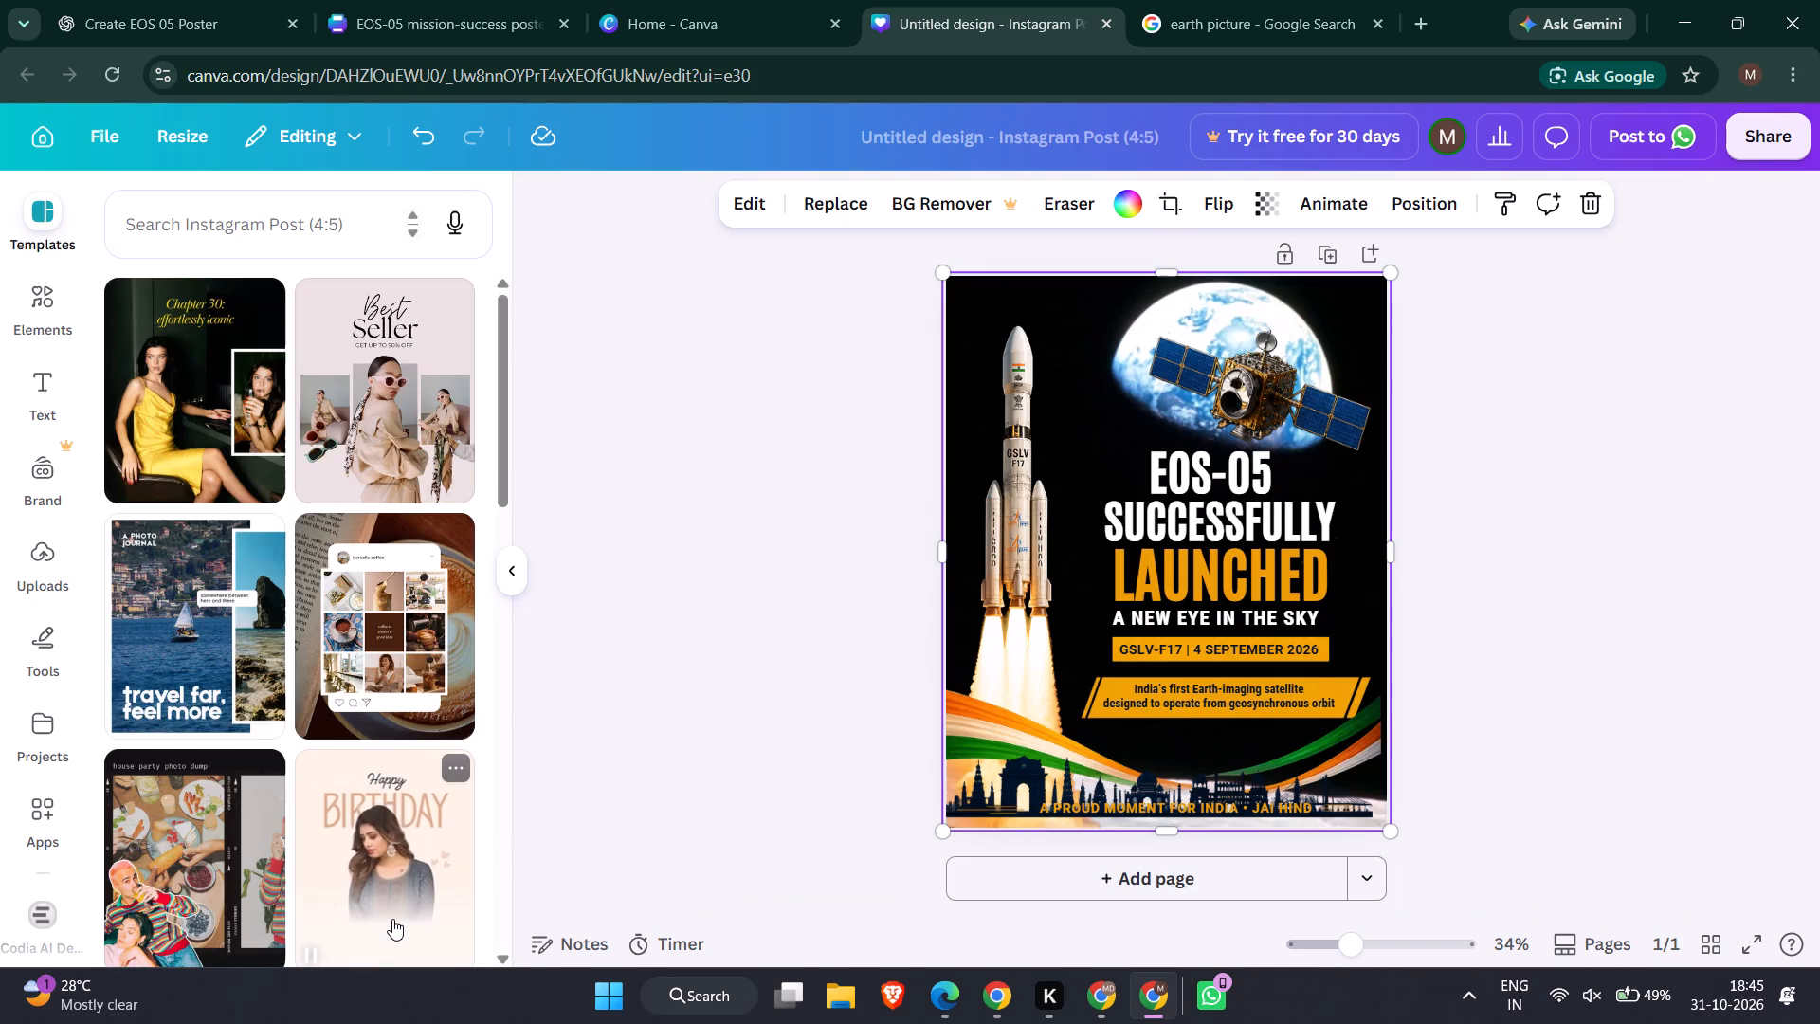
Undo the lunar photo's crop, background replacement and pasting to restore the starry blue Earth background.
key("ctrl+z")
key("ctrl+z")
key("ctrl+z")
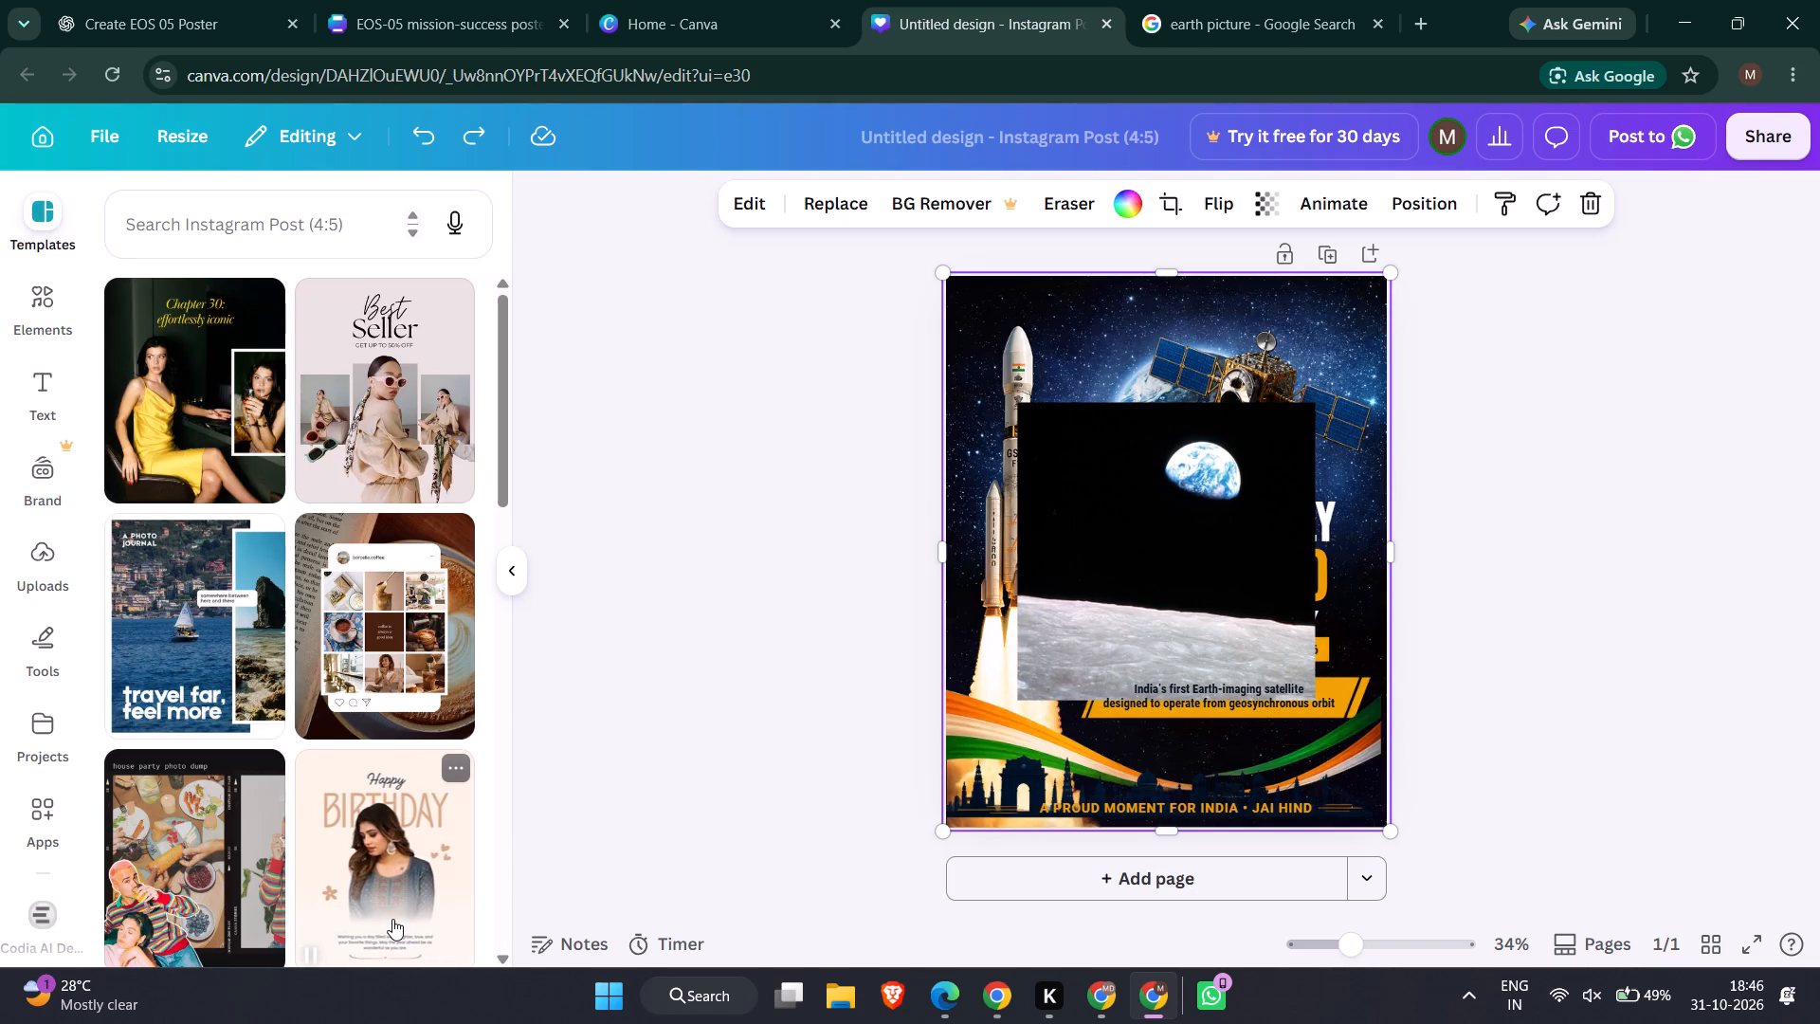
key("ctrl+z")
Enlarge the starry Earth background within its crop, extending it beyond the page's top and right edges.
double_click(1097, 331)
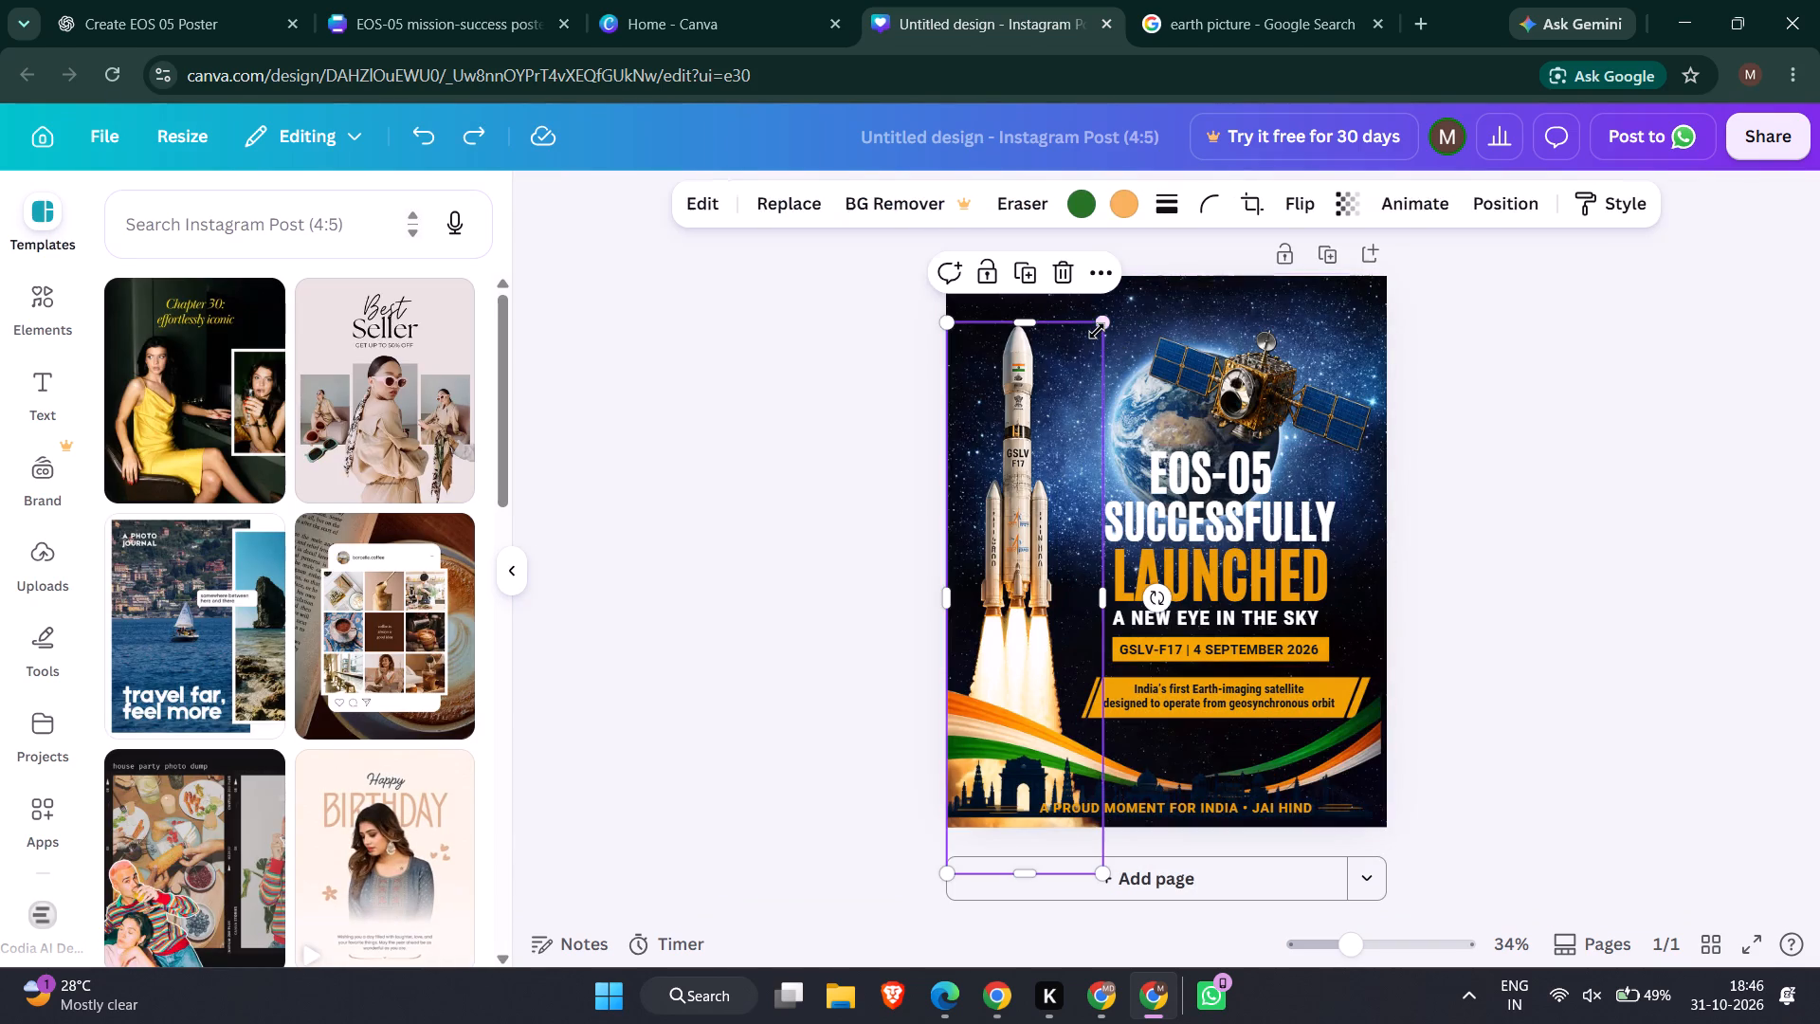
double_click(1191, 303)
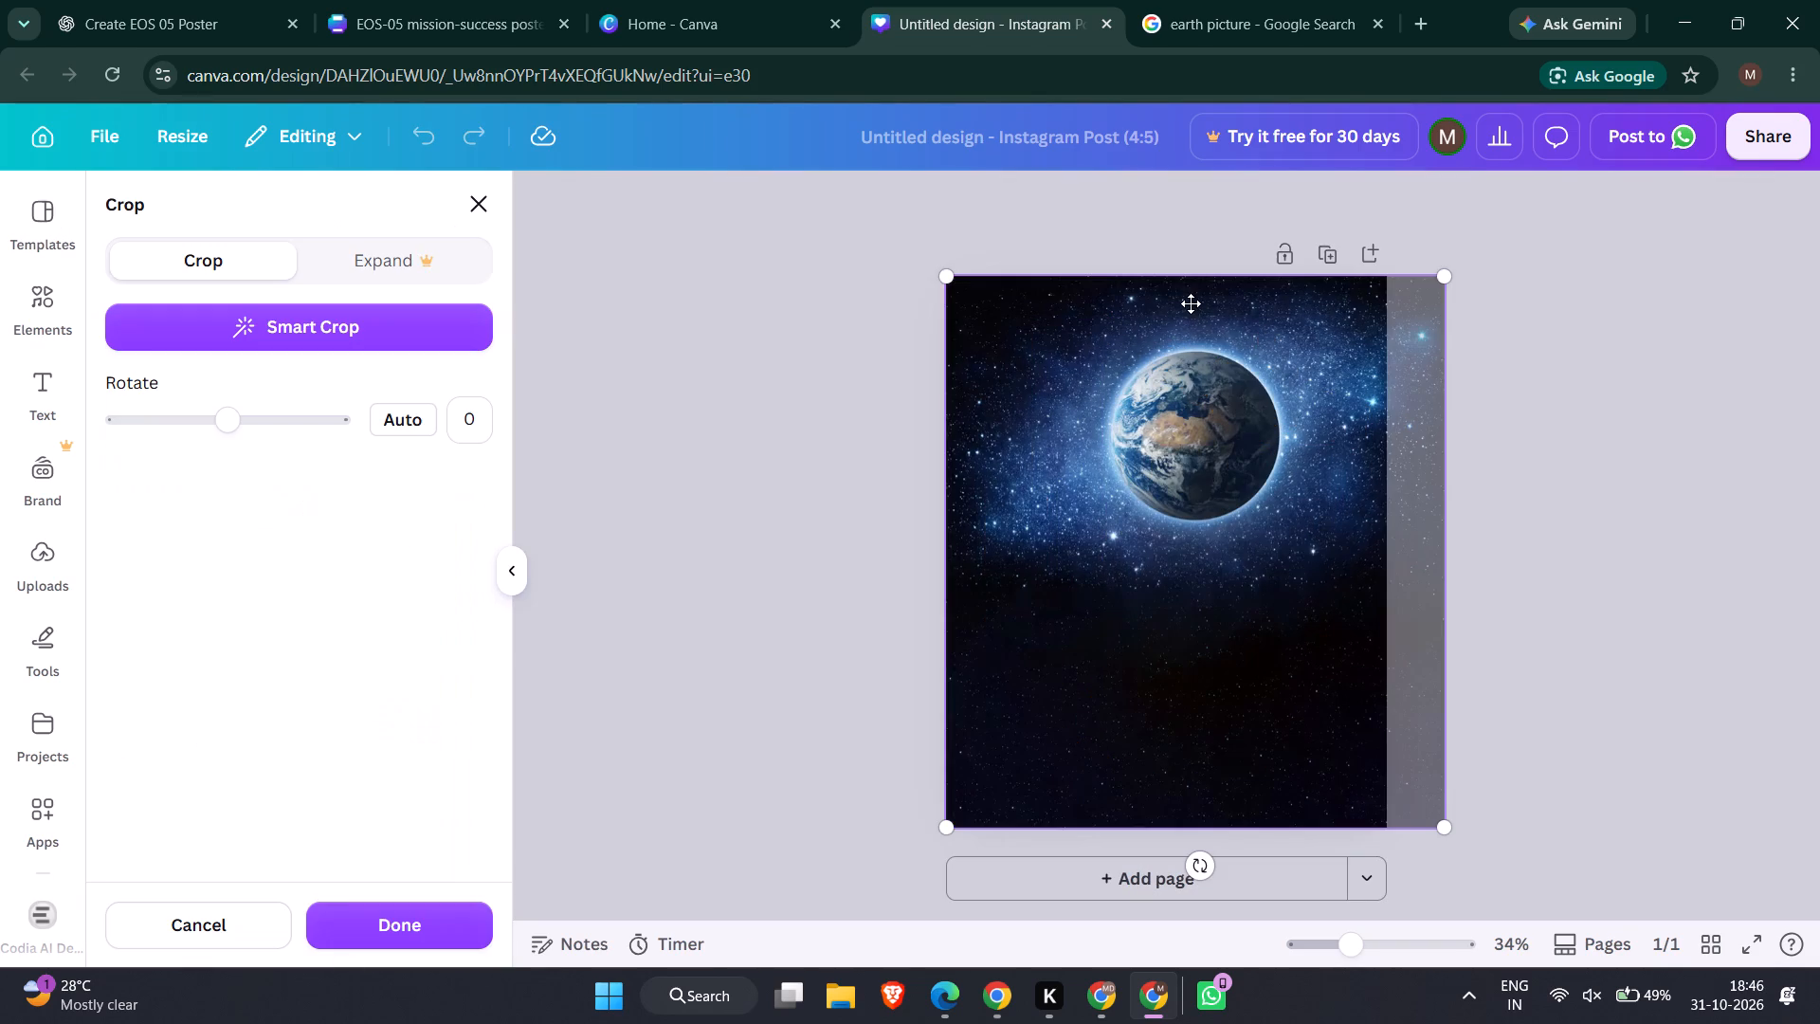
left_click_drag(1437, 280, 1483, 210)
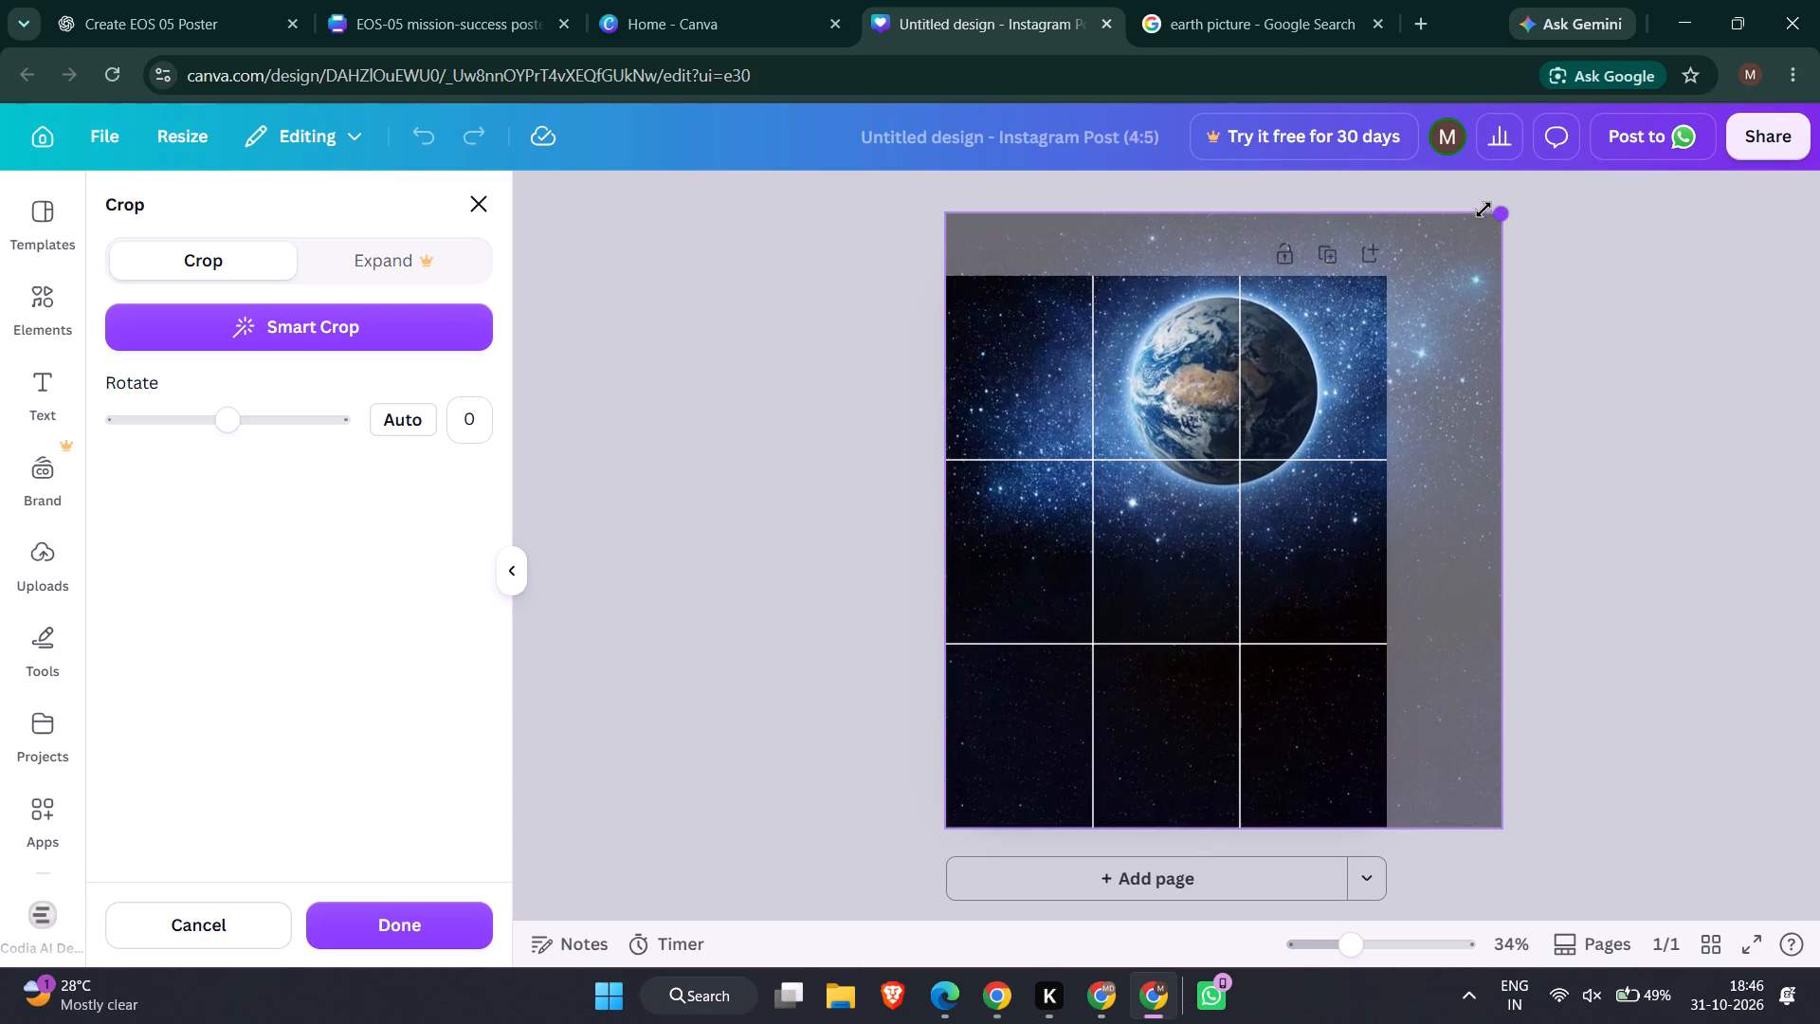
left_click_drag(1483, 210, 1483, 209)
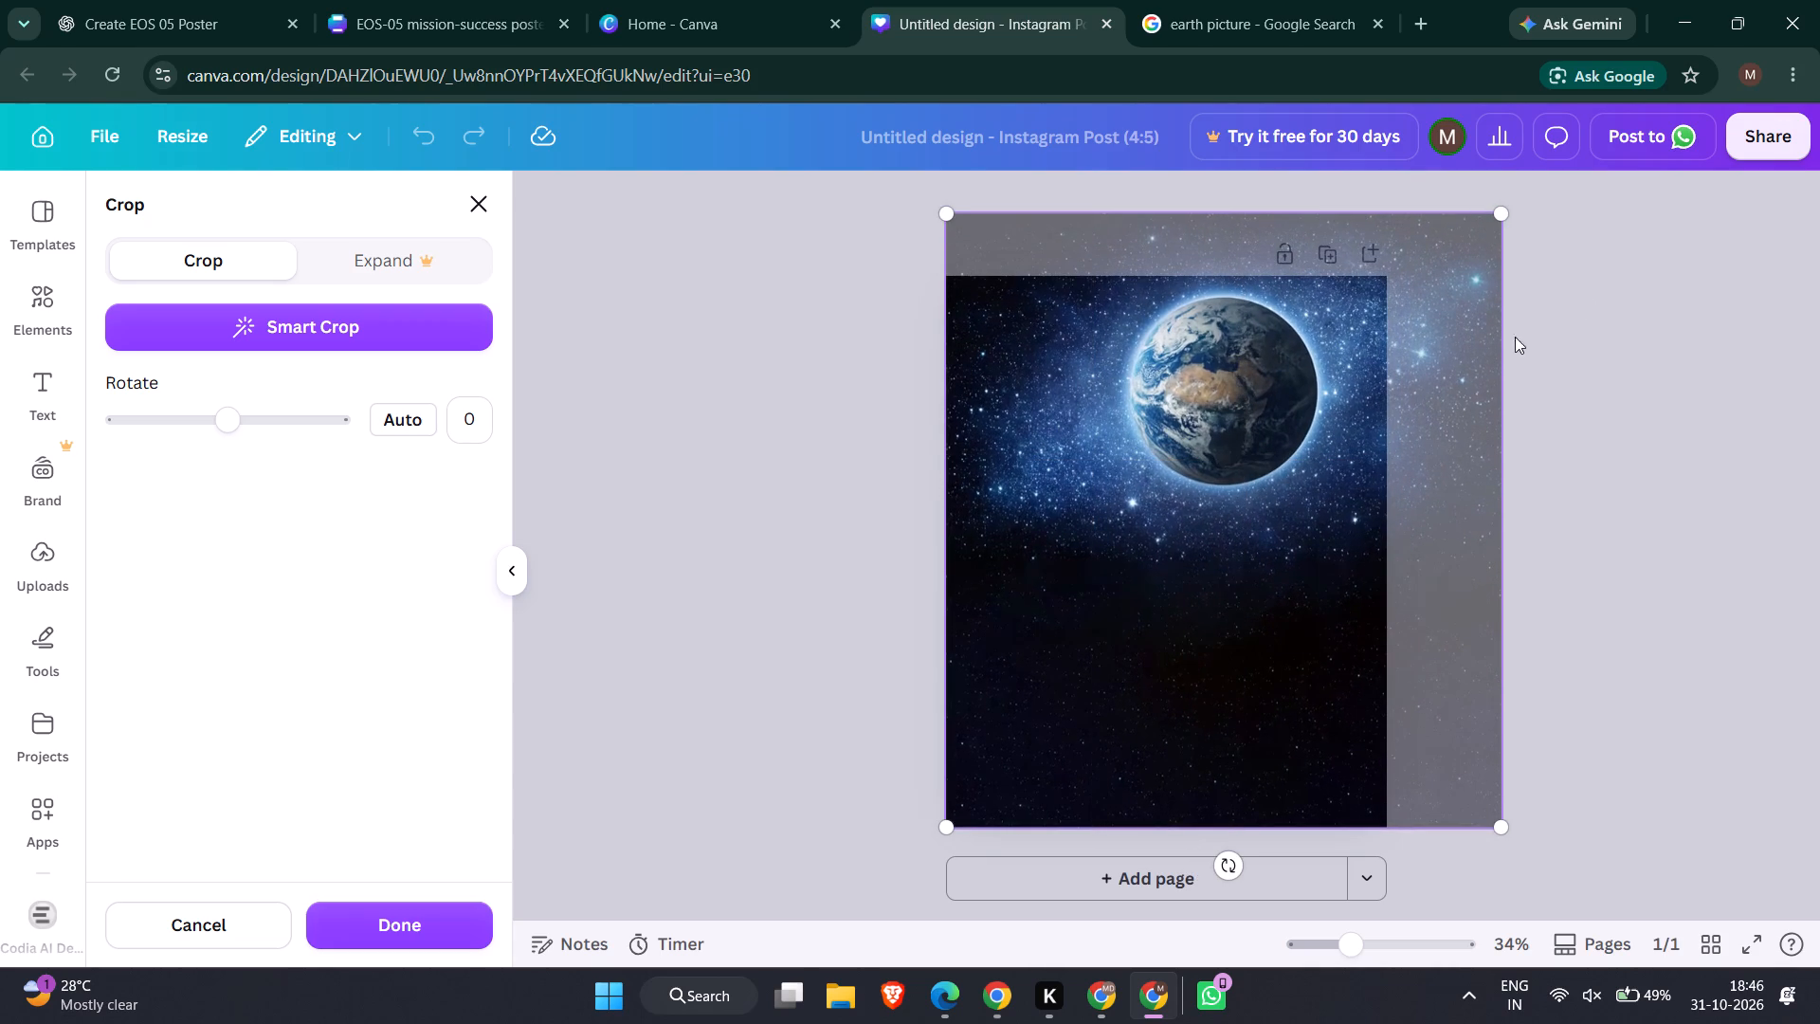
left_click(1524, 339)
left_click(1259, 531)
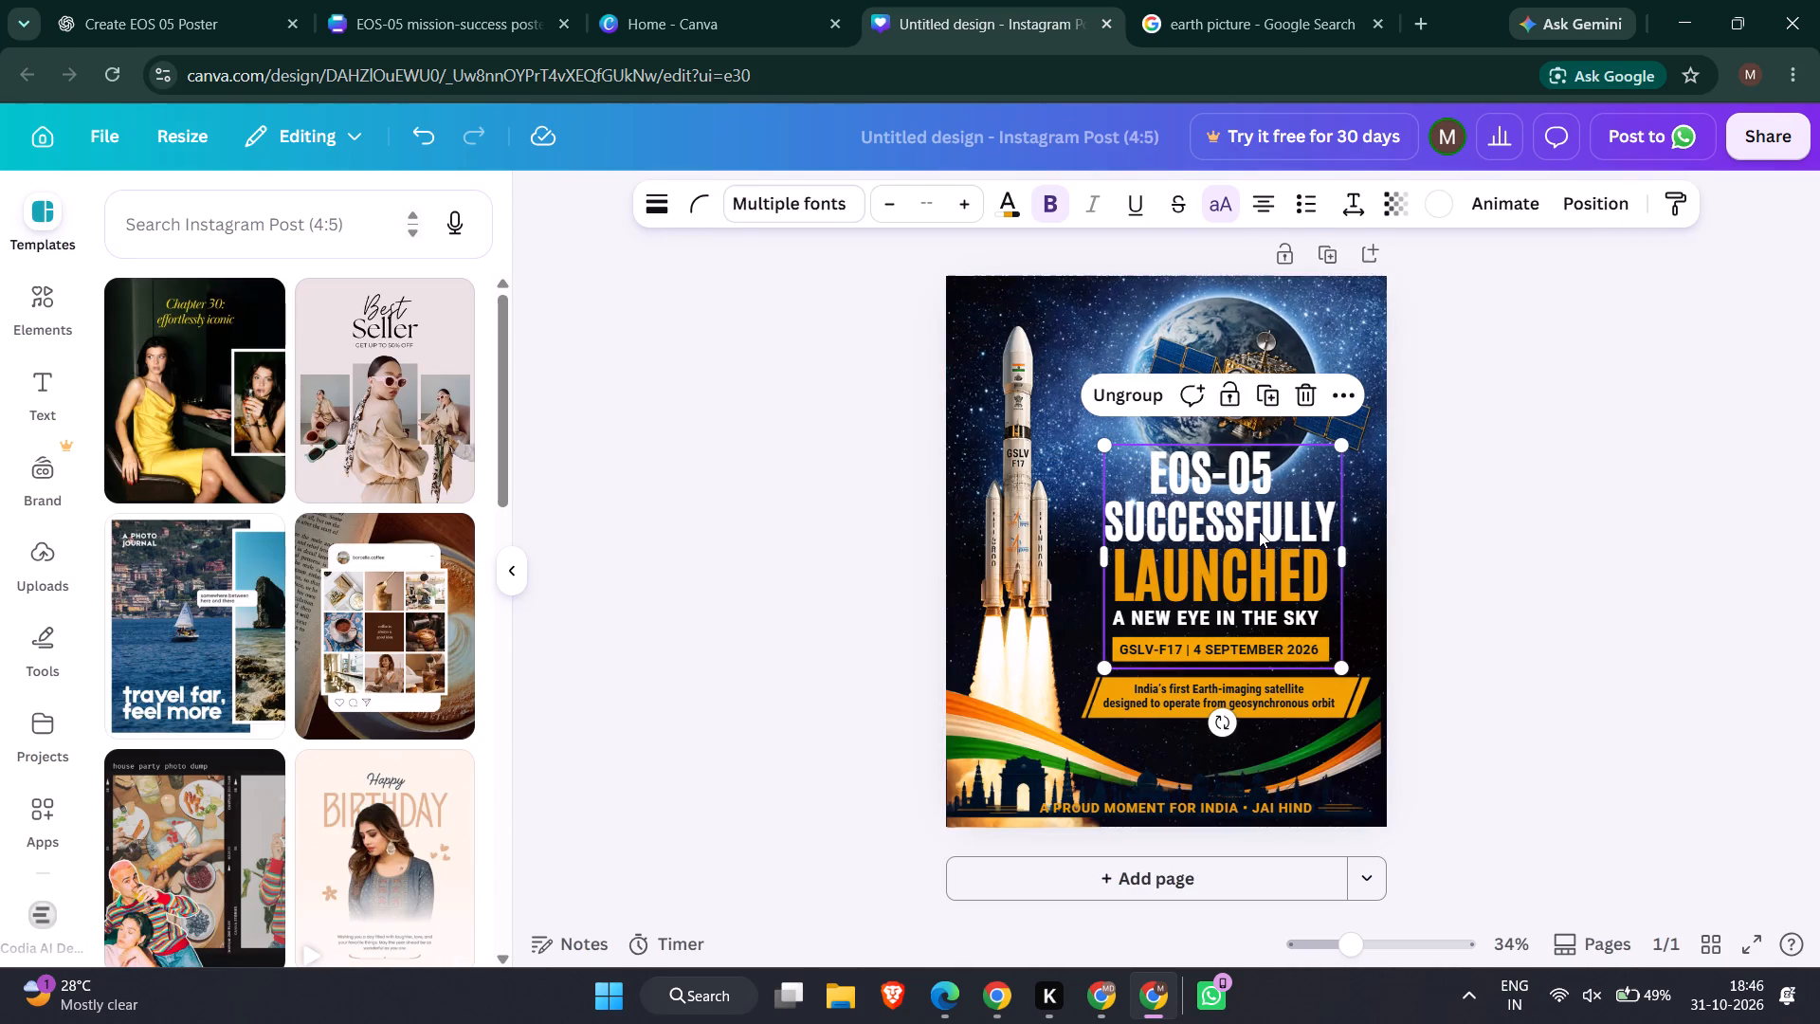
Reposition the starry background's crop to the left so the Earth sits between the rocket and the satellite.
double_click(1136, 304)
left_click_drag(1136, 304, 958, 298)
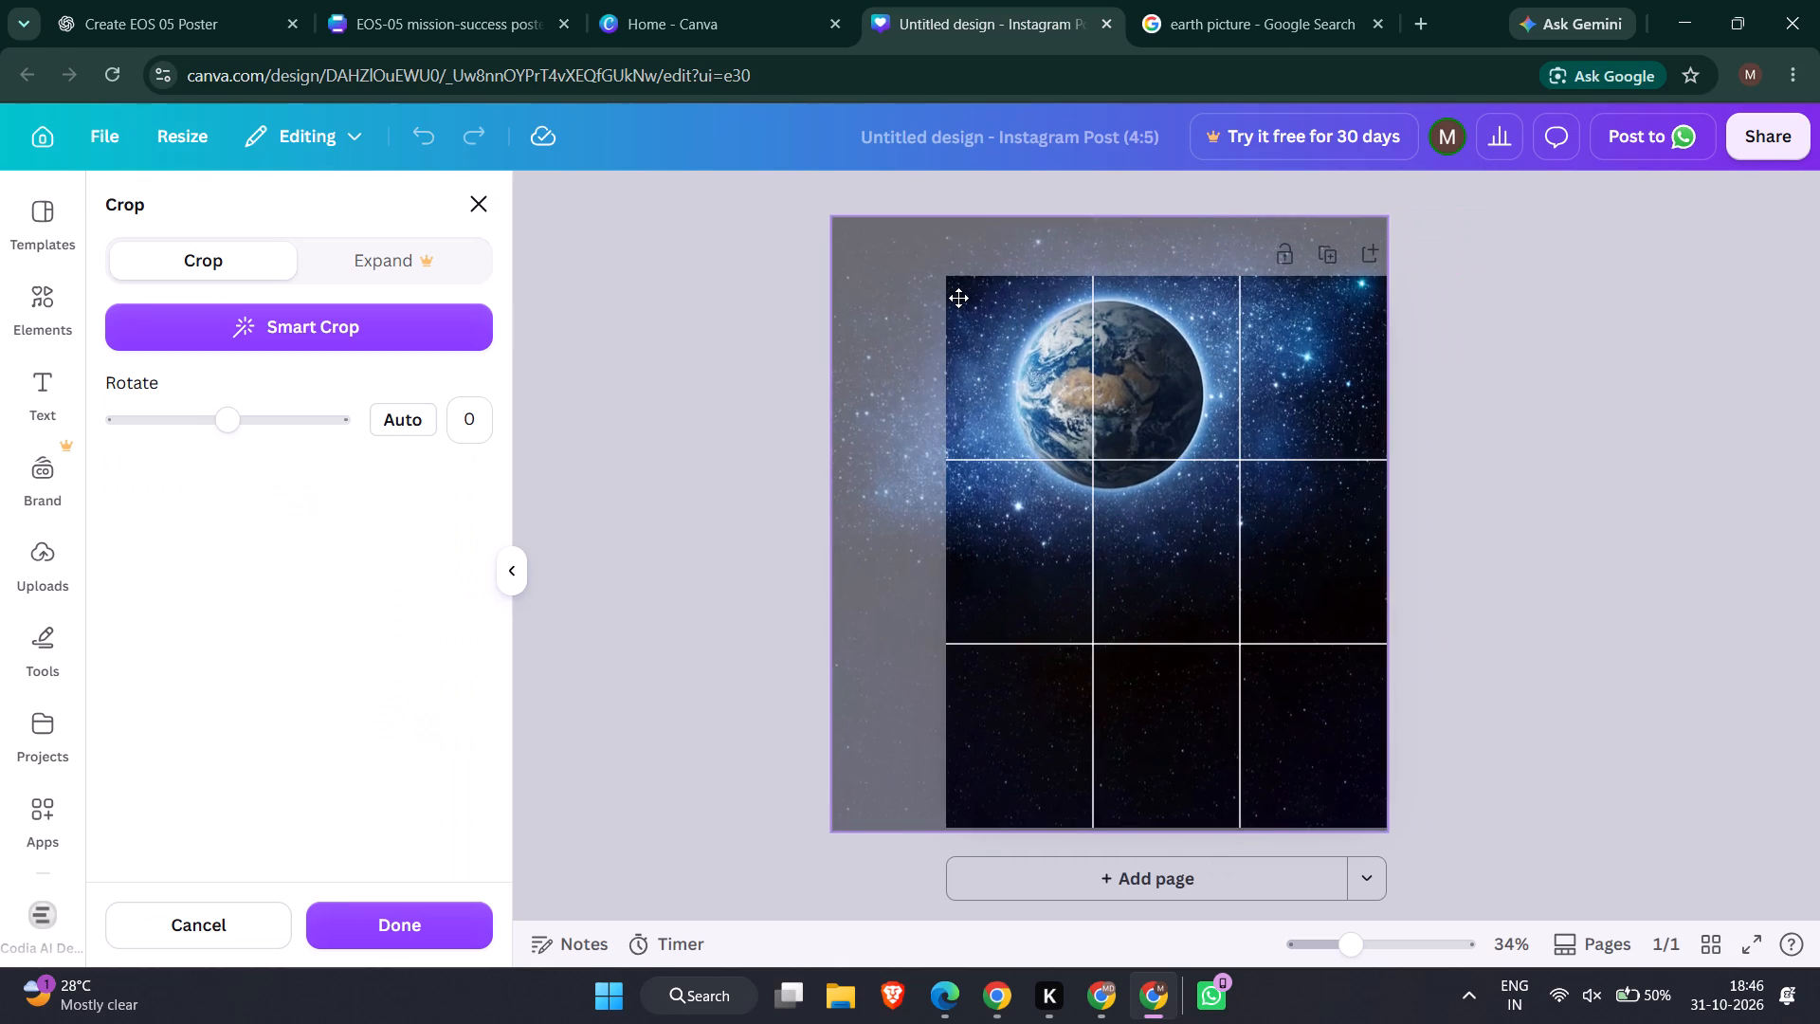
left_click_drag(958, 298, 987, 283)
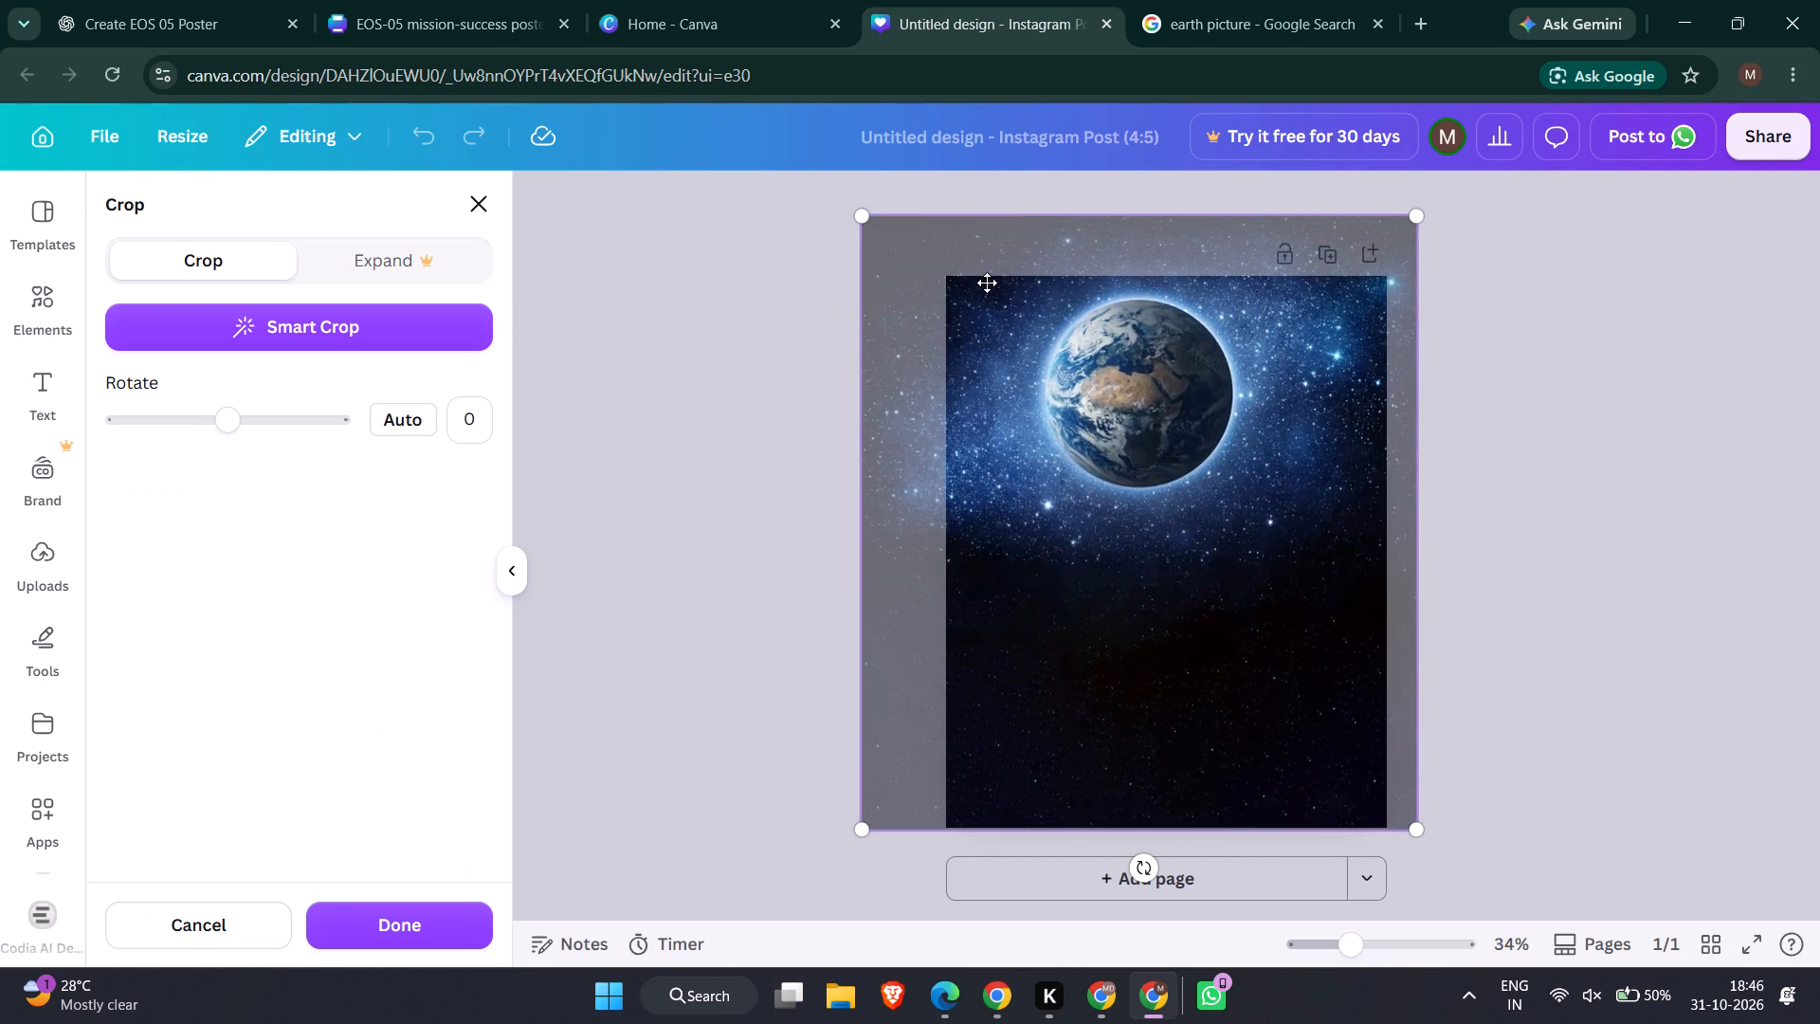
left_click(1534, 312)
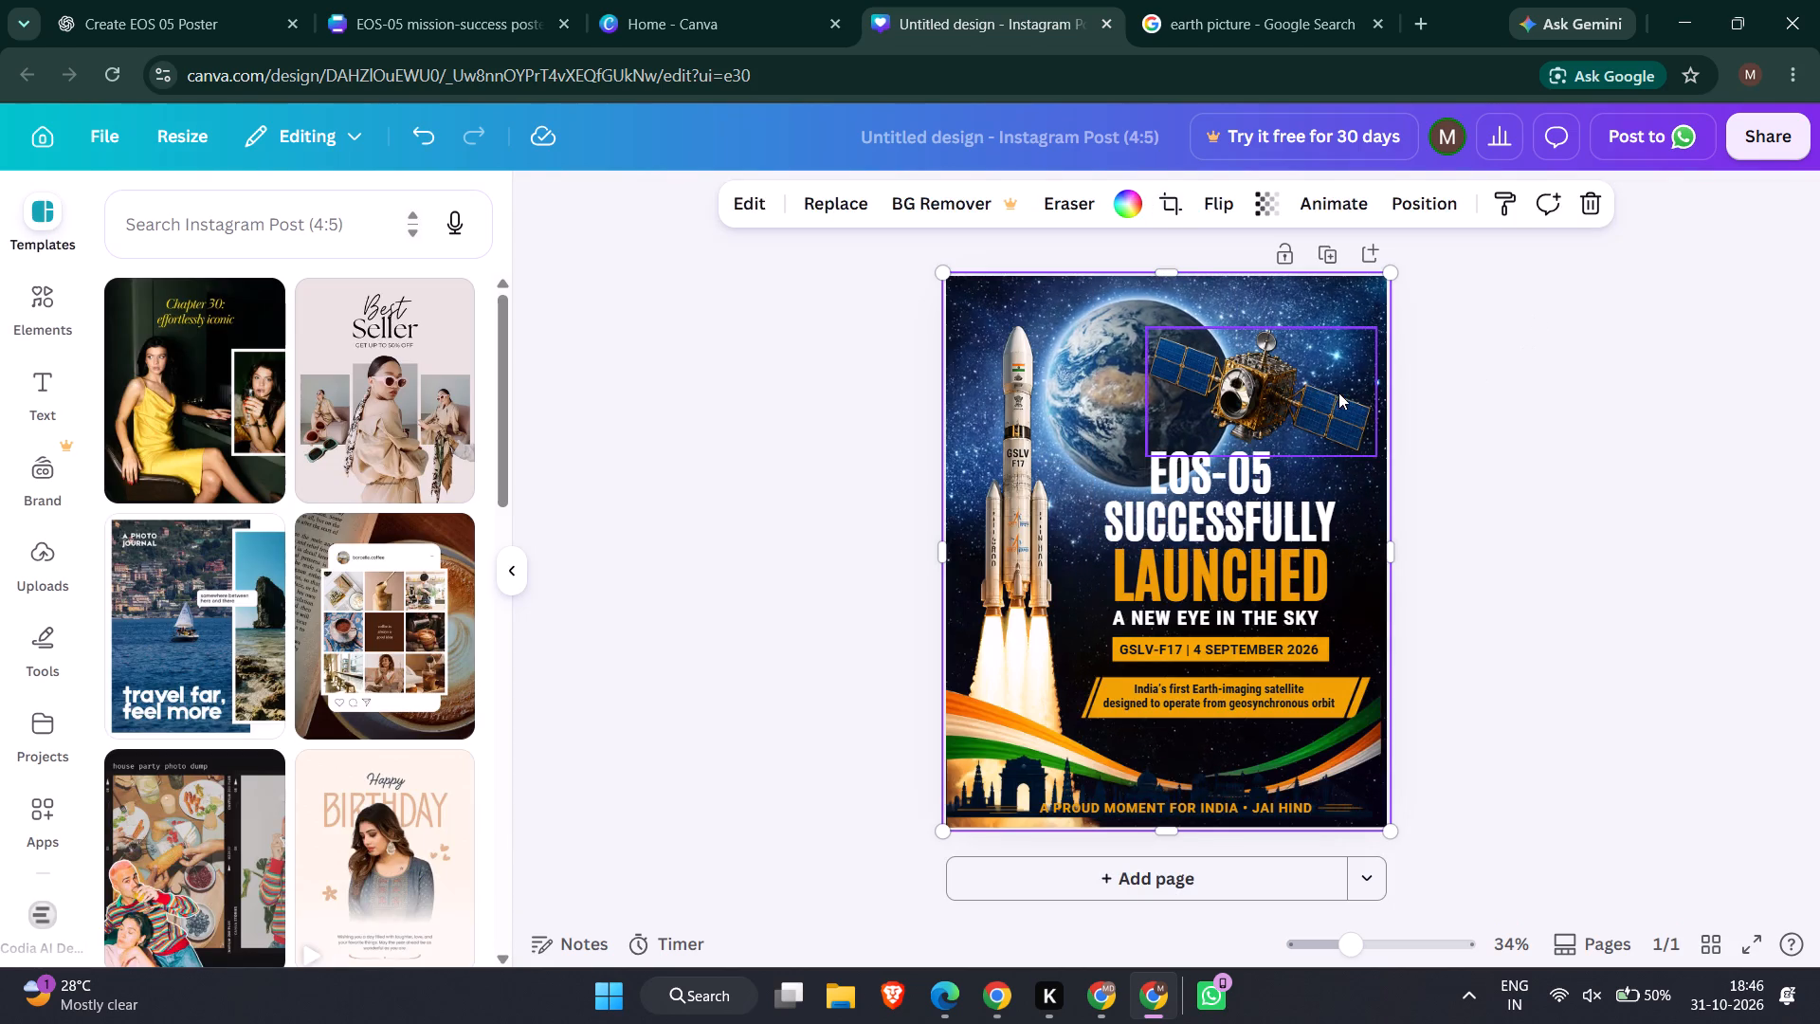
Rotate the satellite image clockwise to a steep tilt and move it up and right, beside the Earth.
left_click(1333, 395)
left_click_drag(1259, 510, 1240, 514)
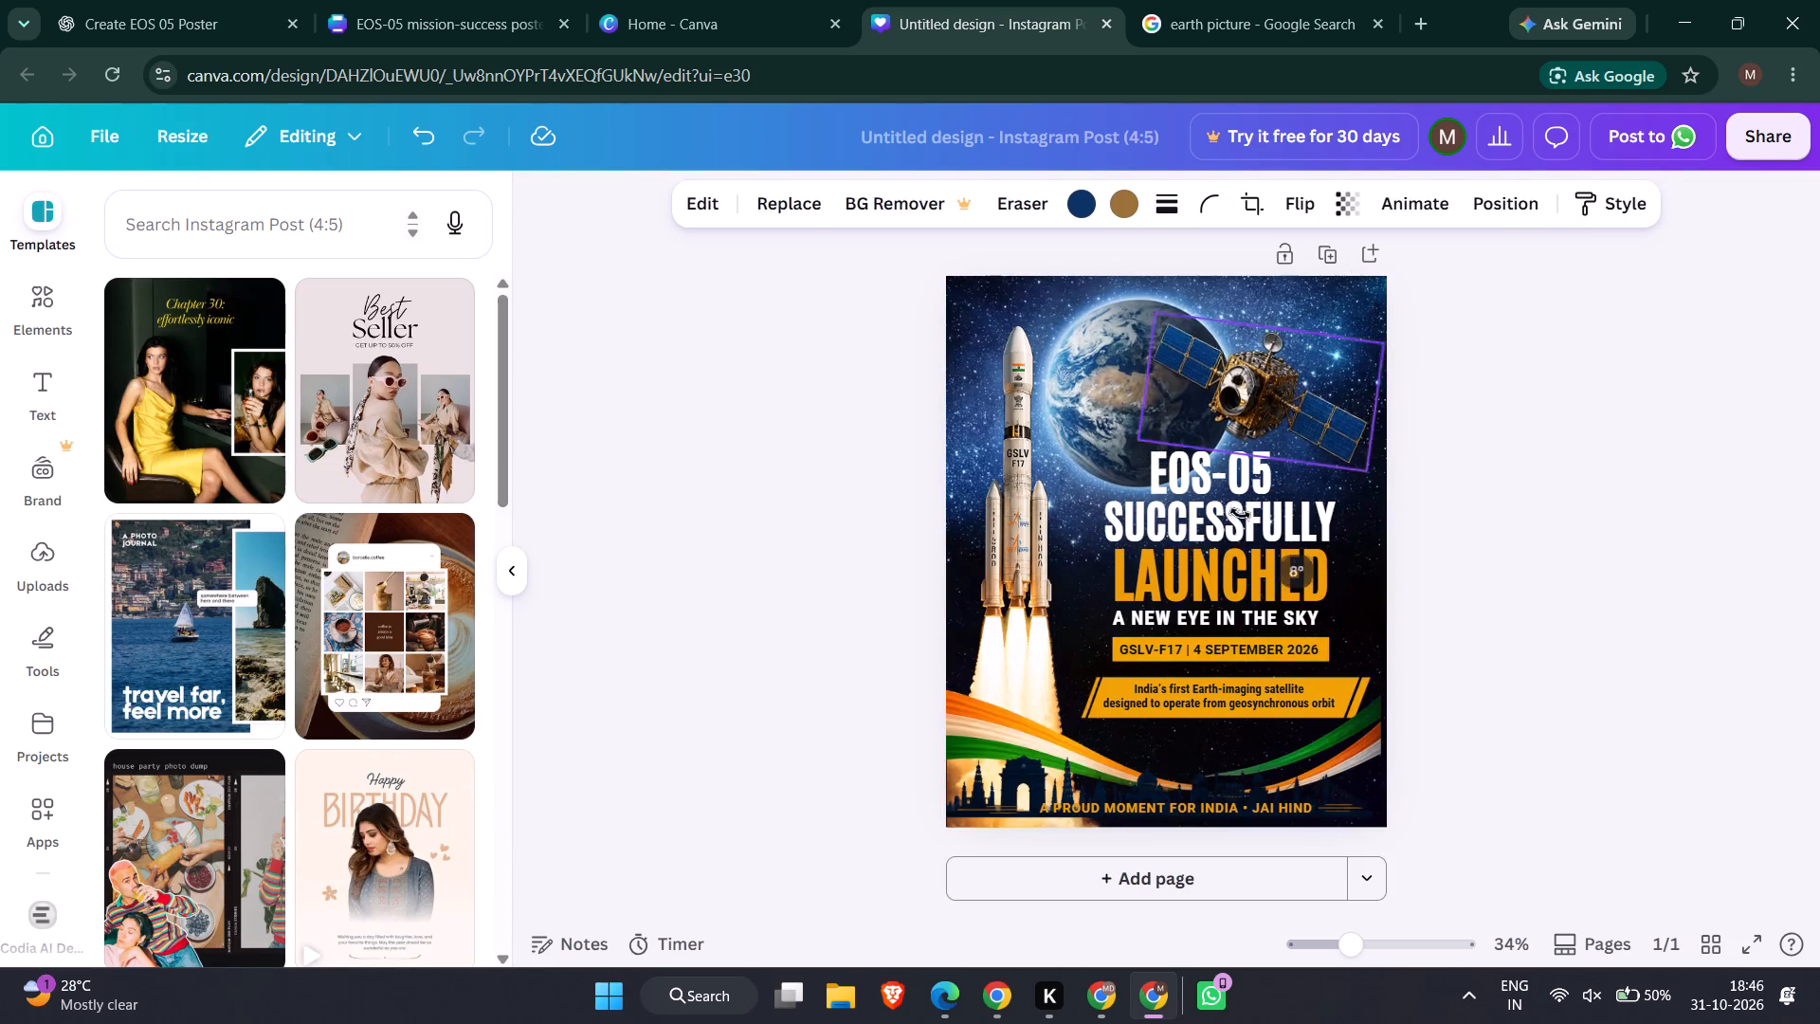
left_click_drag(1240, 514, 1169, 530)
left_click_drag(1280, 375, 1304, 363)
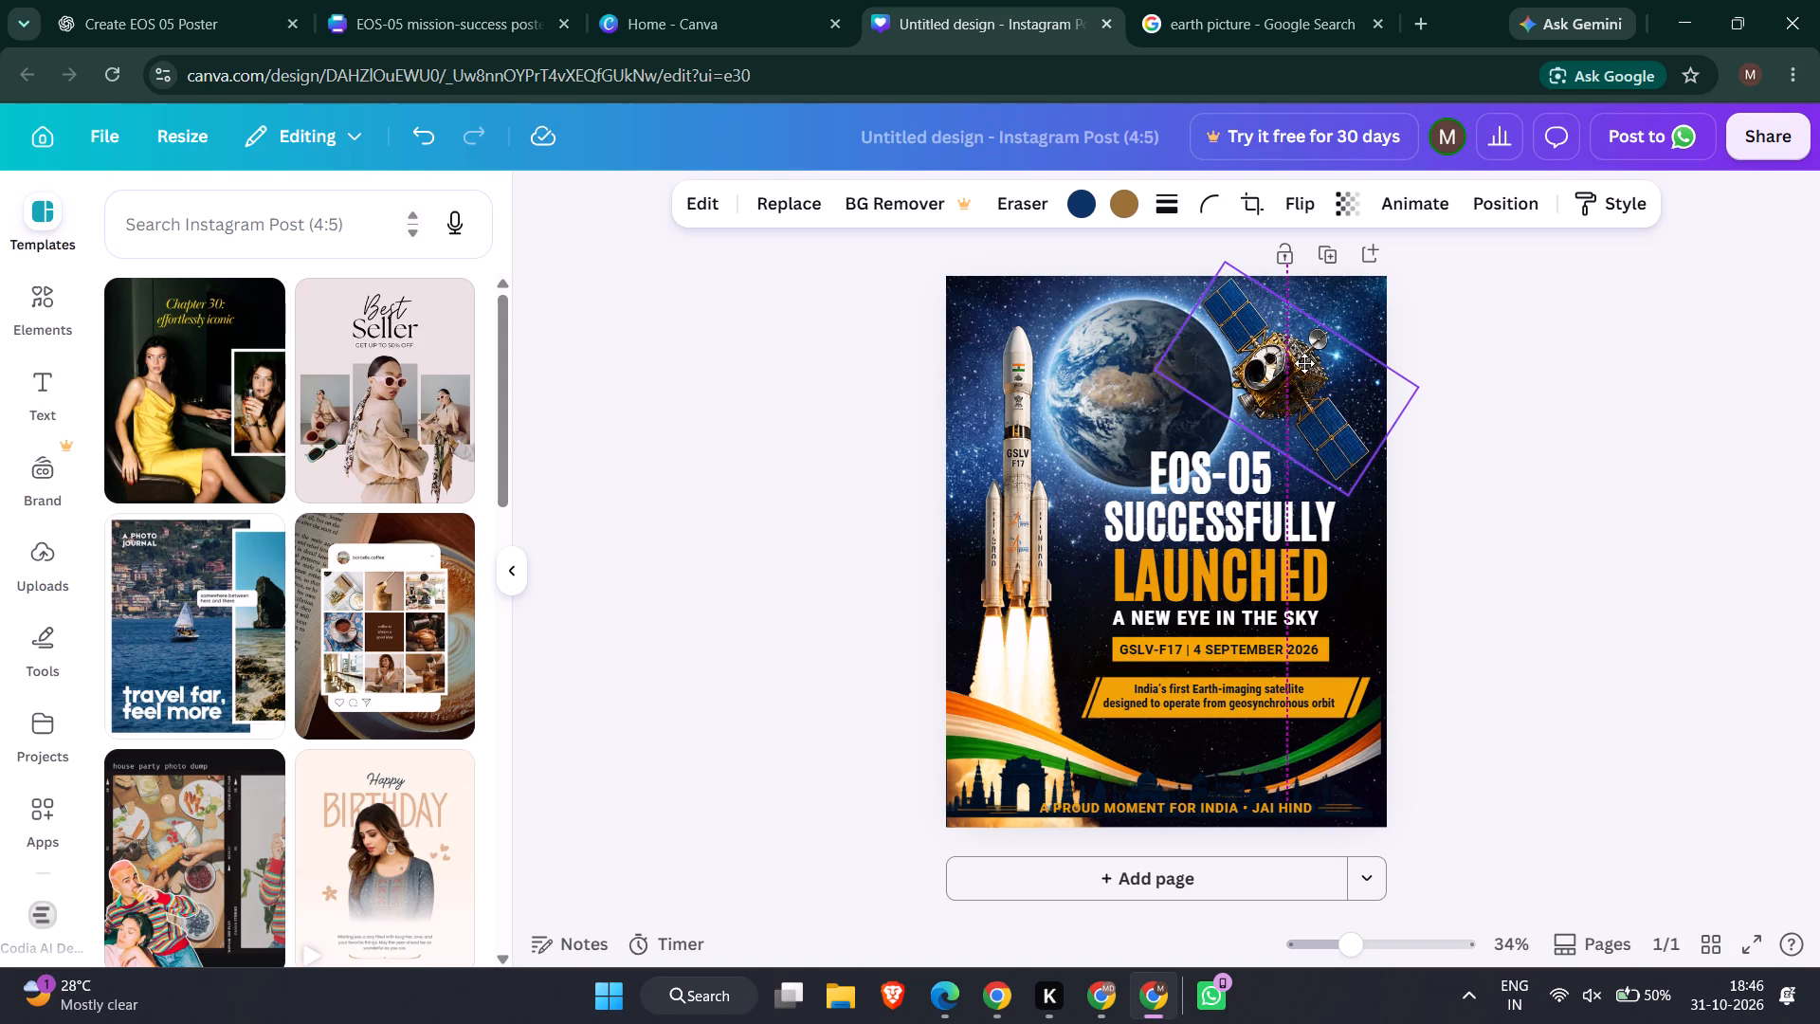
left_click_drag(1304, 363, 1306, 363)
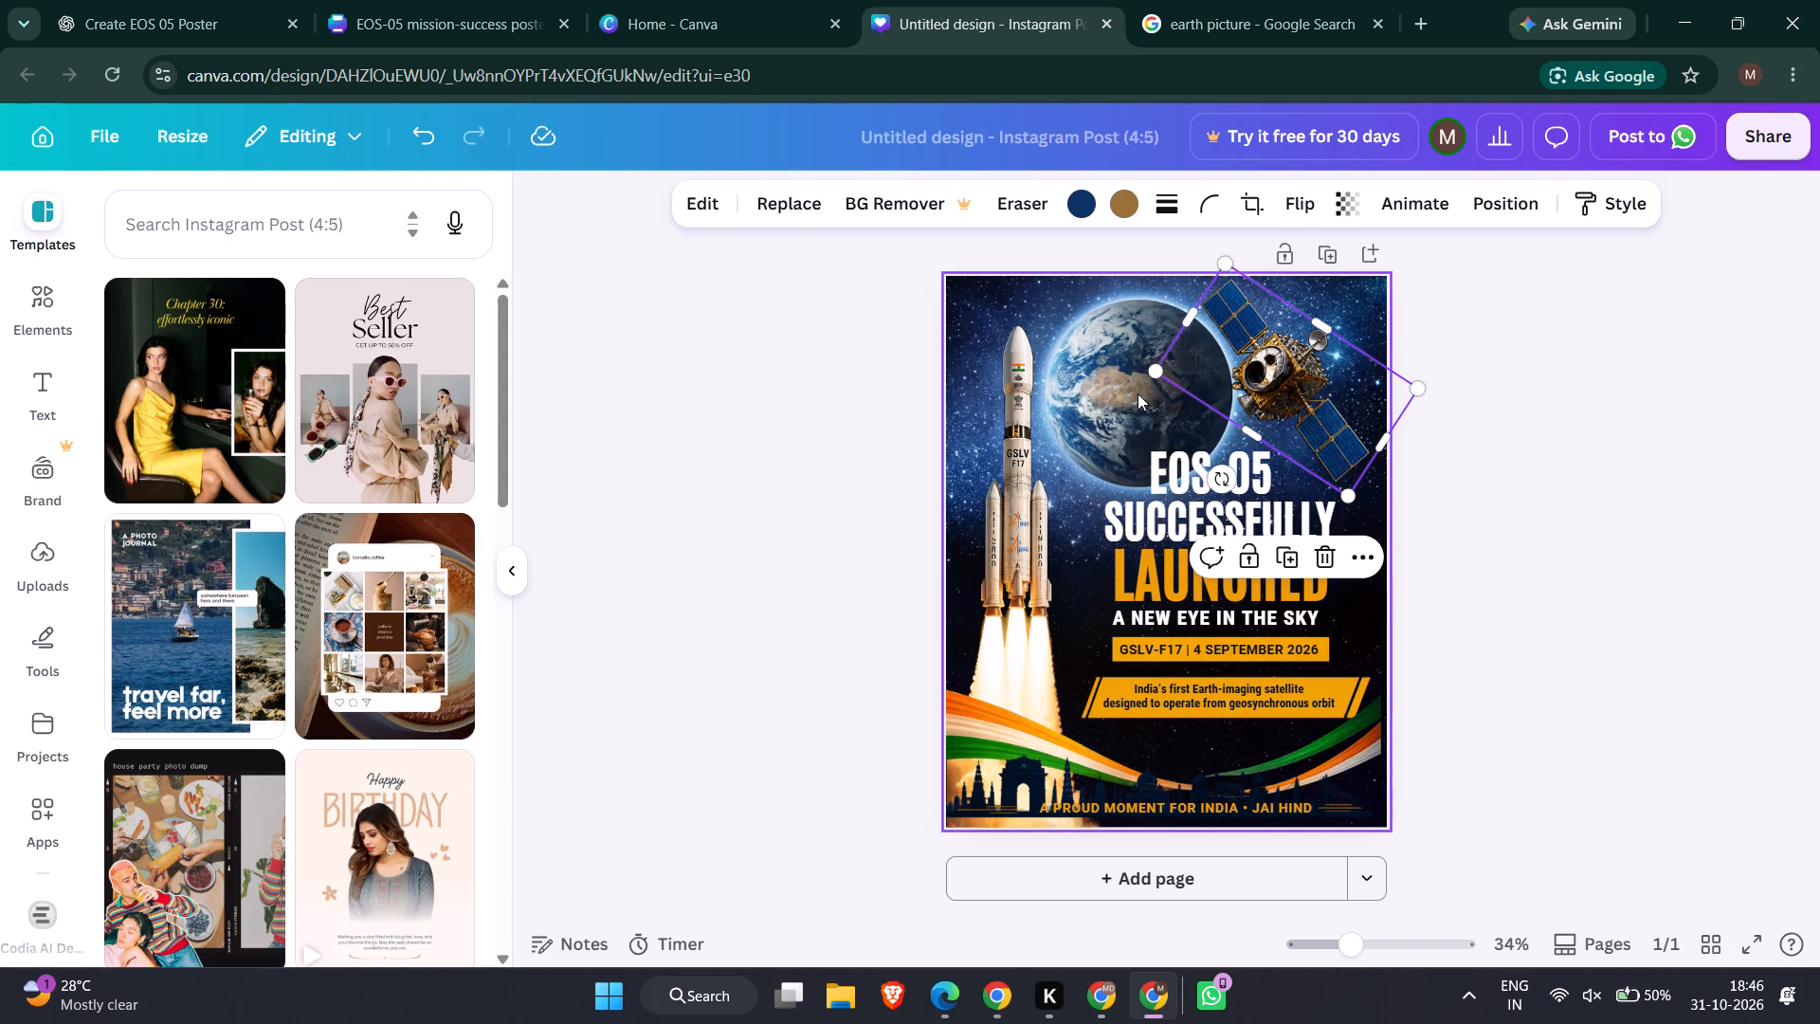
left_click(1482, 632)
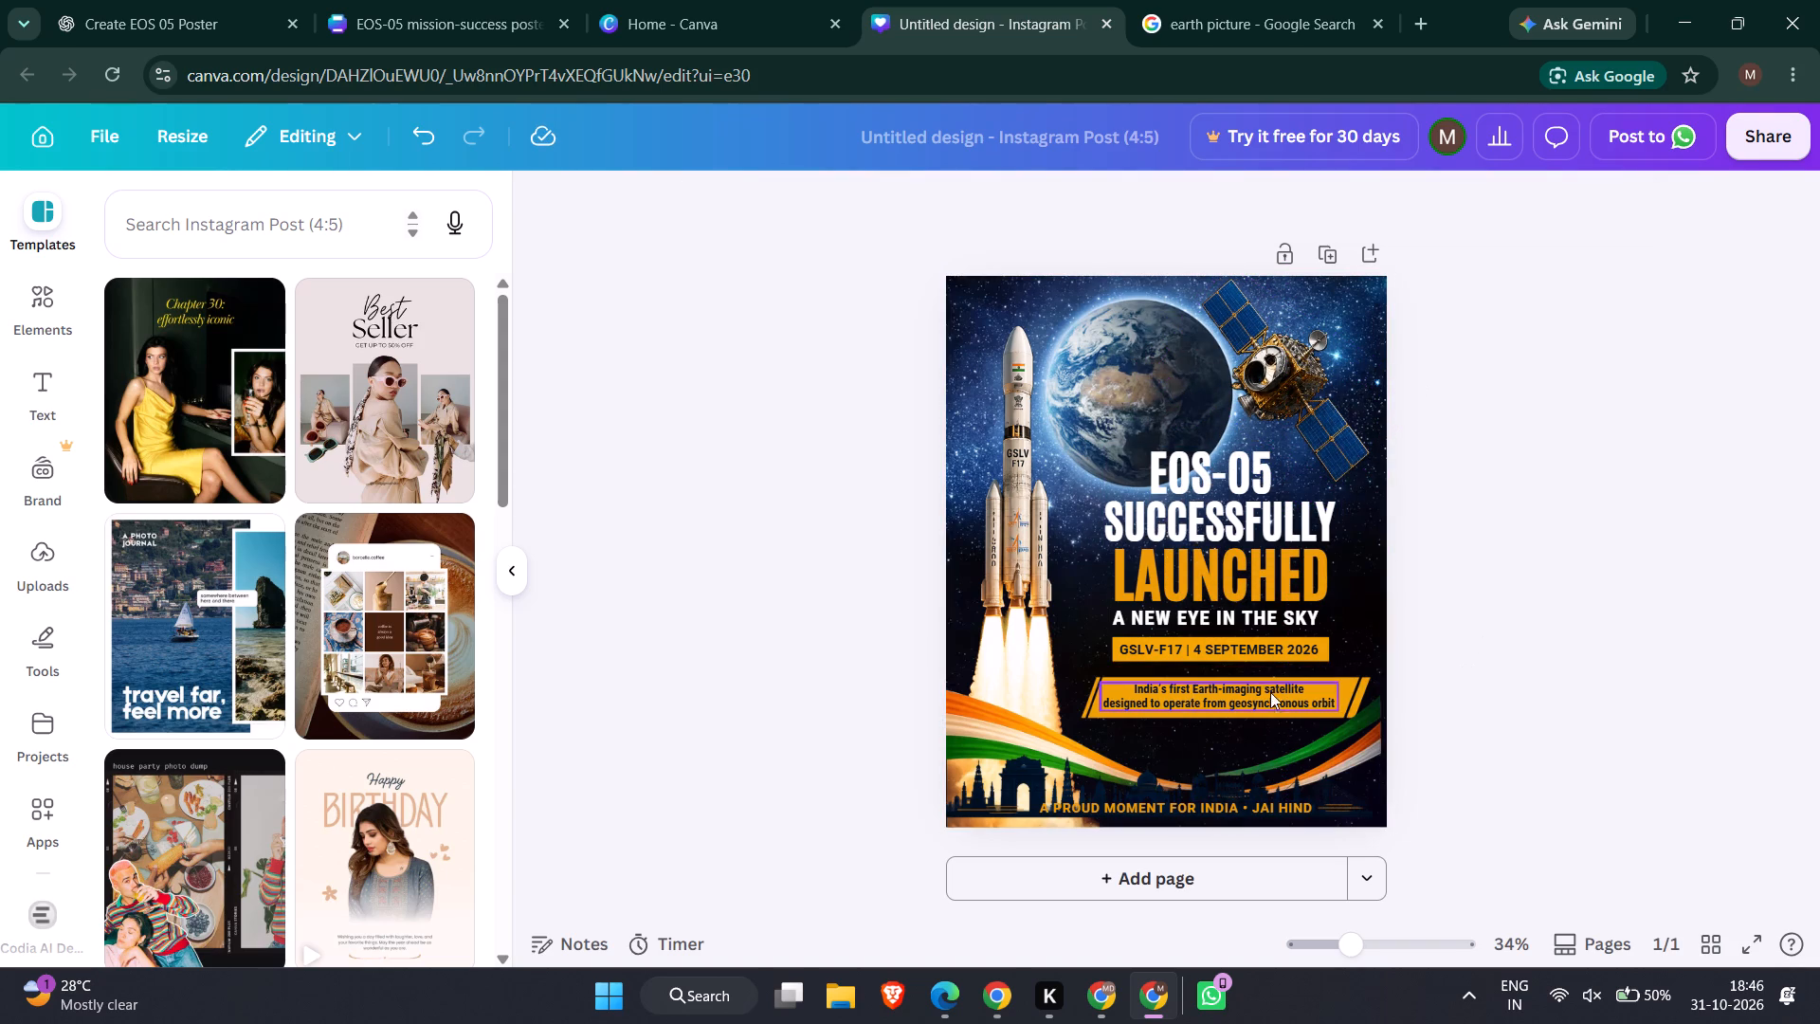
Nudge the "India's first Earth-imaging satellite" banner group down towards the tricolour ribbon and slightly to the left.
left_click(1254, 686)
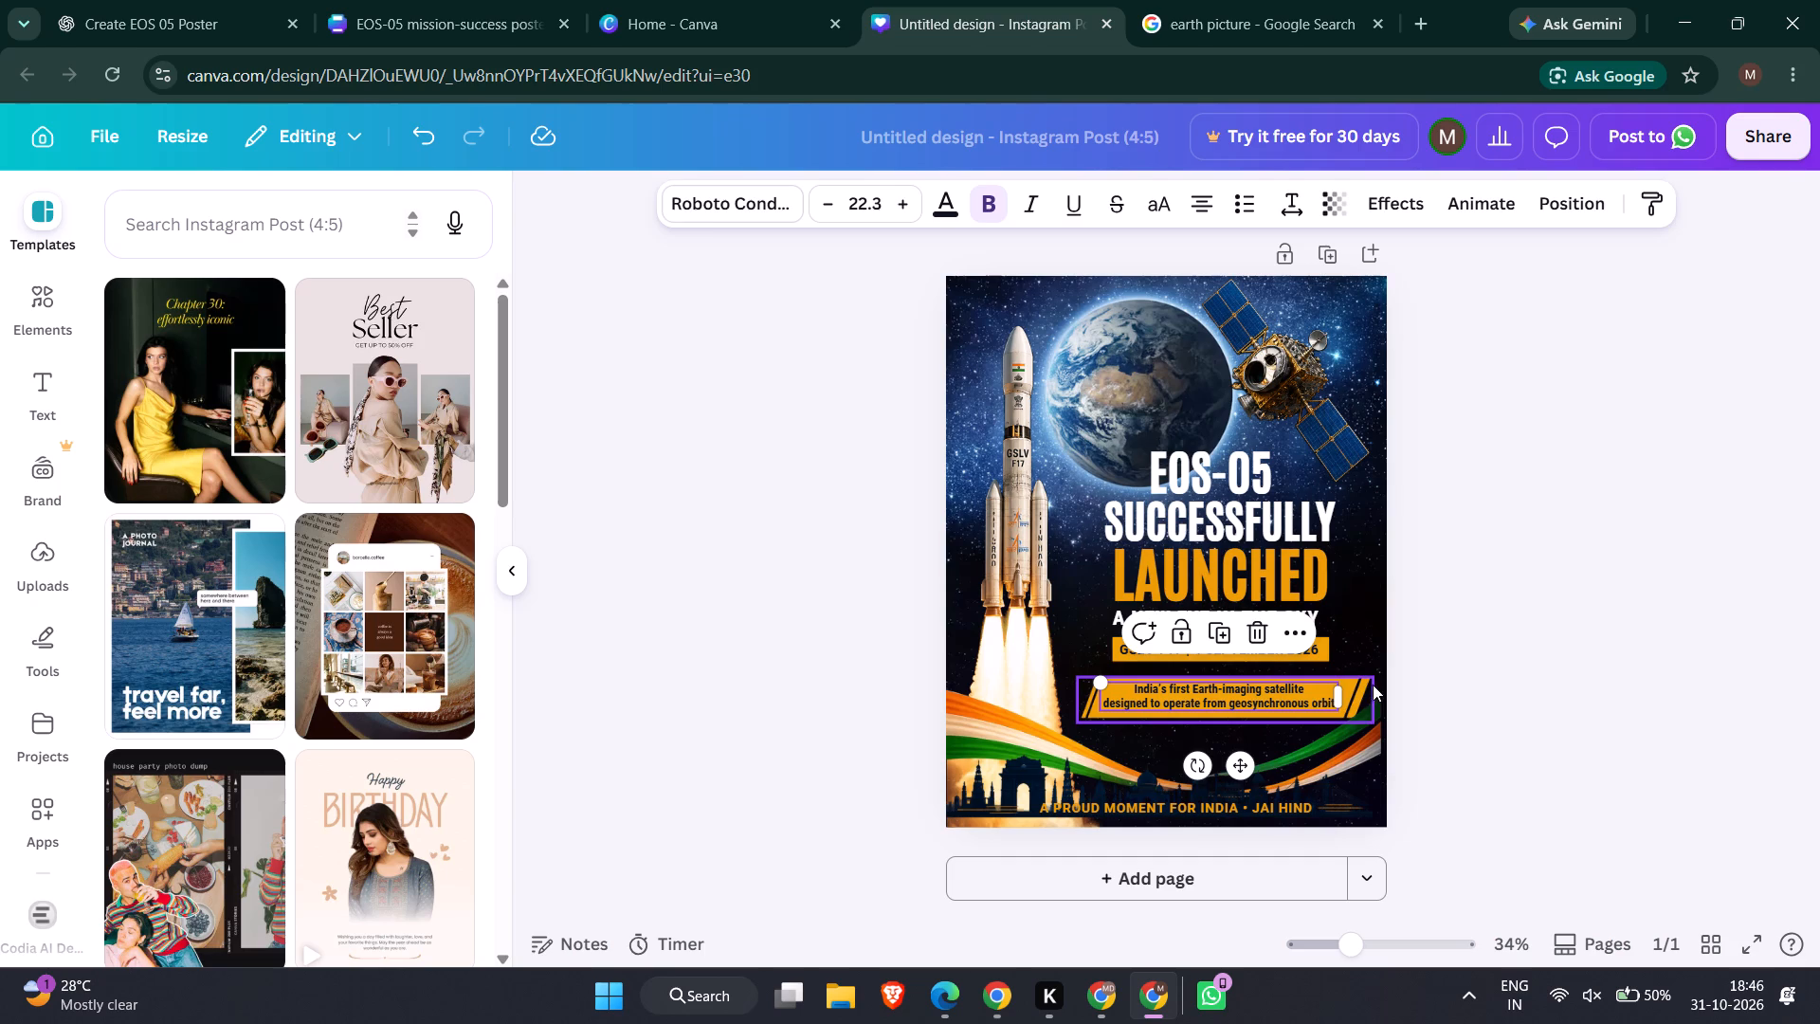
left_click(1367, 685, "shift")
key("Down")
key("Down")
key("Down")
key("Down")
key("Down")
key("Down")
key("Down")
key("Down")
key("Down")
key("Down")
key("Down")
key("Down")
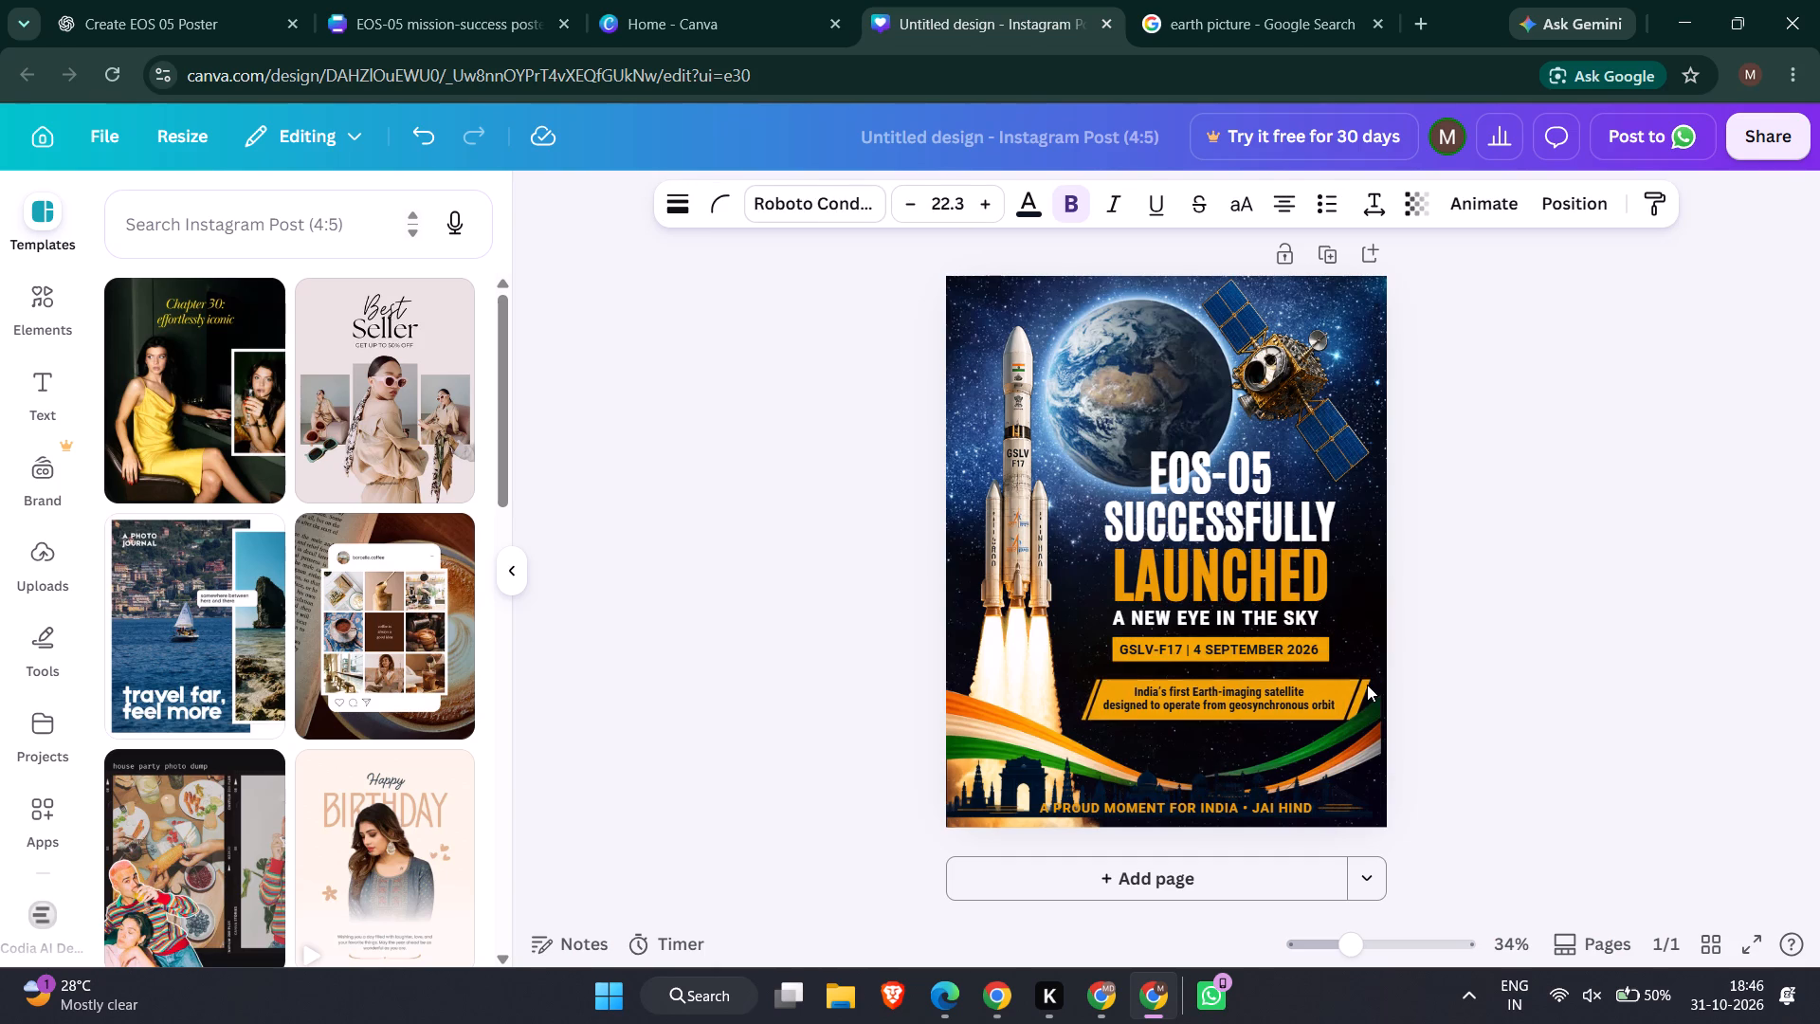
key("Down")
key("Down")
key("Down")
key("Down")
key("Down")
key("Down")
key("Down")
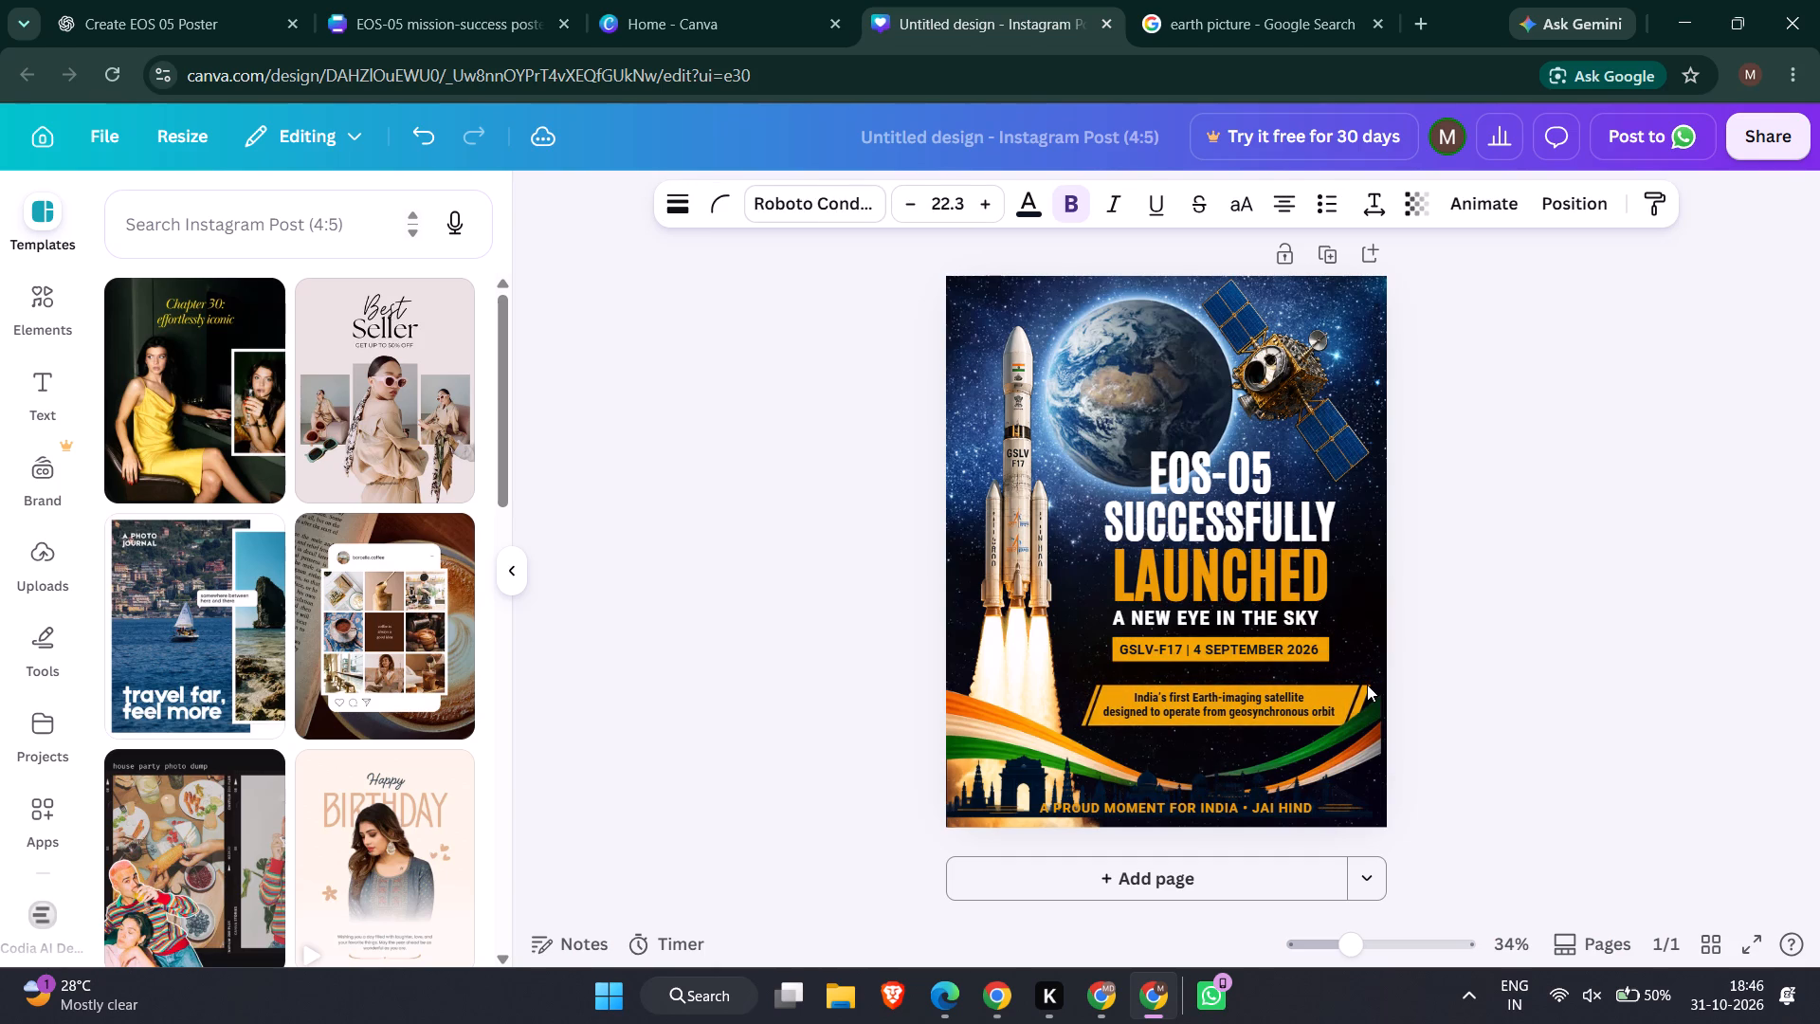
key("Left")
key("Left")
key("Left")
key("Left")
key("Left")
key("Left")
key("Left")
key("Left")
key("Left")
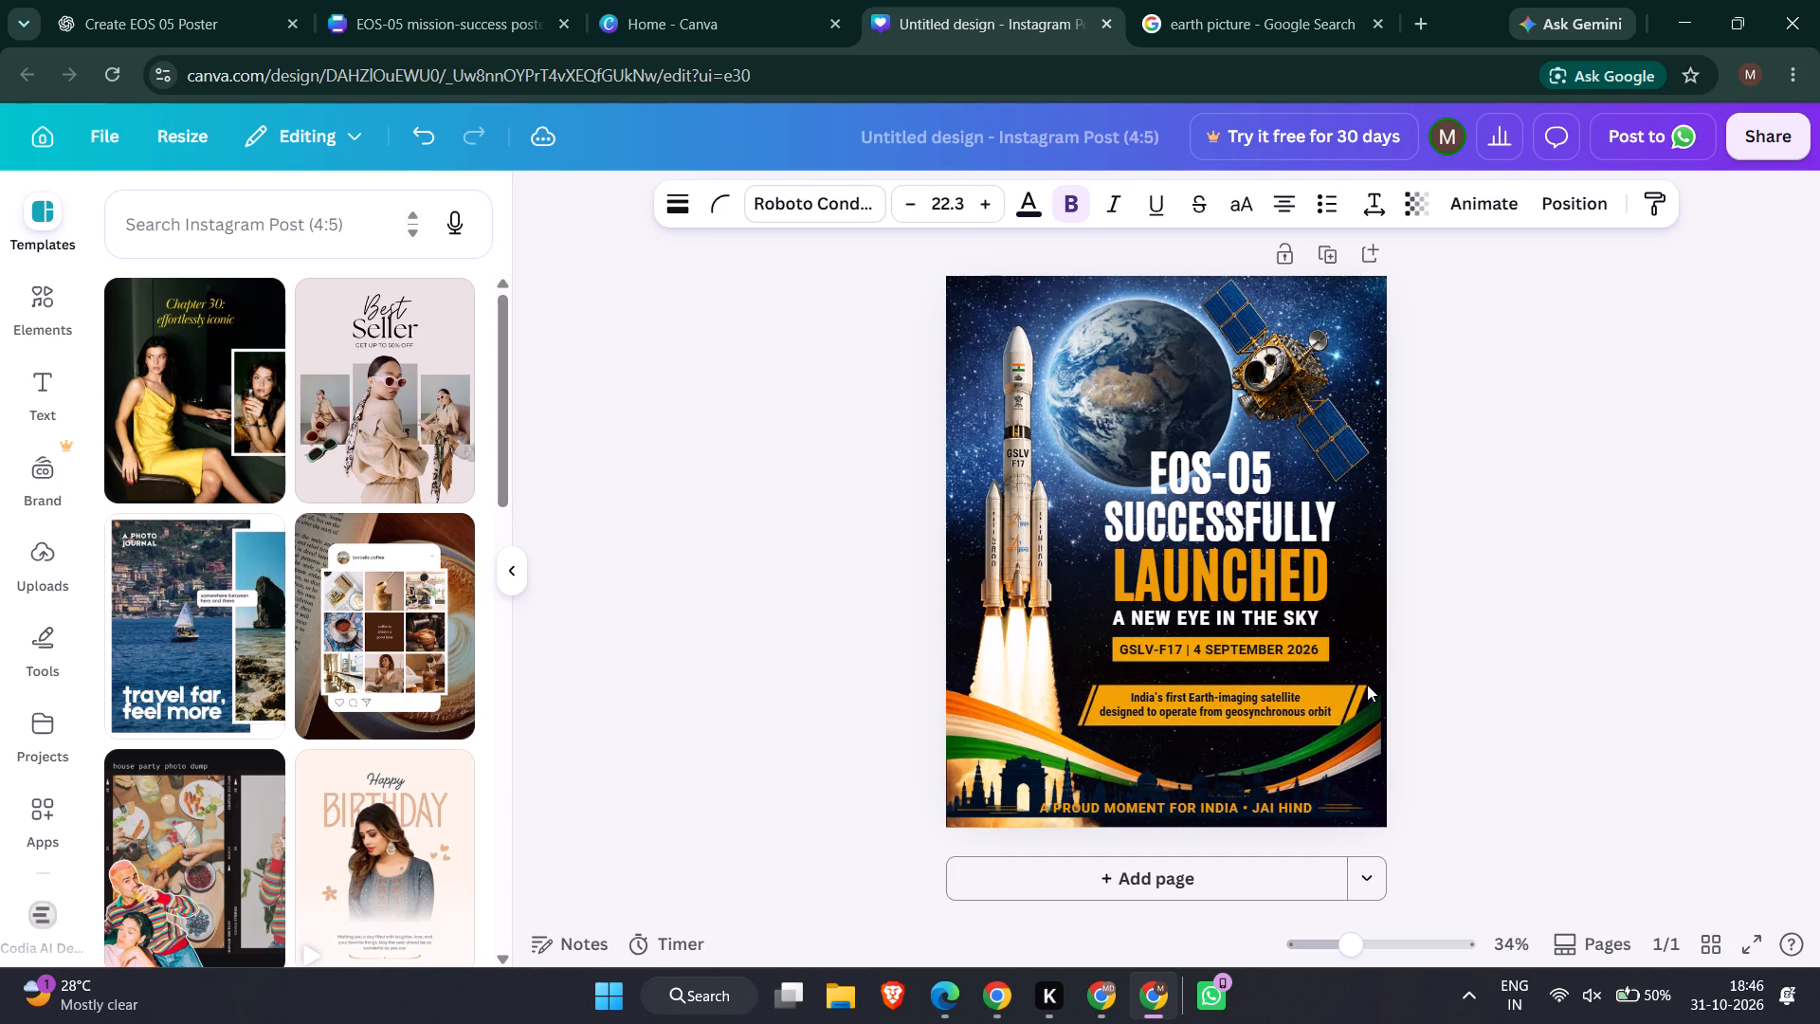
key("Left")
key("Left")
key("Left")
key("Left")
key("Left")
key("Left")
key("Down")
key("Down")
key("Down")
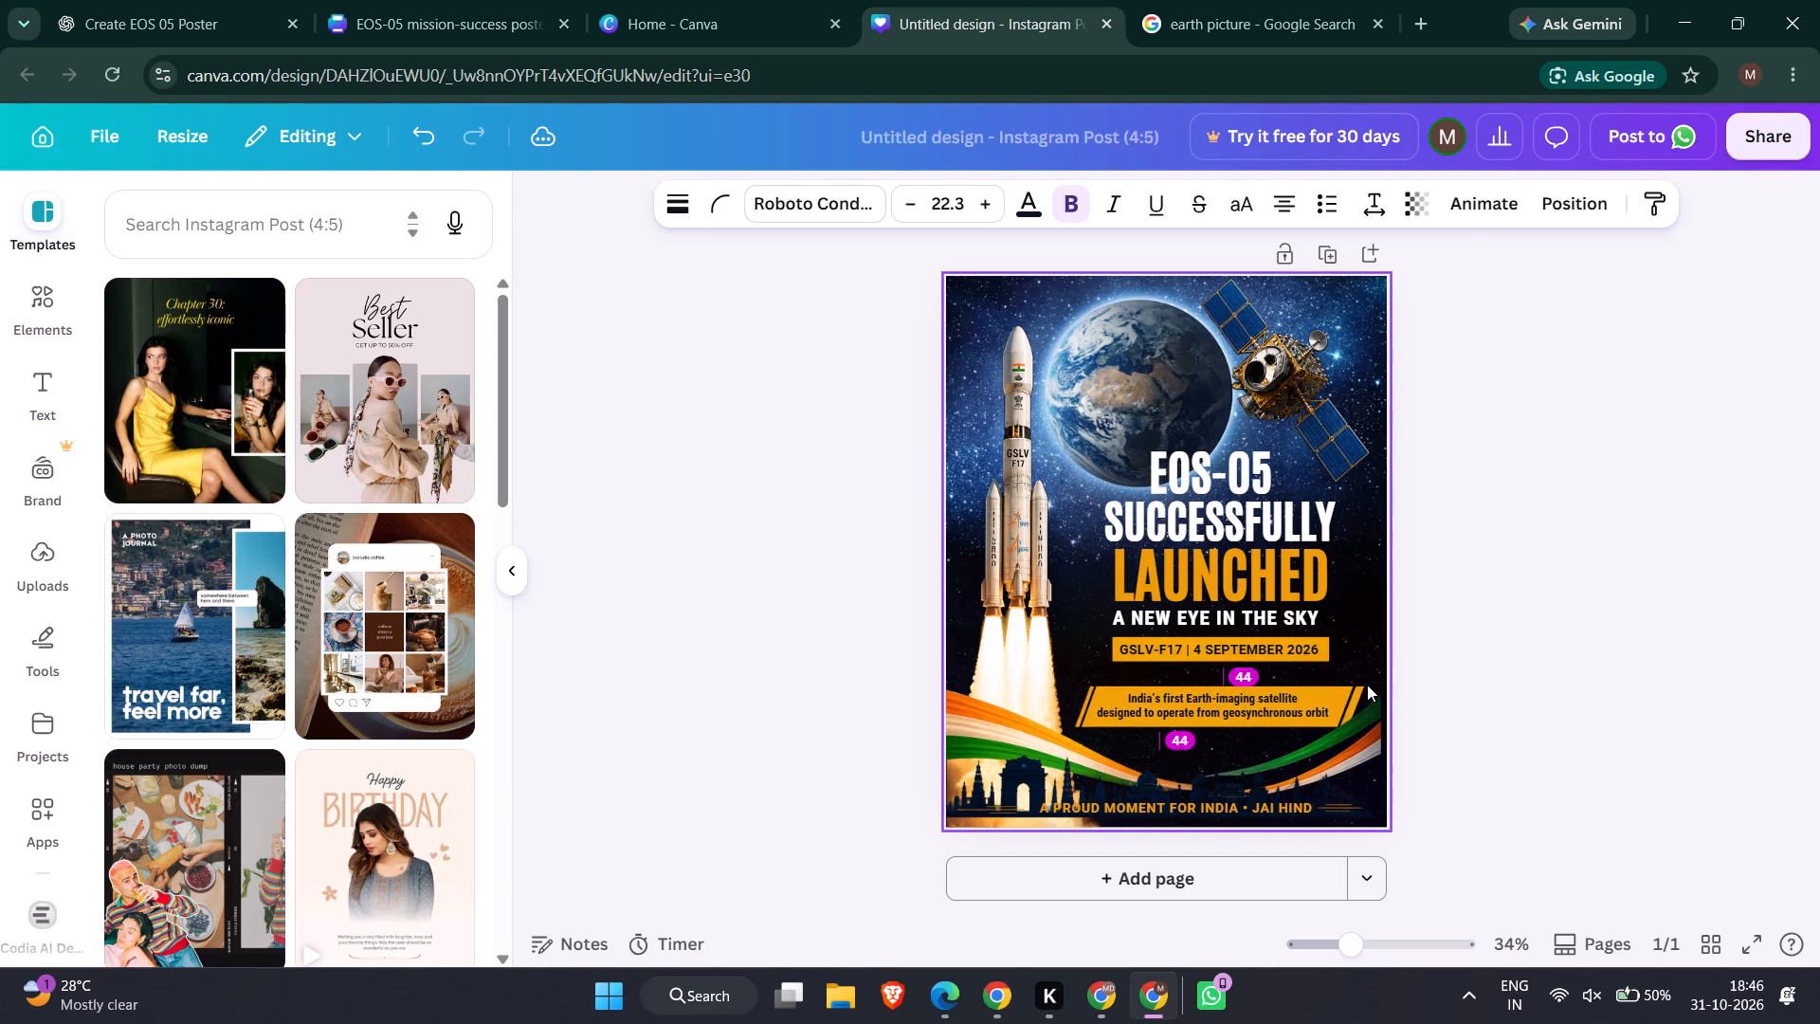
key("Down")
key("Down")
key("Down")
key("Down")
key("Down")
key("Down")
key("Down")
key("Down")
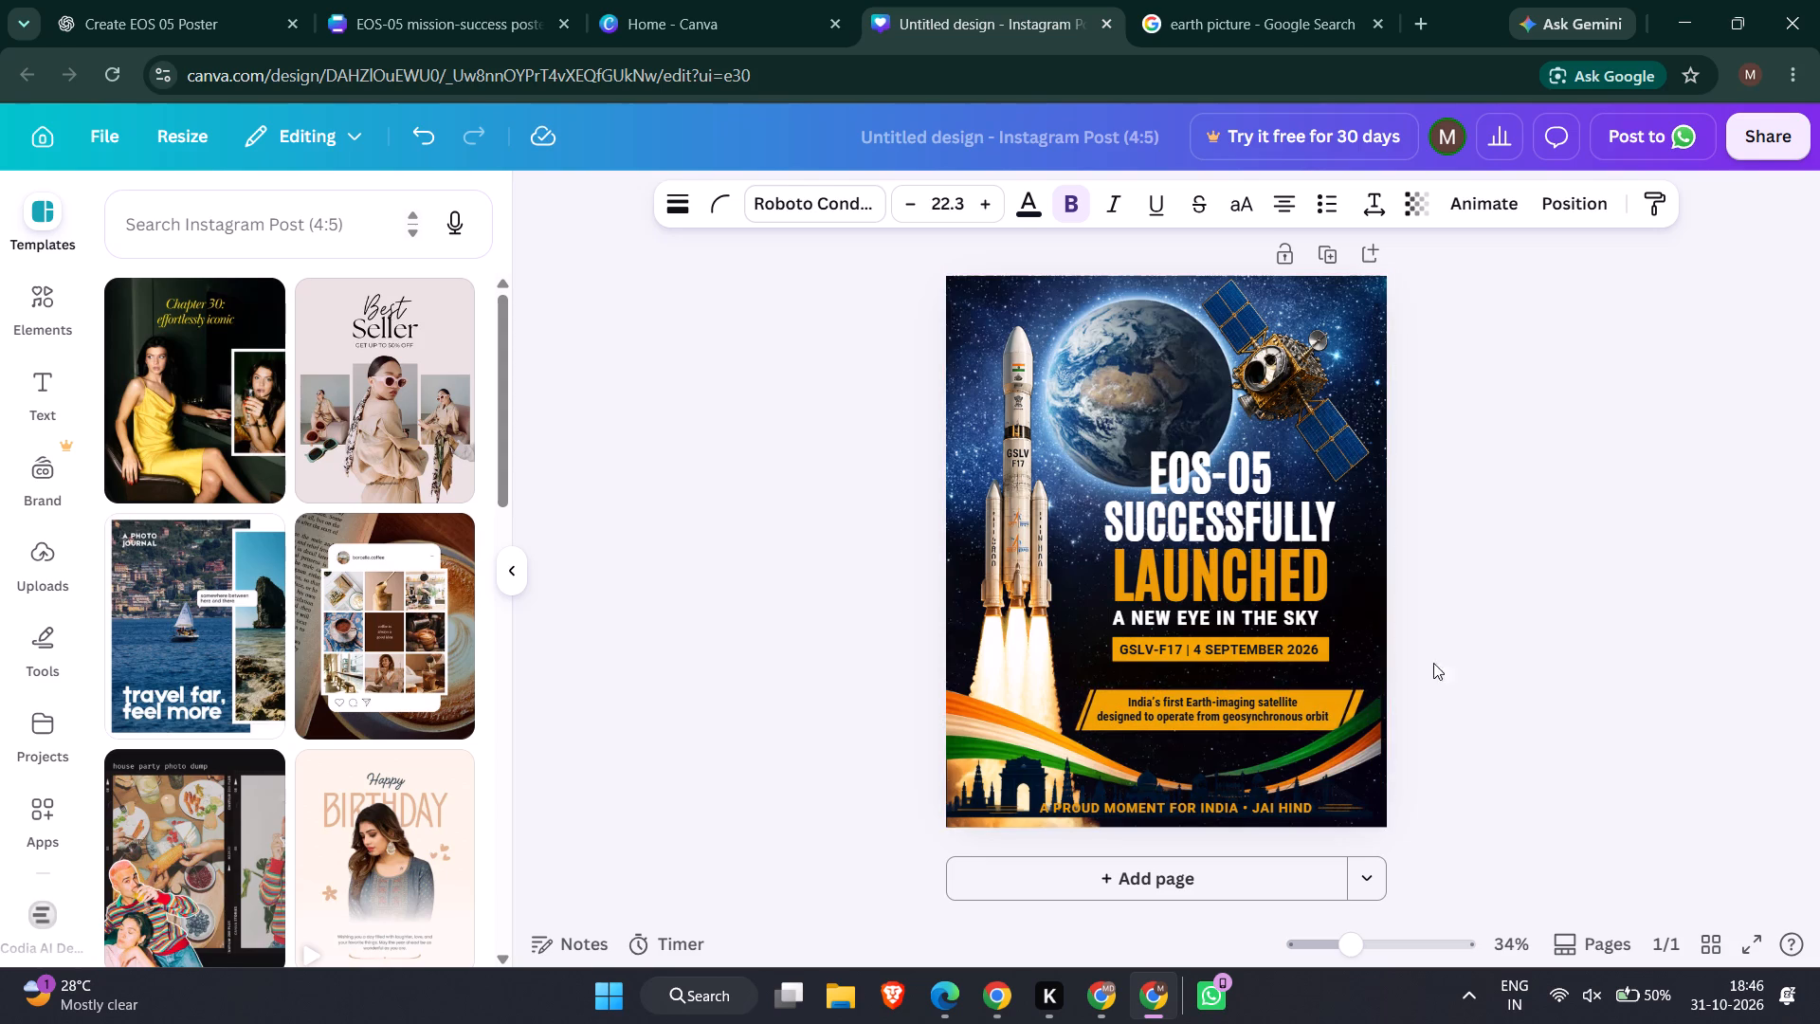
Nudge the EOS-05 headline group, including its date strip, straight down until it sits just above the "India's first Earth-imaging satellite" banner.
left_click(1494, 638)
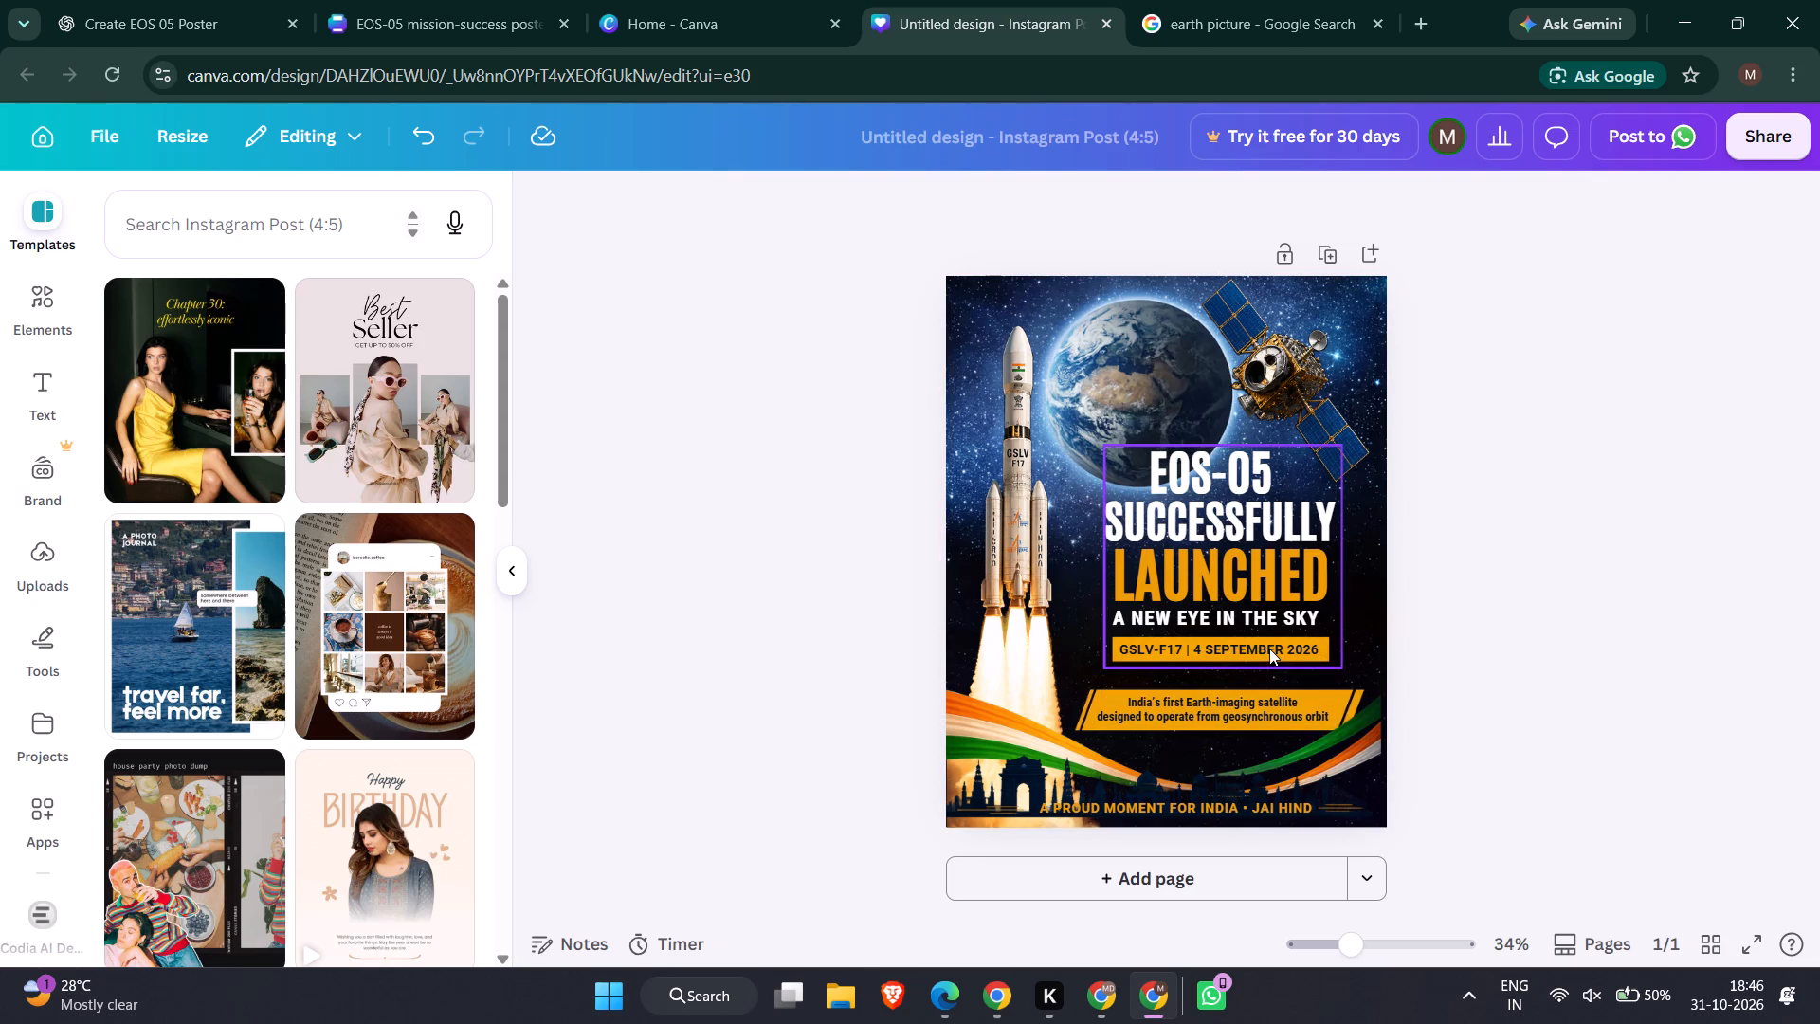
left_click(1270, 646)
key("Down")
key("Down")
key("Down")
key("Down")
key("Down")
key("Down")
key("Down")
key("Down")
key("Down")
key("Down")
key("Down")
key("Down")
key("Down")
key("Down")
key("Down")
key("Down")
key("Down")
key("Down")
key("Down")
key("Down")
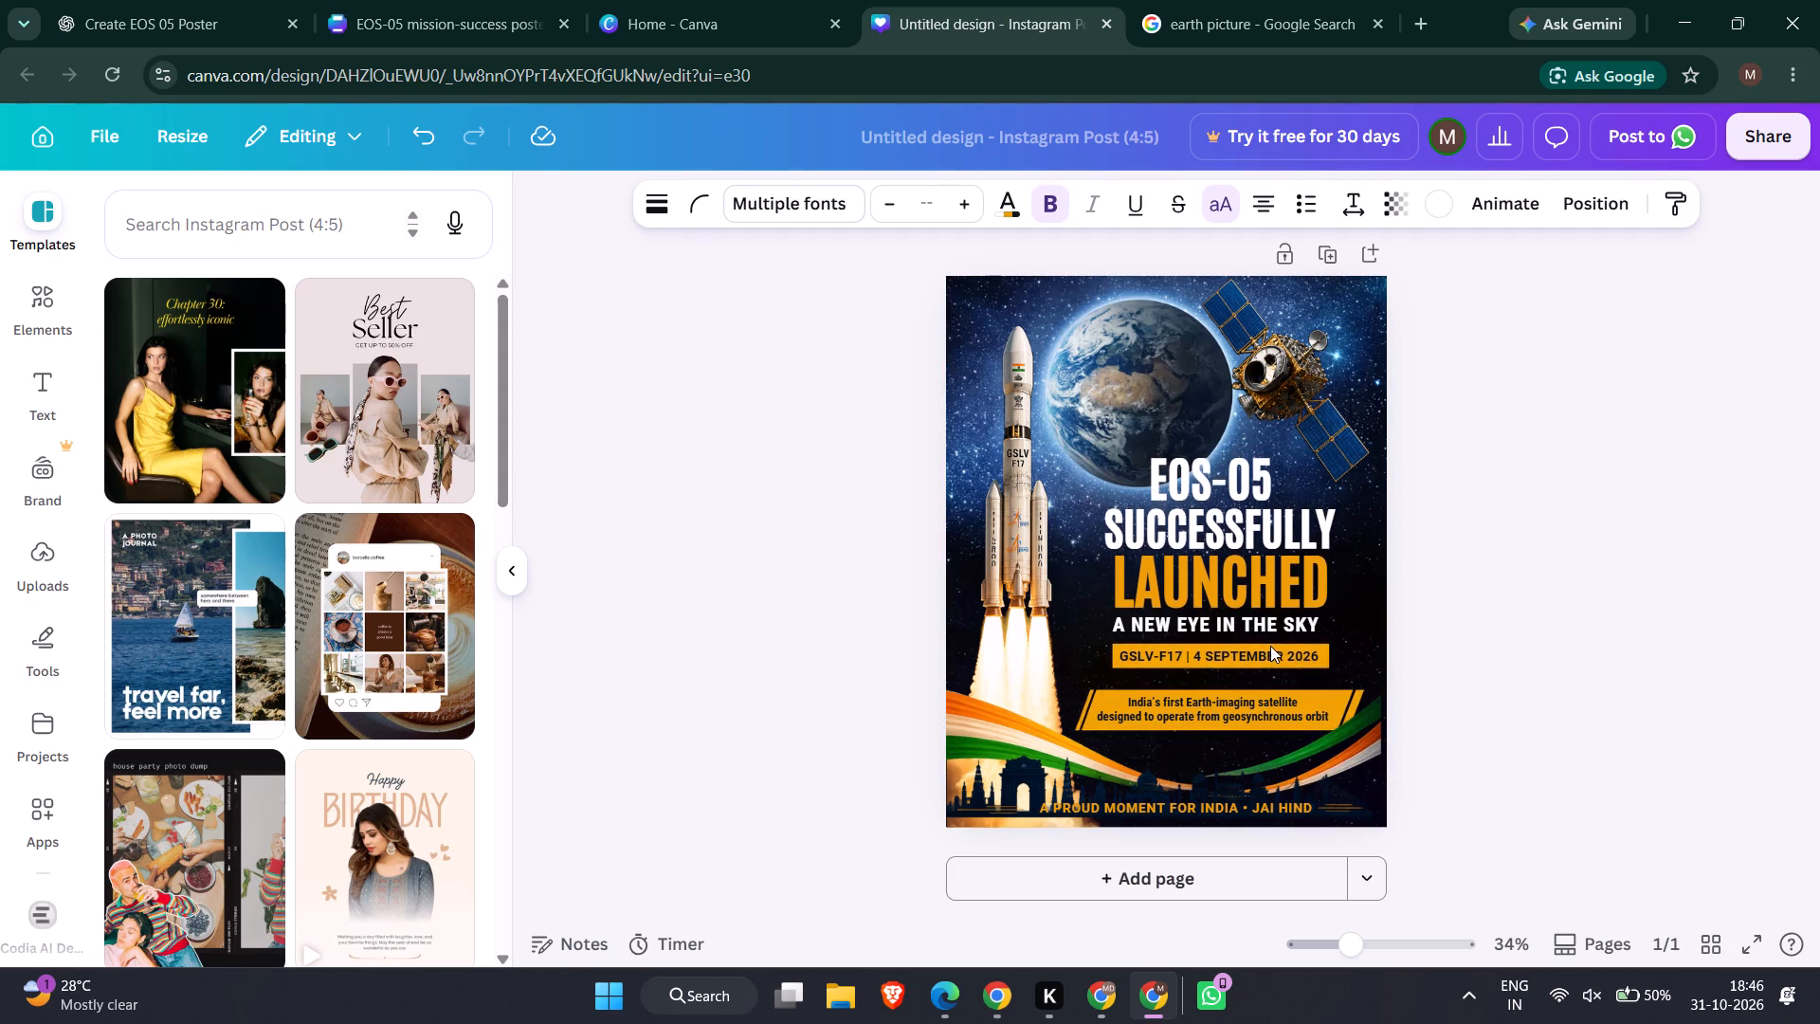
key("Down")
key("Down")
key("Down")
key("Down")
key("Down")
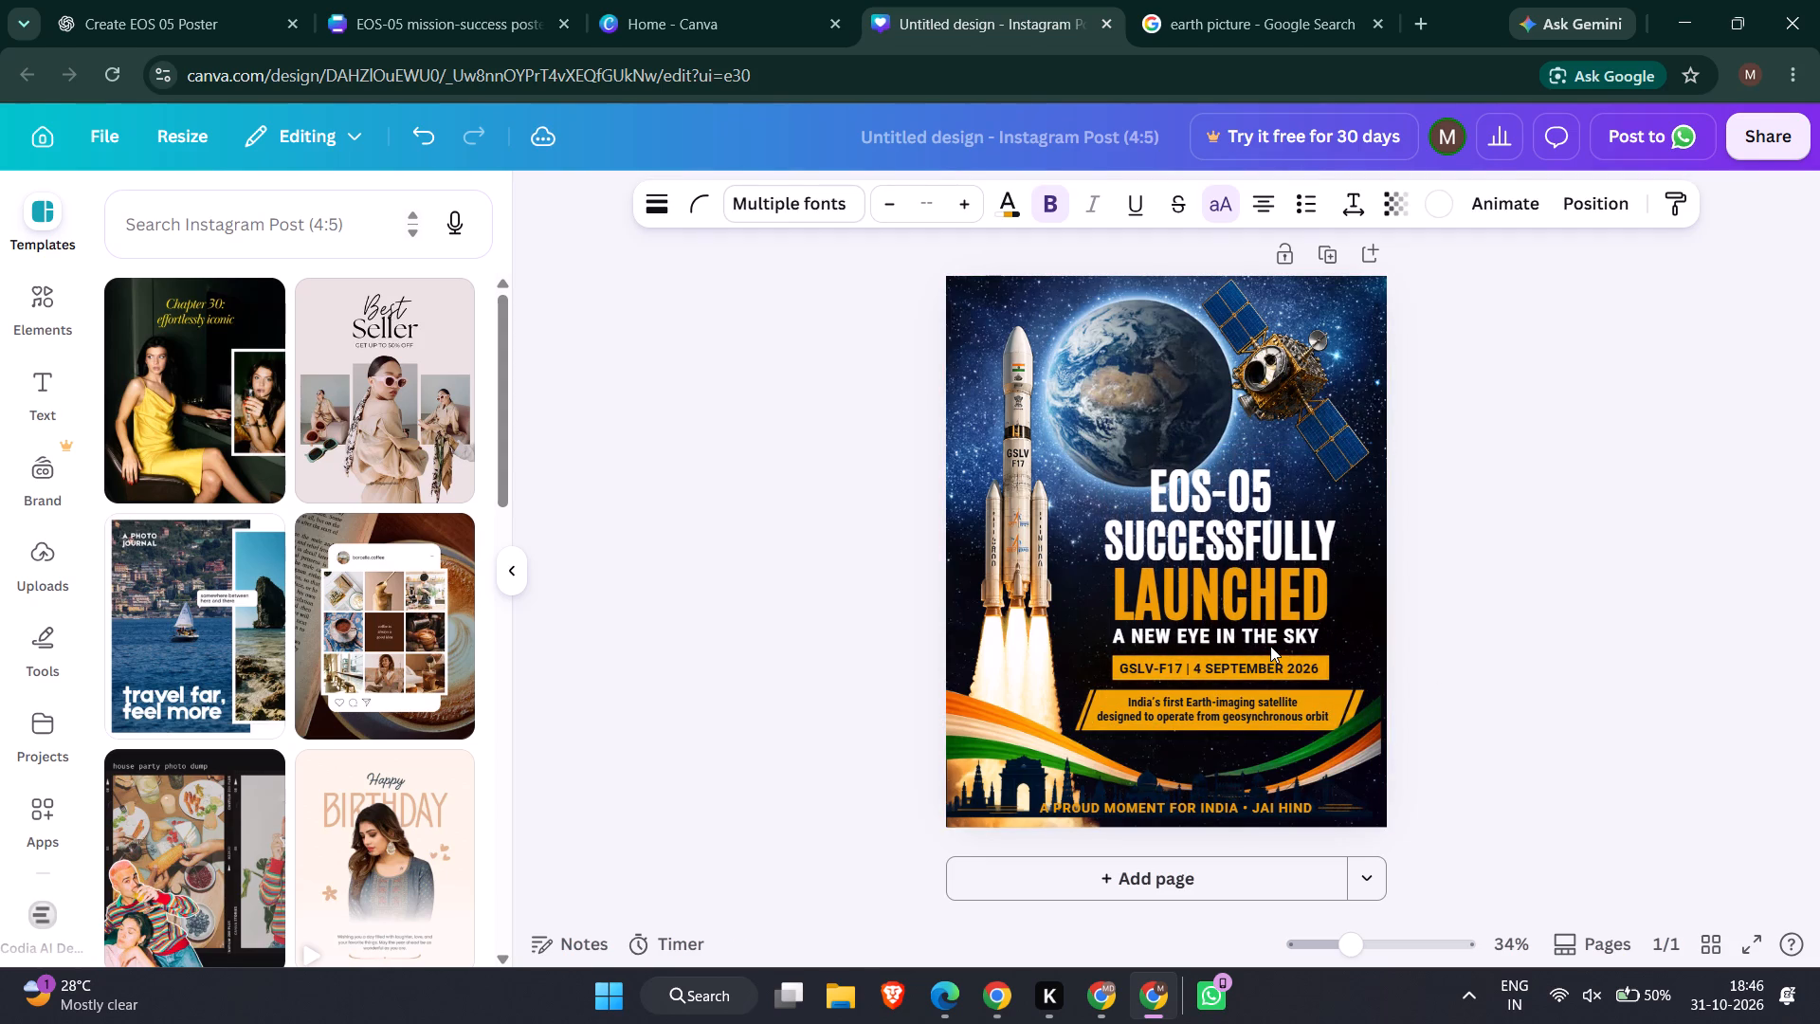
Slightly enlarge the starry Earth background photo within its crop, shifting the Earth a little up and left, and apply the crop.
double_click(1134, 357)
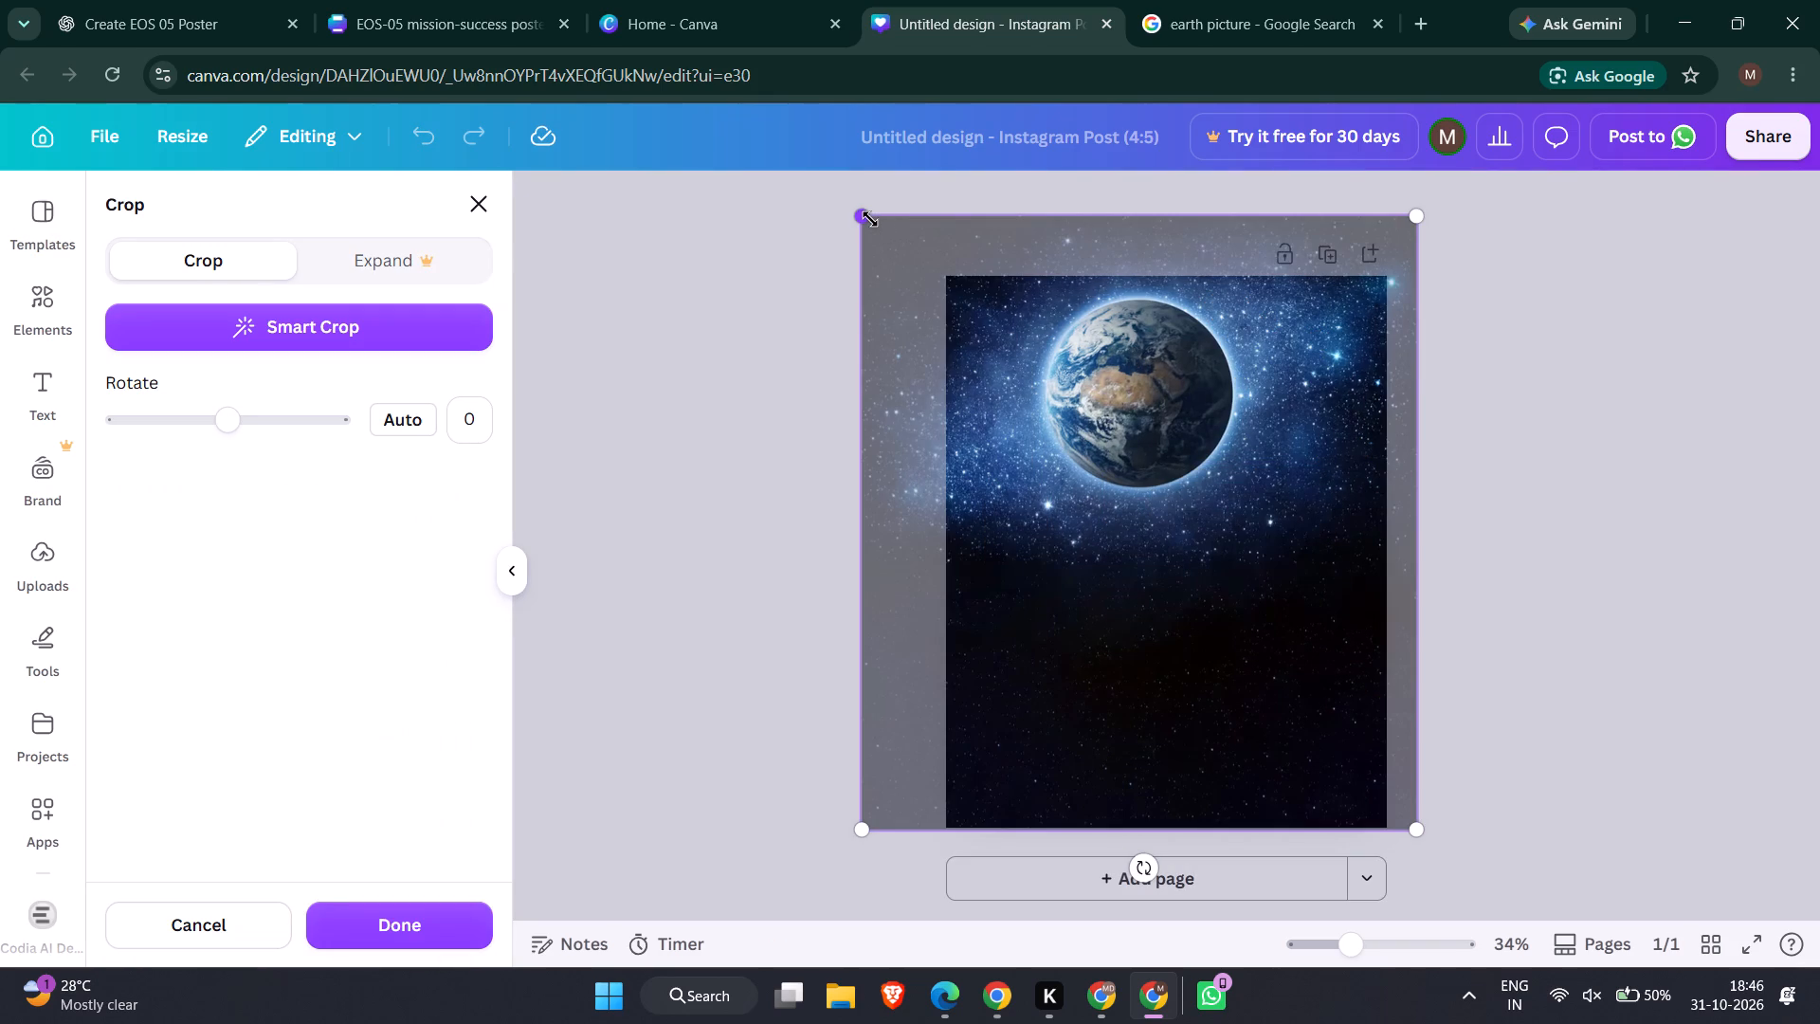
left_click_drag(870, 219, 853, 211)
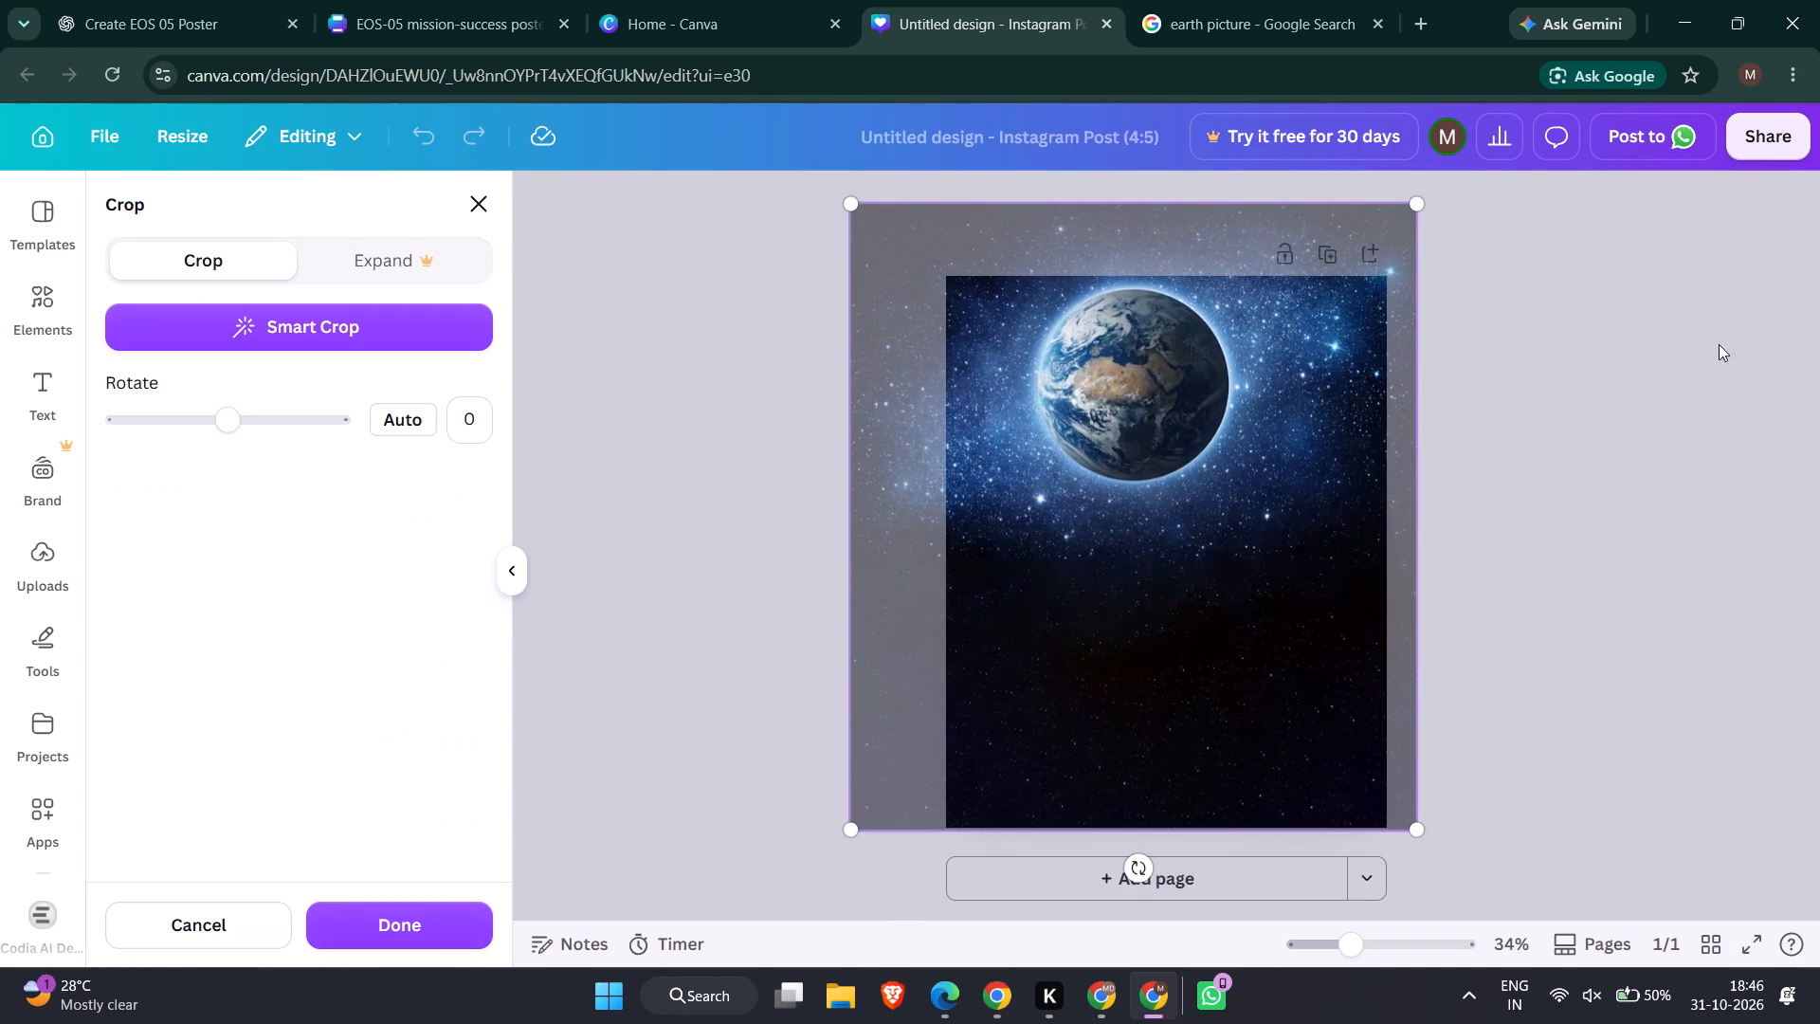
left_click(1755, 357)
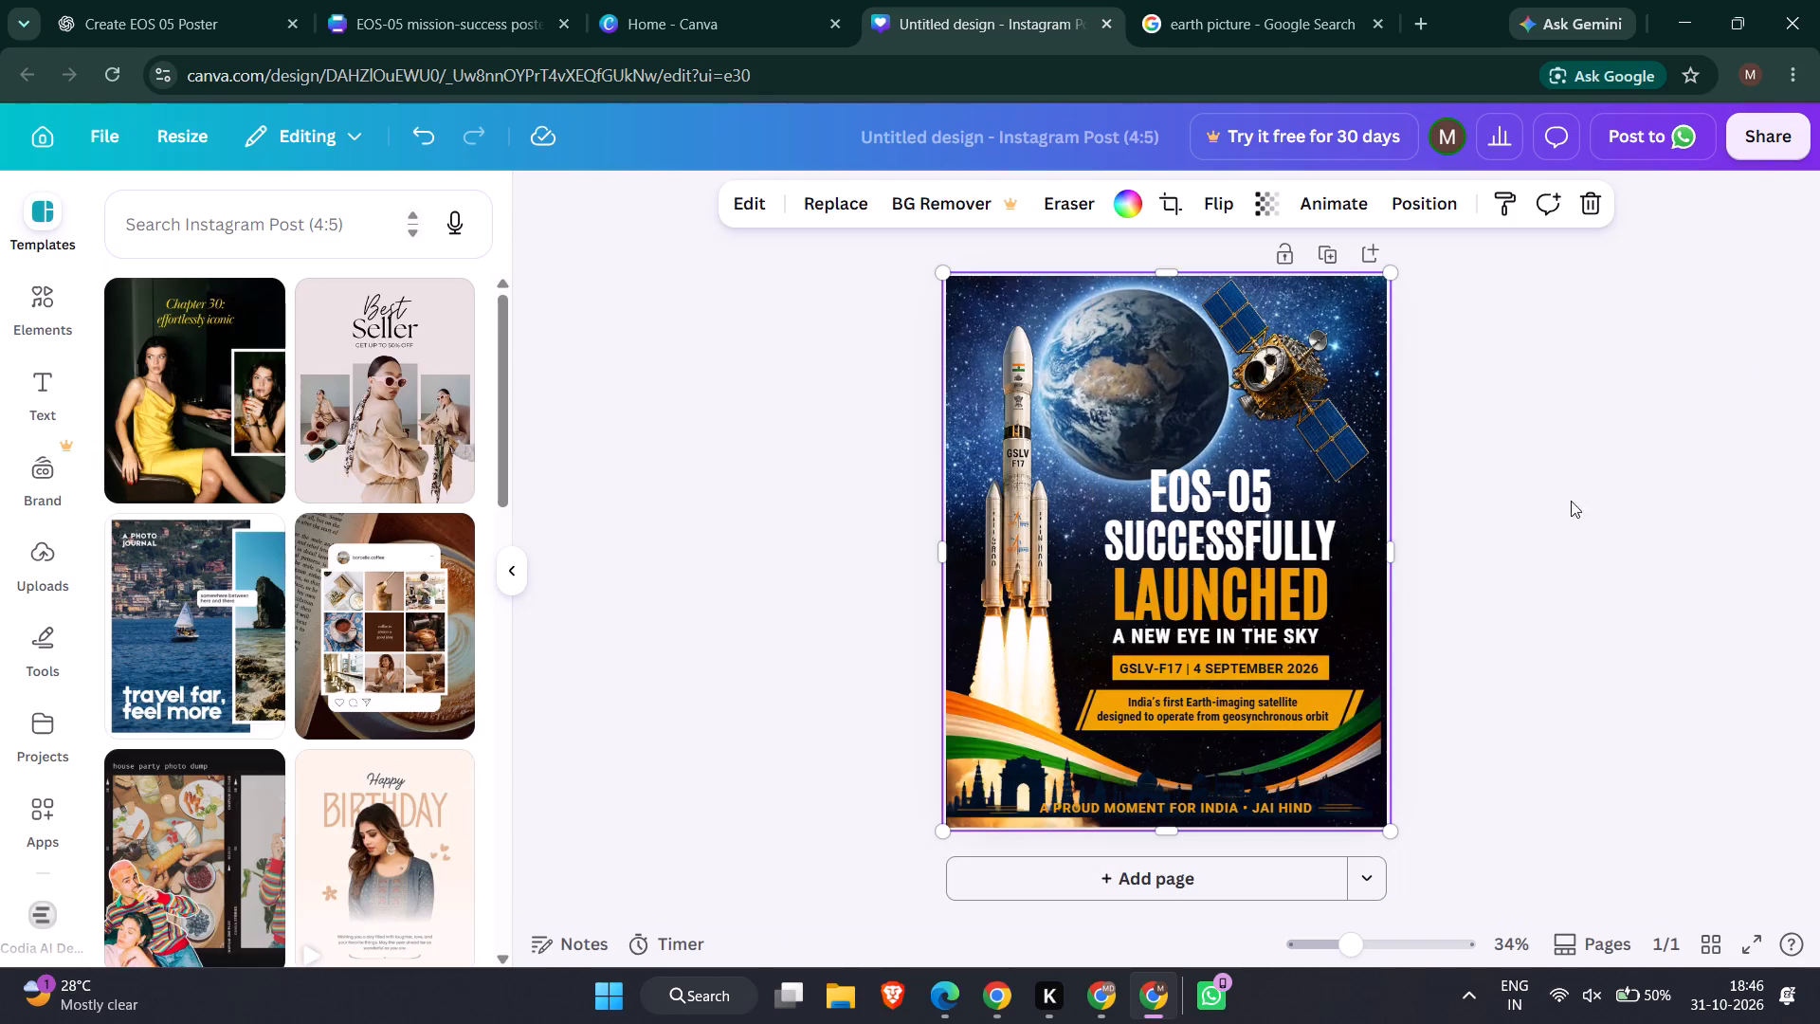
left_click(1506, 487)
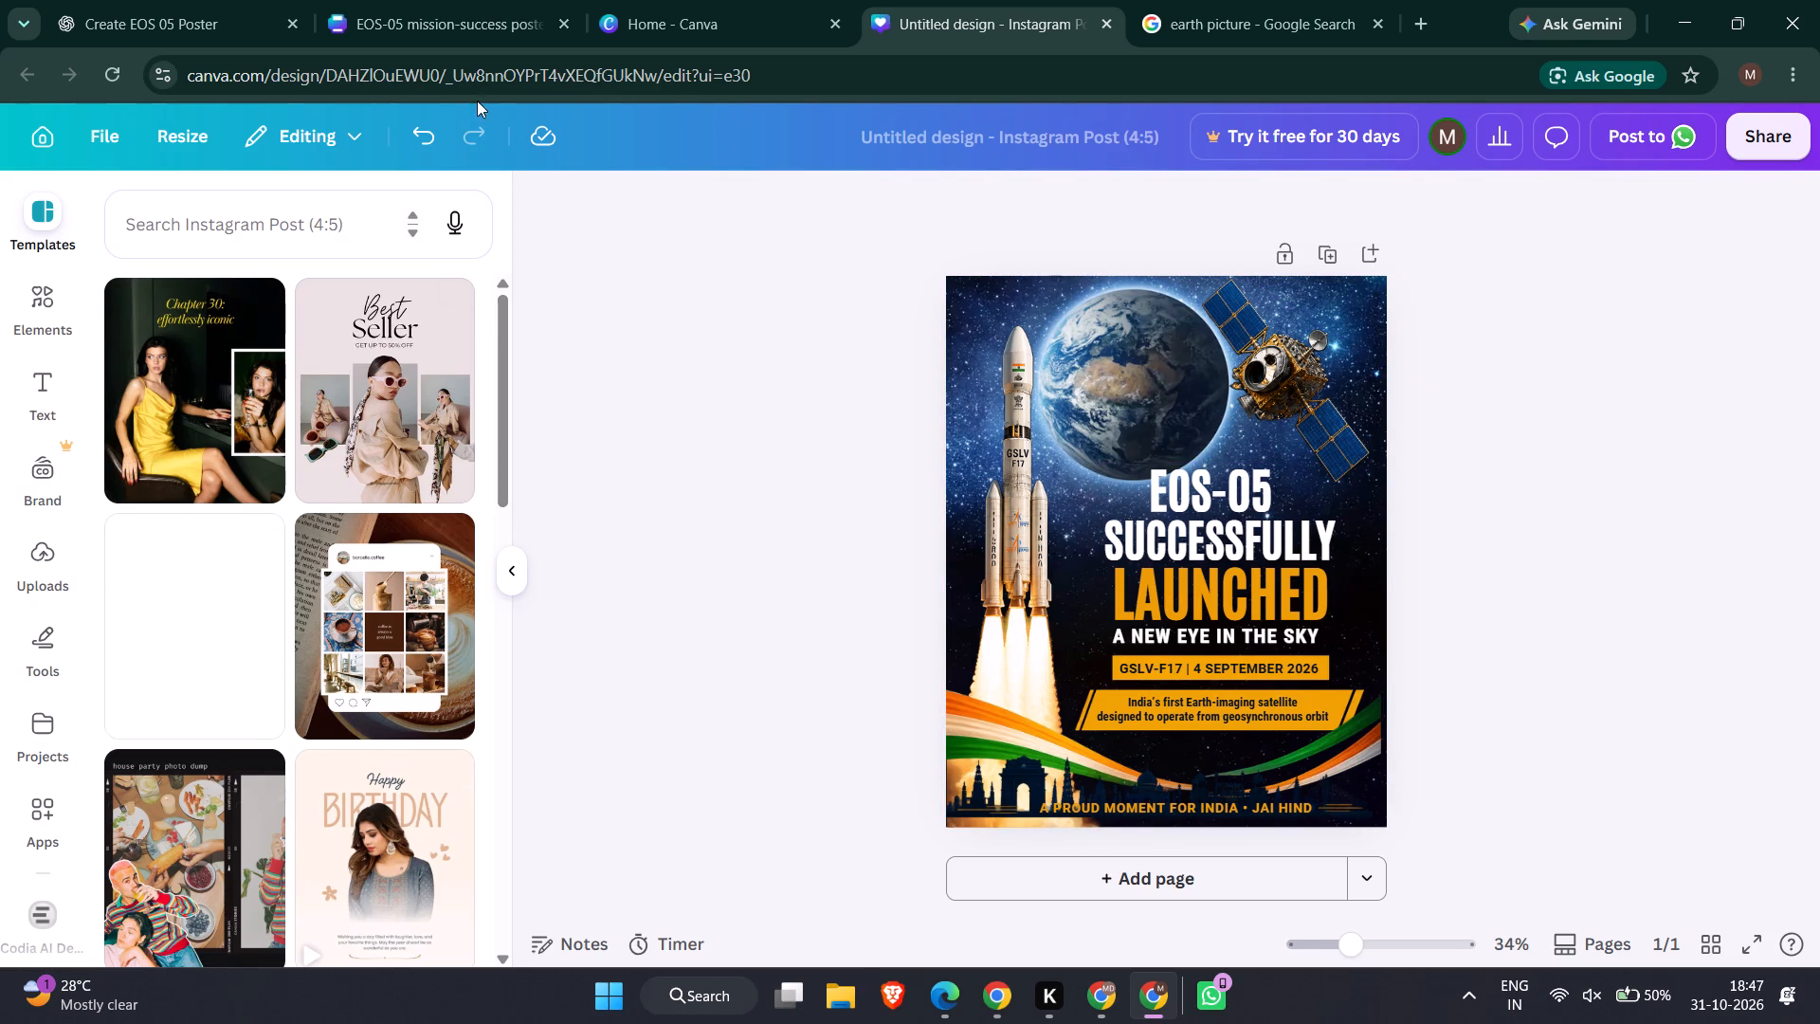
Set the design's sharing access to "Anyone with the link" and copy the share link.
left_click(1778, 140)
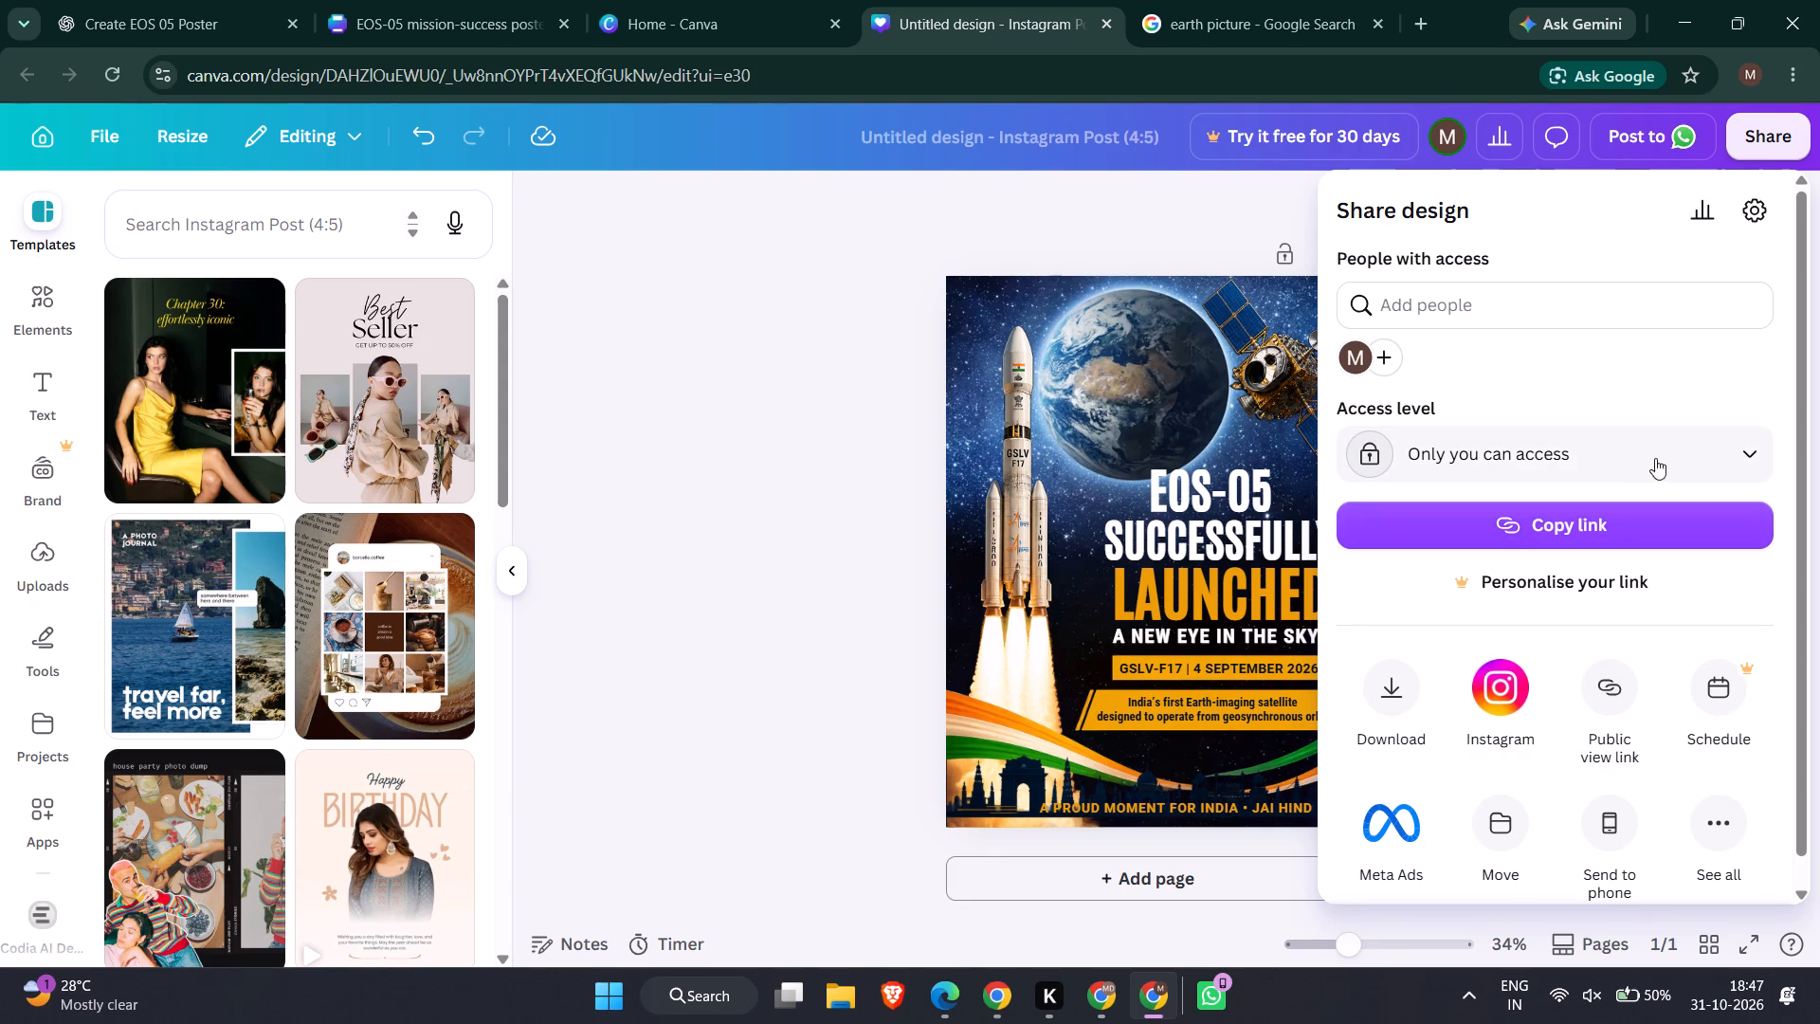
left_click(1675, 447)
left_click(1596, 639)
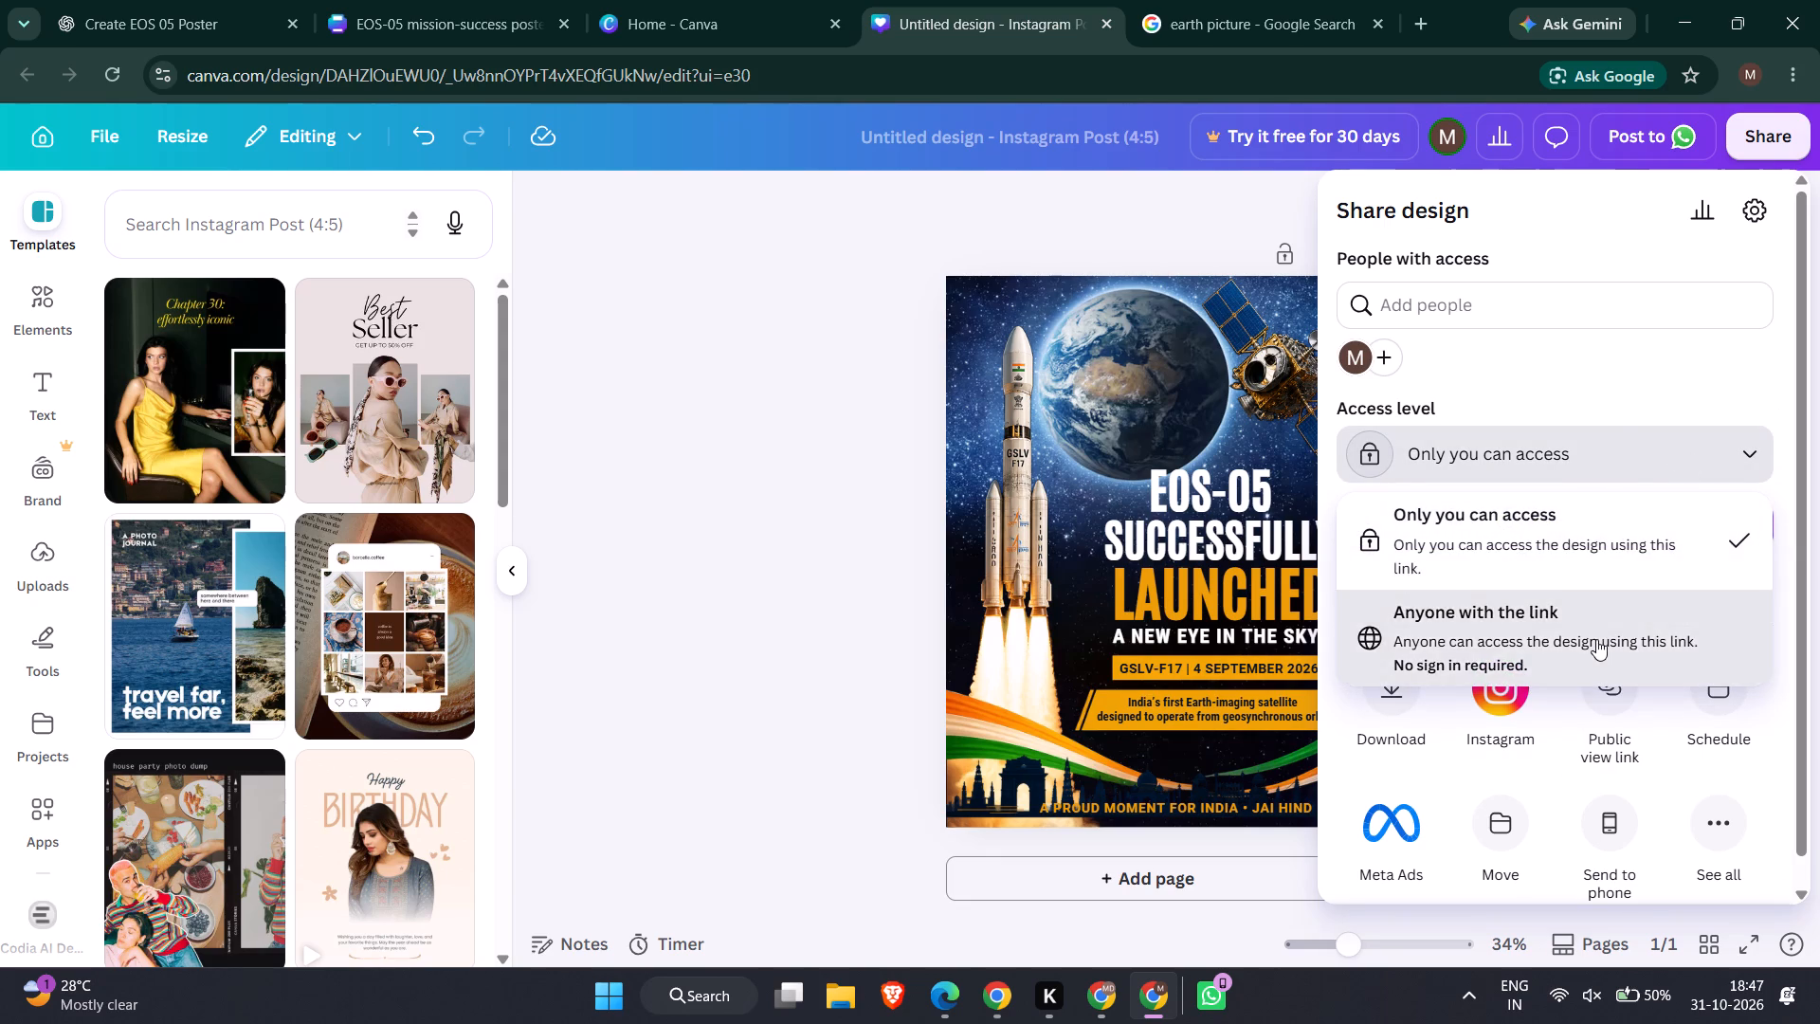
left_click(1638, 518)
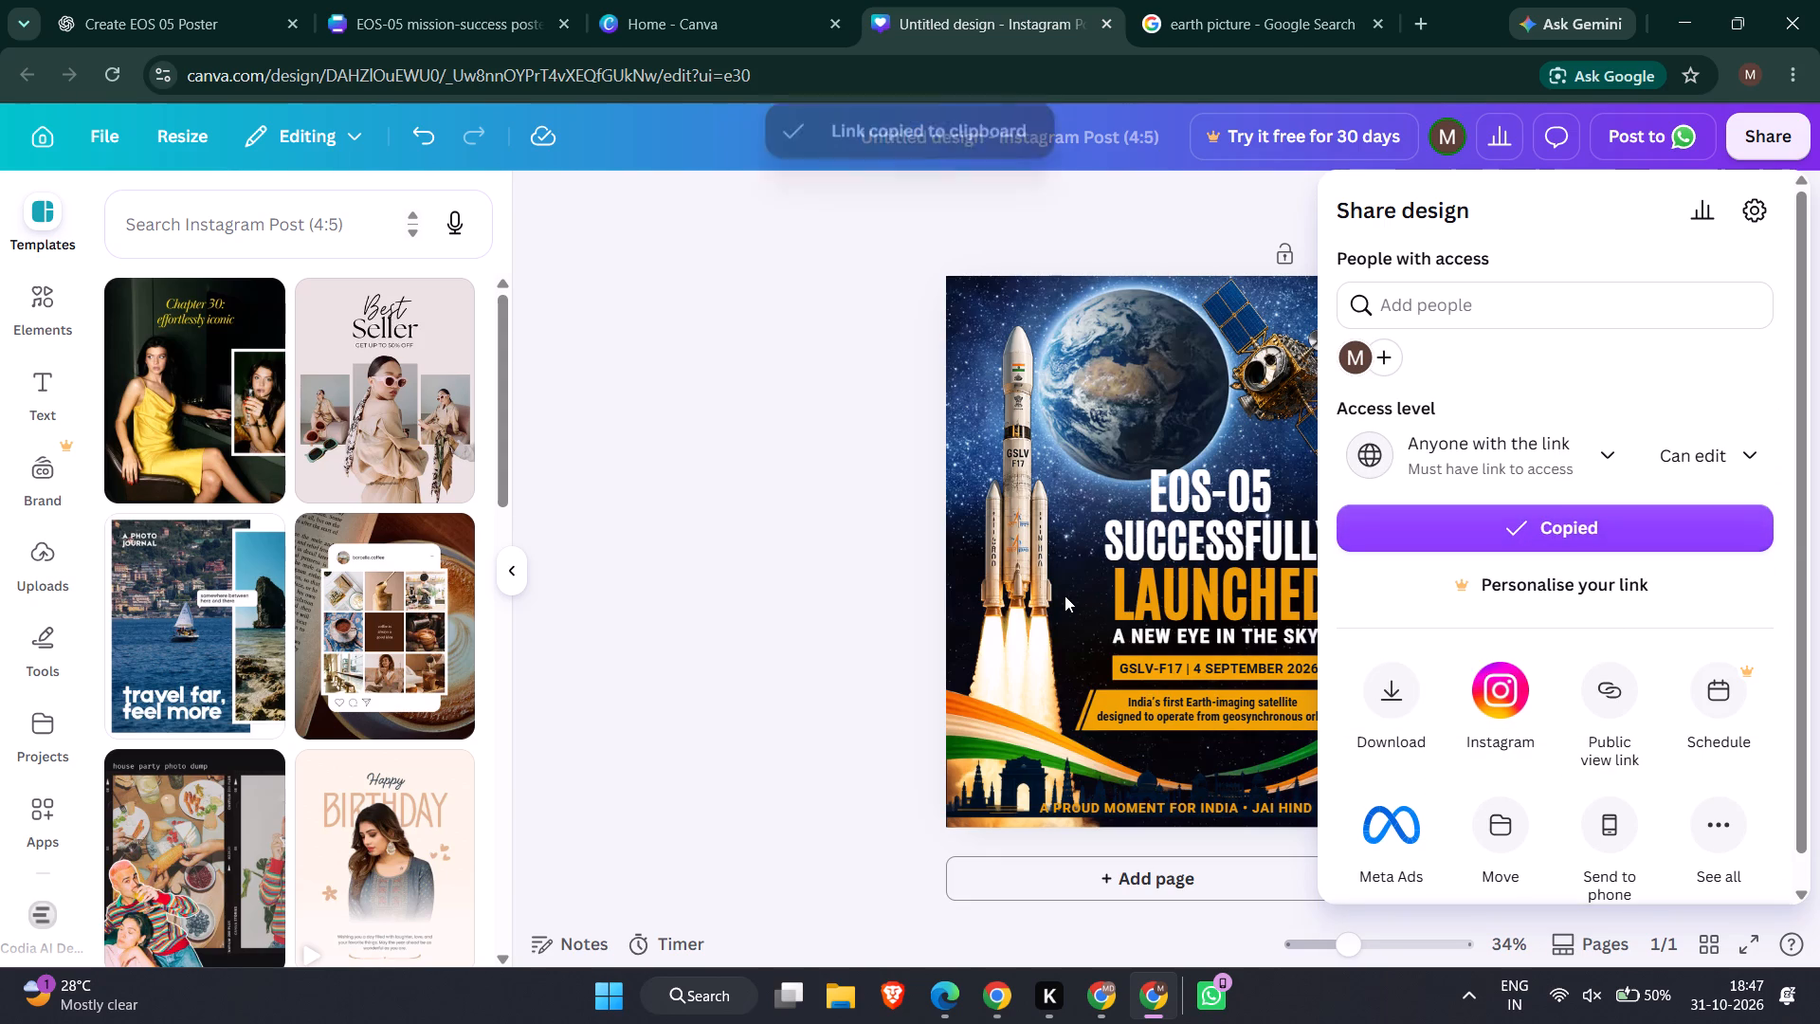
Switch to the other Chrome window showing the ChatGPT EOS 05 poster and open the copied Canva share link in a new tab.
left_click(1000, 999)
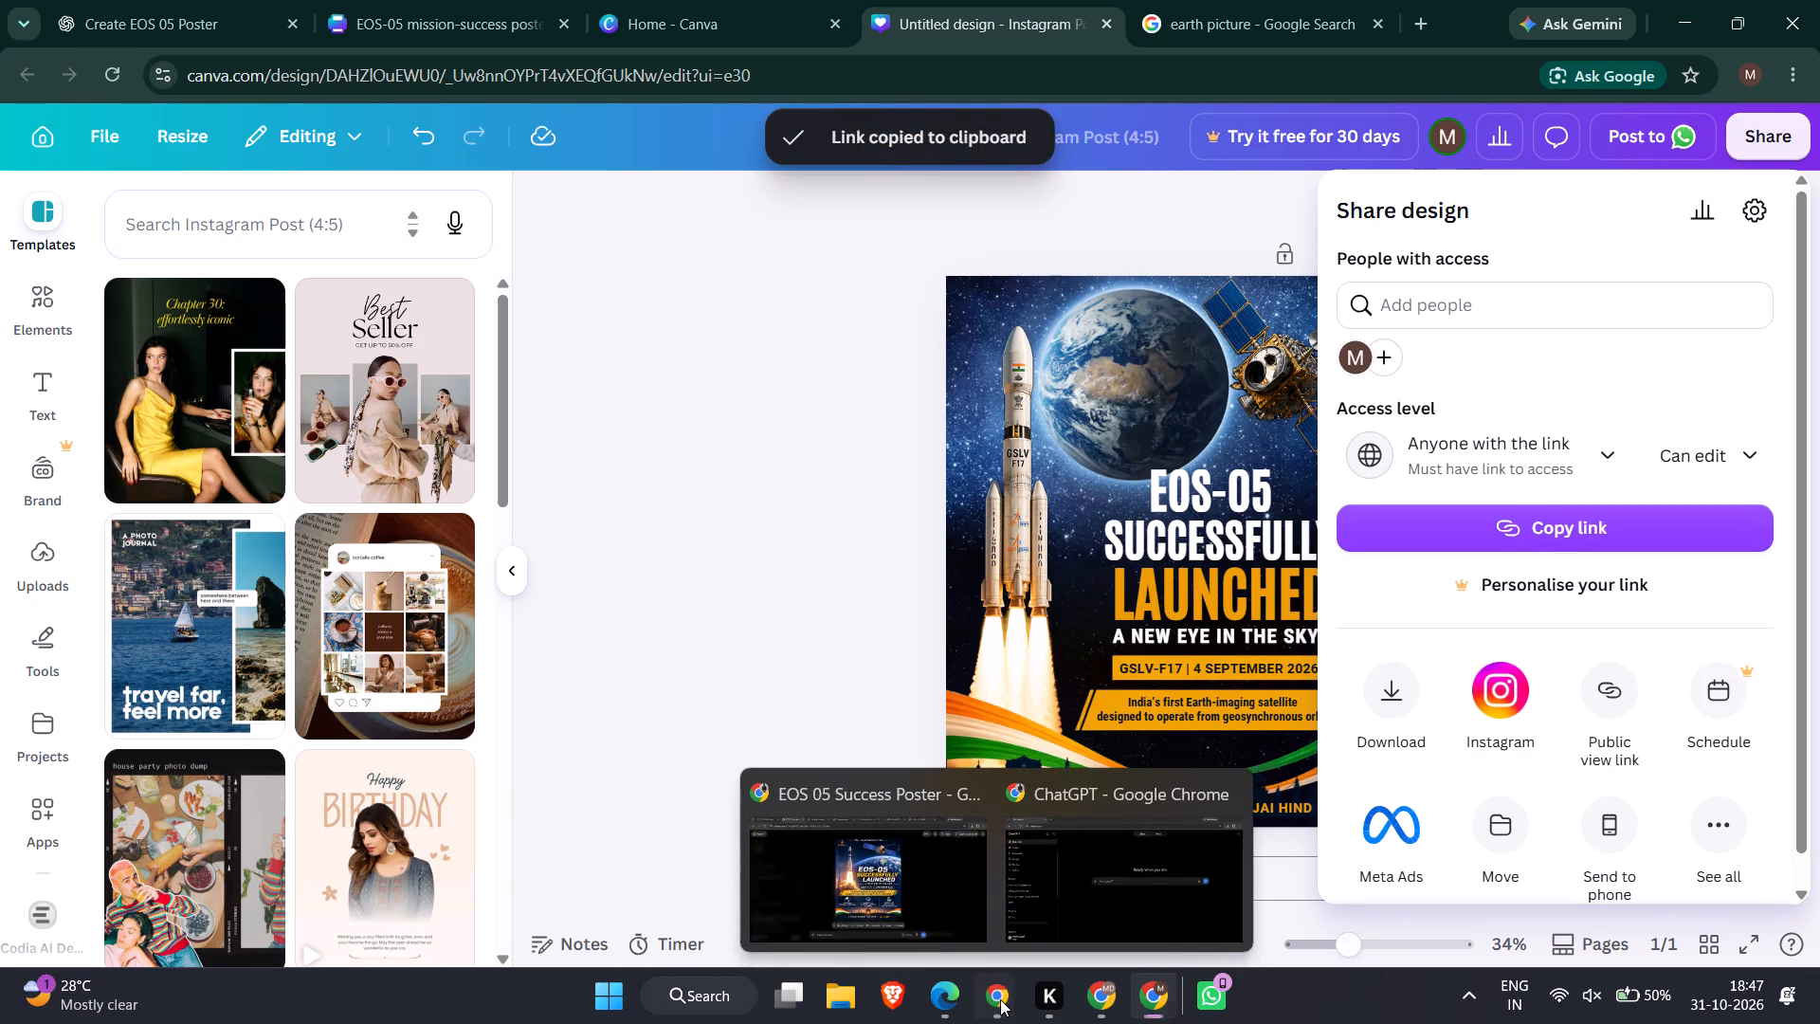
left_click(903, 914)
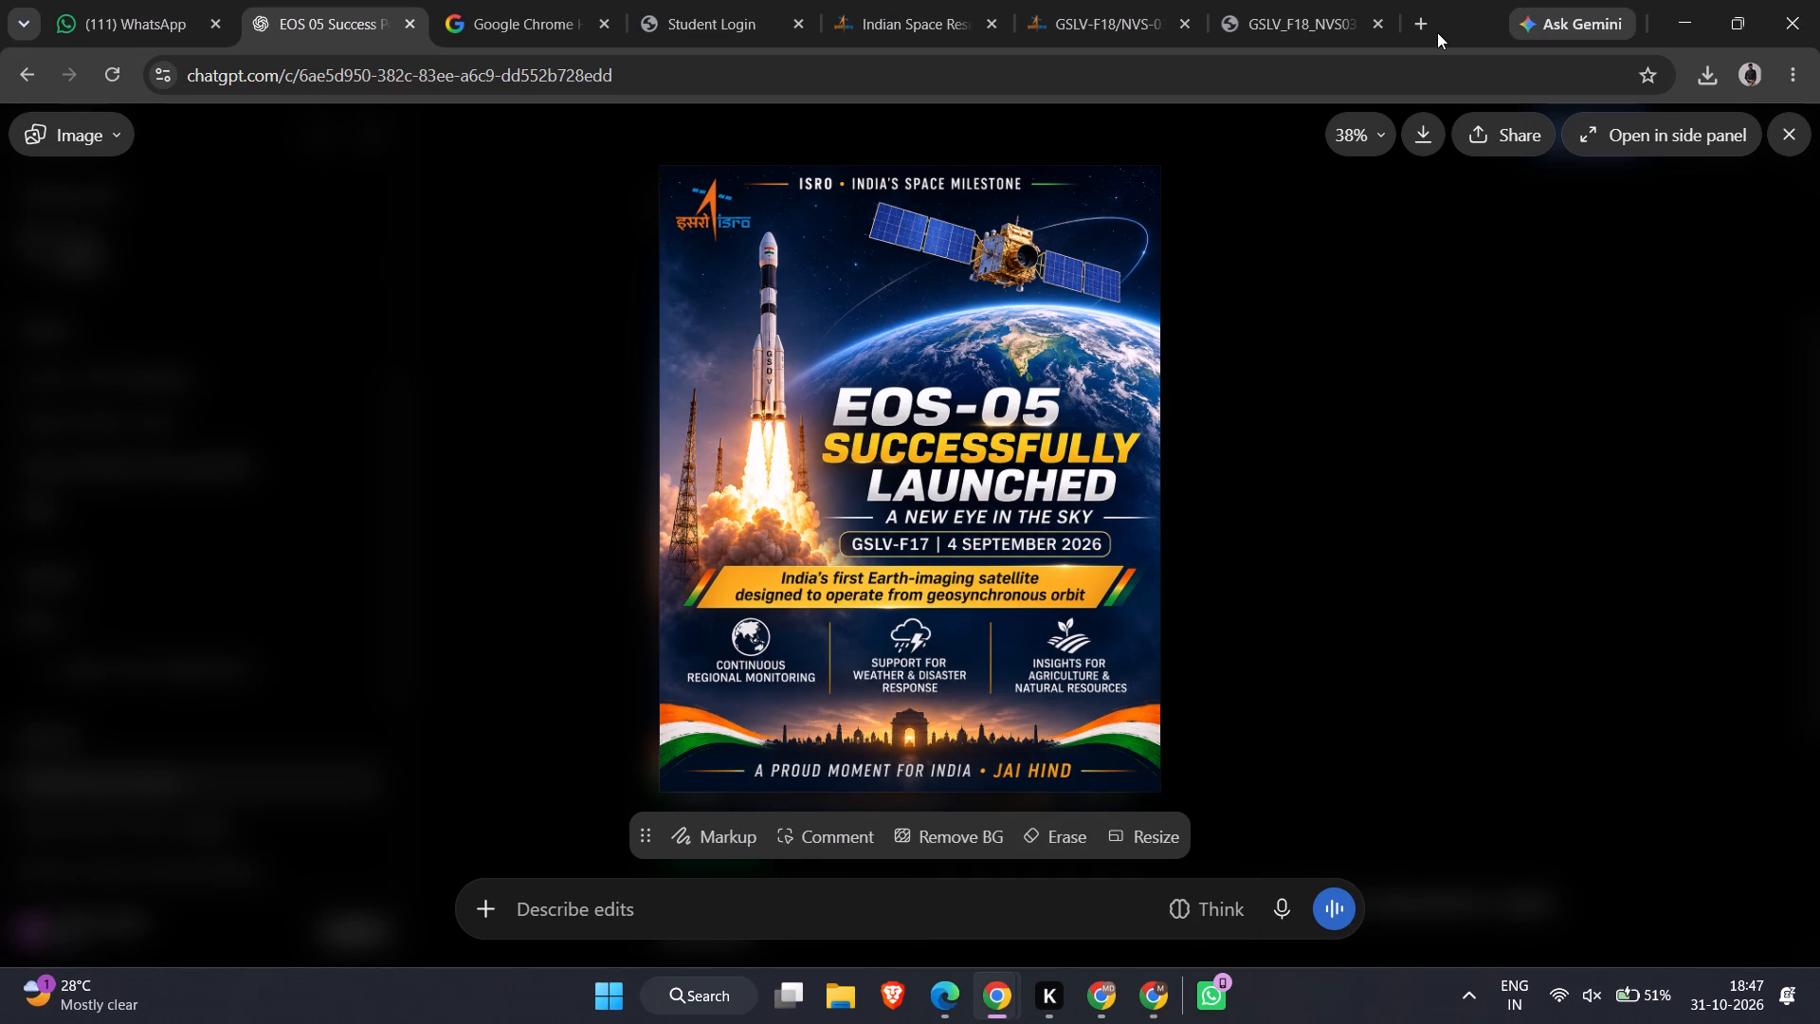
left_click(1431, 24)
key("ctrl+v")
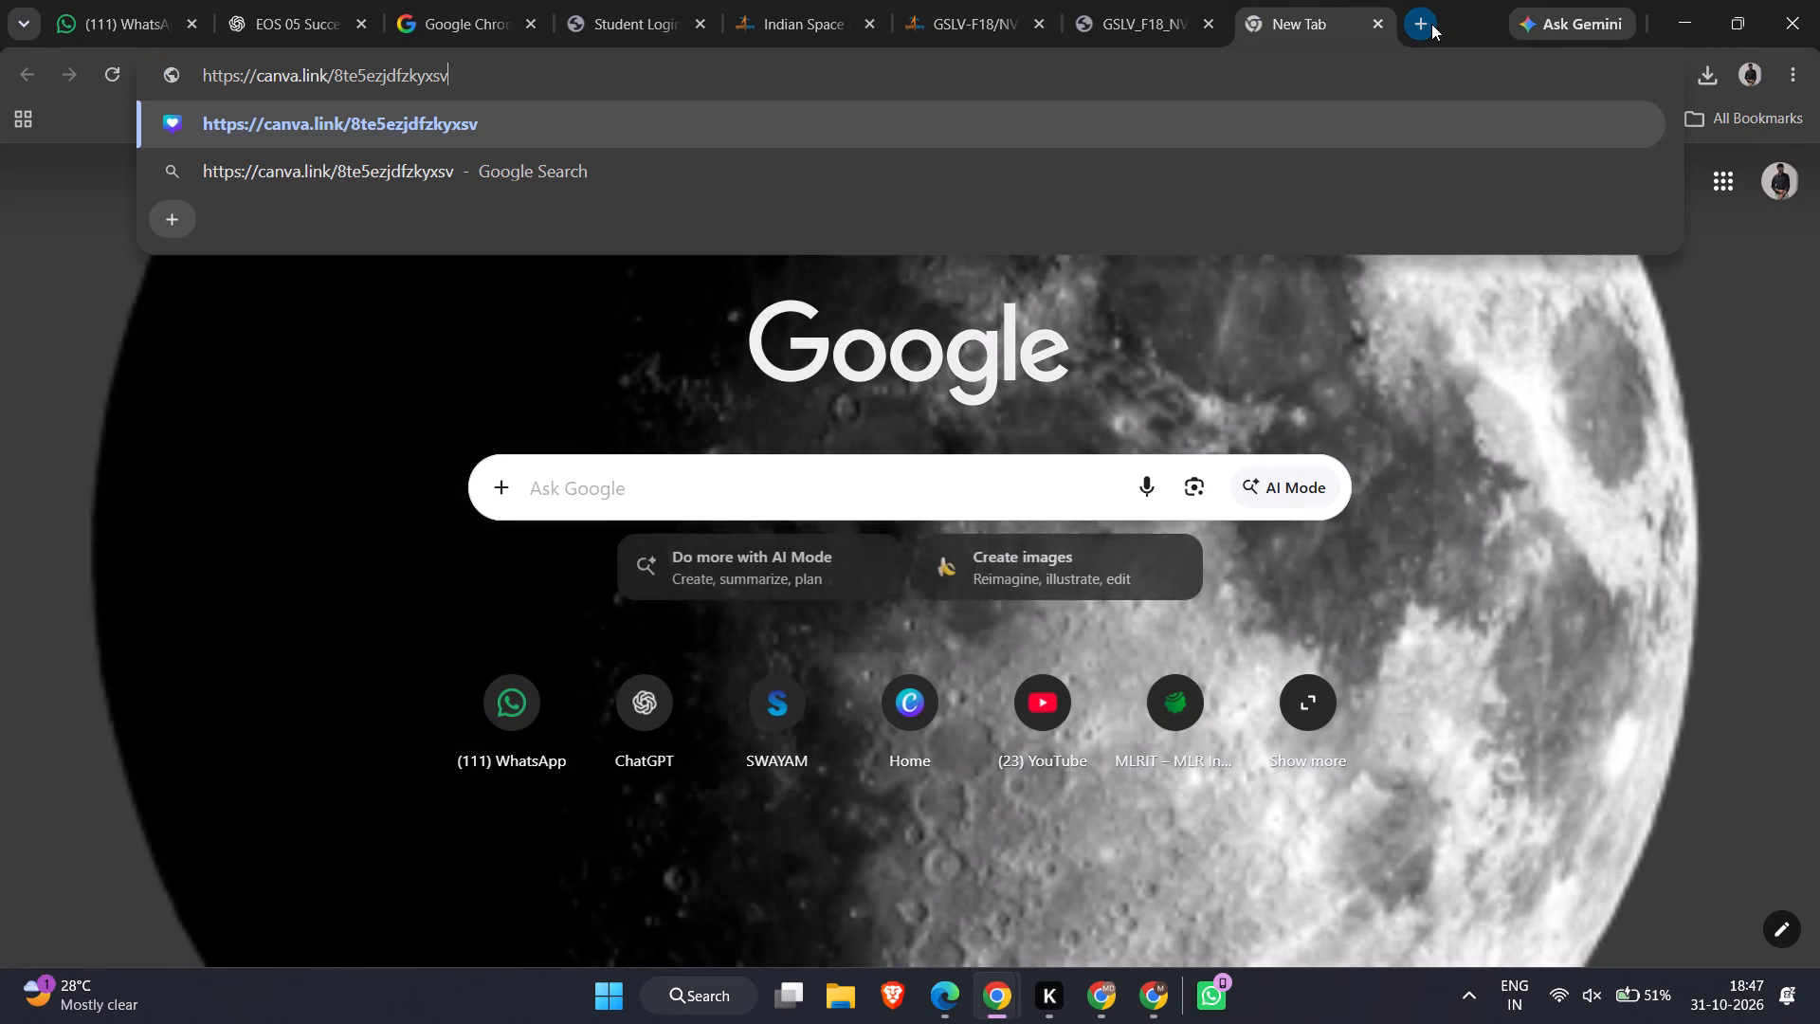
key("Return")
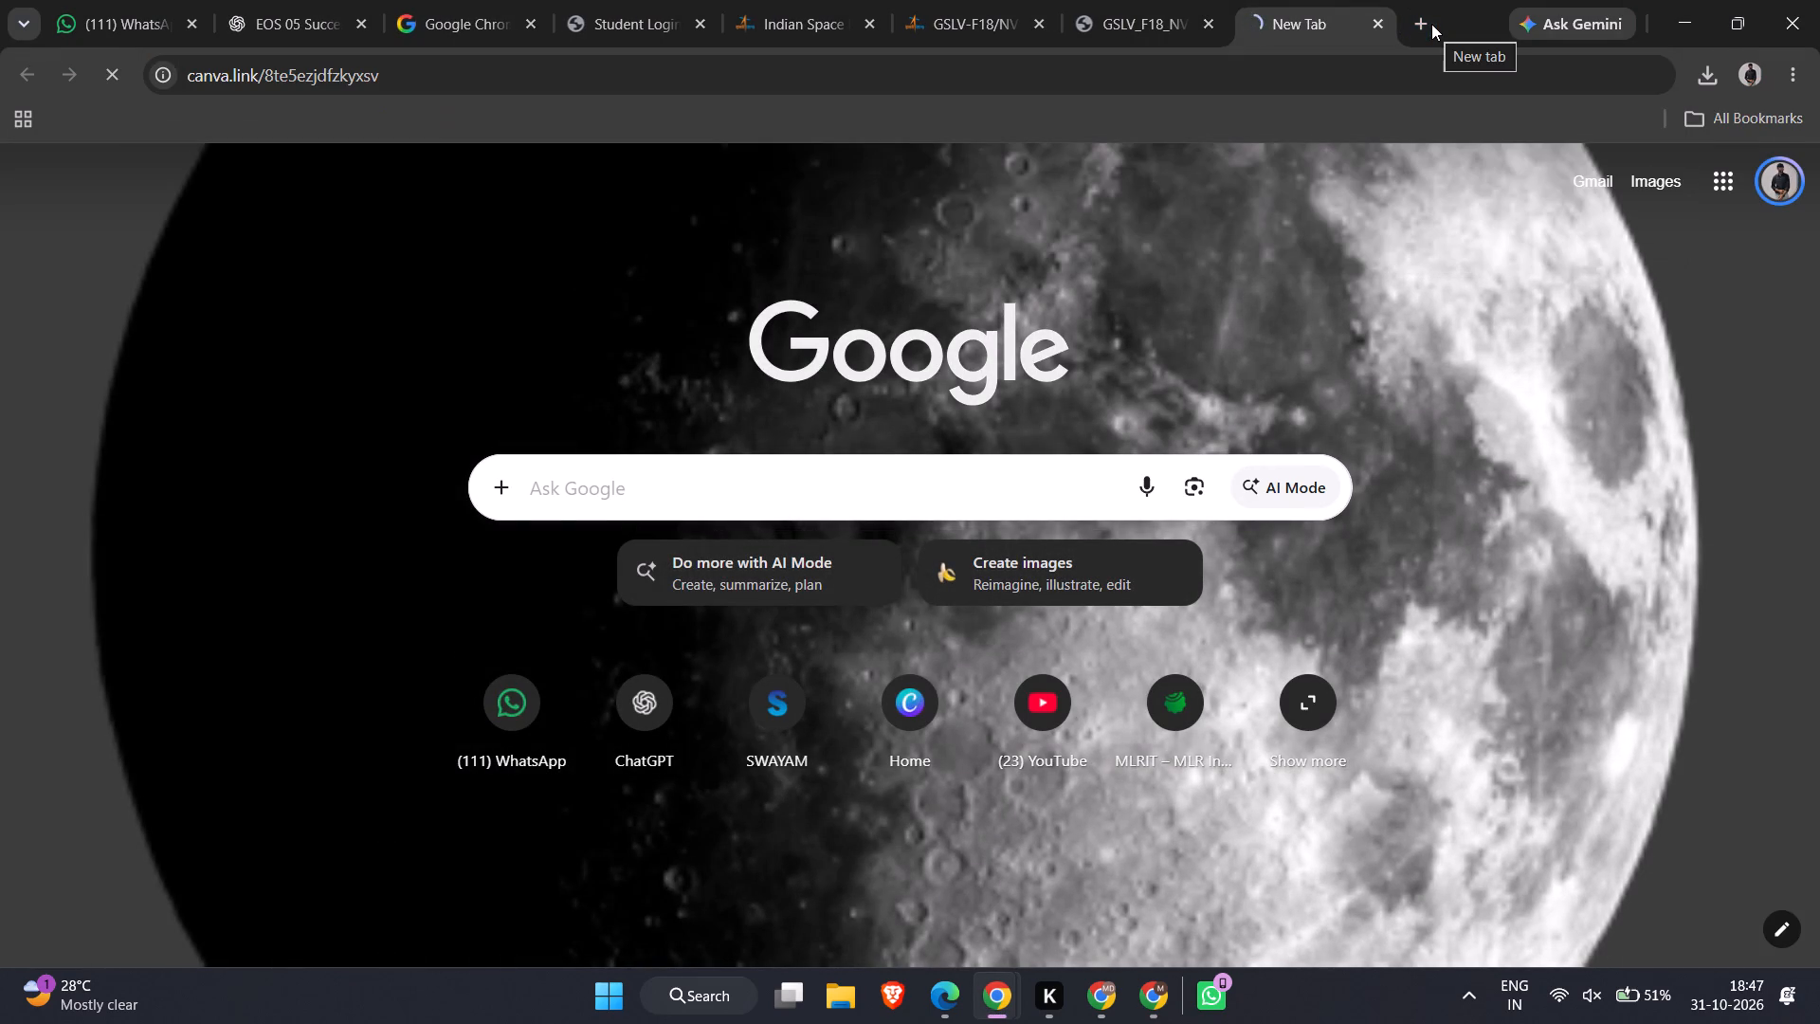
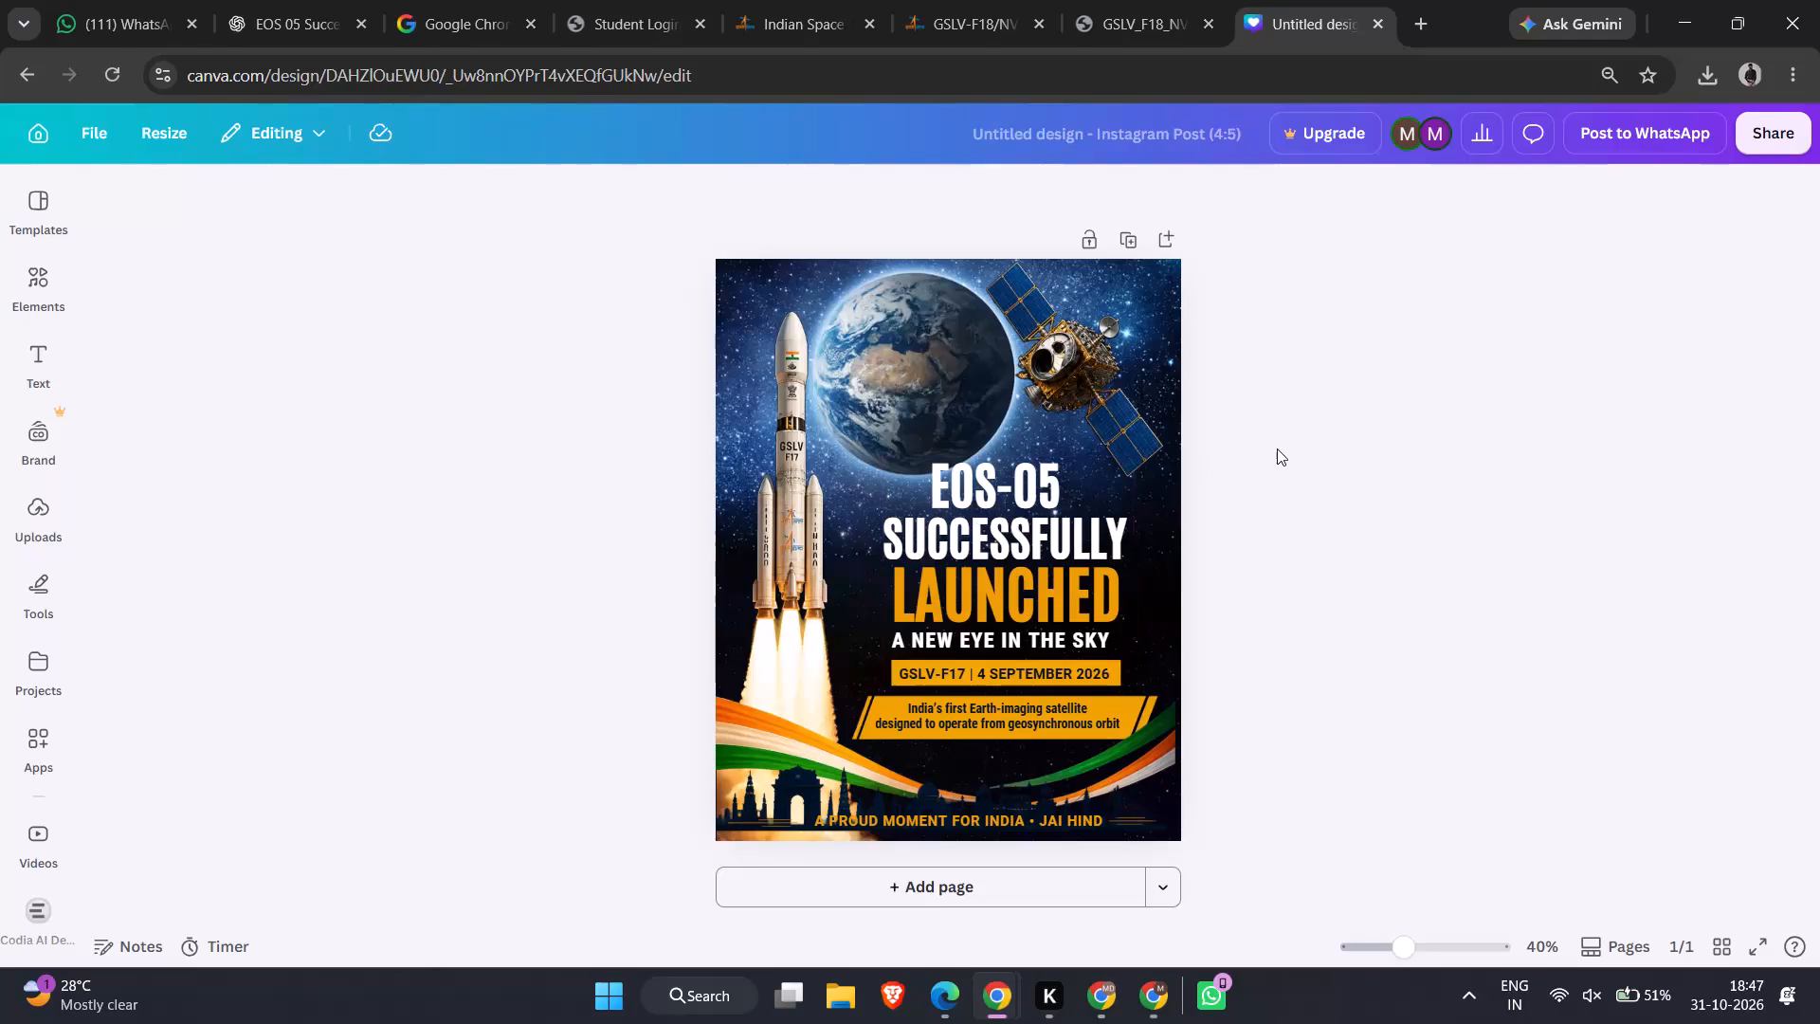
Open the Canva home page with the recent designs in a new browser tab, keeping the poster open.
left_click(1279, 448)
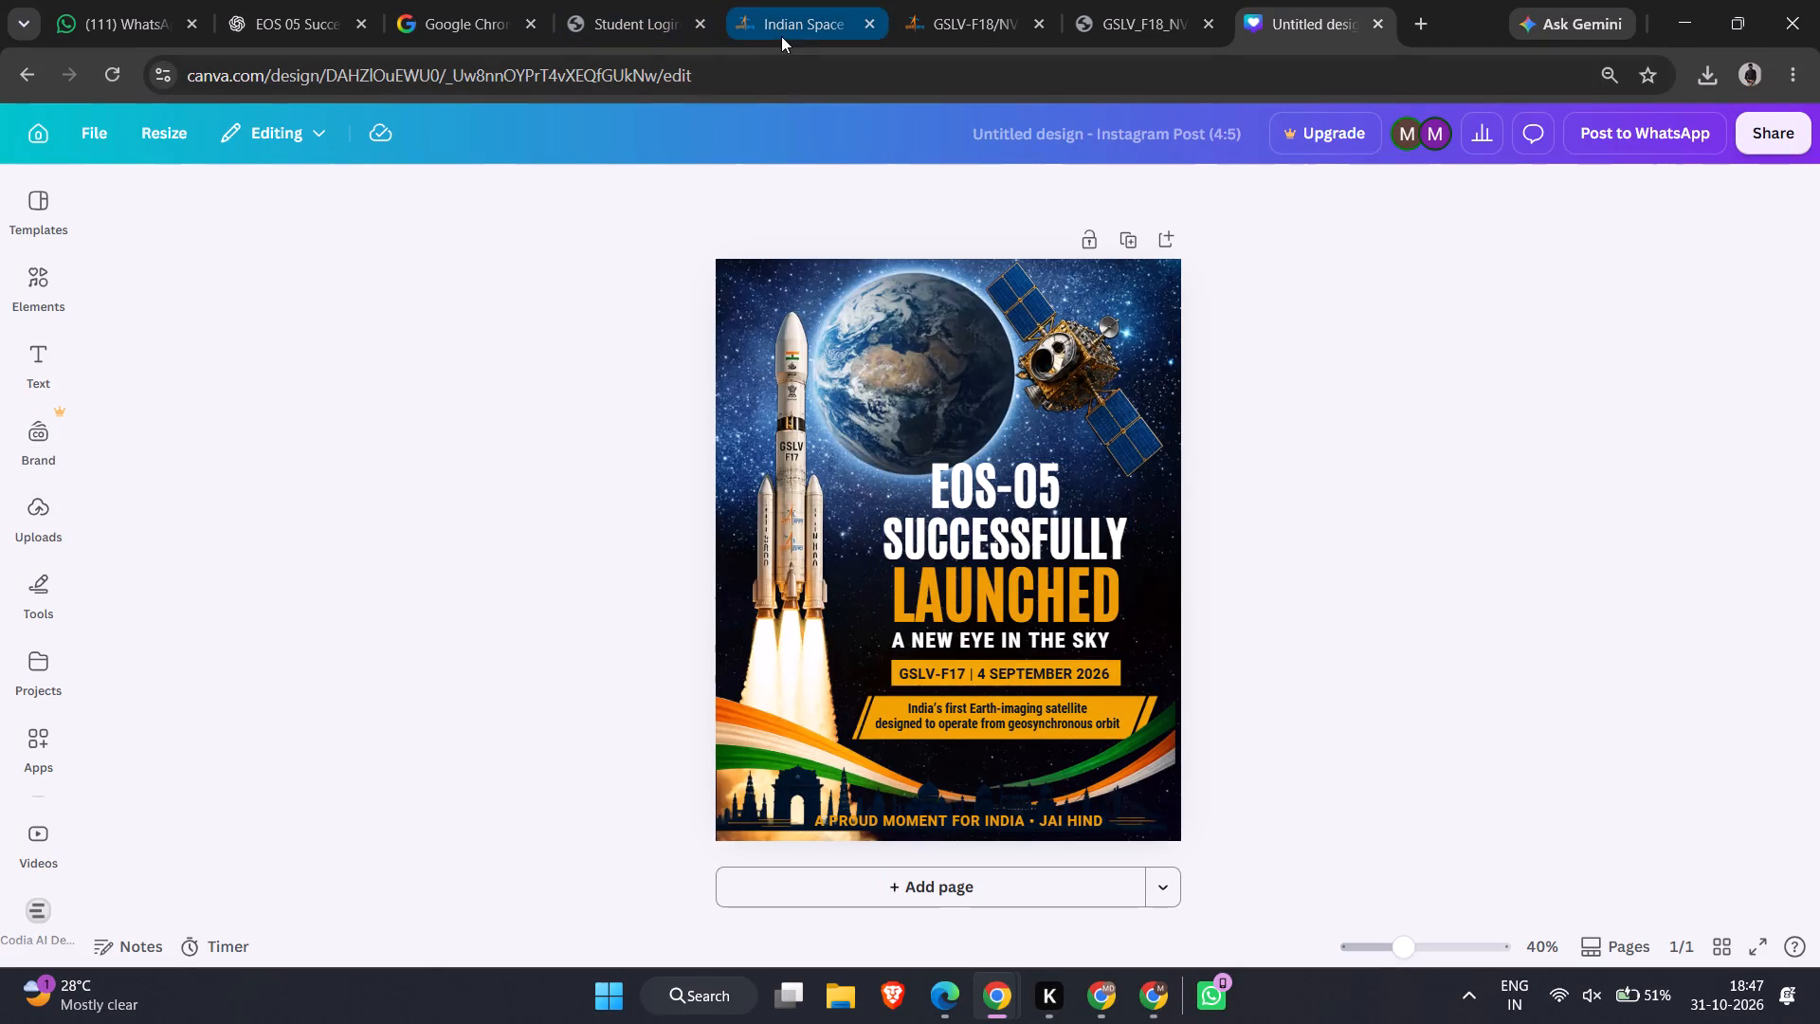
left_click(1413, 6)
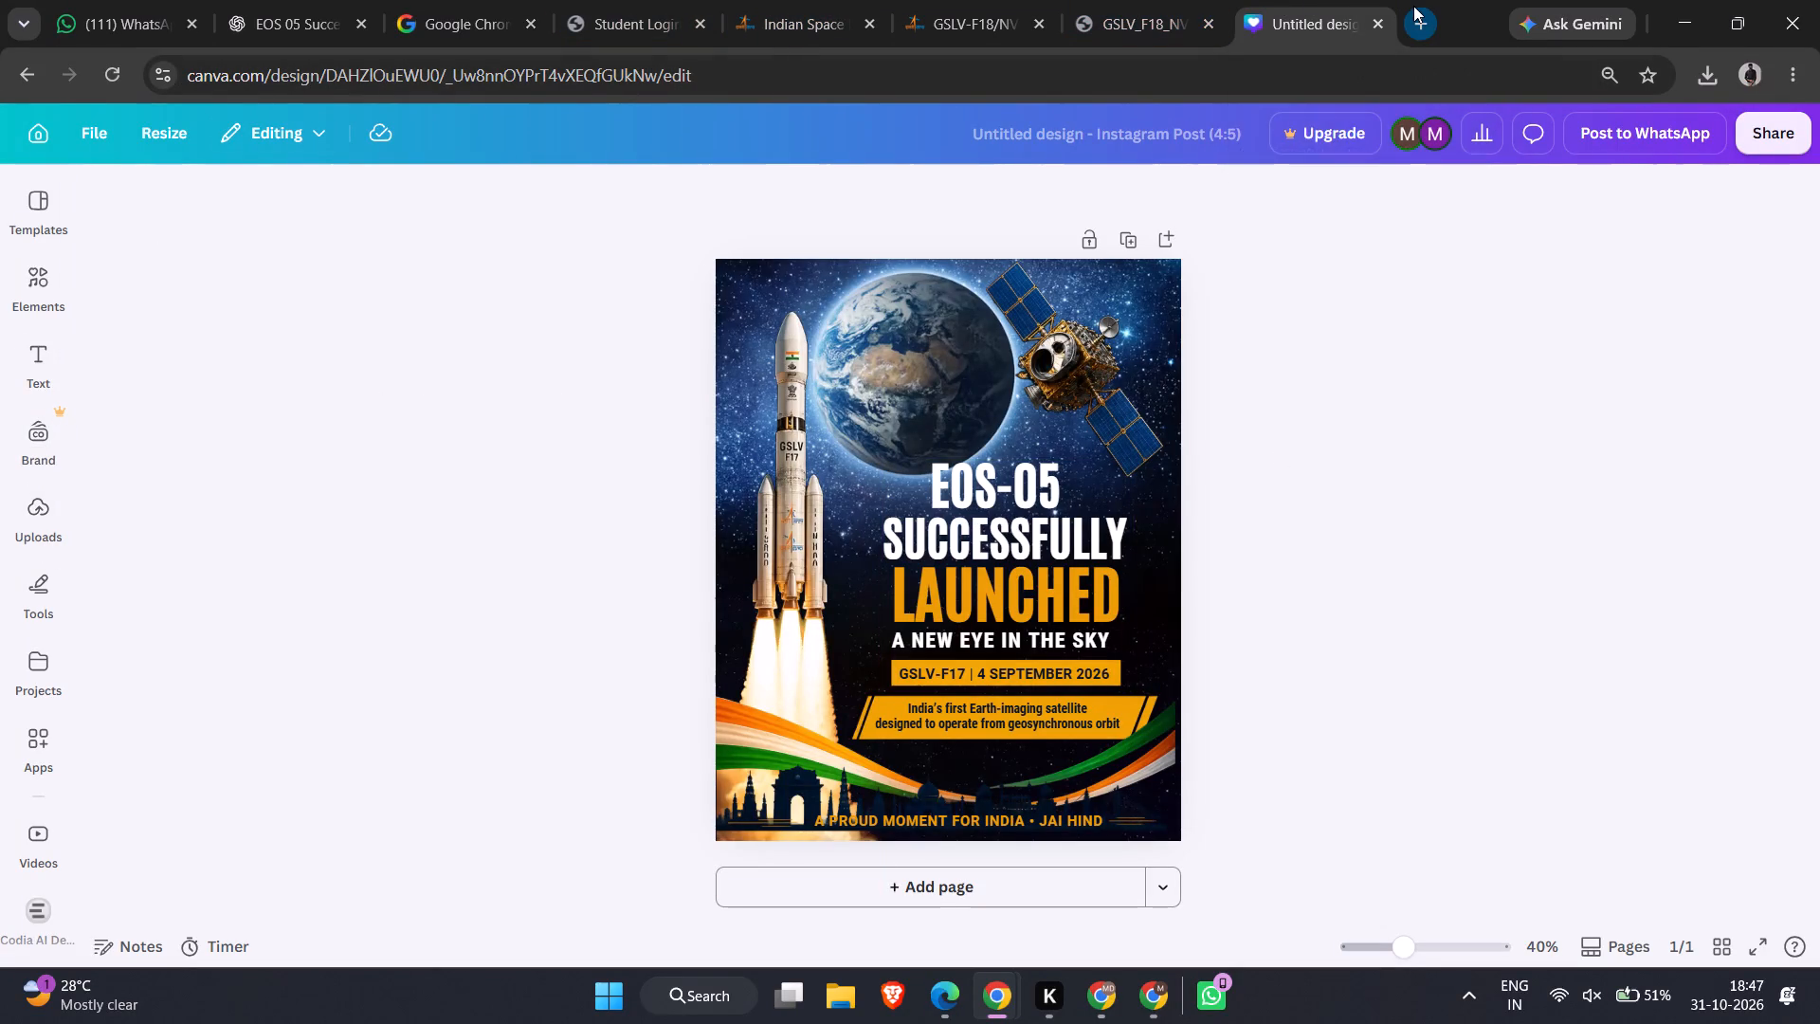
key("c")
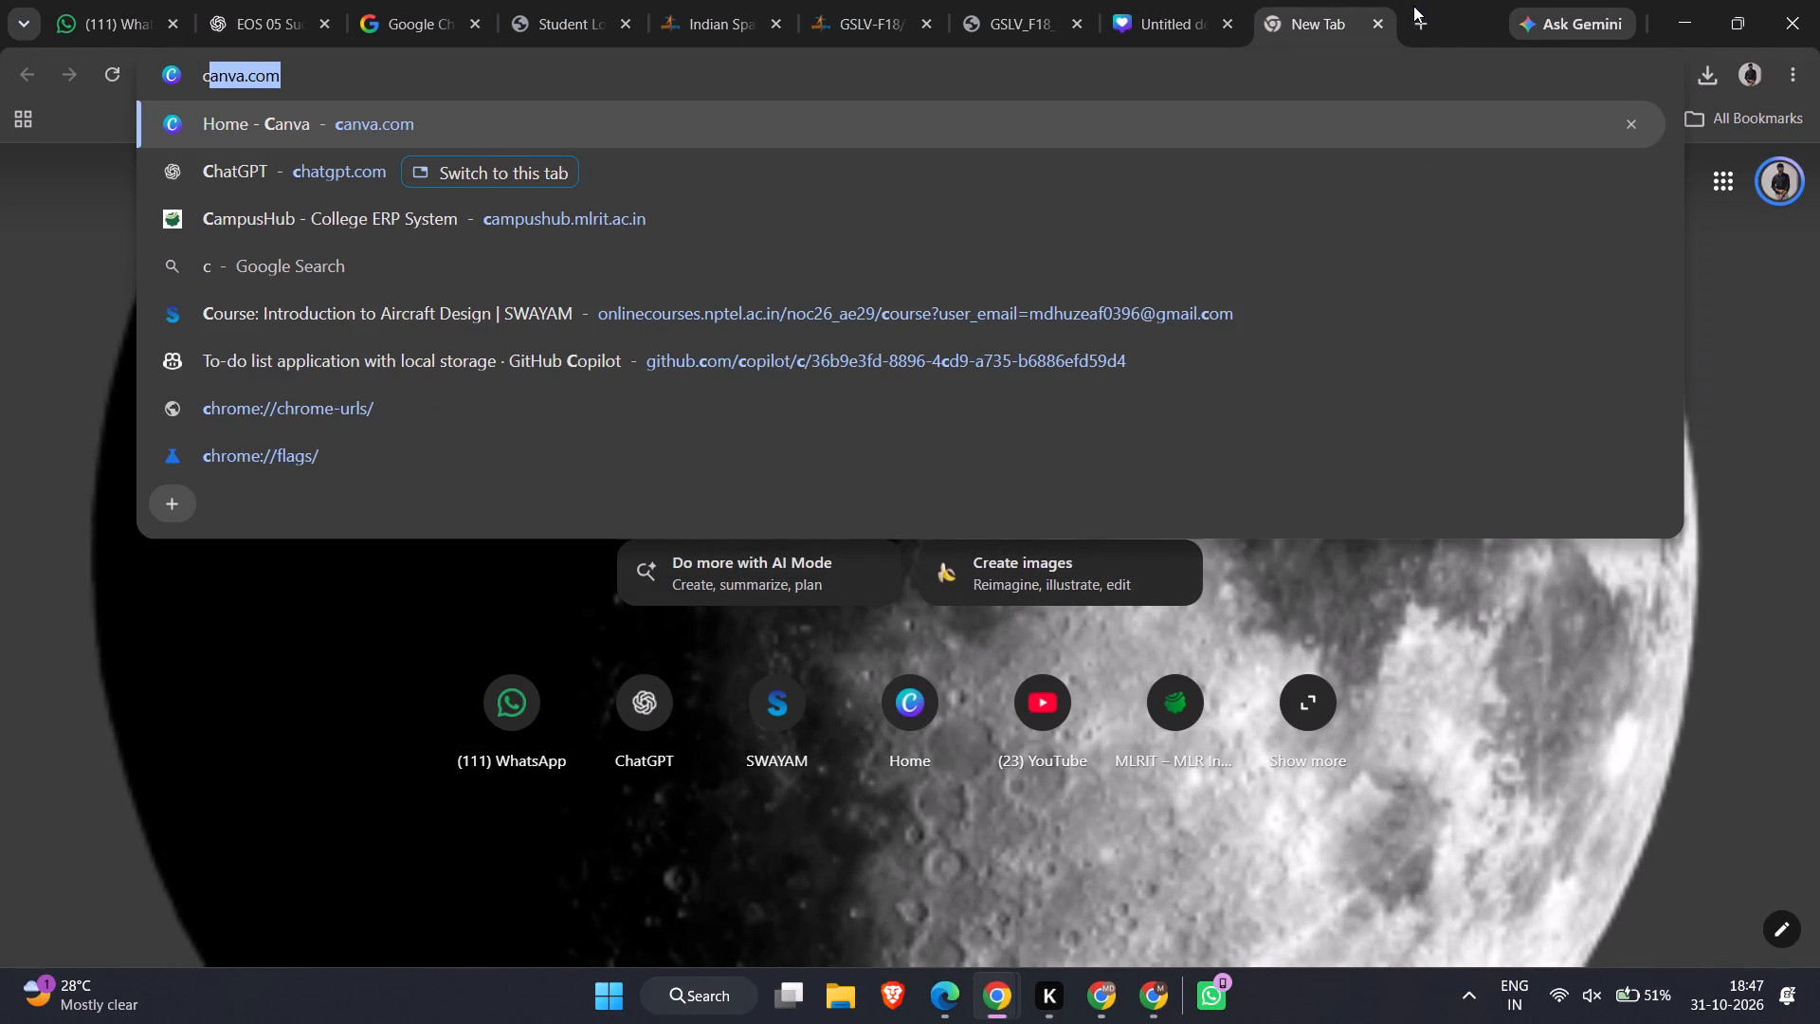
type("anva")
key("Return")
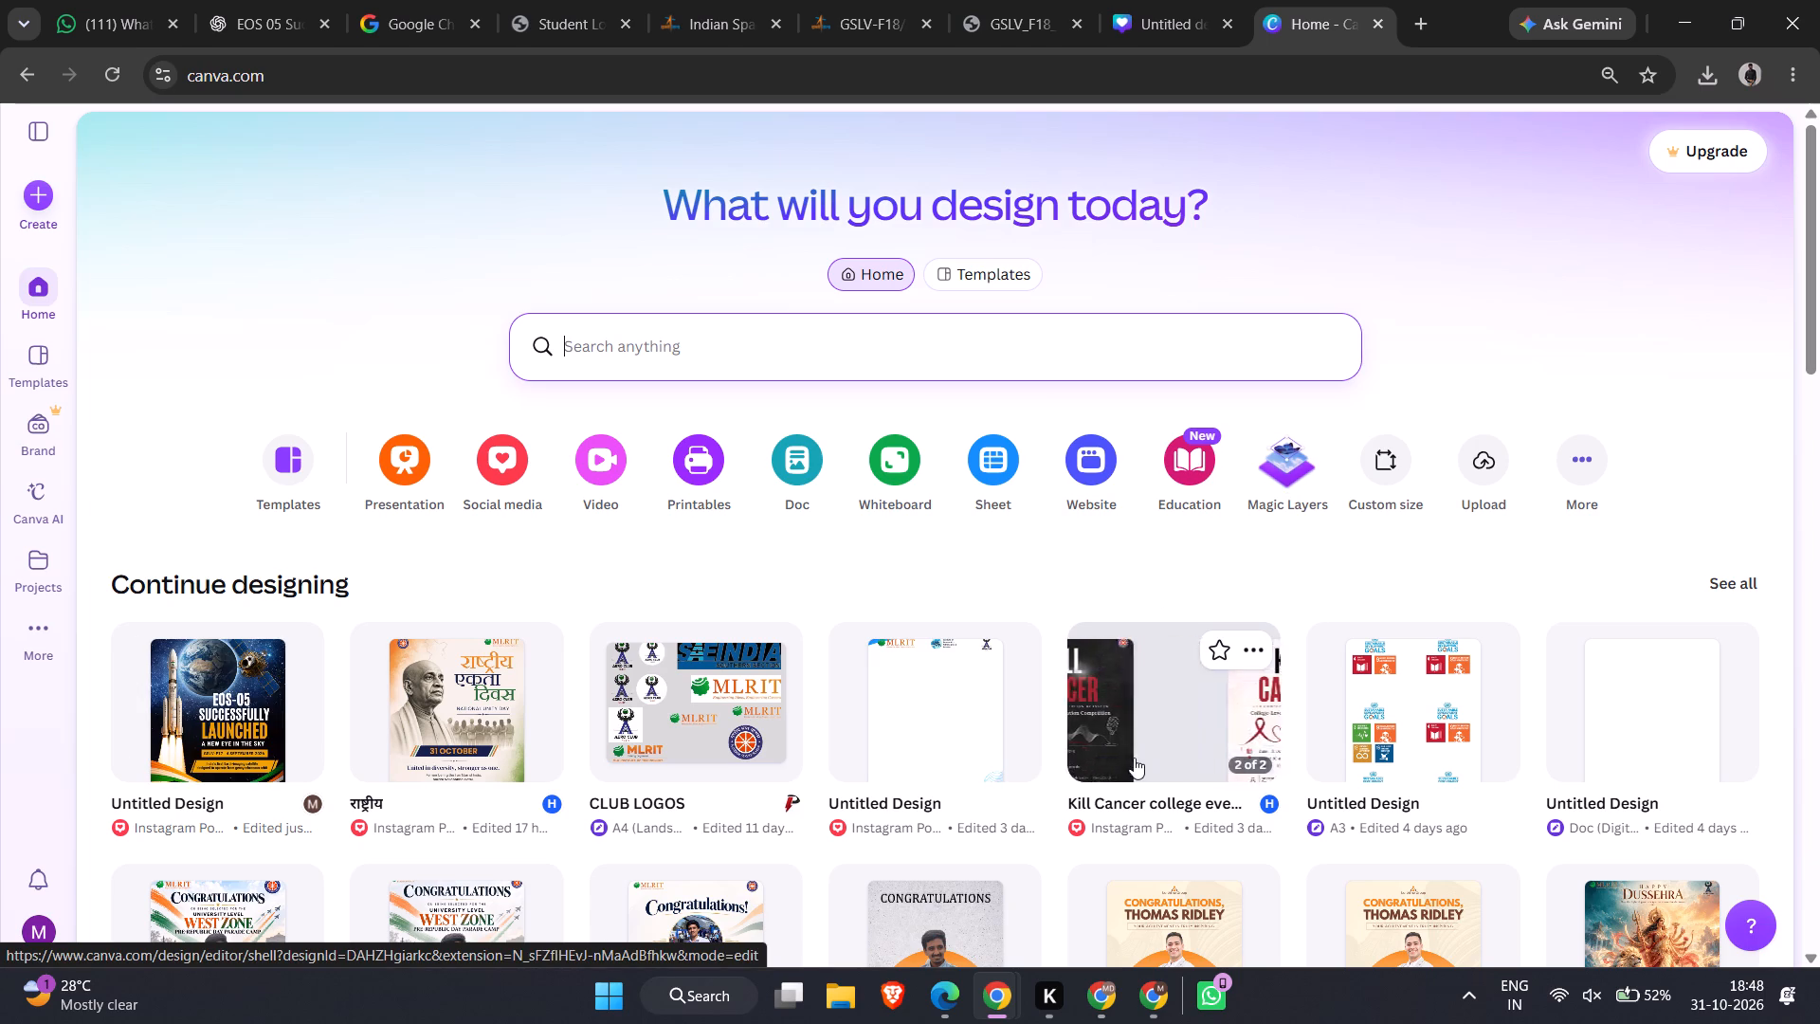
Open the CLUB LOGOS design from the recent designs.
double_click(691, 691)
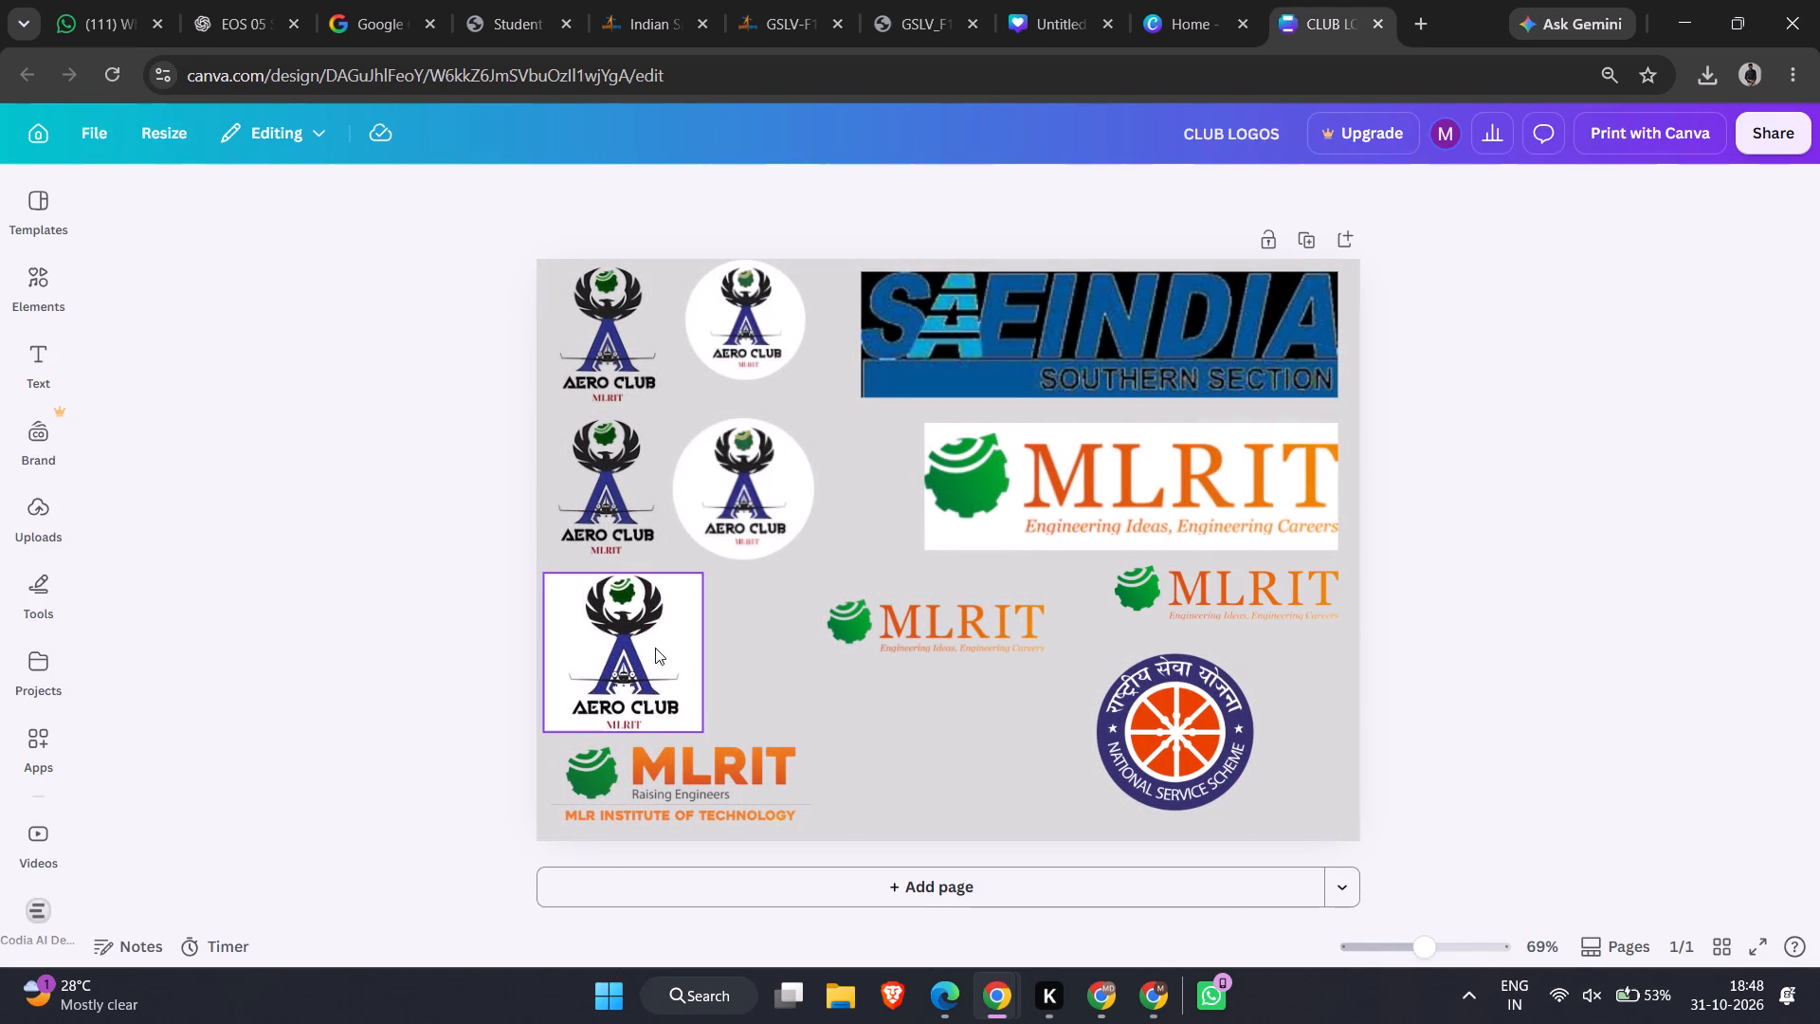
Copy the transparent Aero Club MLRIT logo from the CLUB LOGOS design into the EOS-05 poster and place it over the rocket's exhaust flames.
left_click(45, 286)
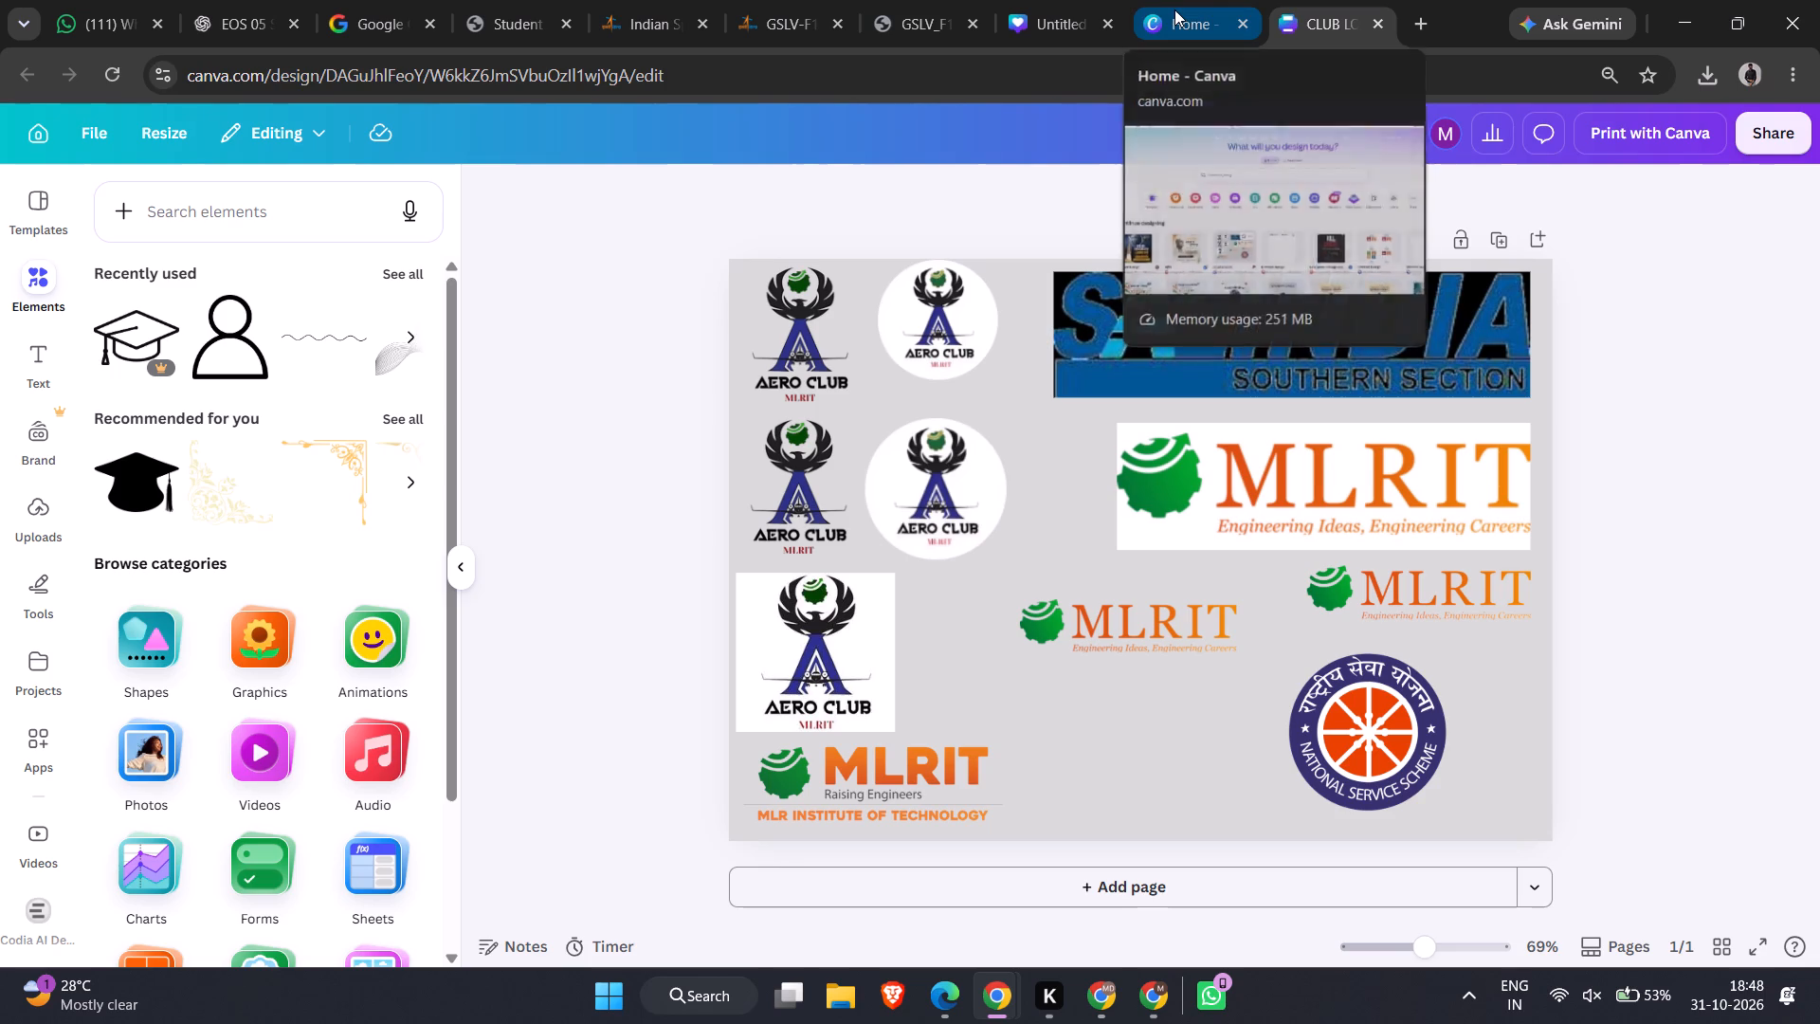
left_click(821, 320)
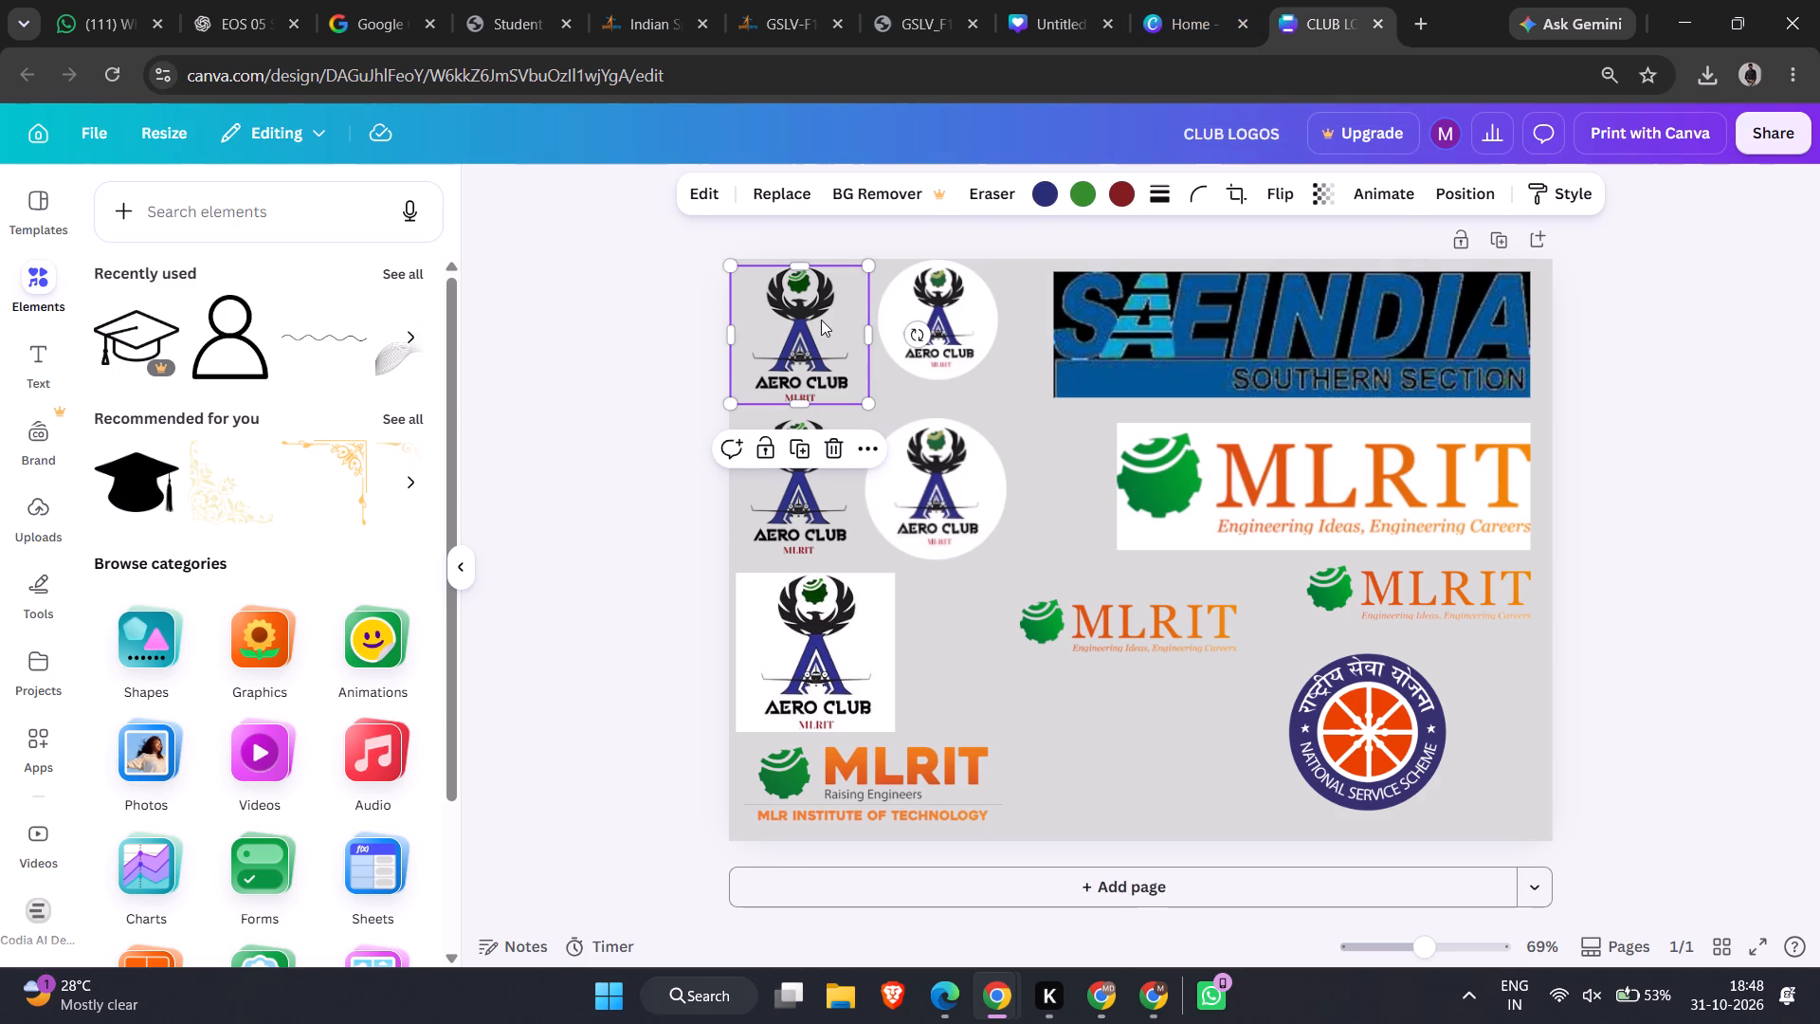
key("ctrl+c")
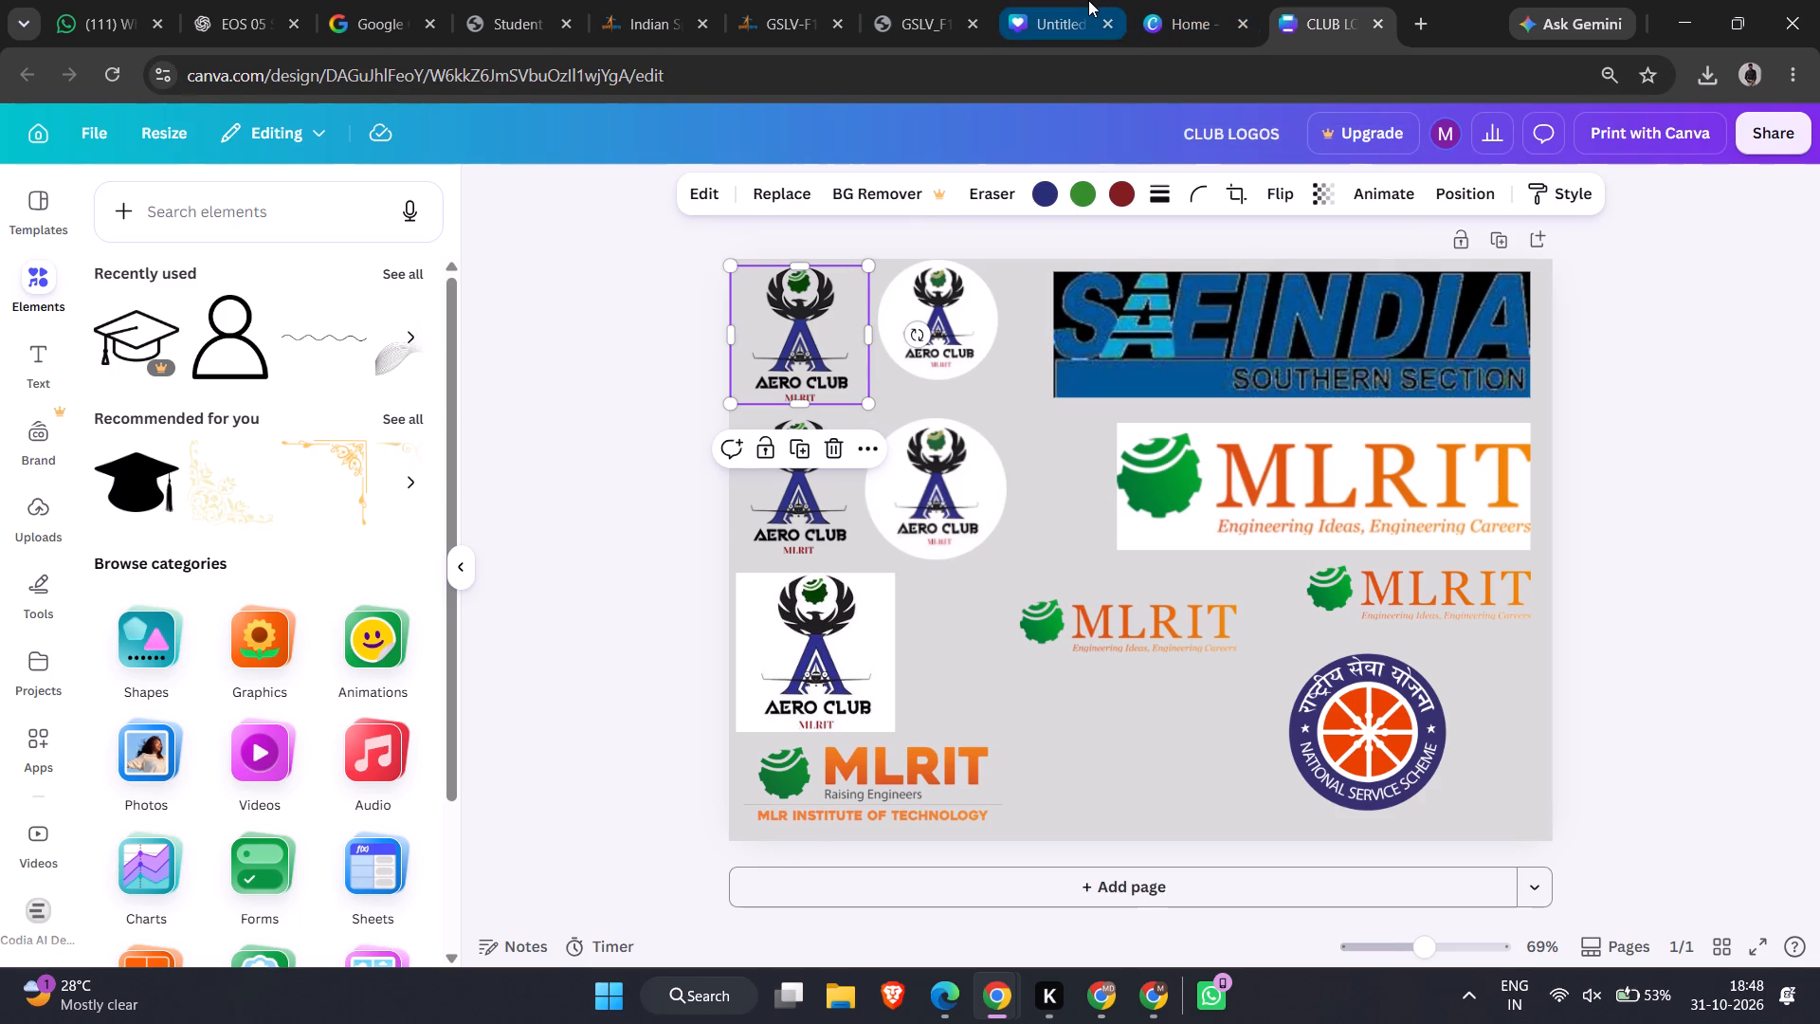
left_click(1088, 0)
key("ctrl+v")
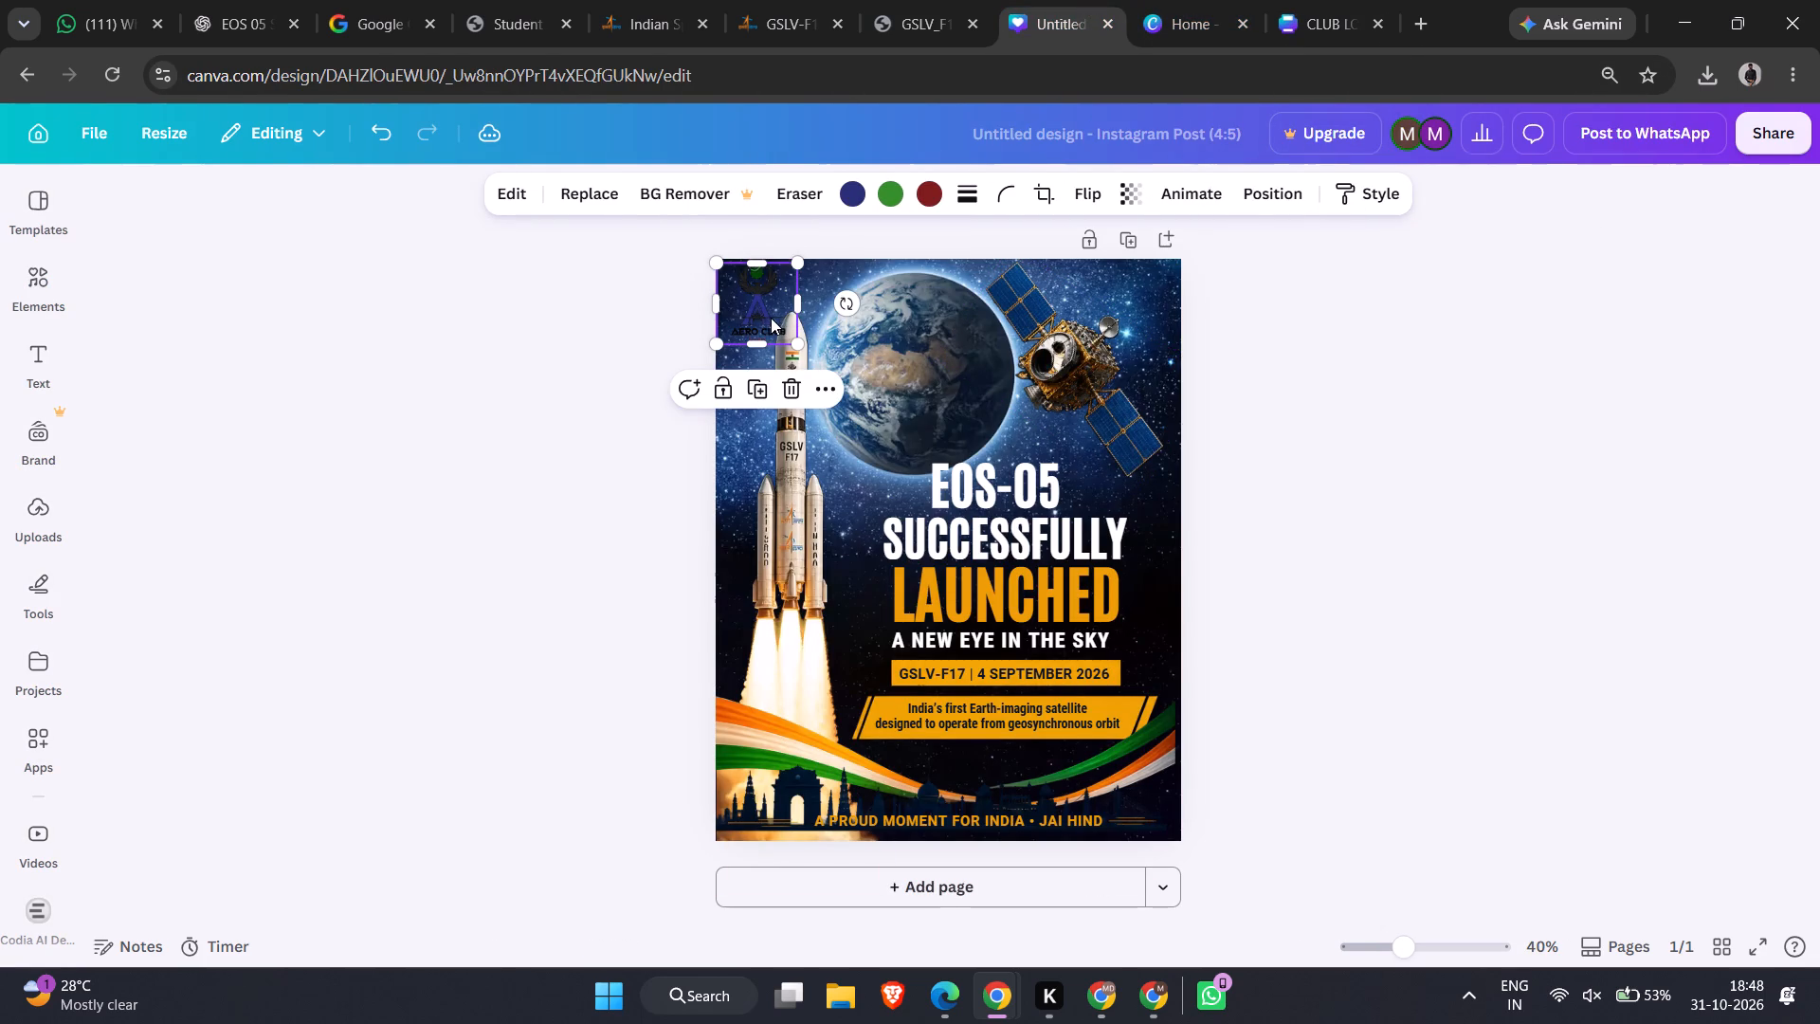
left_click_drag(771, 318, 806, 712)
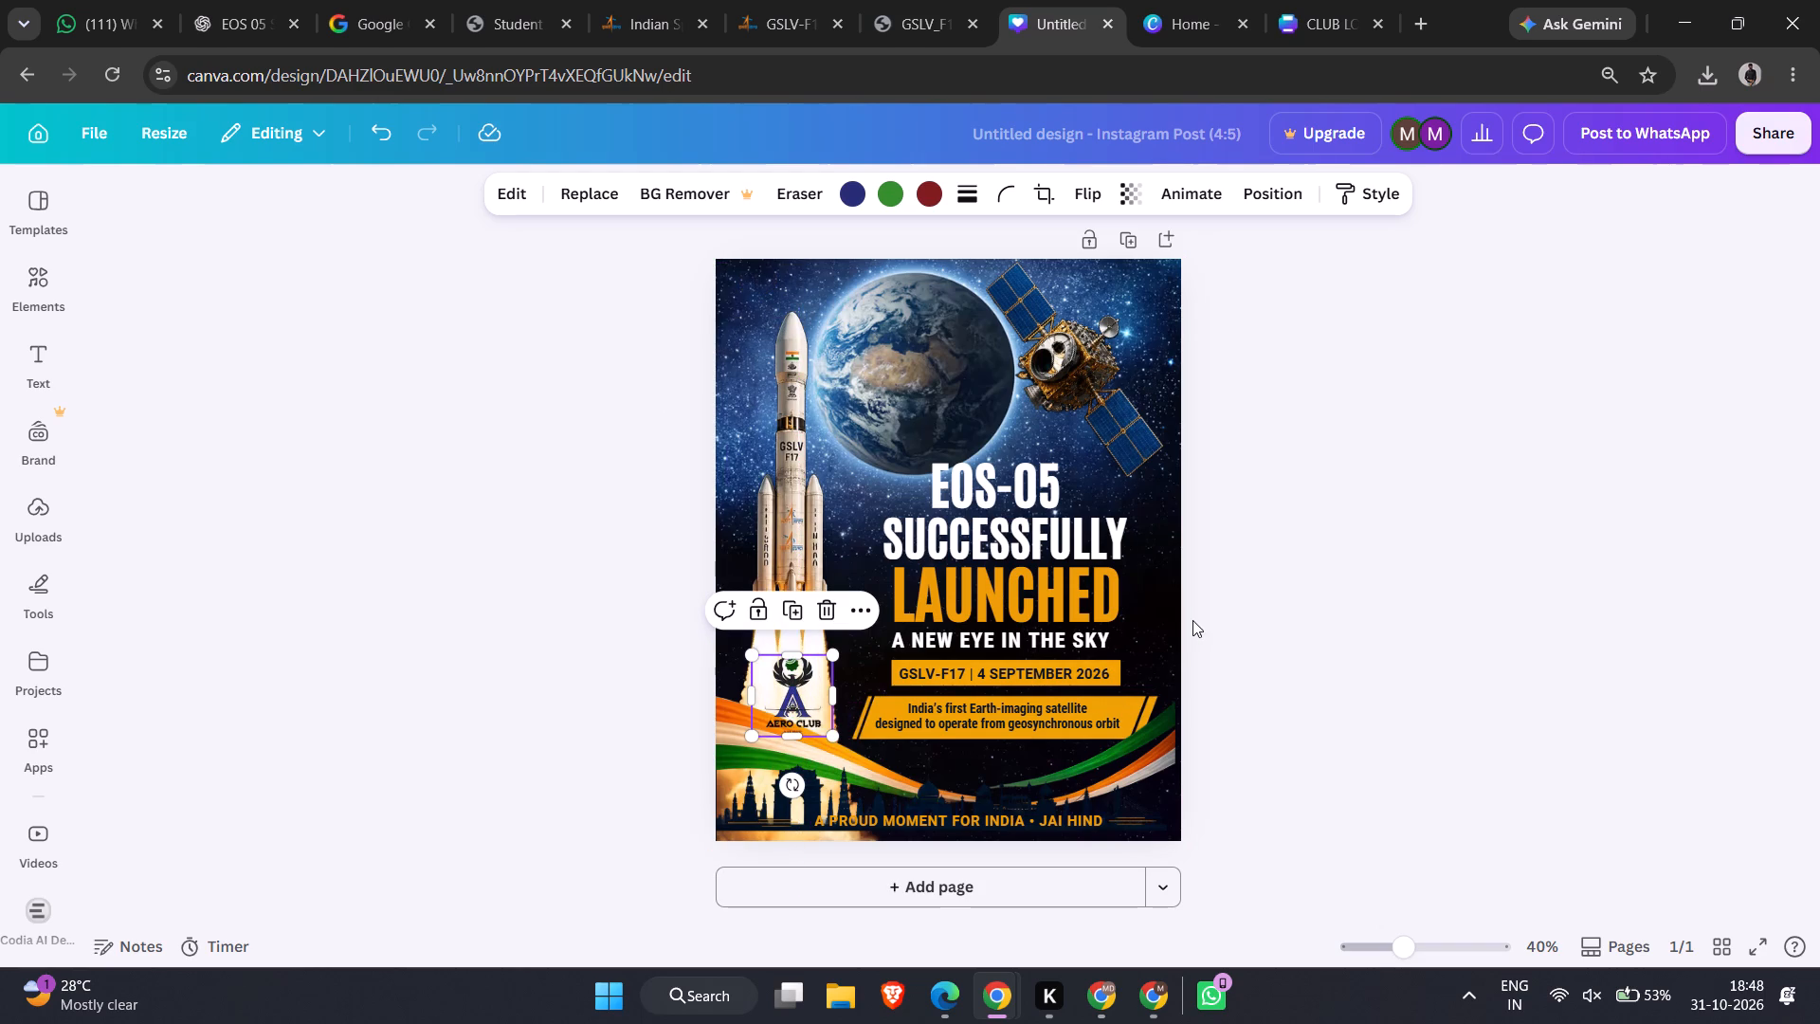
left_click(1192, 620)
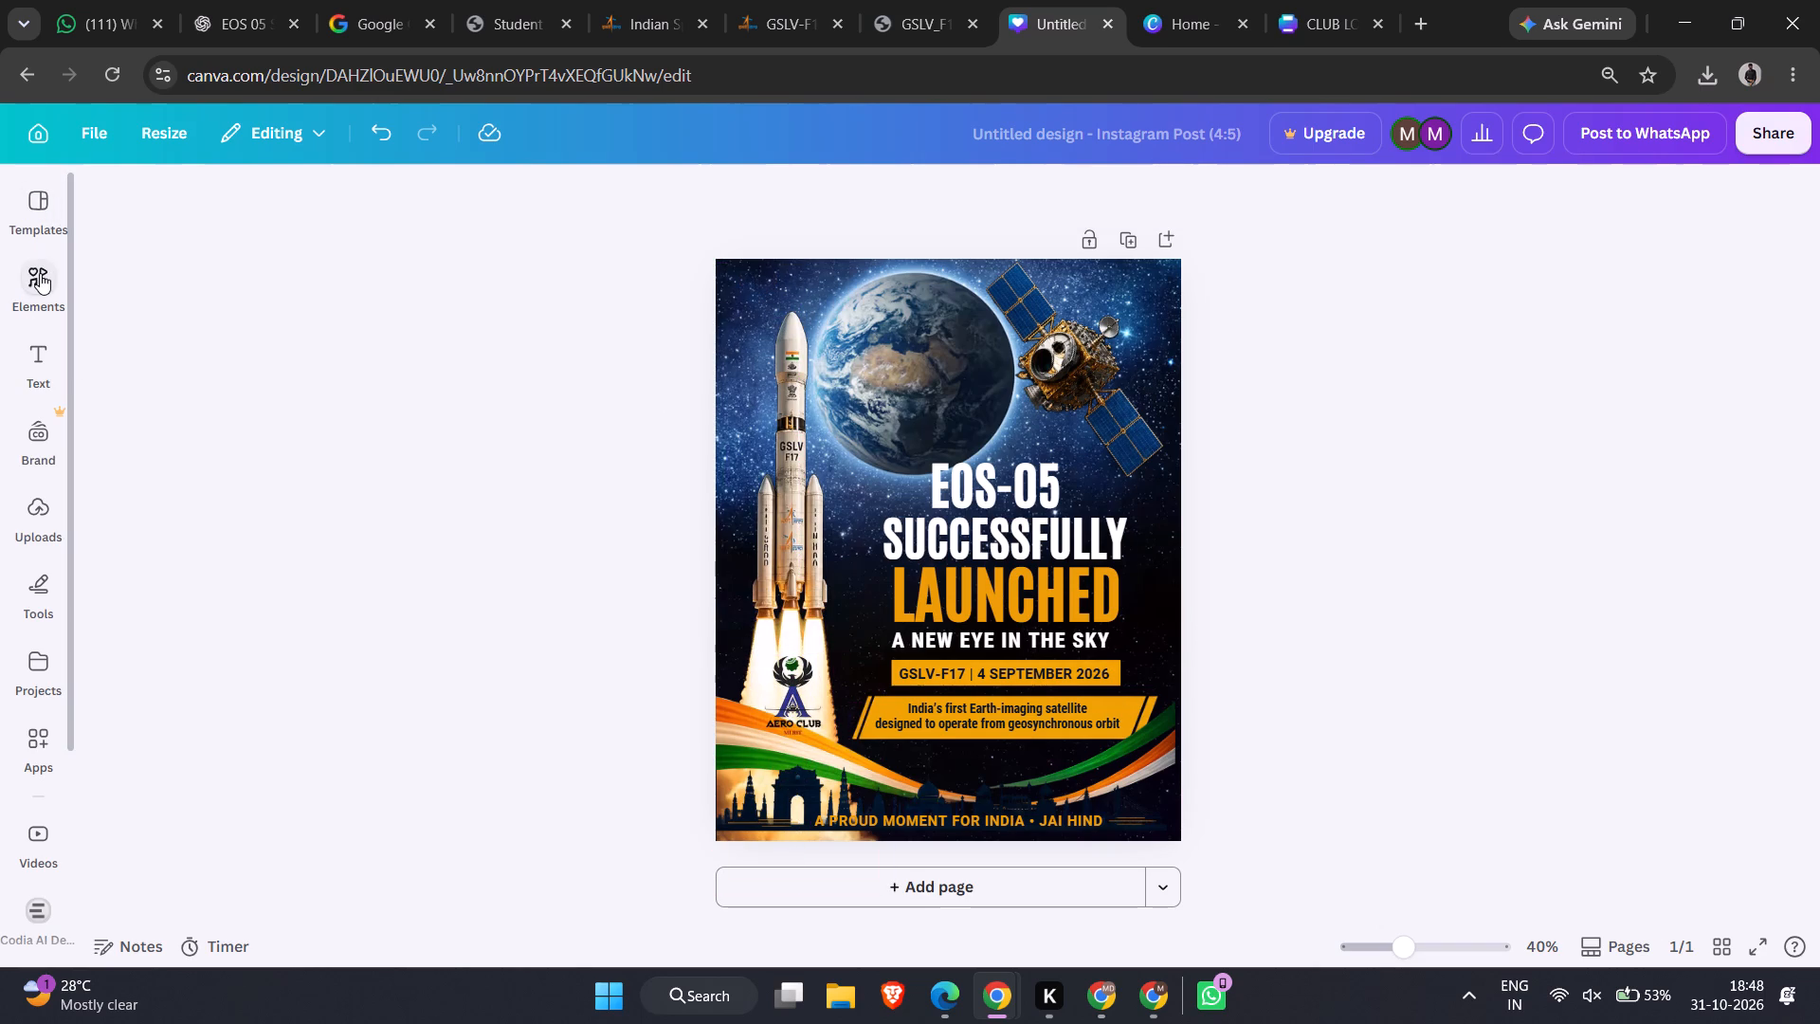
Search the elements library for frames using "freames" and "fream", and look through the results for a suitable one.
left_click(40, 273)
left_click(184, 213)
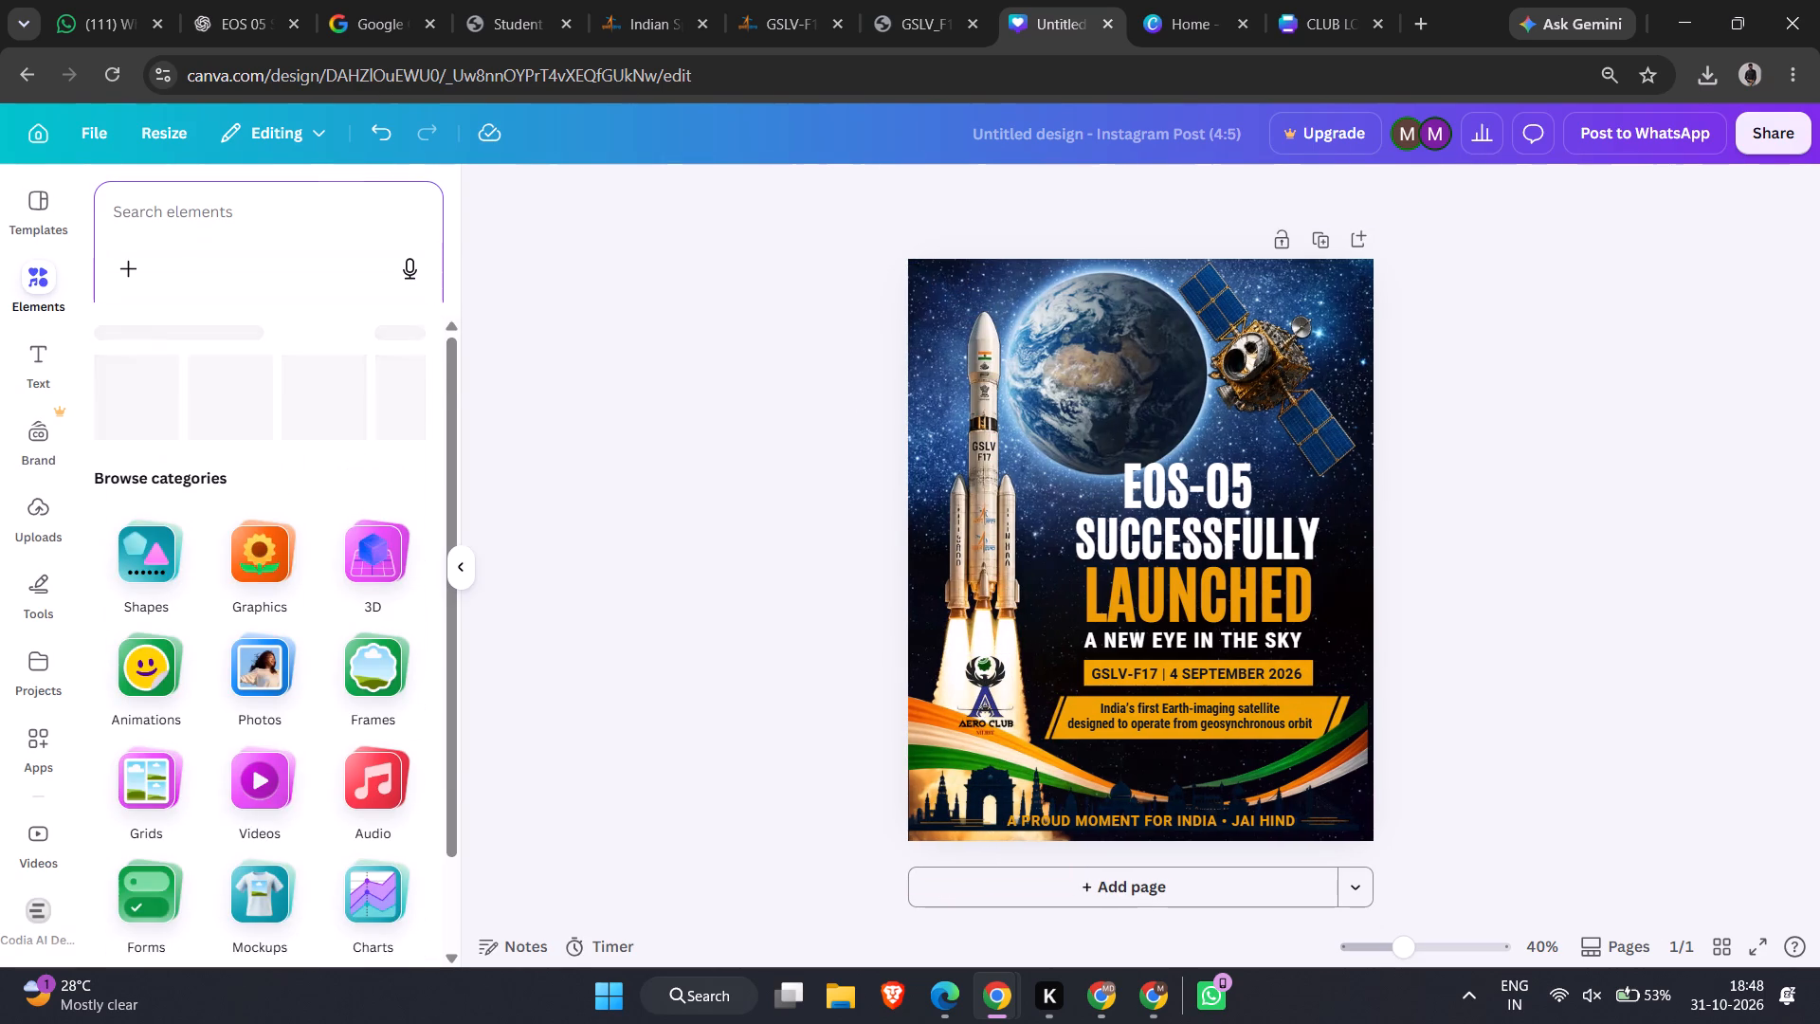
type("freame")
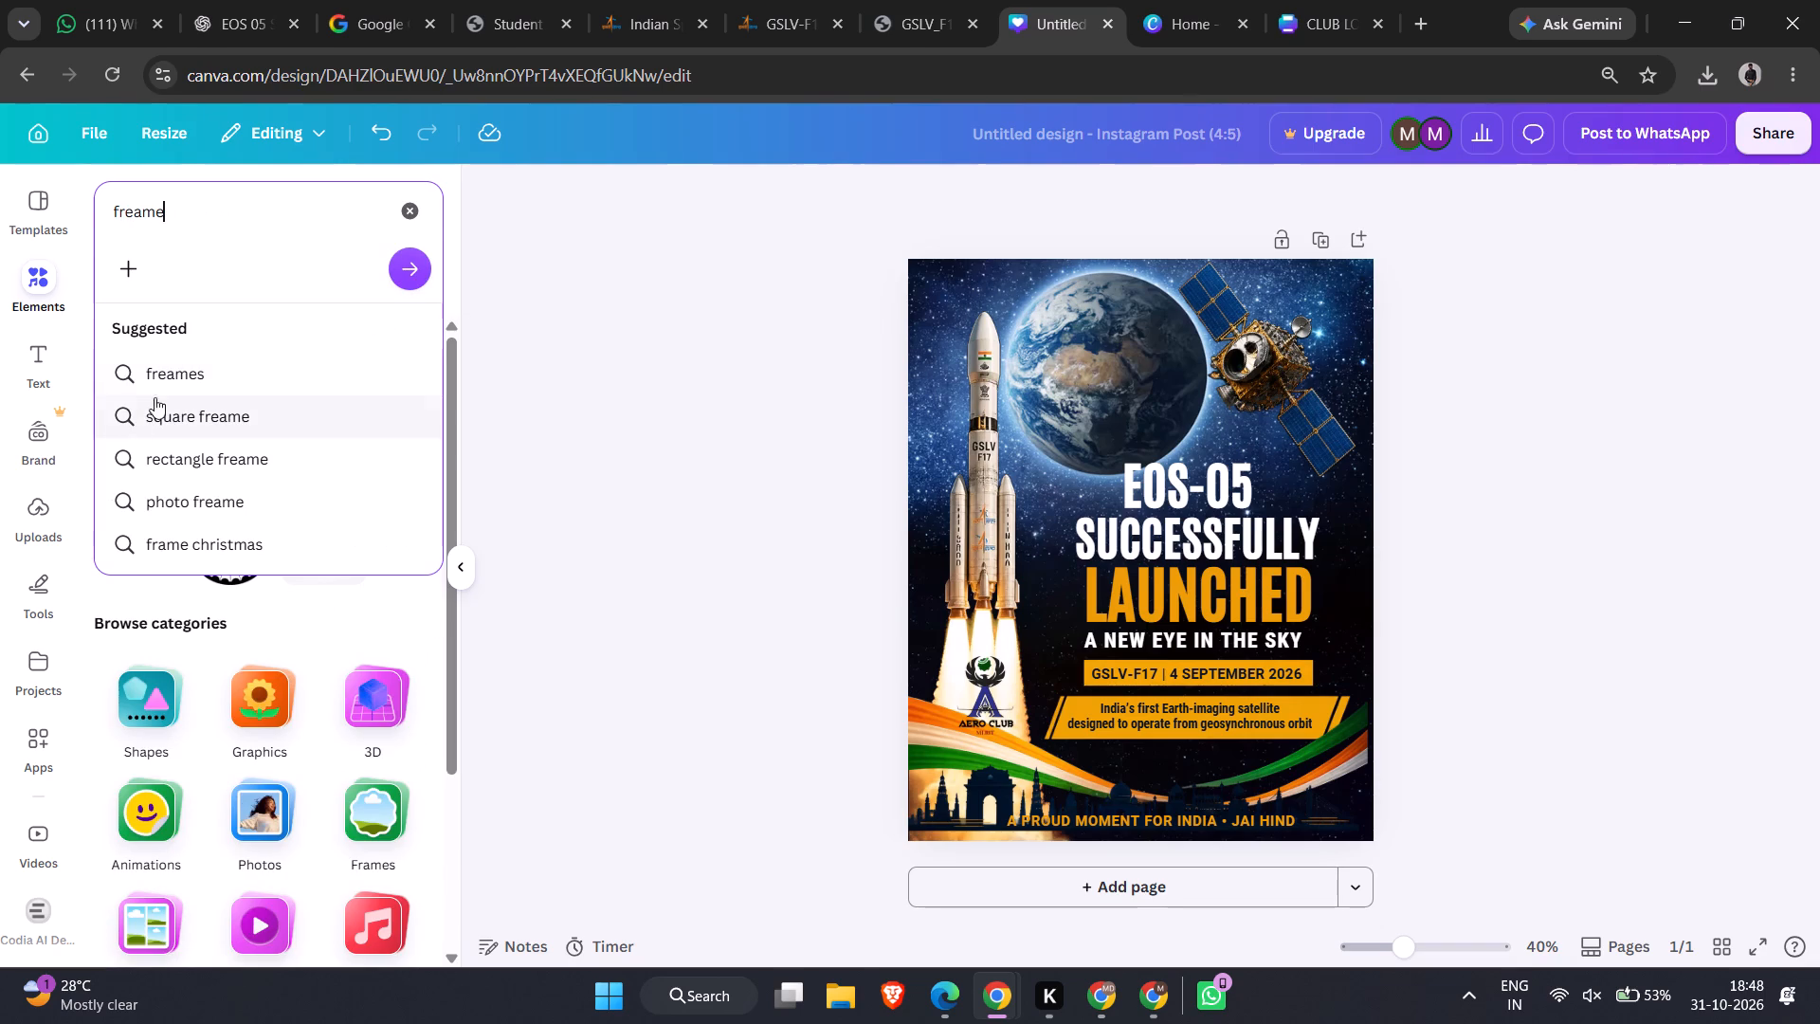
left_click(171, 384)
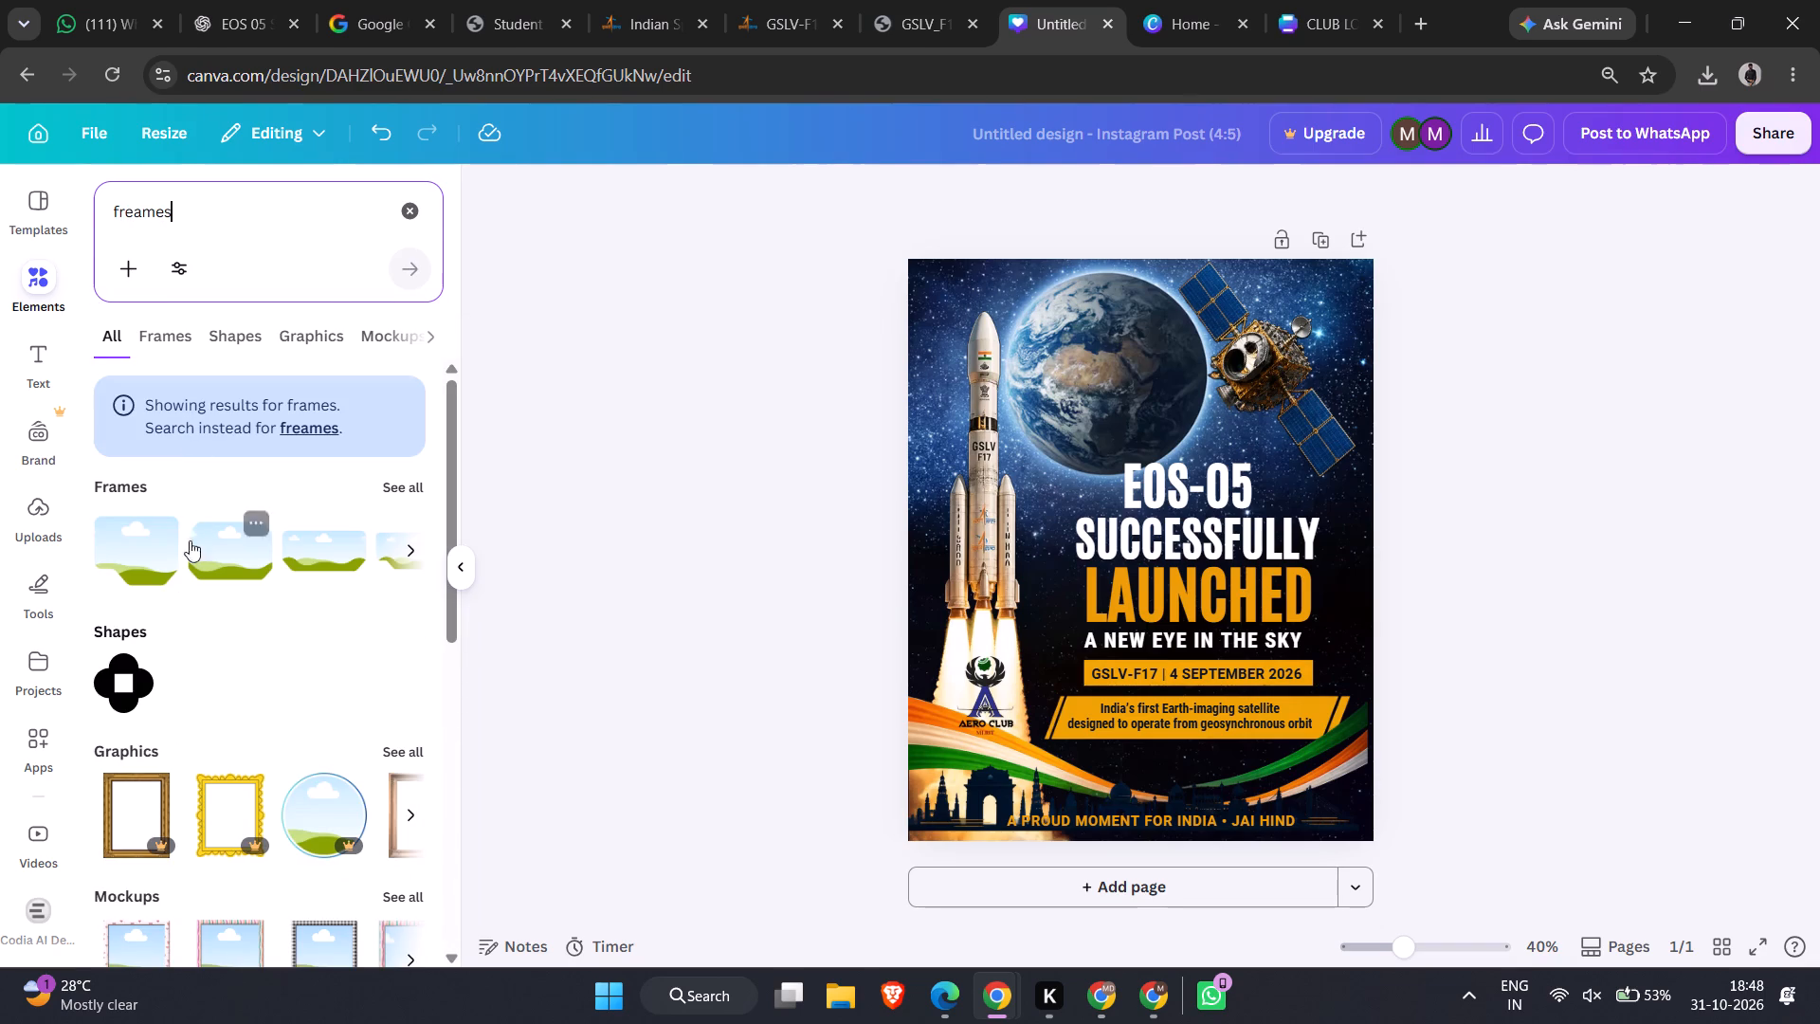
scroll(286, 677, "down", 2)
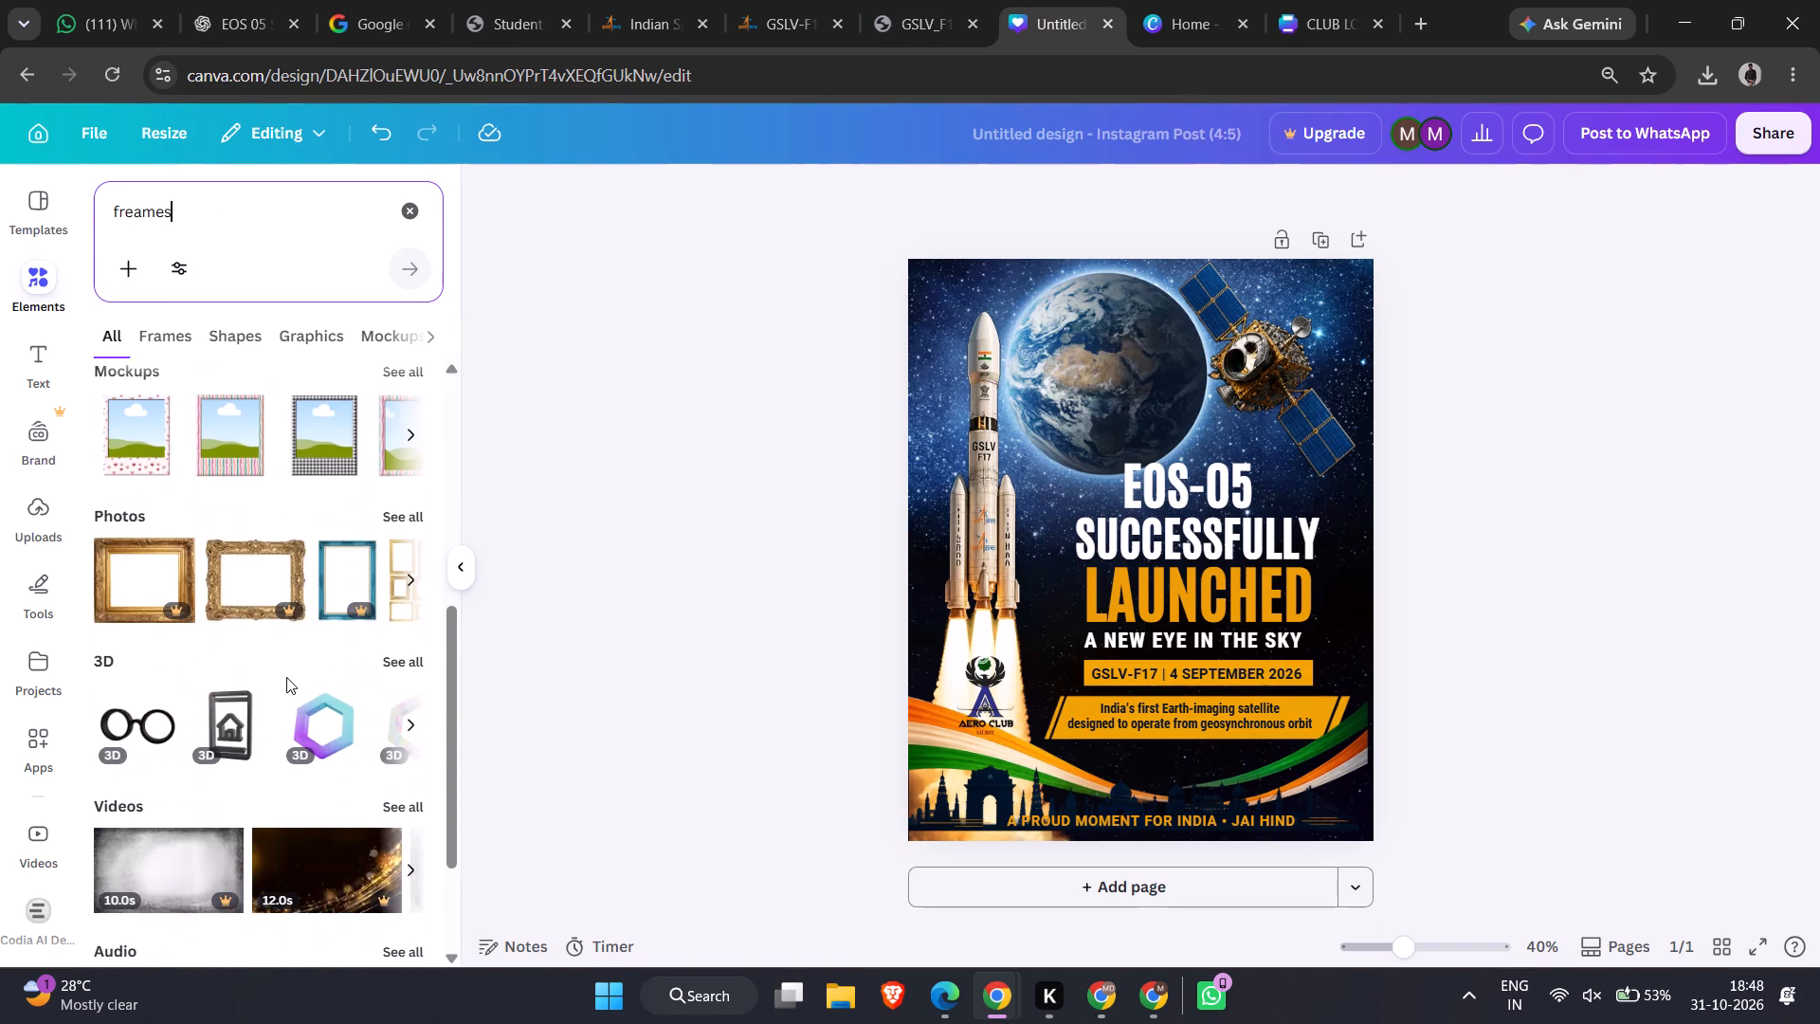
scroll(286, 677, "down", 2)
scroll(286, 677, "up", 2)
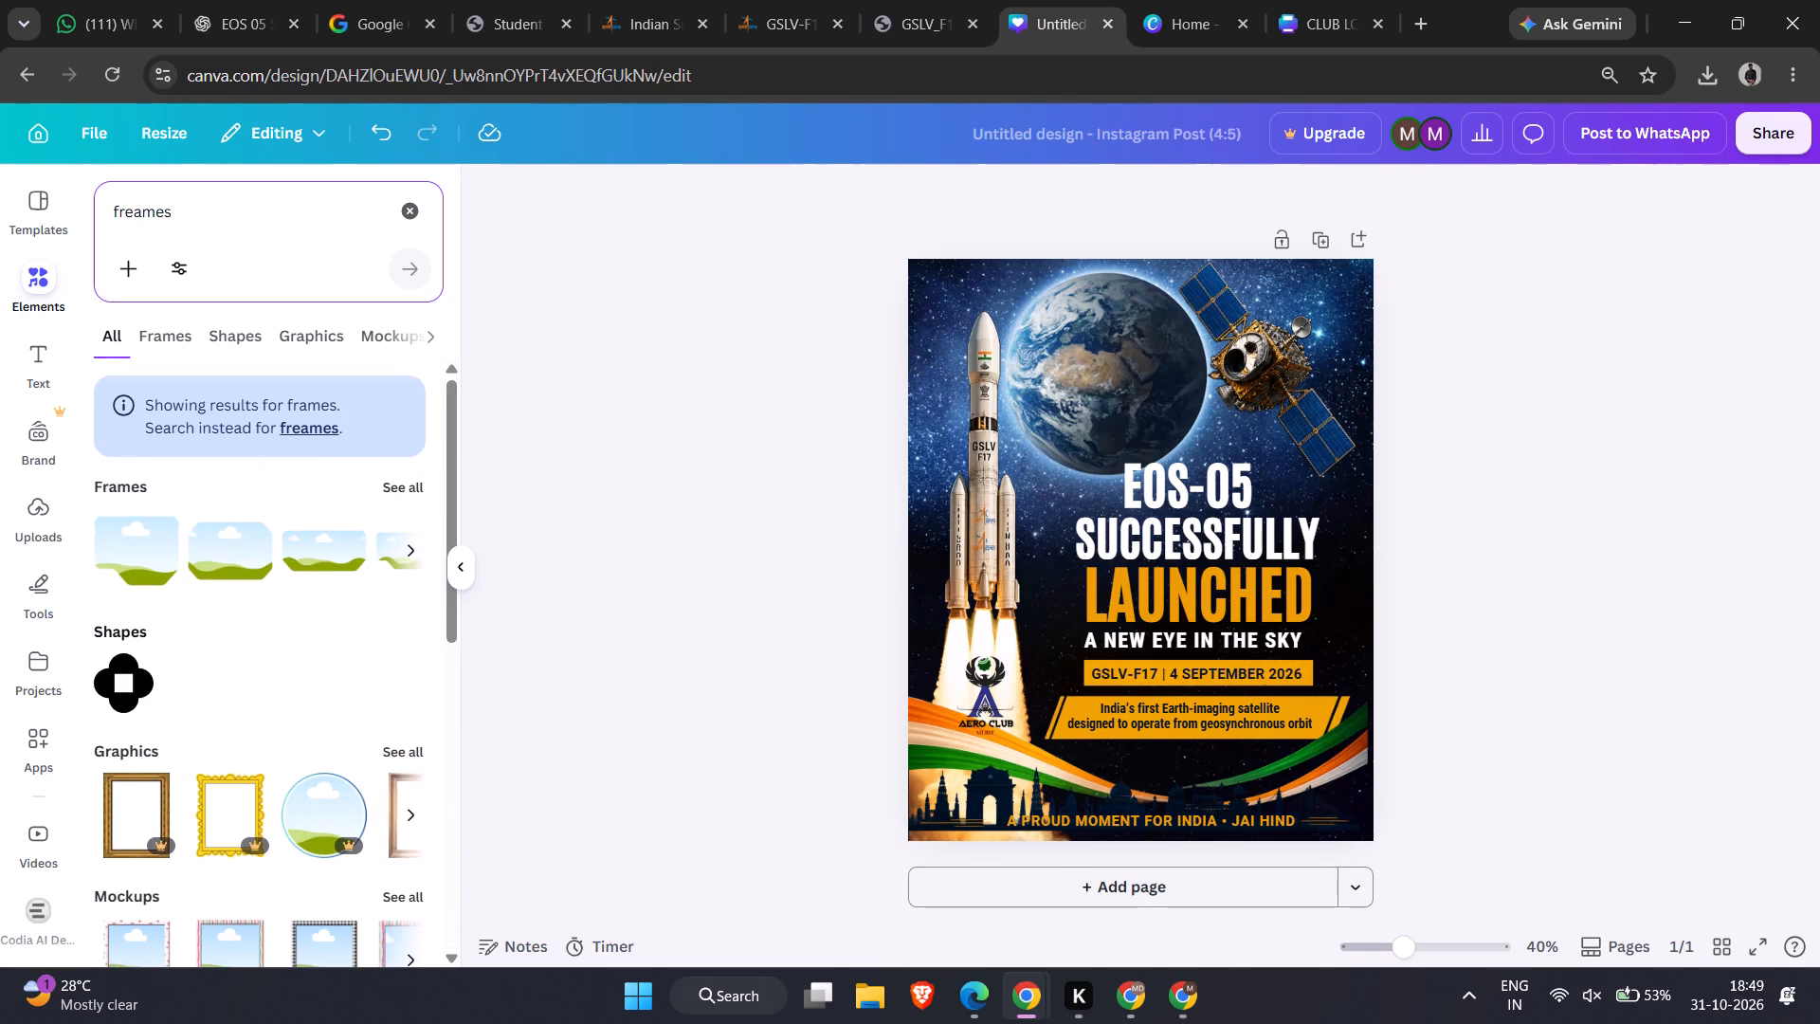
key("BackSpace")
key("BackSpace")
key("Return")
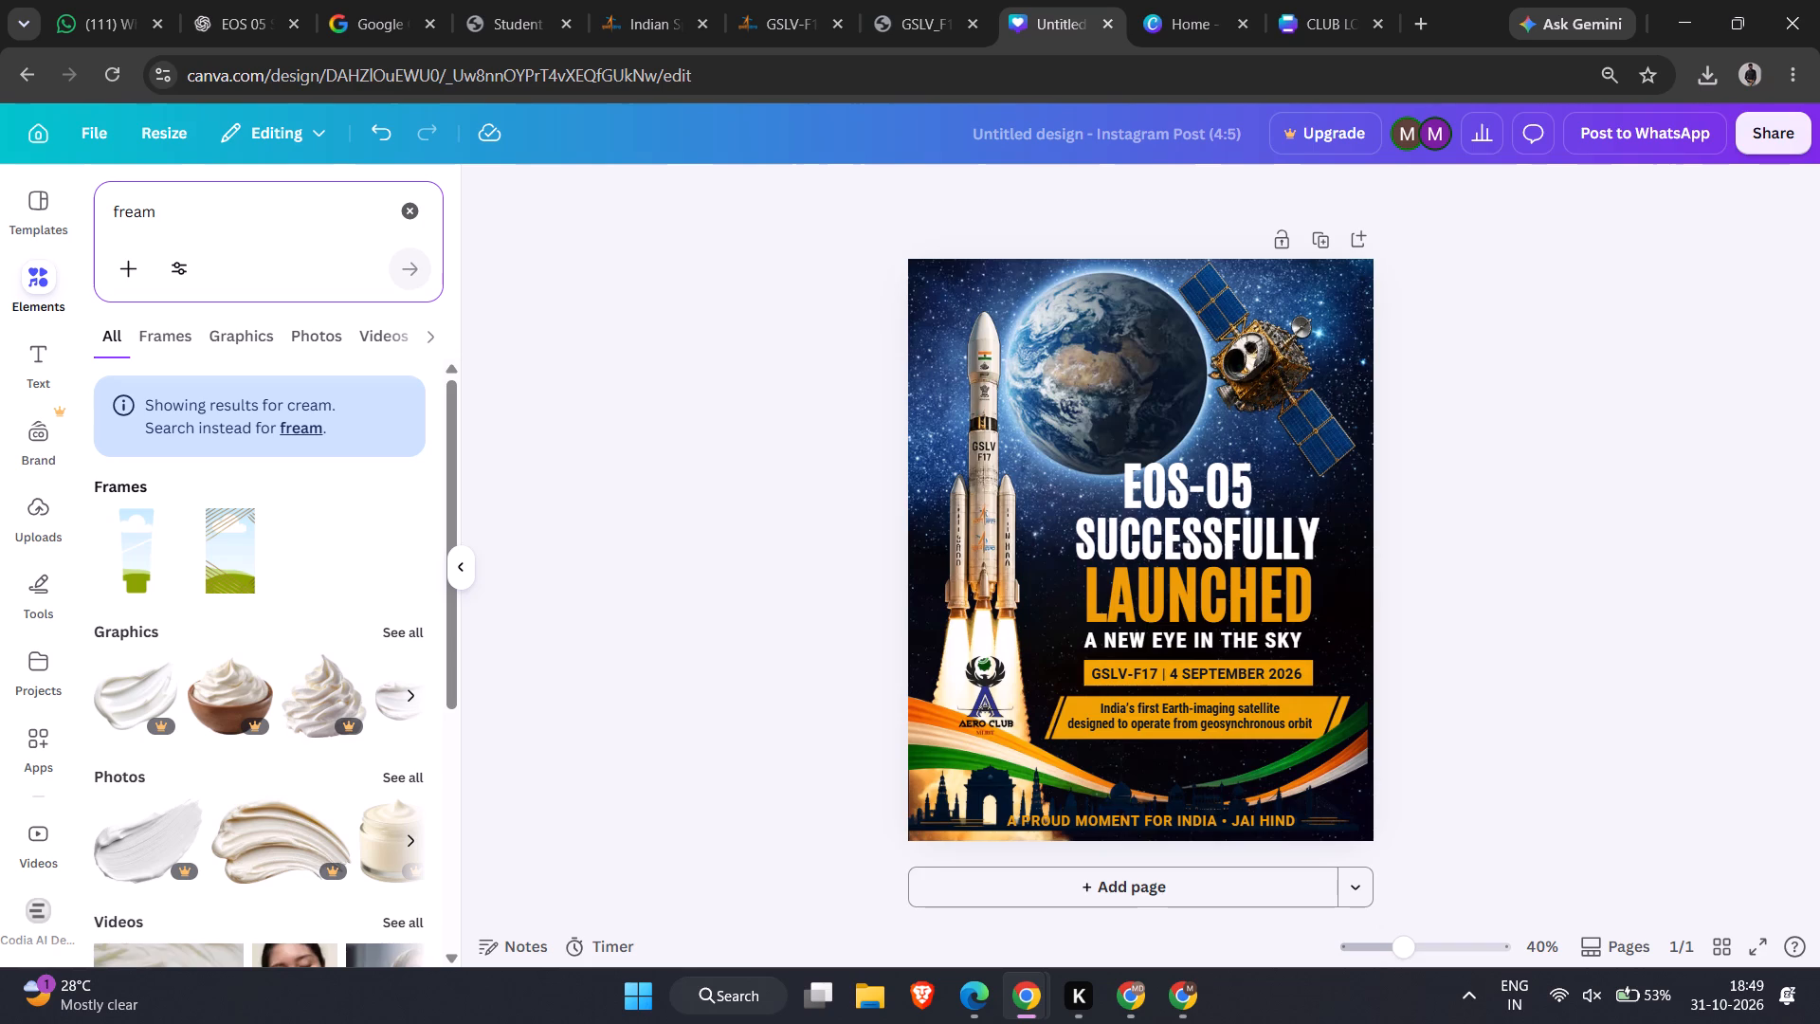
Search the elements for "square freame" and add the plain square frame to the poster.
key("Left")
key("Left")
key("Left")
key("Left")
key("Left")
key("Left")
type("sq")
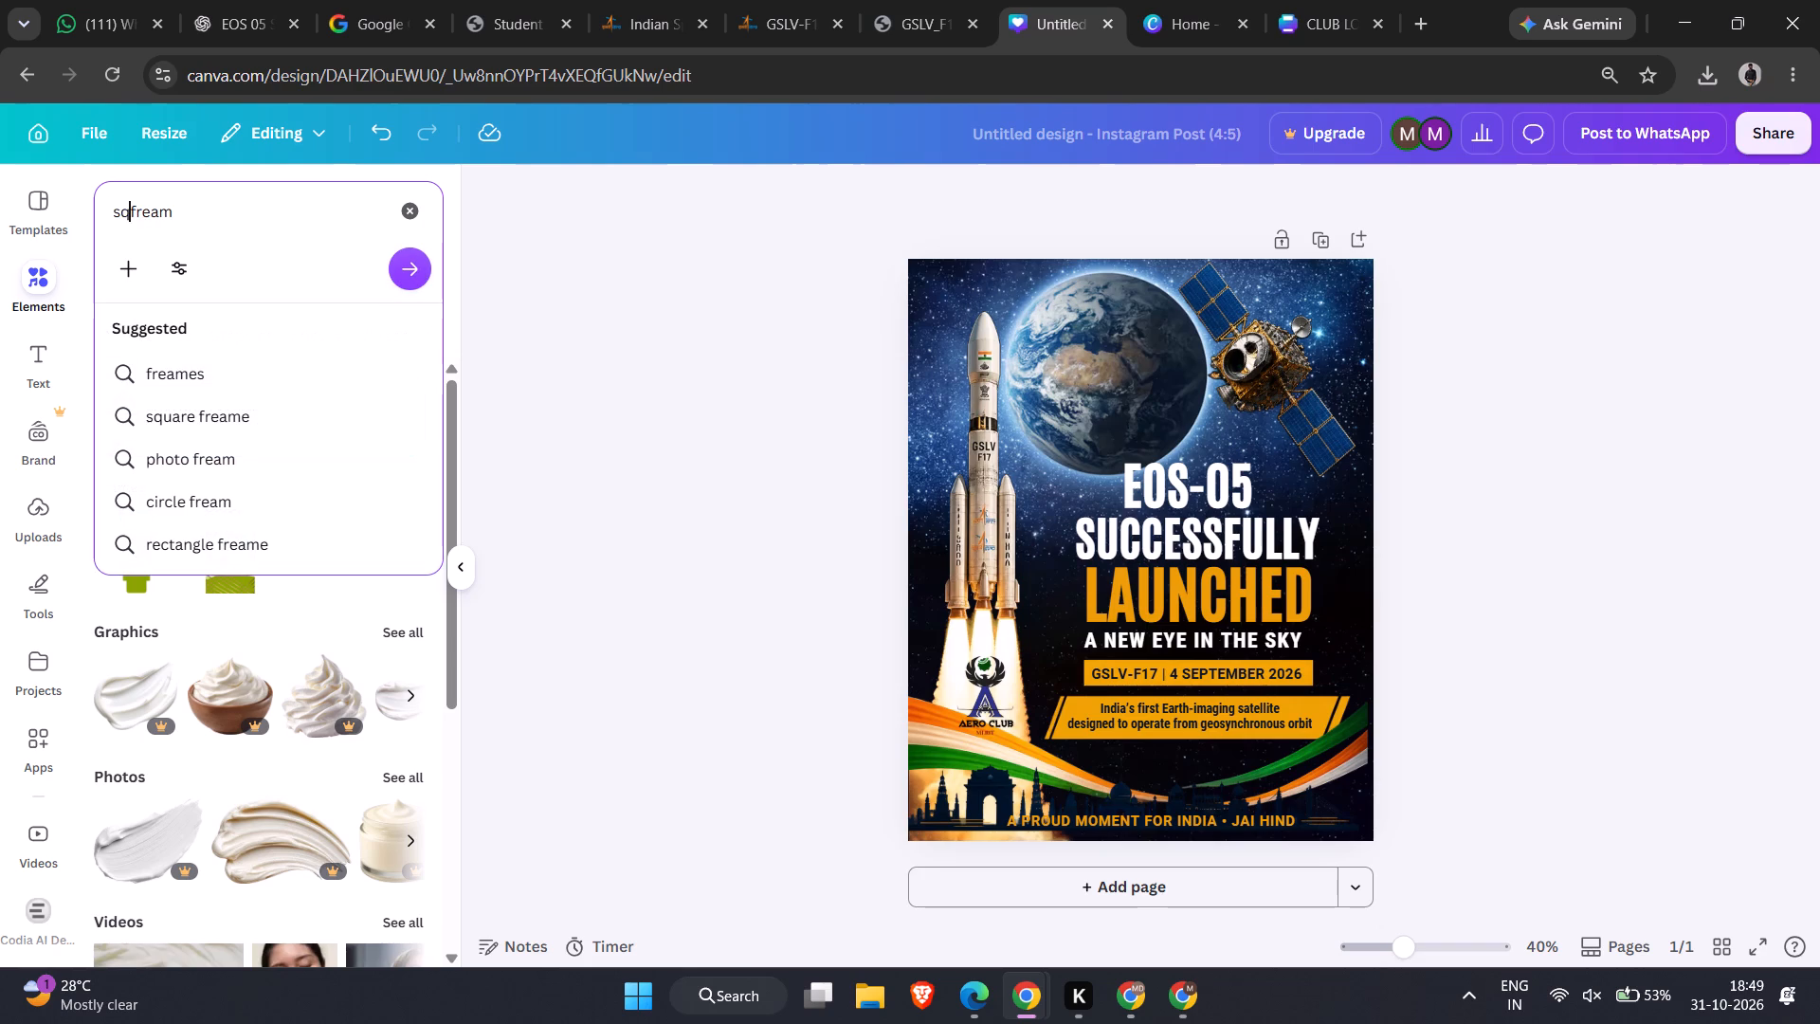
key("u")
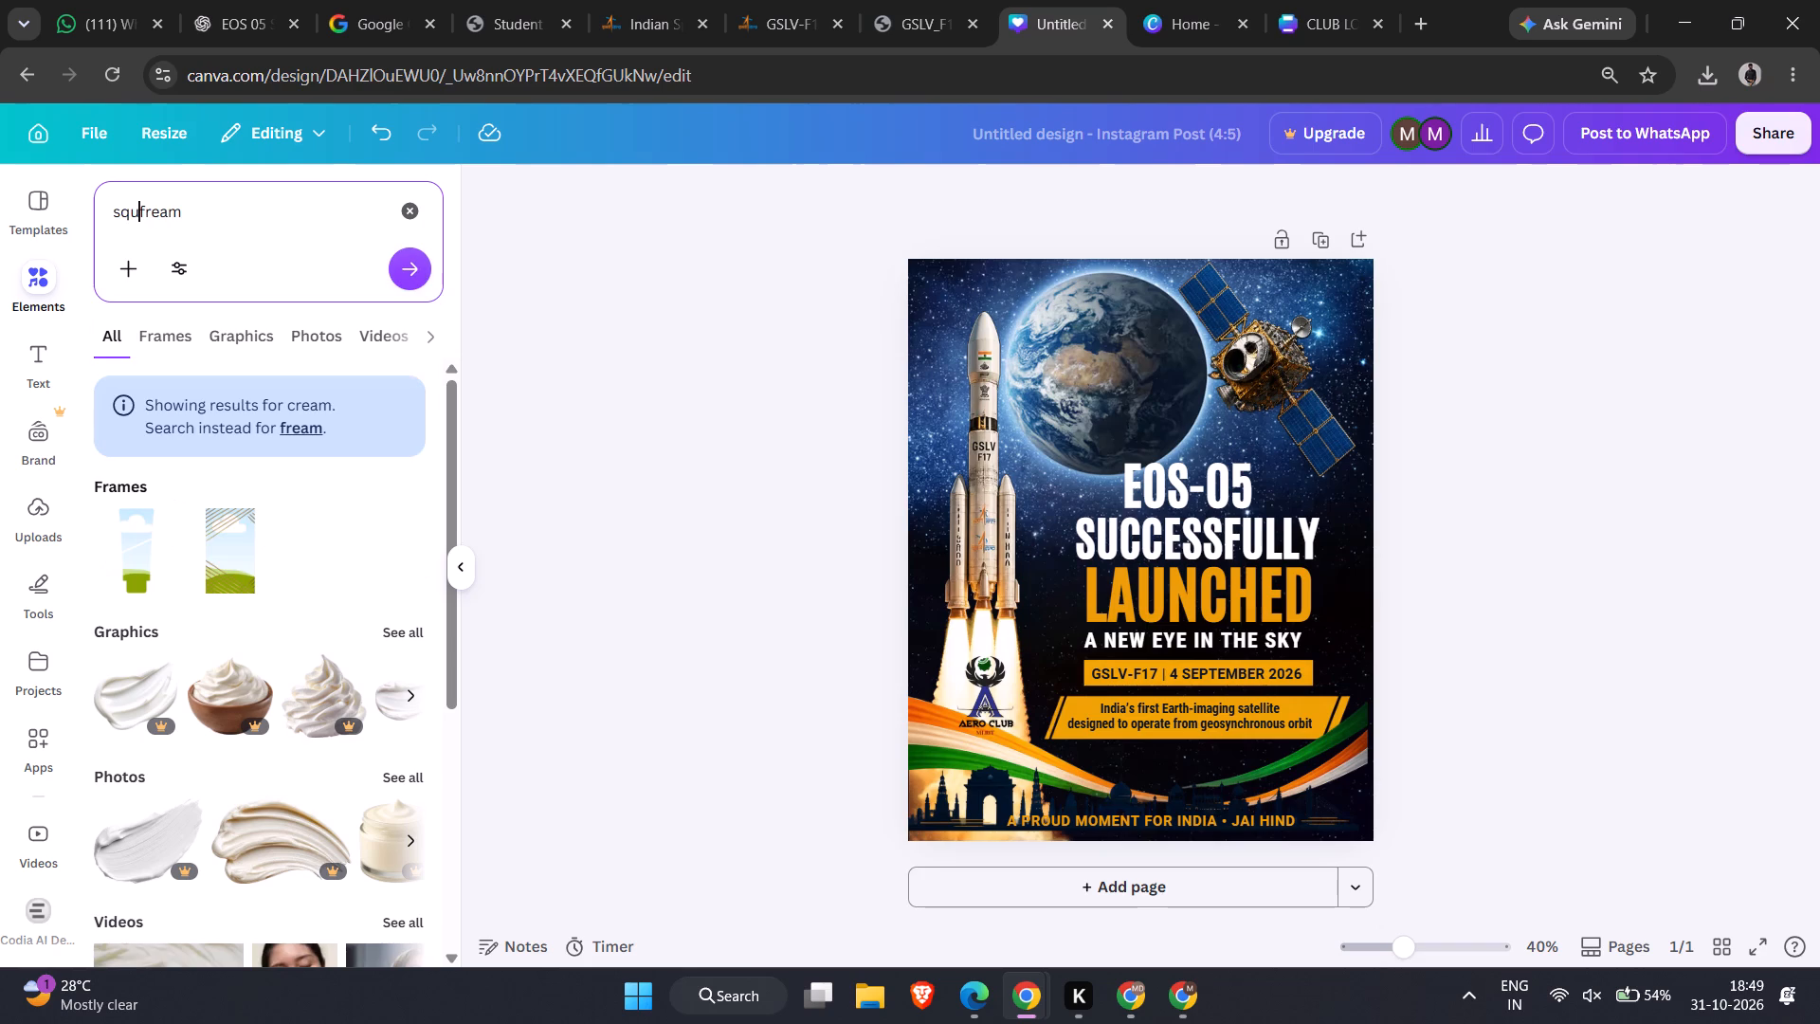
key("space")
key("space")
key("space")
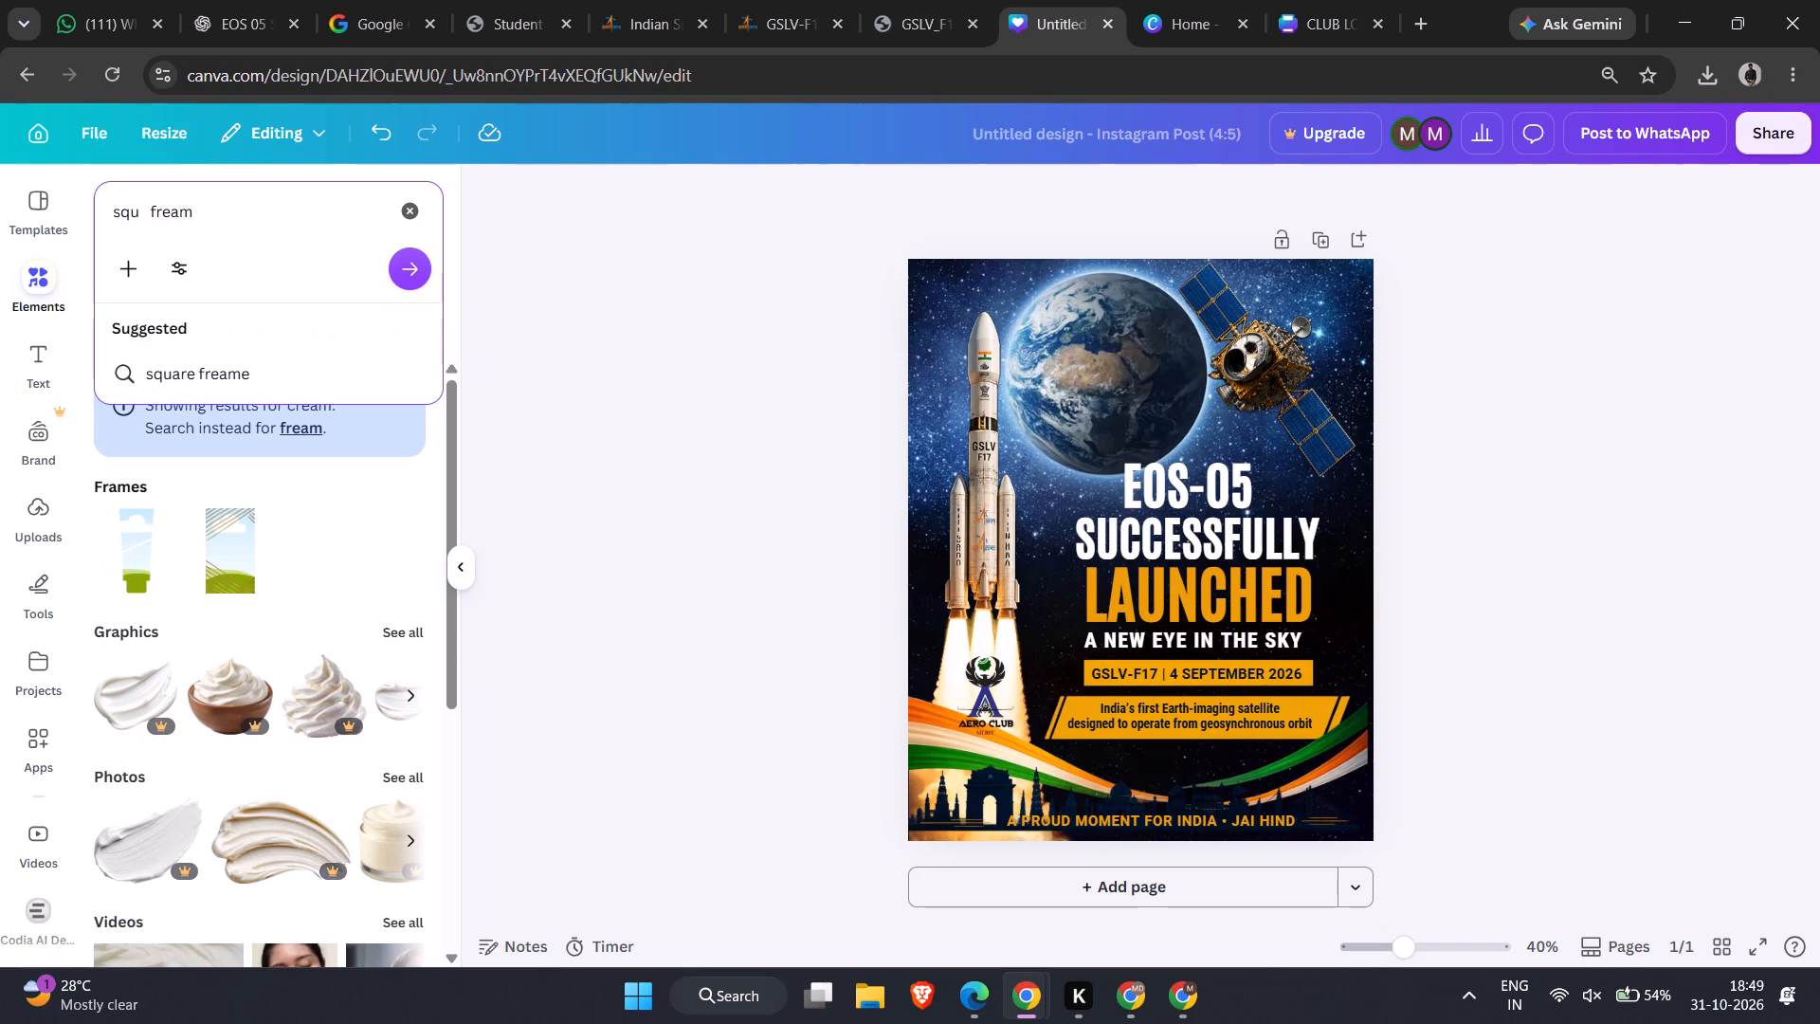
left_click(199, 373)
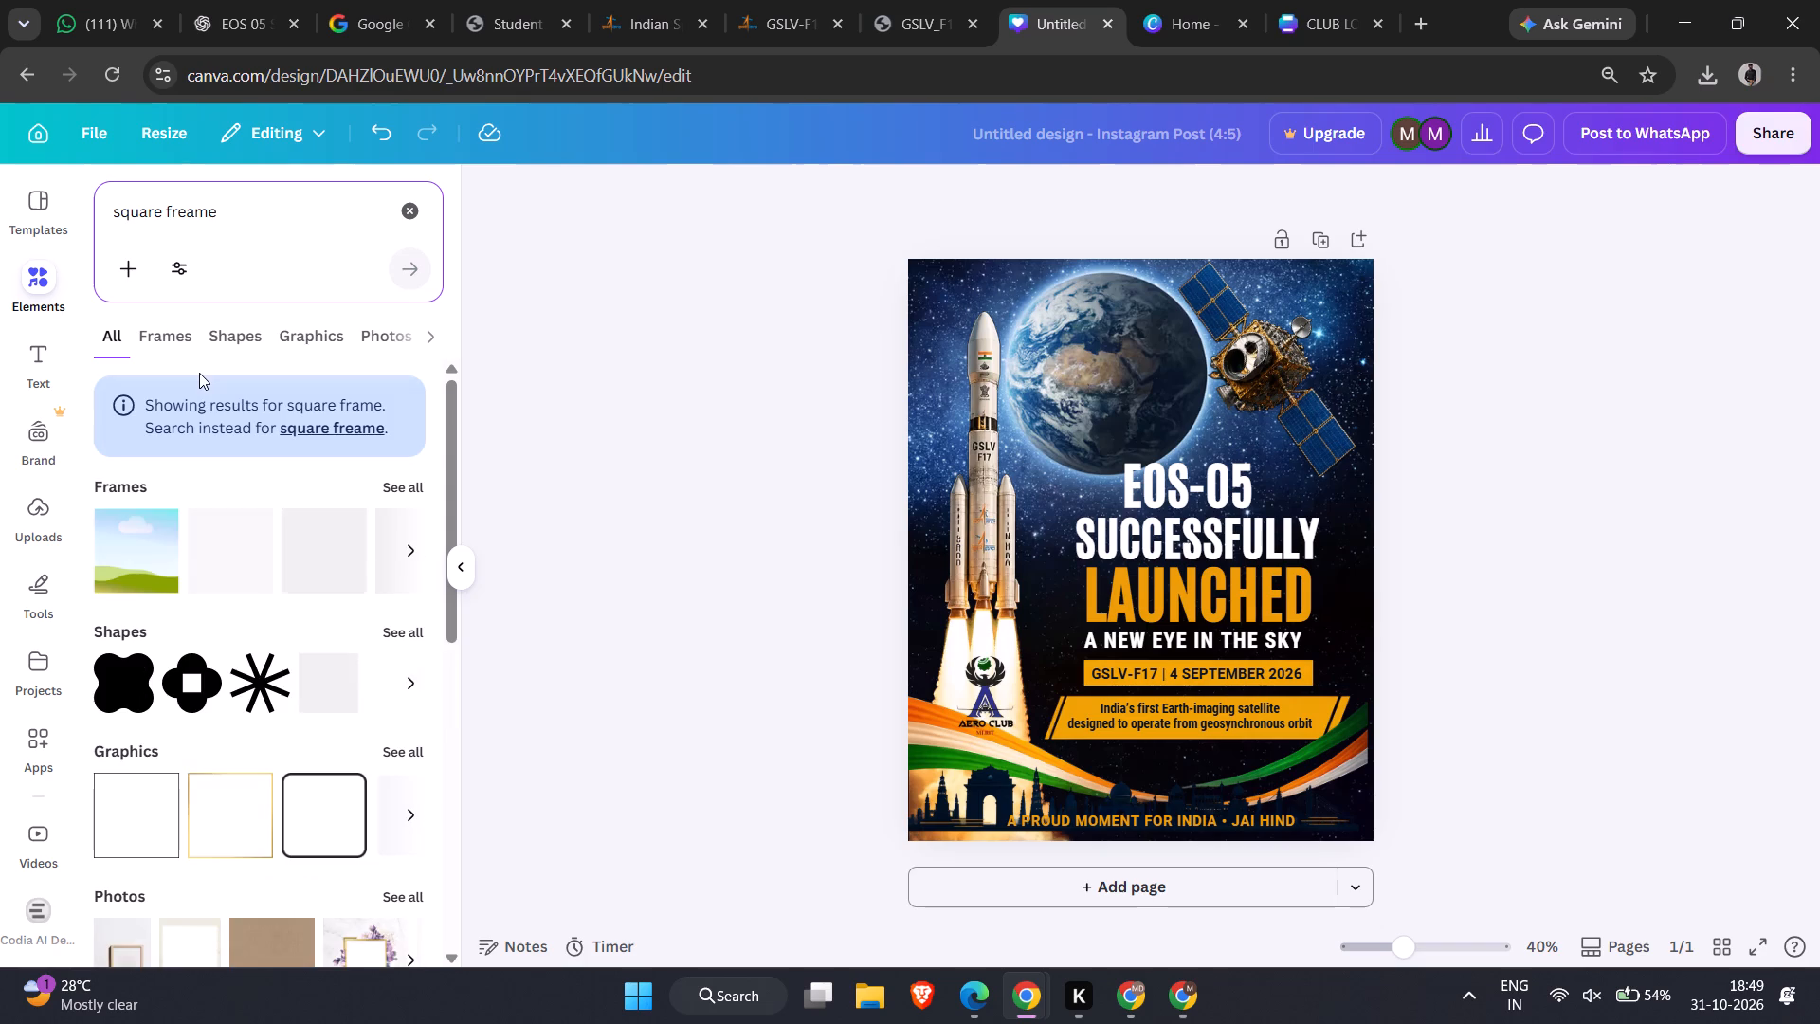
left_click(156, 552)
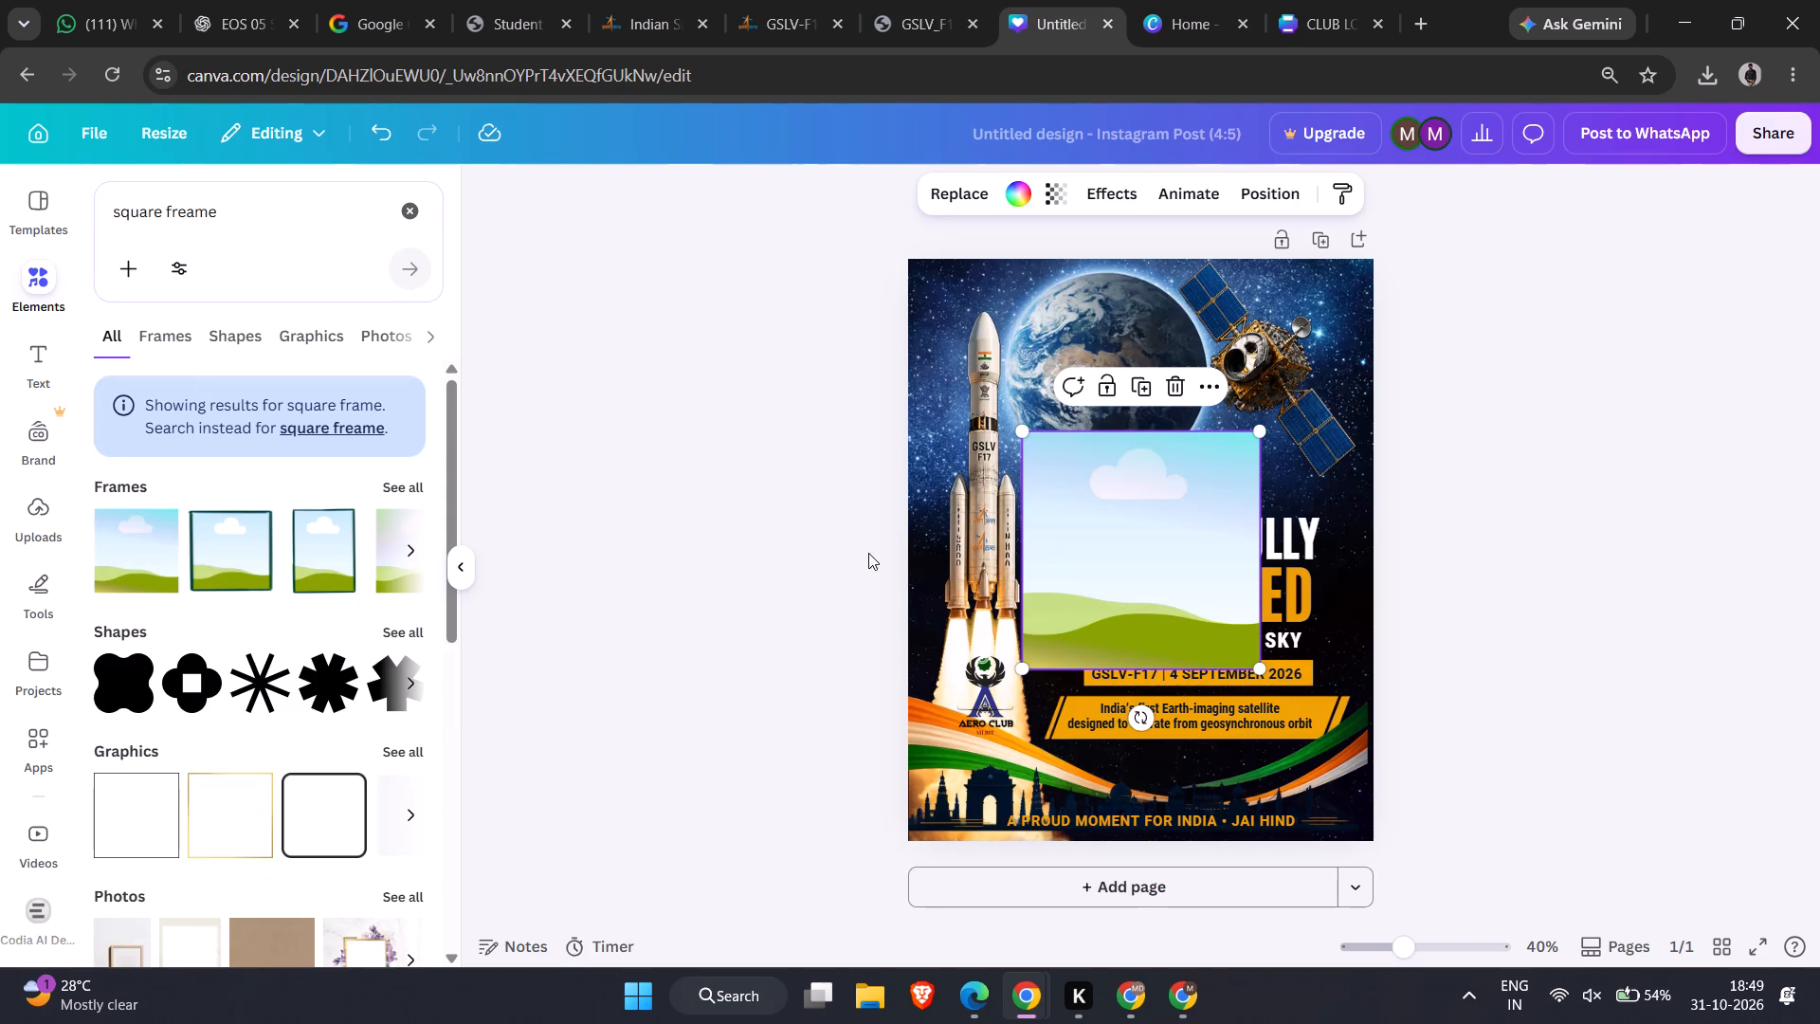
Shrink the square frame to about 132 × 132 and place it in the poster's upper-right corner.
left_click_drag(1024, 663, 1135, 519)
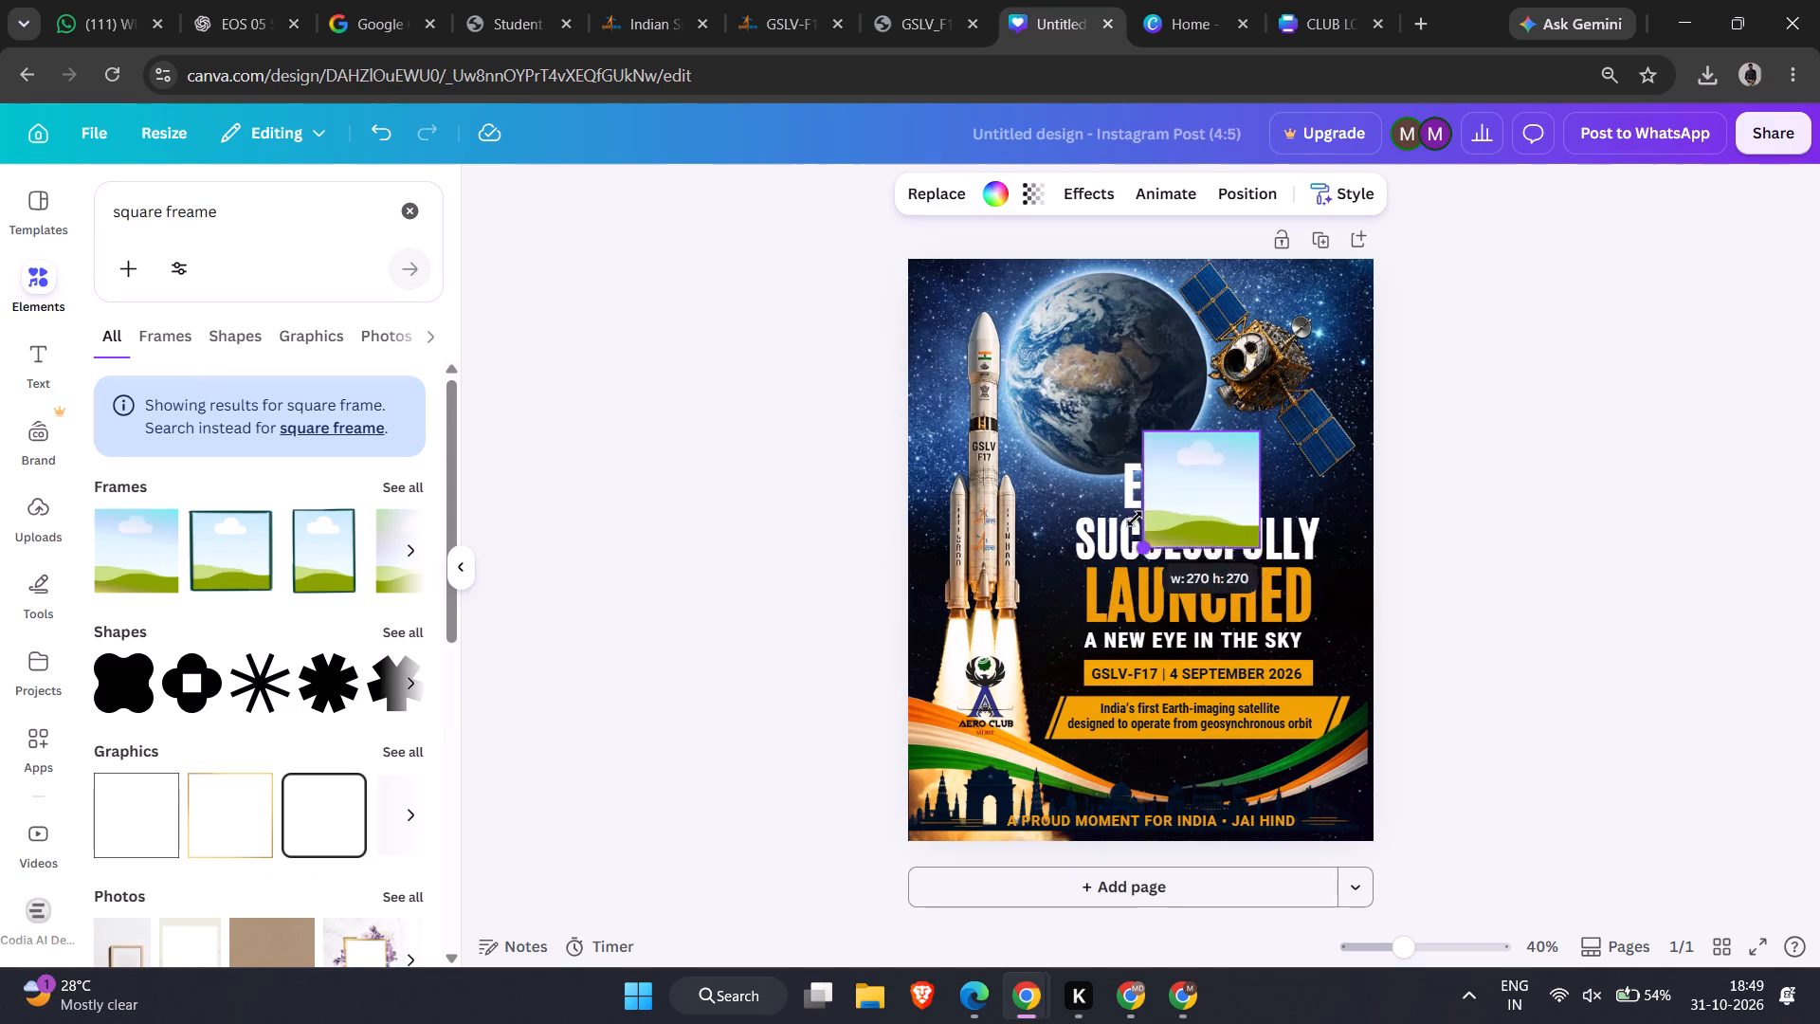
left_click_drag(1135, 519, 1175, 473)
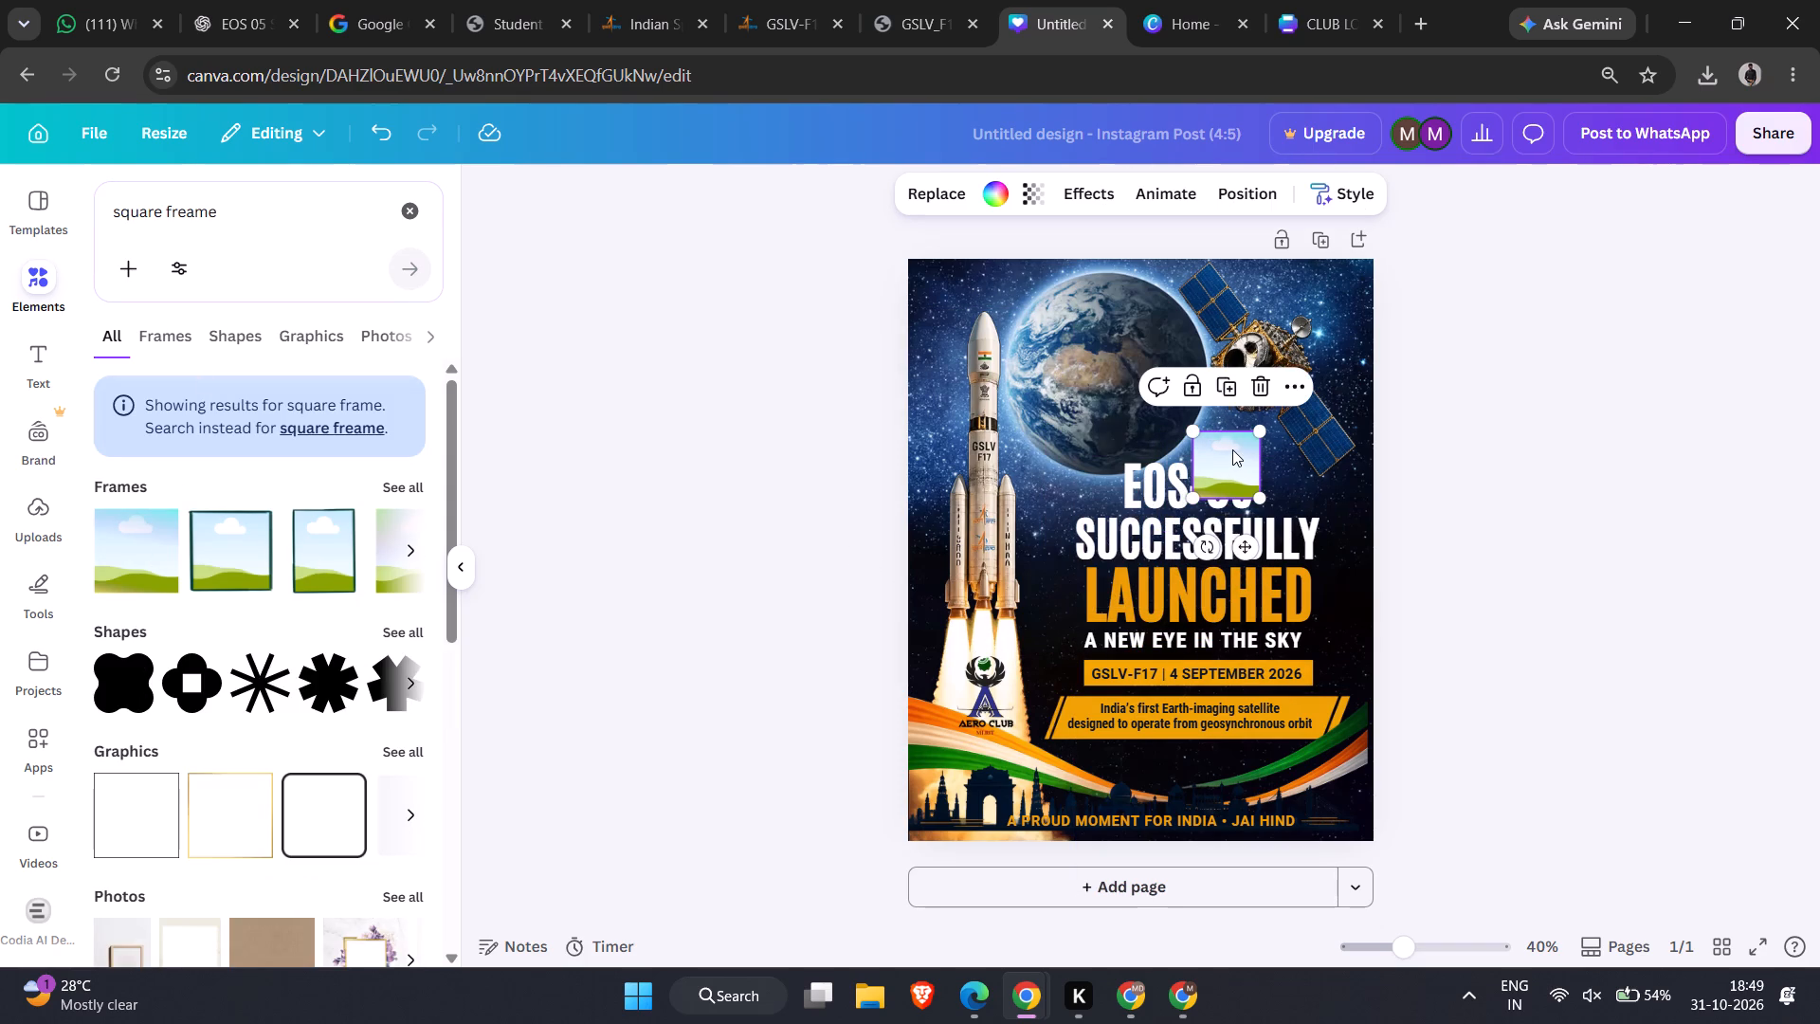
left_click_drag(1232, 449, 1334, 286)
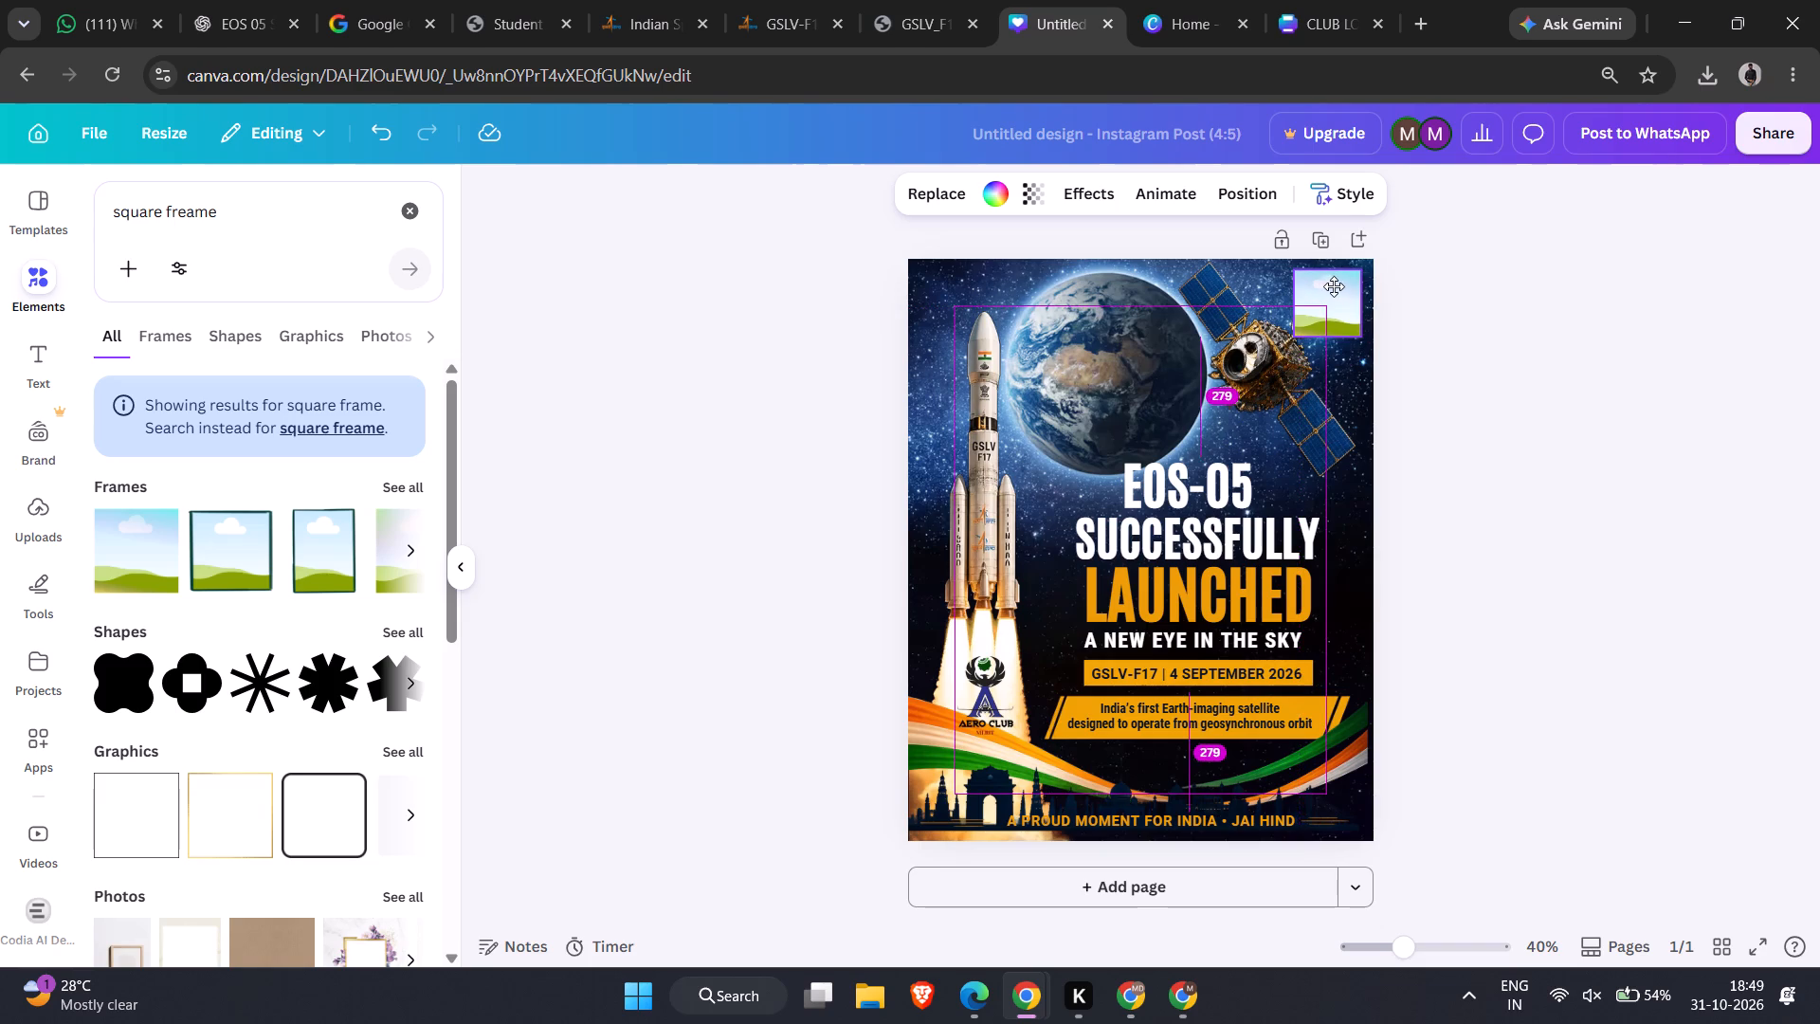
left_click_drag(1334, 286, 1333, 286)
left_click_drag(1290, 340, 1298, 320)
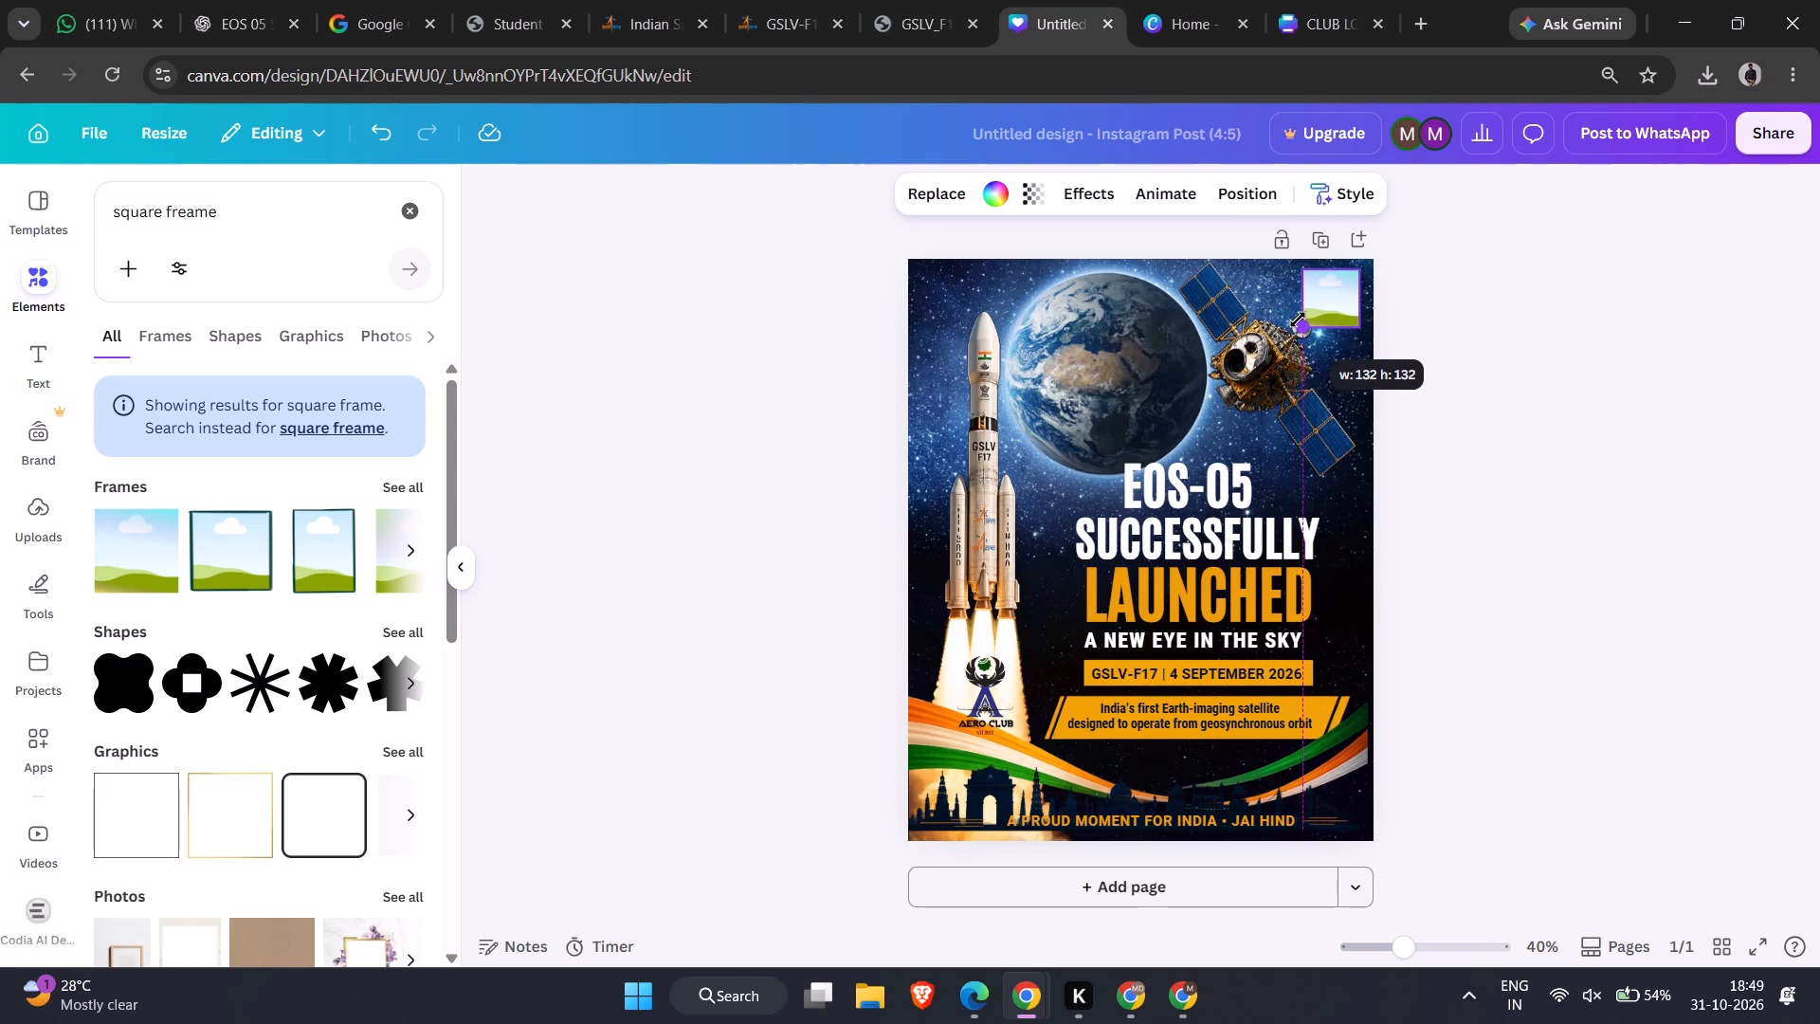
left_click_drag(1298, 320, 1298, 321)
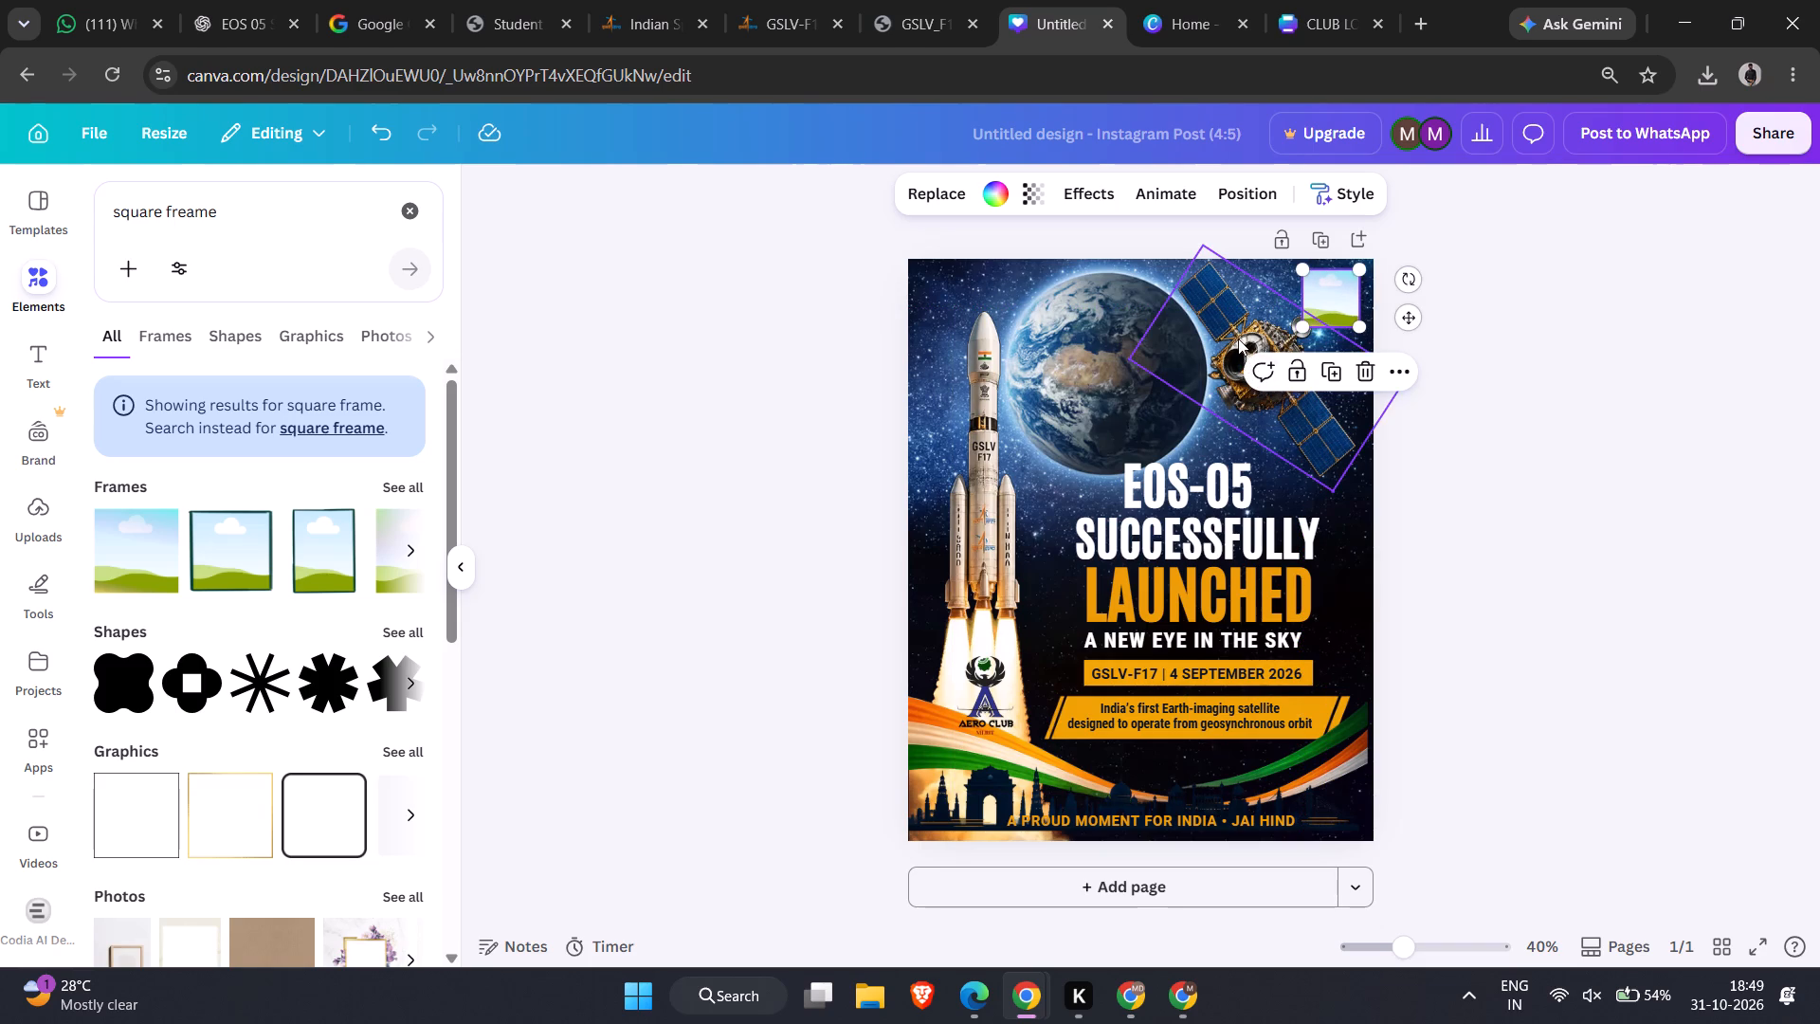
Nudge the satellite image down and very slightly to the right, away from the square frame in the corner.
left_click(1238, 338)
key("Down")
key("Down")
key("Down")
key("Down")
key("Down")
key("Down")
key("Down")
key("Down")
key("Down")
key("Down")
key("Down")
key("Down")
key("Down")
key("Down")
key("Down")
key("Down")
key("Down")
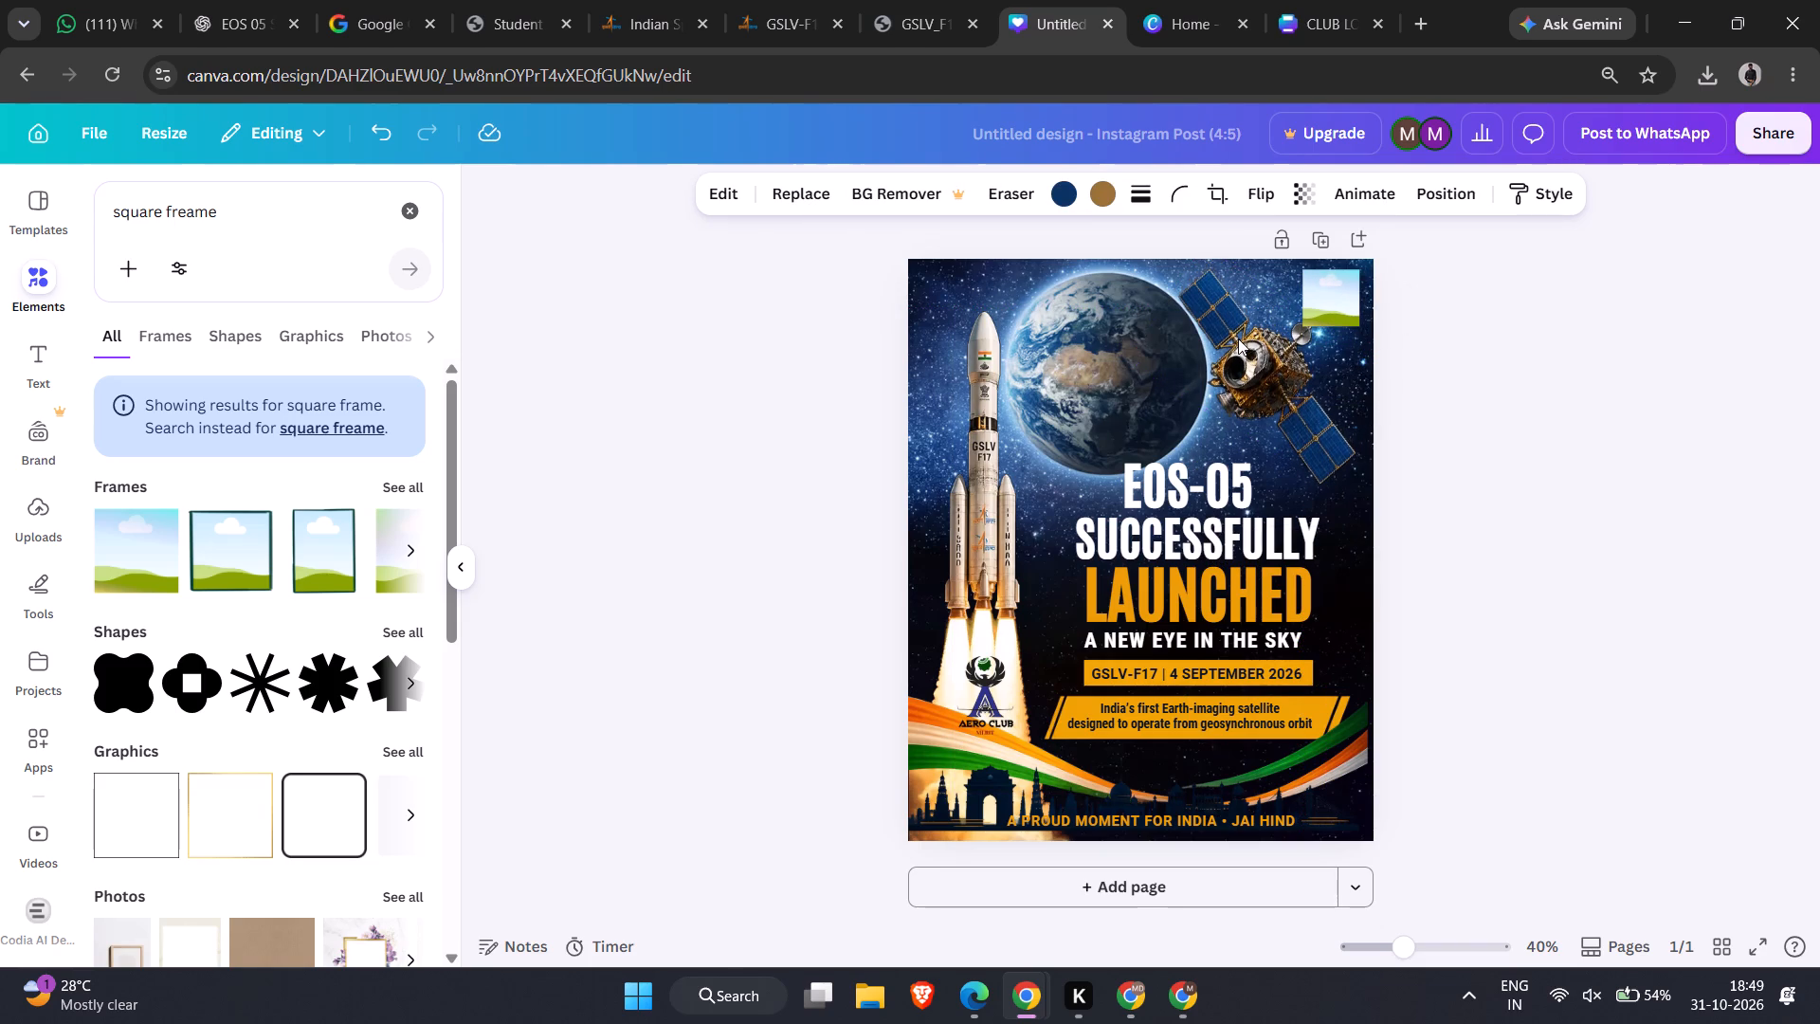
key("Right")
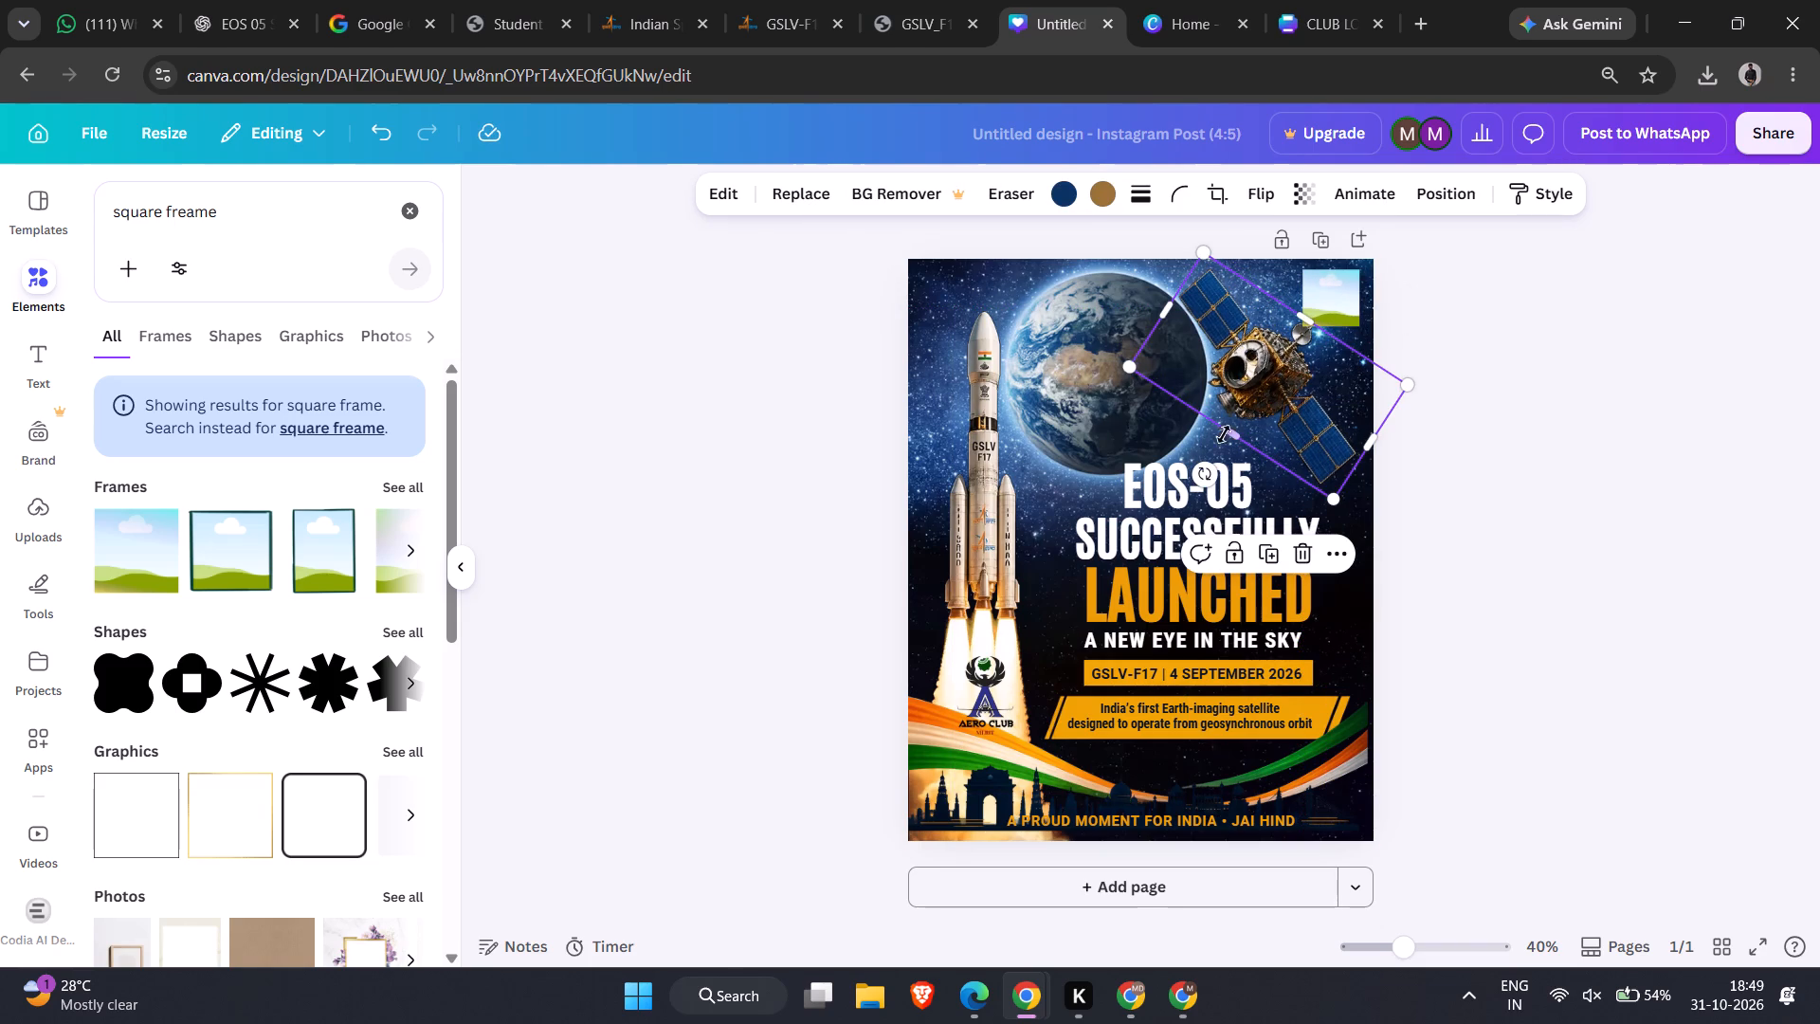
Rotate the satellite image slightly further clockwise to about 36° and nudge it down a little more.
left_click_drag(1205, 472, 1197, 472)
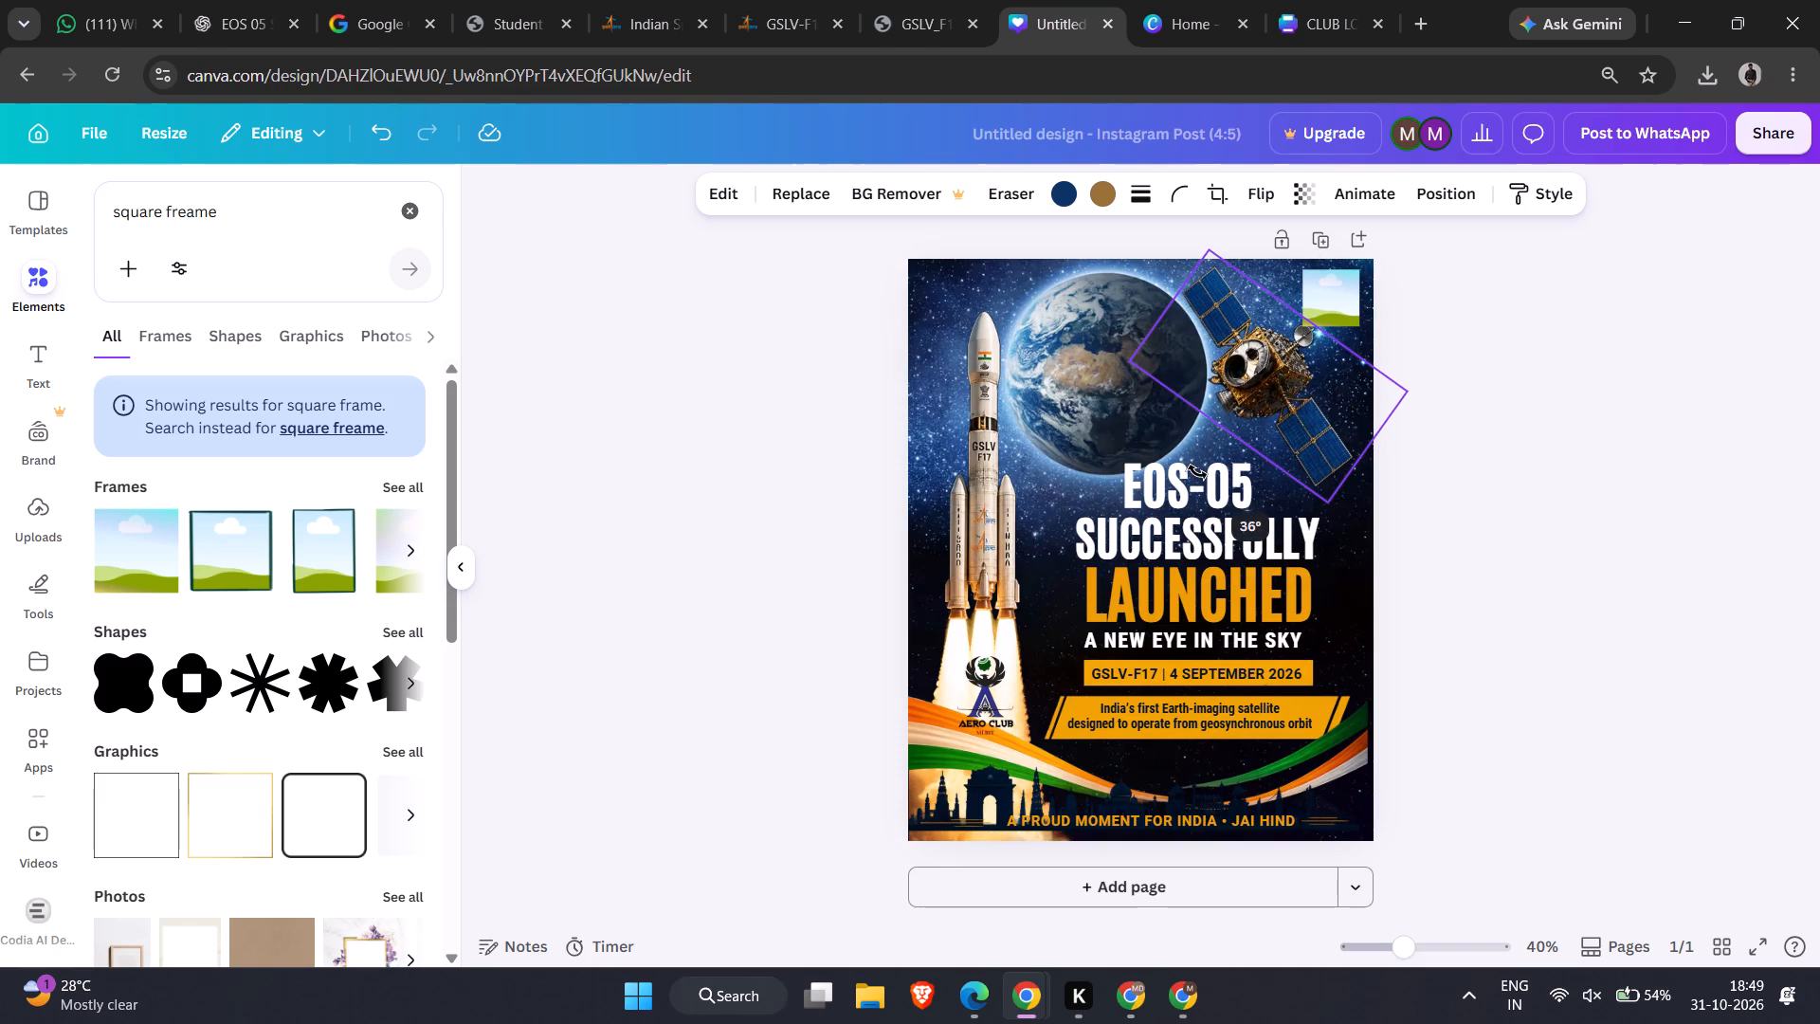
left_click_drag(1197, 472, 1196, 471)
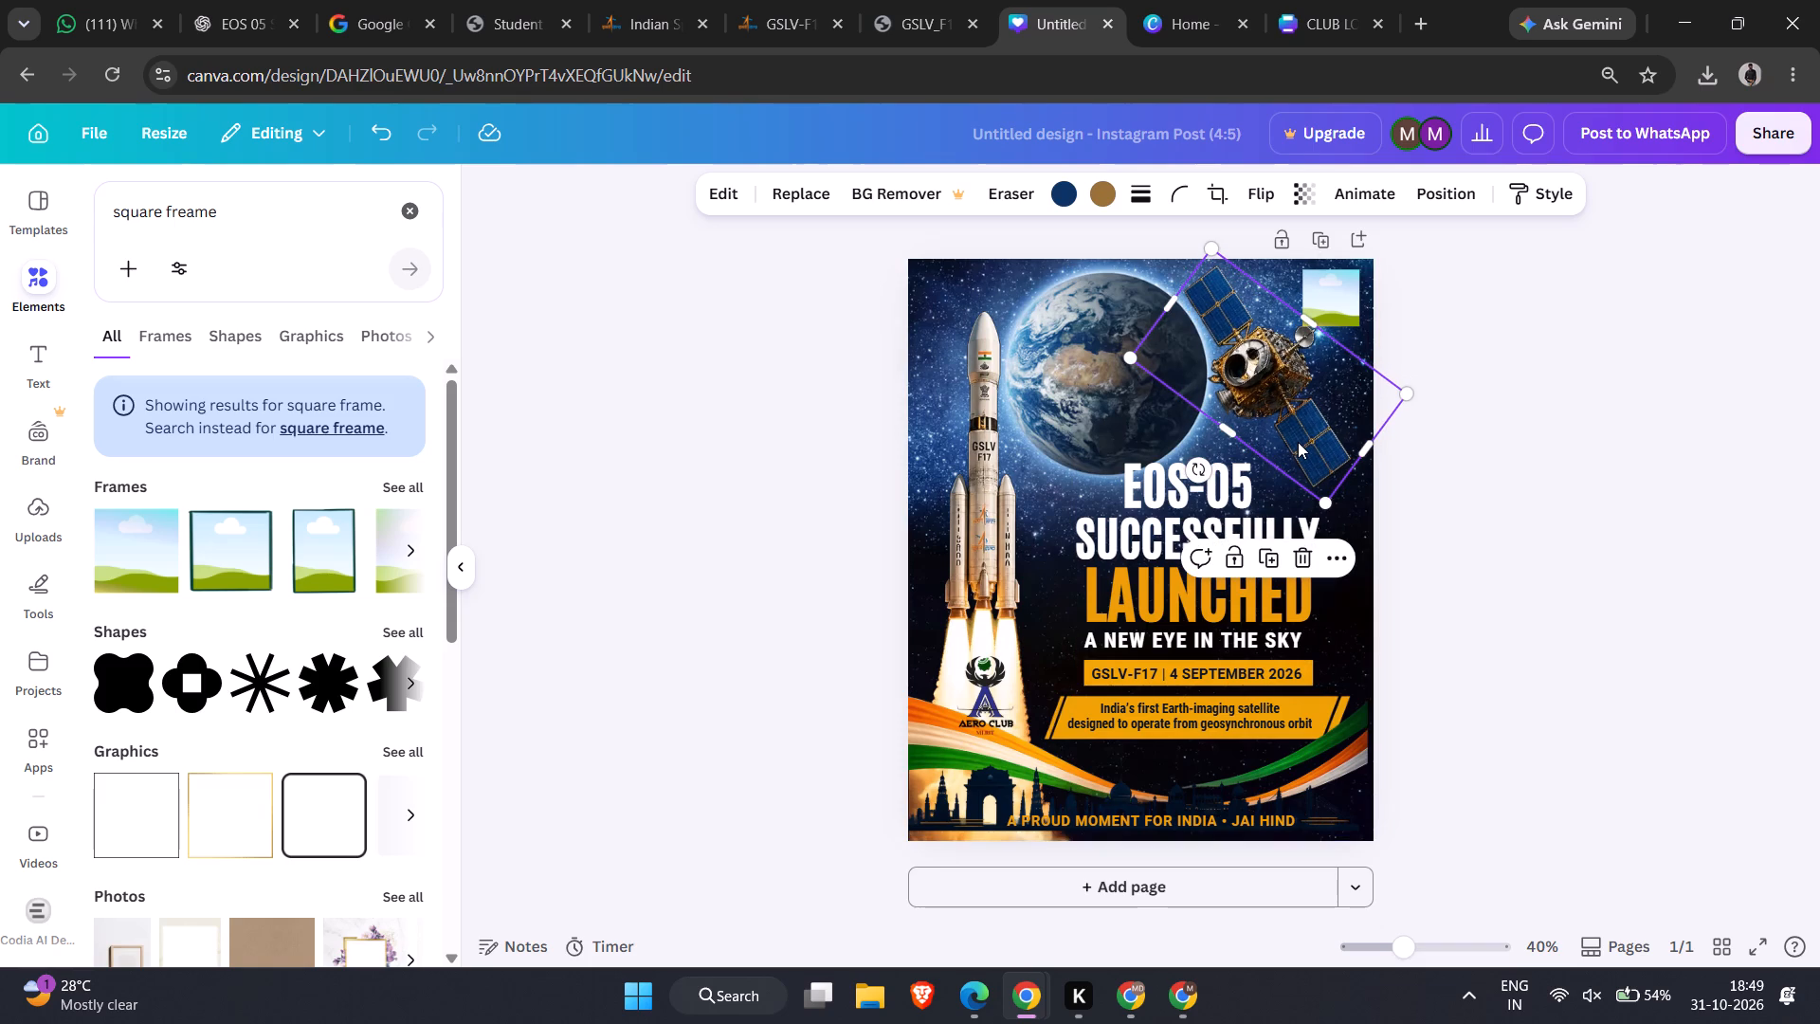
key("Down")
key("Down")
key("Down")
key("Down")
key("Down")
key("Down")
key("Down")
key("Down")
key("Down")
key("Down")
key("Down")
key("Down")
key("Down")
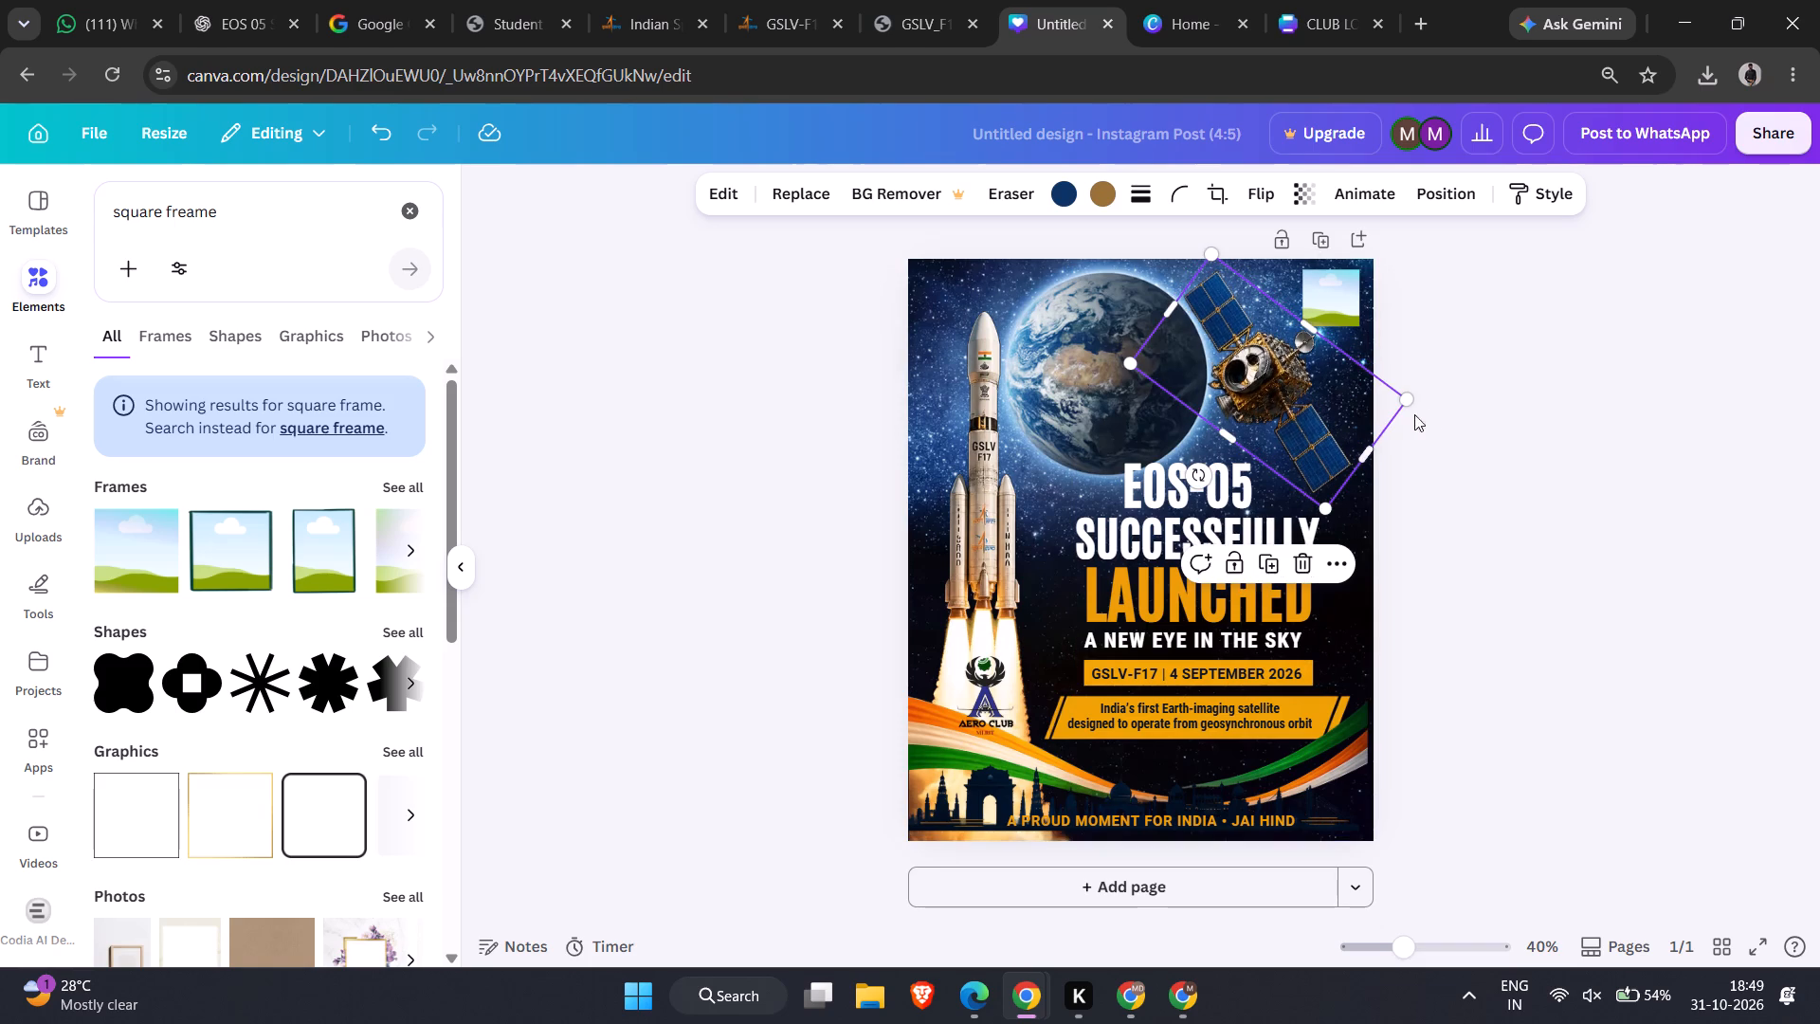
left_click(1452, 329)
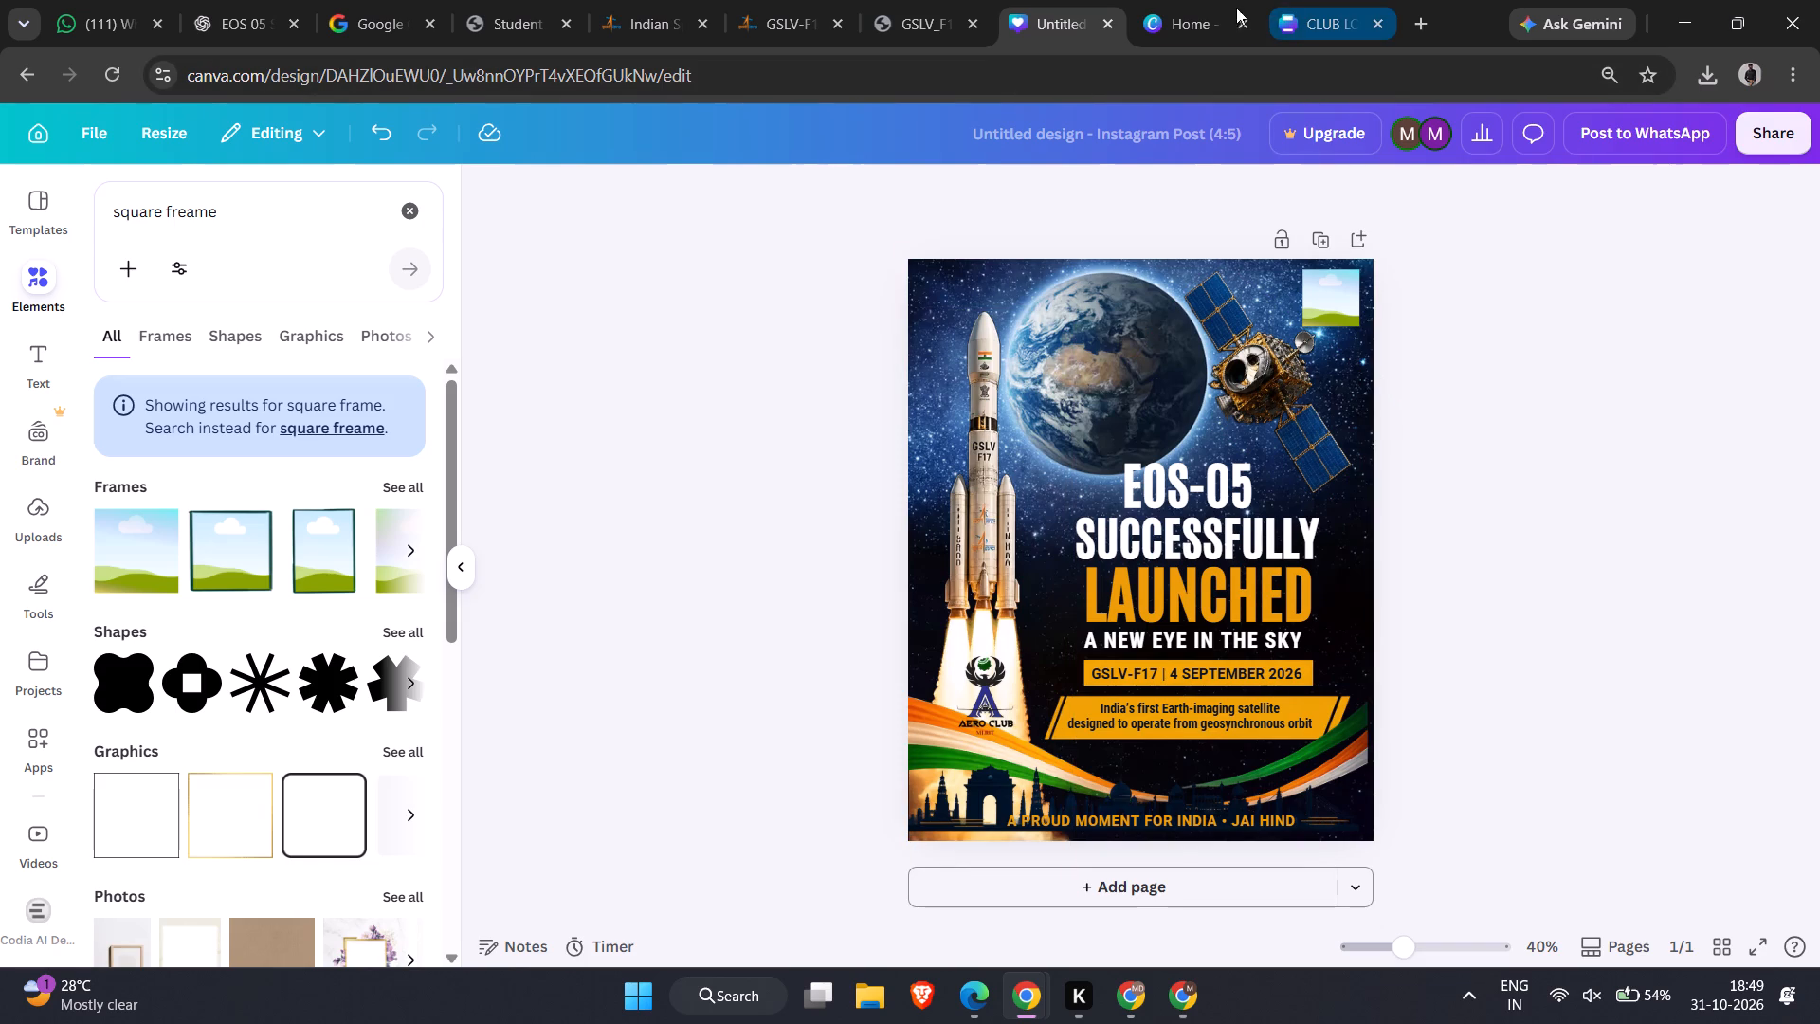
Switch to the GSLV-F18 NVS-03 mission brochure PDF and look through its first page.
left_click(1192, 7)
left_click(882, 1)
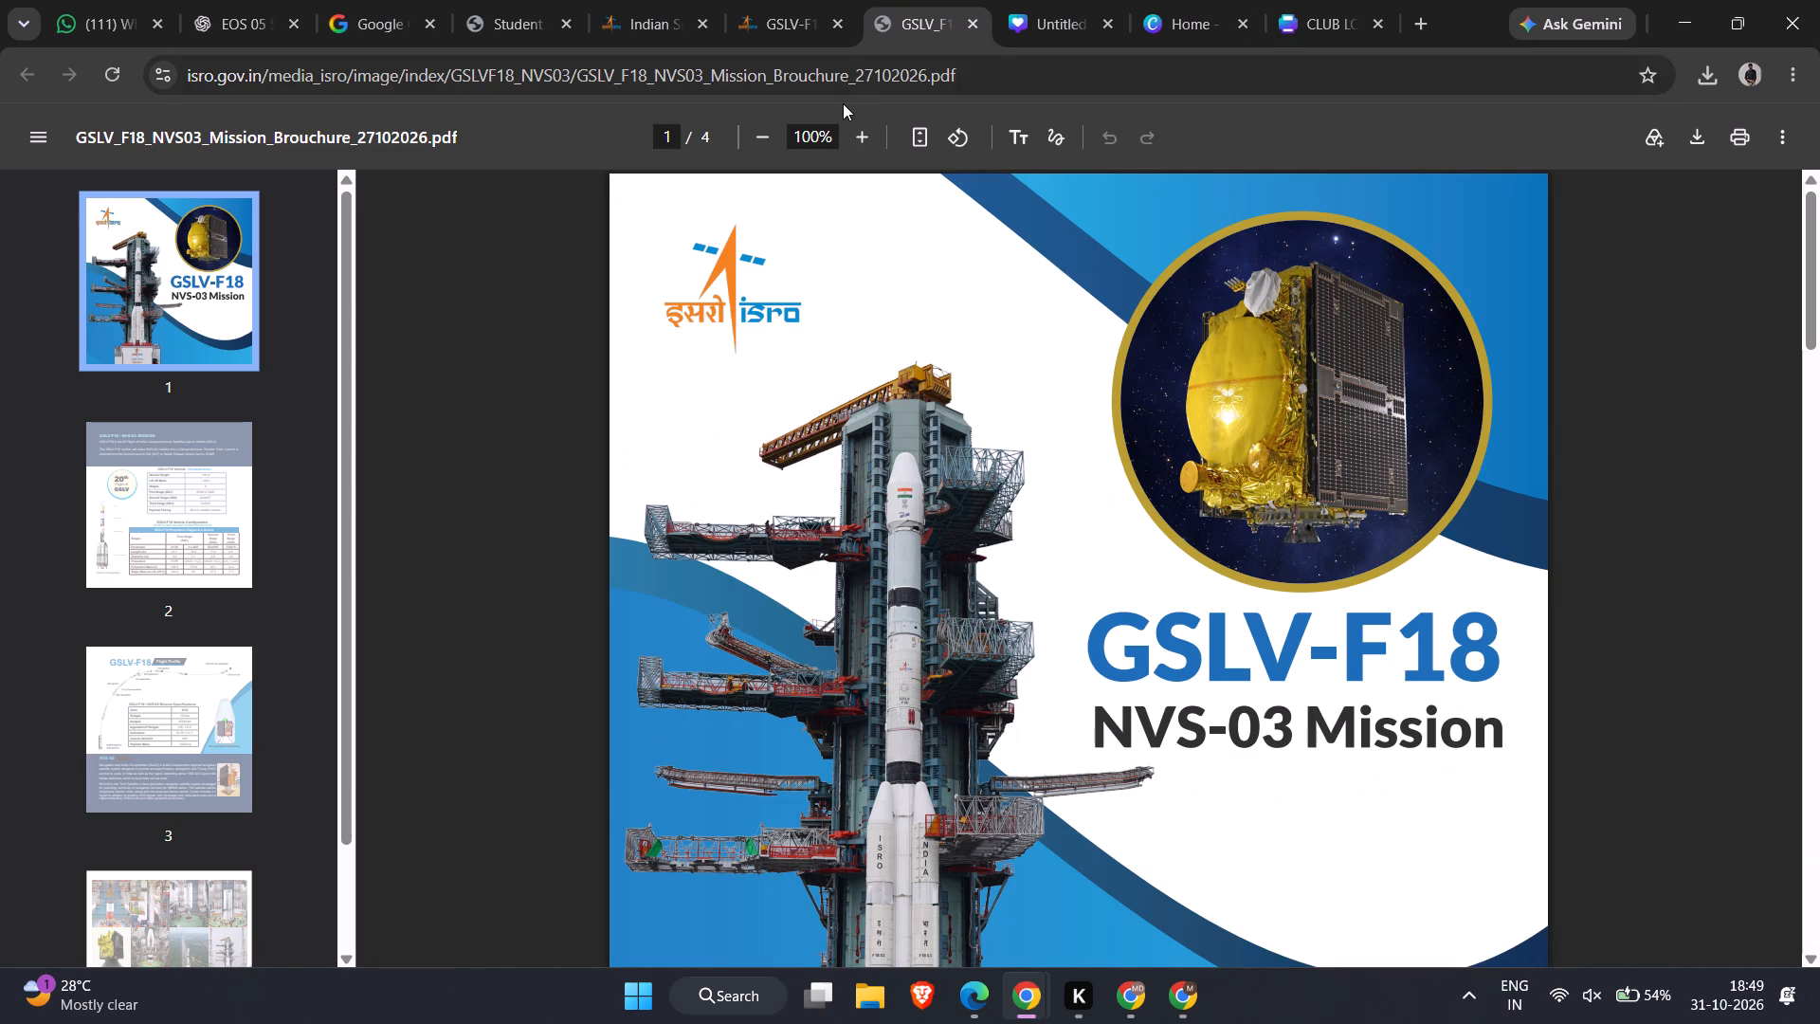
scroll(1064, 558, "down", 1)
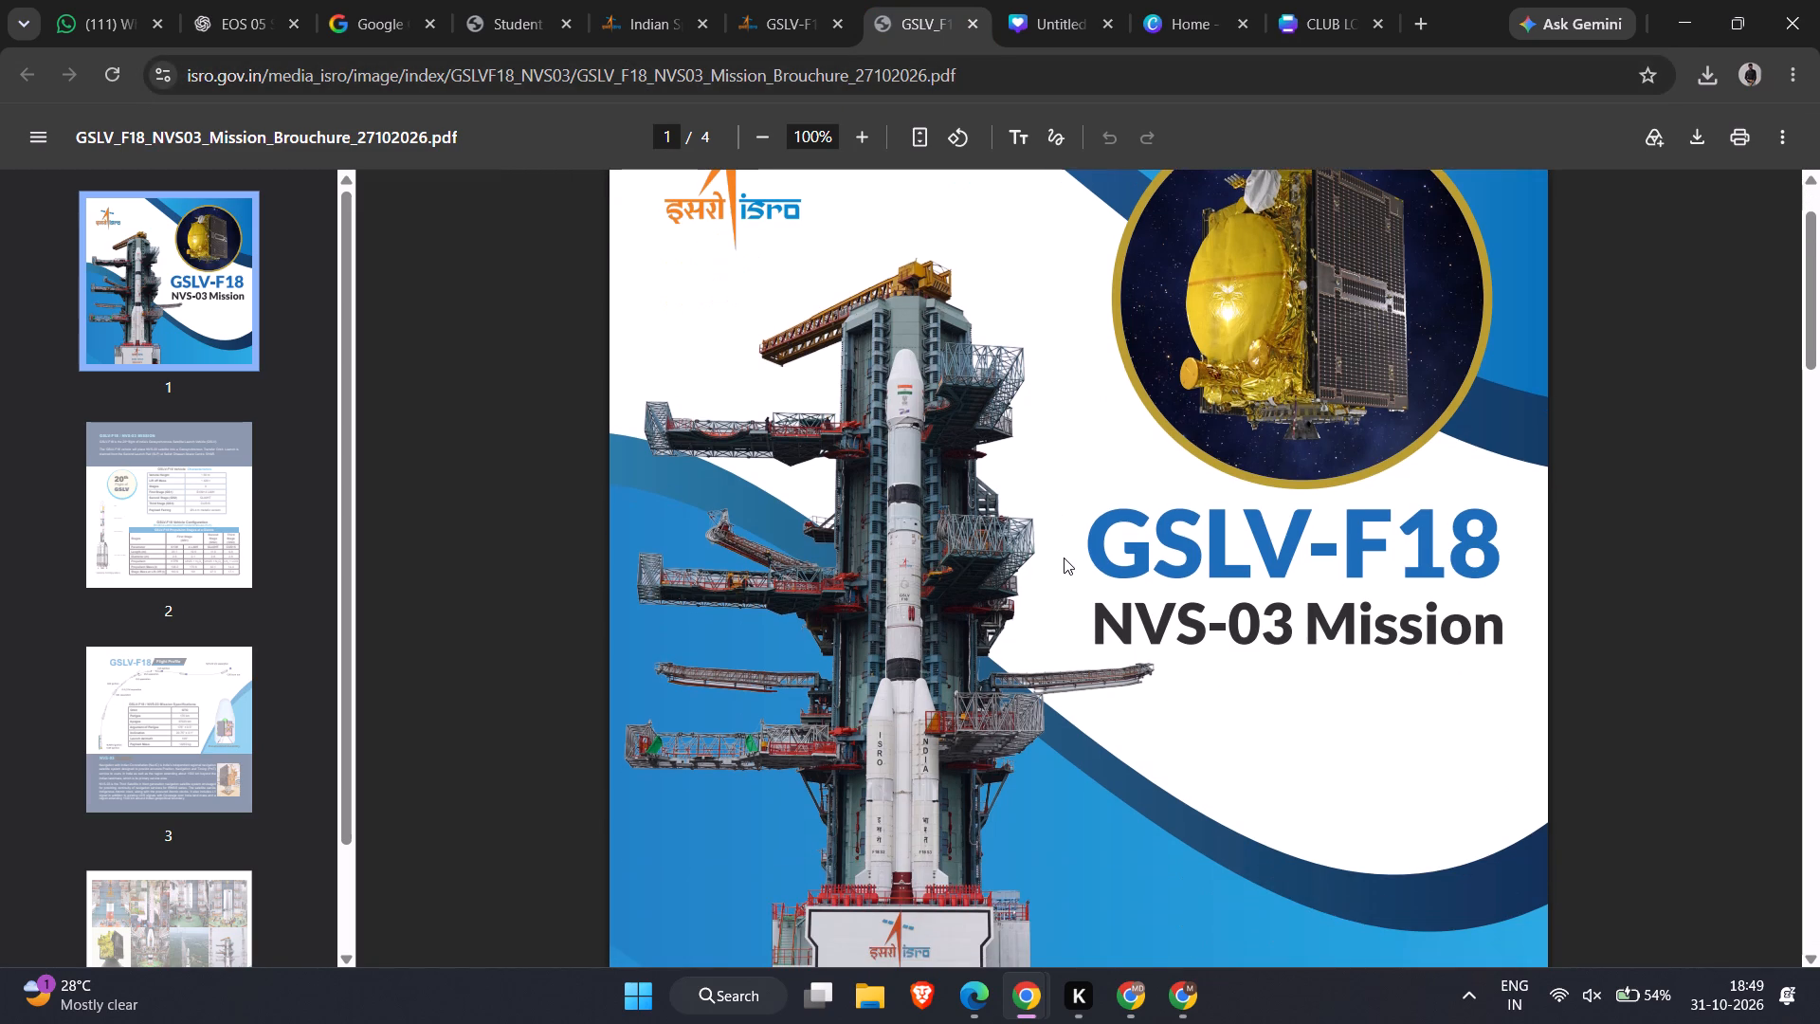
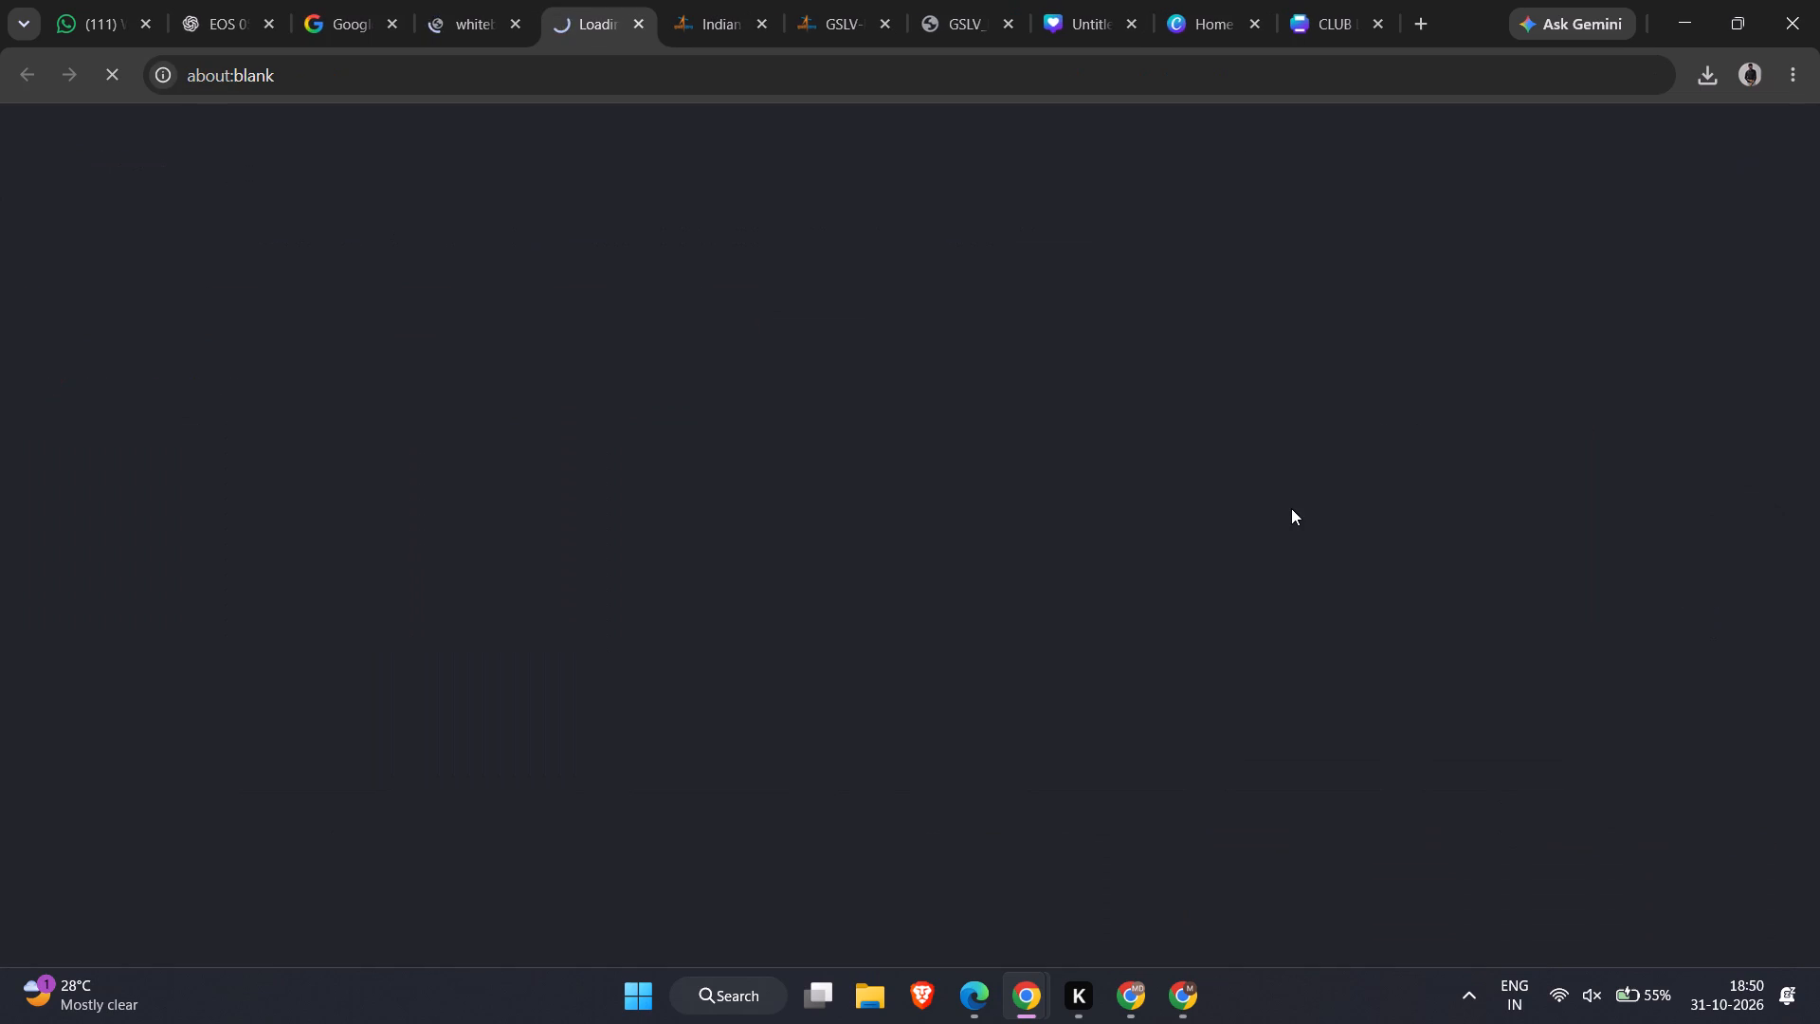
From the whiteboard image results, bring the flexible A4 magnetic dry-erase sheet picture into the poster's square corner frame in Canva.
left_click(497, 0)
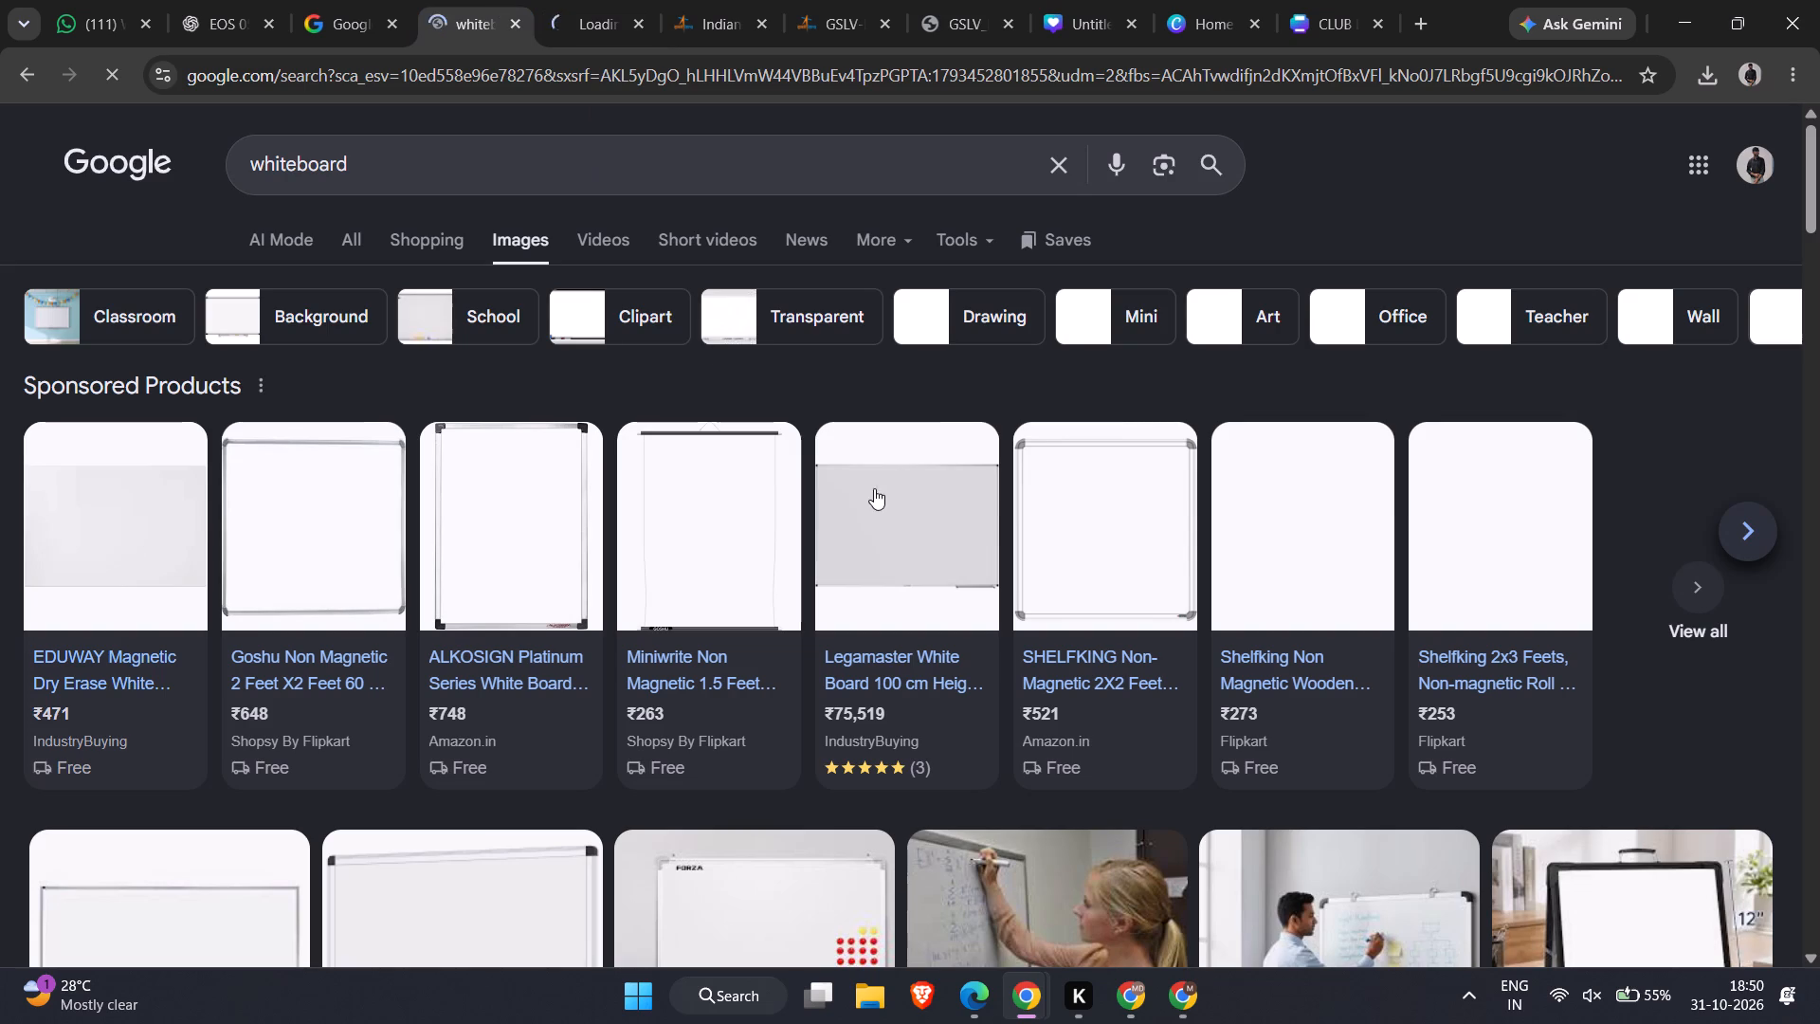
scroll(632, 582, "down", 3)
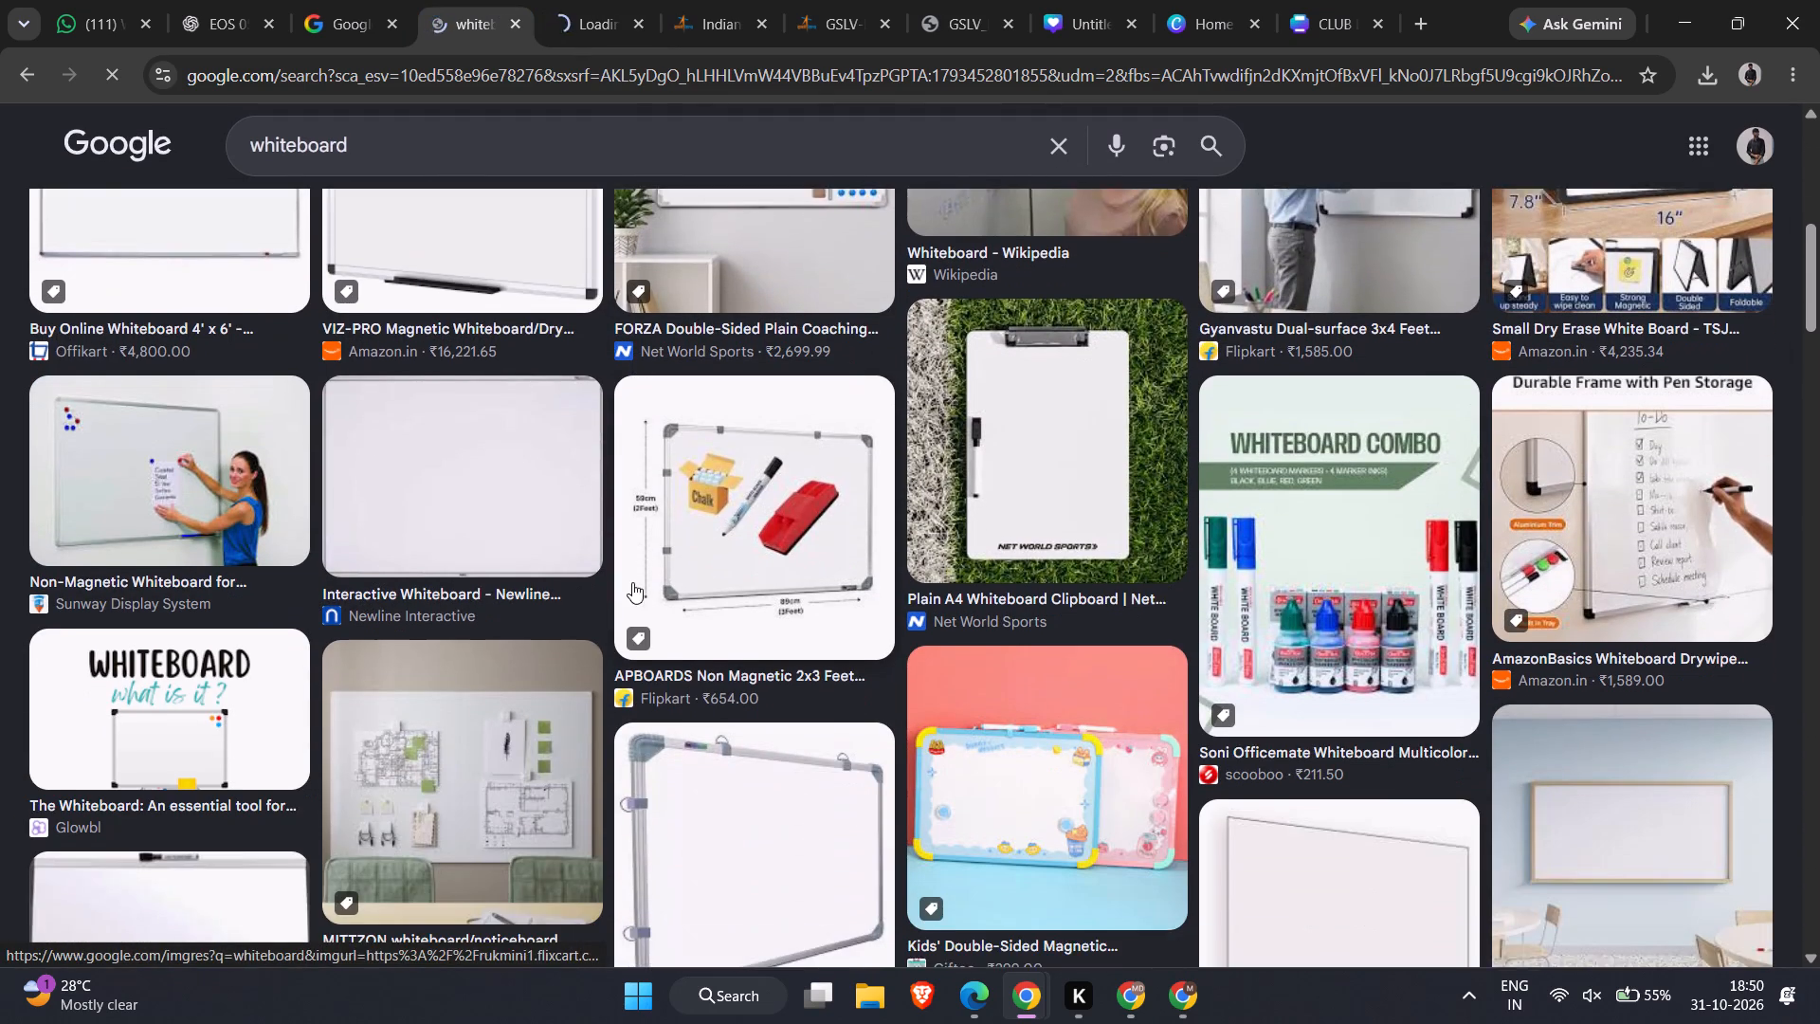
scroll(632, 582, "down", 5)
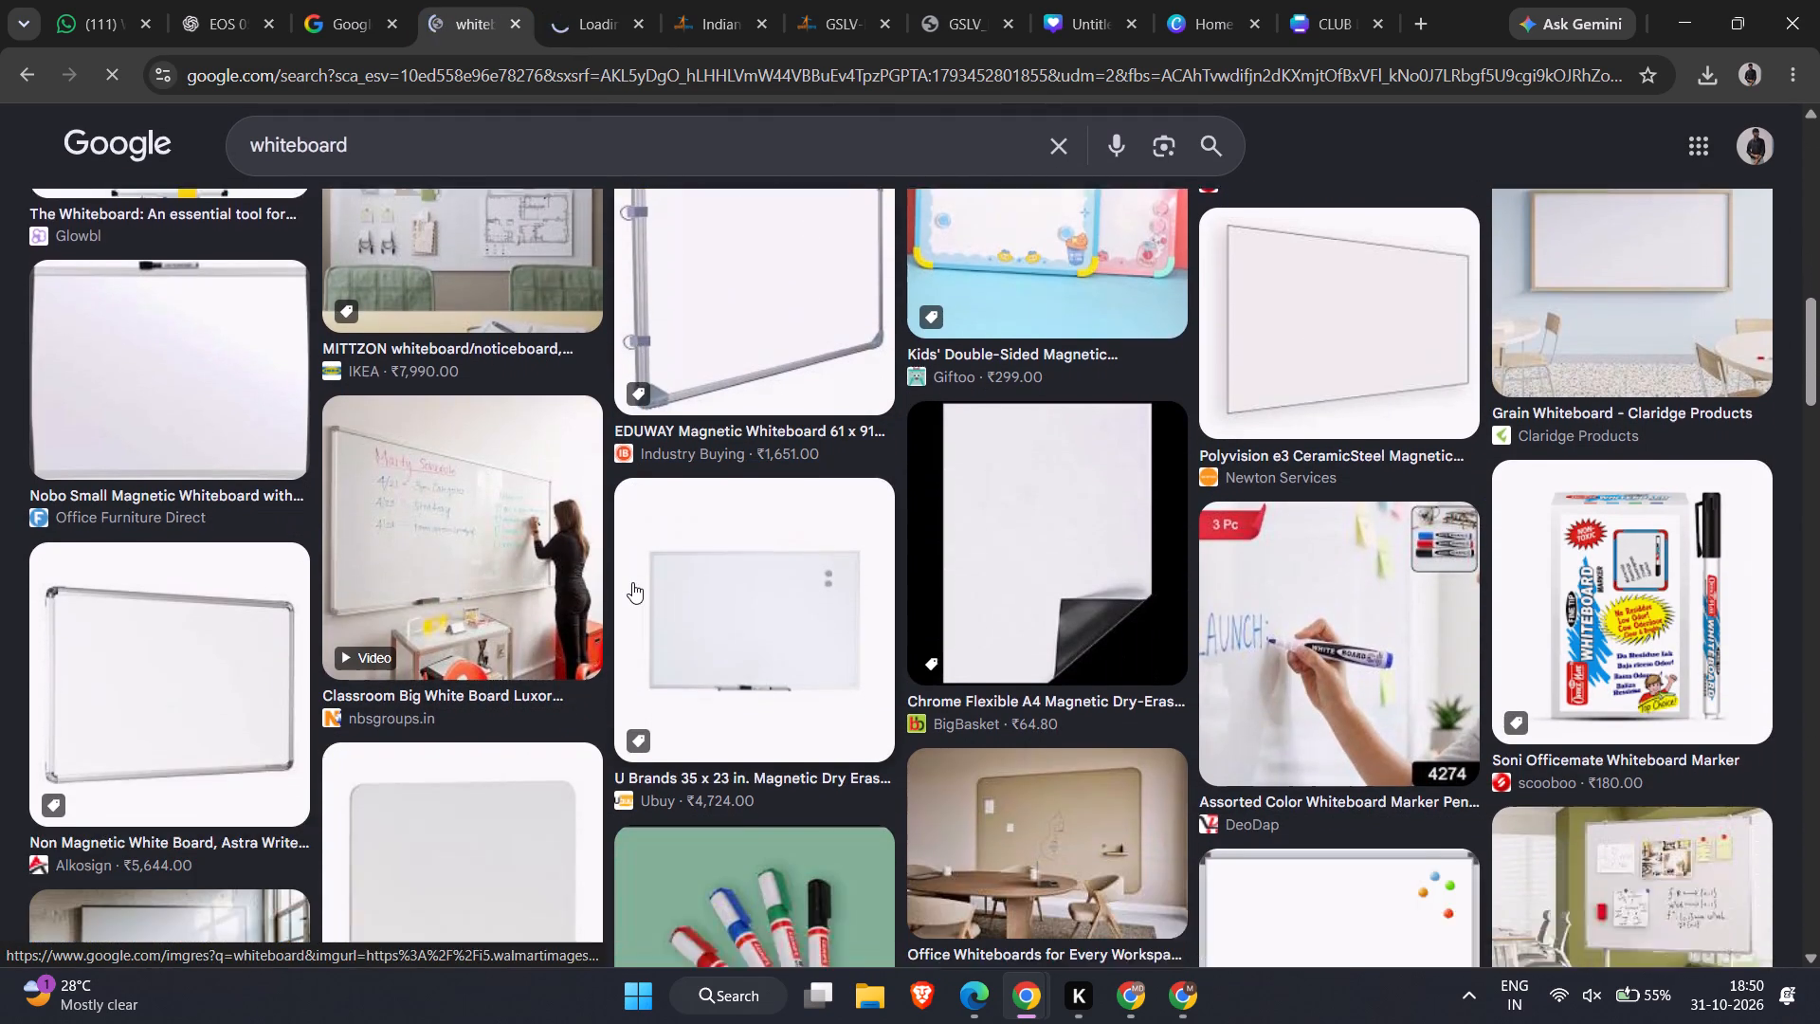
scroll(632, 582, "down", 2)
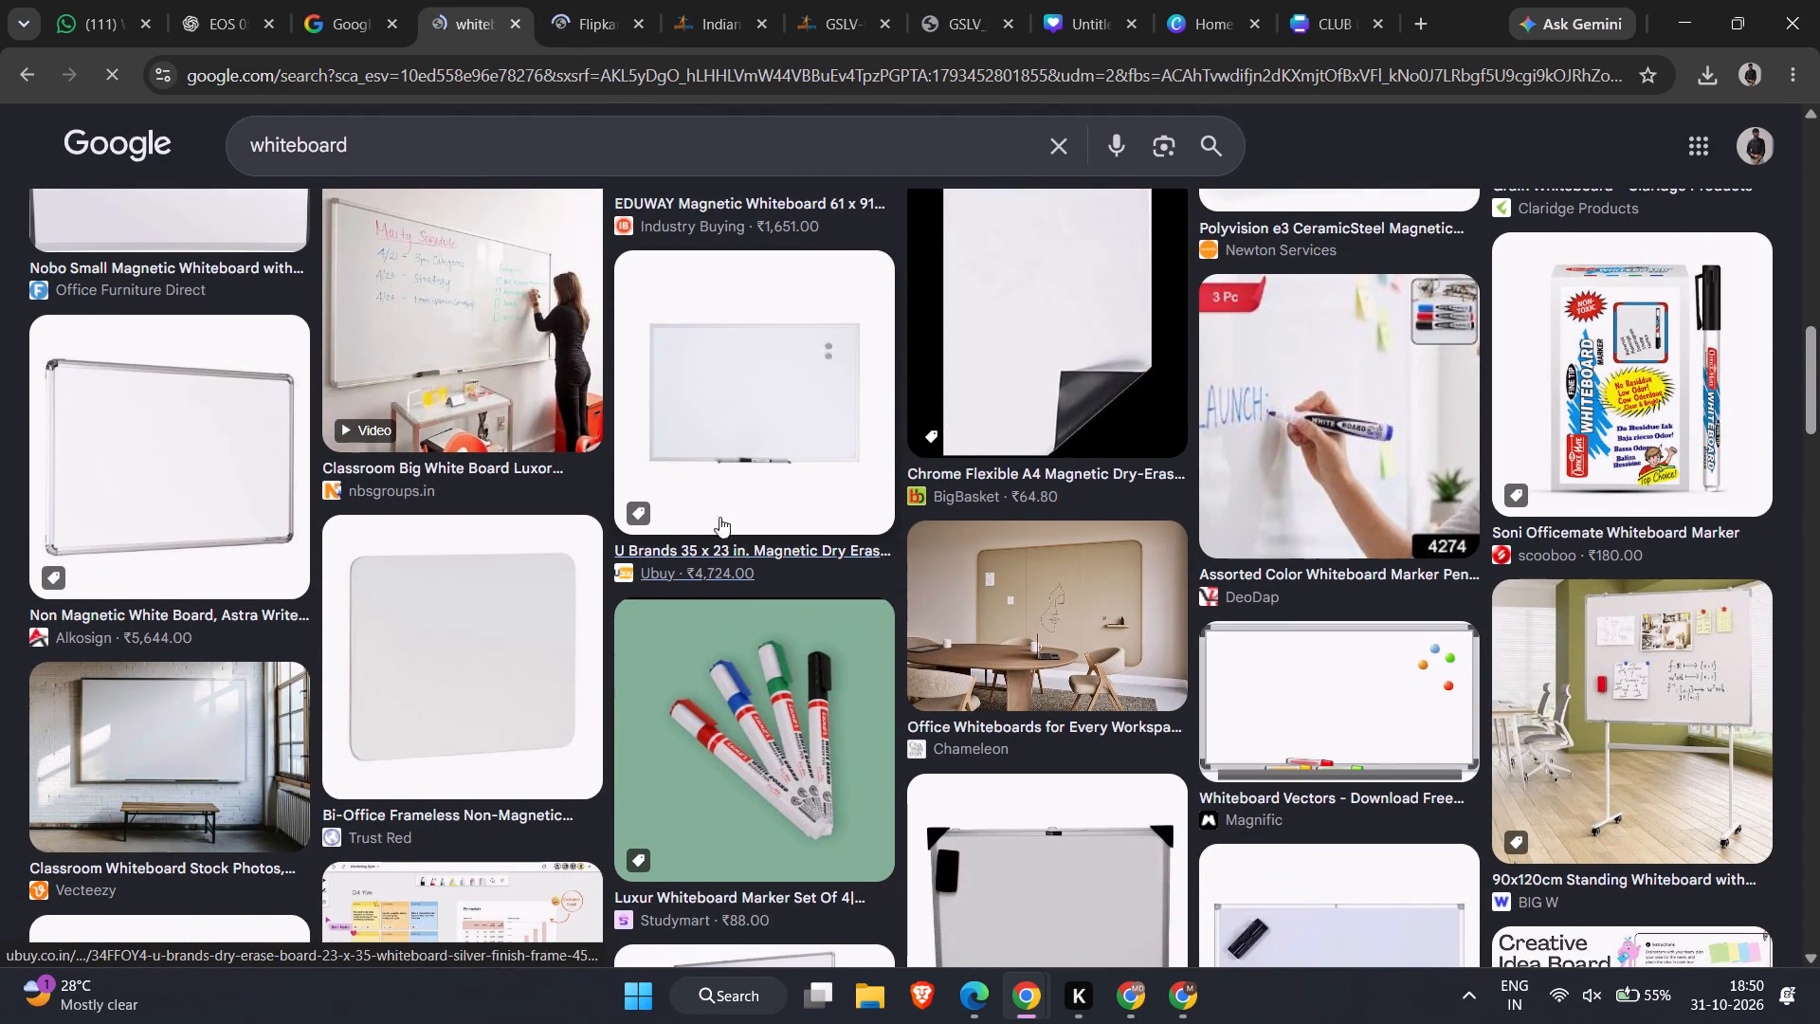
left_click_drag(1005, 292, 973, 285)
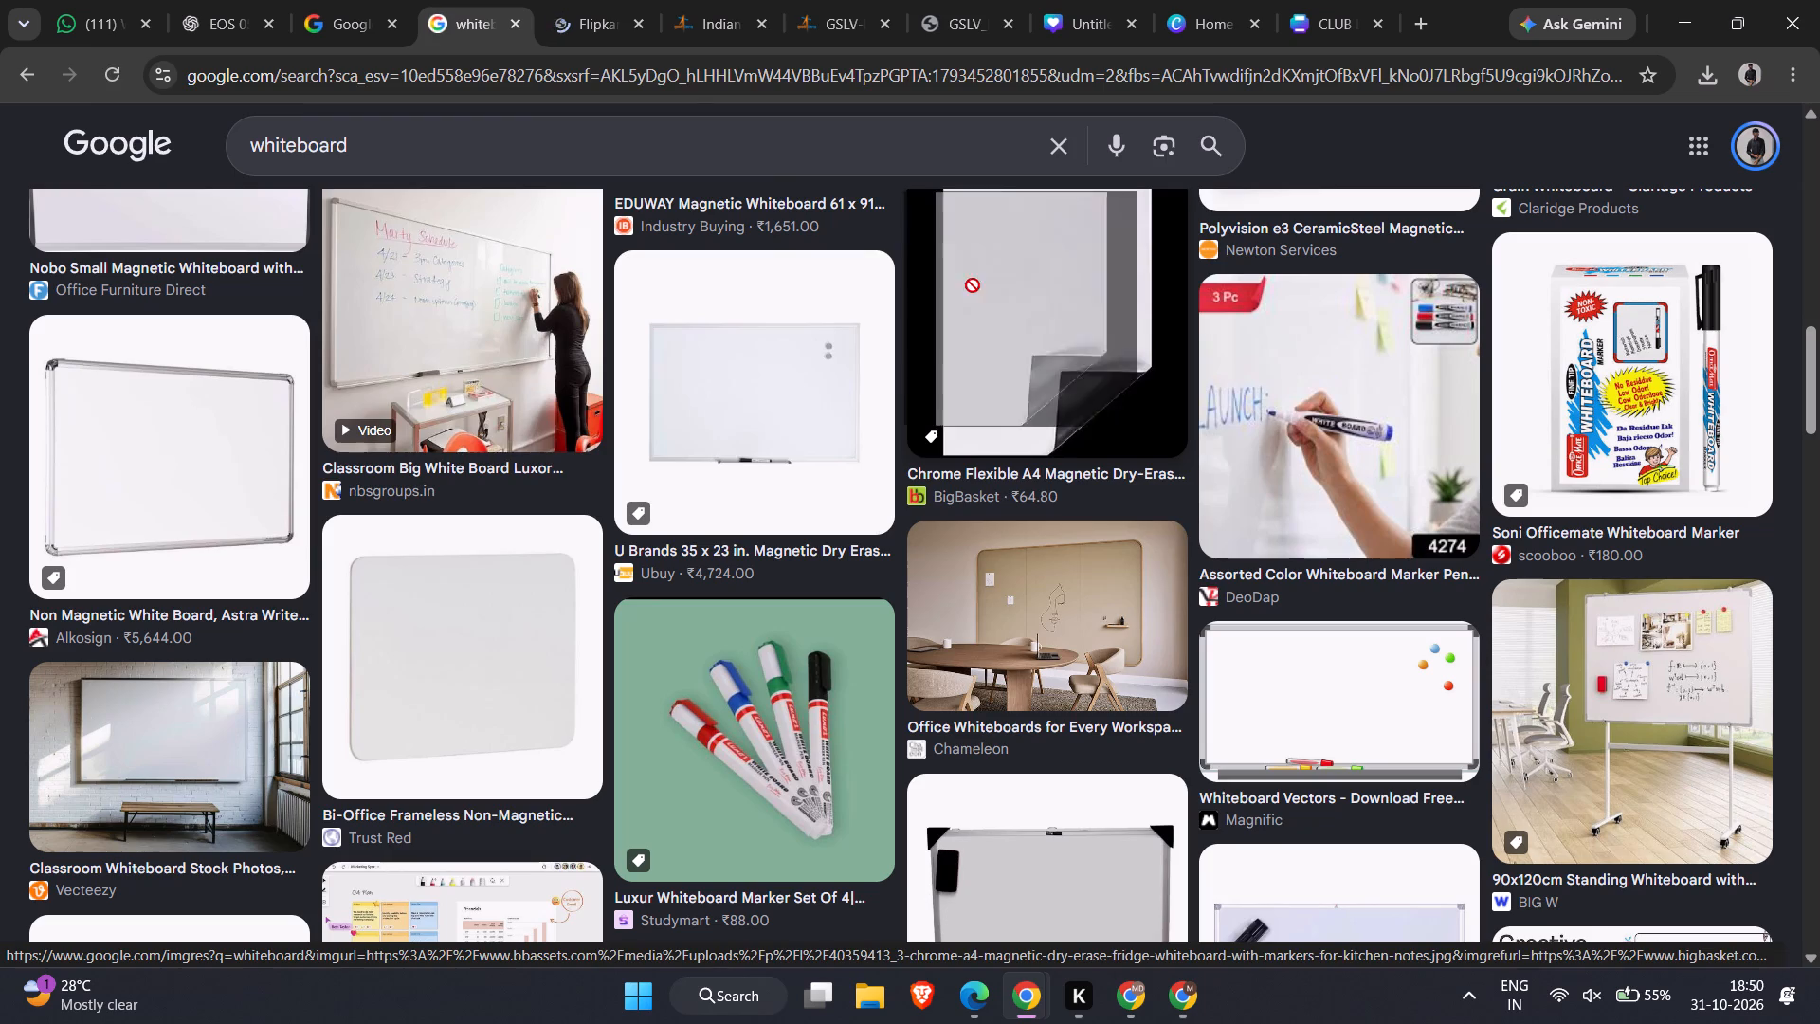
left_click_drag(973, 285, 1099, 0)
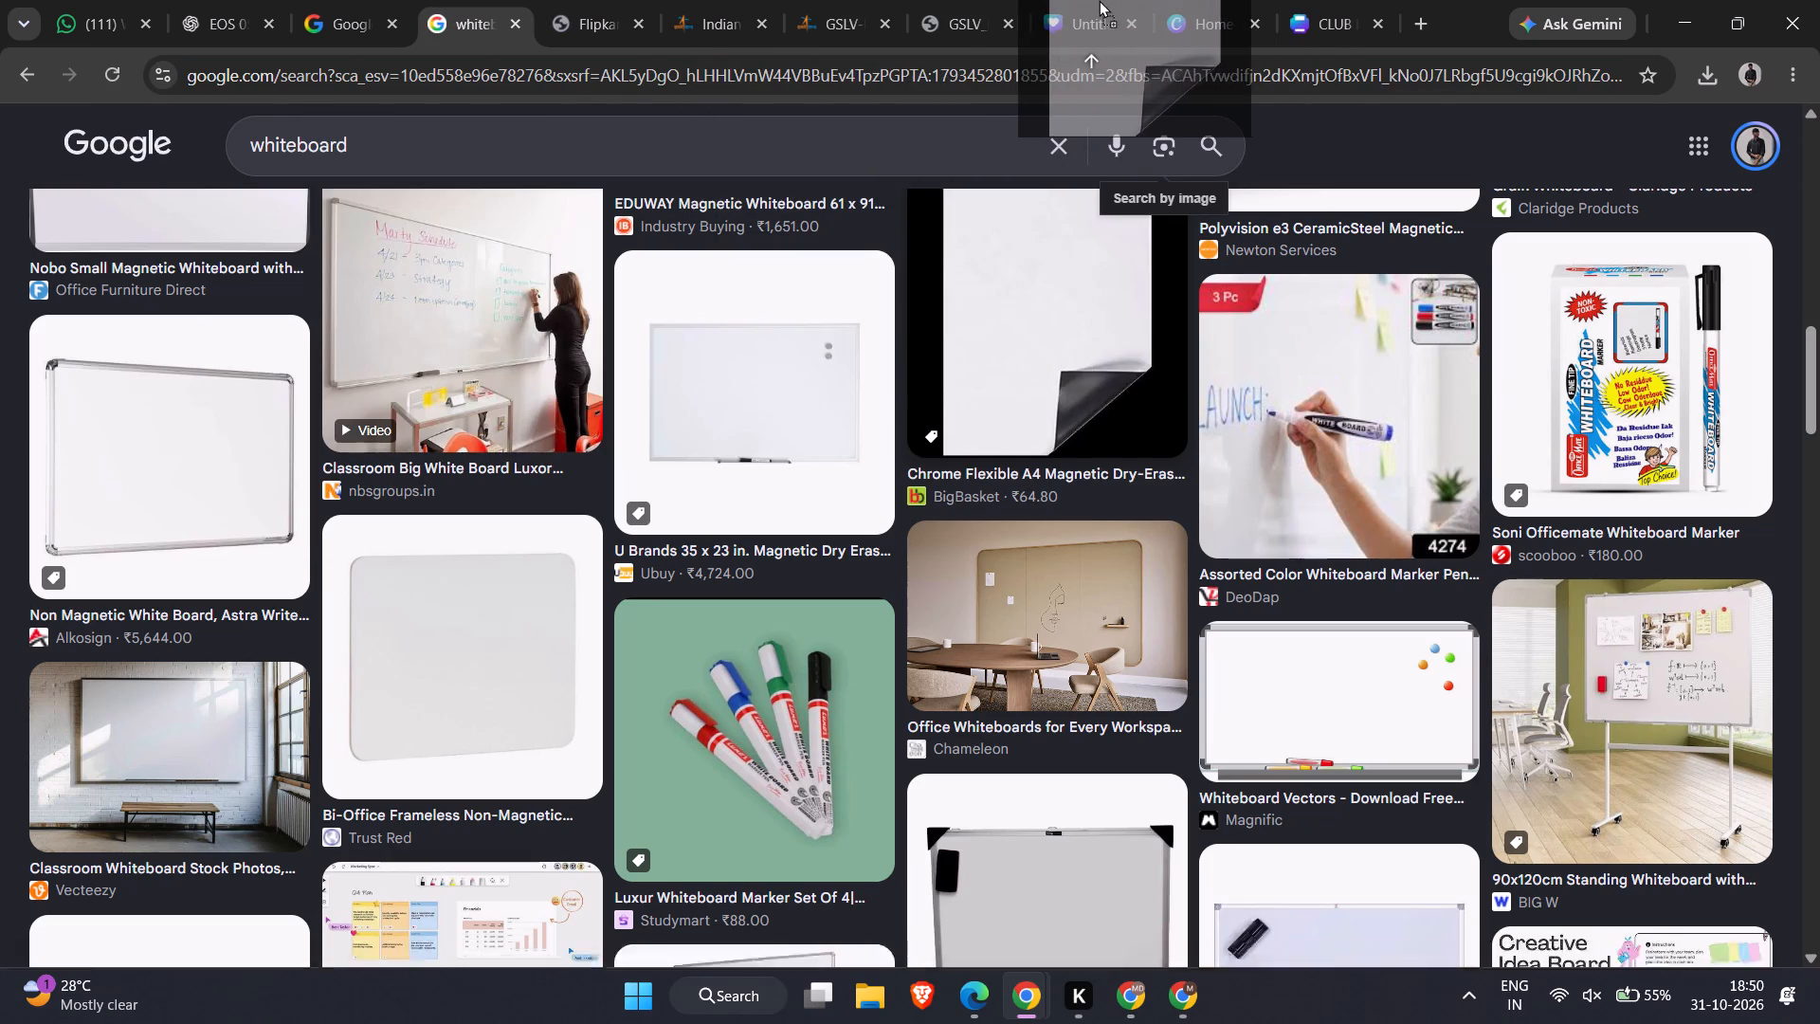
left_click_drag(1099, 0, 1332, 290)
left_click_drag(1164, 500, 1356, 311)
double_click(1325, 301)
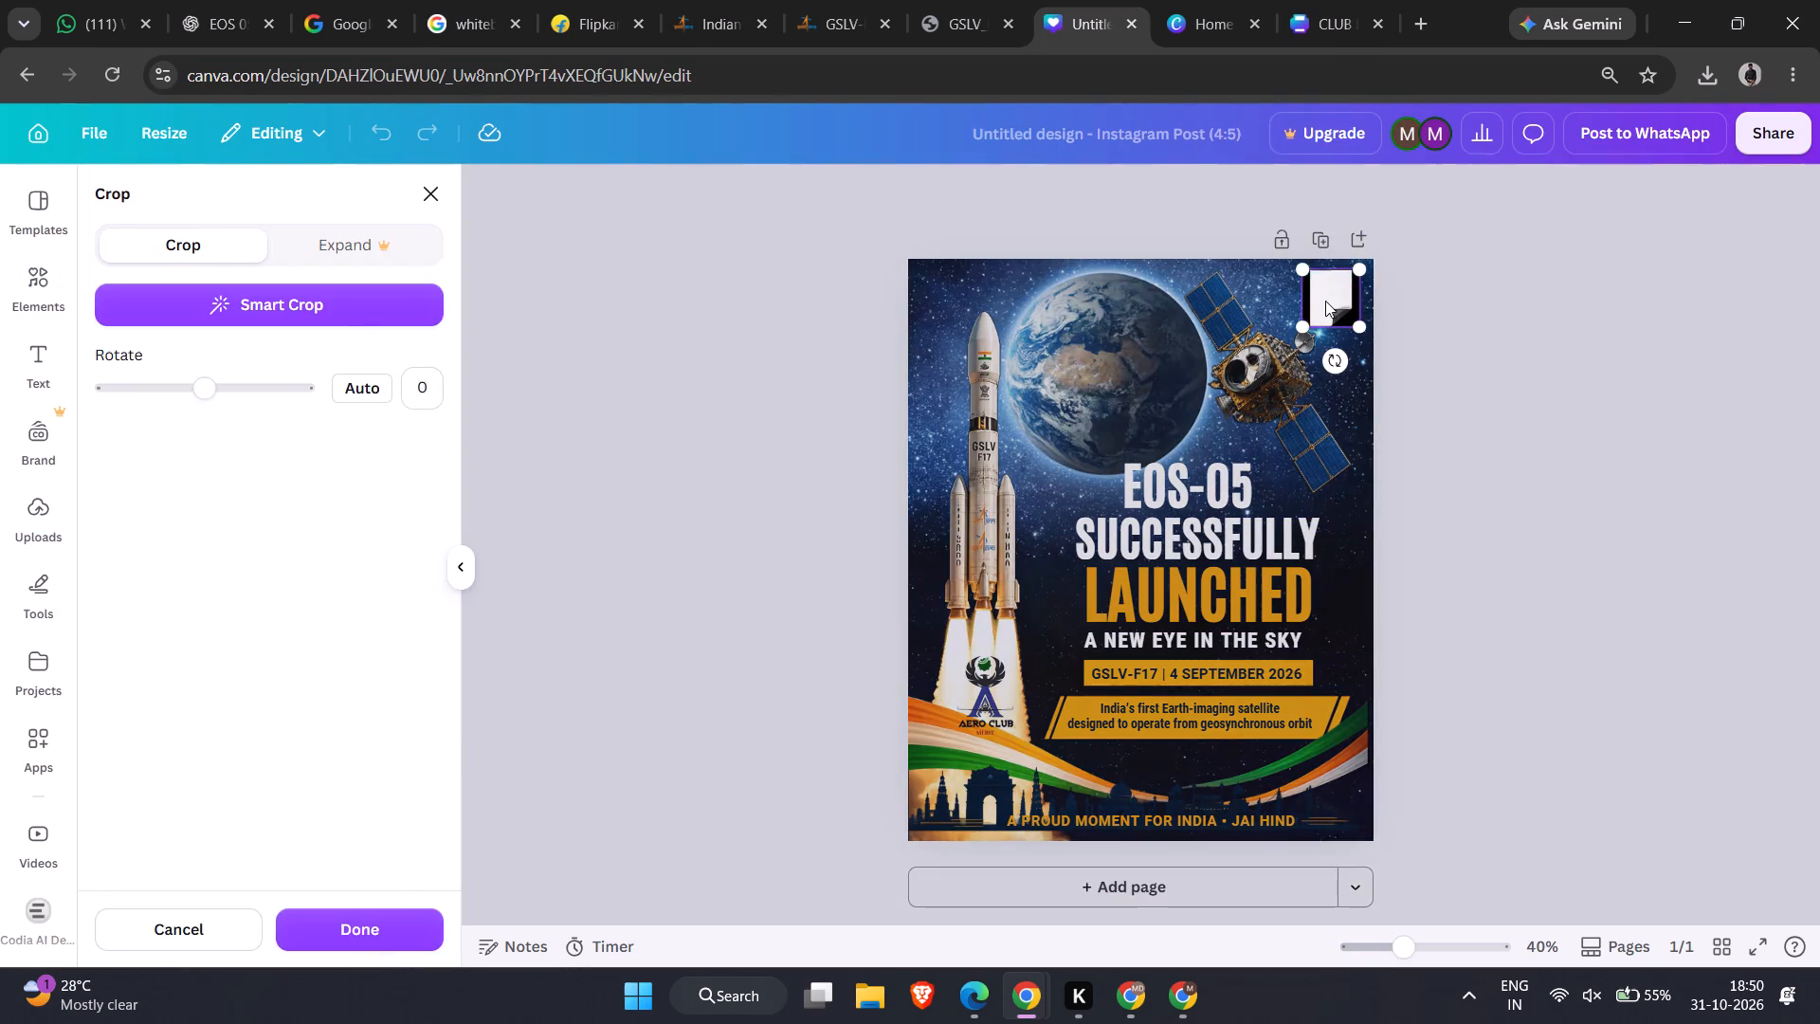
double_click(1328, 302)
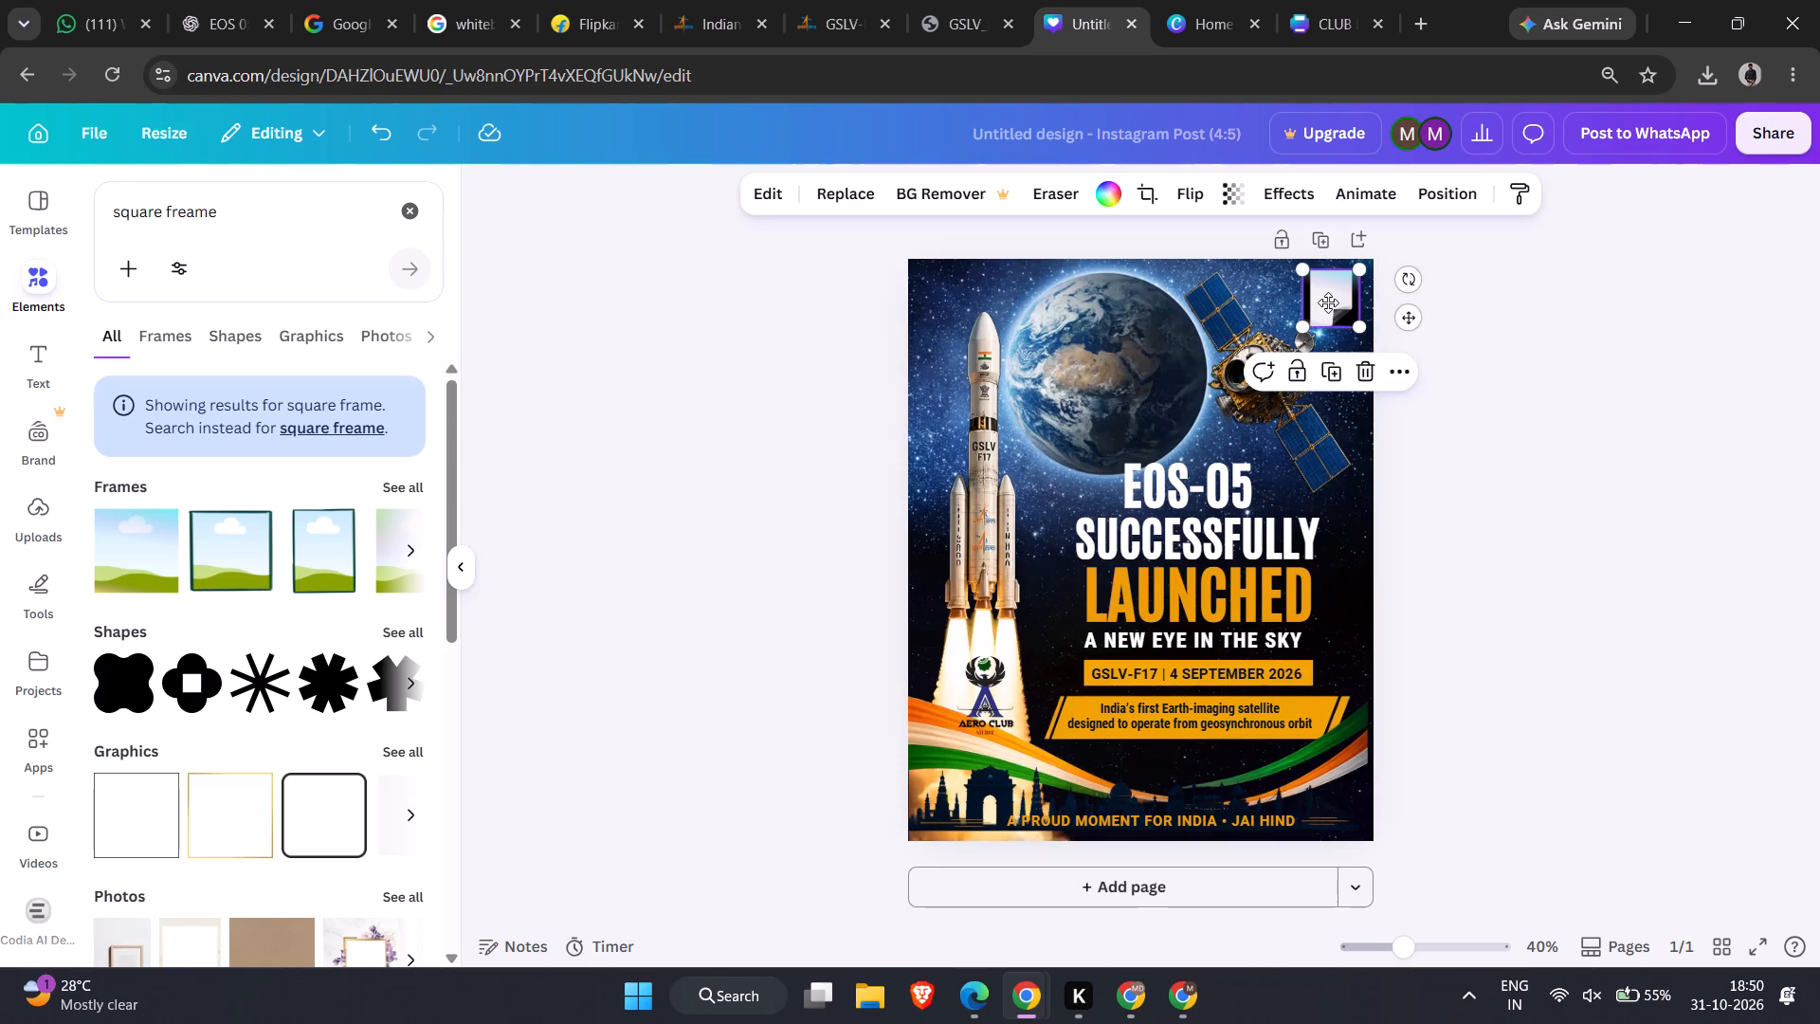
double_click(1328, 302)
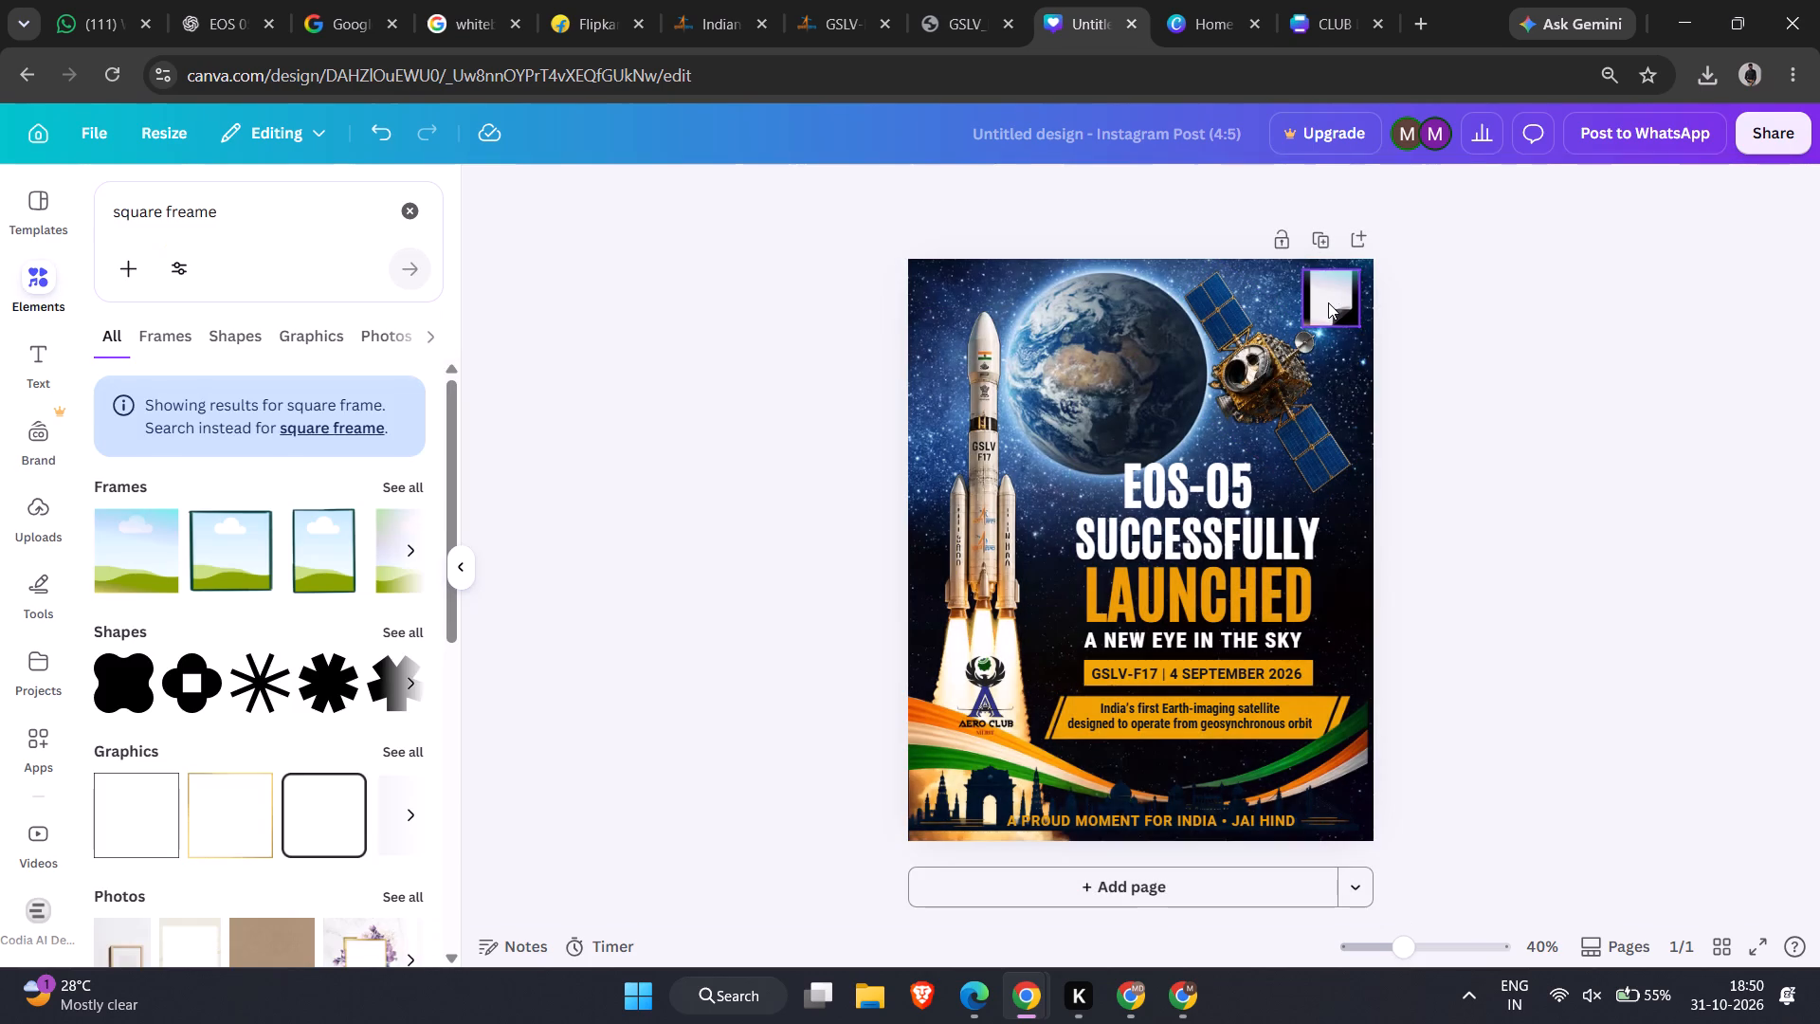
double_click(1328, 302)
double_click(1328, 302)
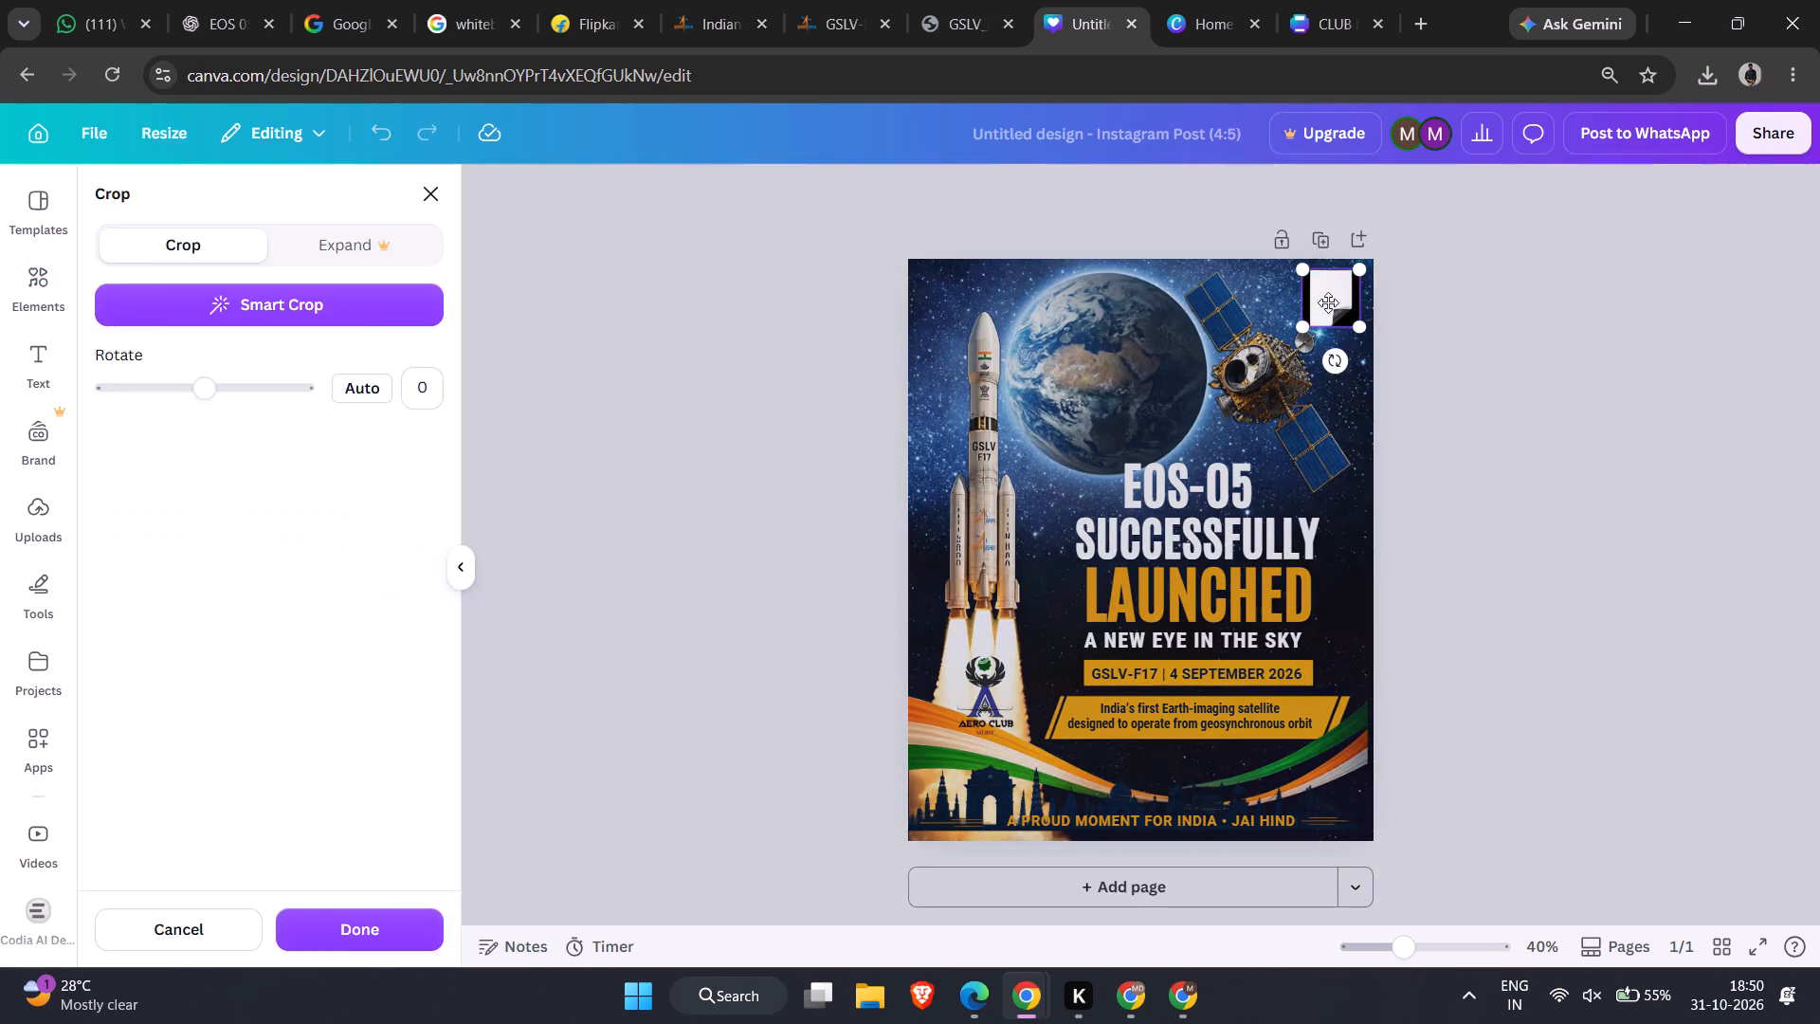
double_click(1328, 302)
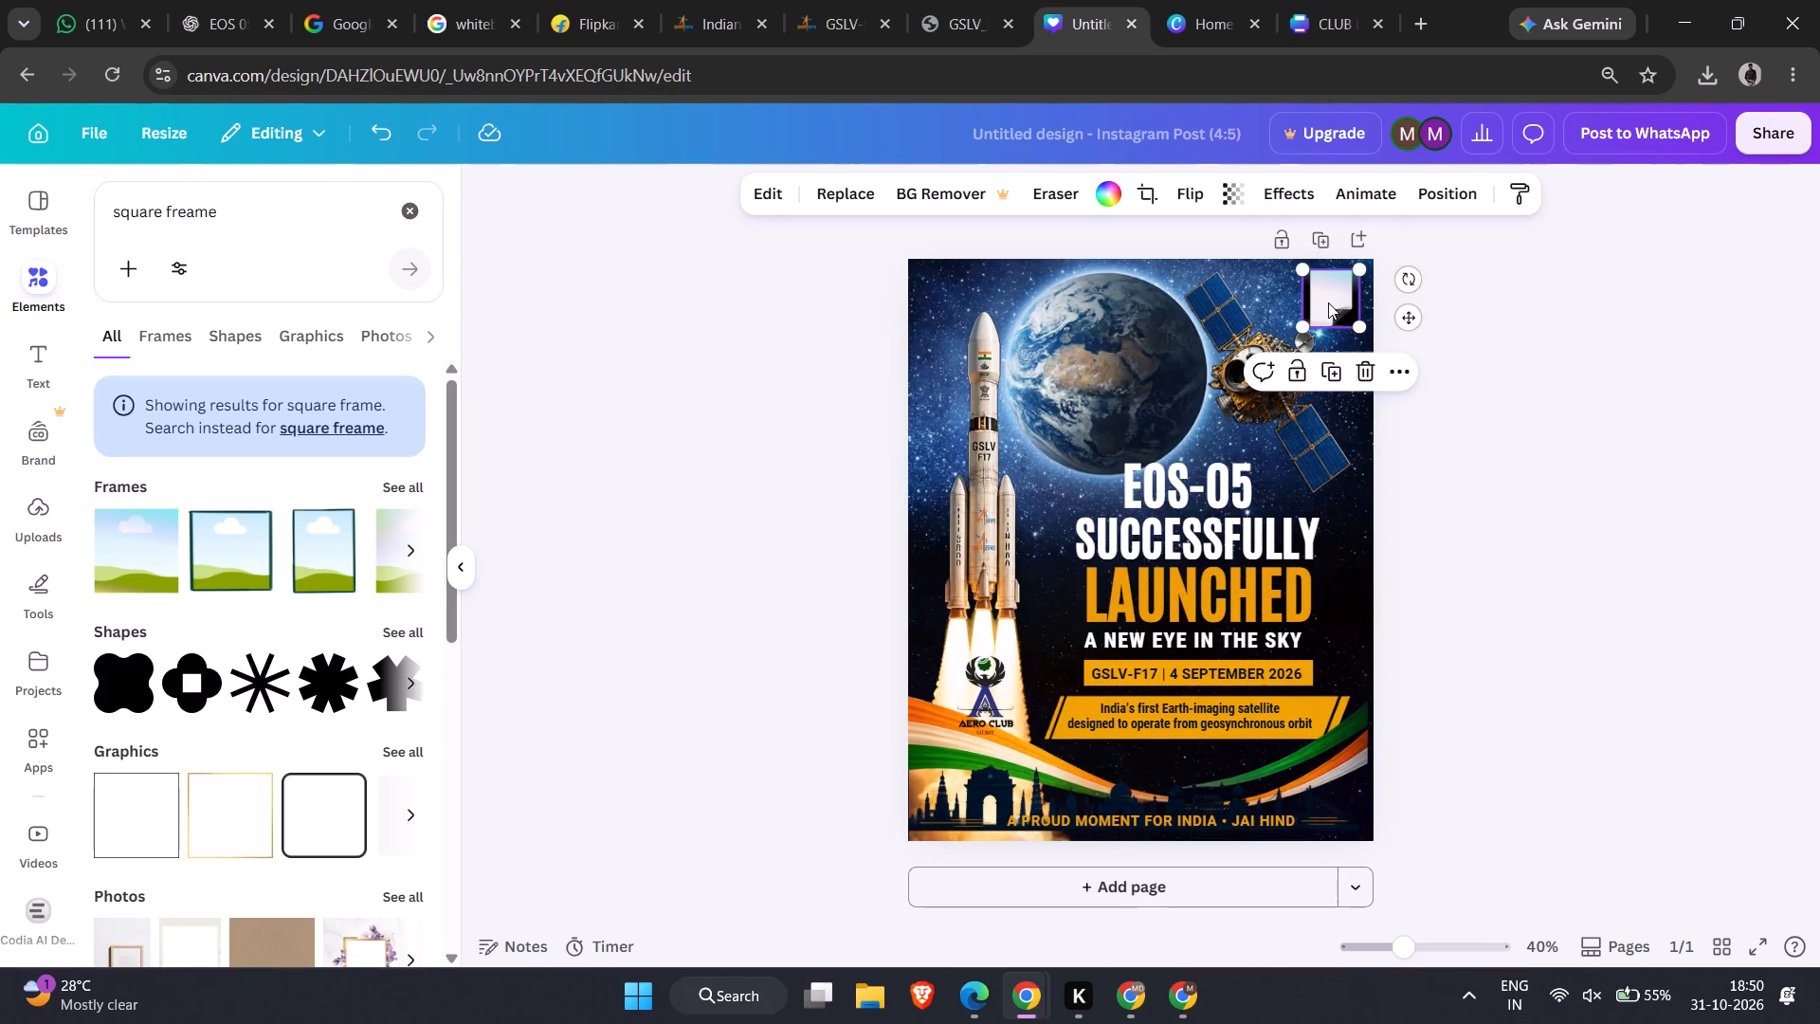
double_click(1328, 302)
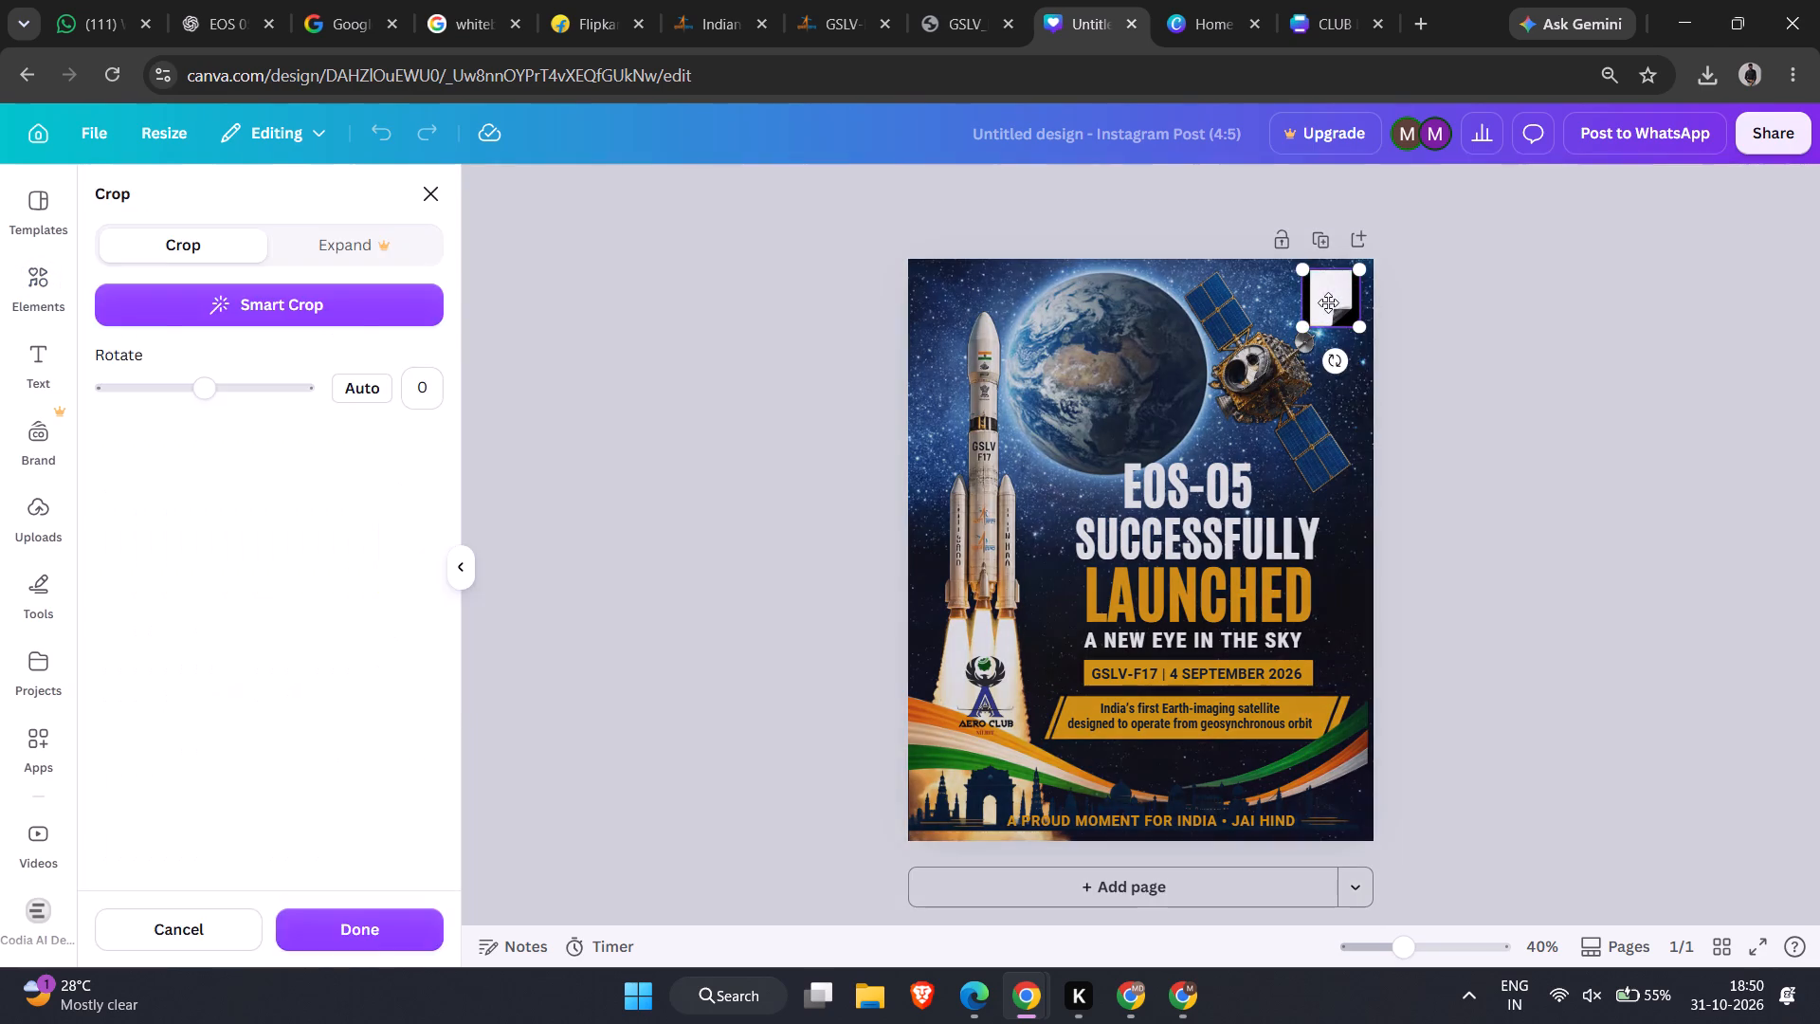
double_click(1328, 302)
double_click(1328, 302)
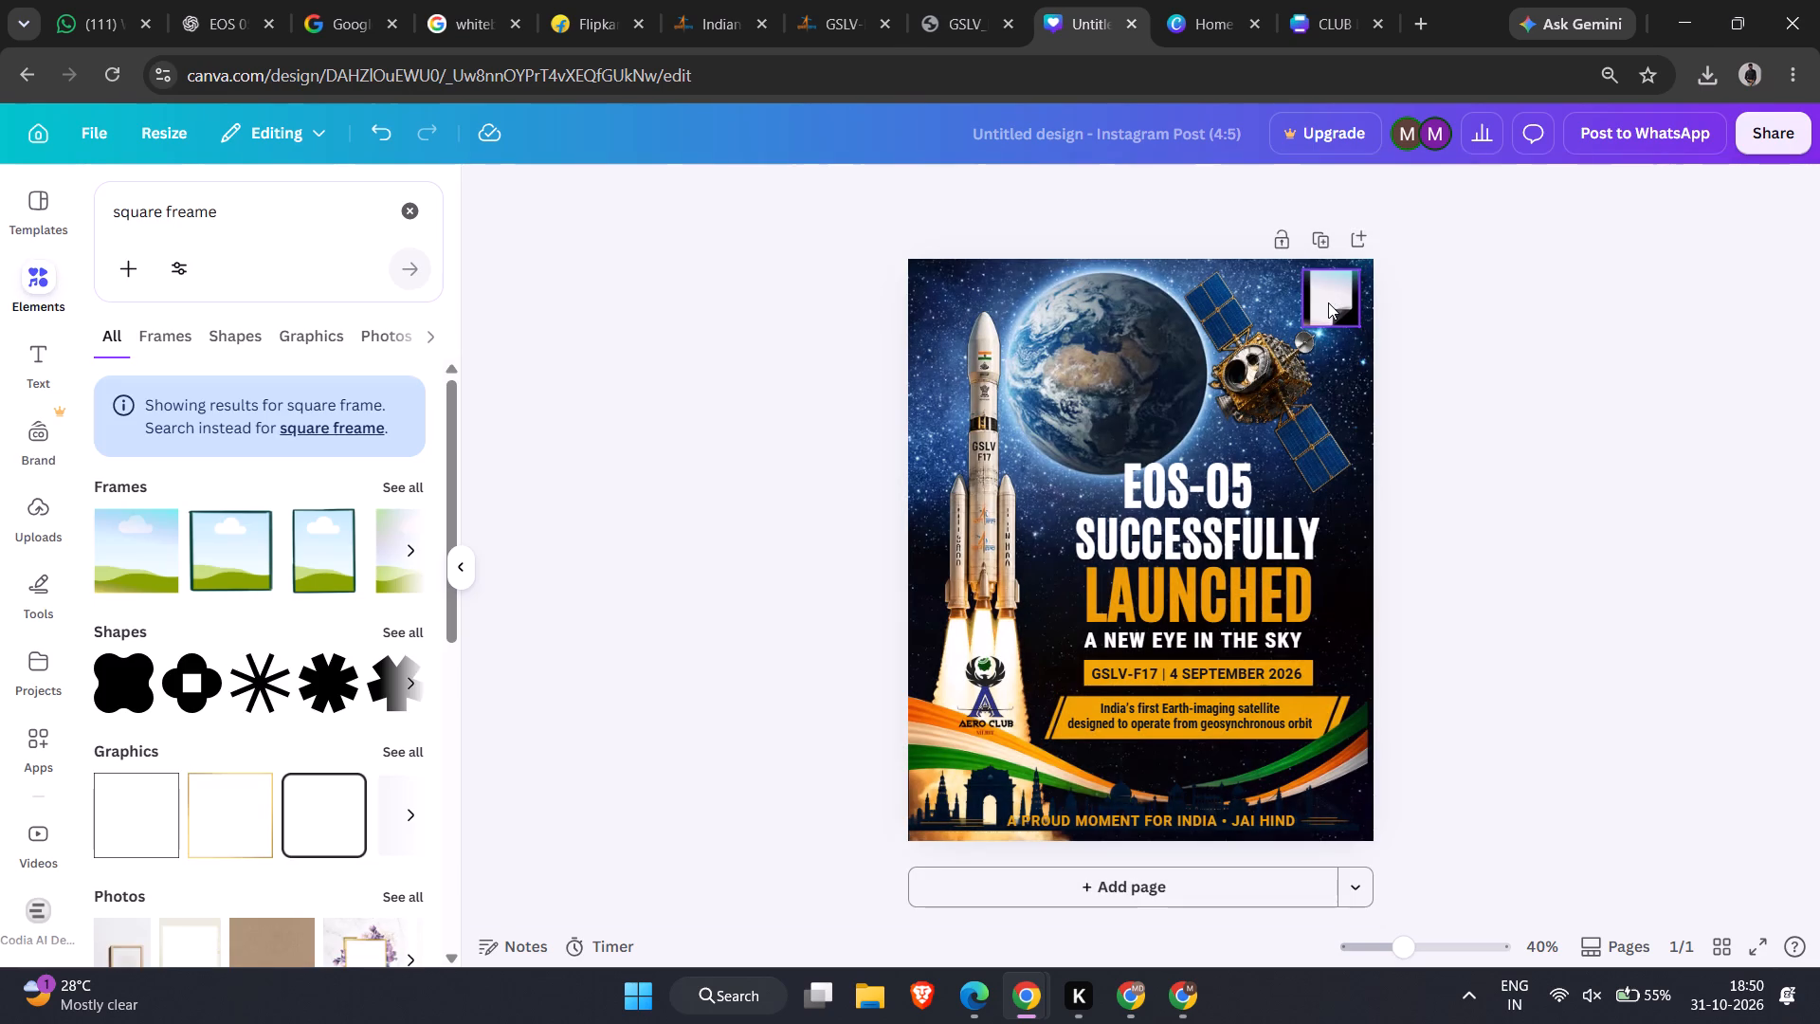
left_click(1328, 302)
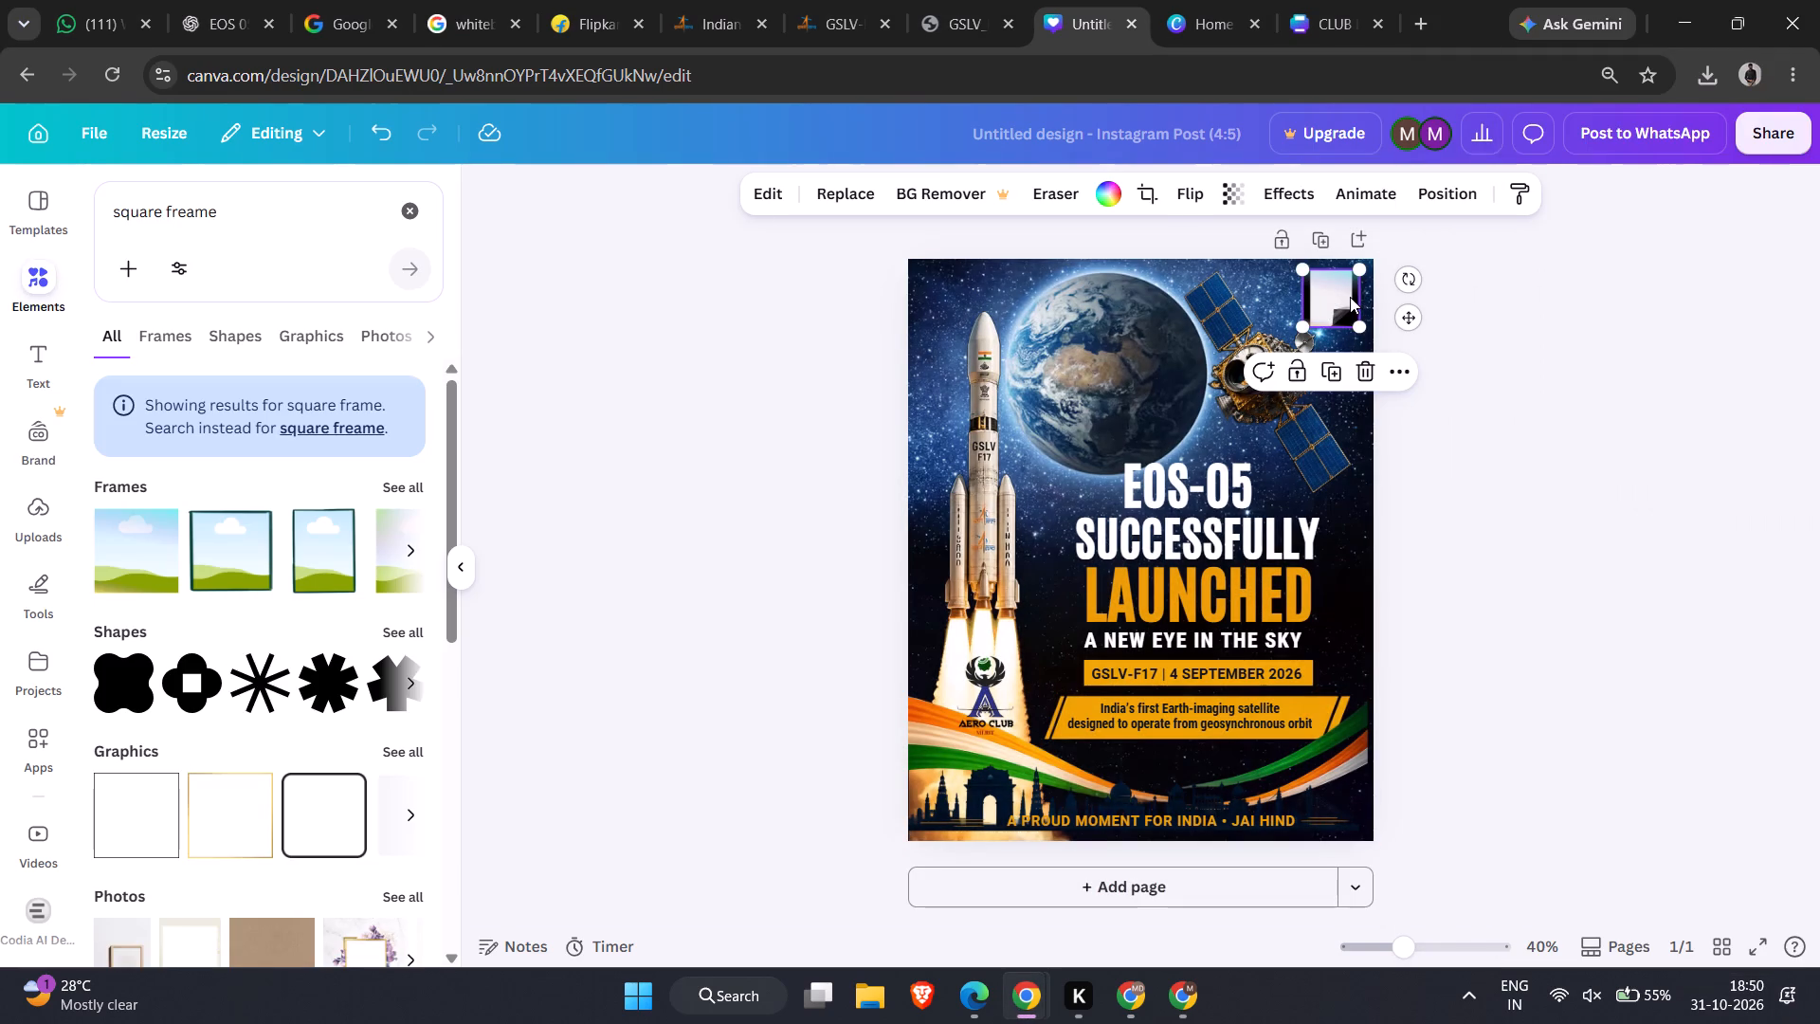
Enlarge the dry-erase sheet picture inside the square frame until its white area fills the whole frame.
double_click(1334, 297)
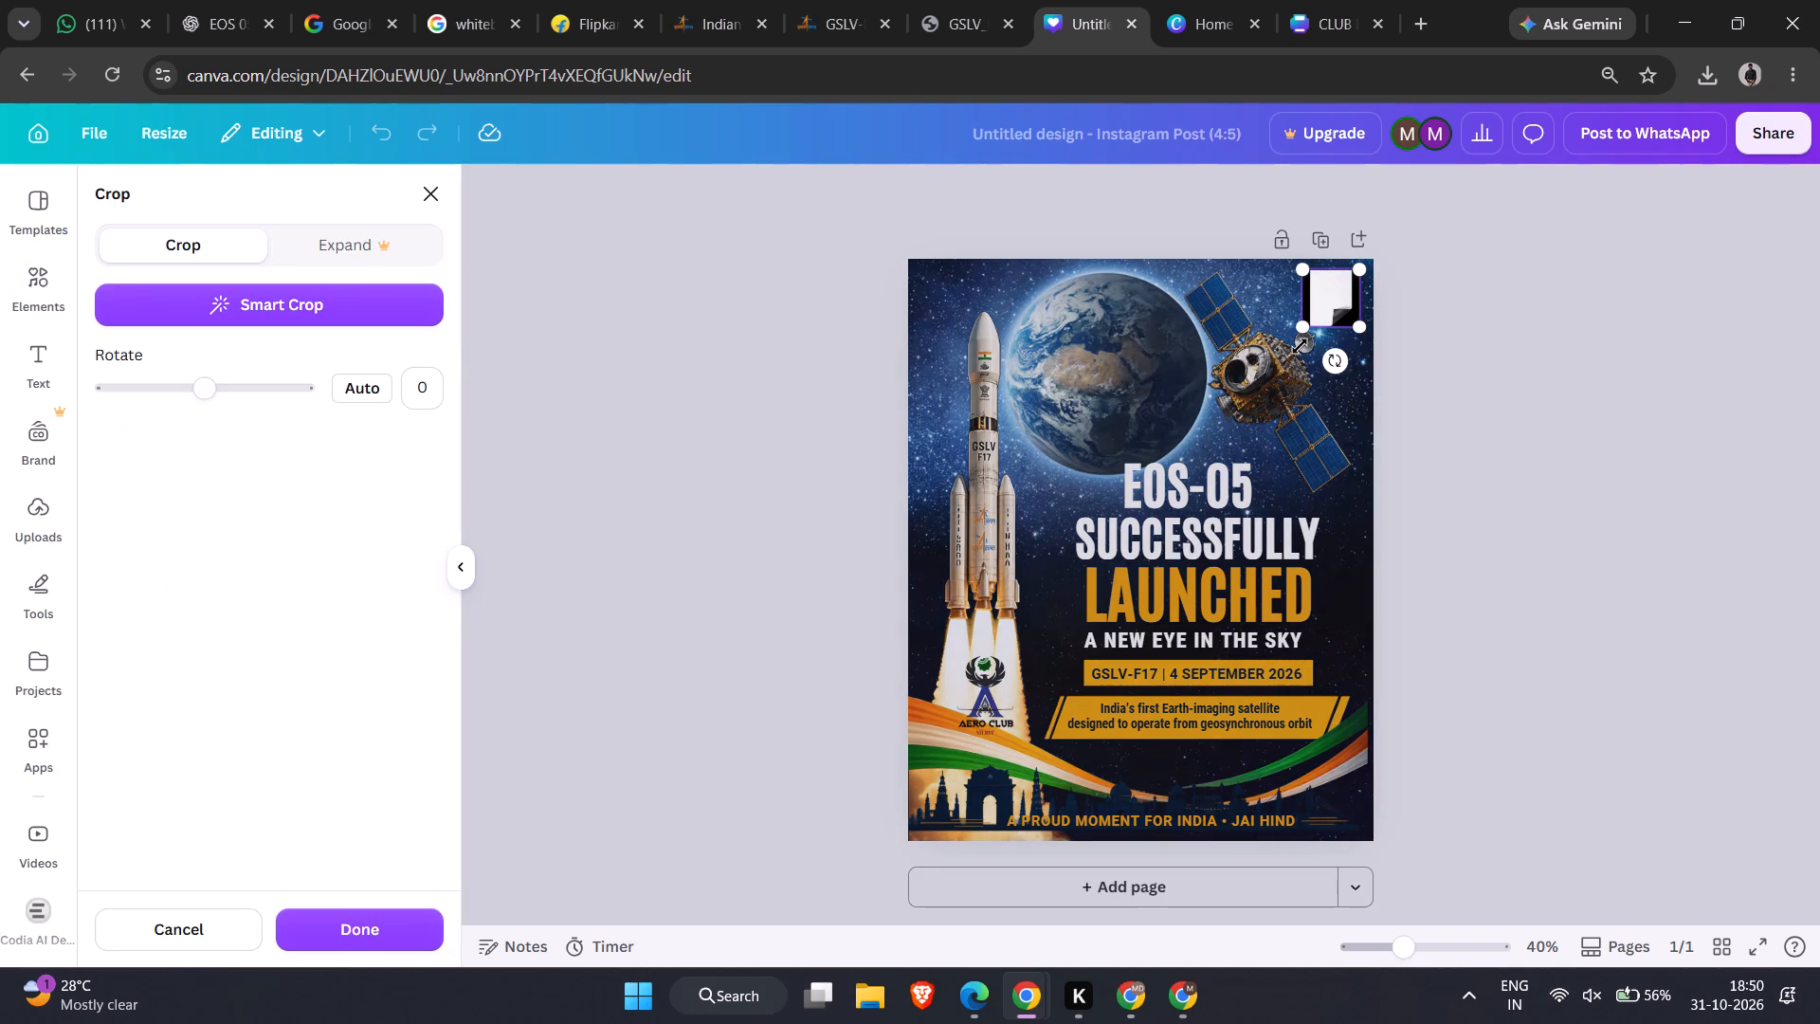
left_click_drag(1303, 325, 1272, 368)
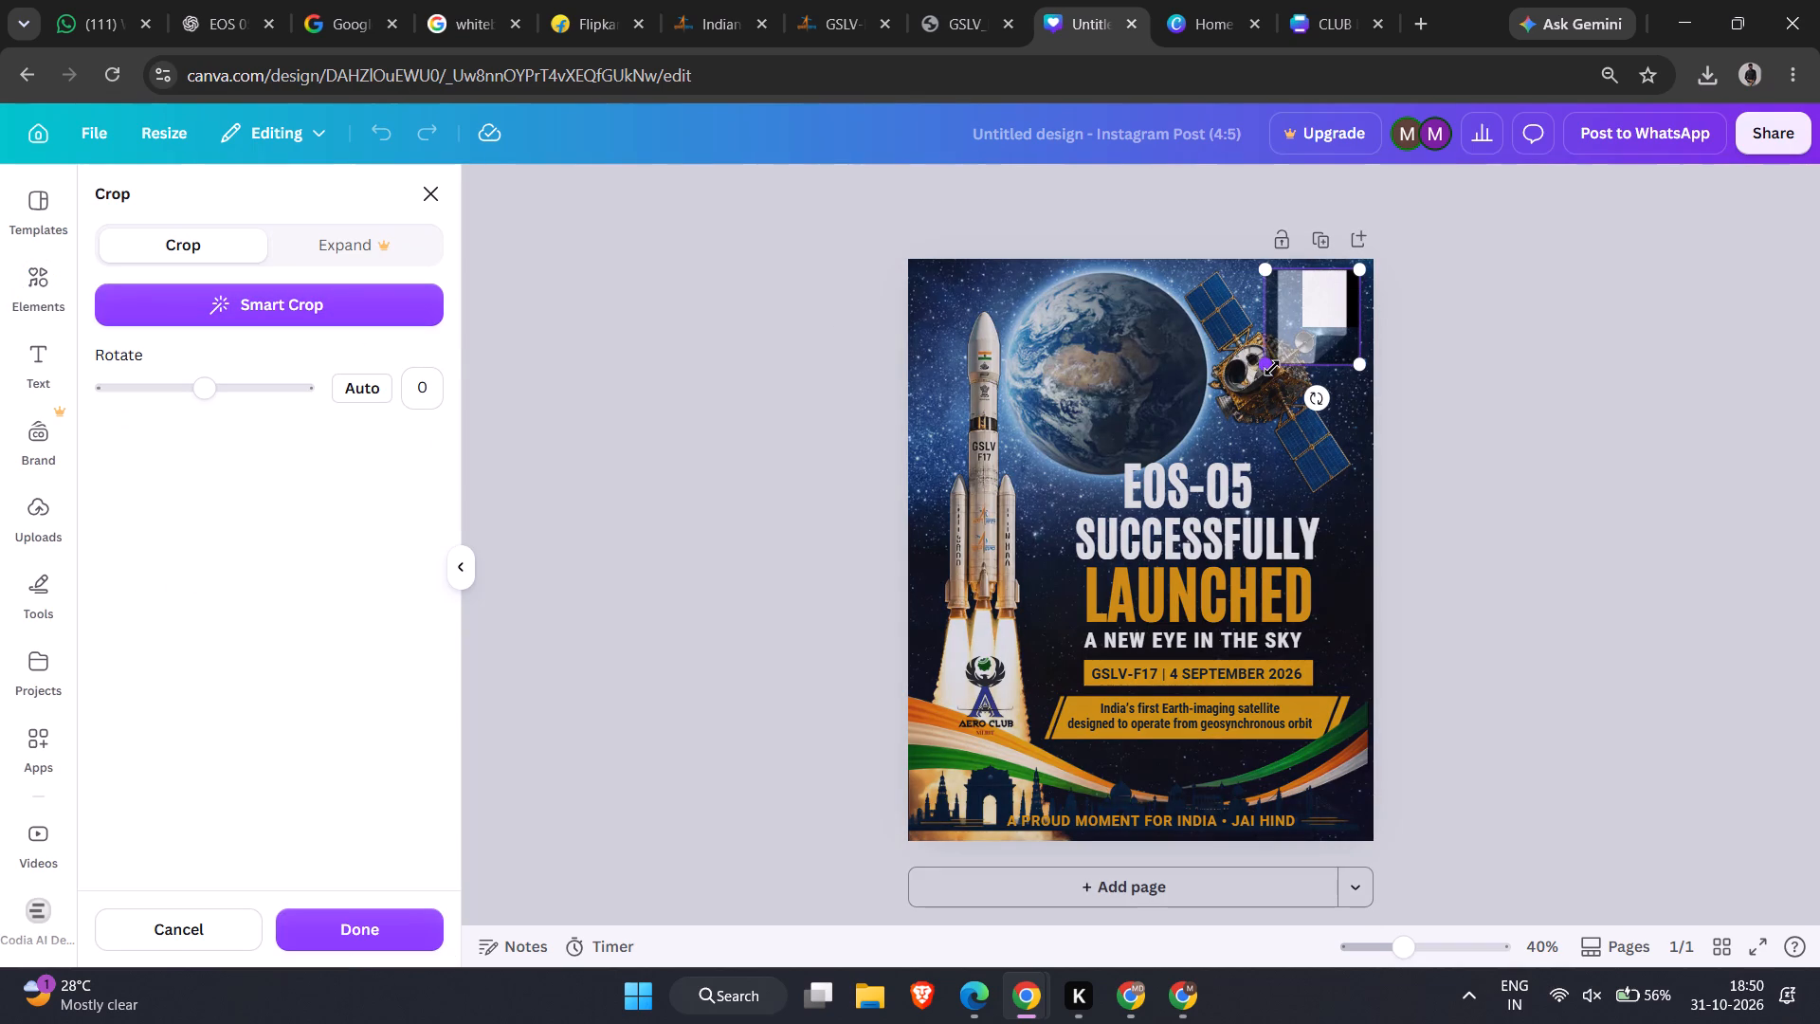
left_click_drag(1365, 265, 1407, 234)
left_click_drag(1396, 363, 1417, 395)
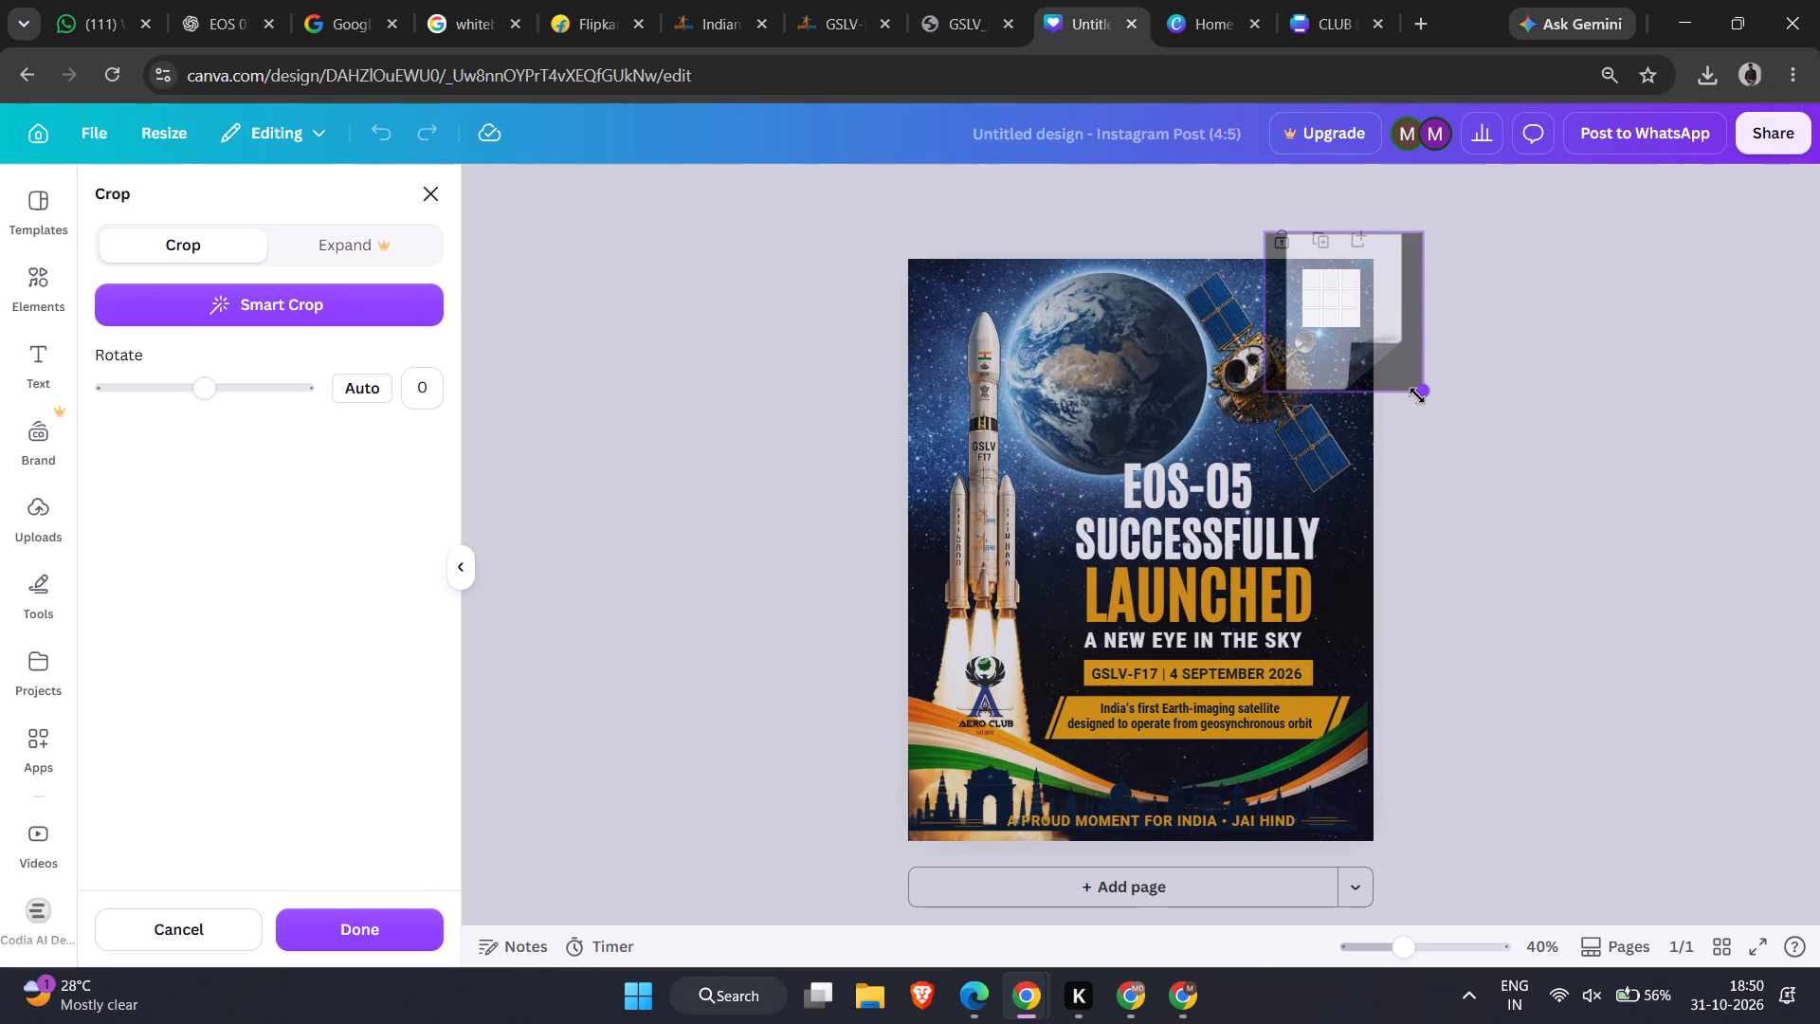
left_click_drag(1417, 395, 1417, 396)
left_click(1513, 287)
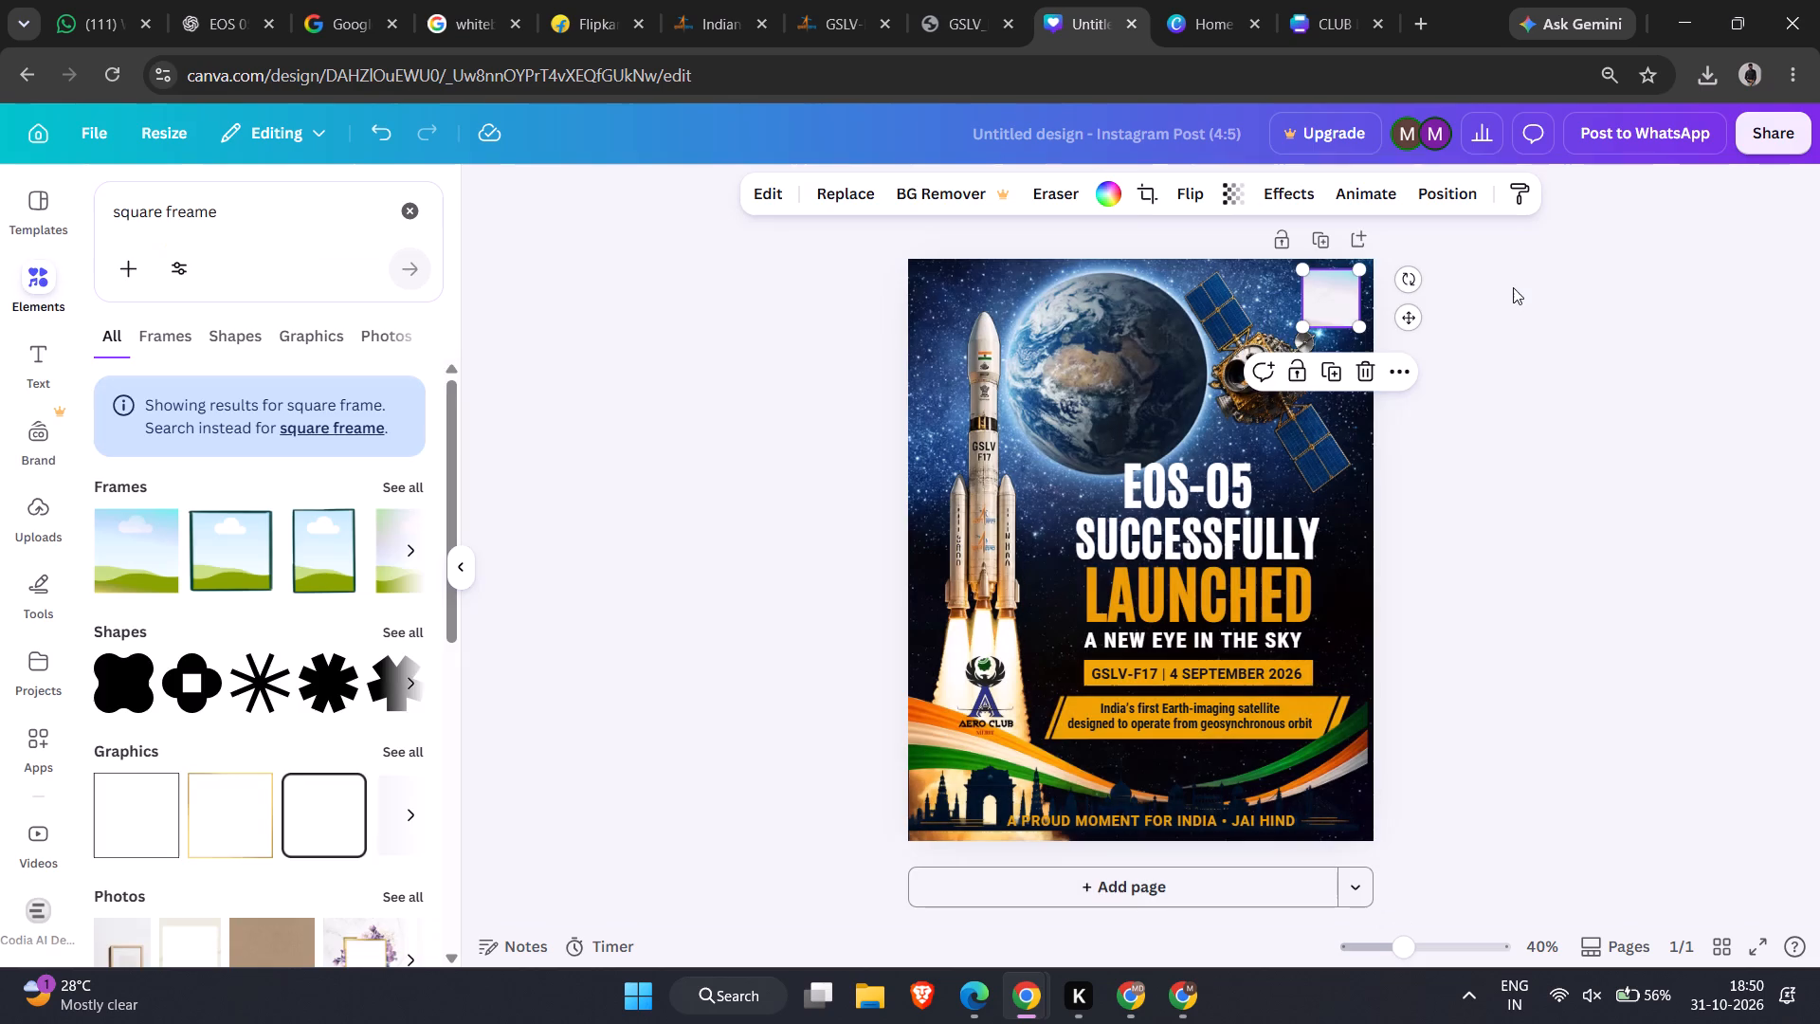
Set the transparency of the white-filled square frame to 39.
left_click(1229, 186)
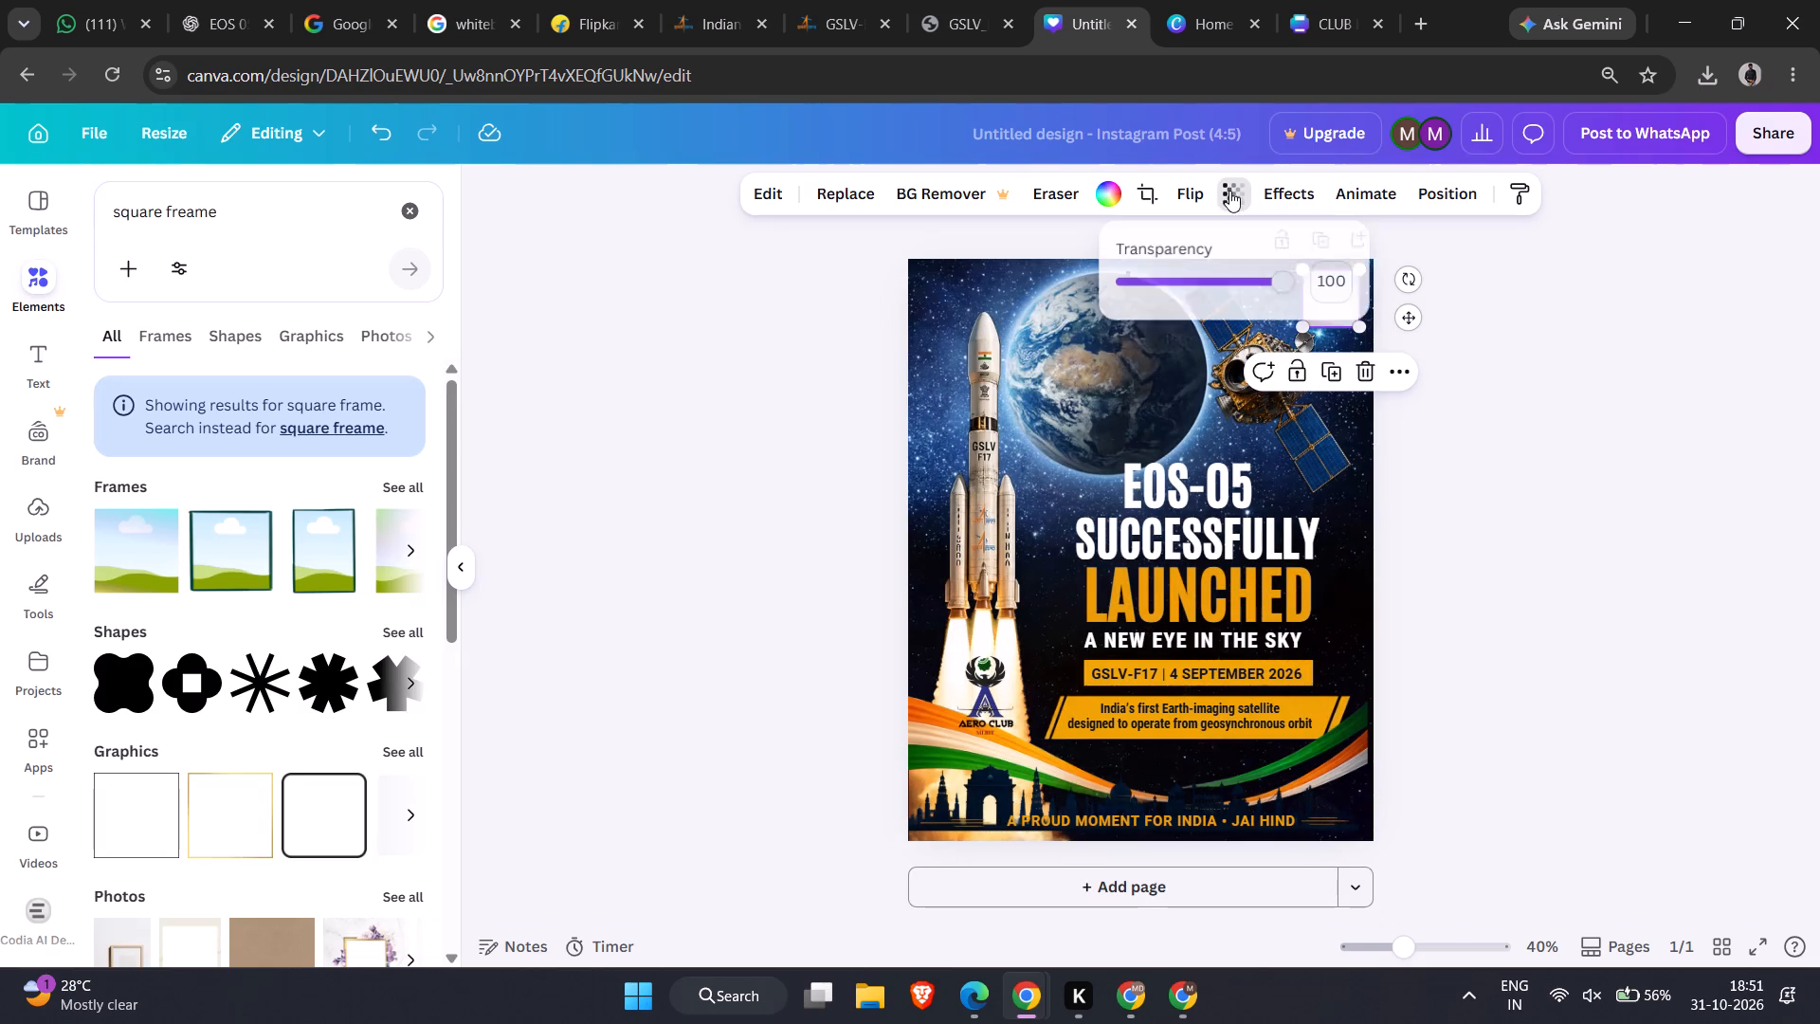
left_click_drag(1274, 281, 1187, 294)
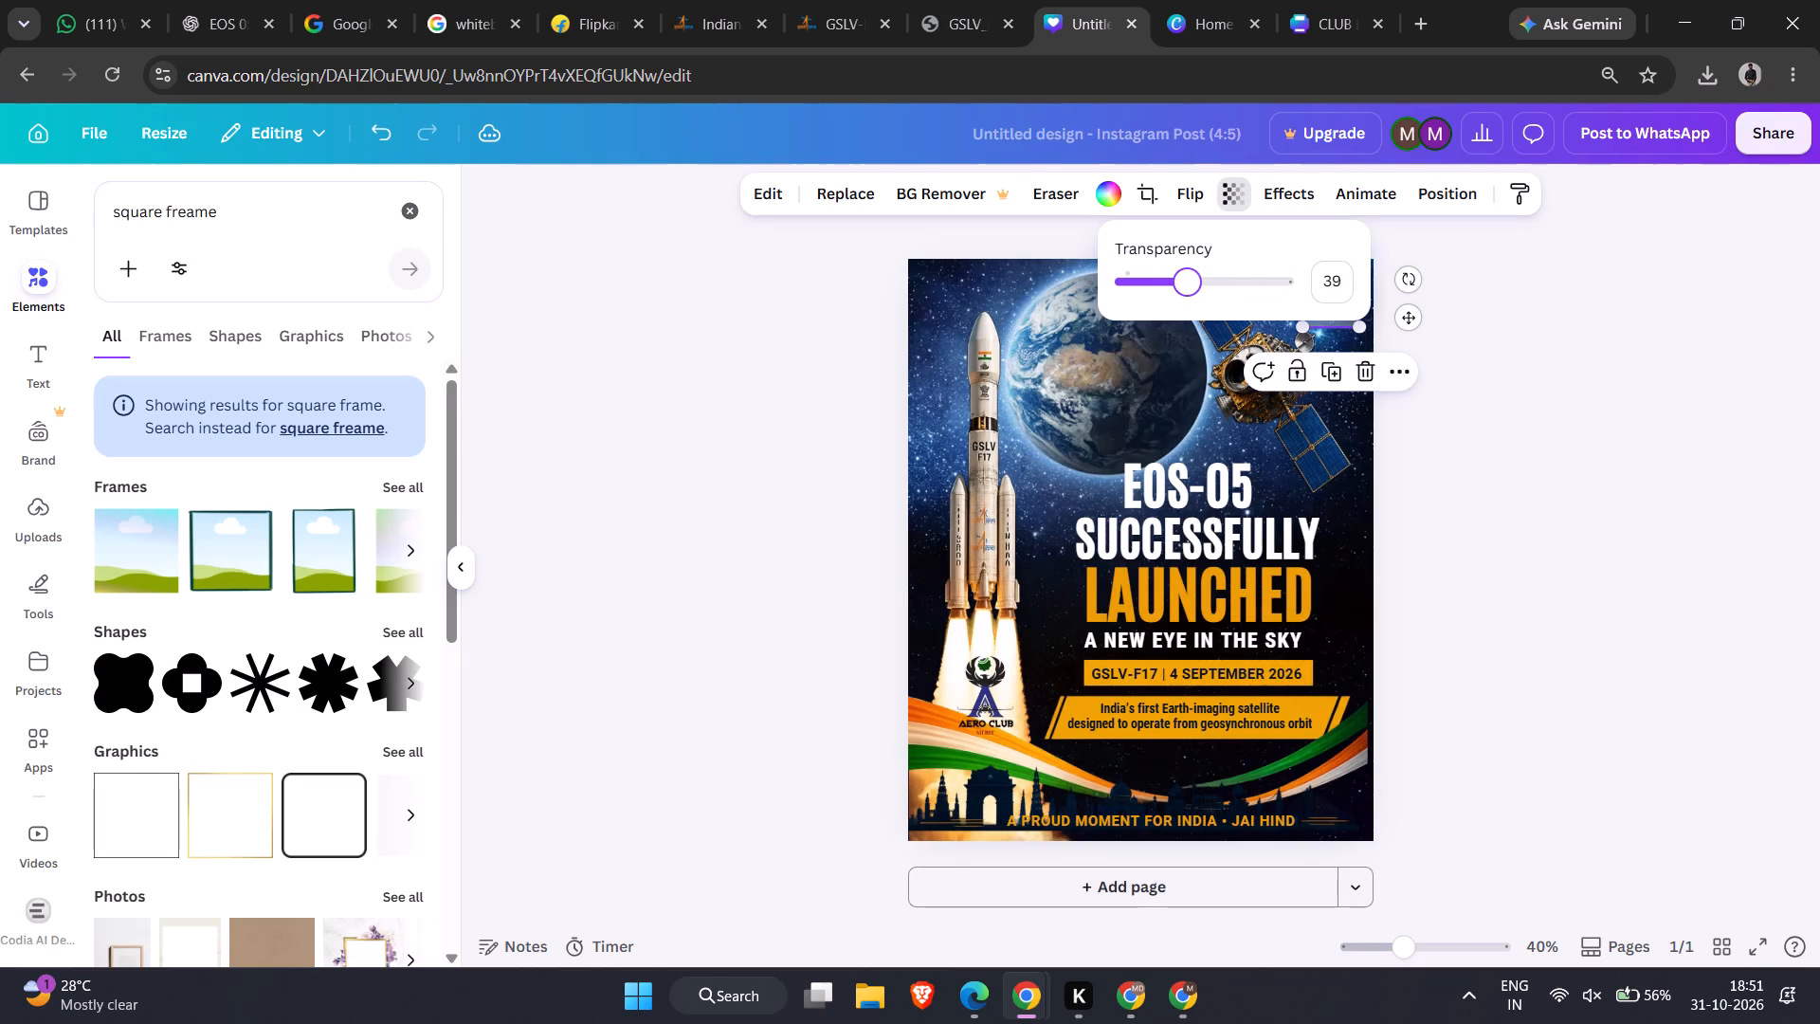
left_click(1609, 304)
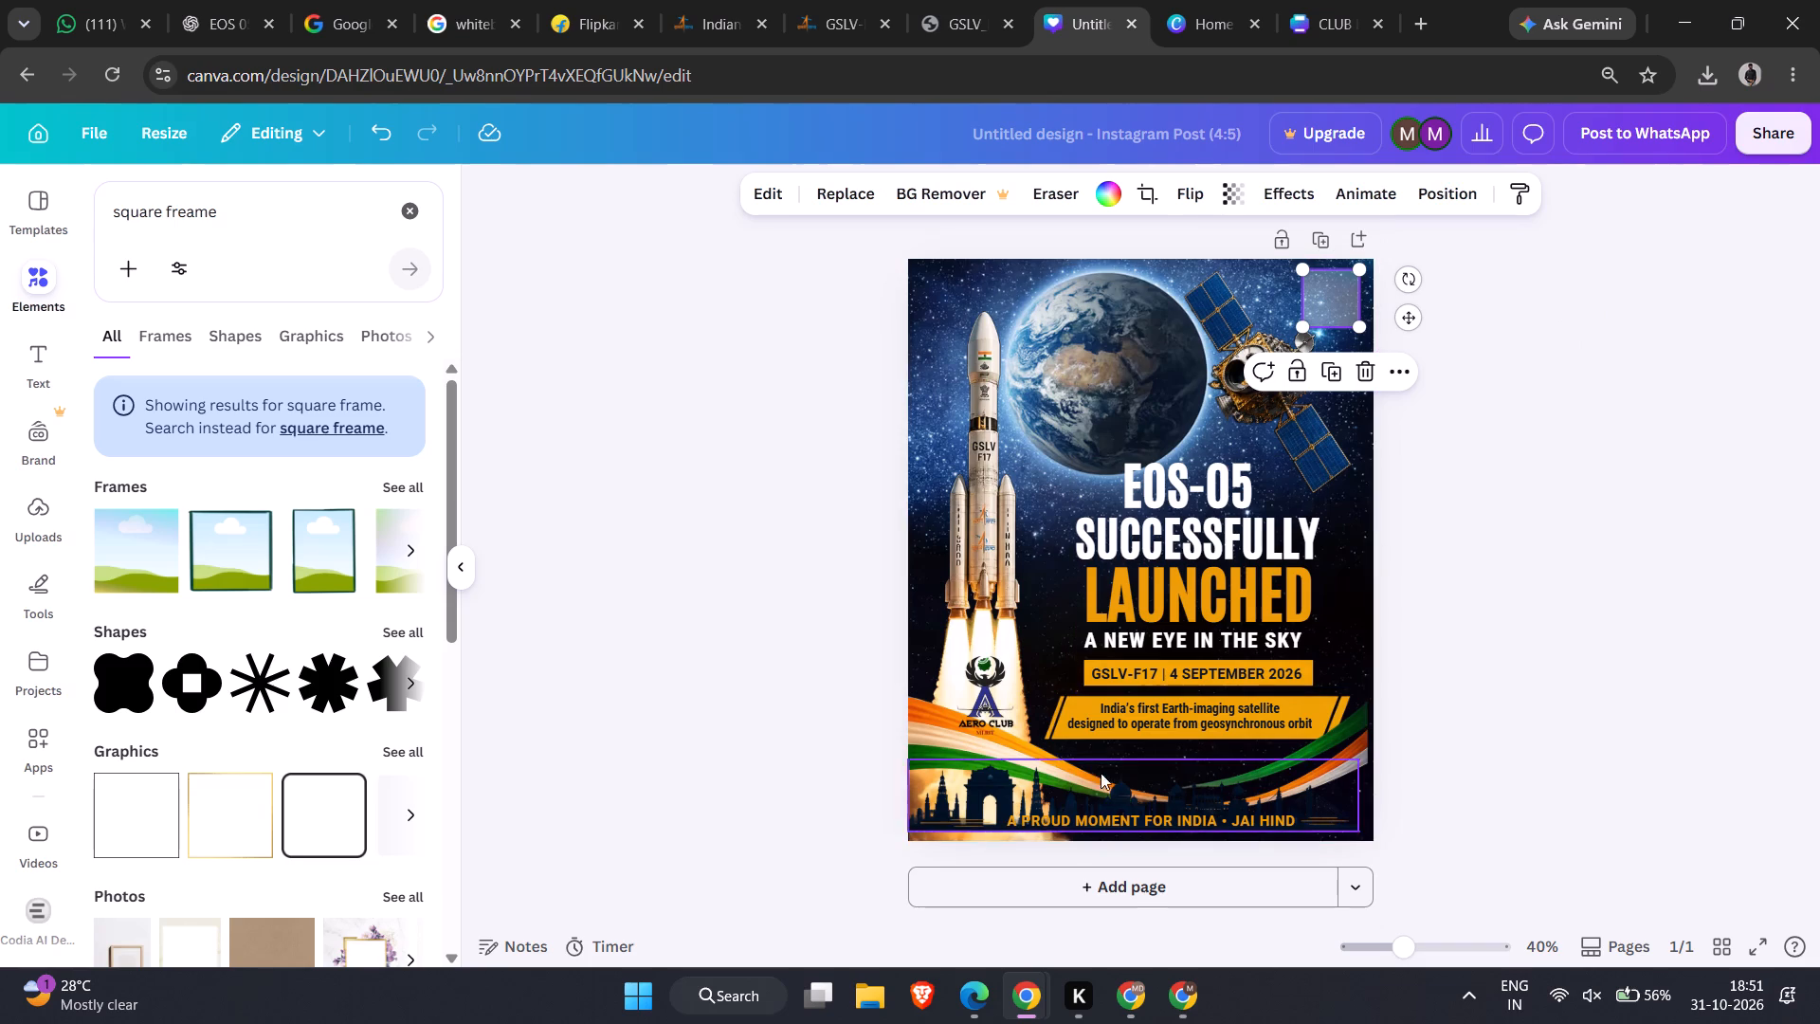
Shrink the Aero Club logo and move it from the rocket's exhaust to just below the corner square, beside the satellite.
left_click(994, 719)
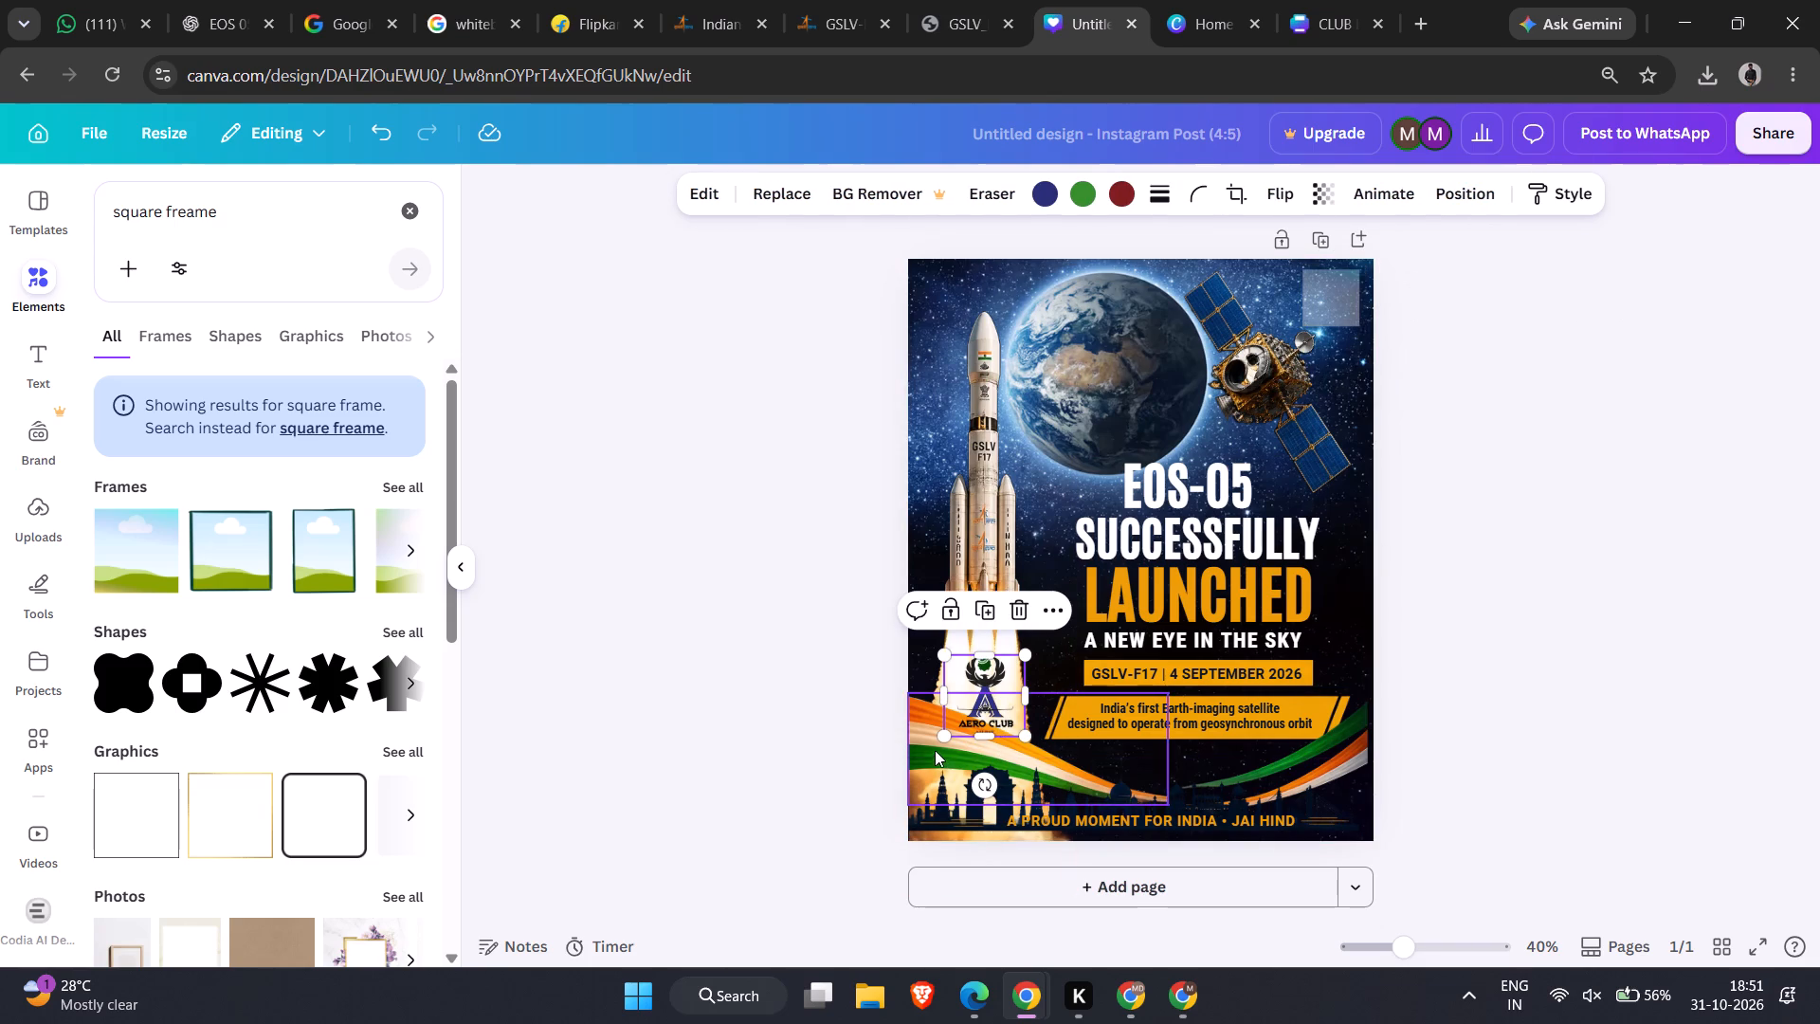
left_click_drag(940, 740, 961, 706)
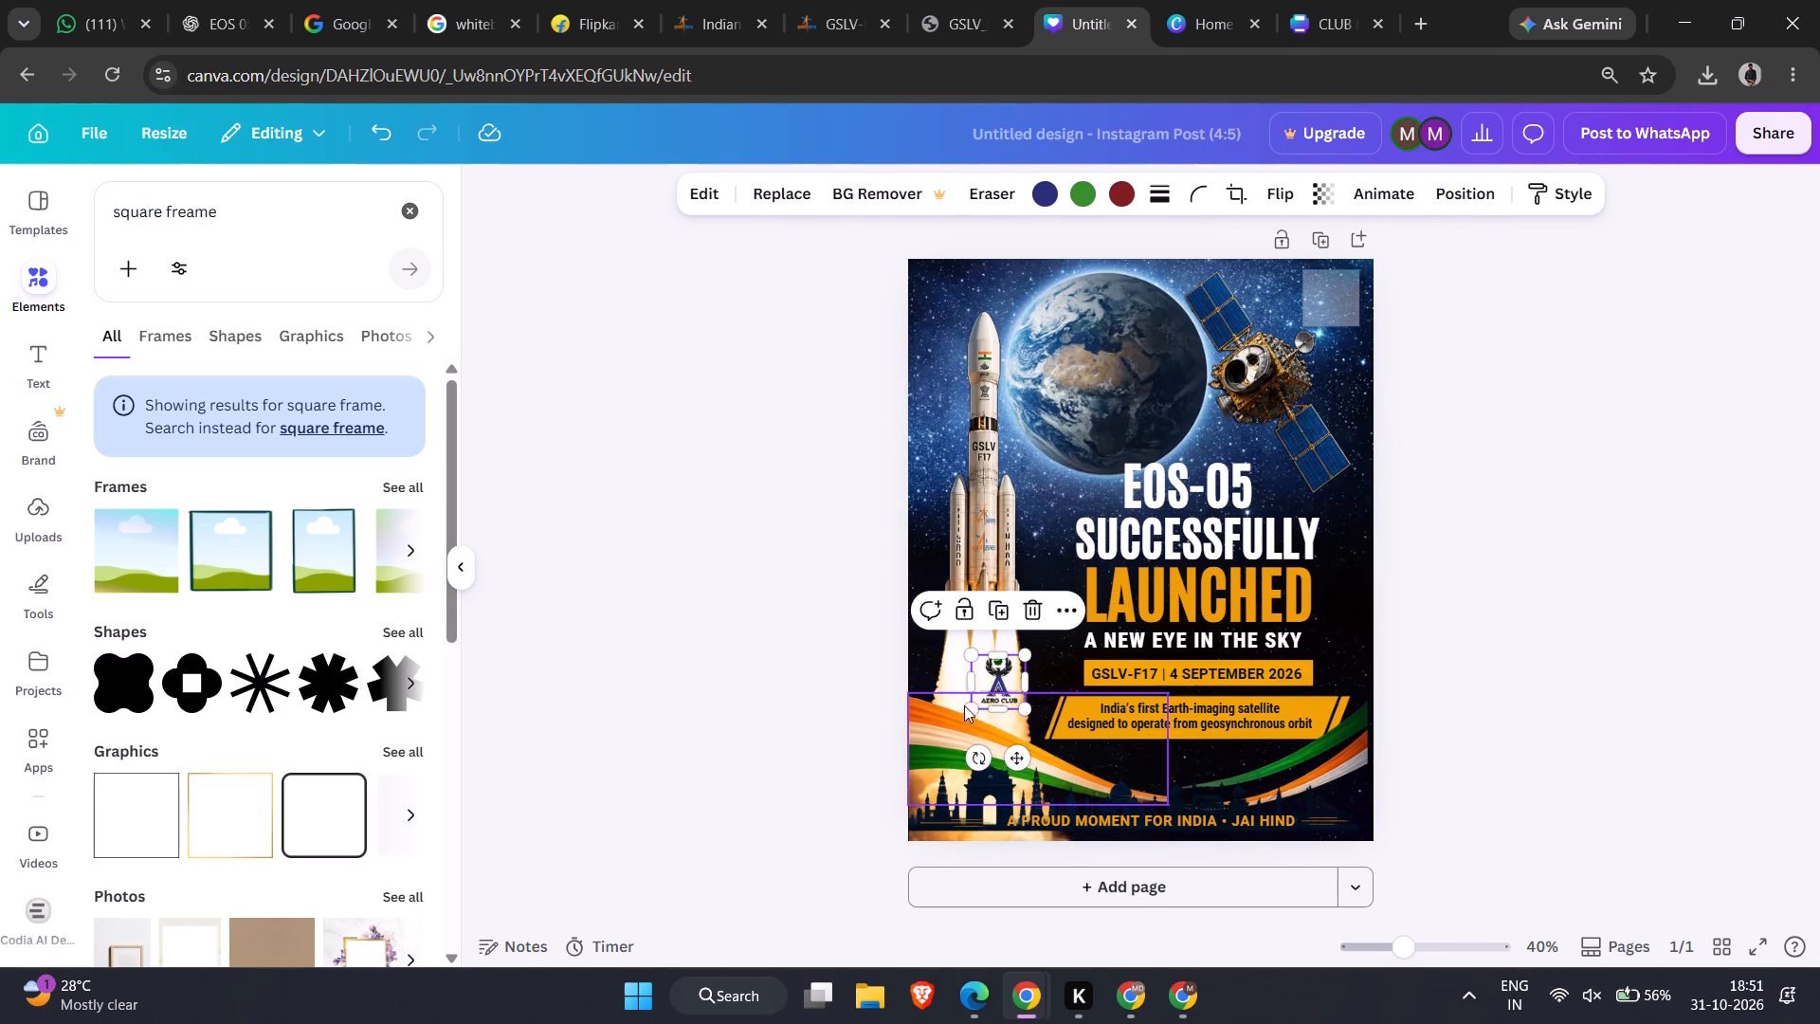
left_click_drag(1026, 757, 1332, 419)
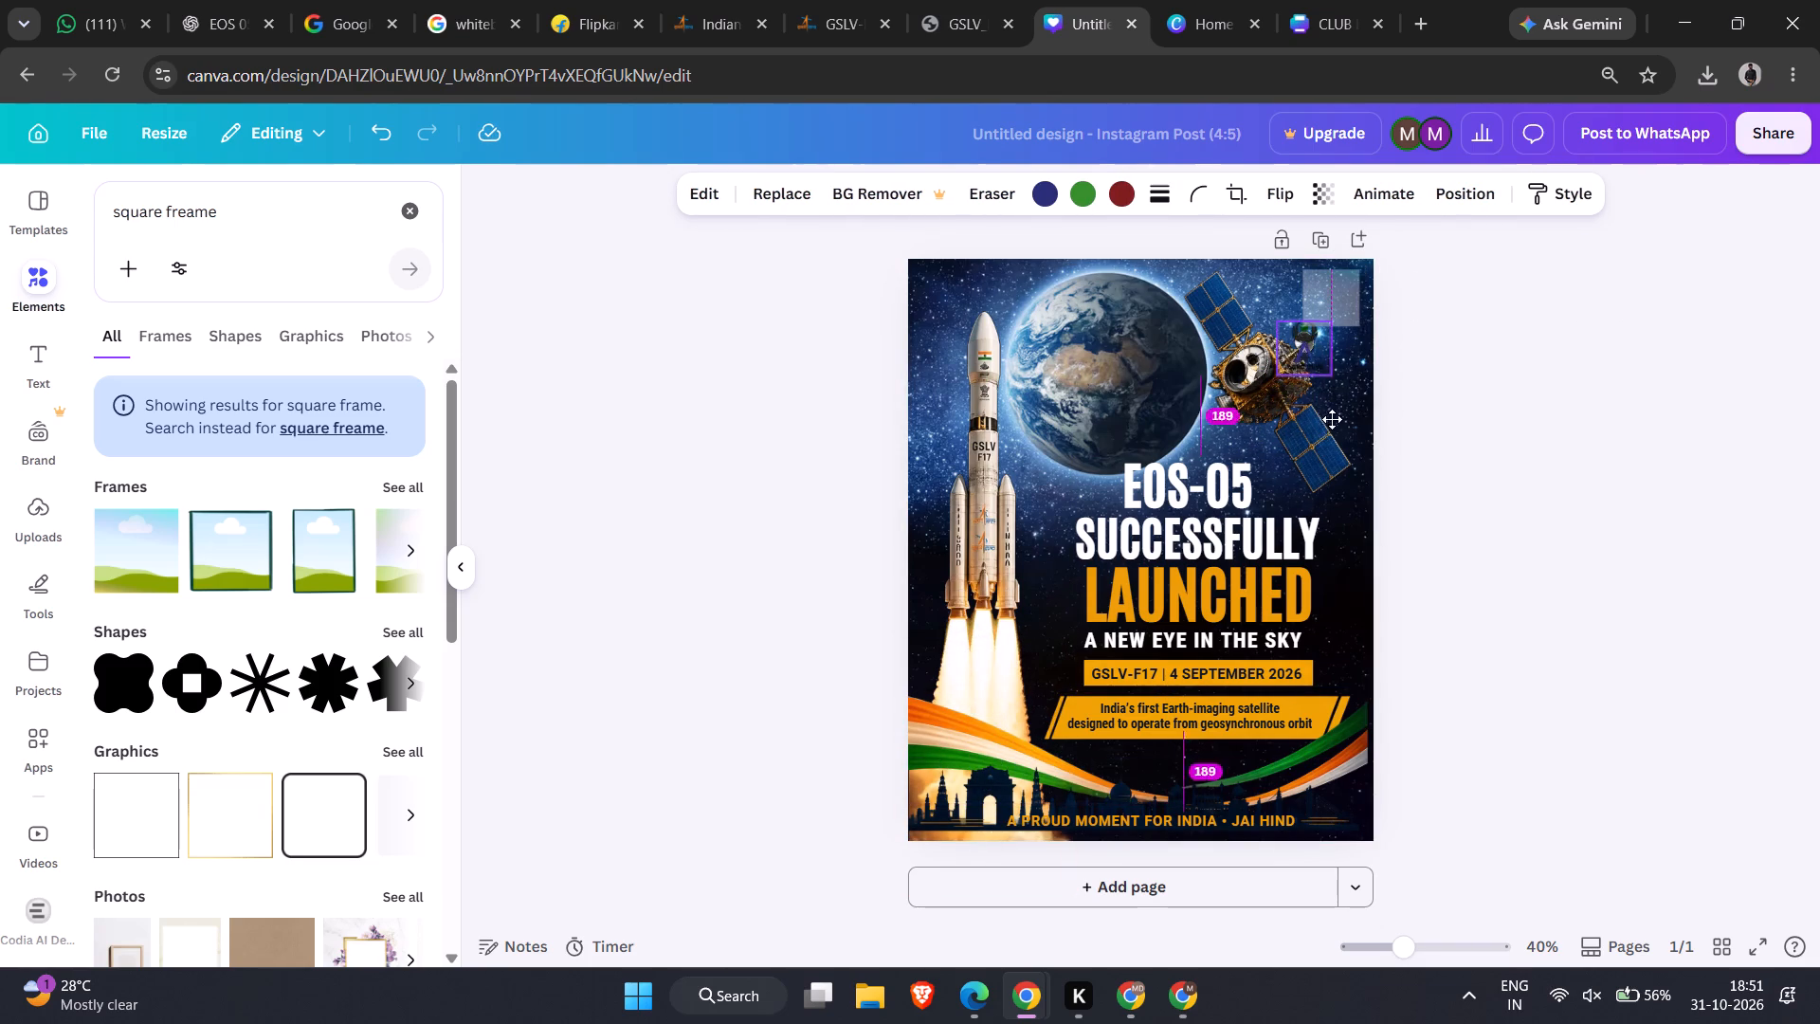
left_click_drag(1332, 419, 1356, 385)
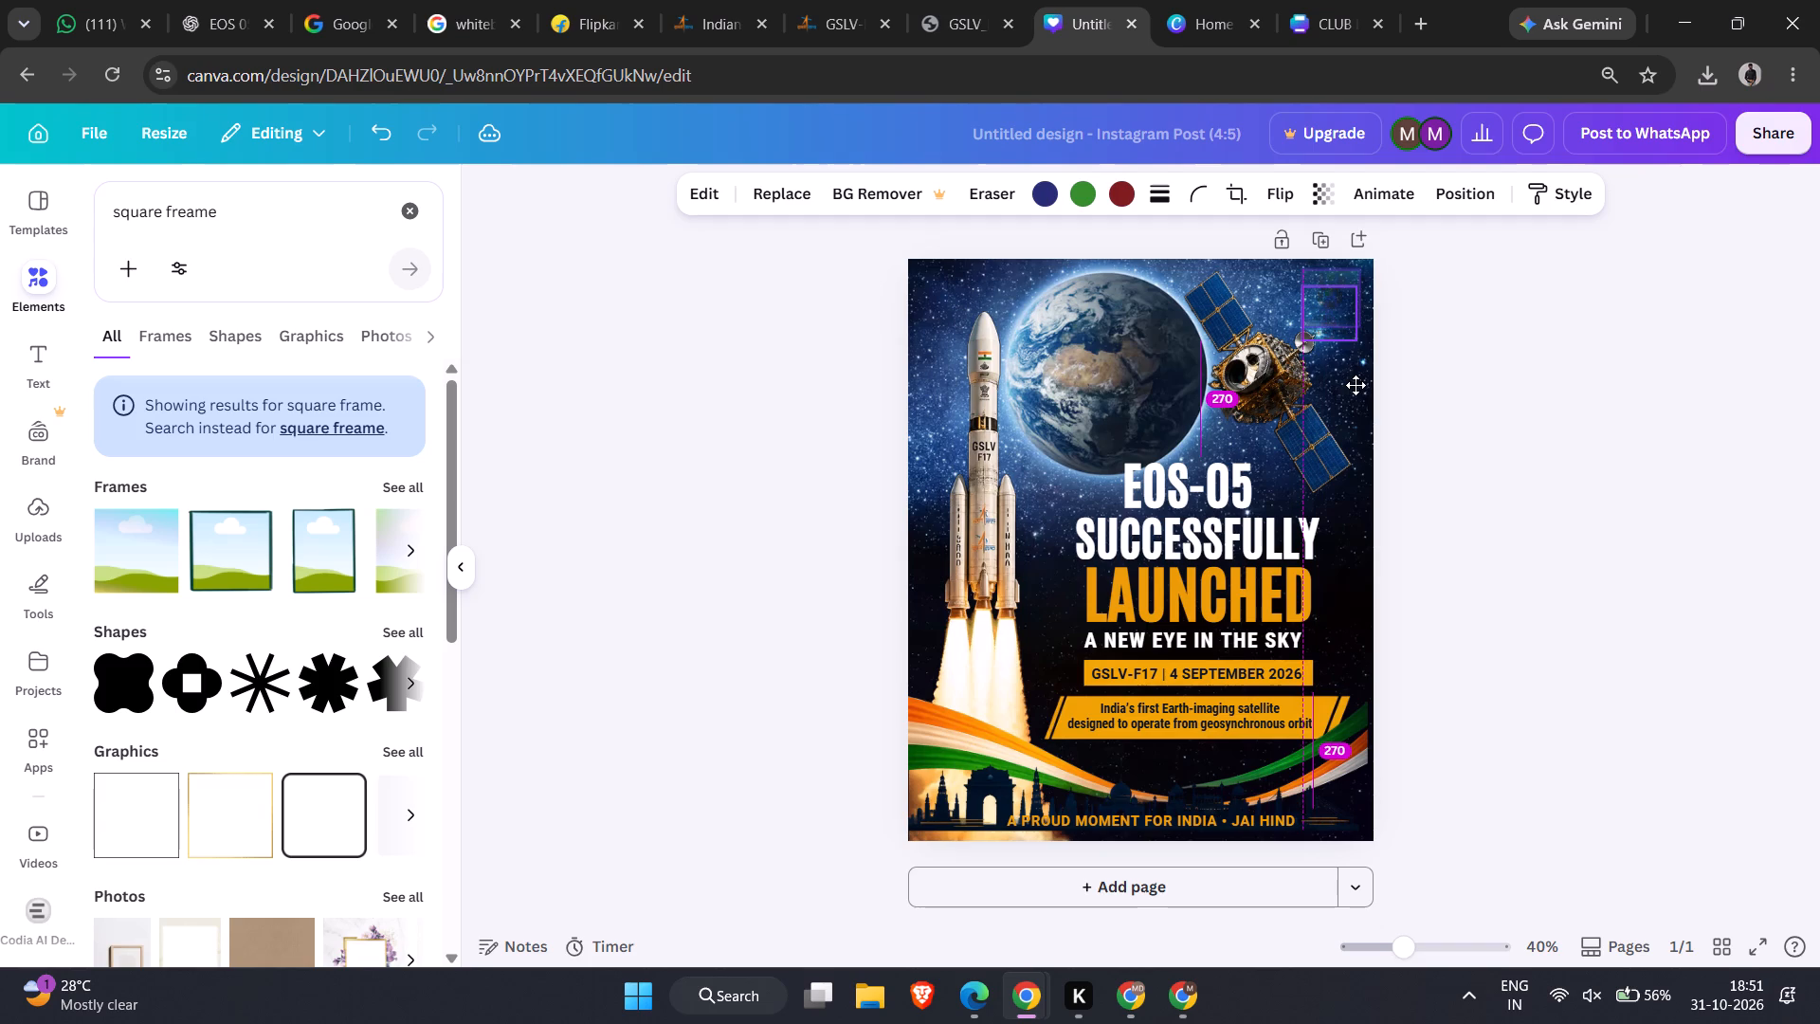
left_click_drag(1356, 385, 1369, 426)
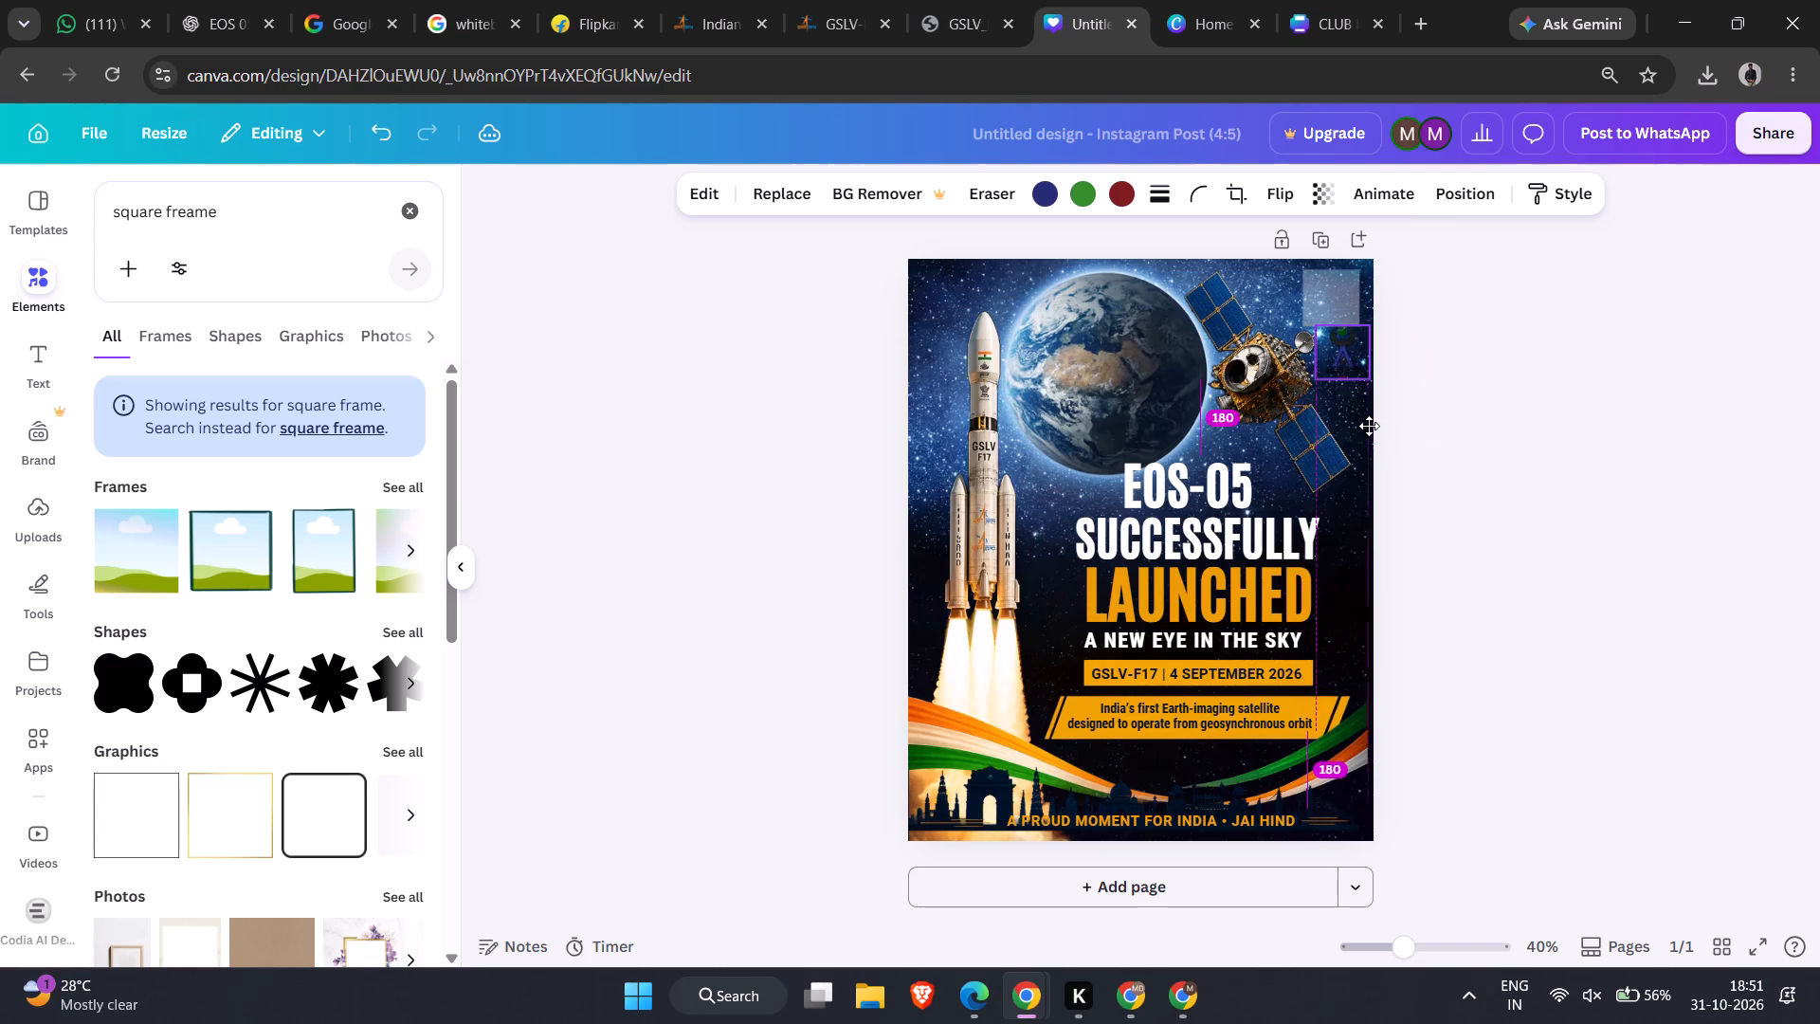
left_click_drag(1369, 426, 1352, 444)
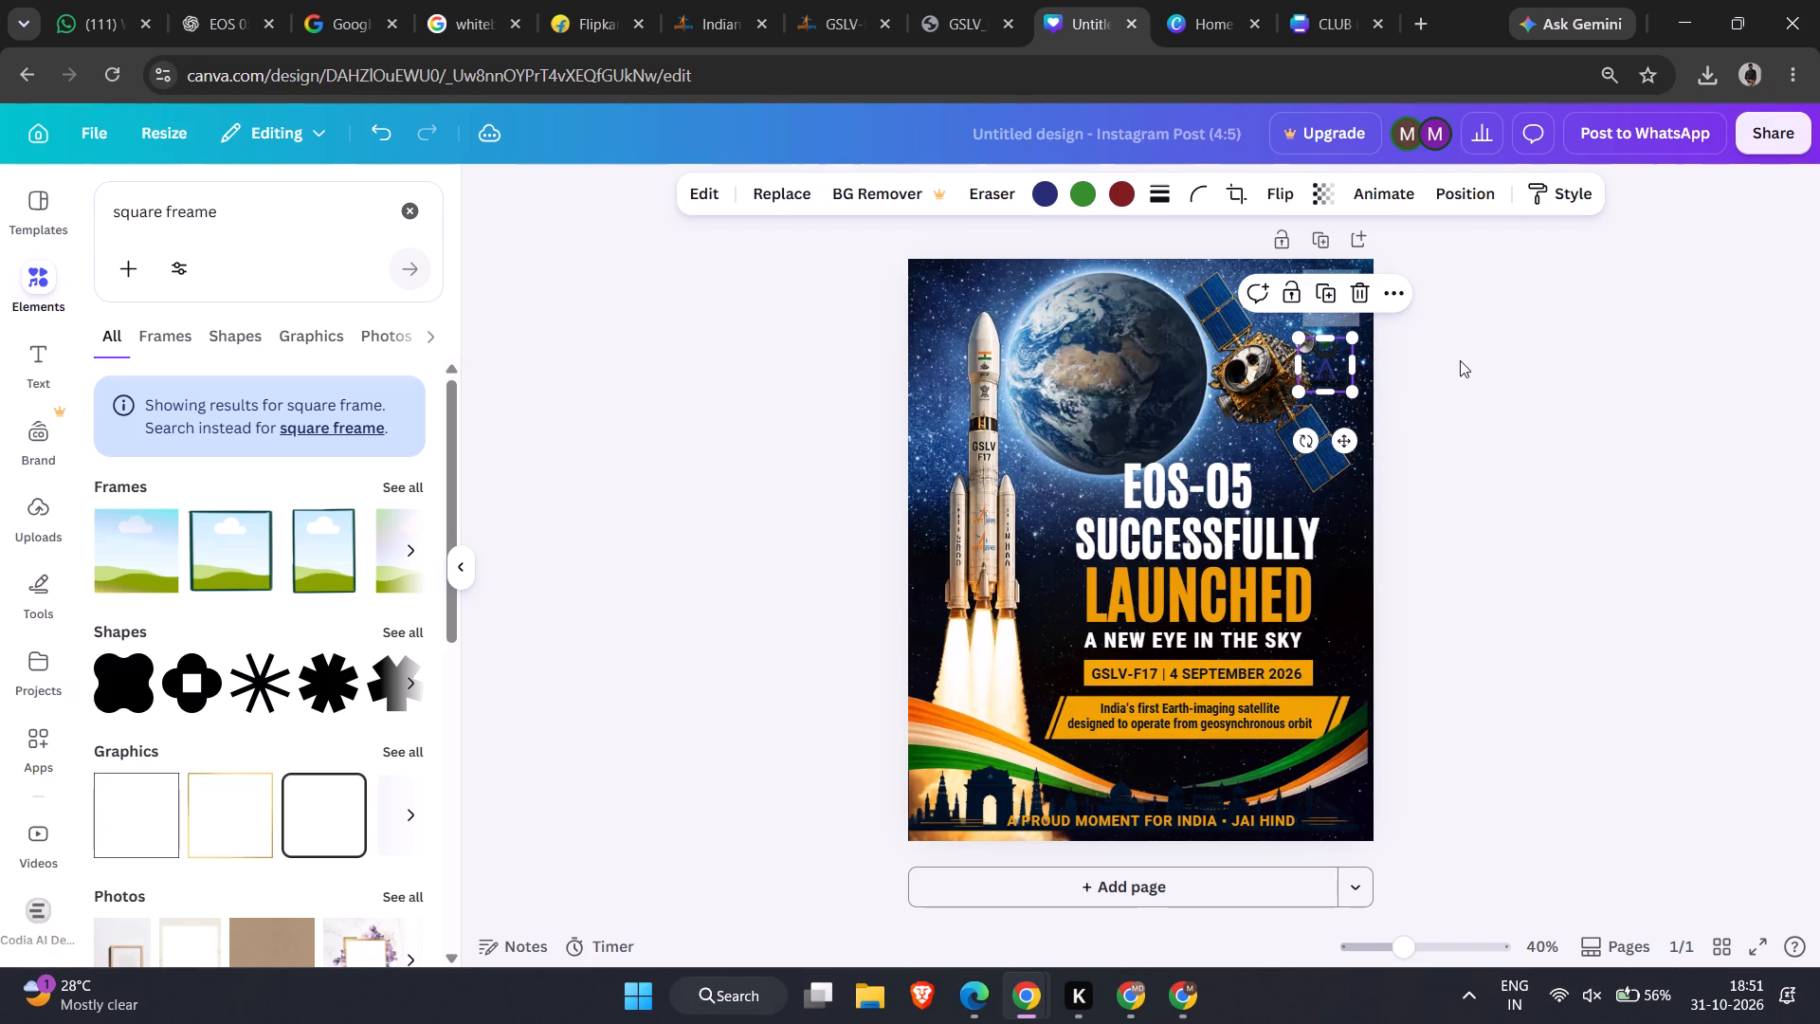
left_click(1465, 363)
Delete the semi-transparent square frame and its picture from the poster's corner.
left_click(1331, 307)
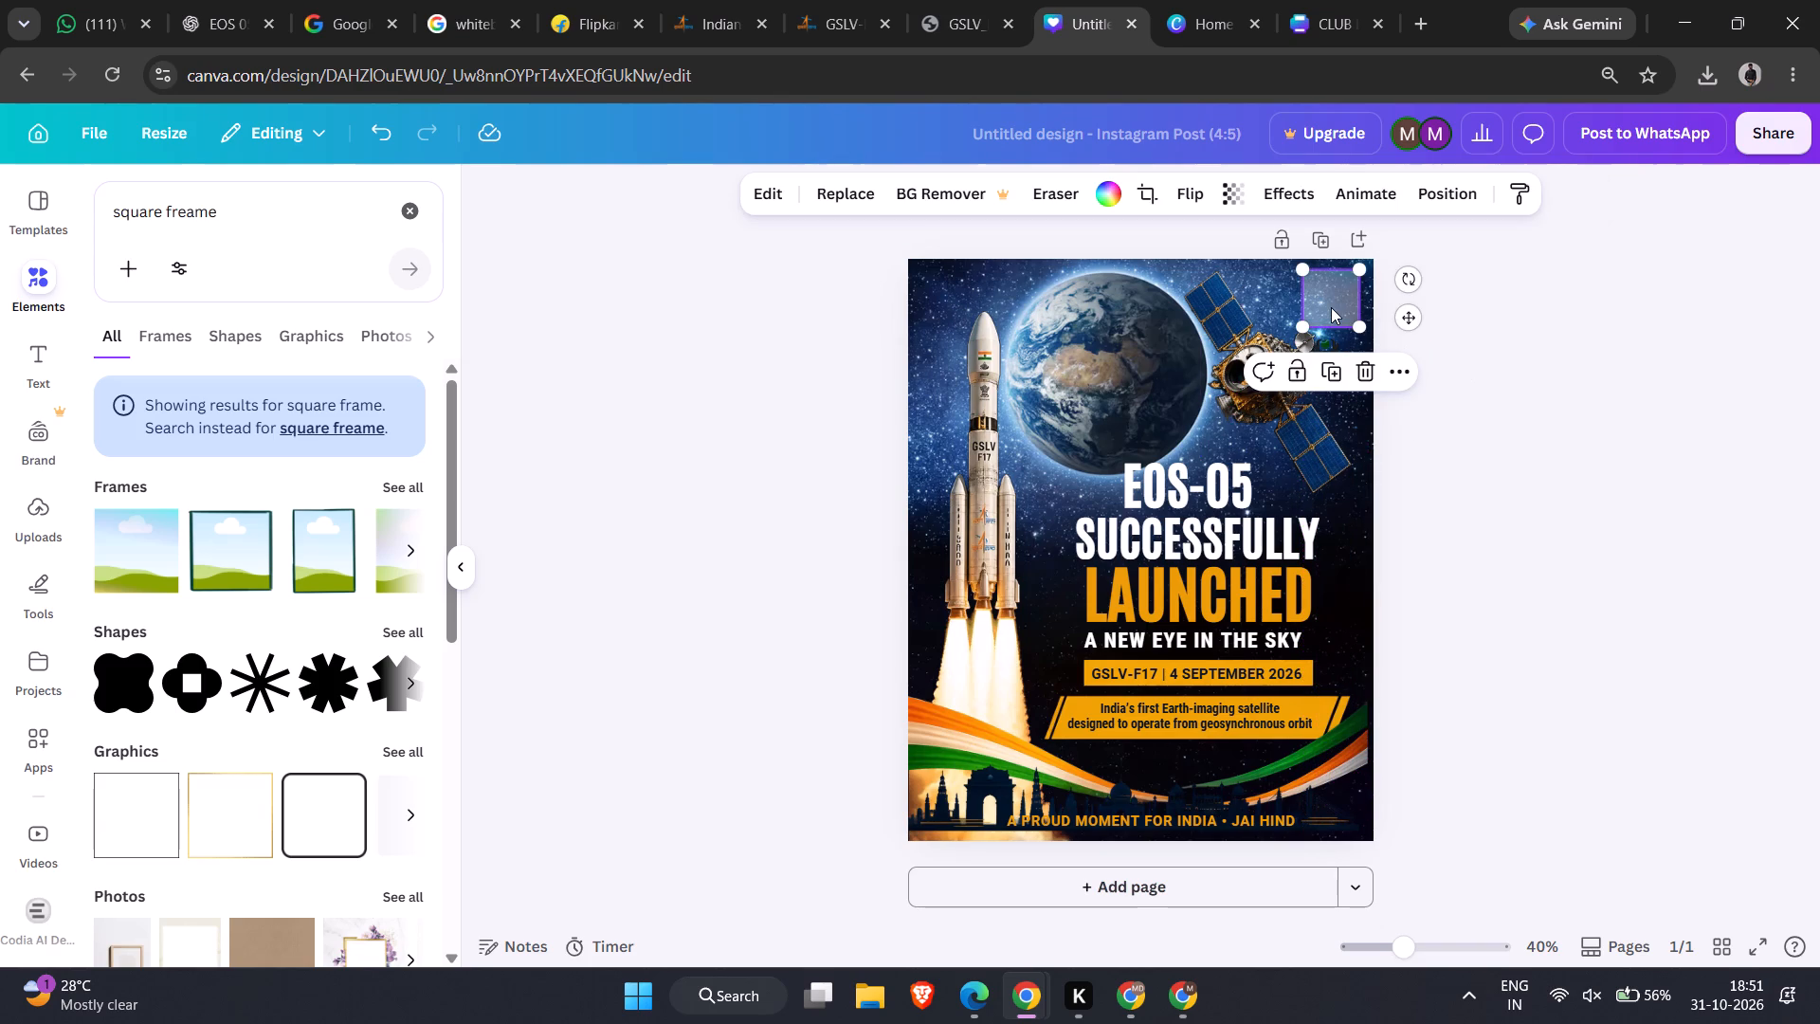
left_click(1444, 306)
left_click(1352, 301)
key("Delete")
key("Delete")
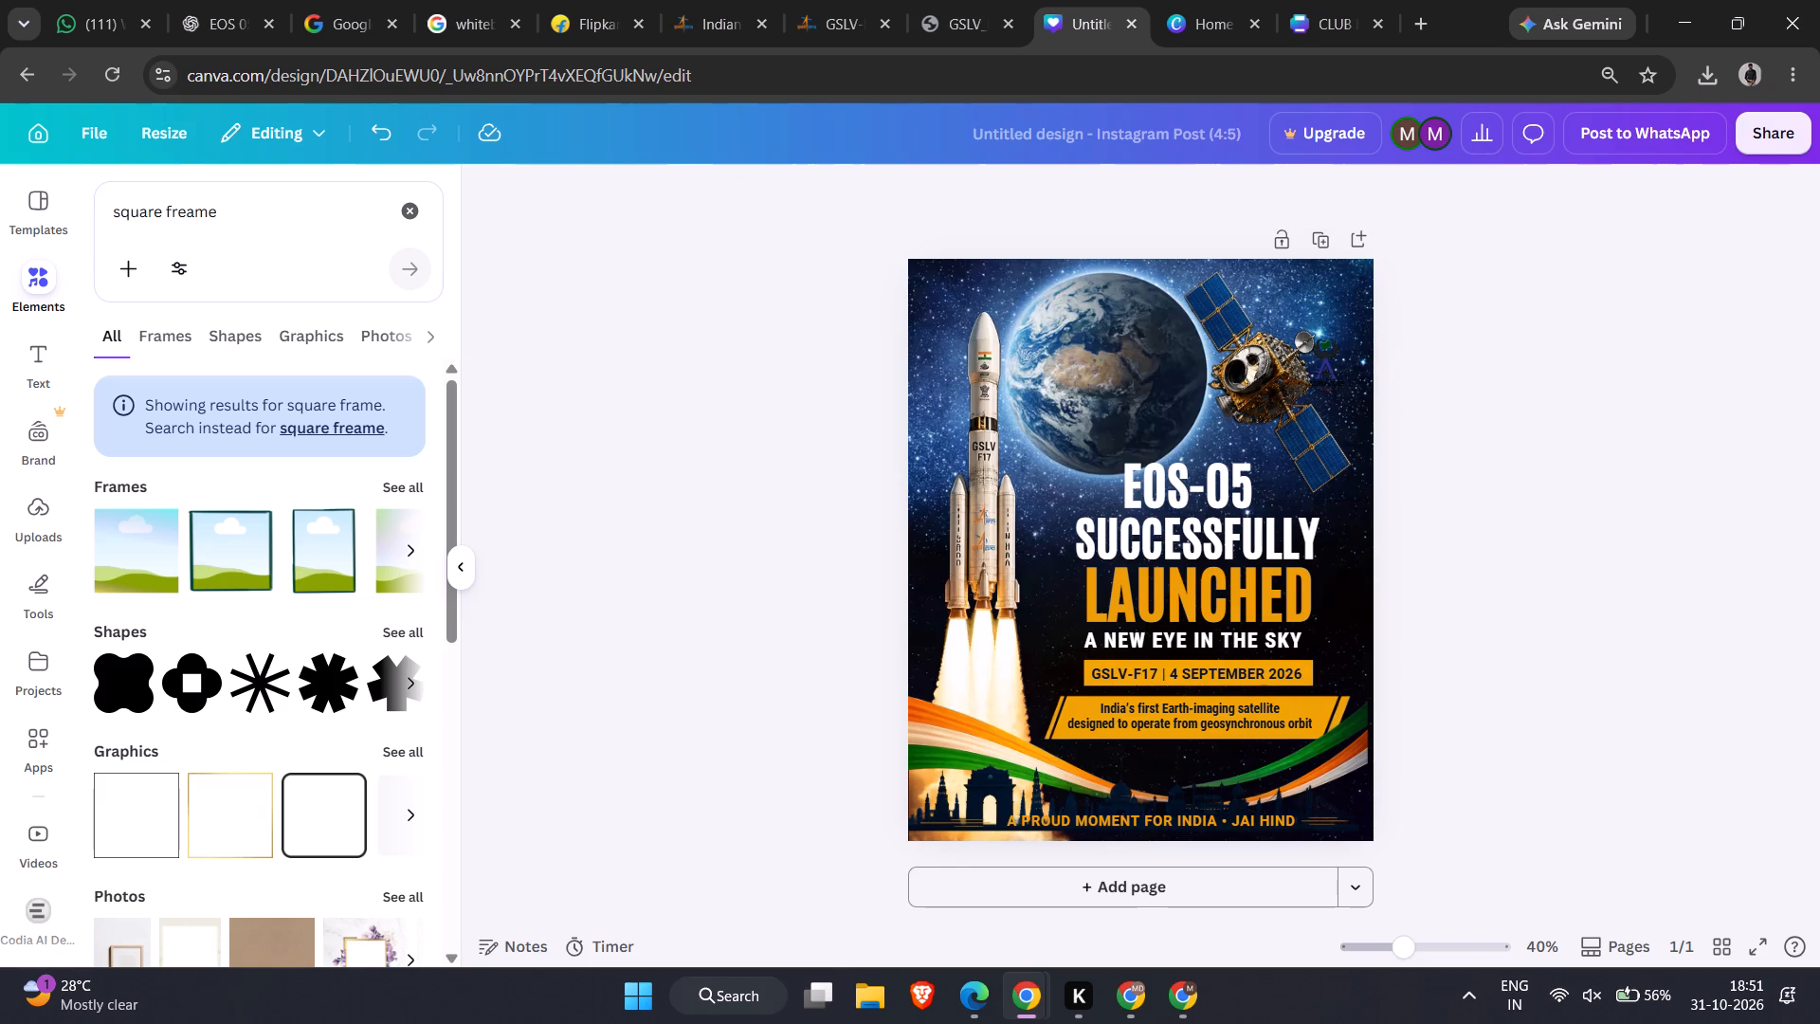
Search the design elements for "white shadow box".
left_click_drag(287, 213, 227, 213)
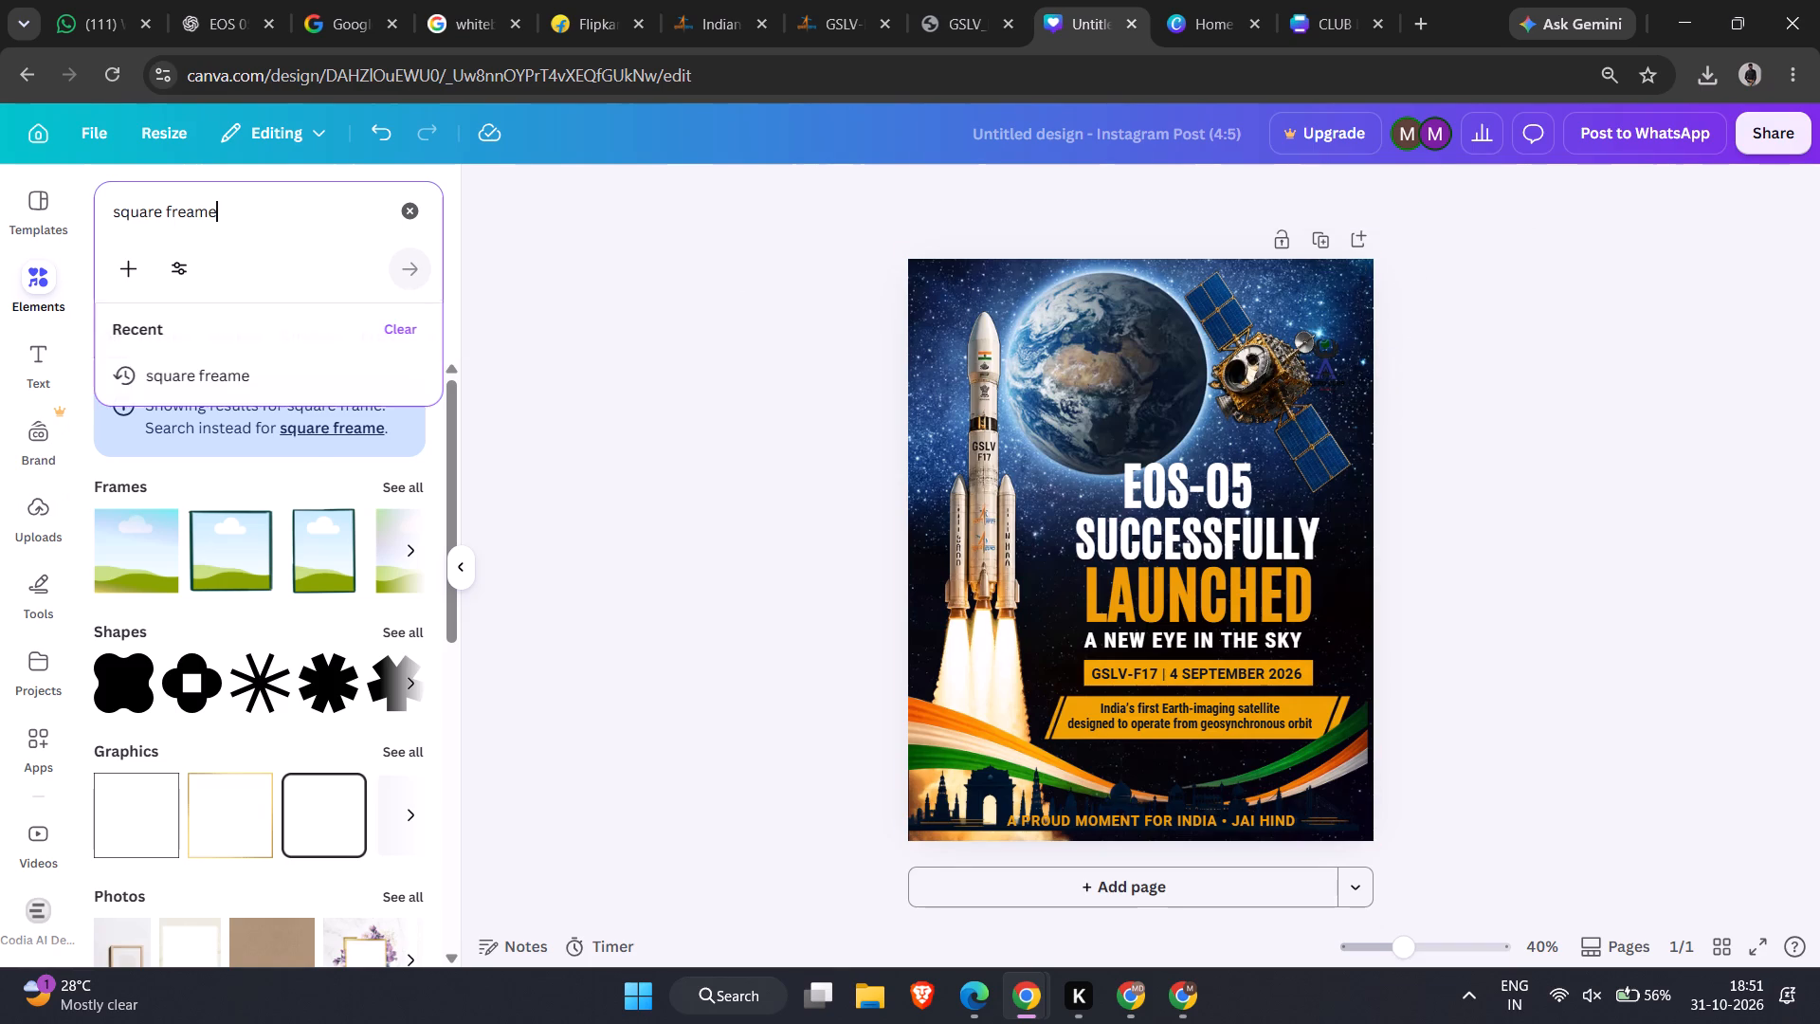
left_click_drag(227, 213, 71, 220)
type("wh")
type("ite")
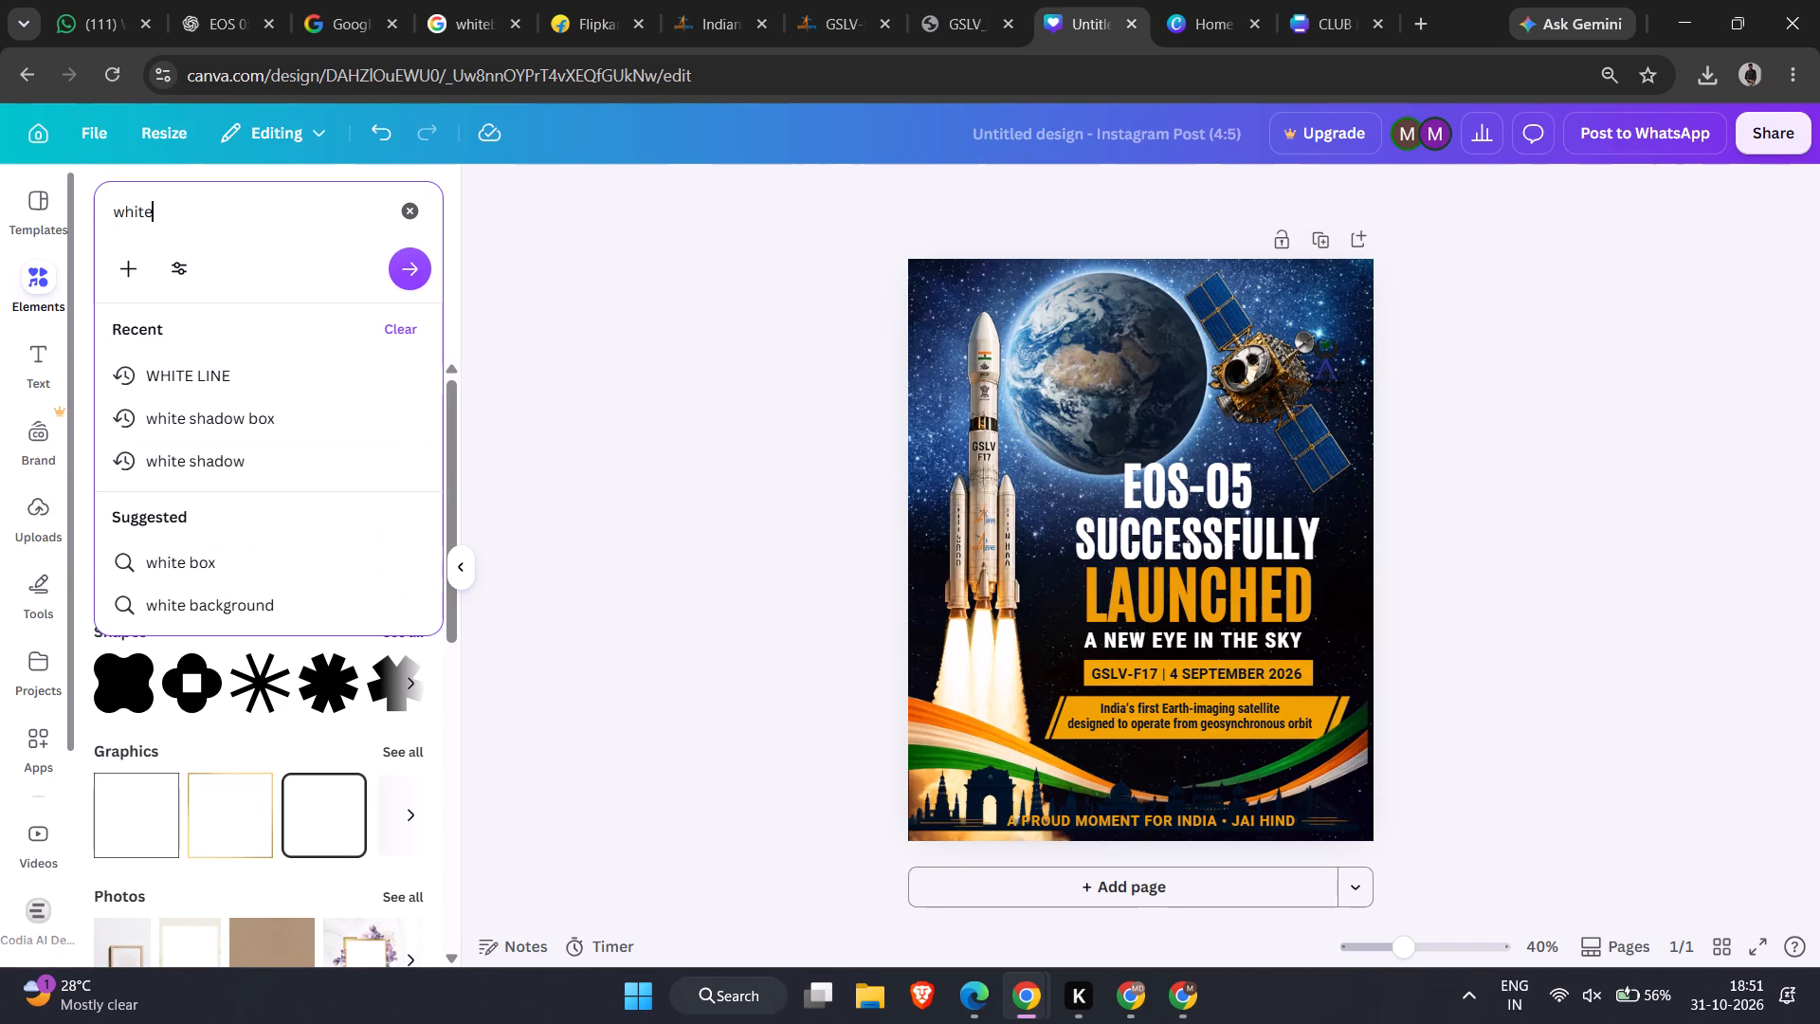
left_click(239, 415)
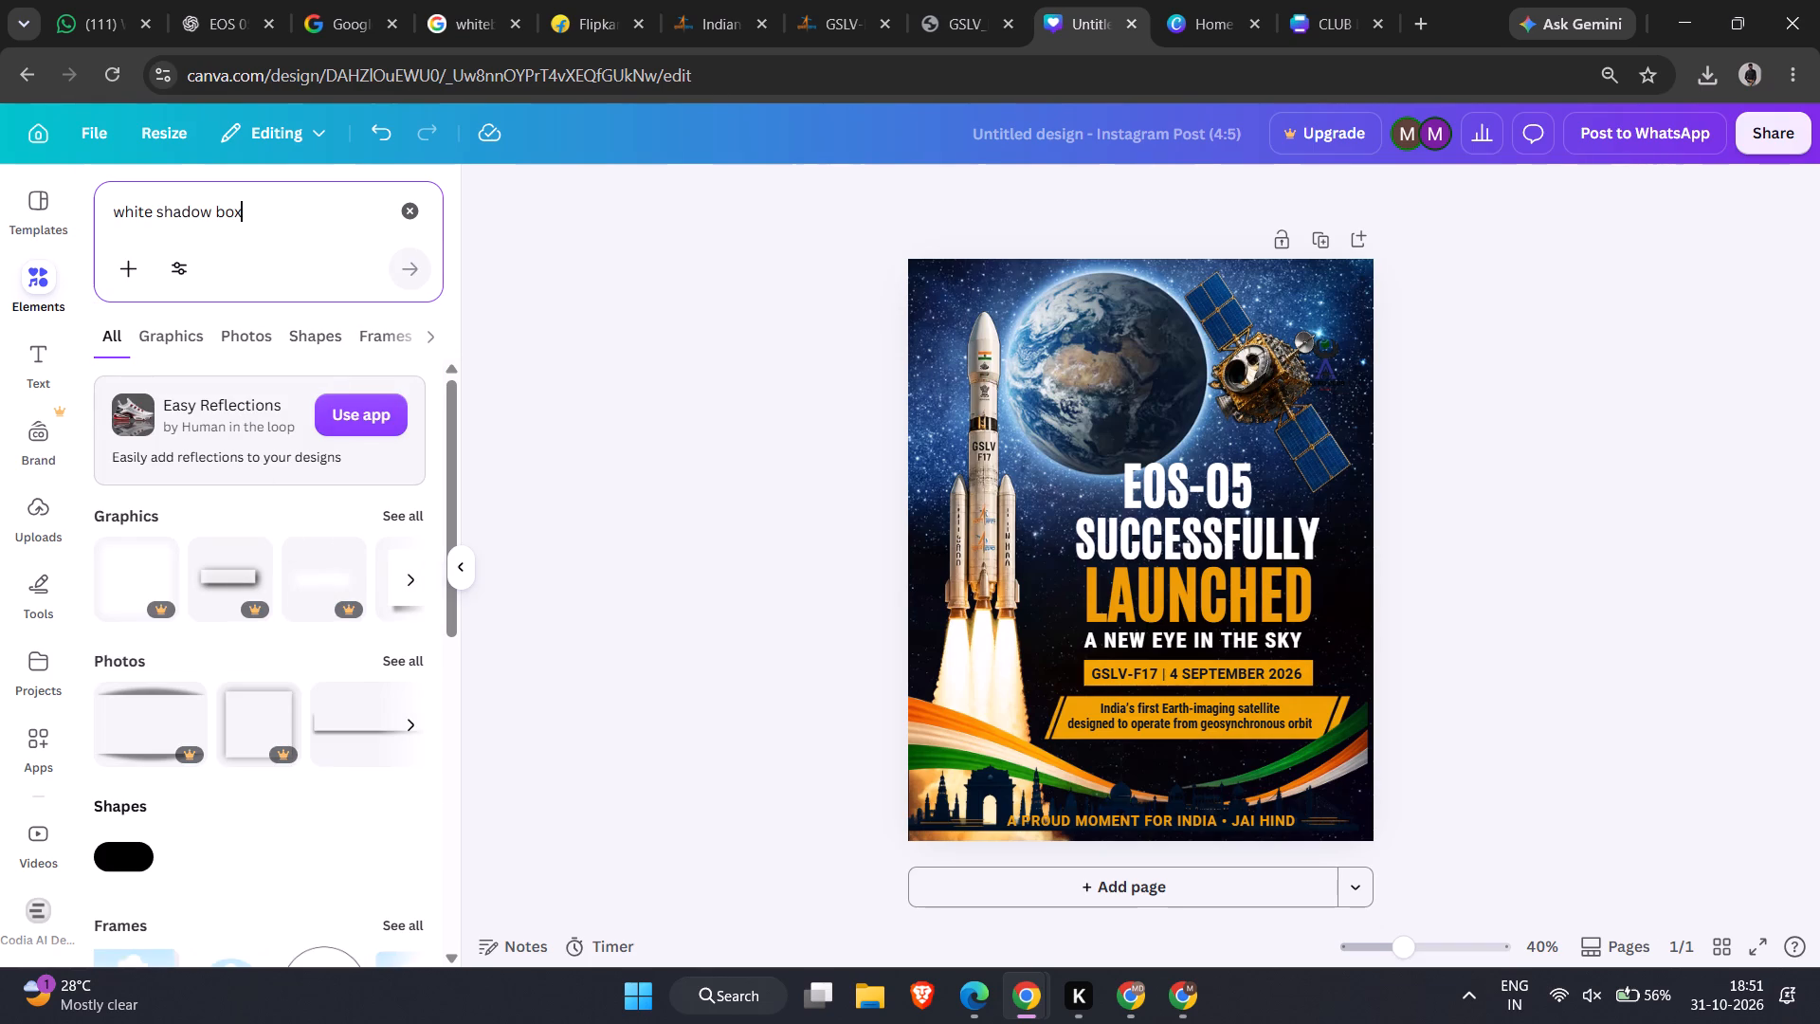
Change the design elements search to "white square box".
left_click(209, 211)
key("BackSpace")
key("BackSpace")
key("BackSpace")
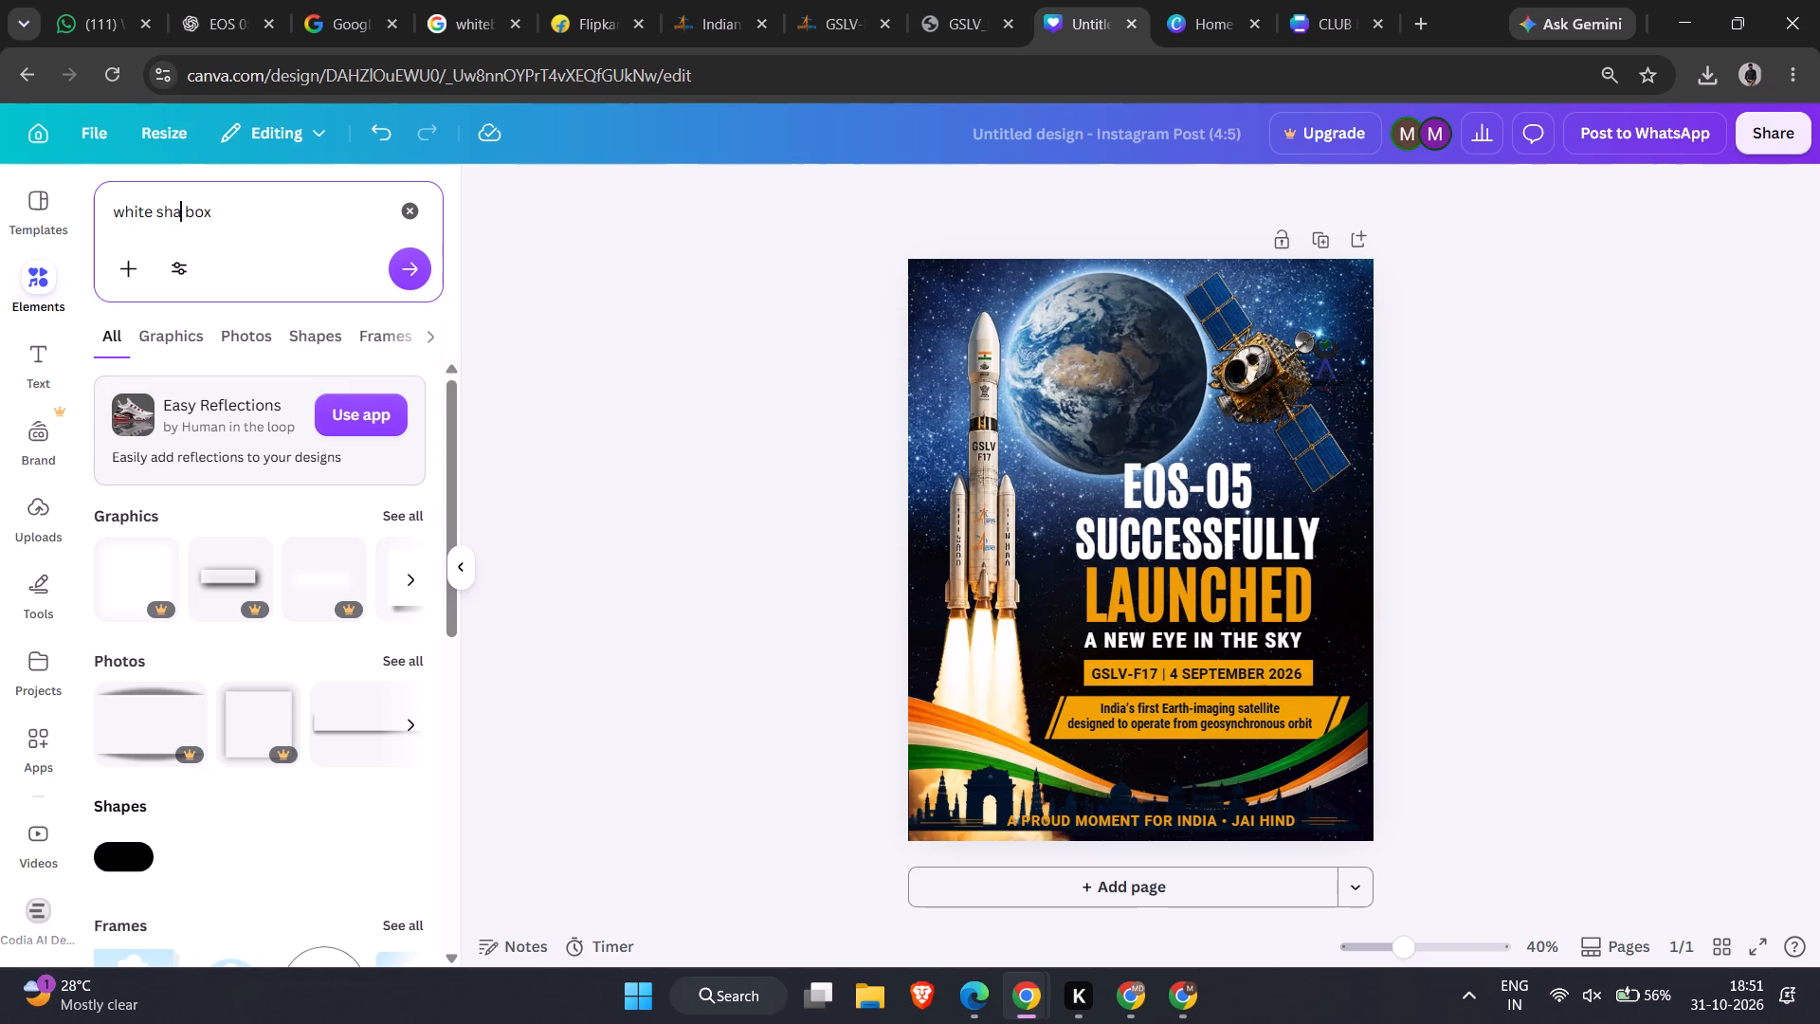
key("BackSpace")
key("BackSpace")
type("qu")
type("are")
key("Return")
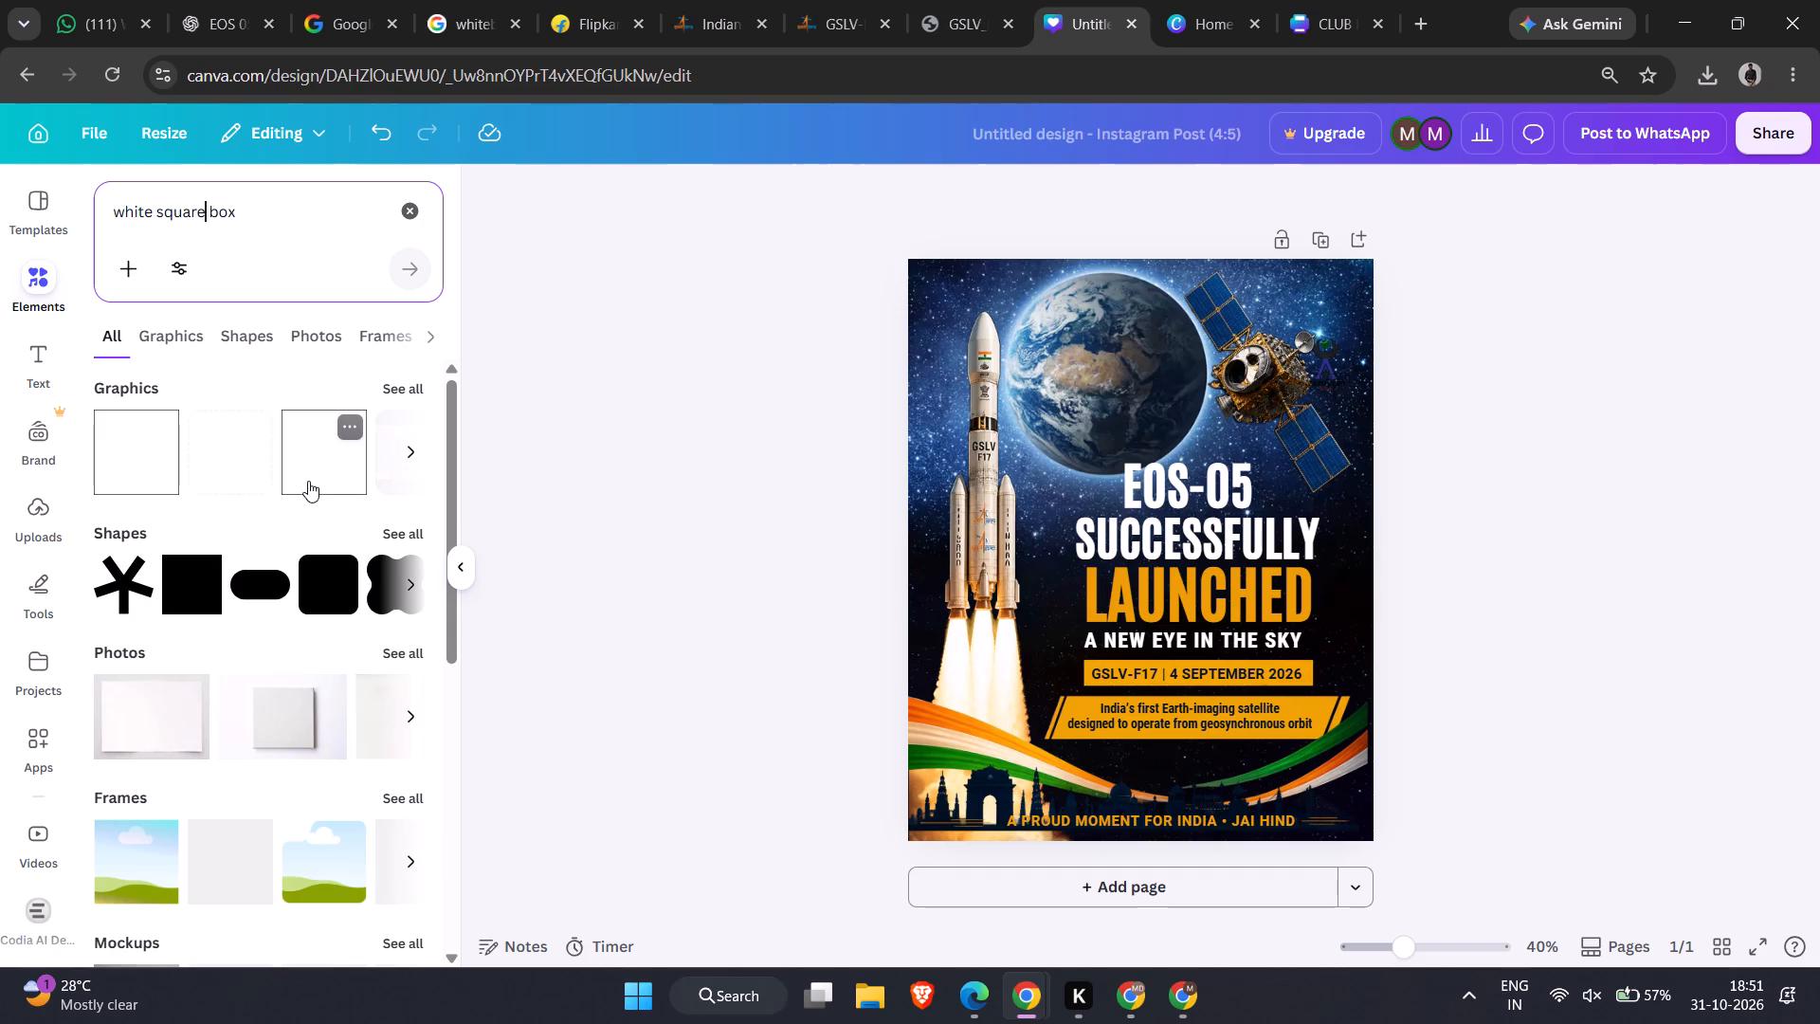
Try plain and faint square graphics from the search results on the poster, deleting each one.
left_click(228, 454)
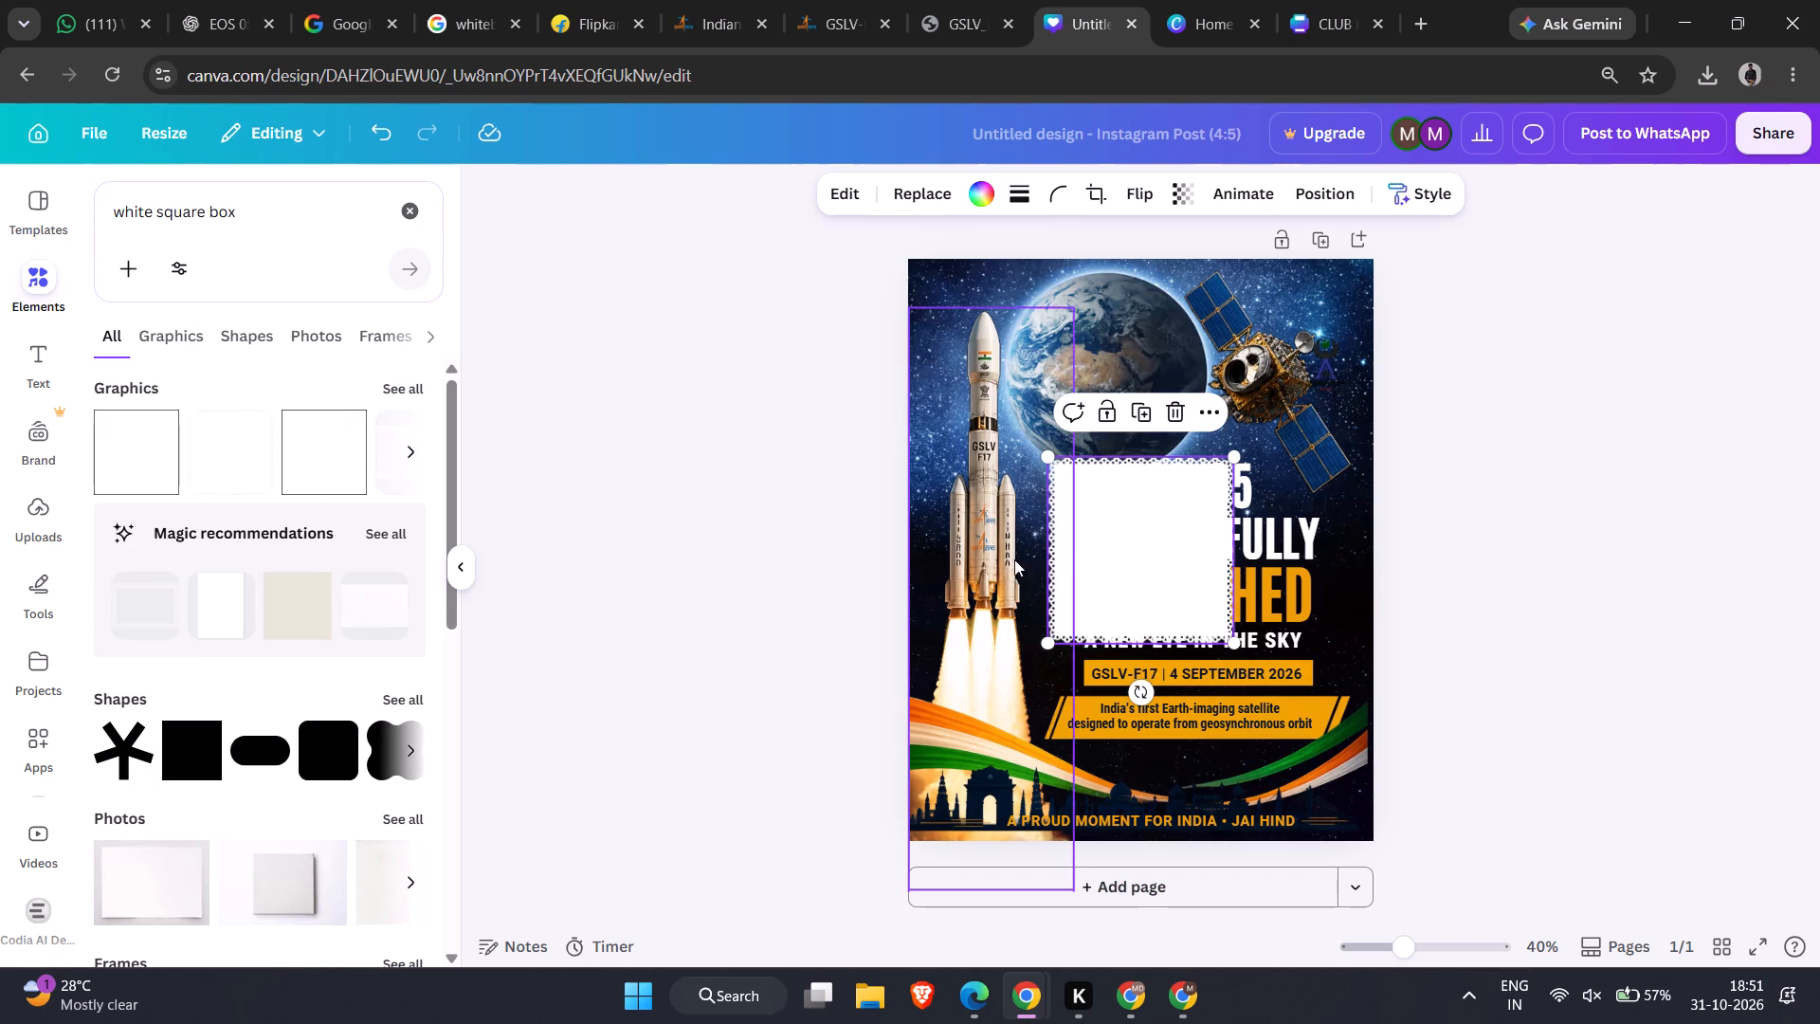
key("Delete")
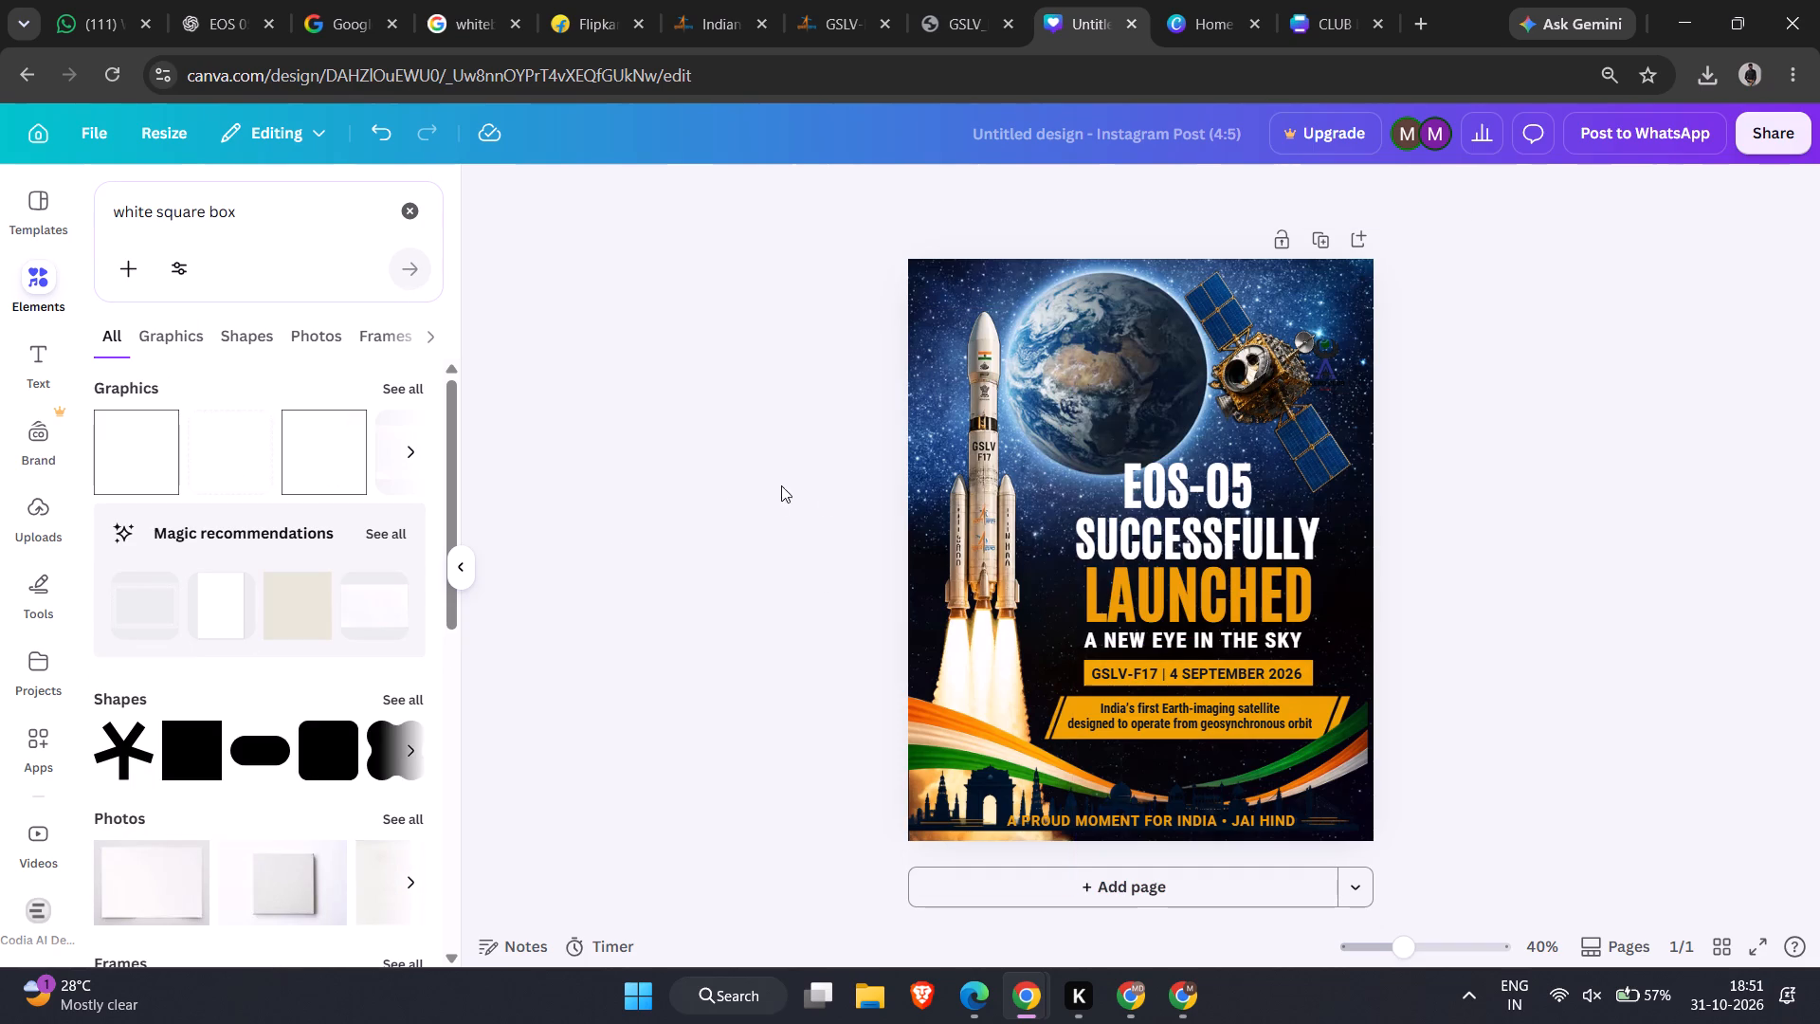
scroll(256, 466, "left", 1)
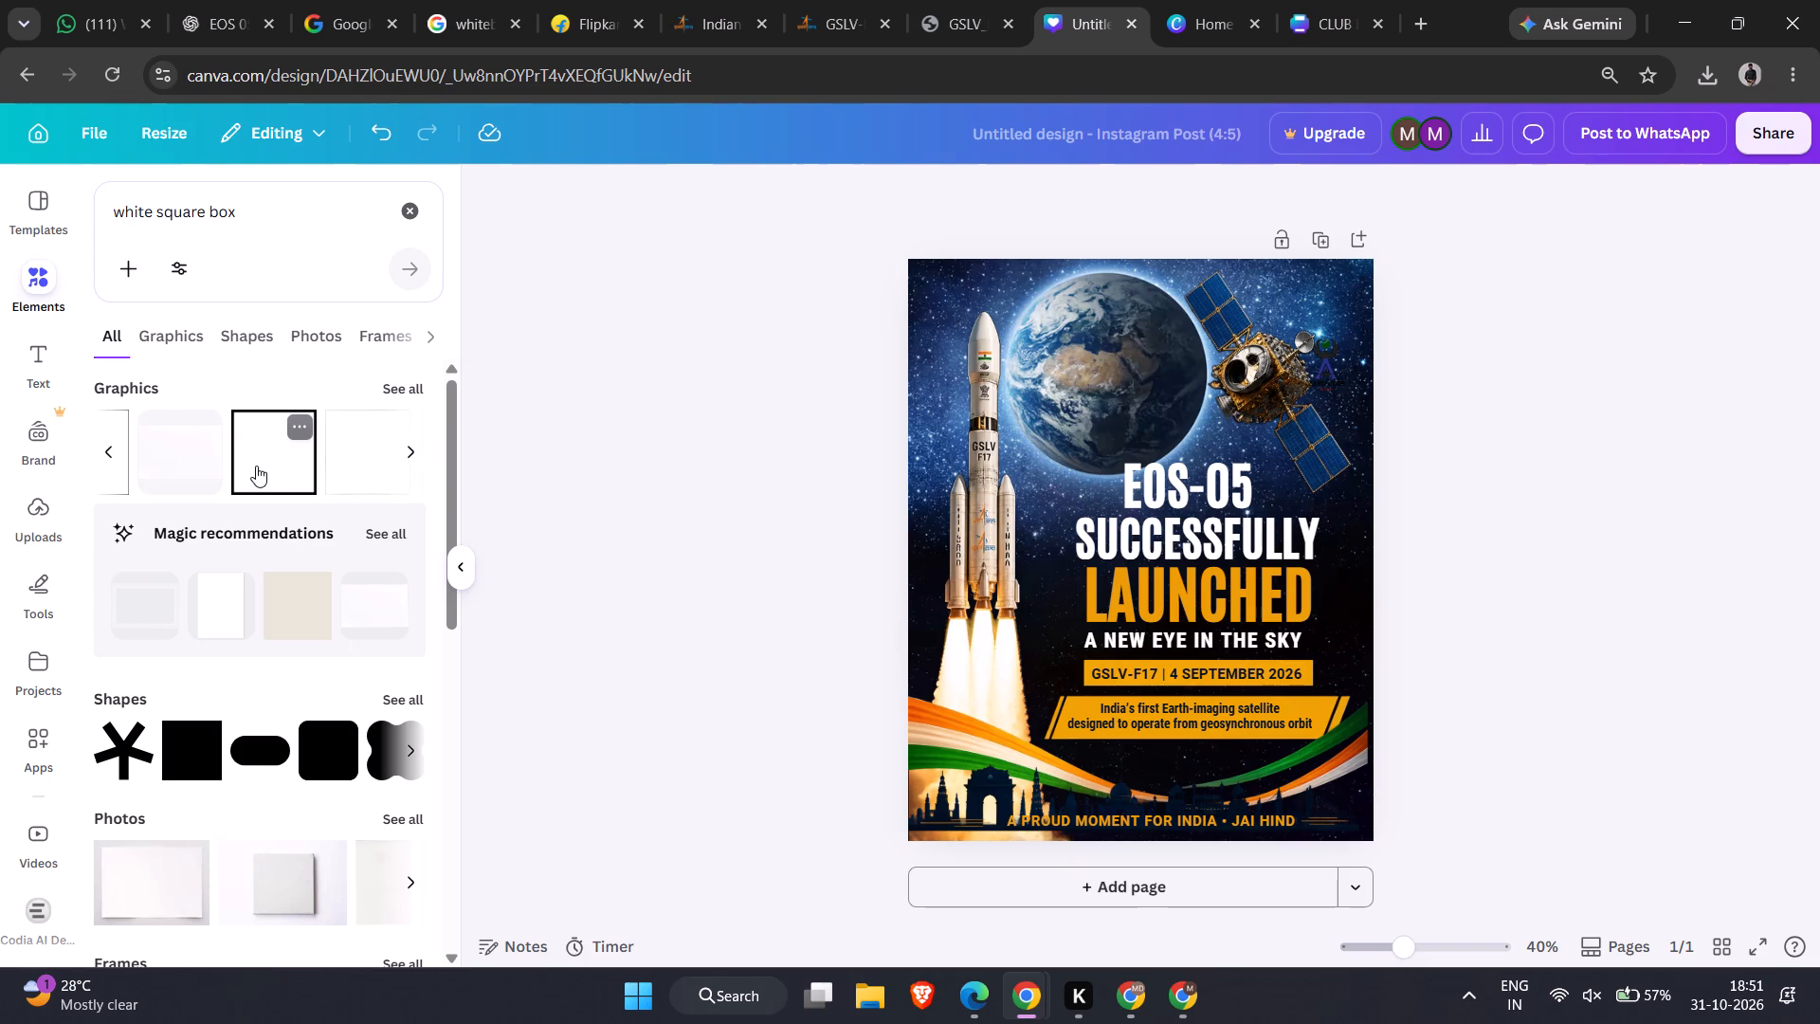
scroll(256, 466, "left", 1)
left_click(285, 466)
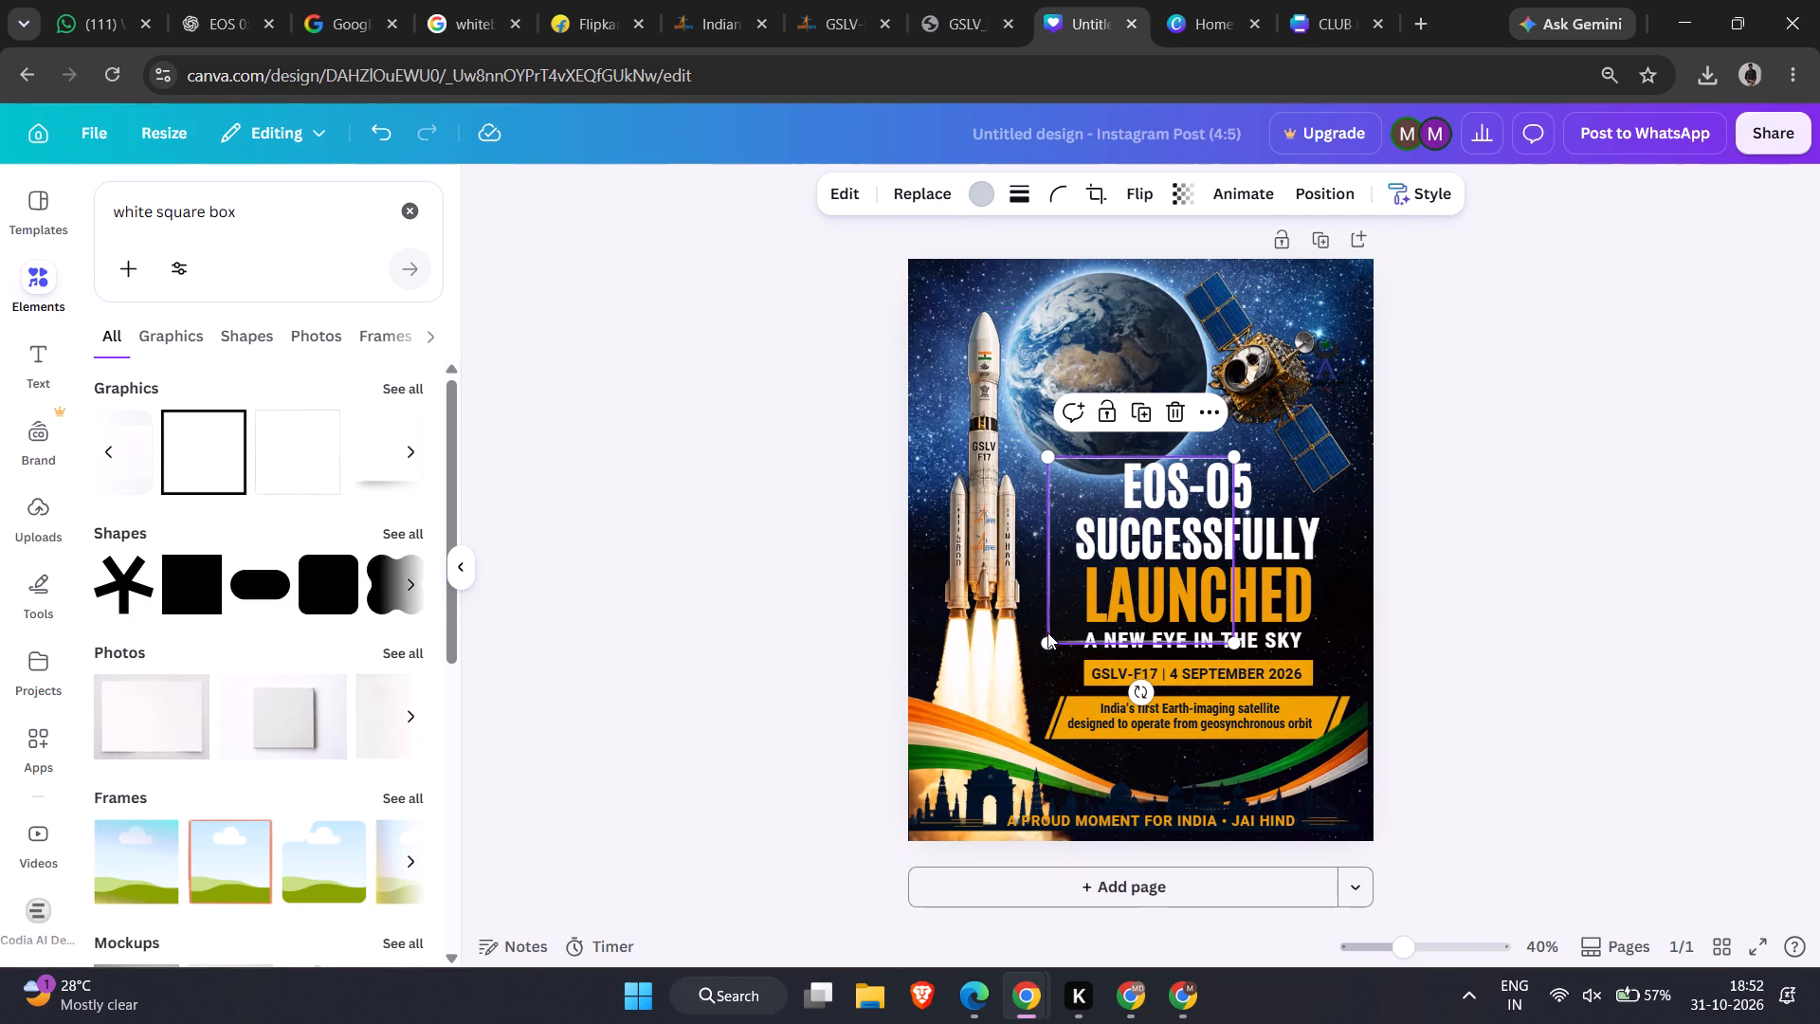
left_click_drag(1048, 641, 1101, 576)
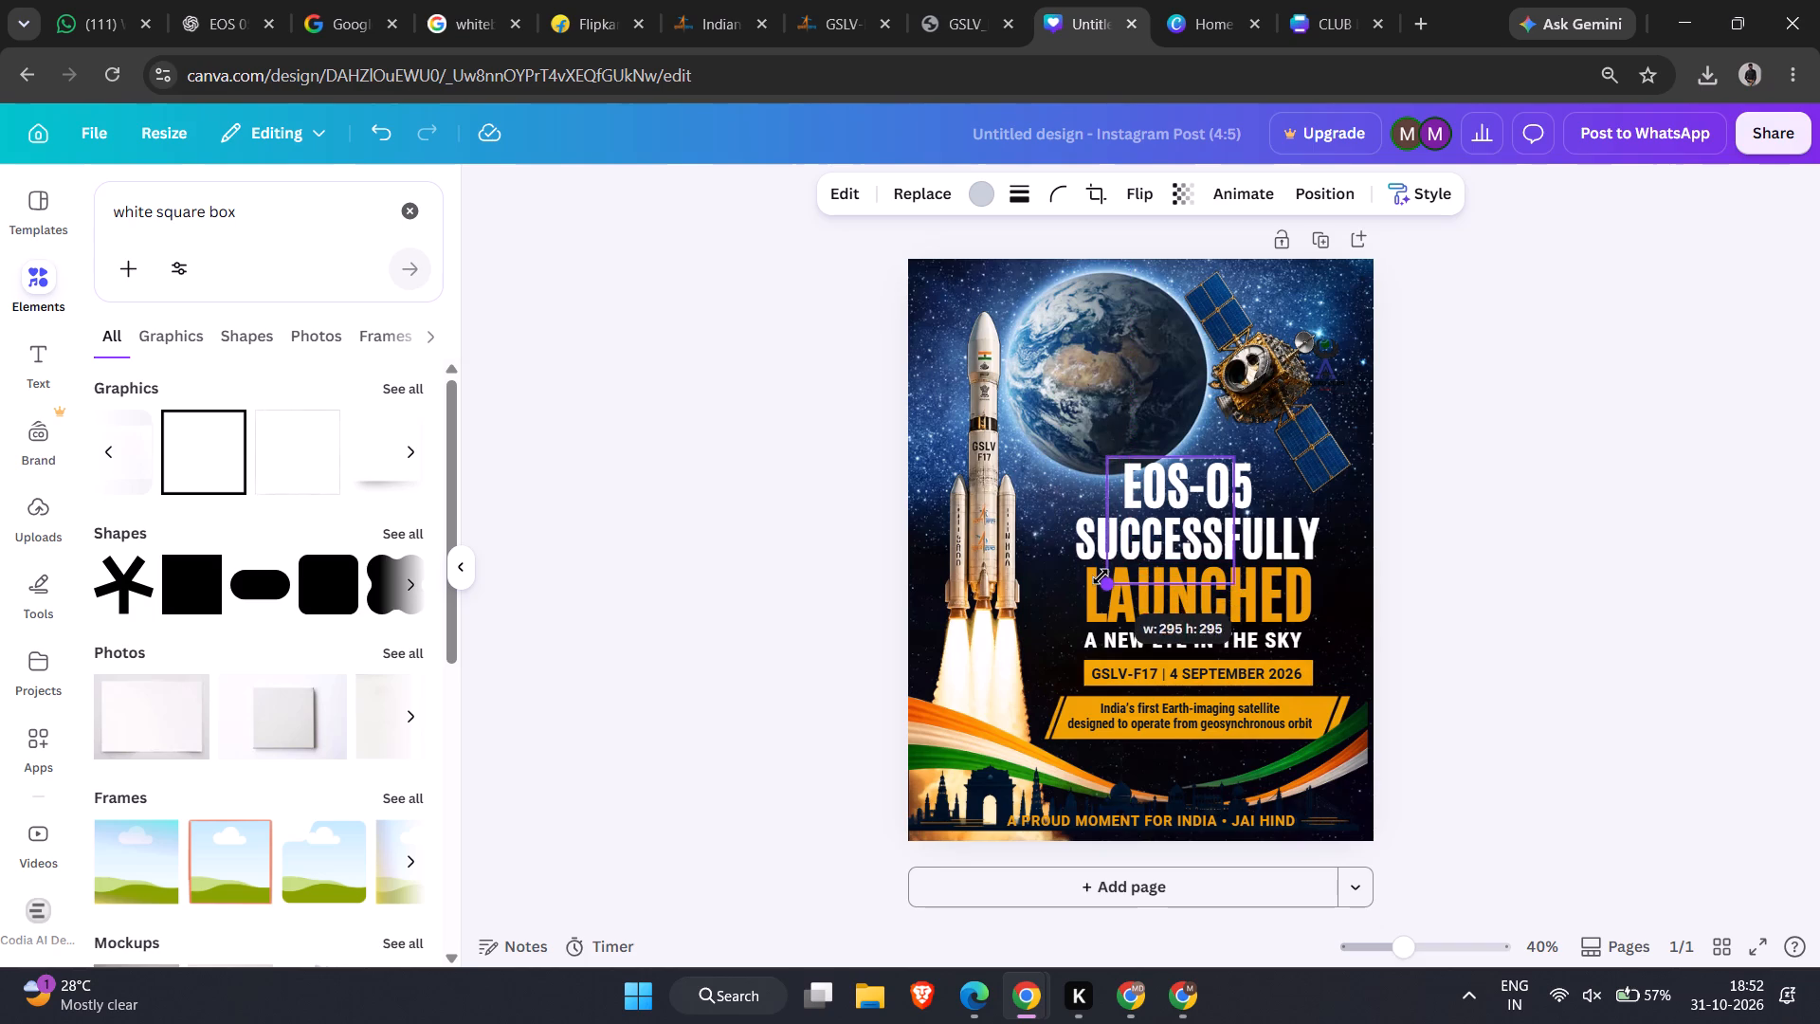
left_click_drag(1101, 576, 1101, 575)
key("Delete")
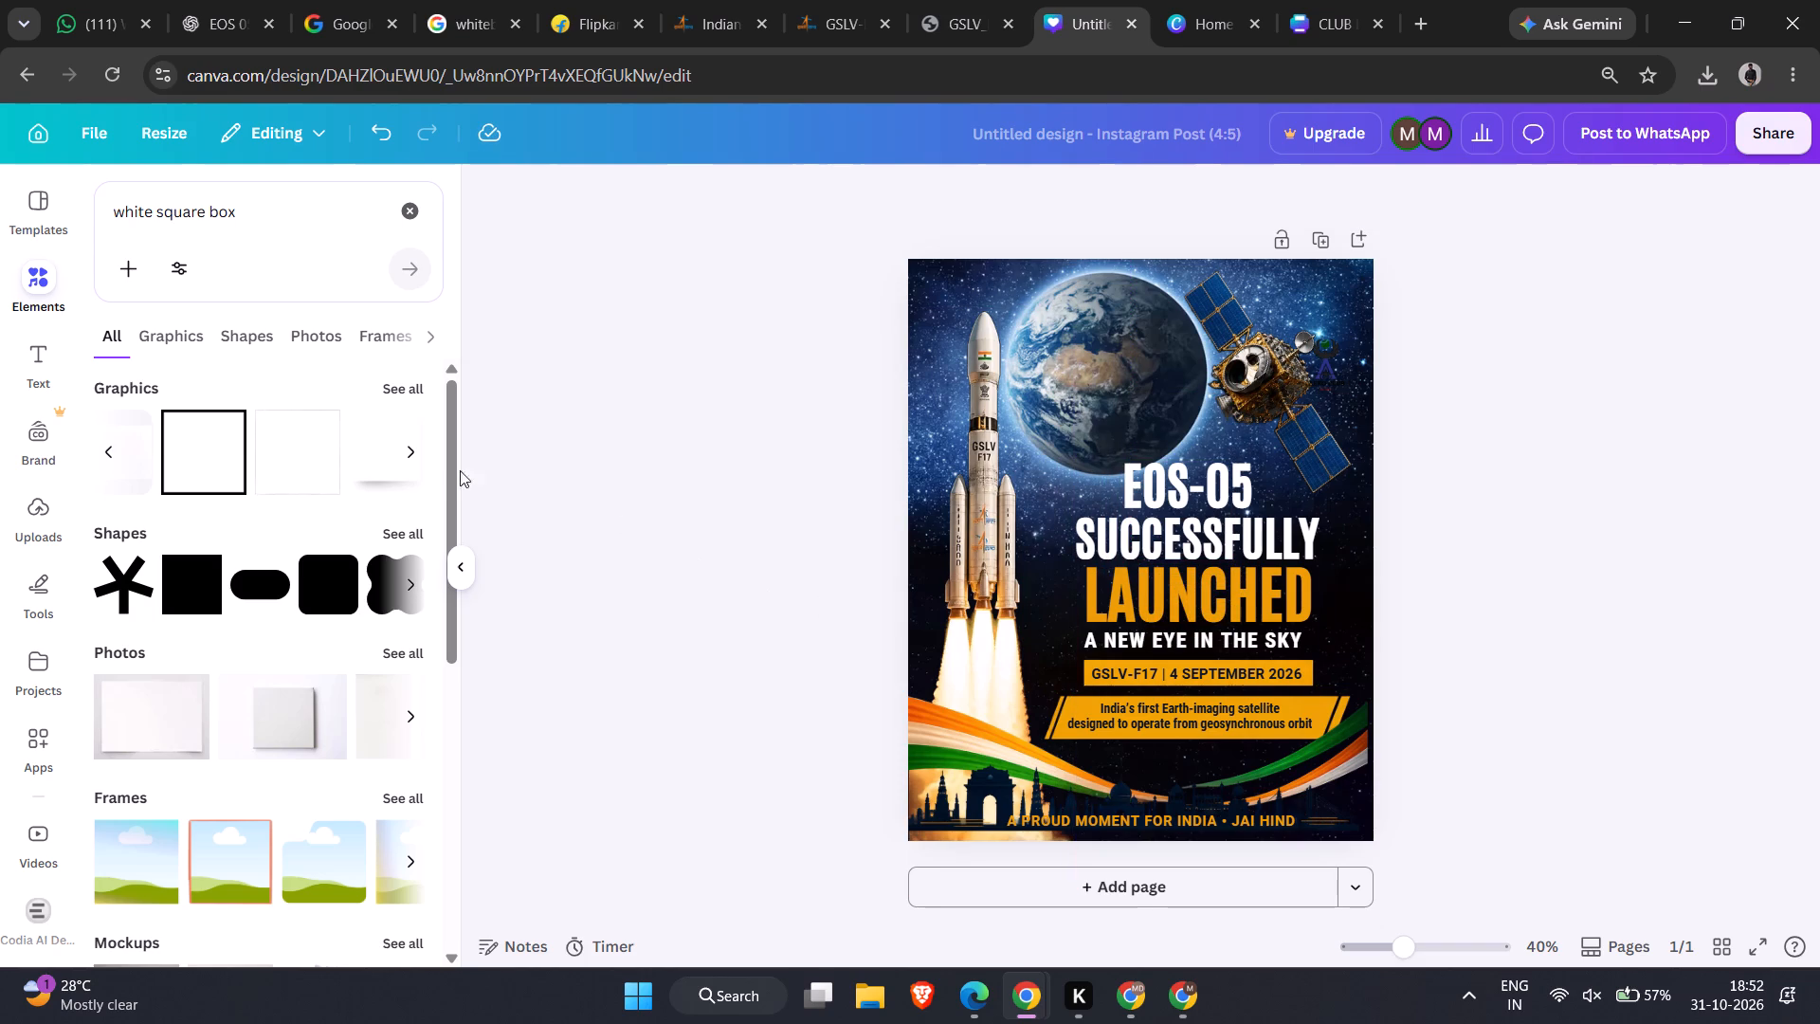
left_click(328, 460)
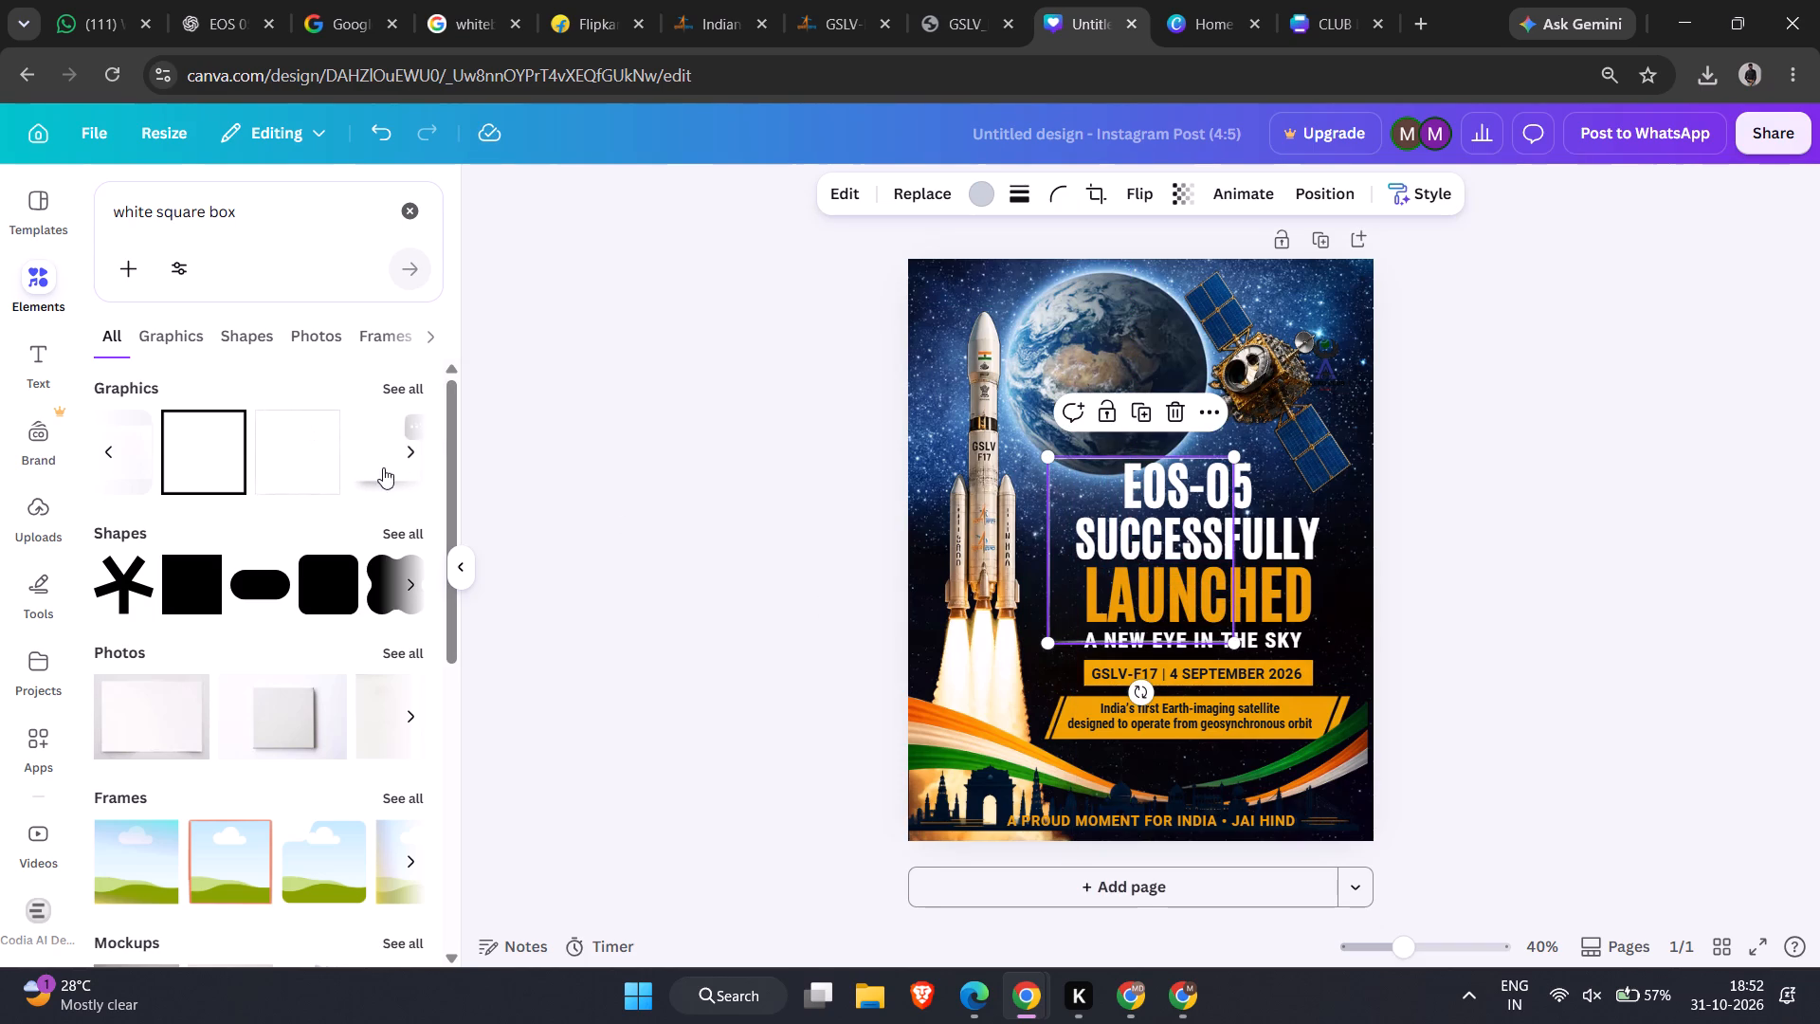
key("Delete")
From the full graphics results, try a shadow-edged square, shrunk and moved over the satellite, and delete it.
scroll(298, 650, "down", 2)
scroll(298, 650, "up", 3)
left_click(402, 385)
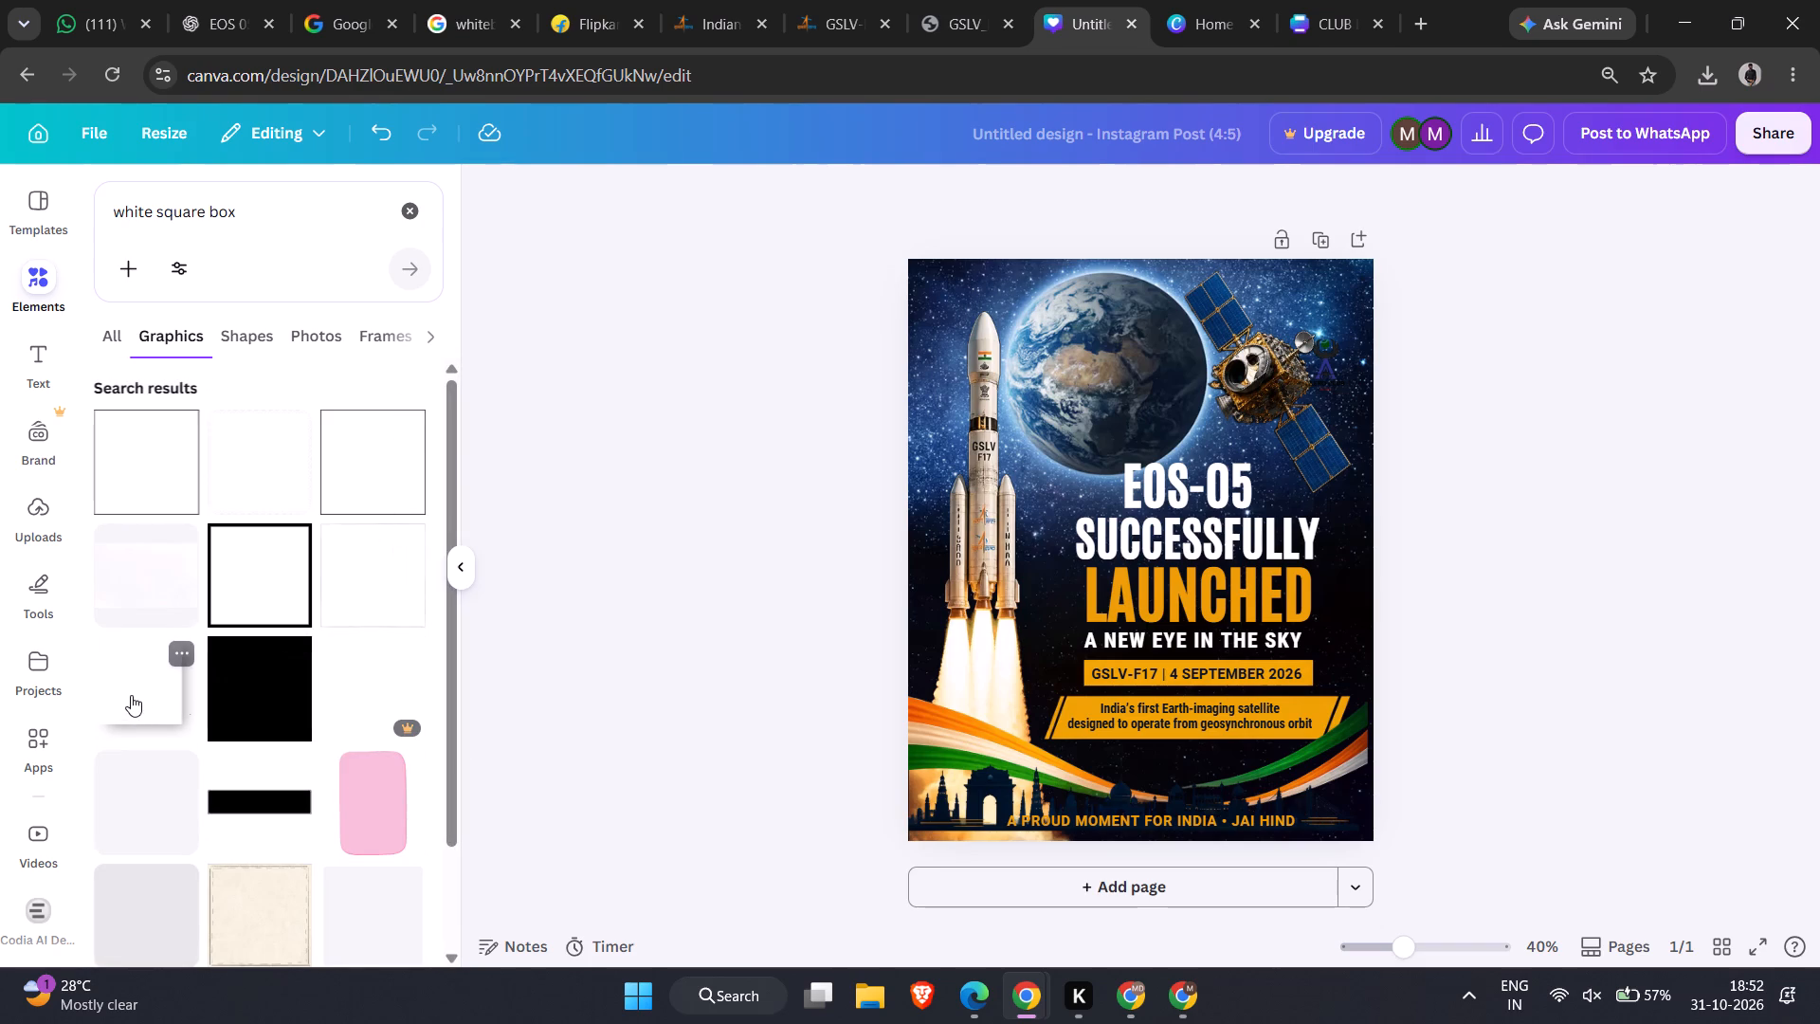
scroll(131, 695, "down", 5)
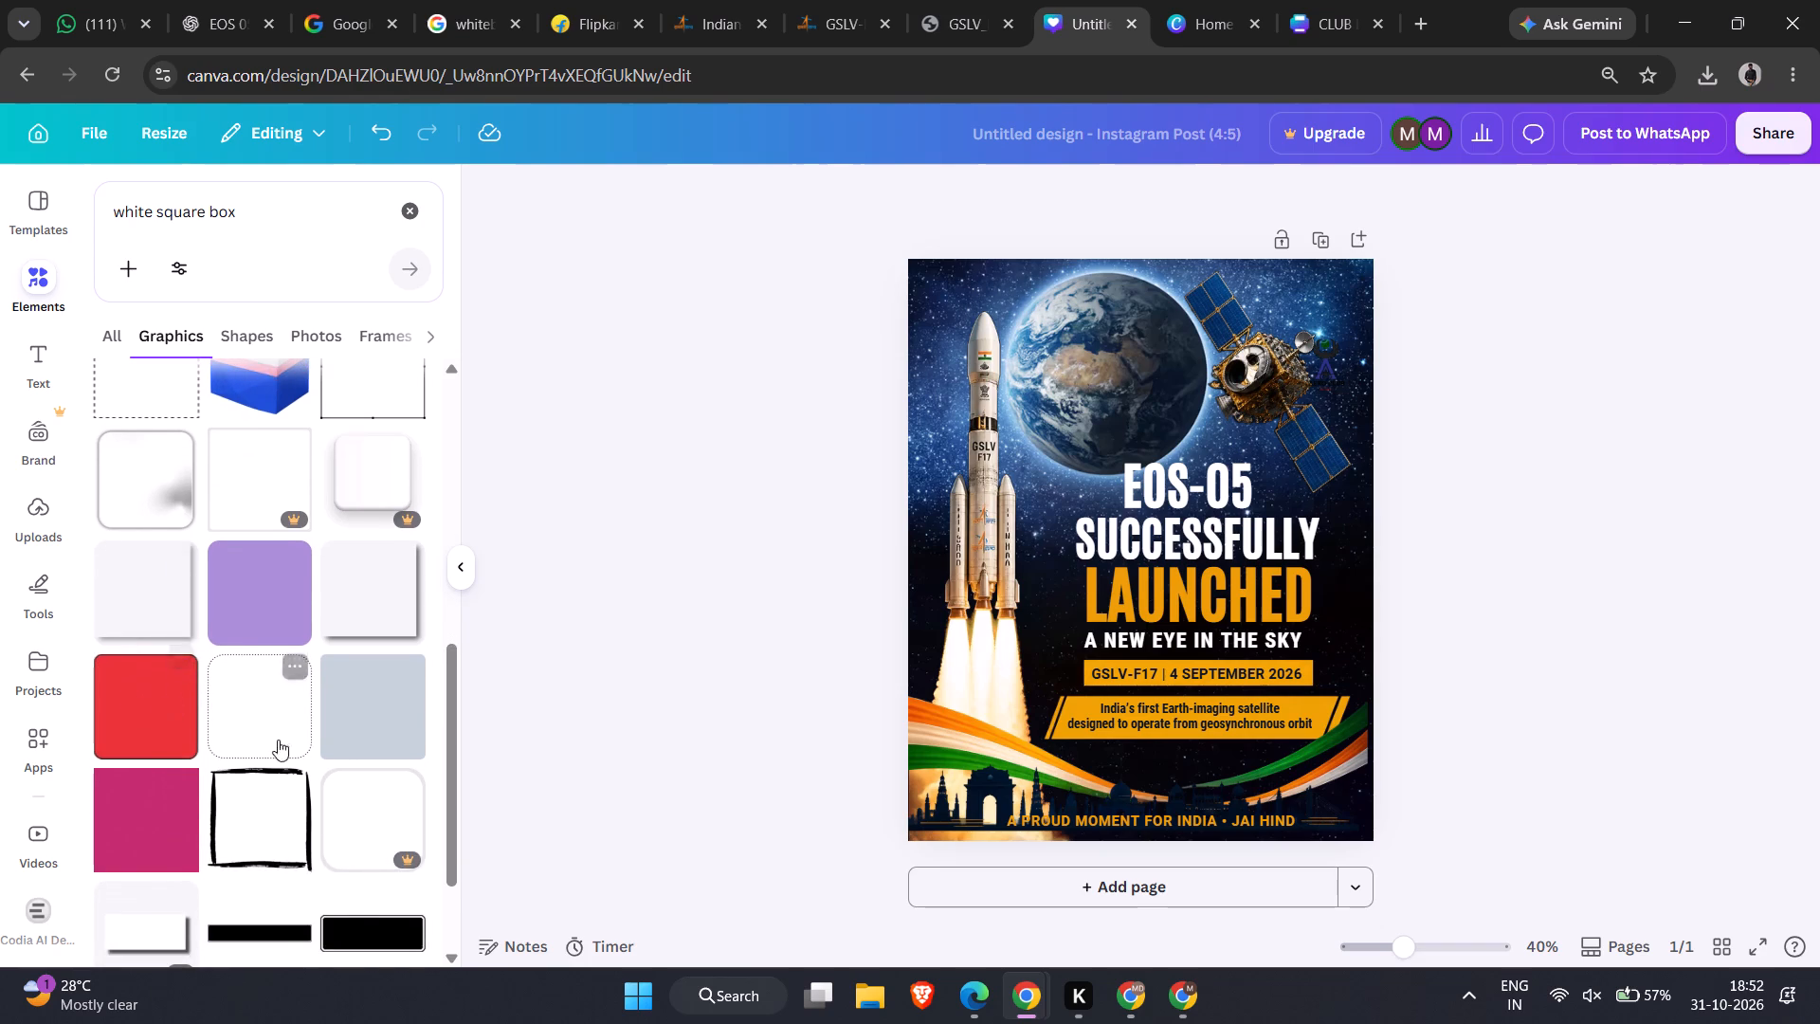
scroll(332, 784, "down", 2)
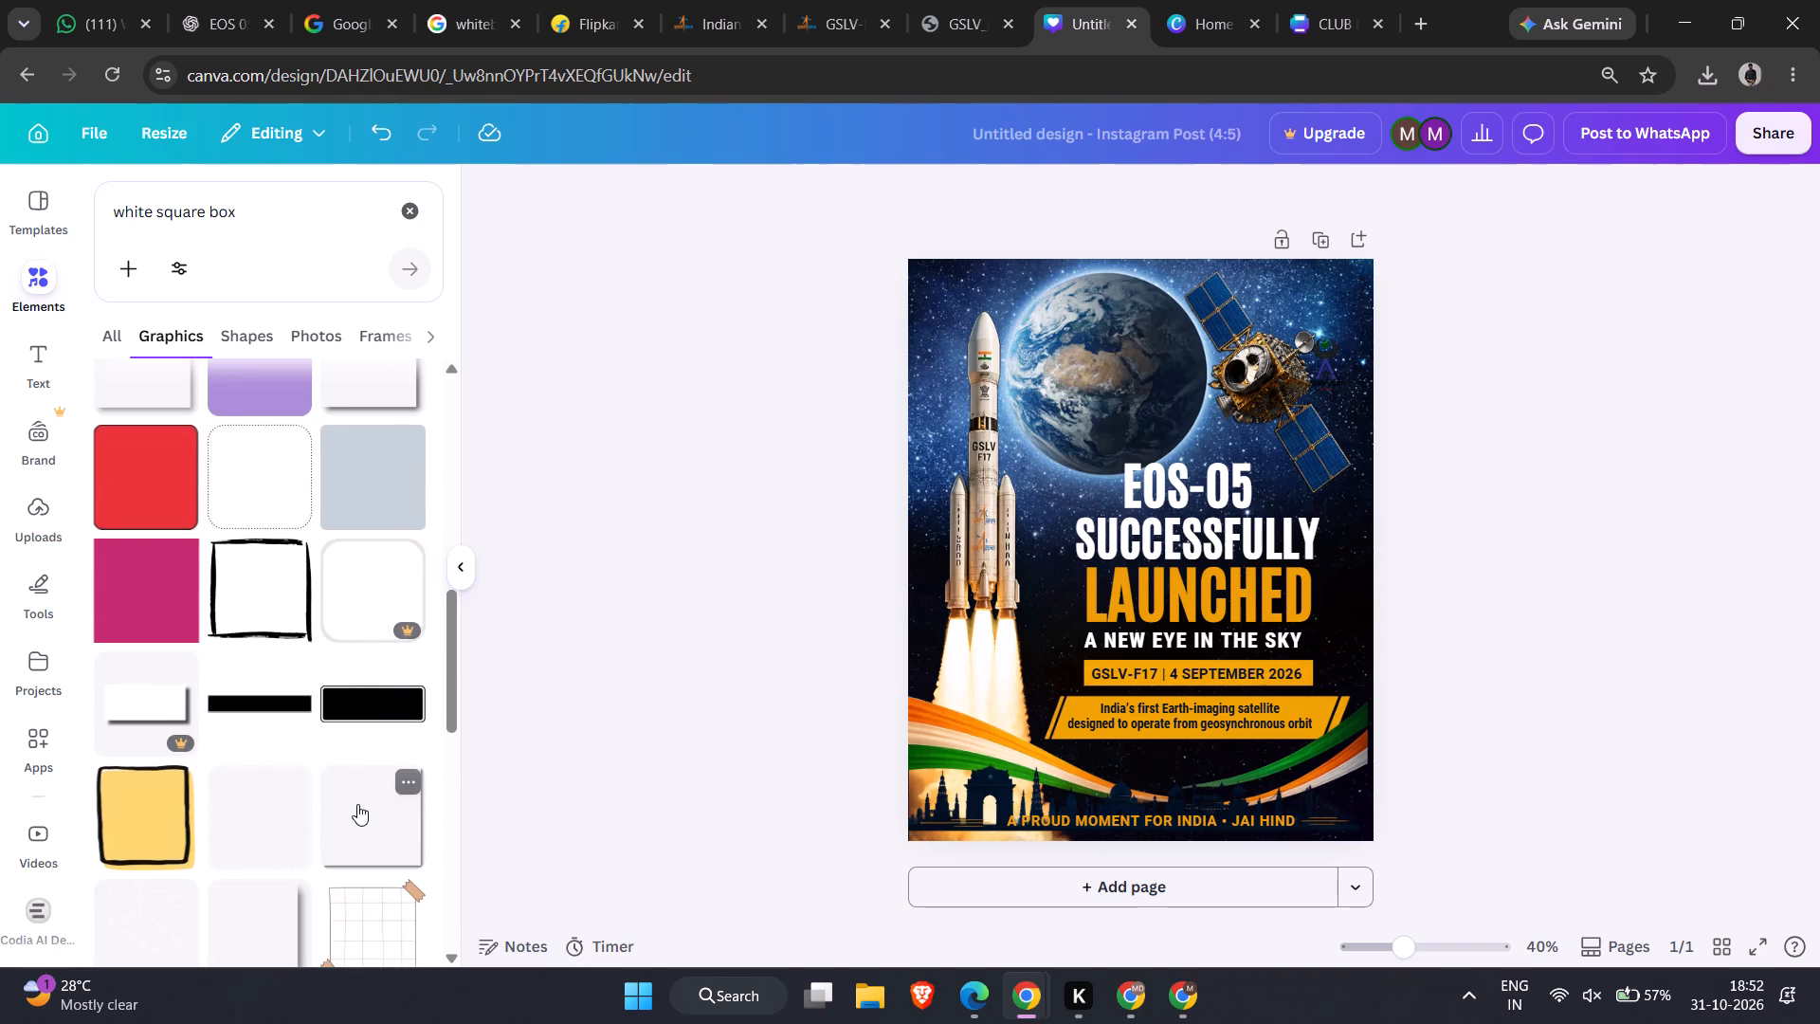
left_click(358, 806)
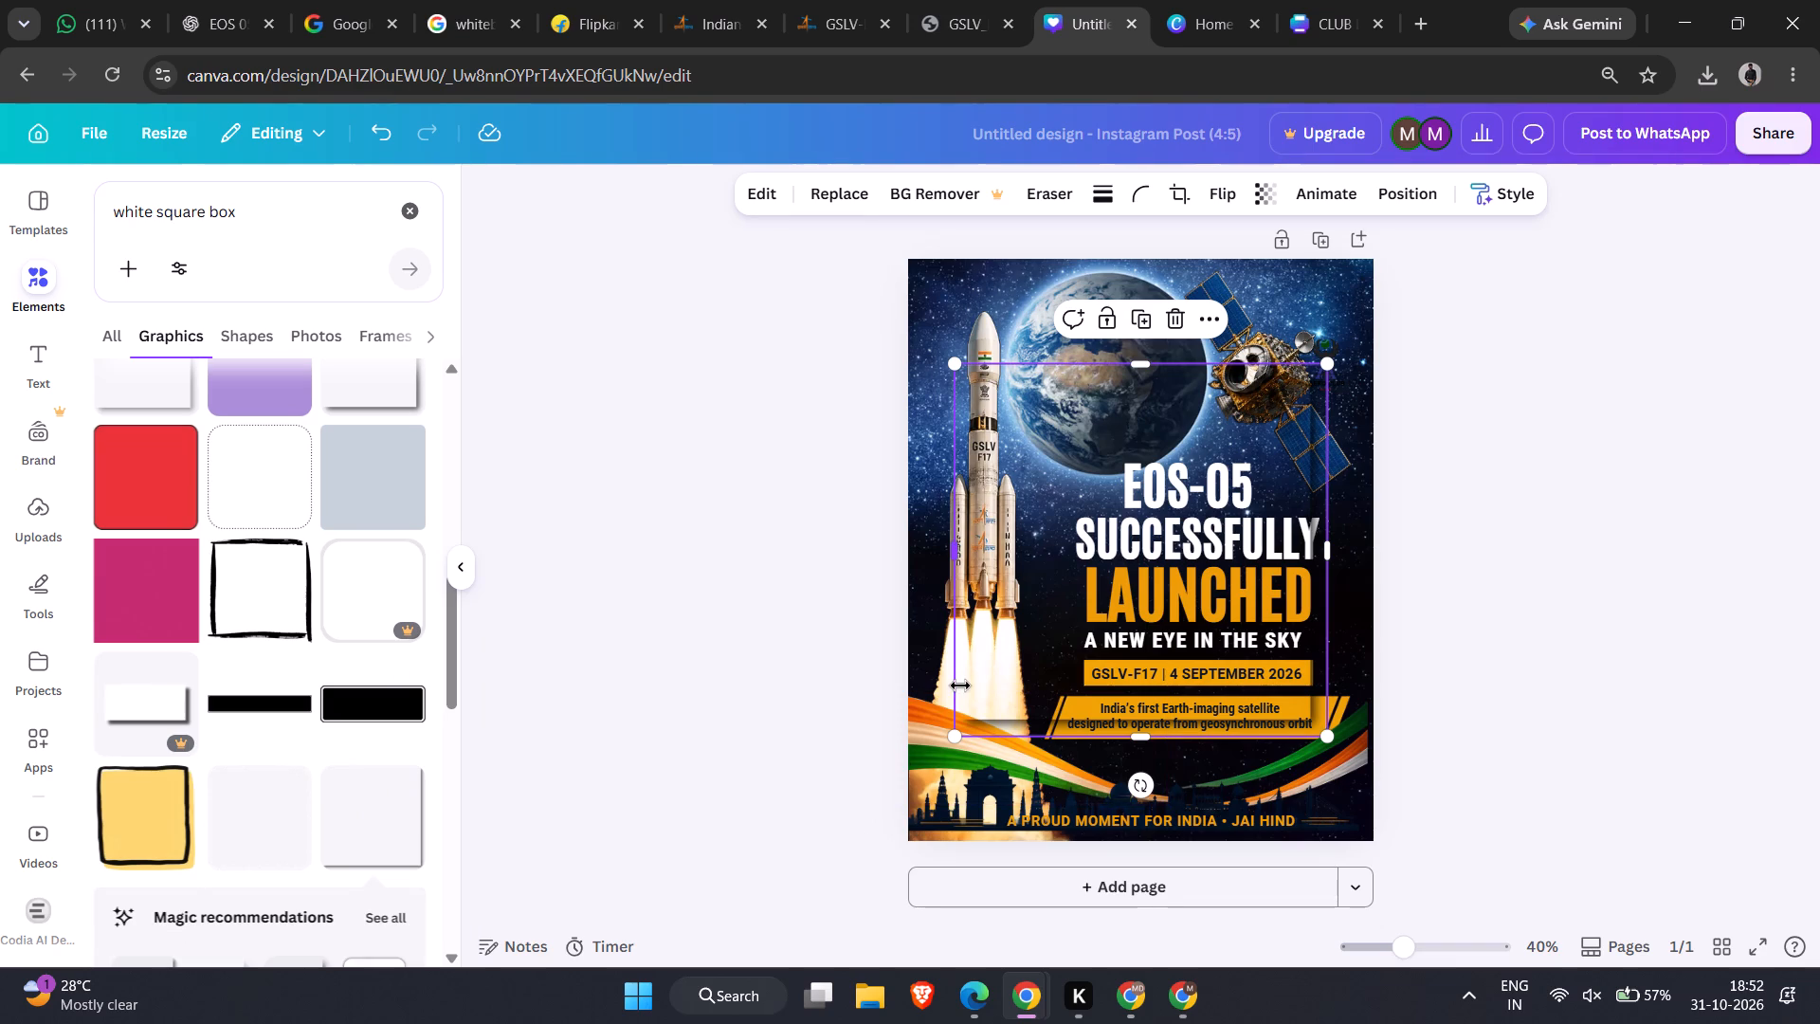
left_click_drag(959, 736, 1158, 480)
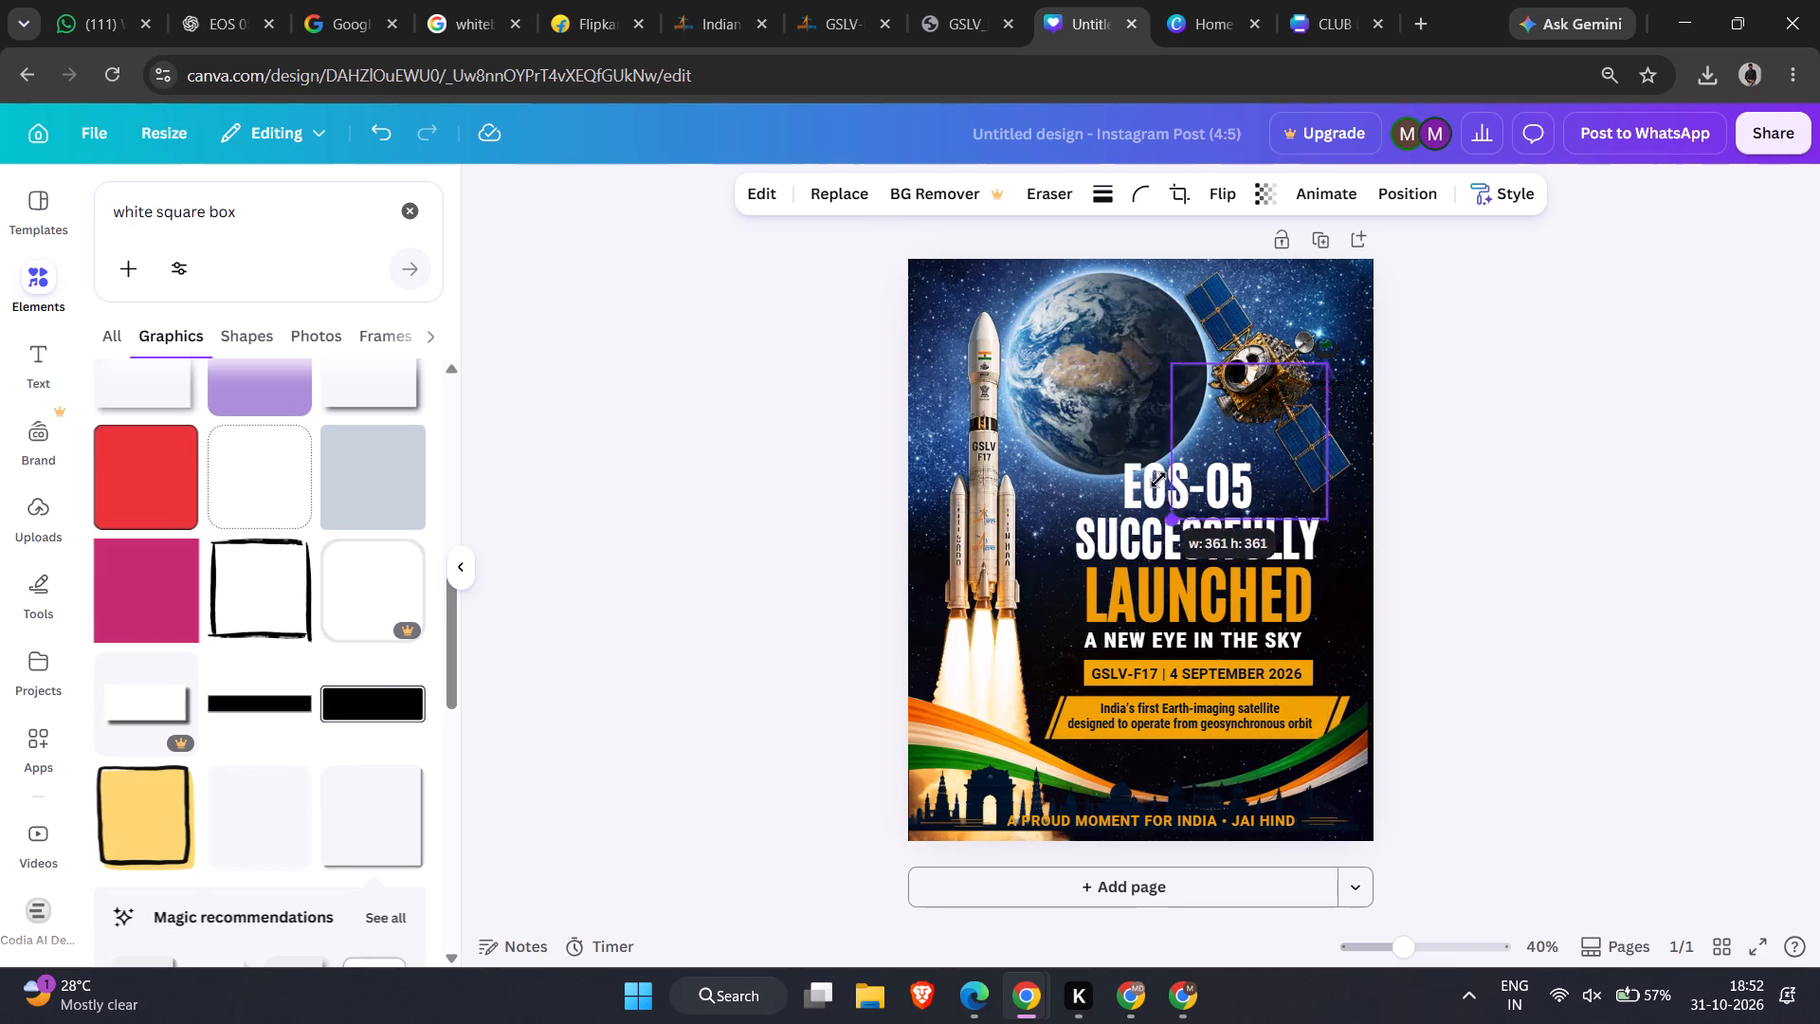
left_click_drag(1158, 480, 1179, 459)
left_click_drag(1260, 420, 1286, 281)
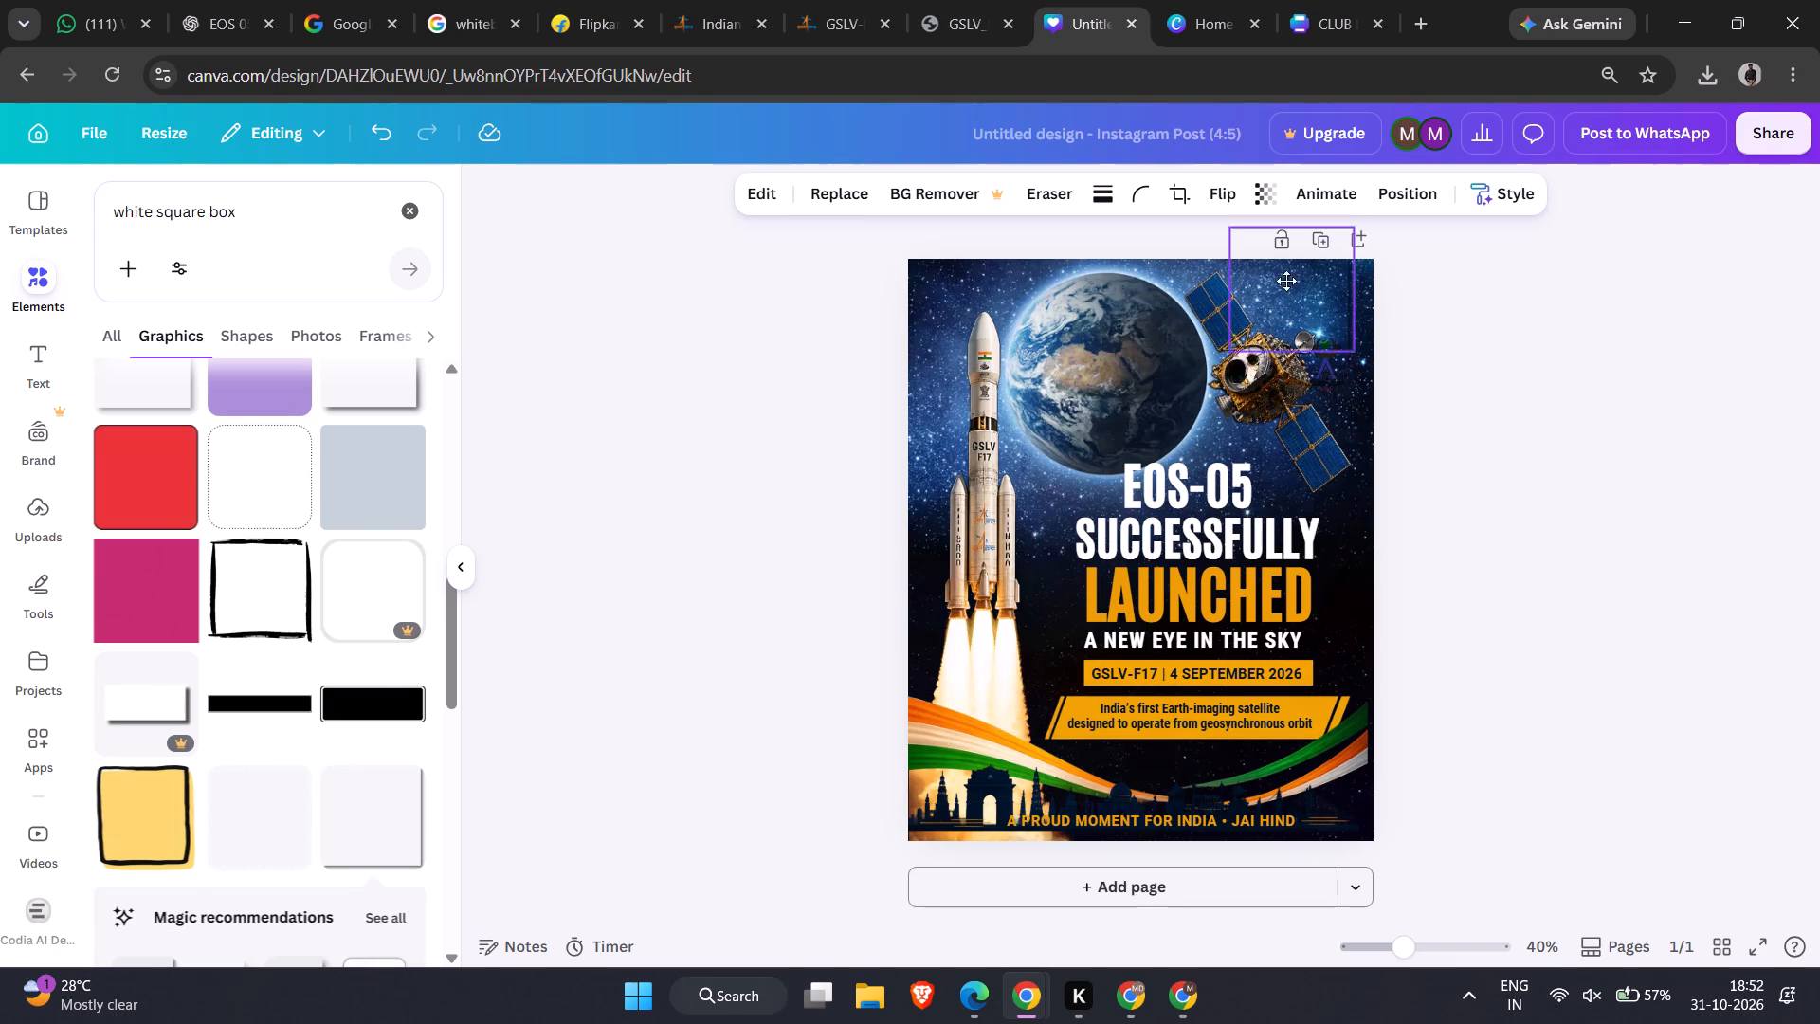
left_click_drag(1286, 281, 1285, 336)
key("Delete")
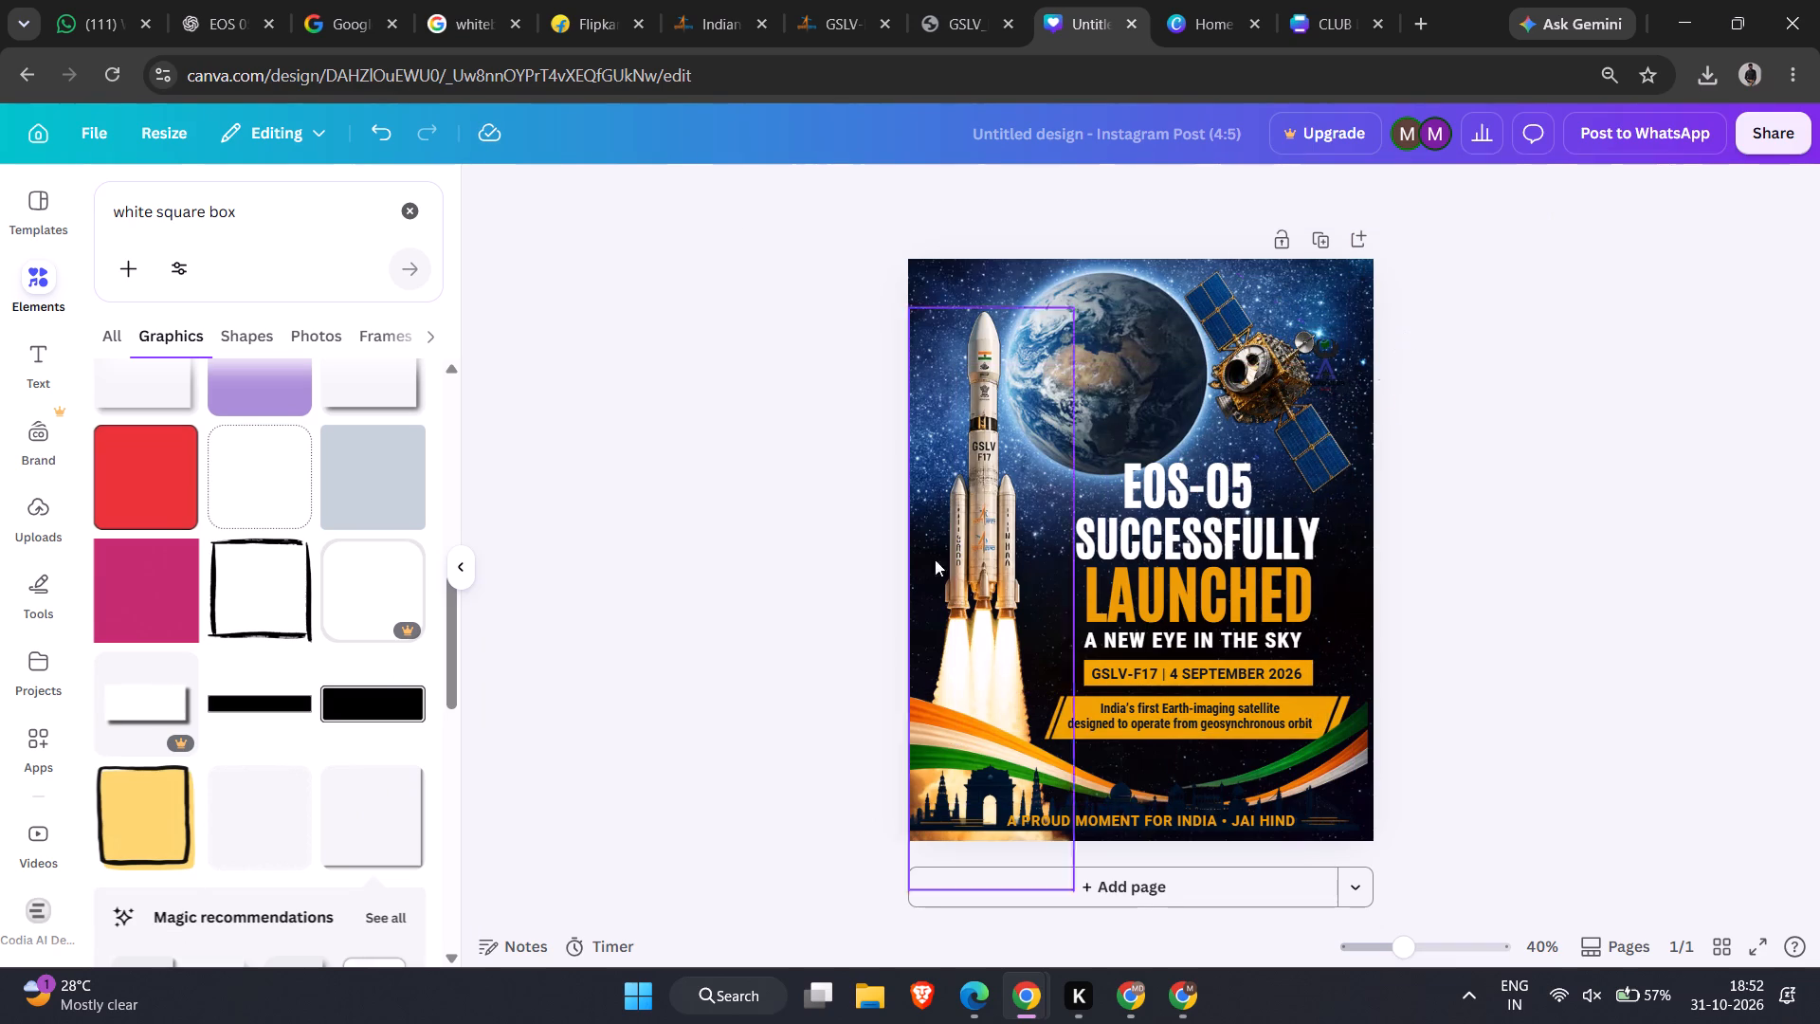
Add the thin-outlined white square graphic, shrink it to about 134 × 134 and place it in the poster's upper-right corner.
scroll(303, 715, "up", 14)
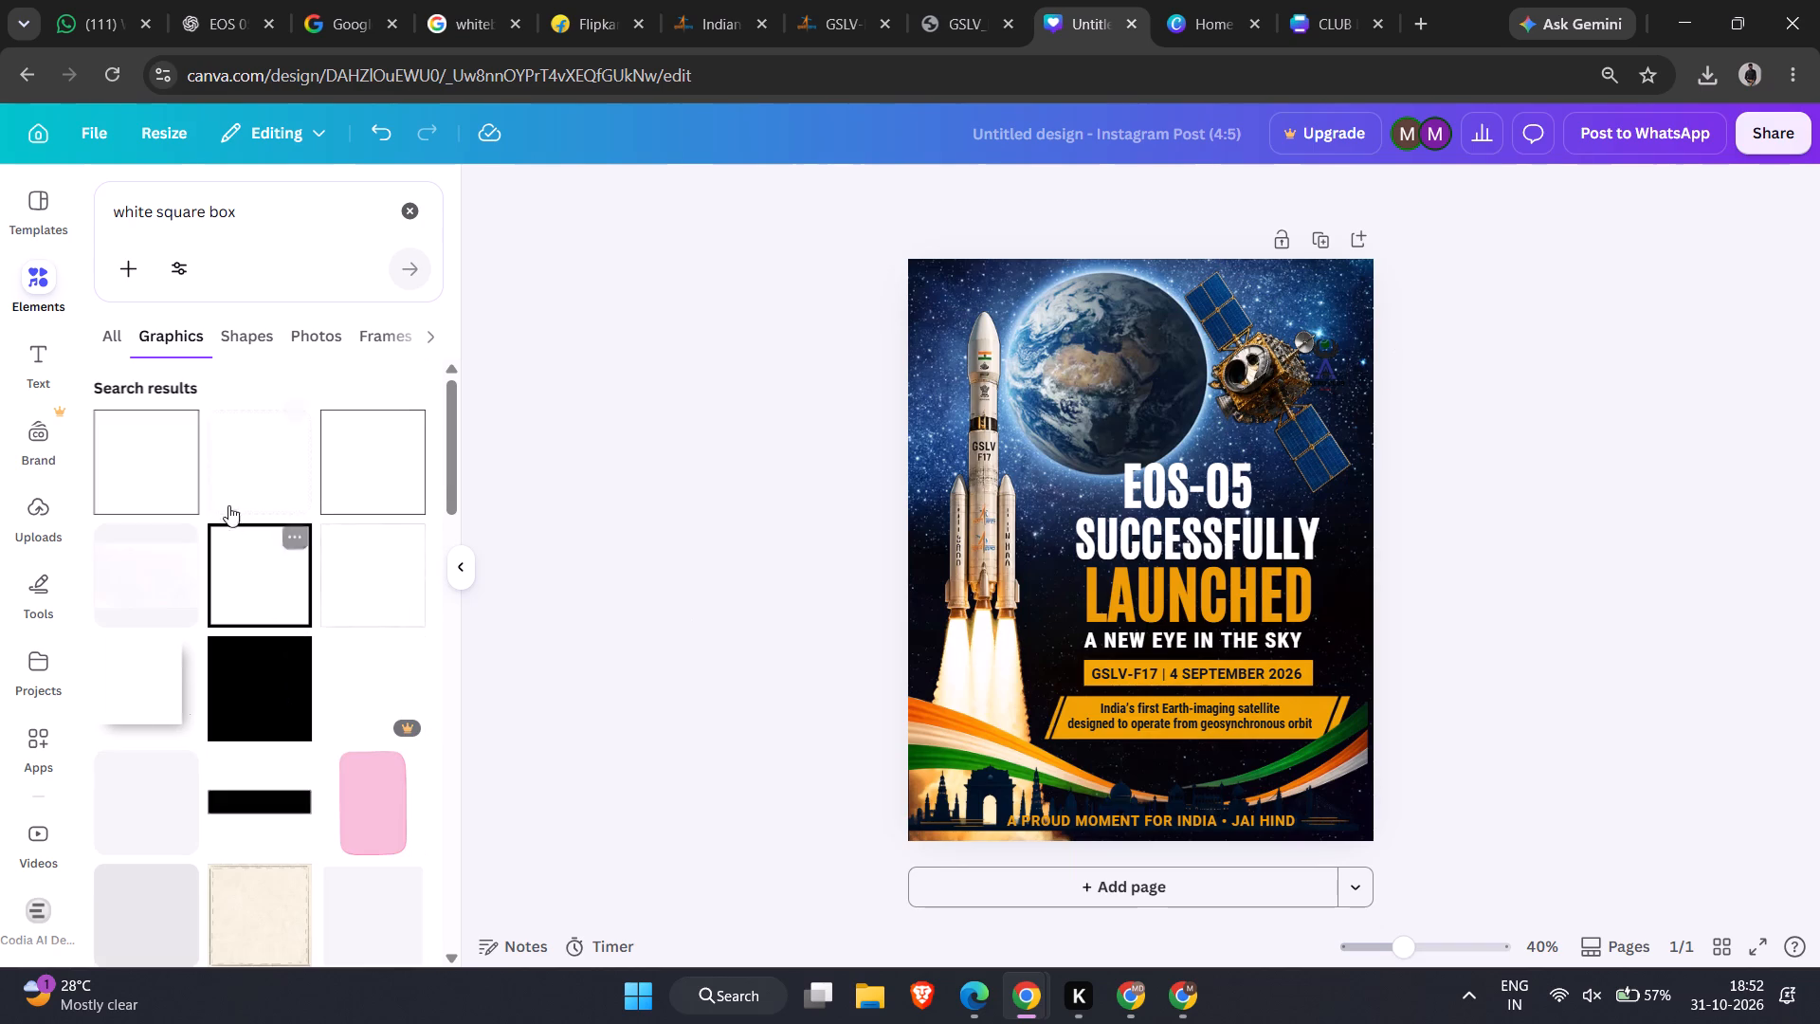
left_click(147, 461)
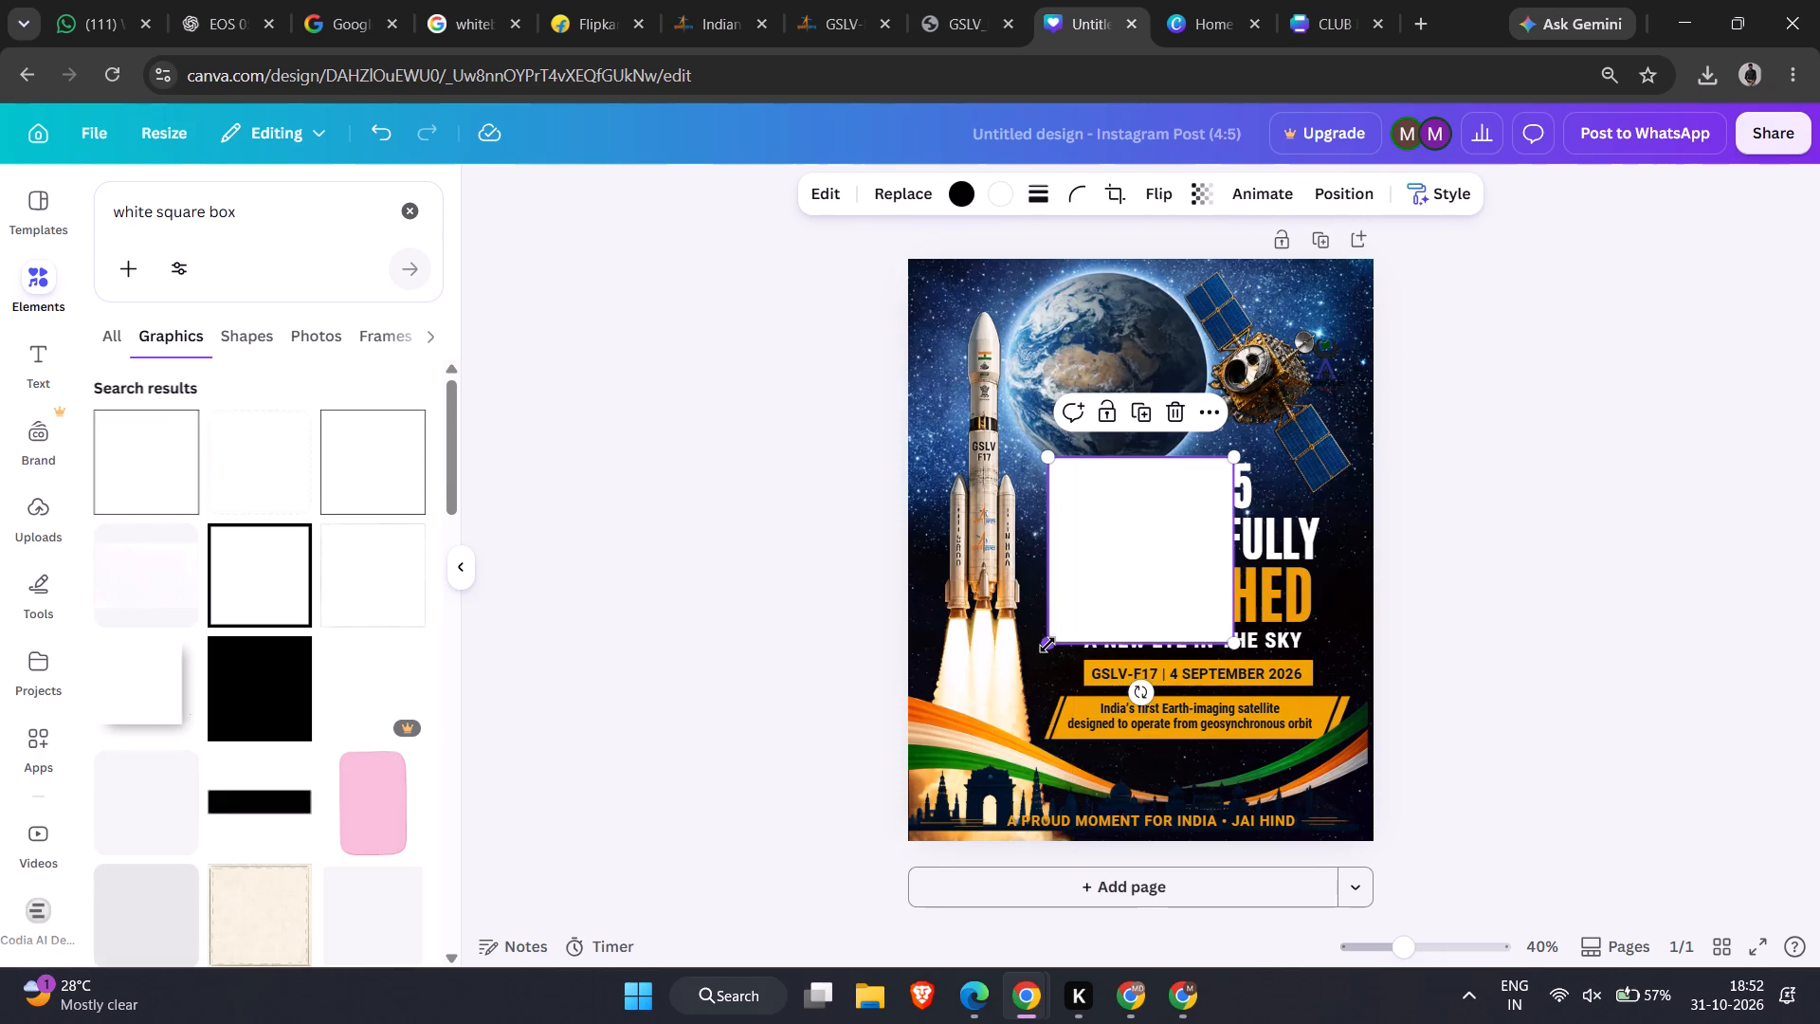
left_click_drag(1047, 645, 1161, 524)
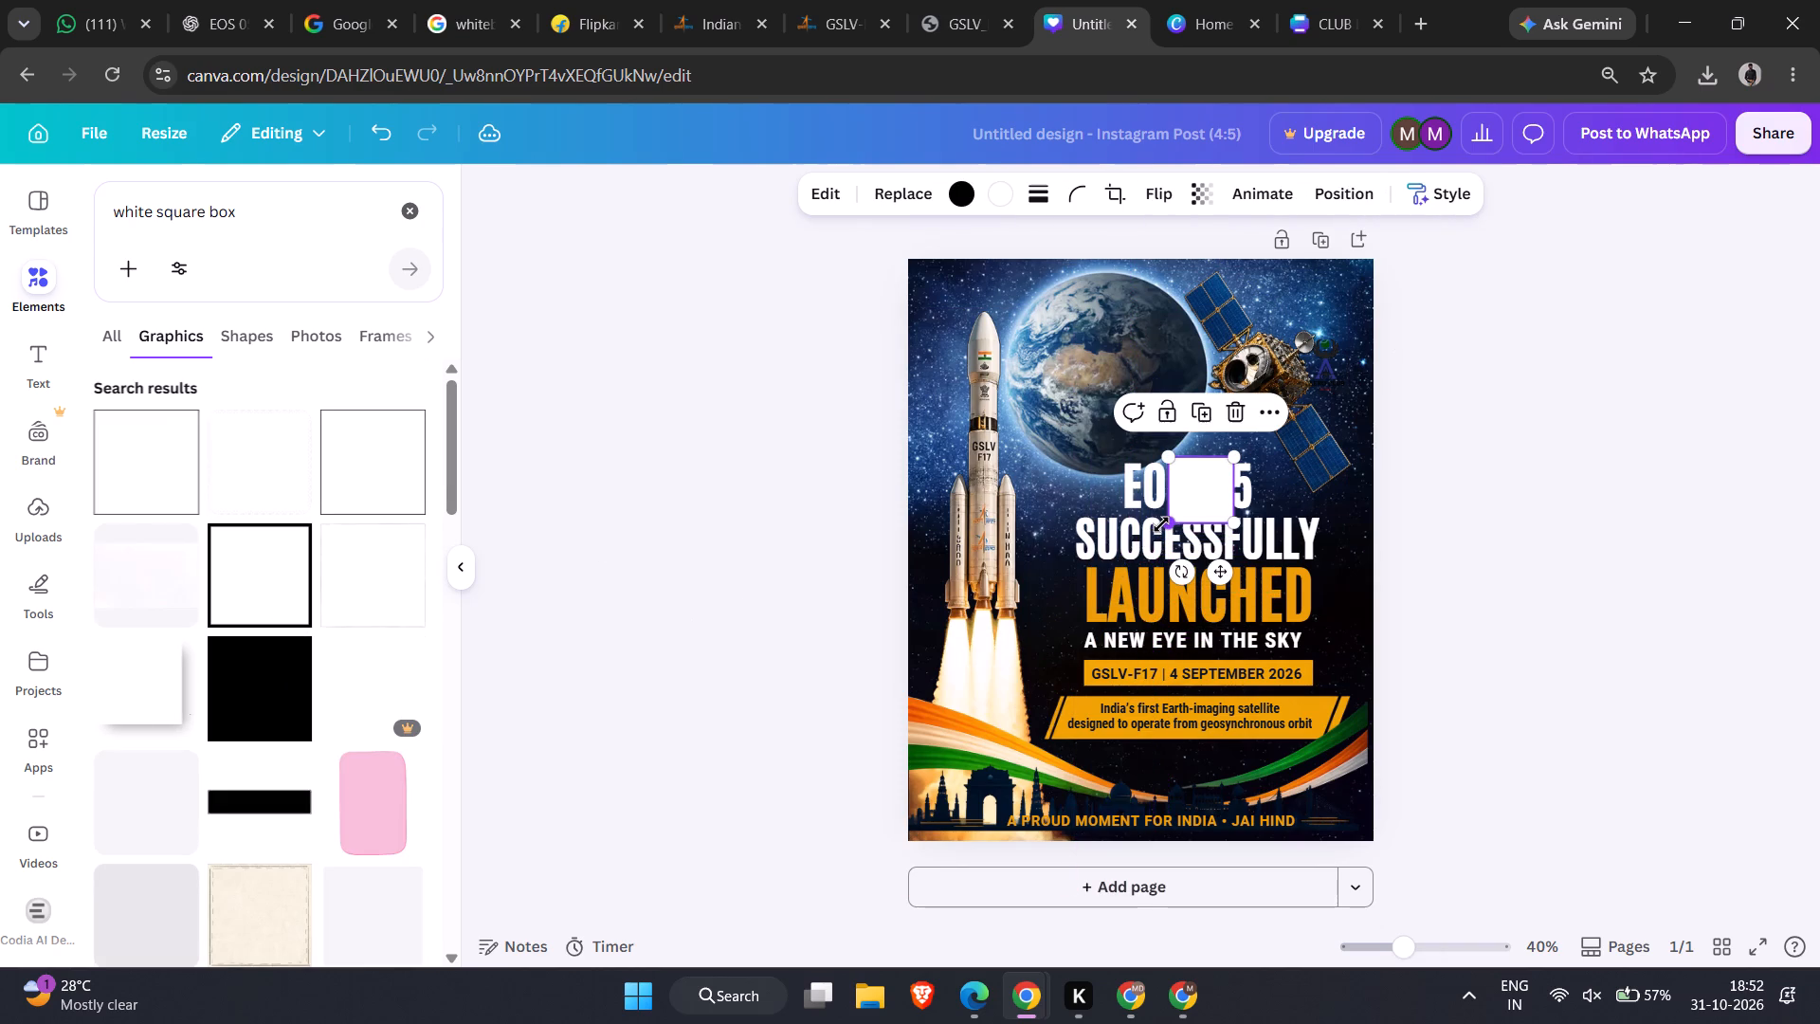
left_click_drag(1209, 489, 1336, 299)
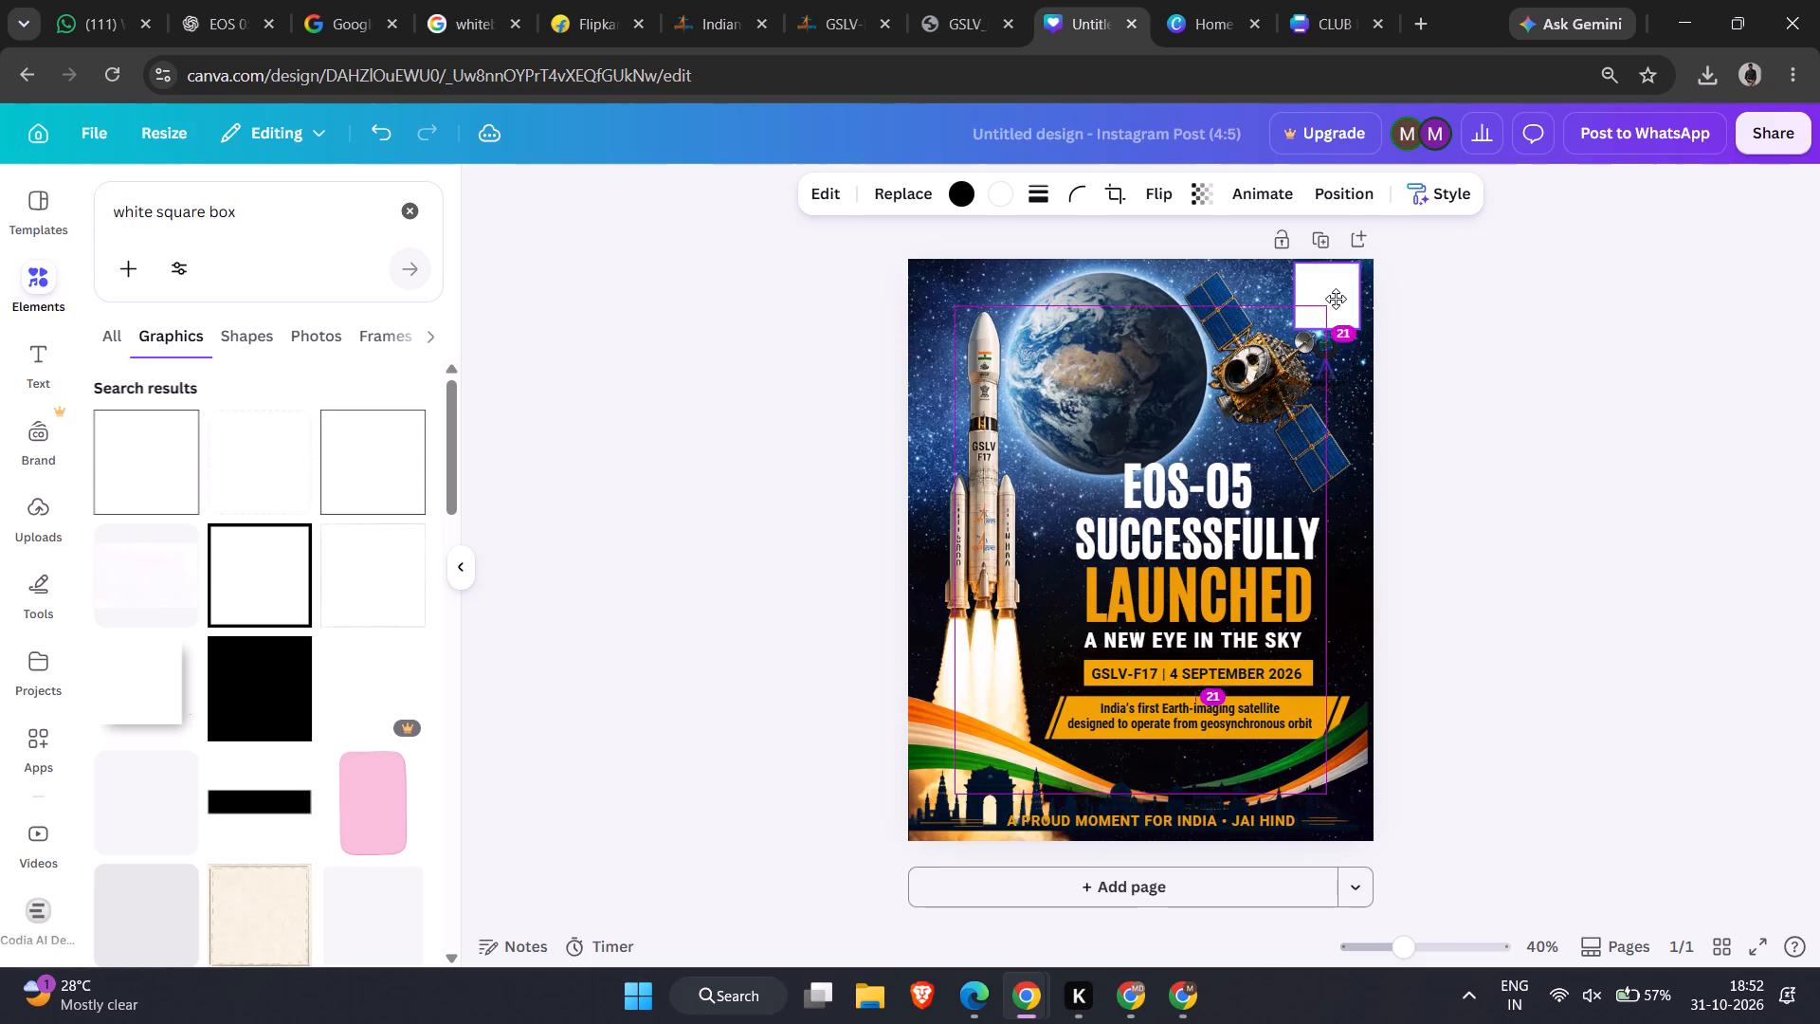
left_click_drag(1336, 299, 1340, 299)
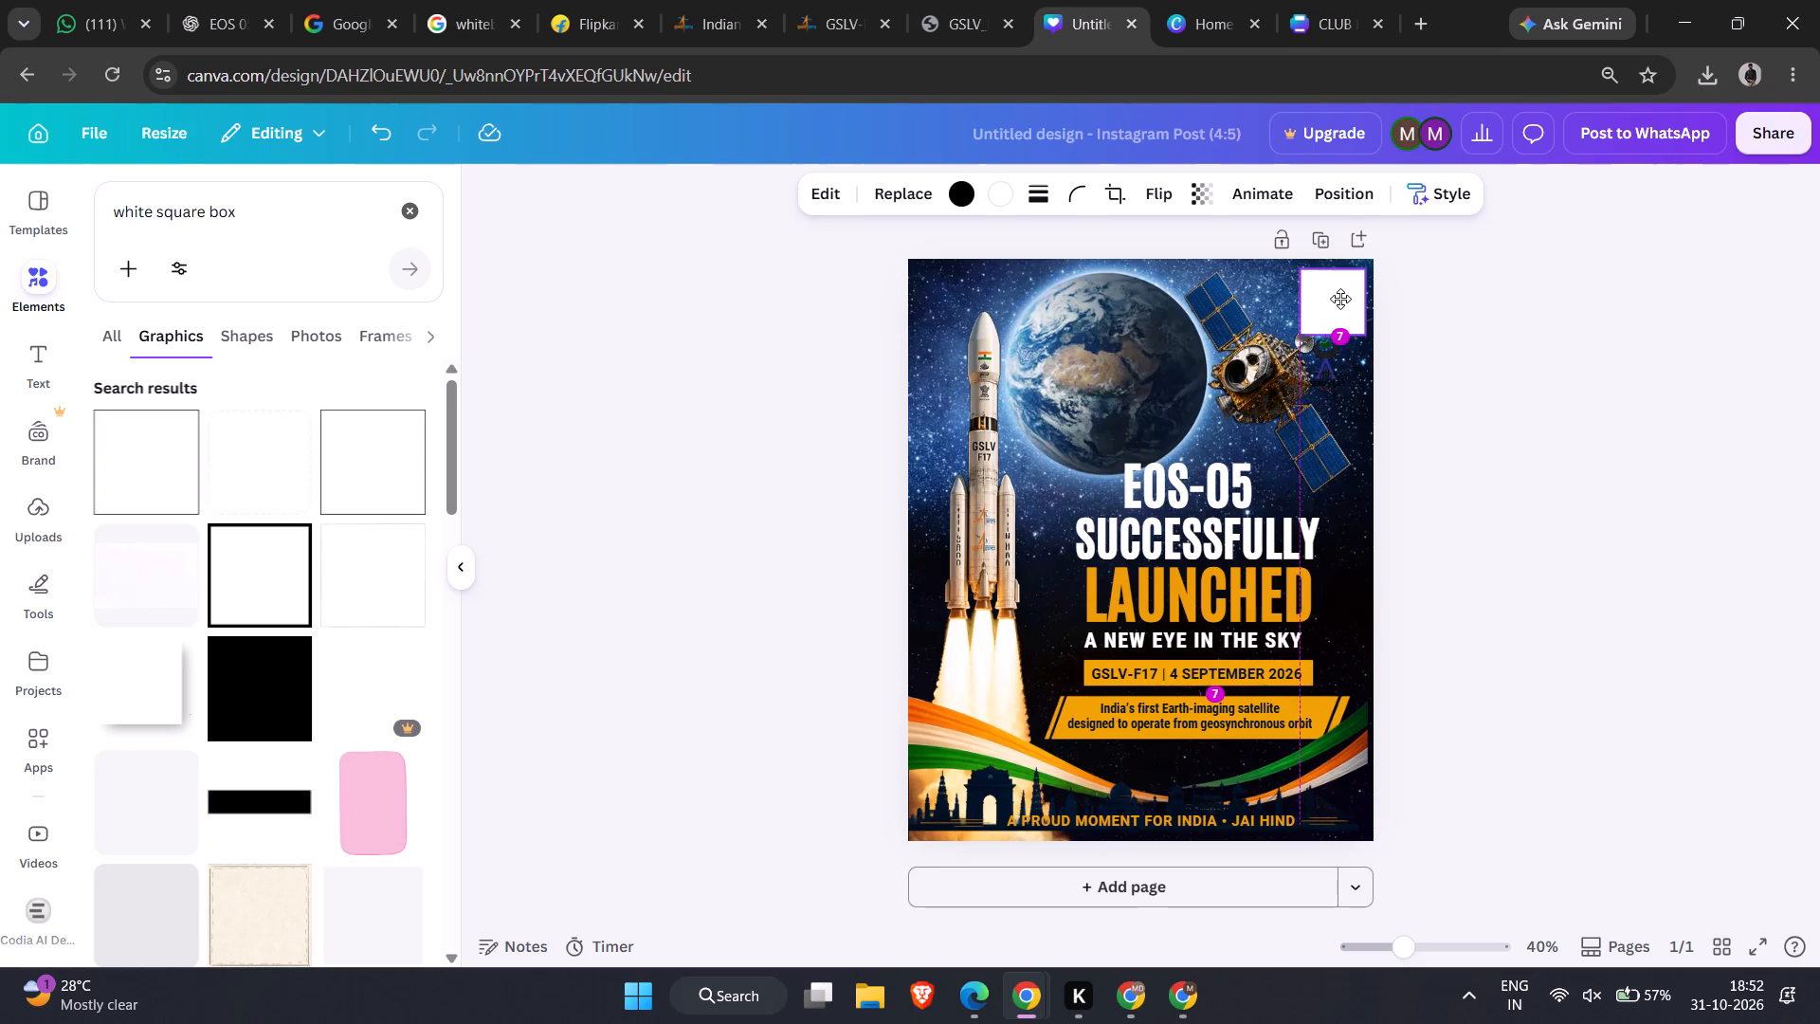
left_click_drag(1340, 299, 1335, 303)
left_click(1394, 425)
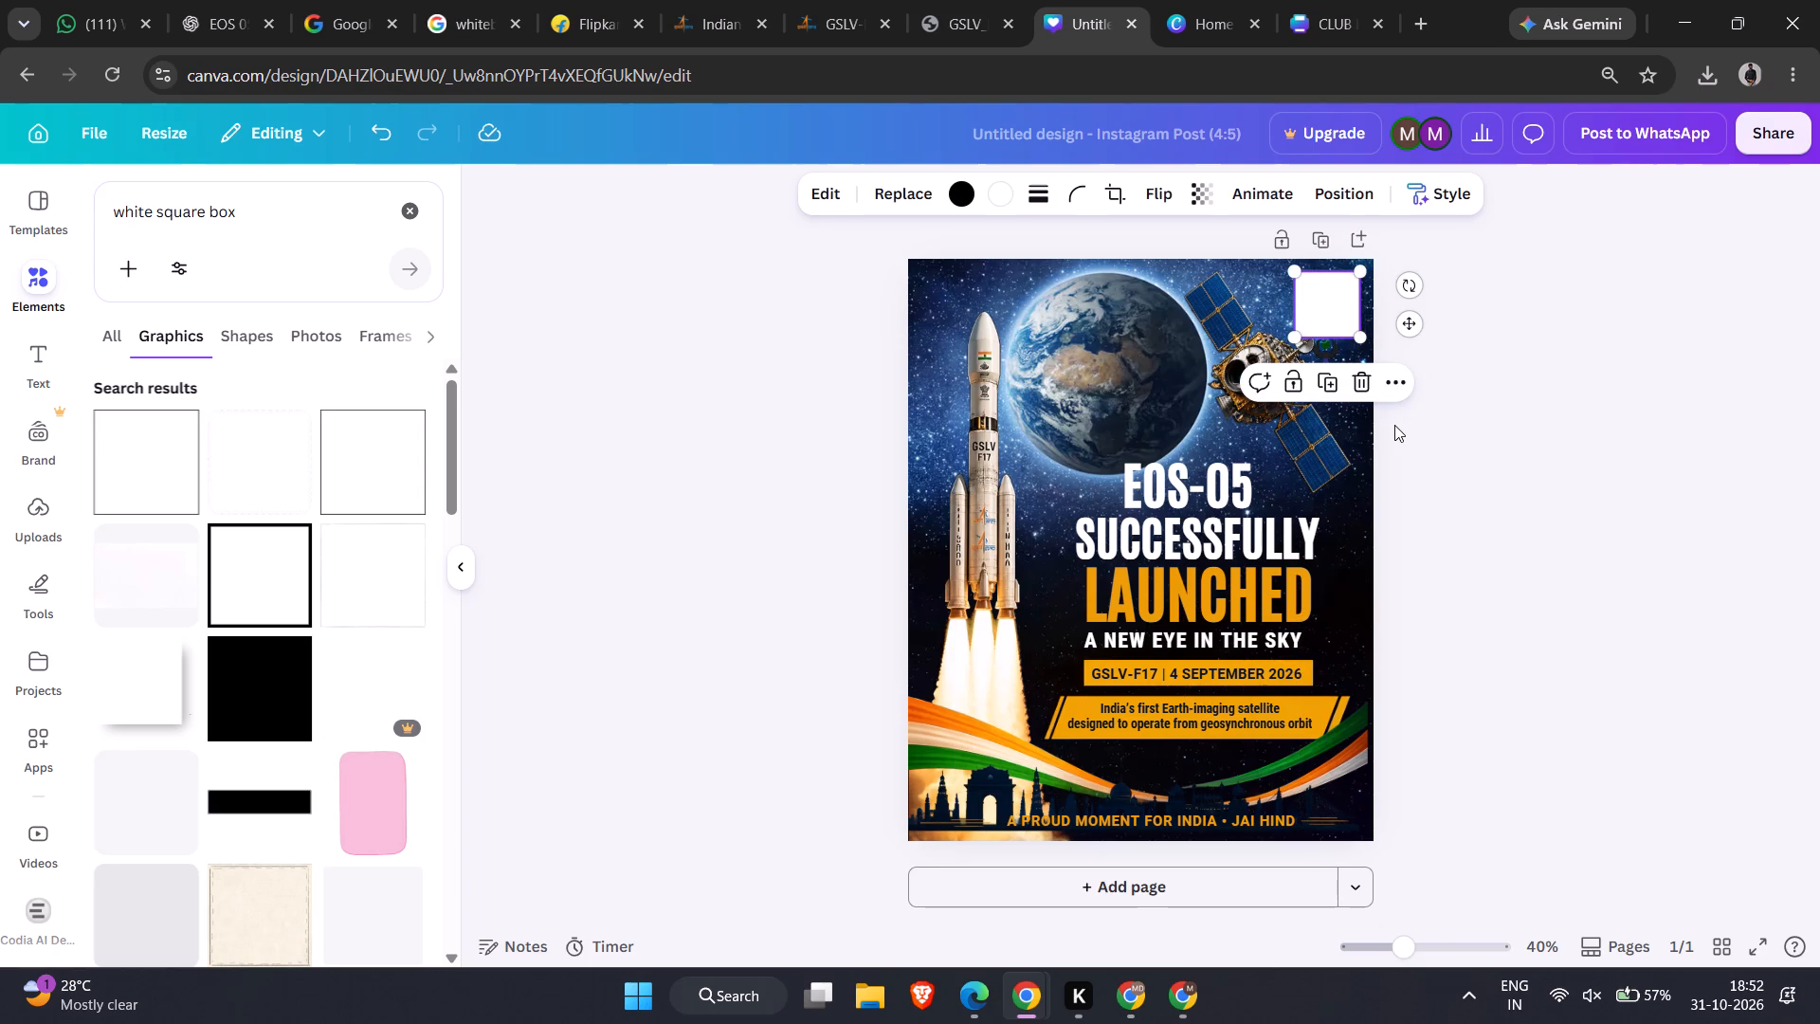
left_click(1303, 328)
left_click_drag(1298, 334, 1301, 321)
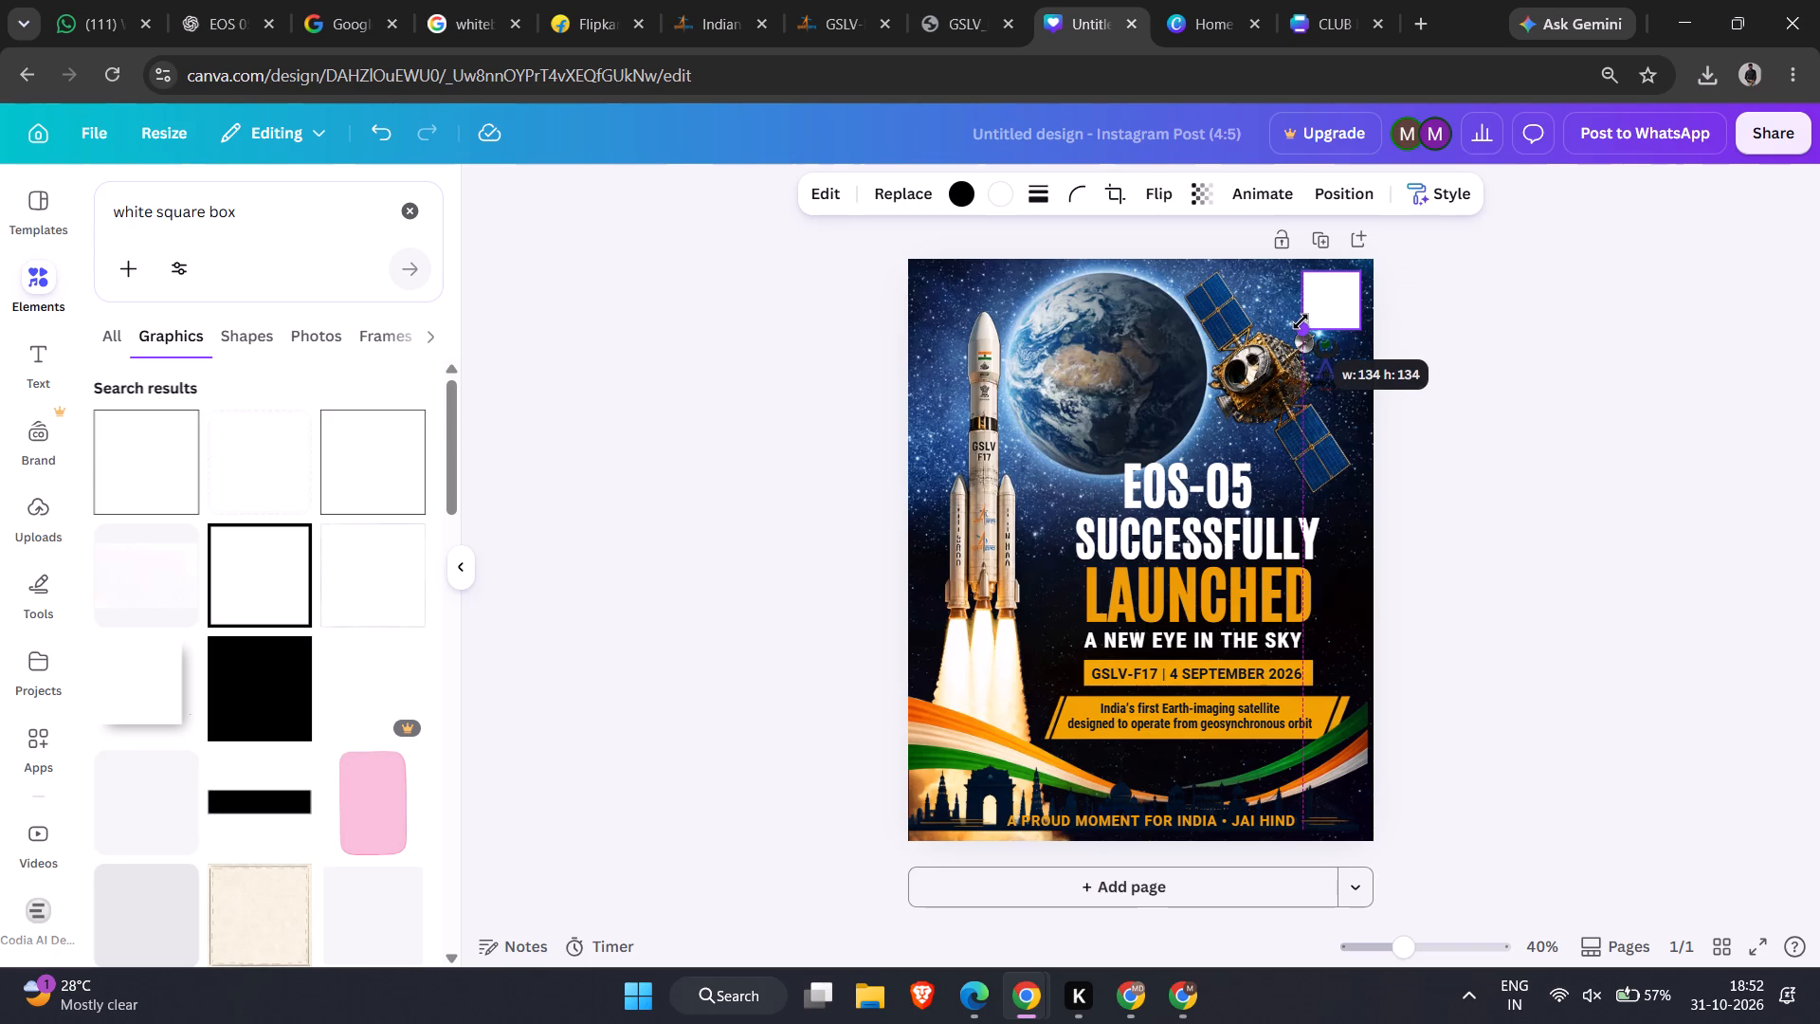
left_click(1539, 439)
Shrink the Aero Club logo slightly and move it onto the white square in the poster's corner.
left_click(1332, 372)
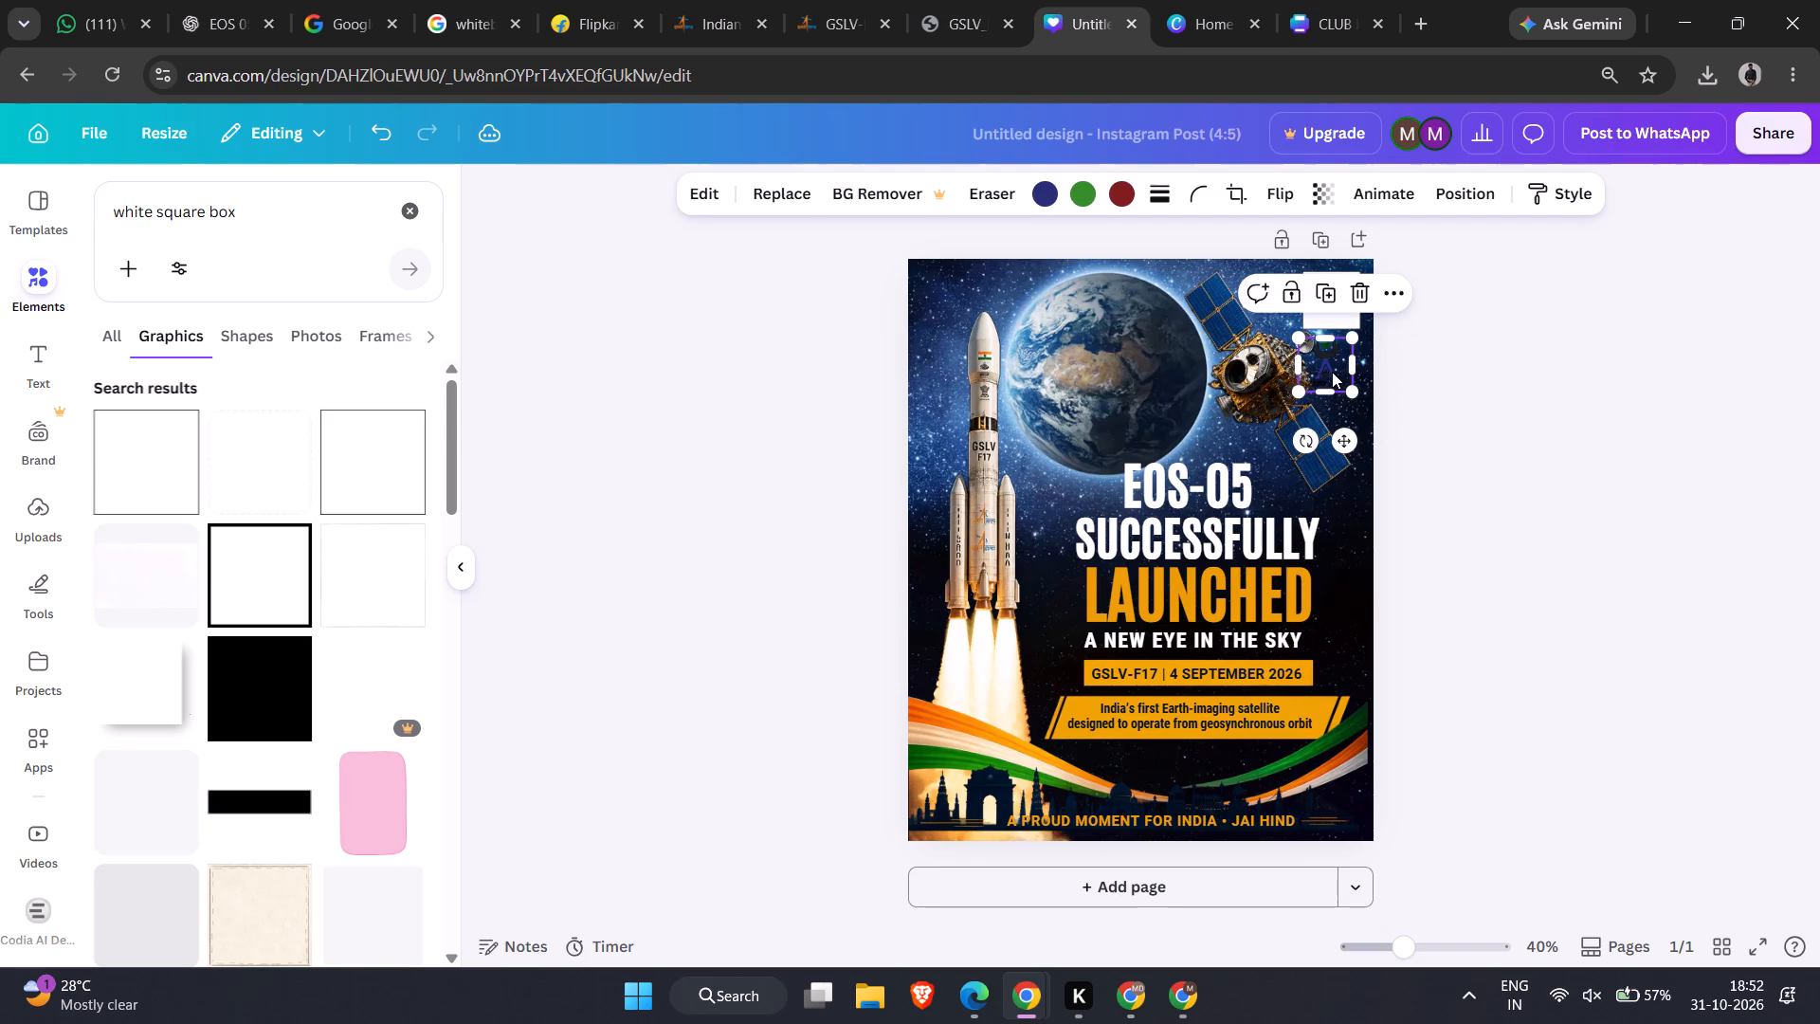
left_click(1297, 390)
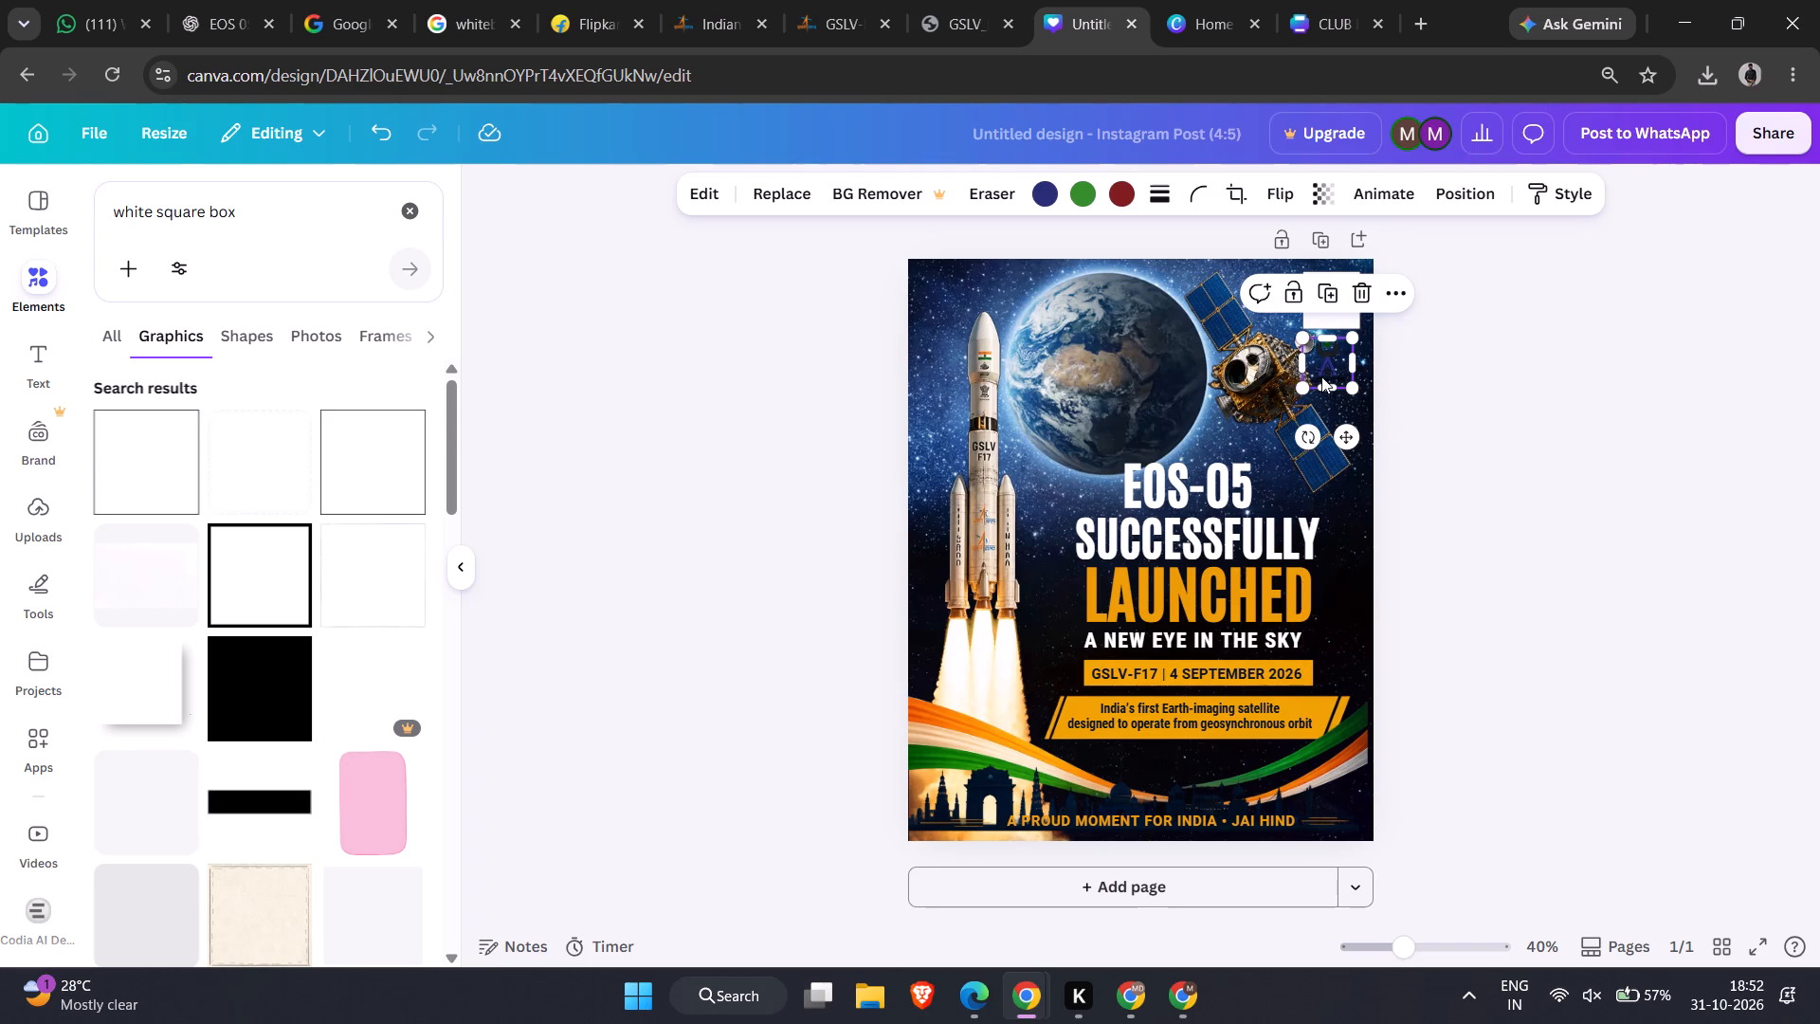
left_click_drag(1353, 437, 1356, 380)
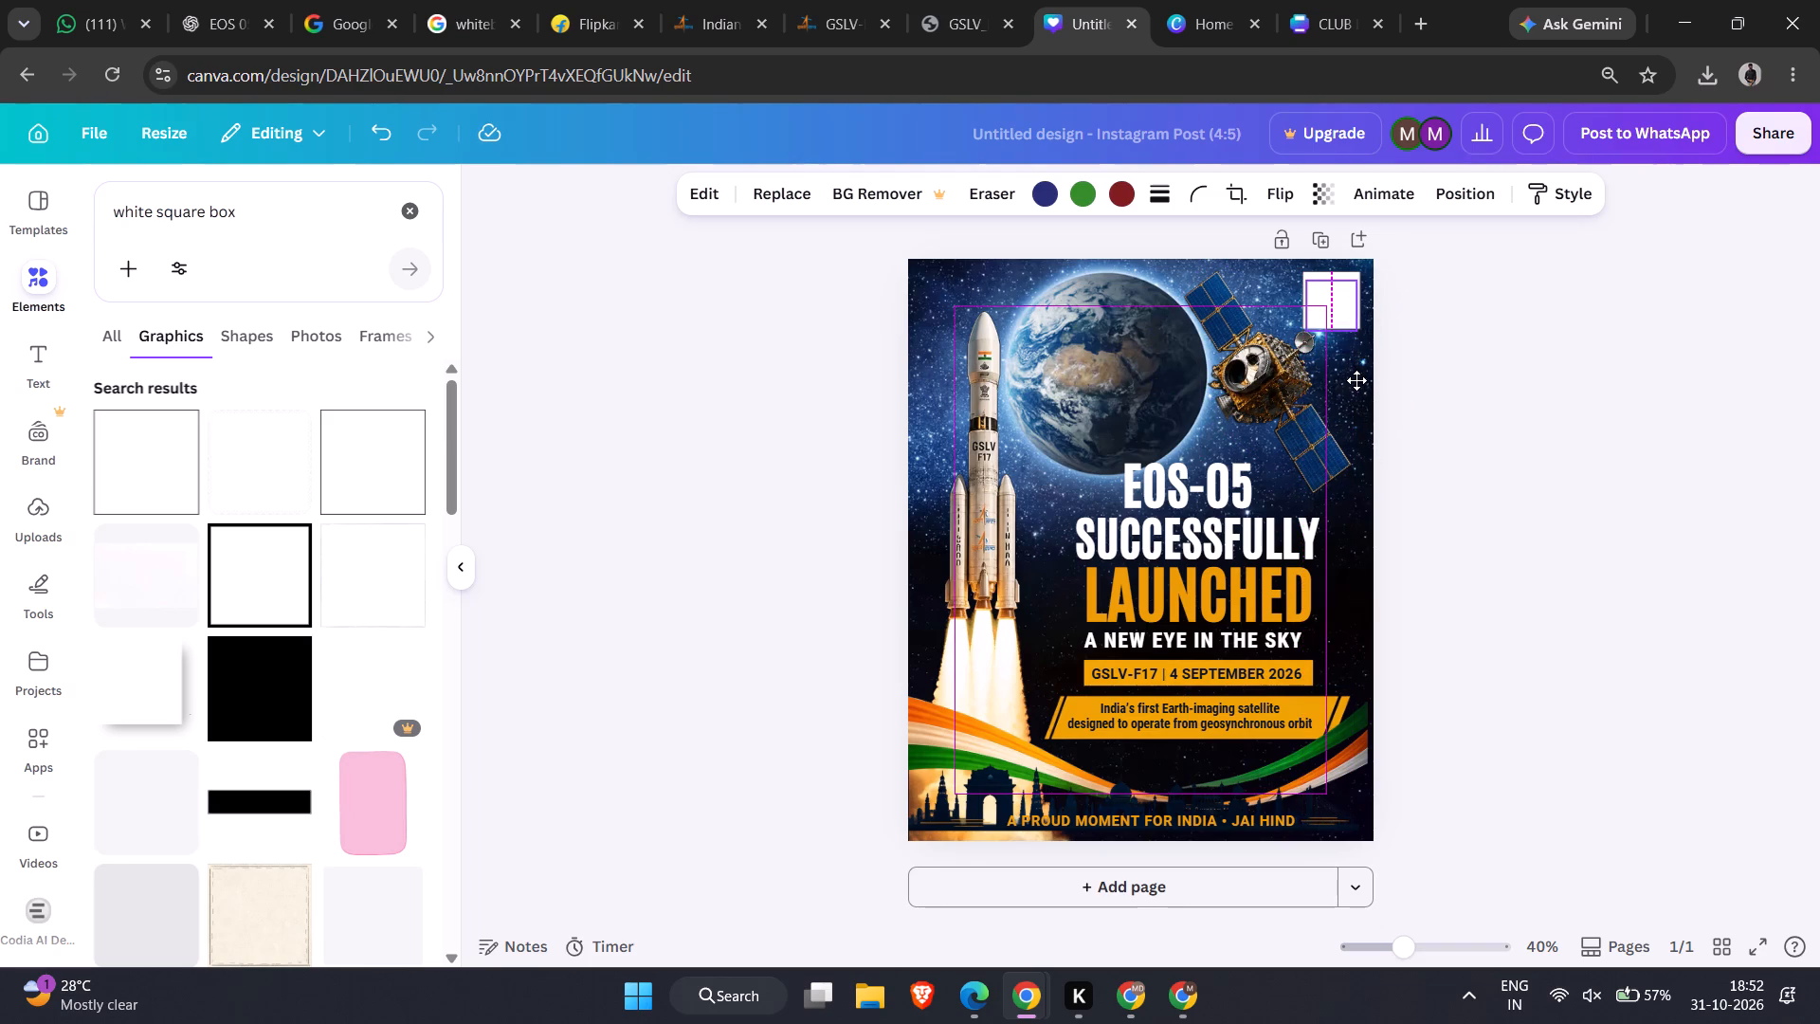
left_click_drag(1356, 380, 1356, 375)
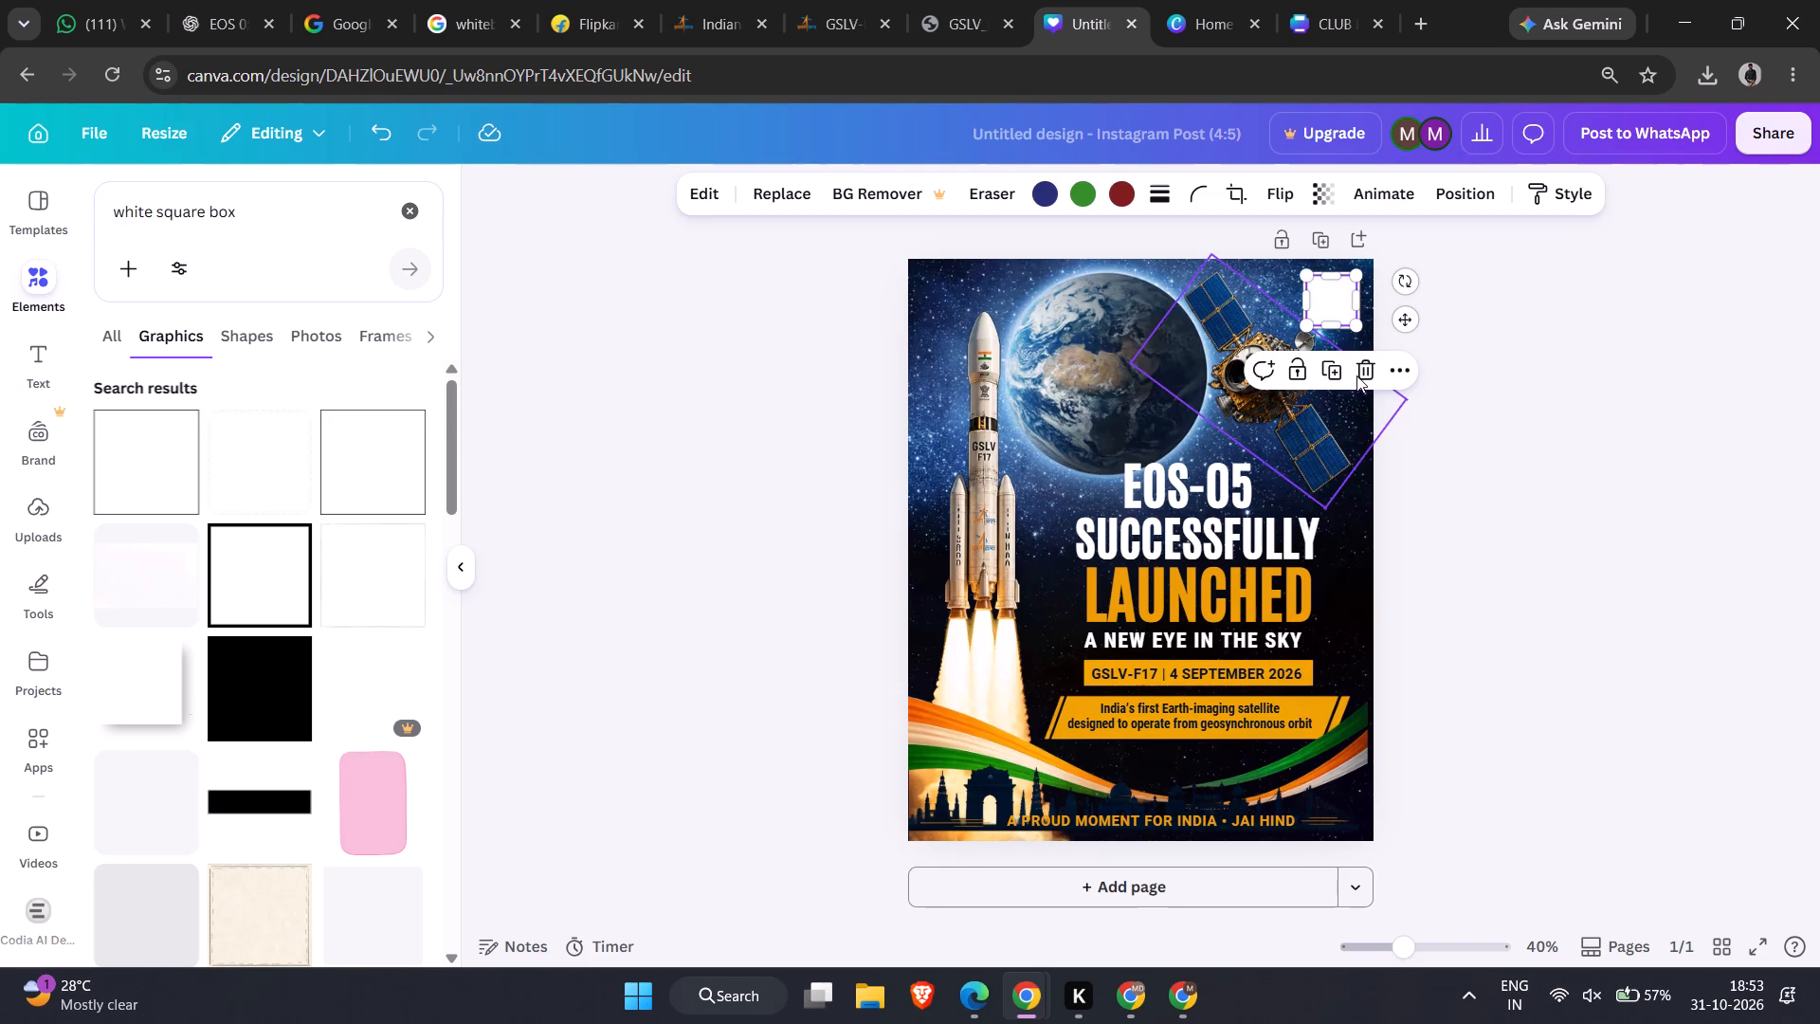
Bring the Aero Club logo to the front of the white square.
left_click(1411, 366)
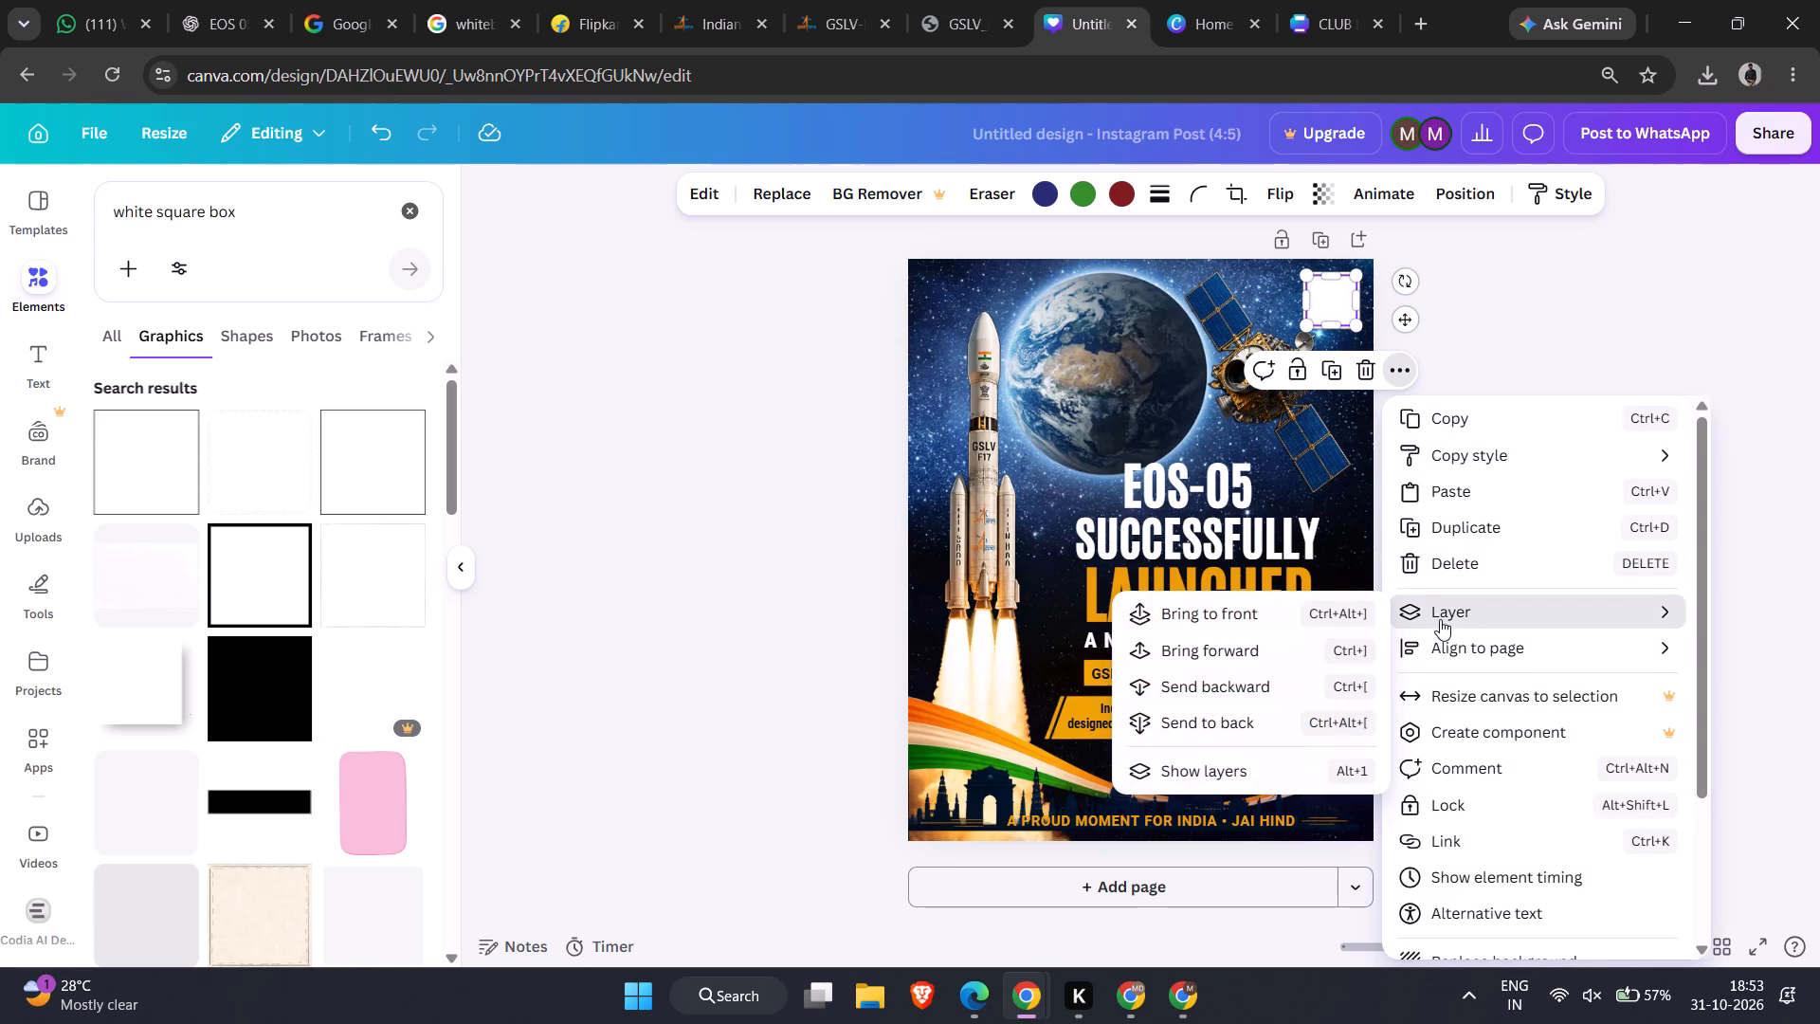
left_click(1272, 622)
left_click(1540, 219)
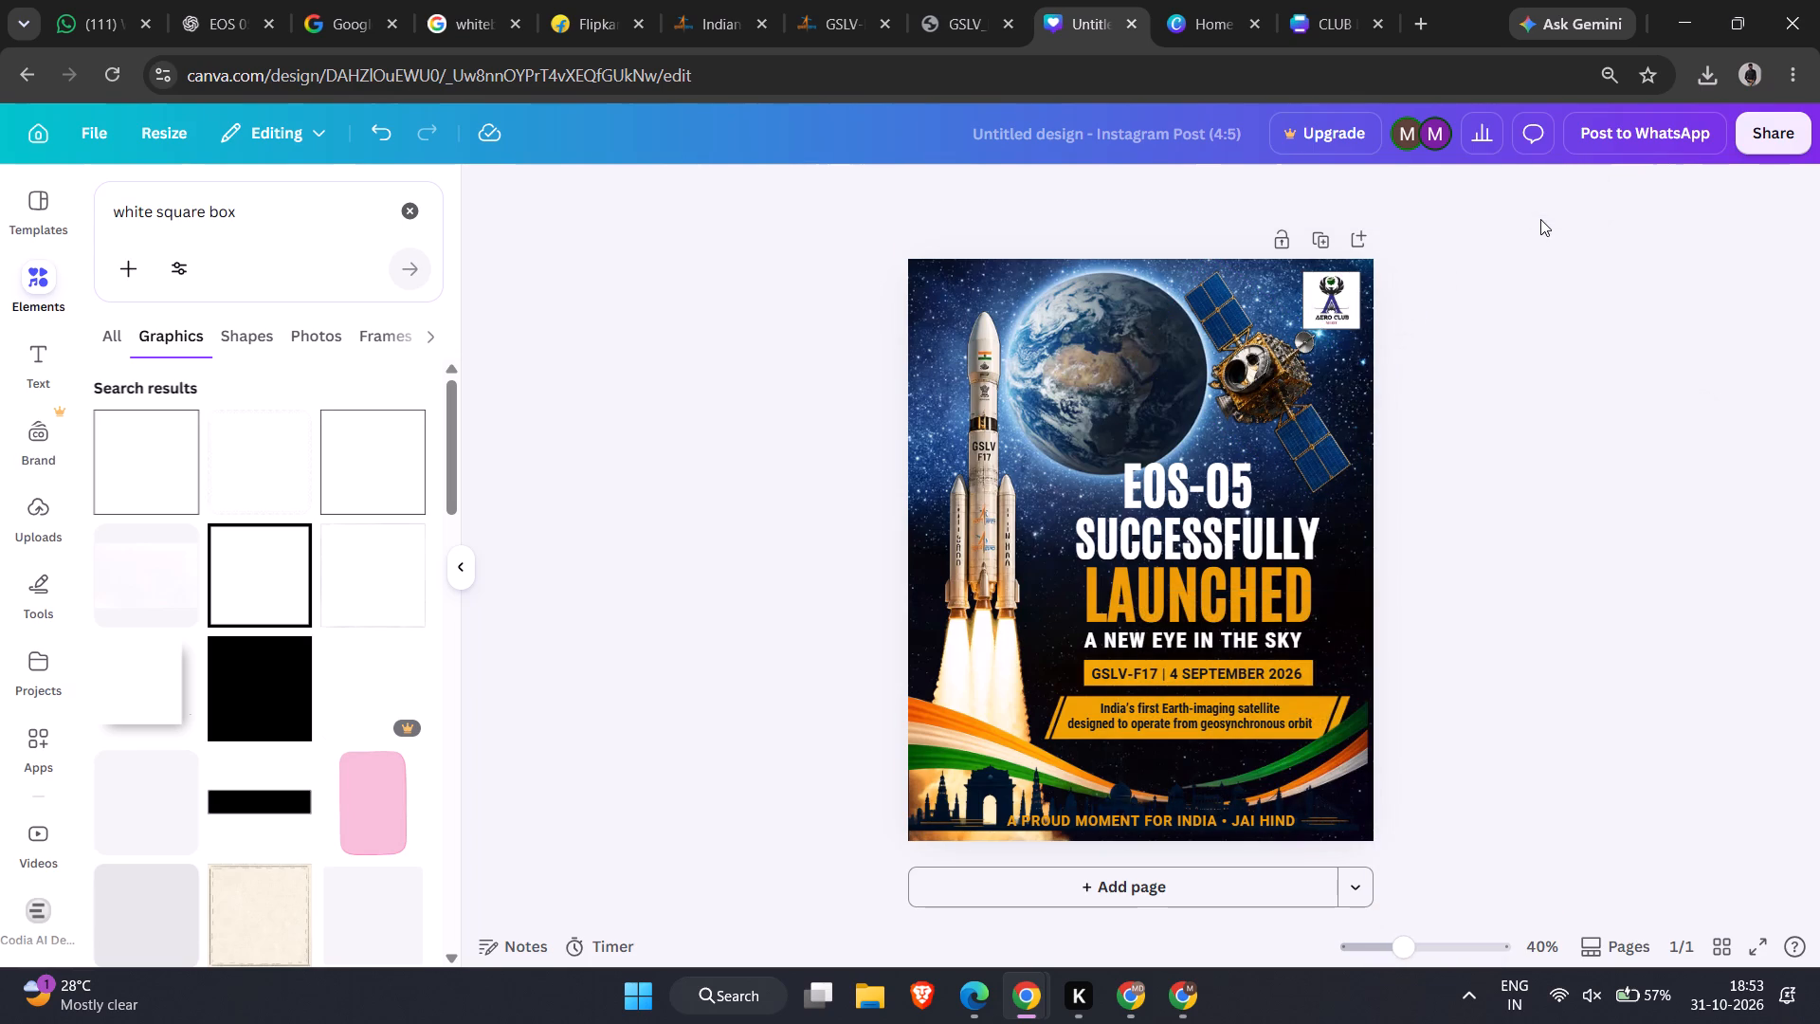
Make the white square behind the Aero Club logo semi-transparent.
left_click(1304, 302)
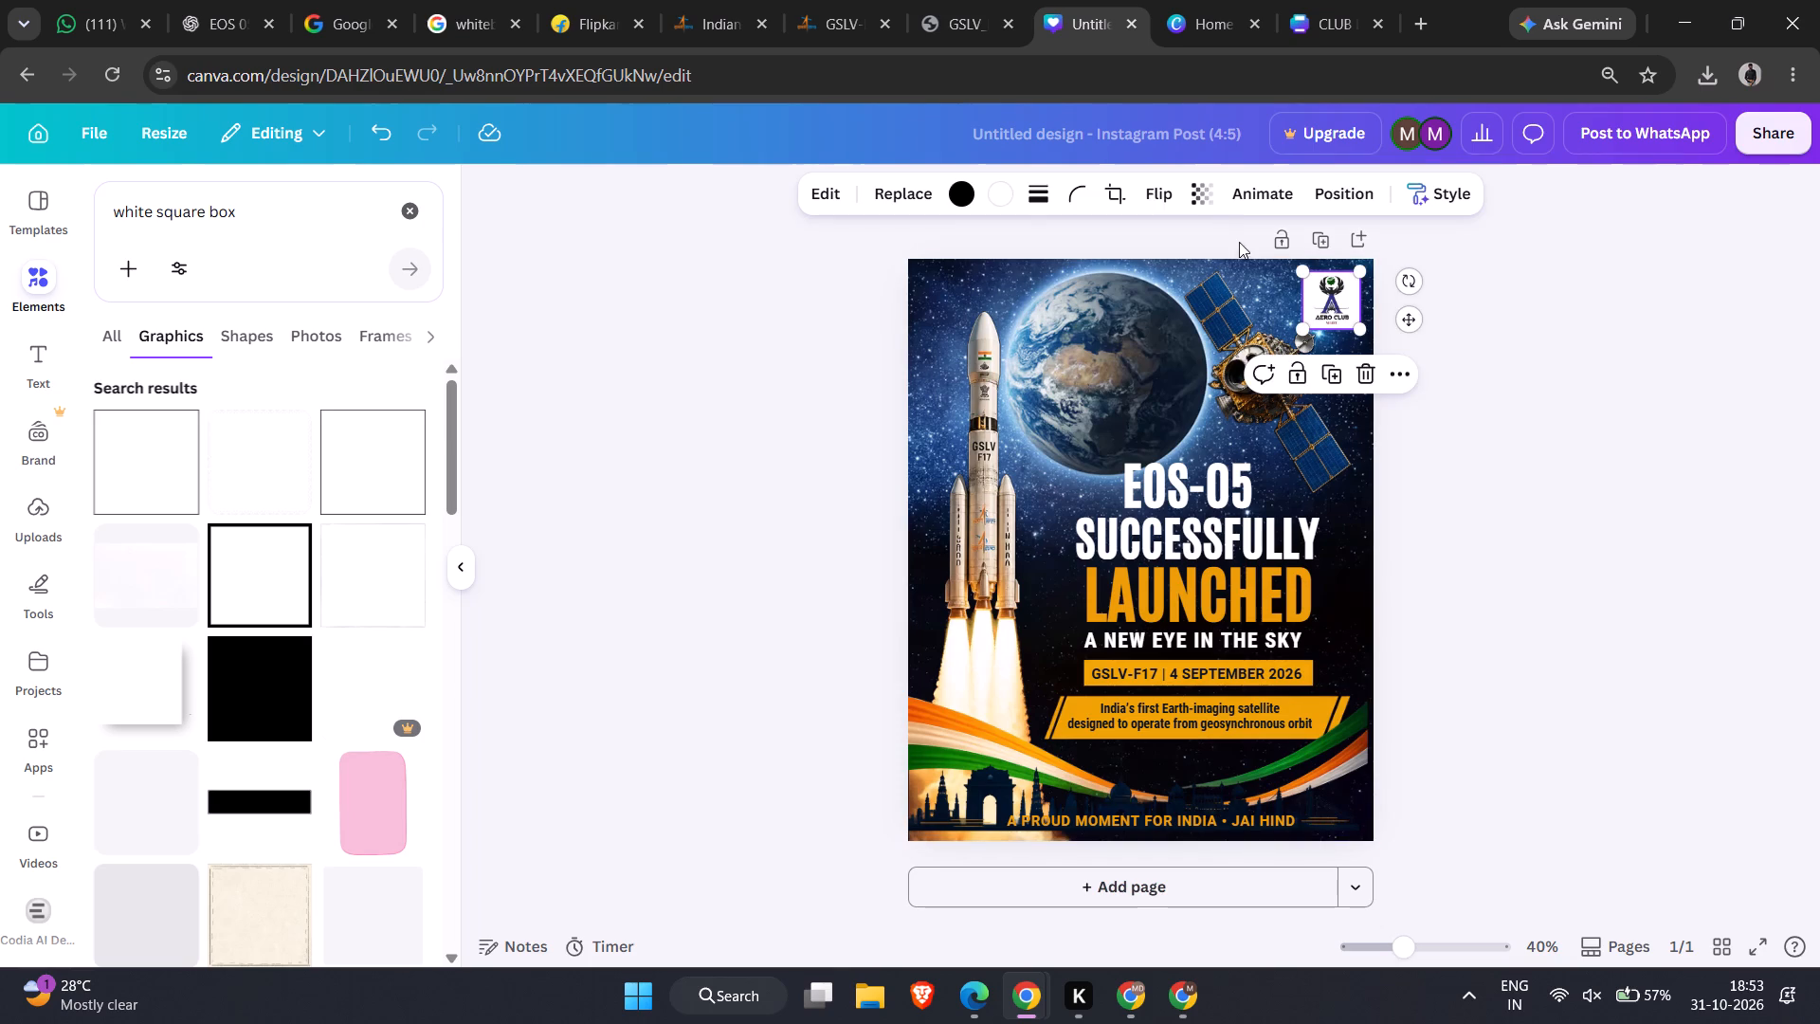
left_click(1204, 197)
left_click_drag(1256, 272, 1247, 274)
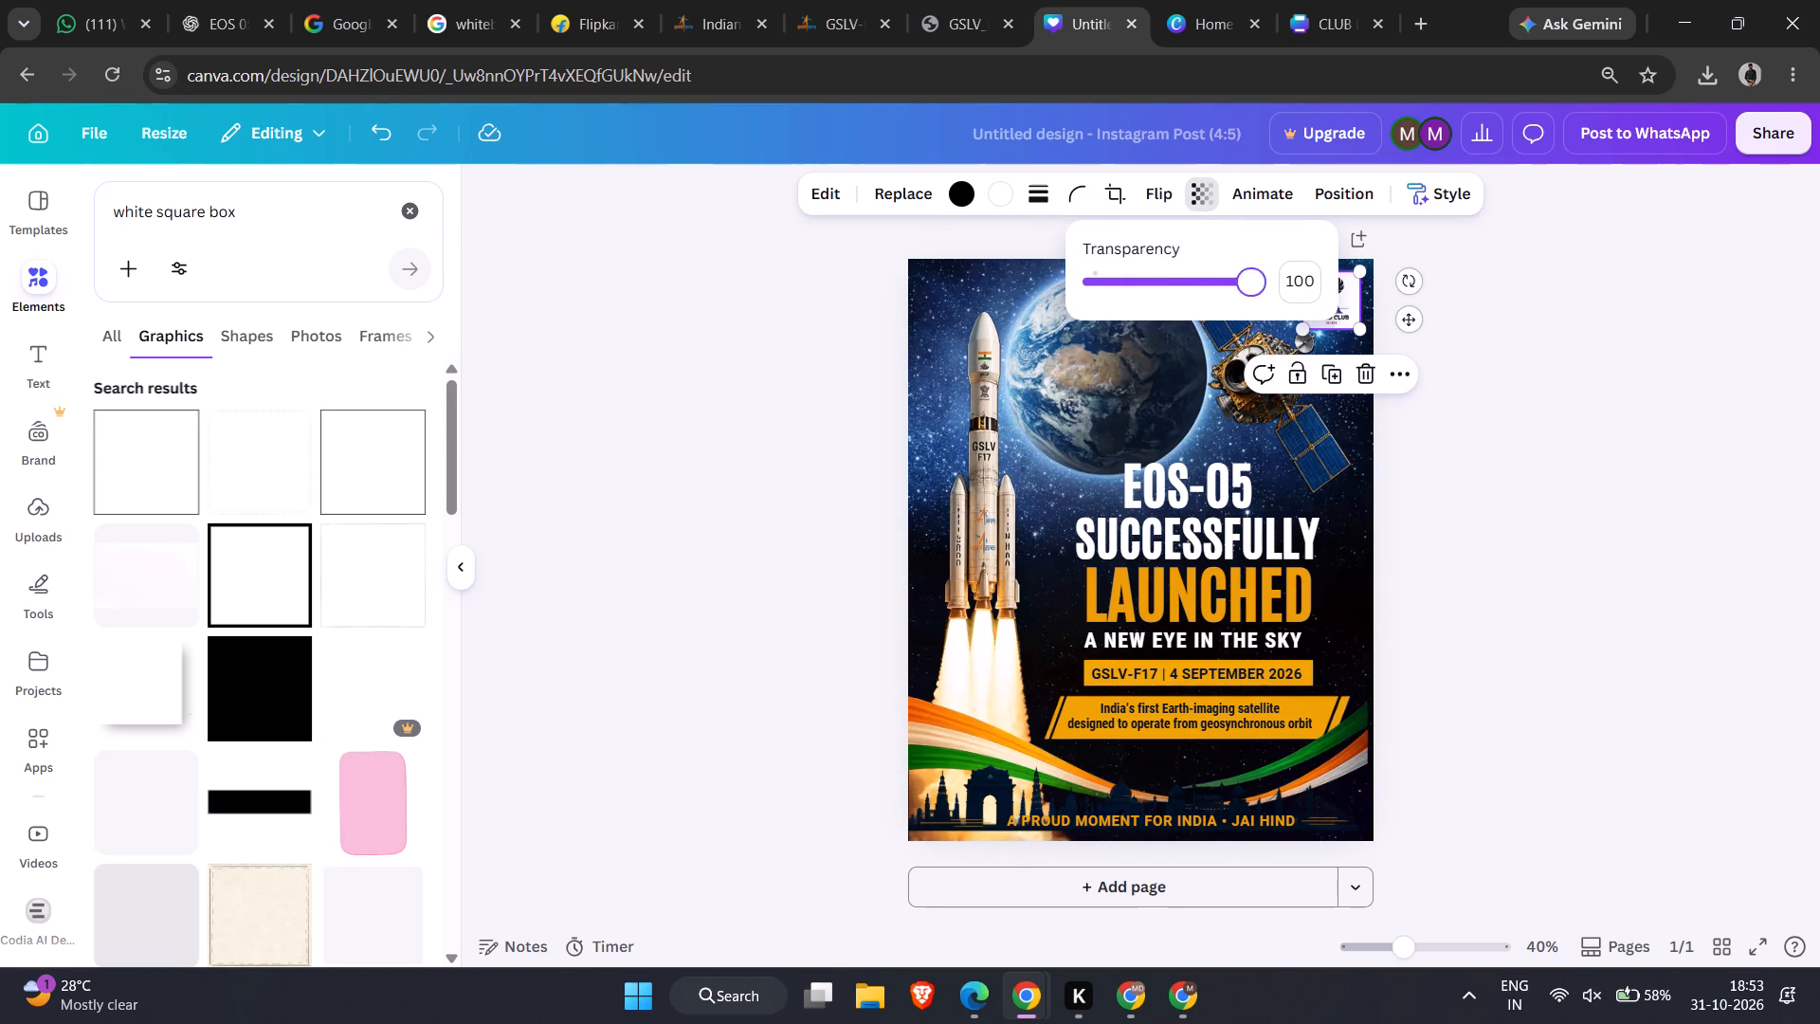
left_click_drag(1247, 274, 1157, 284)
left_click(1629, 246)
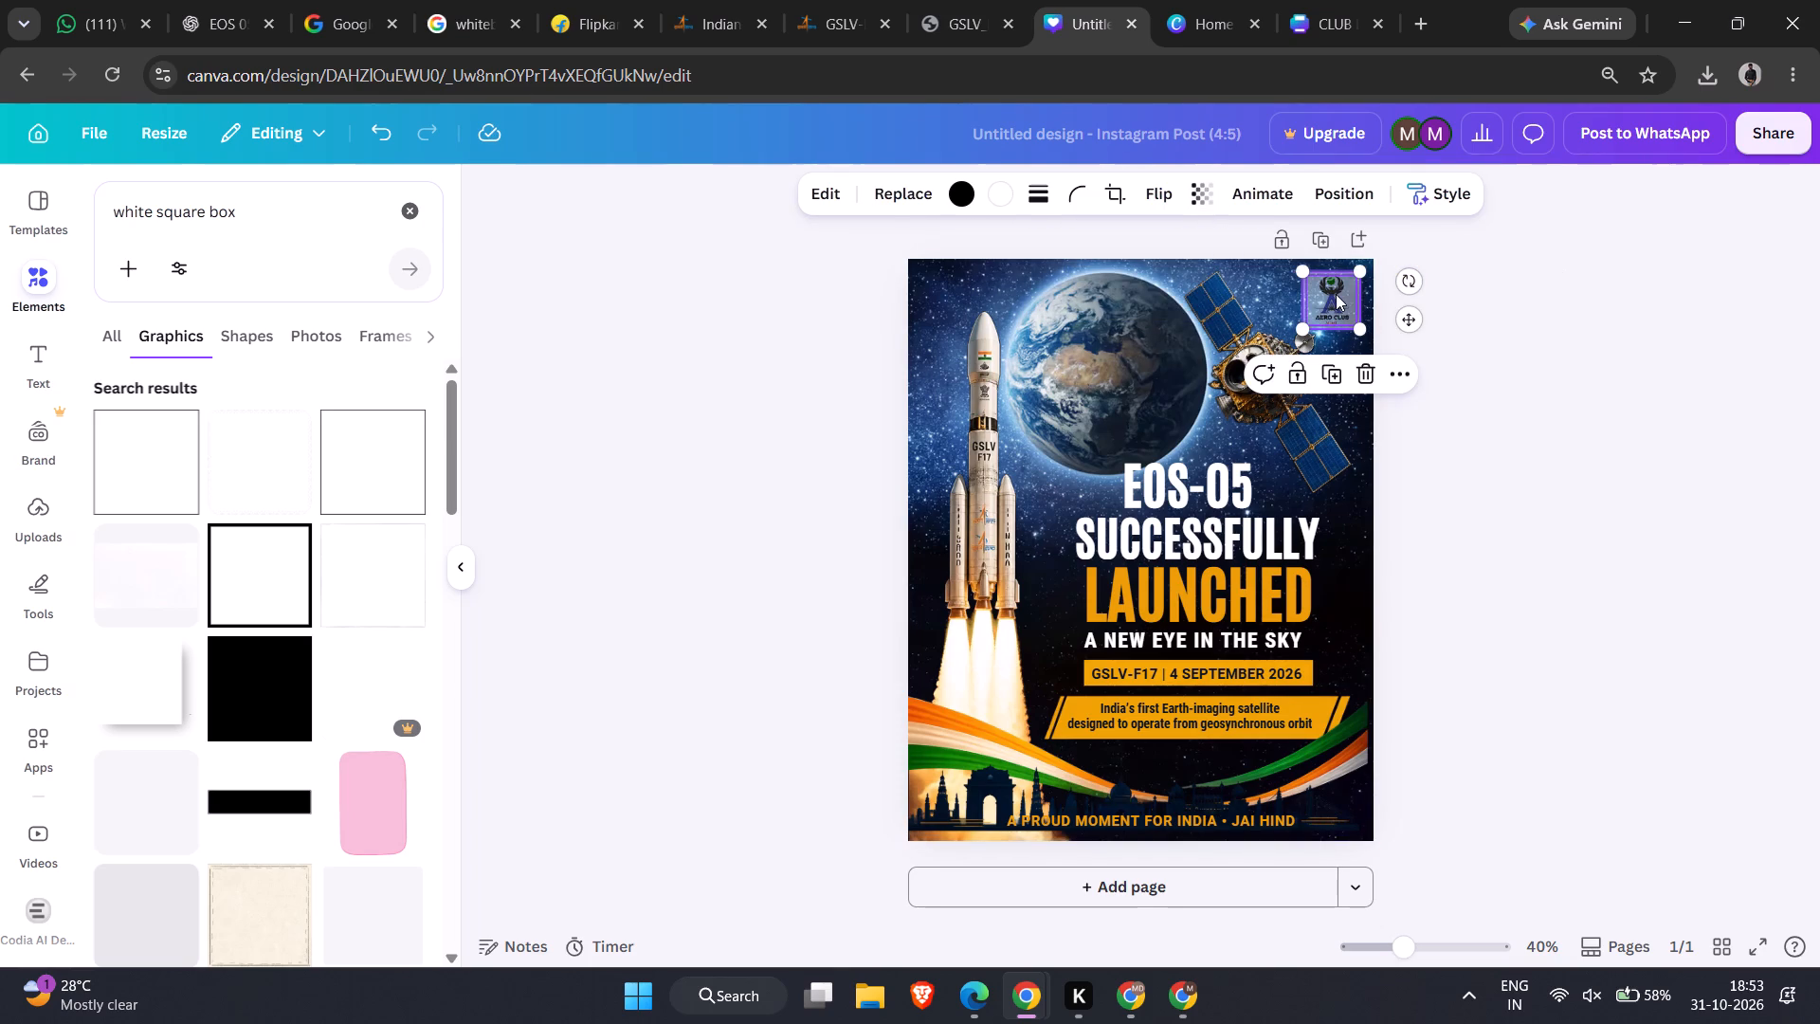
Move the Aero Club logo off the white square onto the rocket's exhaust and delete it.
left_click_drag(1336, 294, 1334, 357)
left_click_drag(1334, 357, 1298, 395)
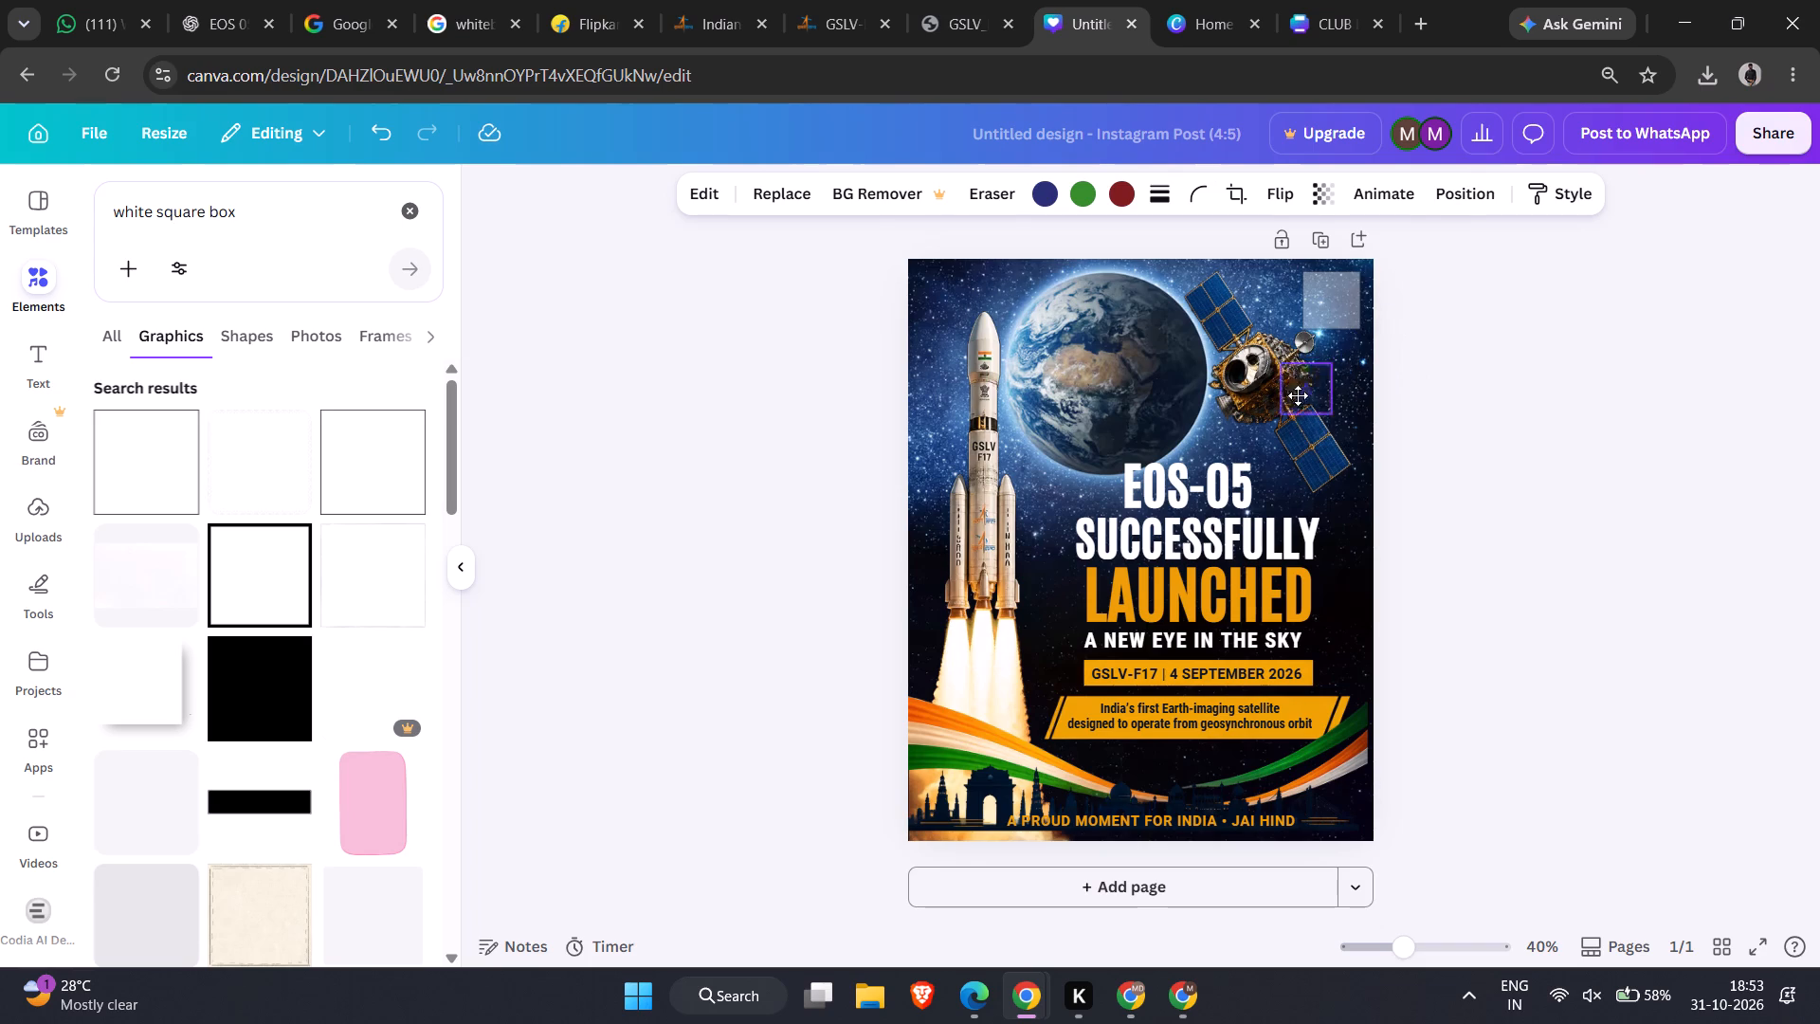
left_click_drag(1298, 395, 987, 689)
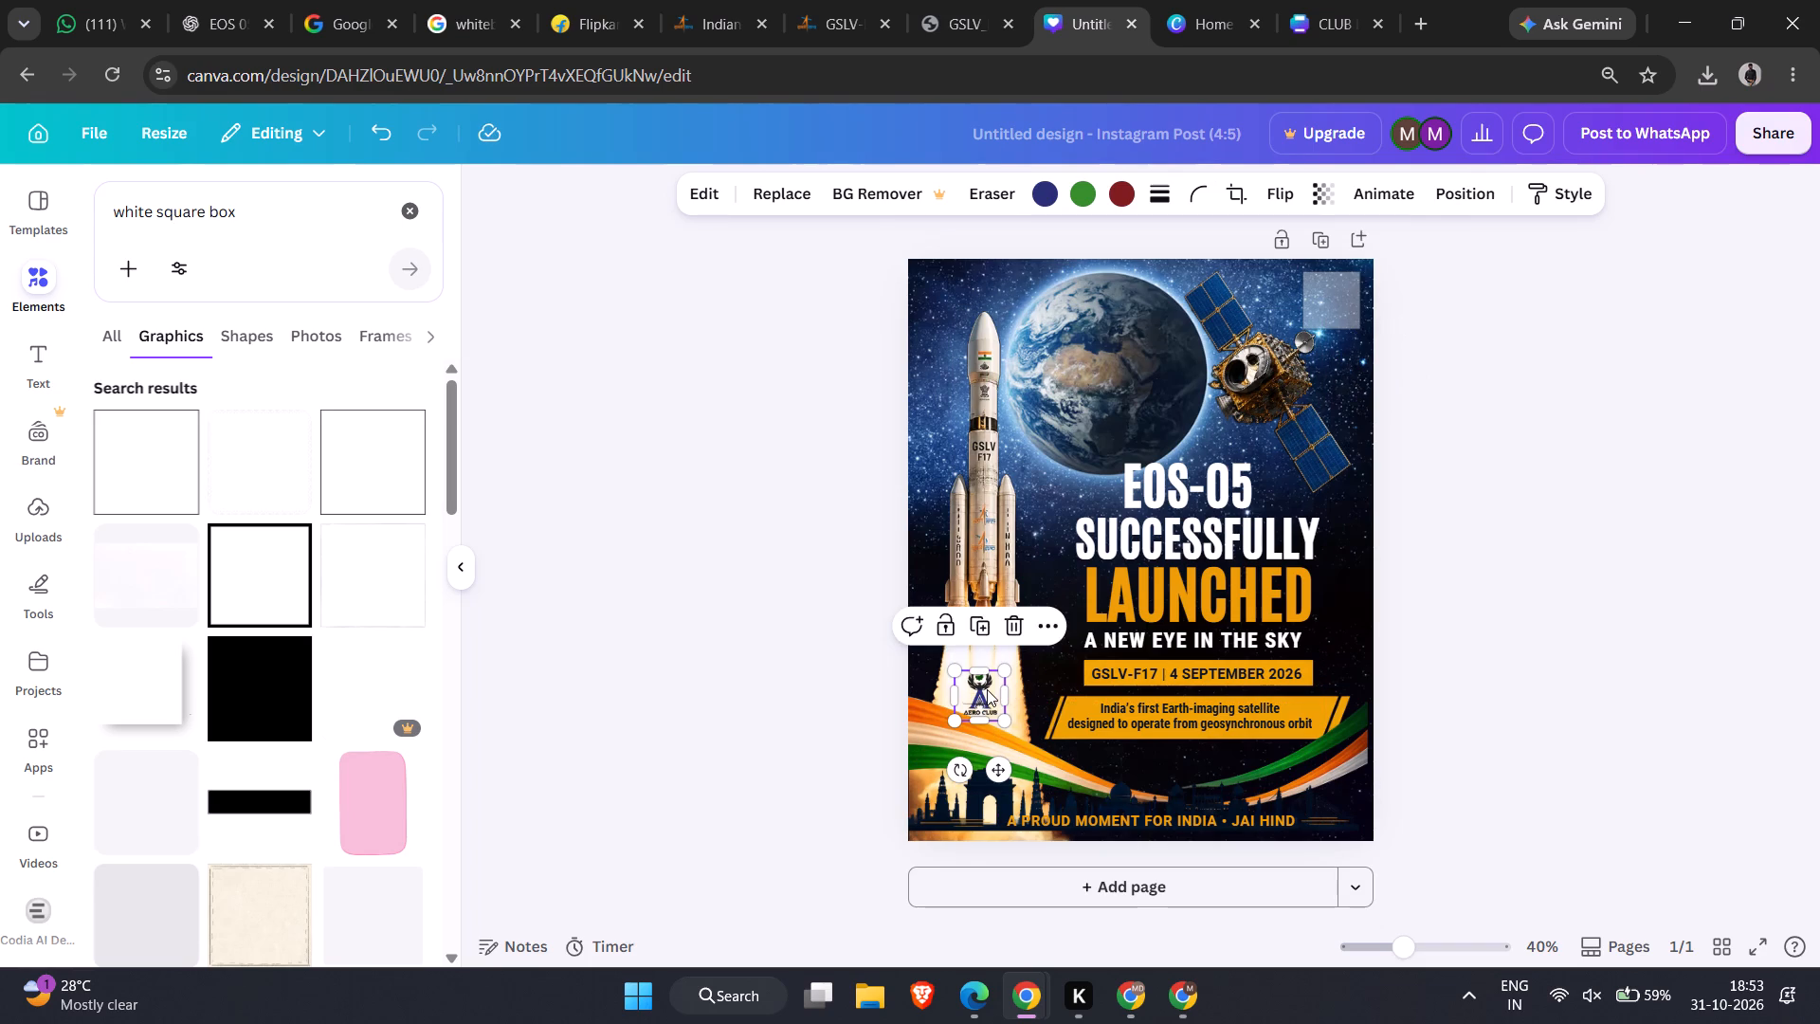
key("Delete")
Paste a fresh copy of the Aero Club logo, shrink it to about 134 × 134 and fit it over the white square.
key("ctrl+v")
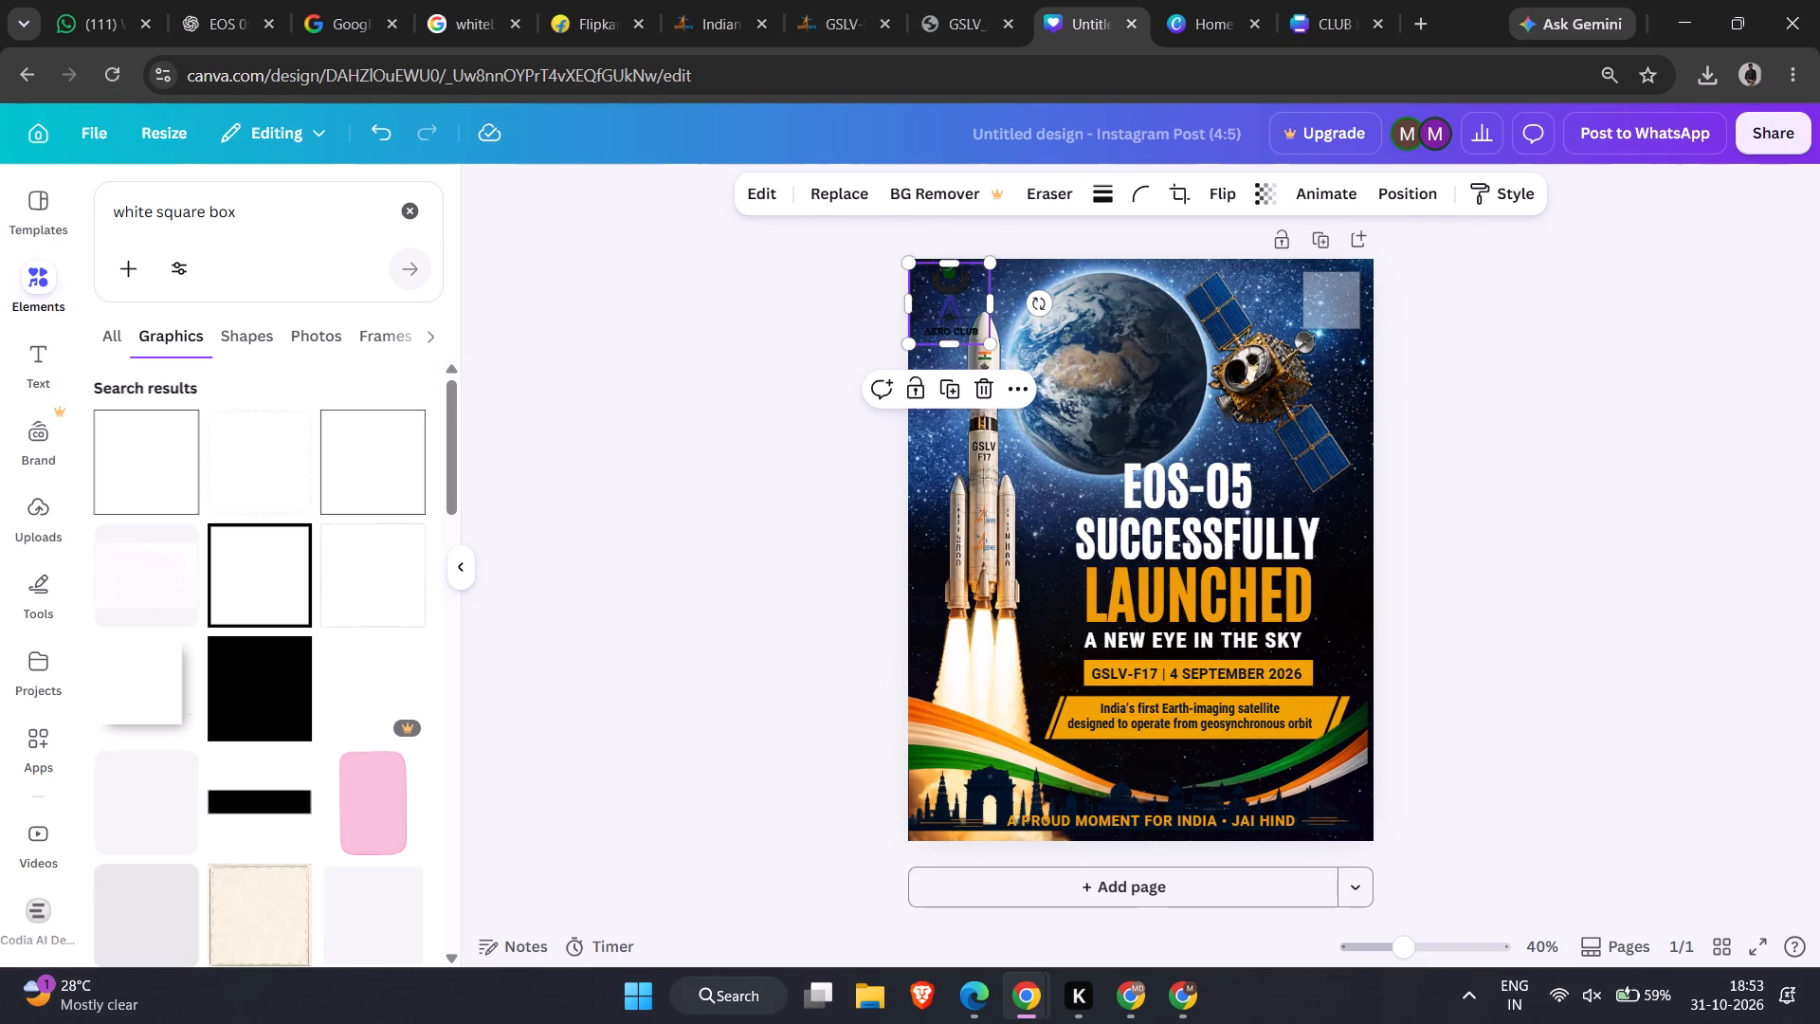
left_click_drag(950, 302, 1311, 314)
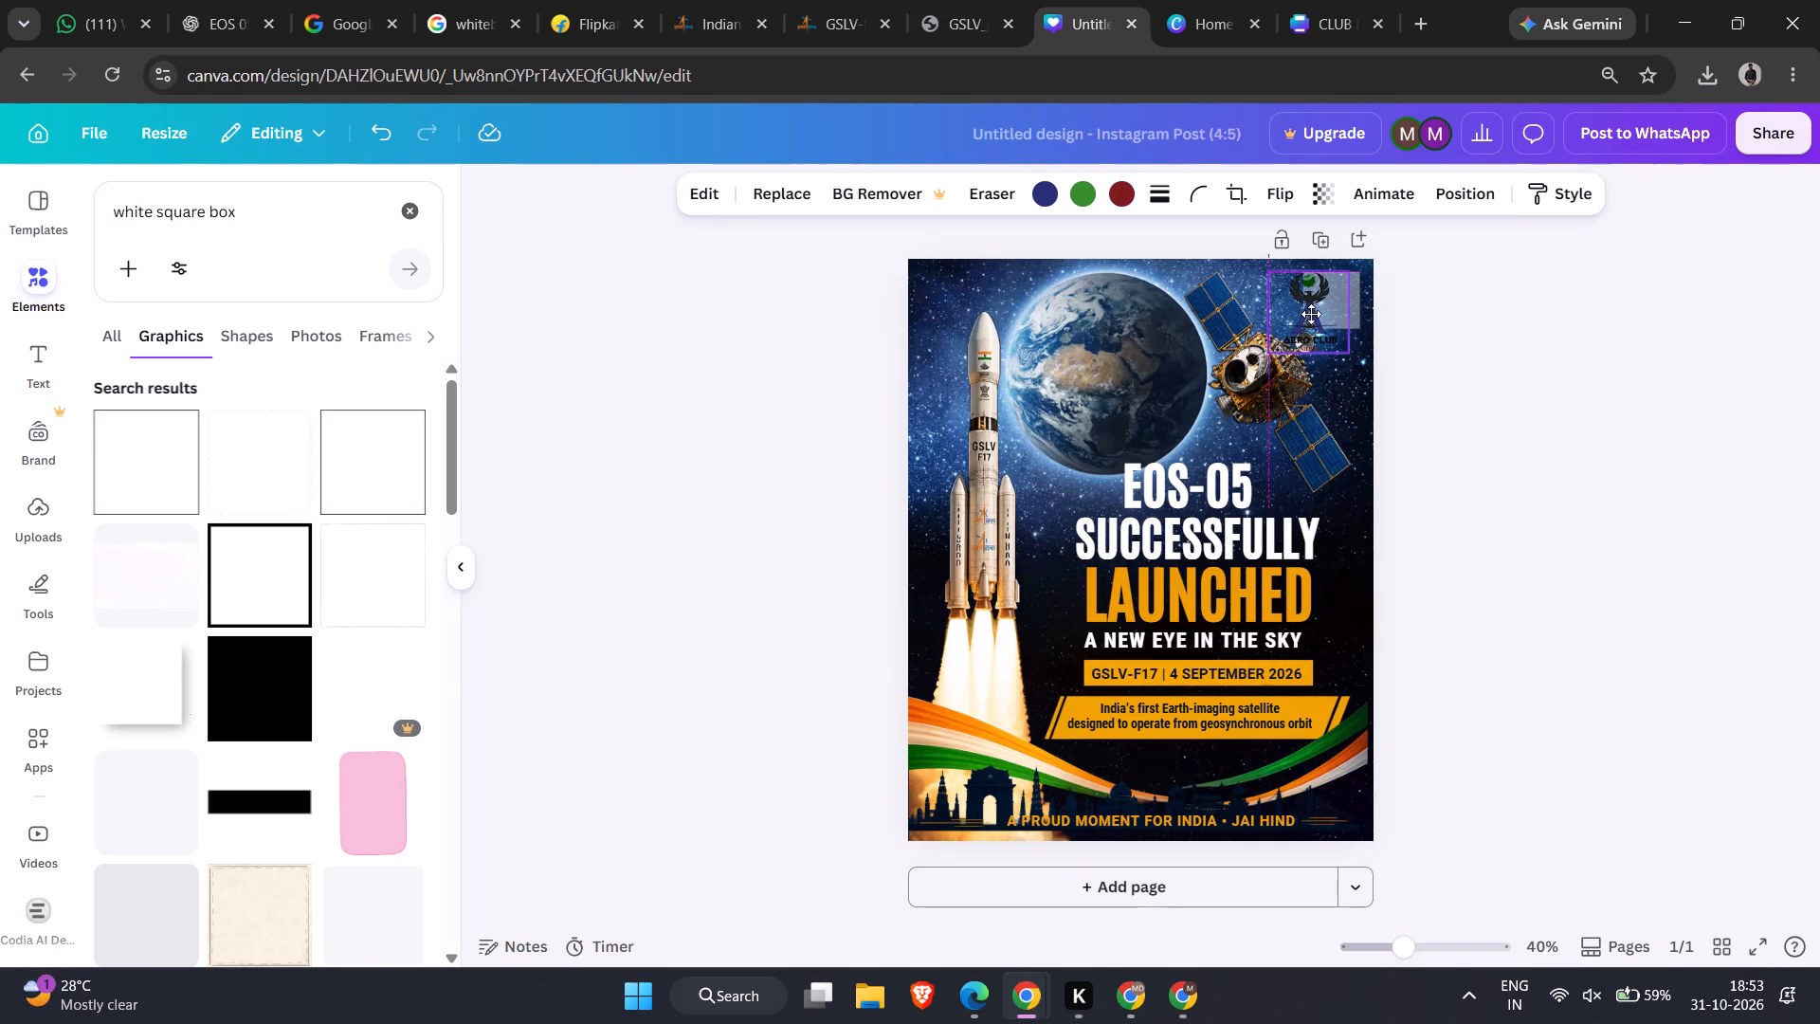
left_click_drag(1311, 314, 1333, 314)
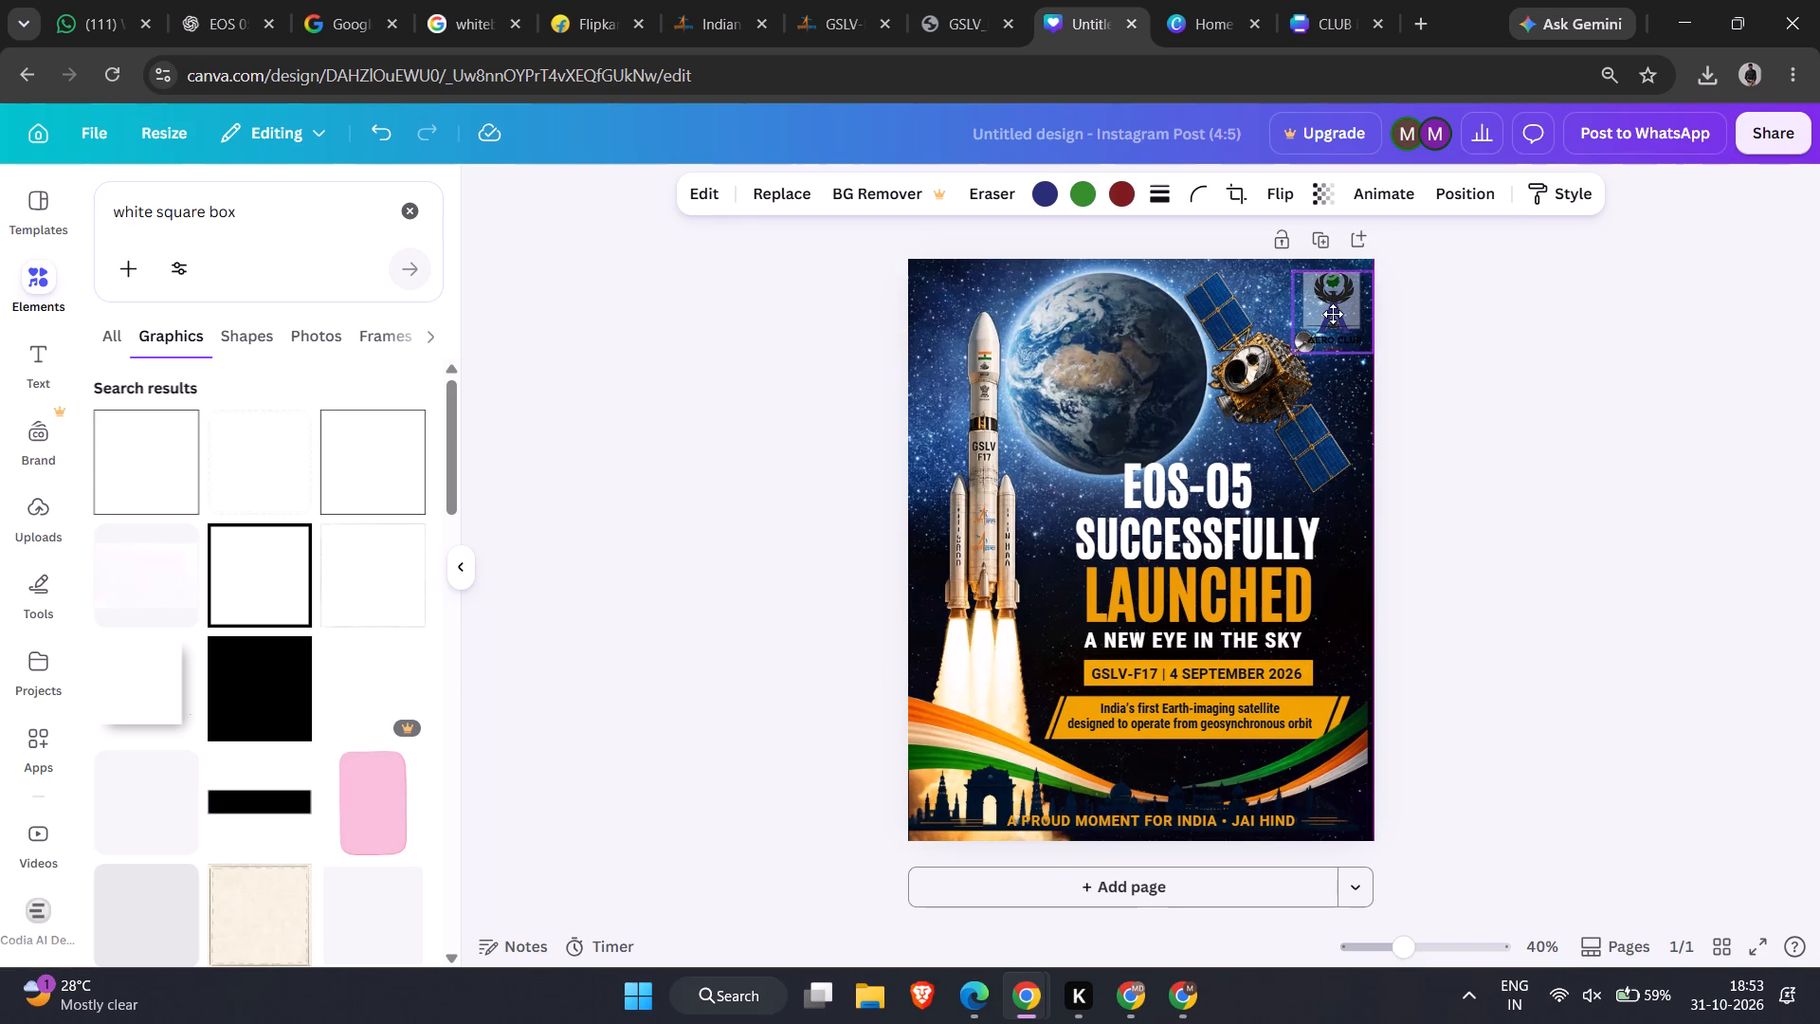
left_click_drag(1333, 314, 1320, 311)
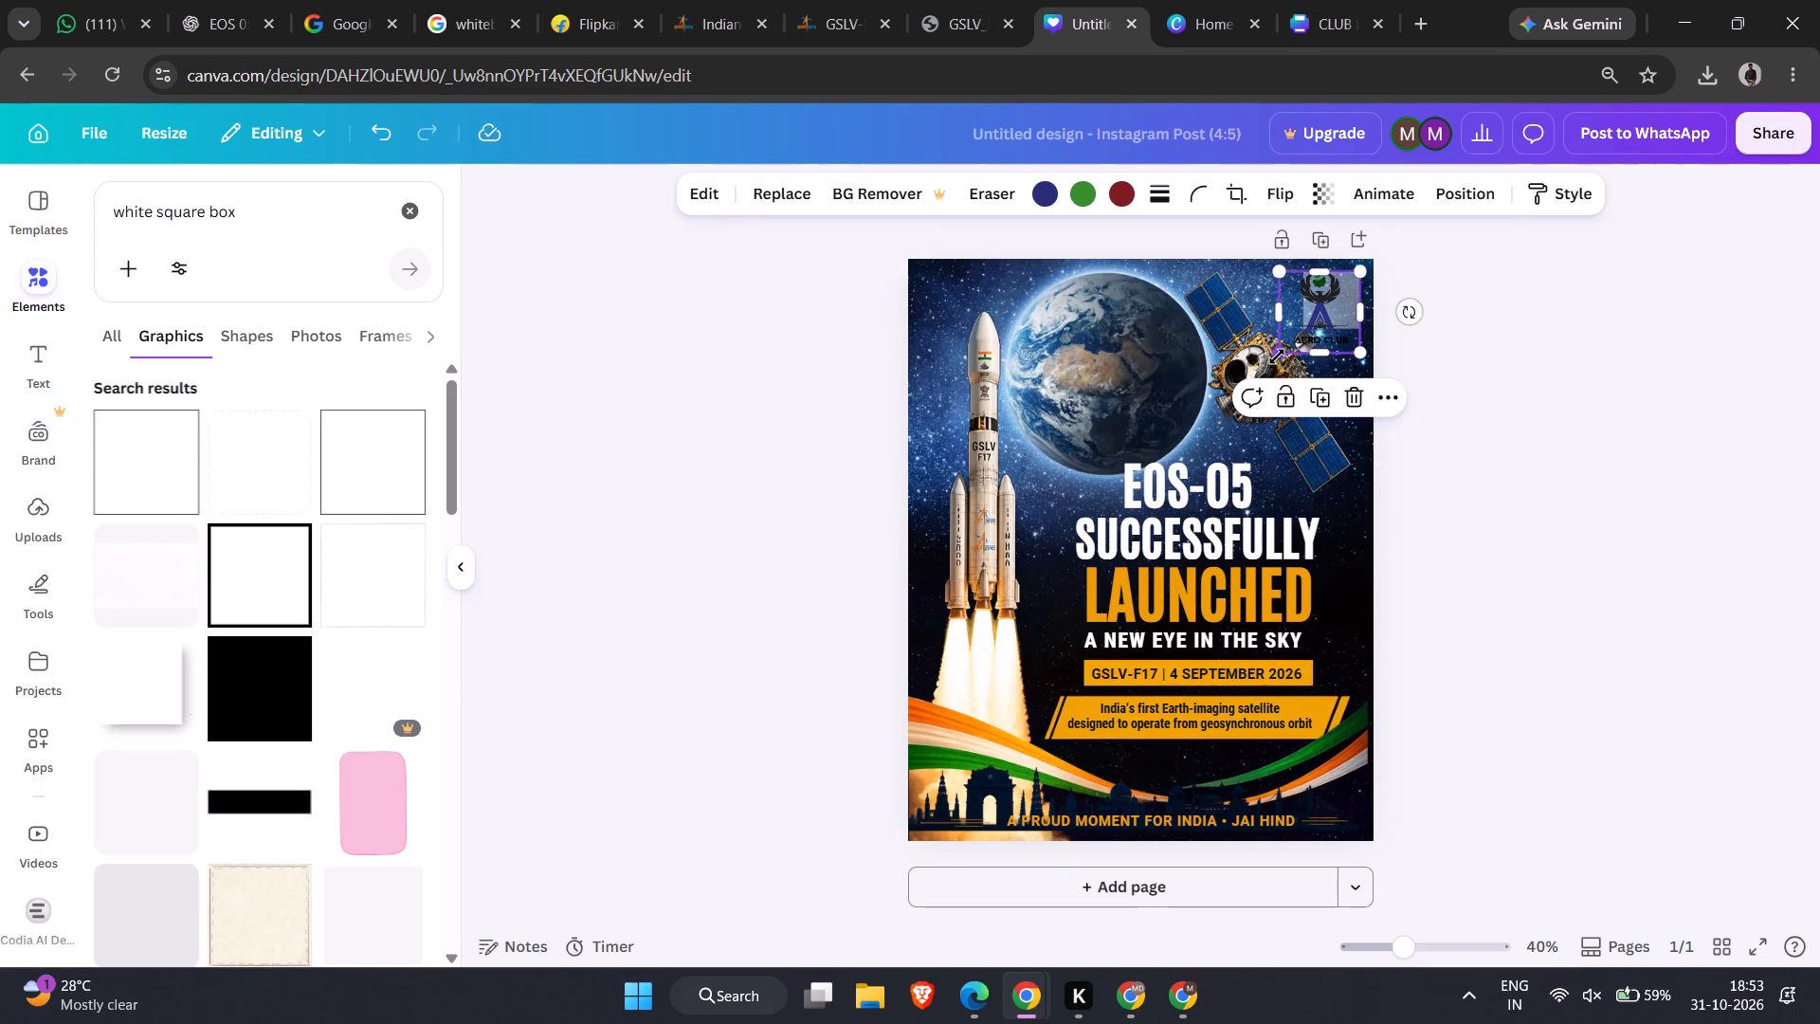
left_click_drag(1277, 357, 1308, 334)
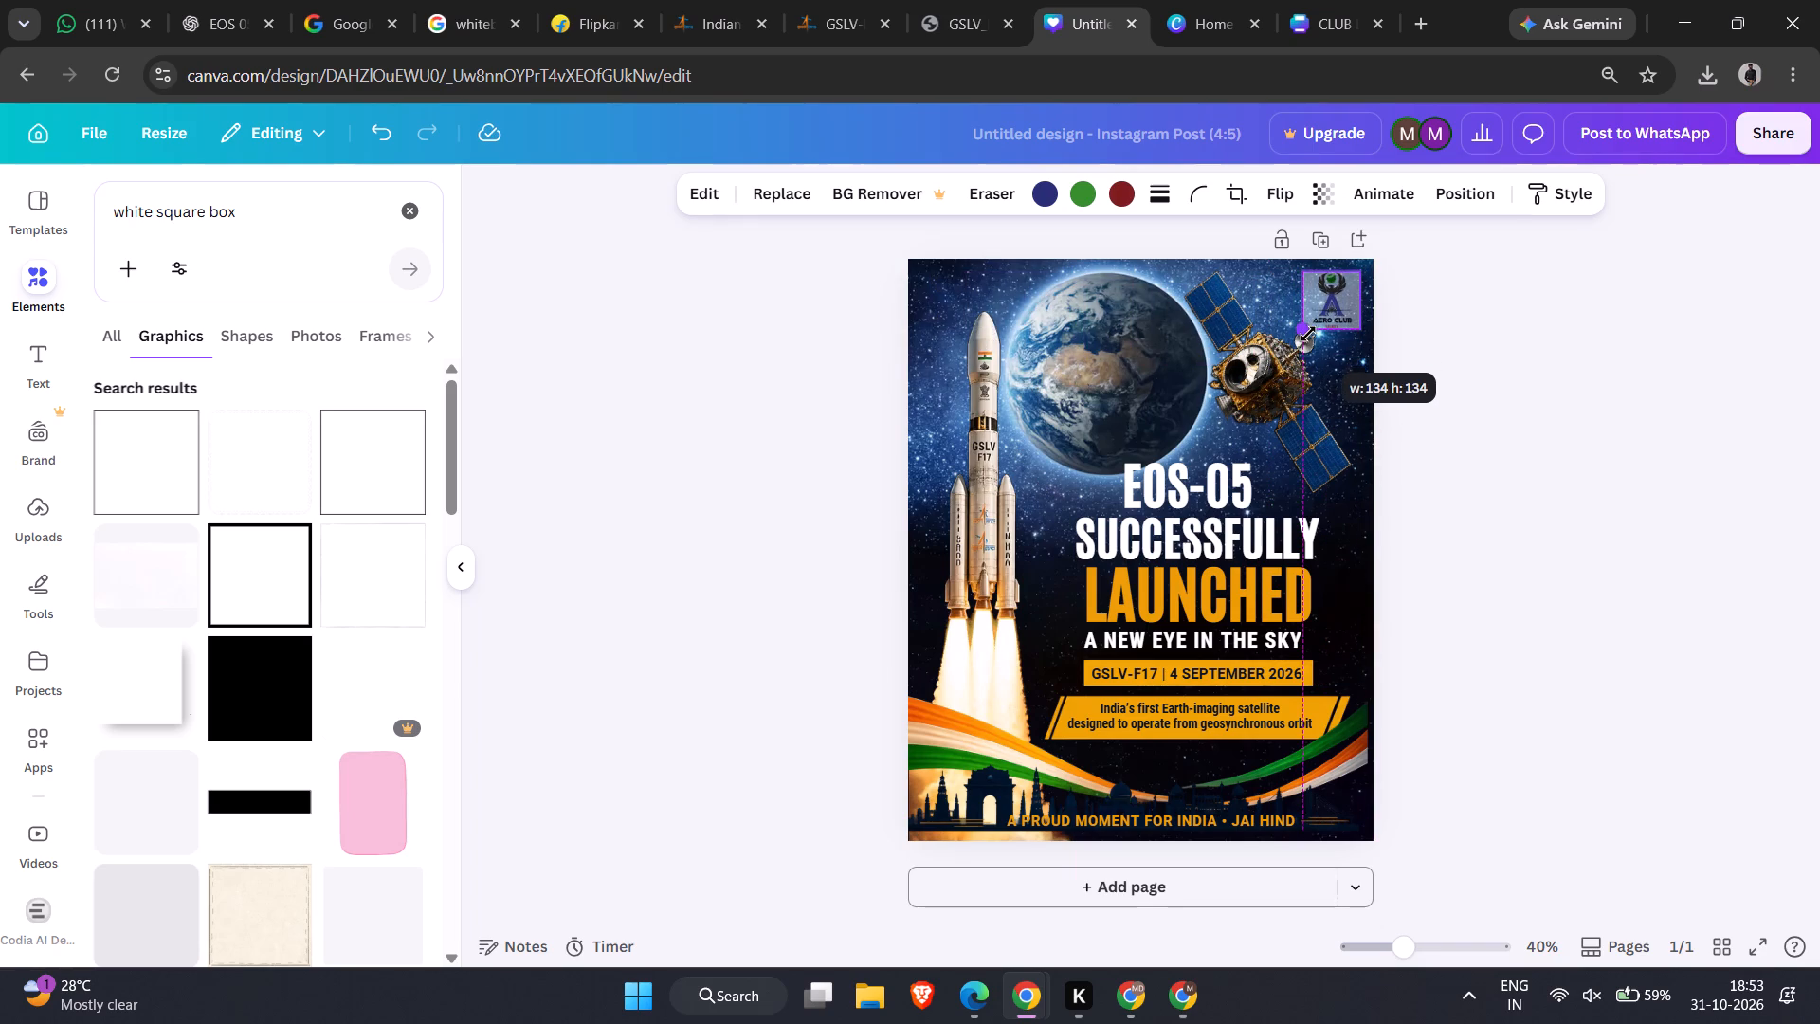
left_click_drag(1308, 334, 1305, 336)
left_click(1558, 306)
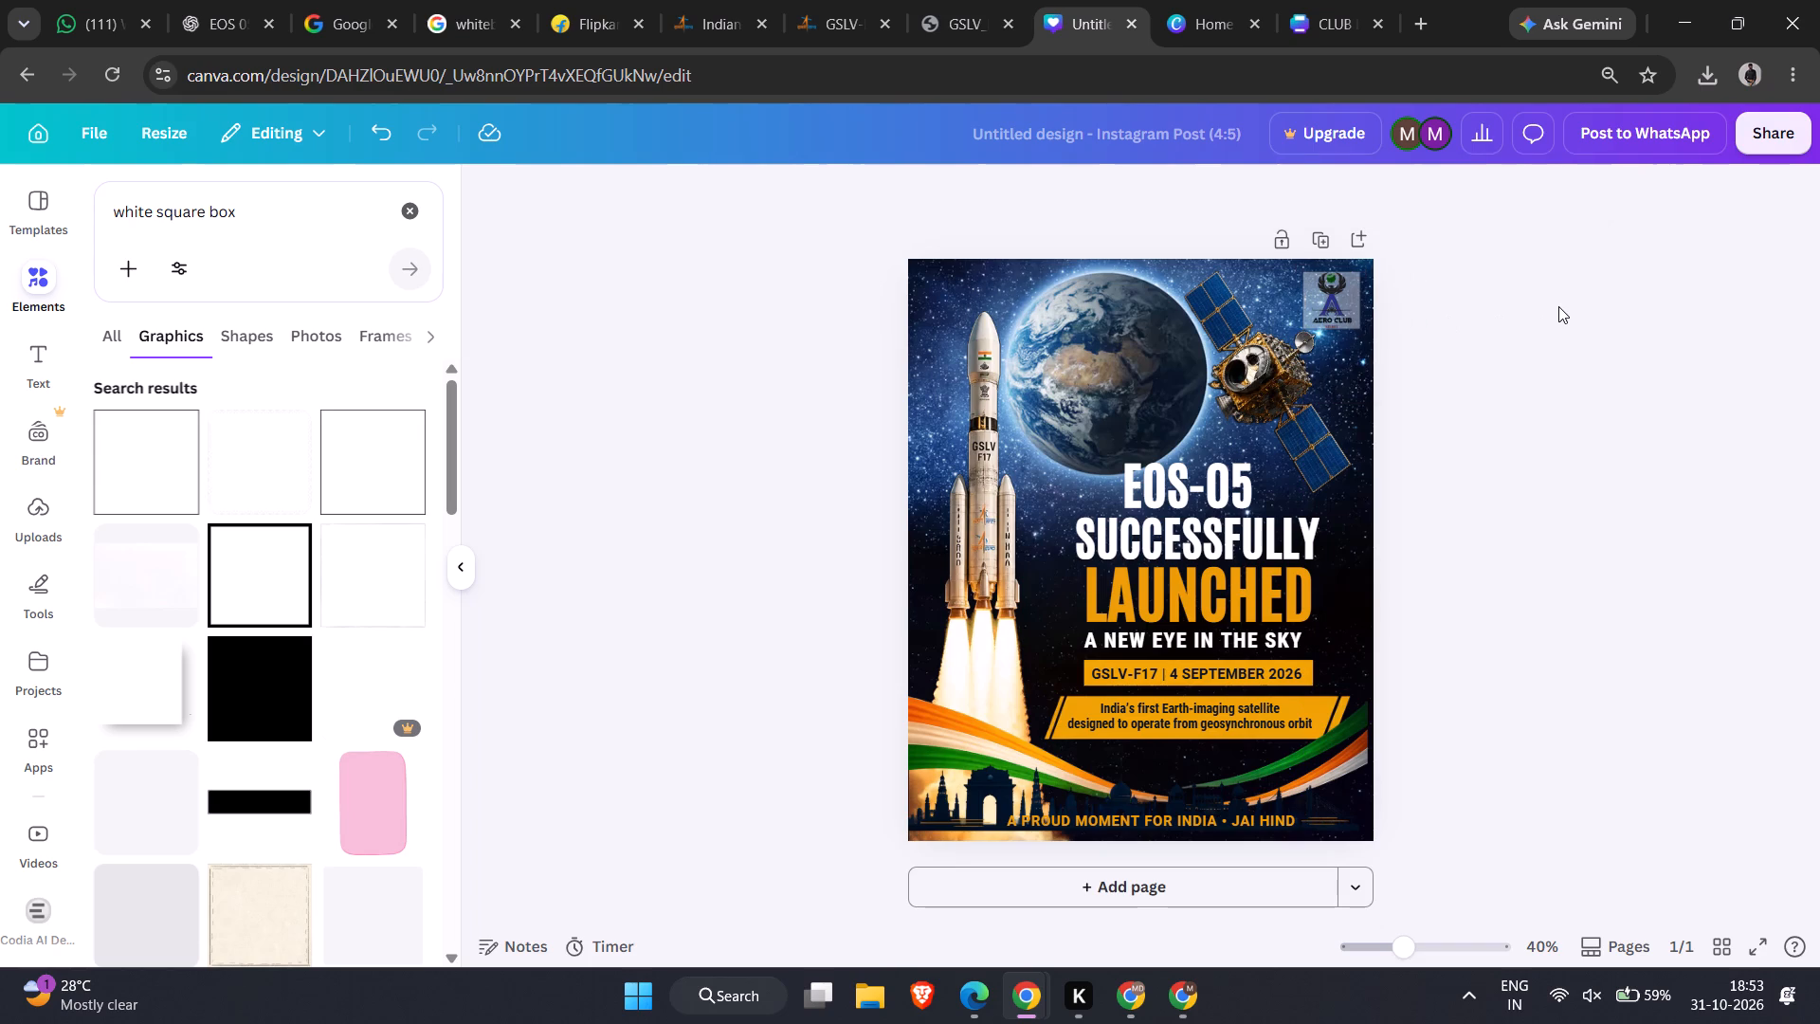
Shrink the Aero Club logo to reach the white square behind it and set the square's transparency to 58.
left_click(1309, 301)
left_click(1318, 191)
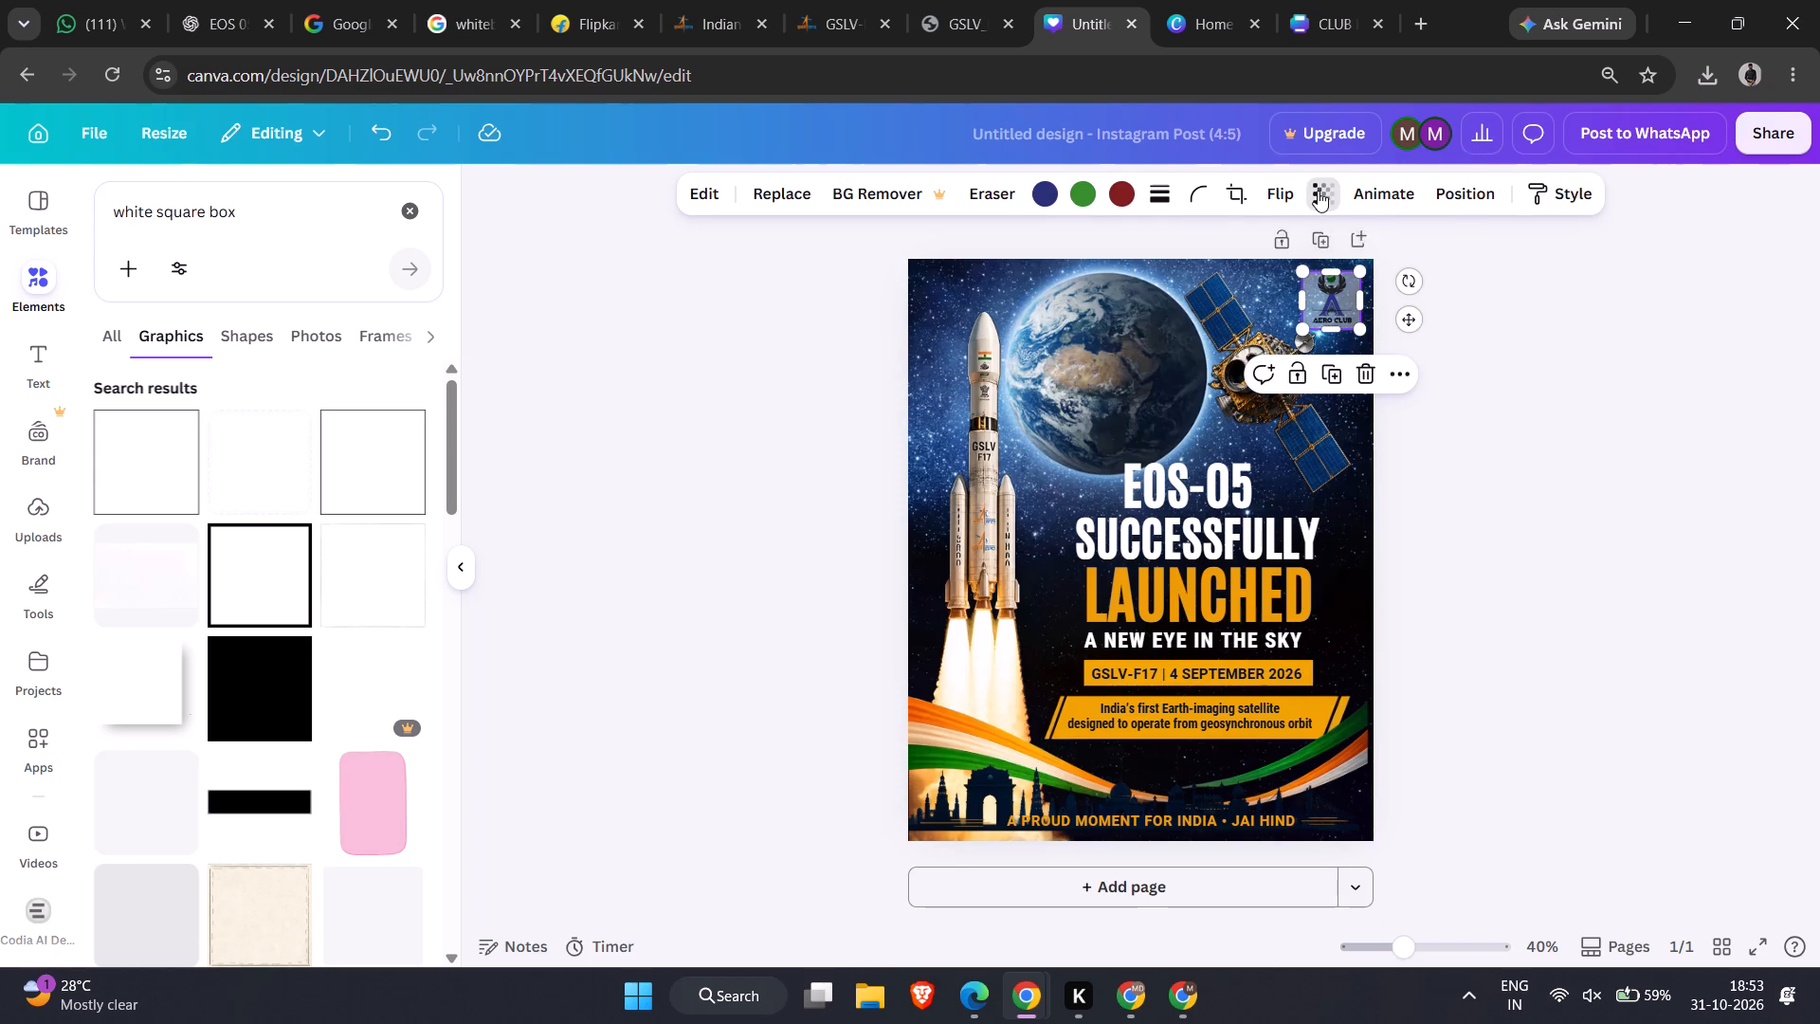
left_click(1647, 299)
left_click_drag(1305, 331, 1316, 318)
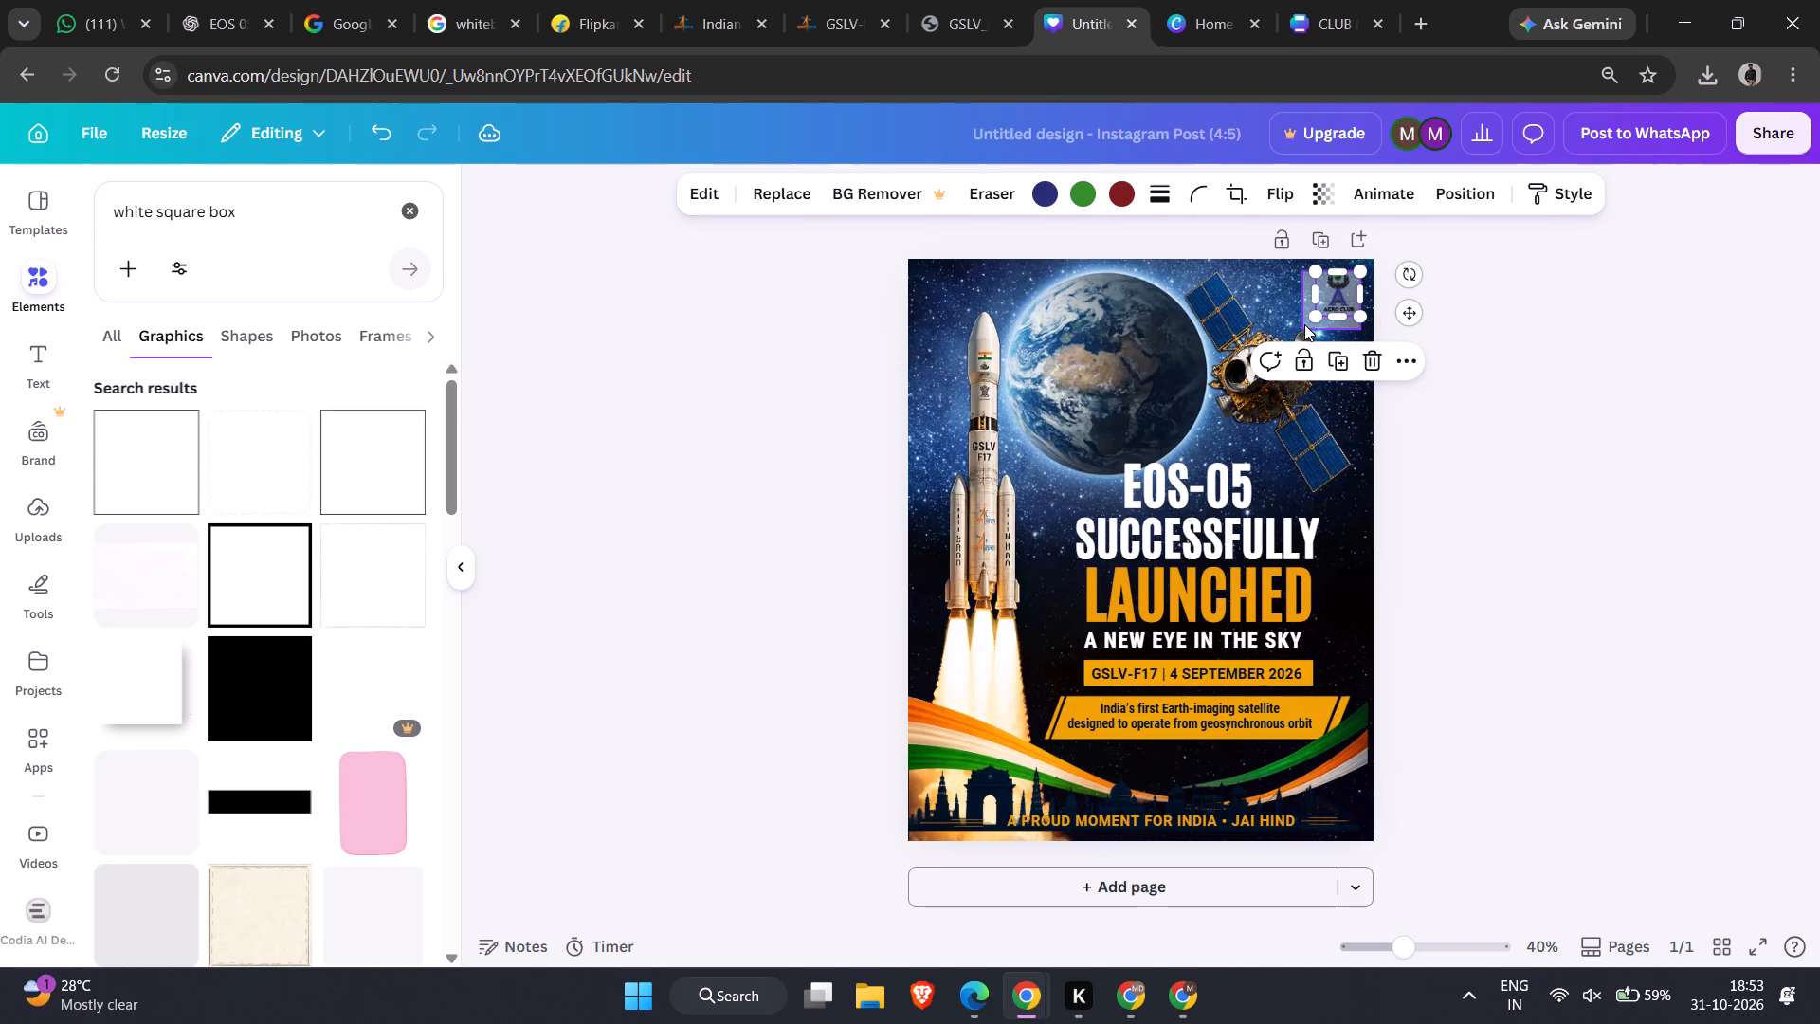
left_click(1304, 324)
left_click(1204, 197)
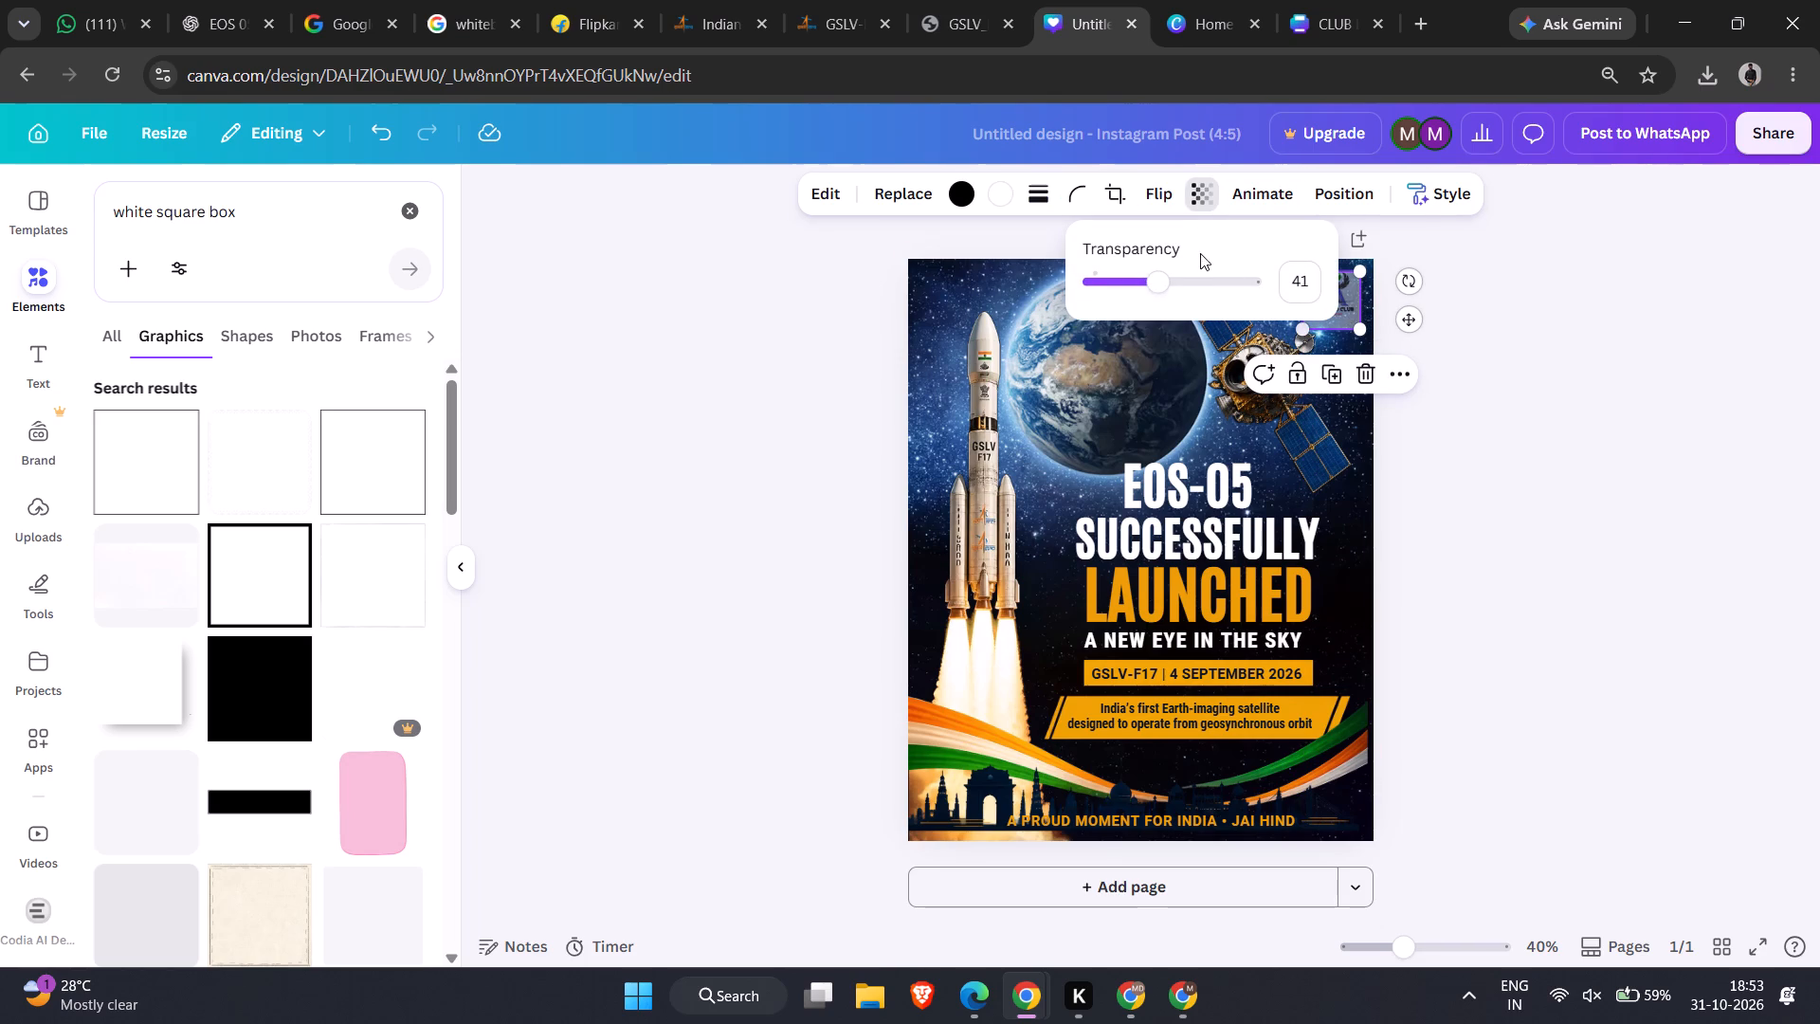
left_click_drag(1169, 283, 1185, 285)
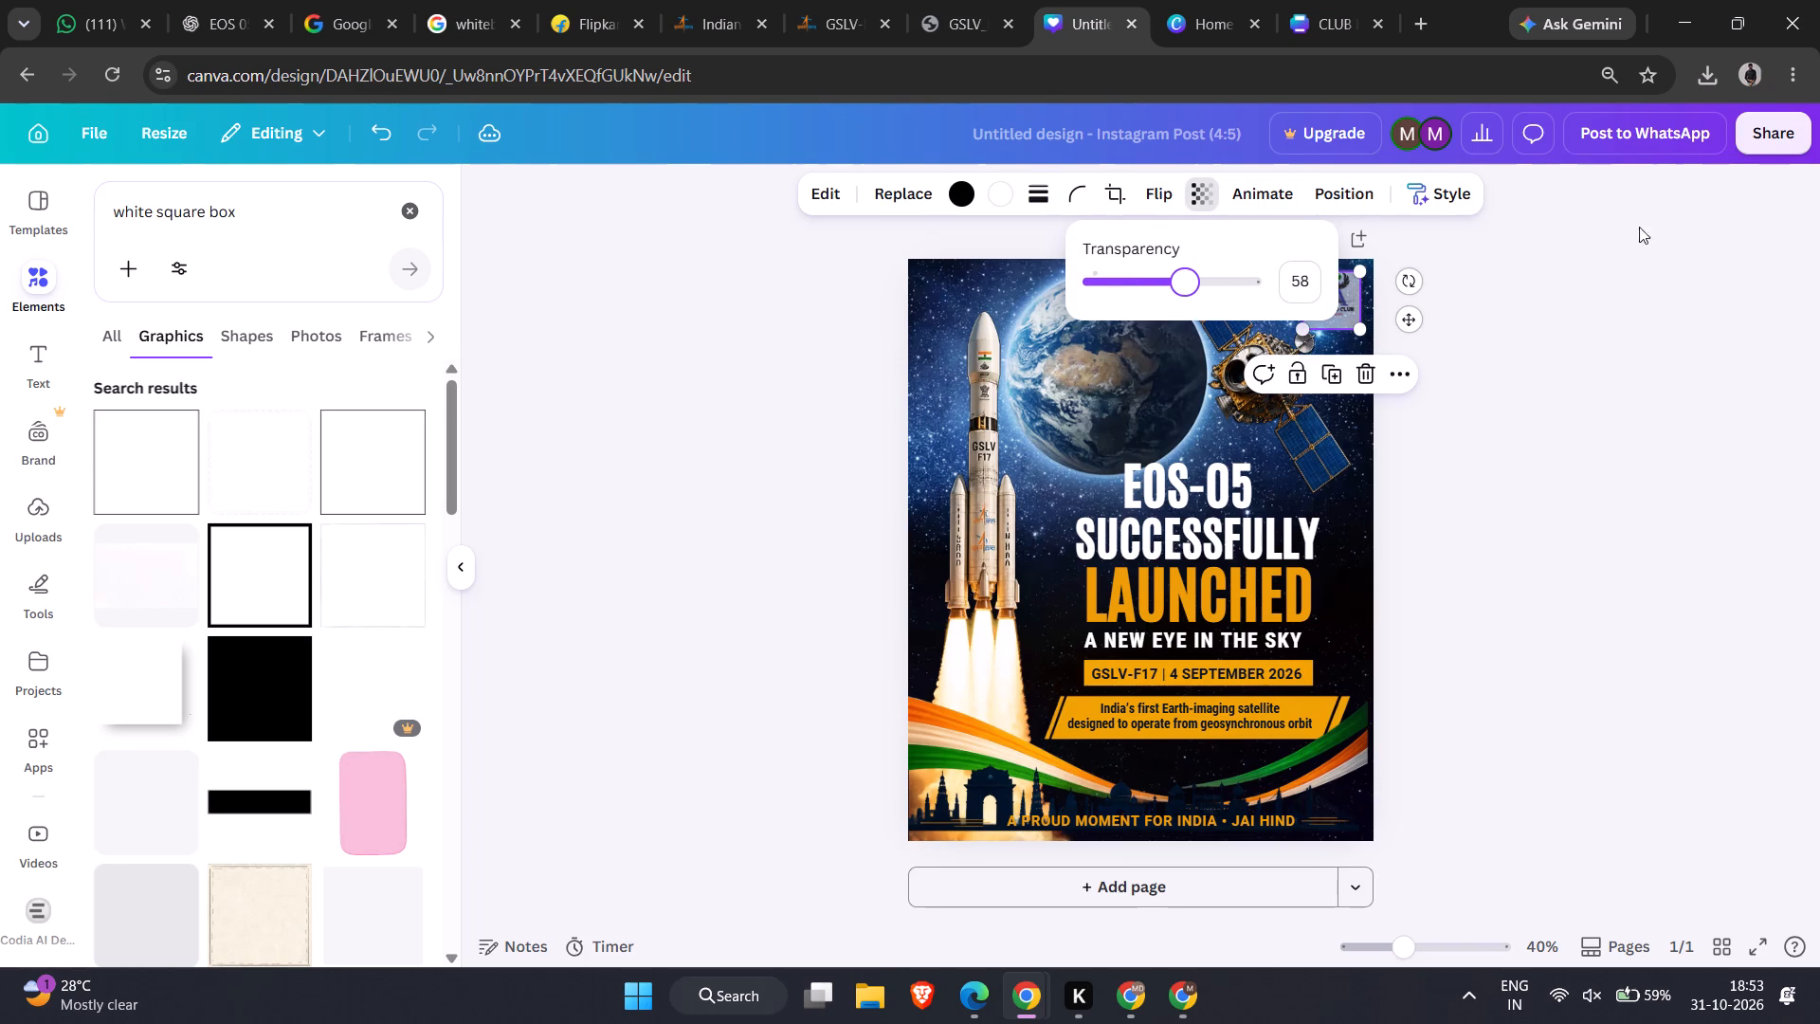
left_click(1659, 228)
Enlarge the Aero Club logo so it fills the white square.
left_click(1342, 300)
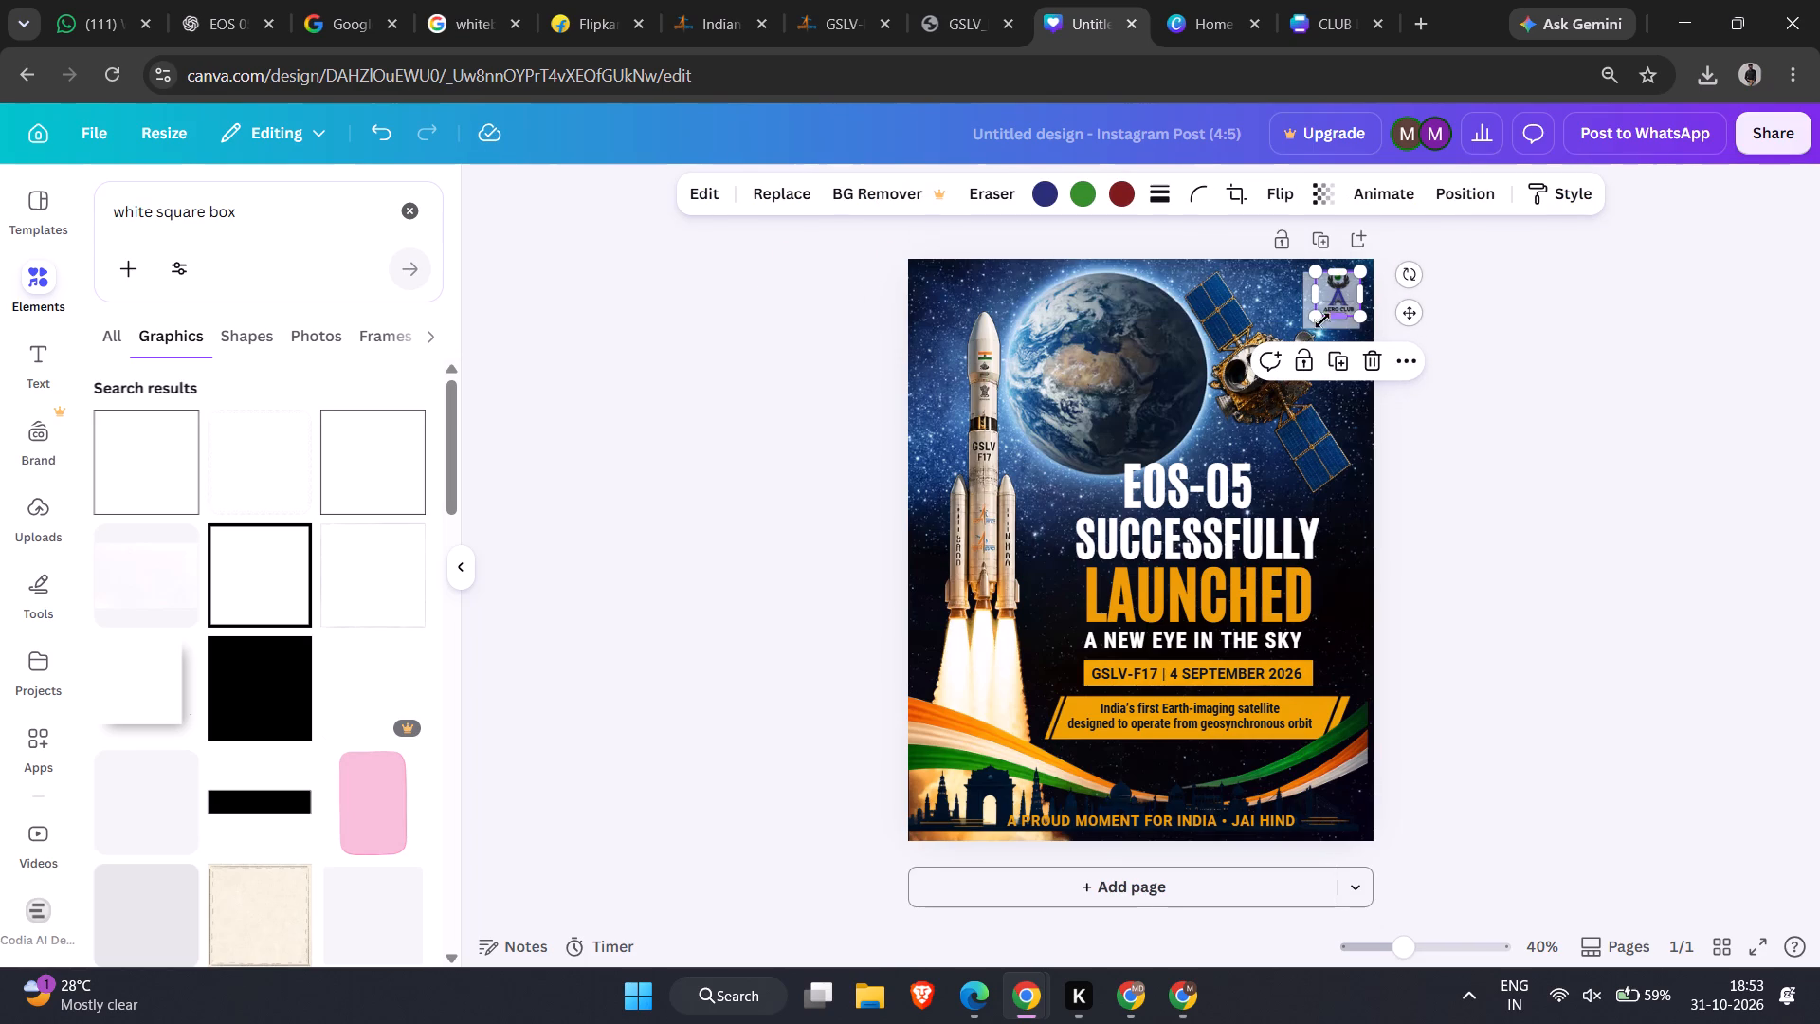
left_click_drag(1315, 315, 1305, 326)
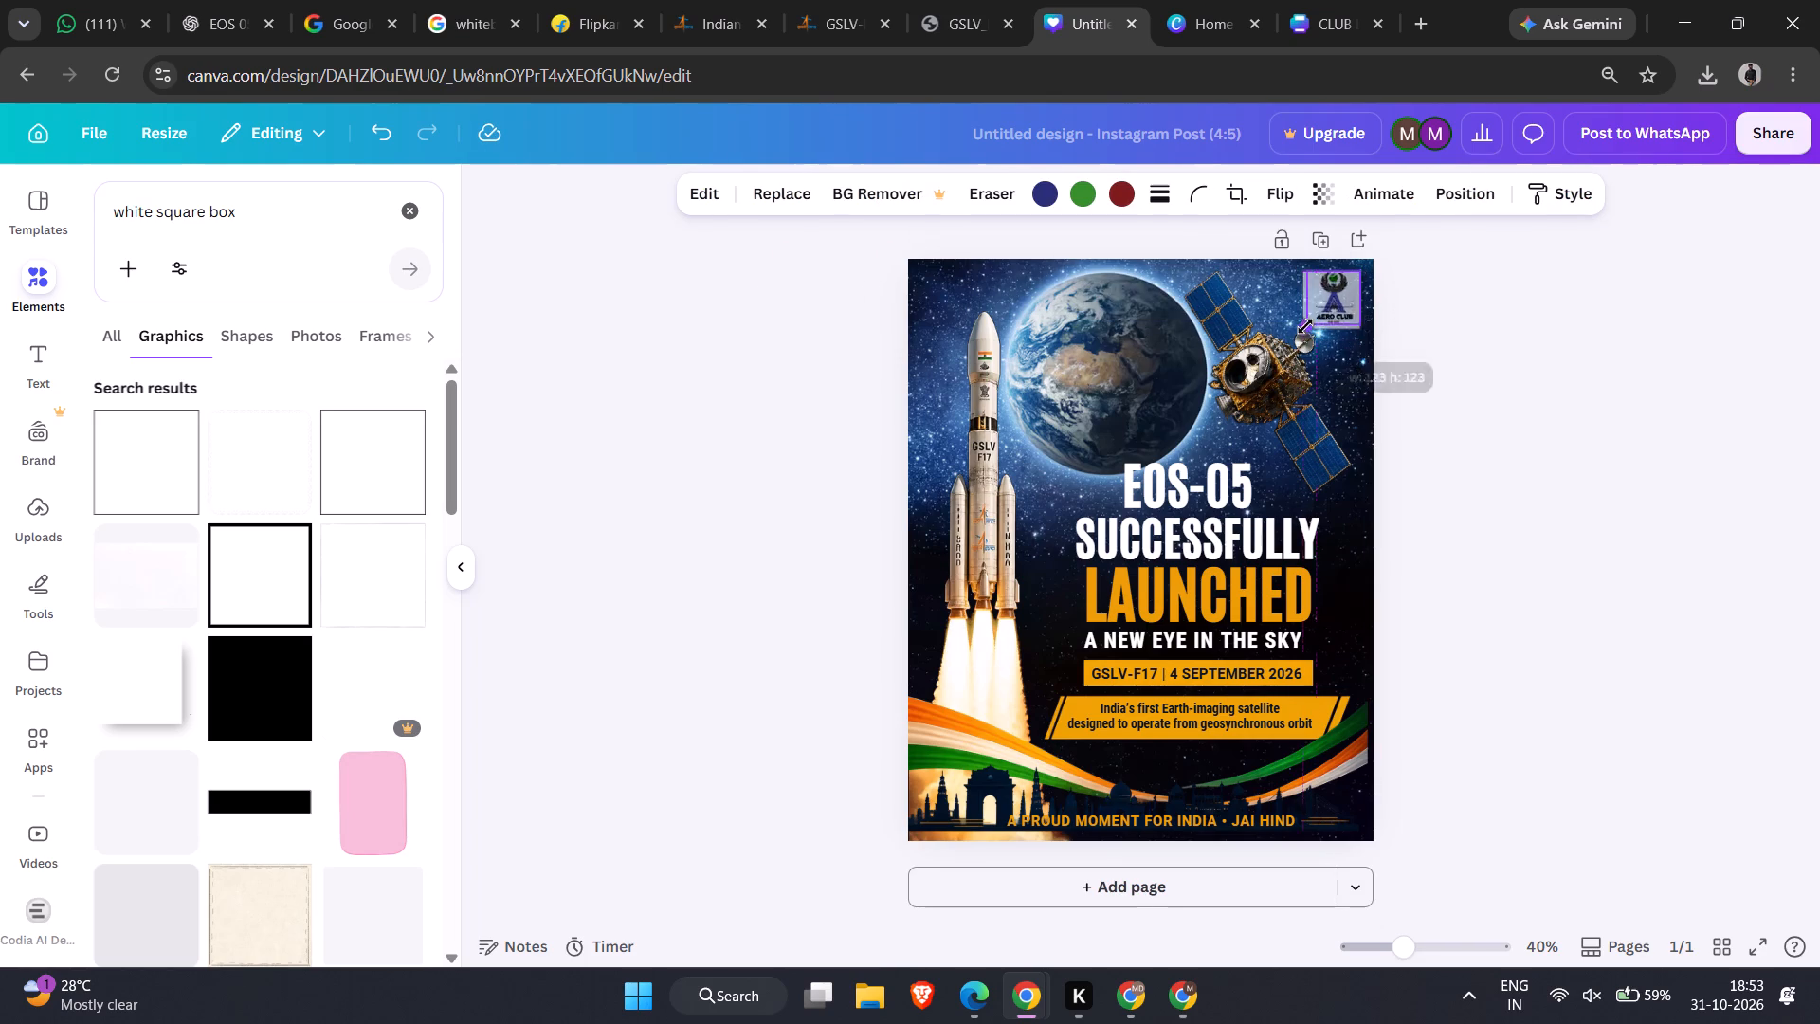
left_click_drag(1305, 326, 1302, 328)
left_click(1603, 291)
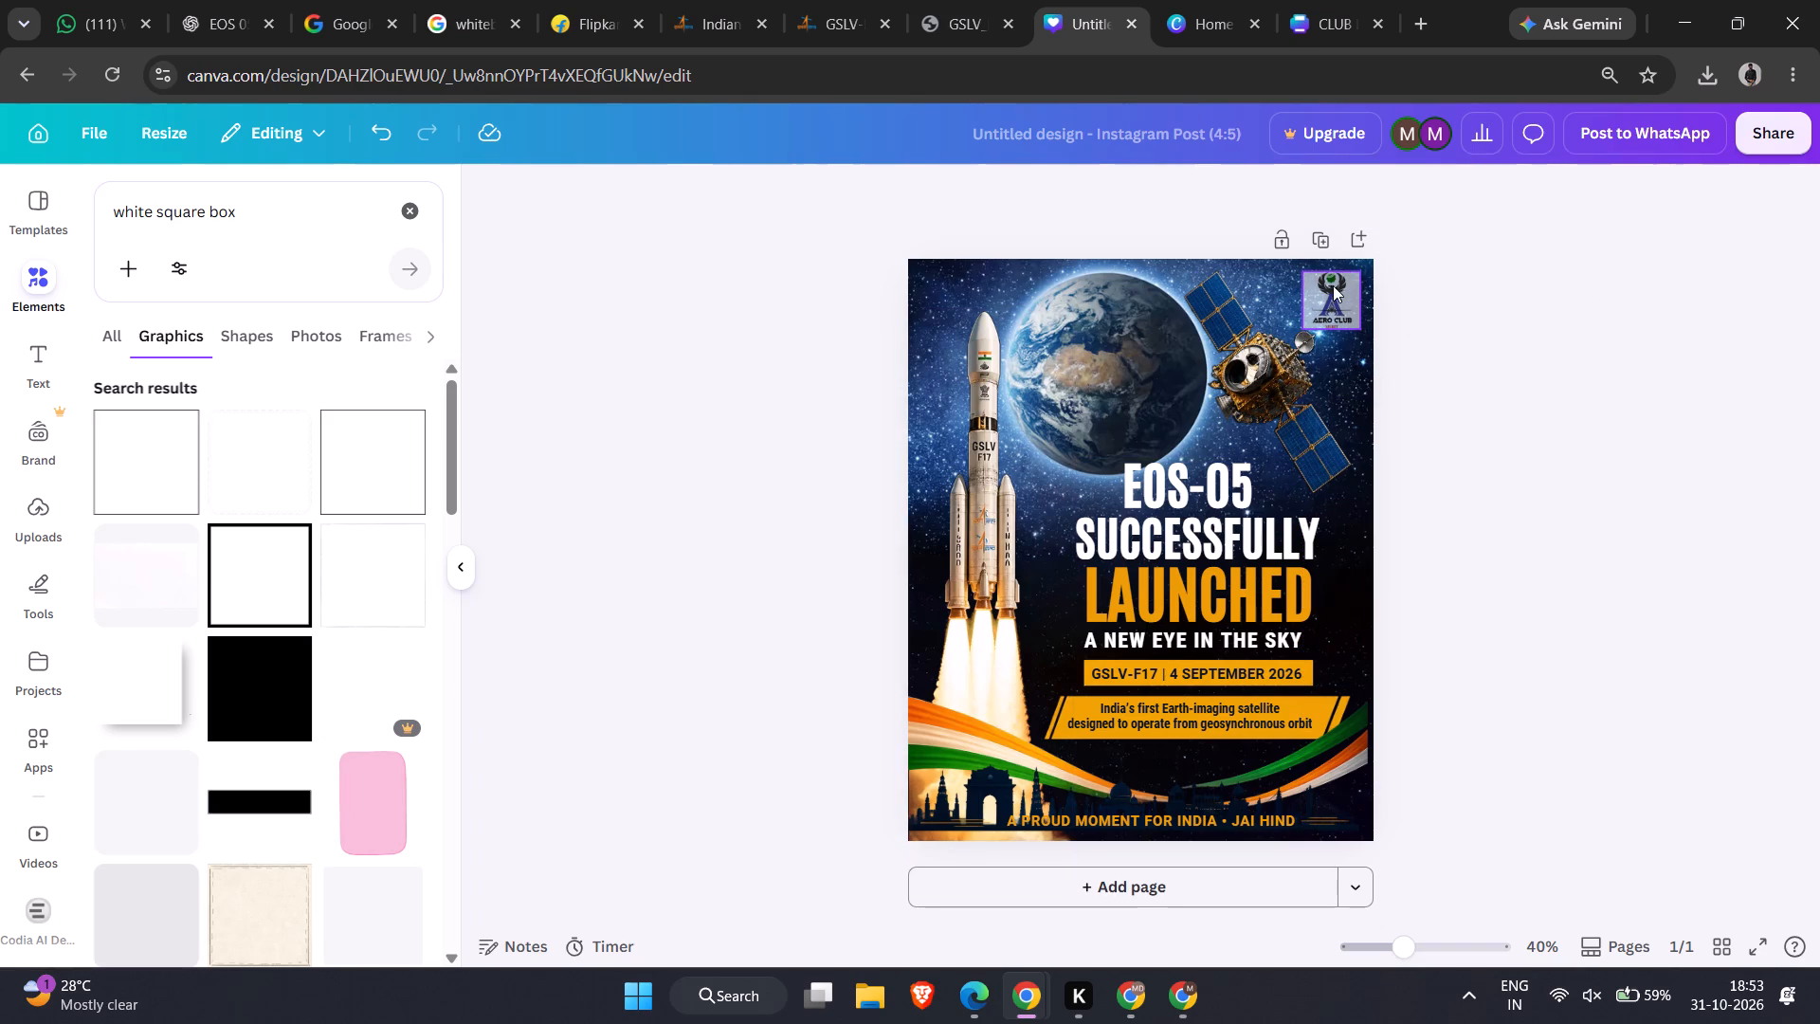
Shrink the Aero Club logo to reach the white square and set the square's corner rounding to 100.
left_click(1307, 300)
left_click_drag(1306, 332, 1321, 310)
left_click(1304, 323)
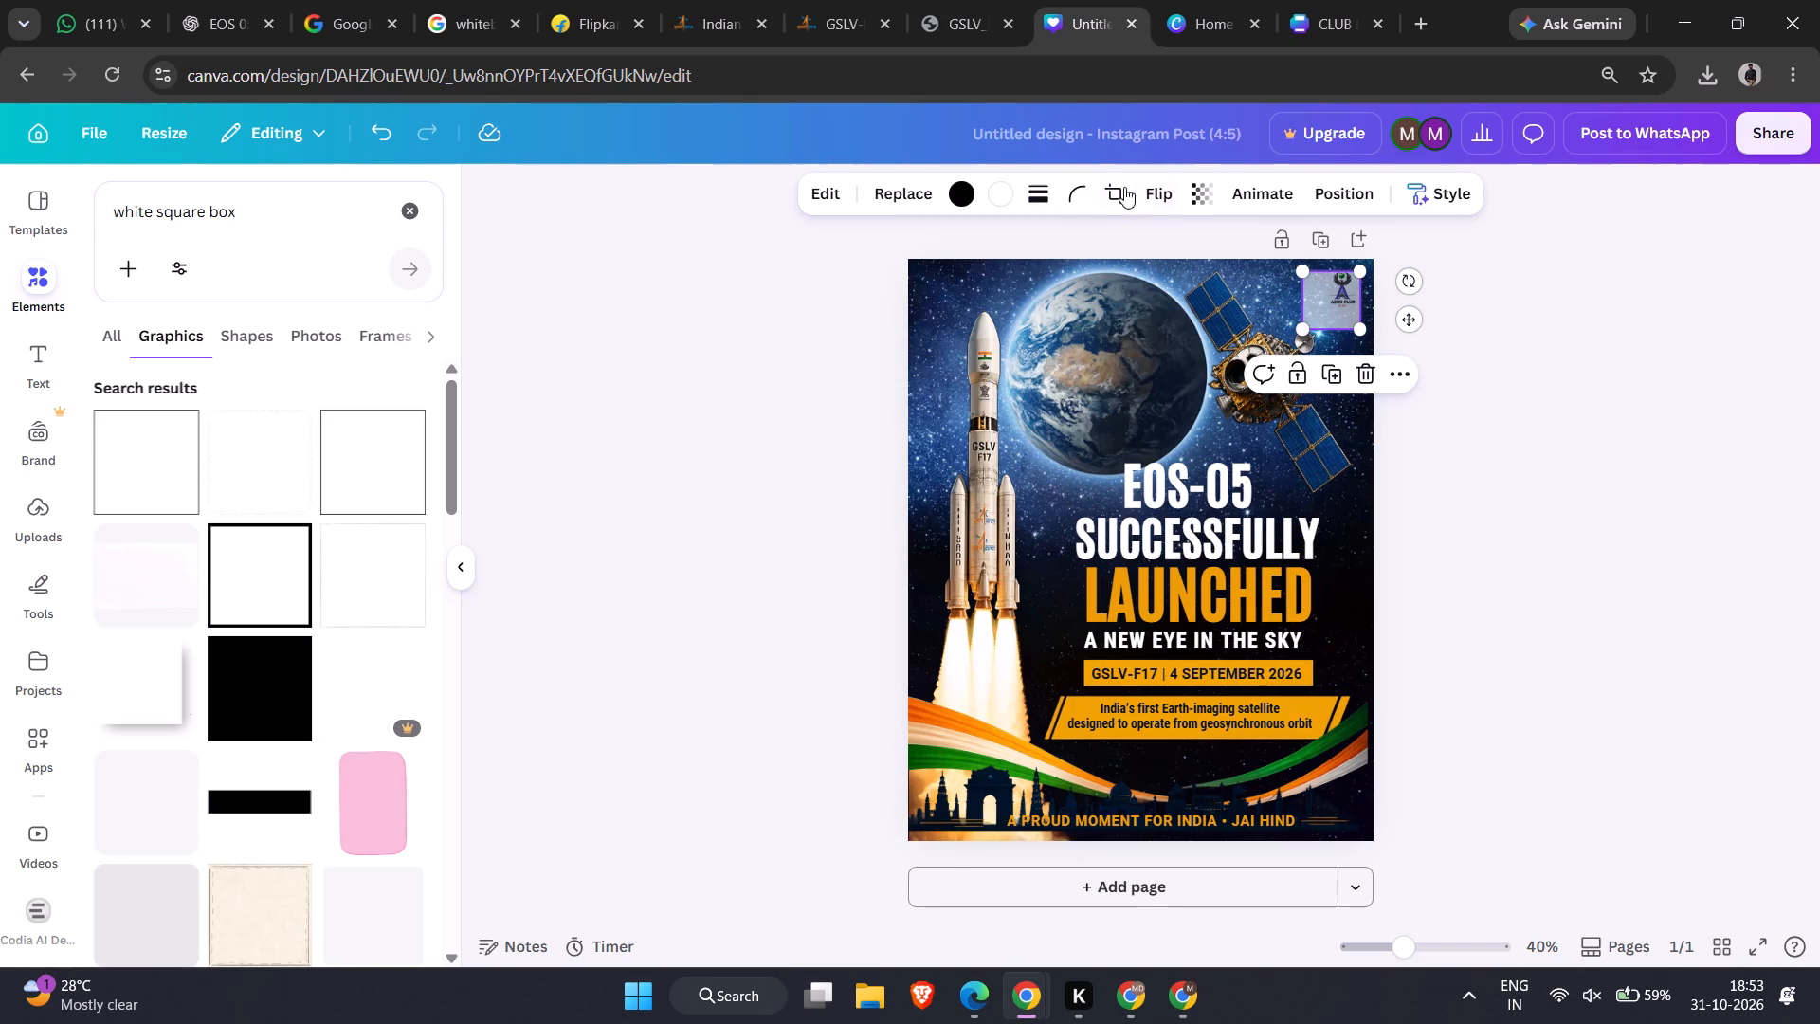
left_click(1081, 198)
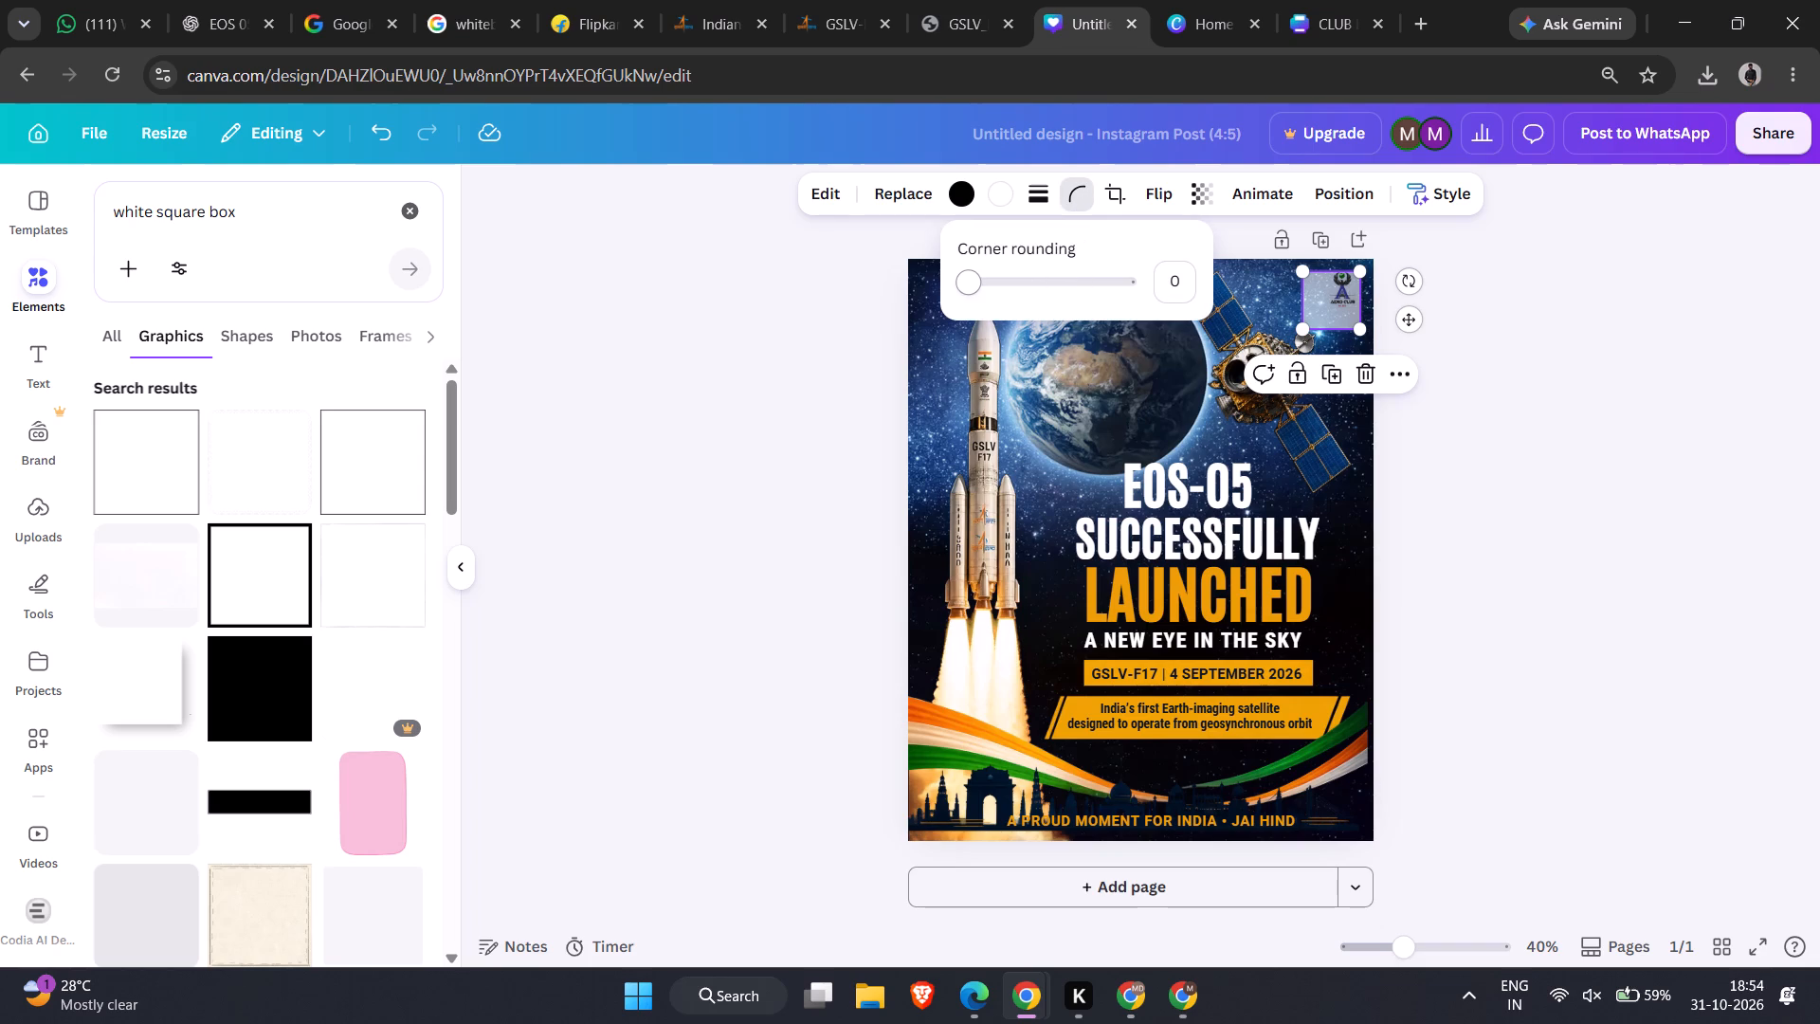
left_click_drag(974, 271, 1171, 250)
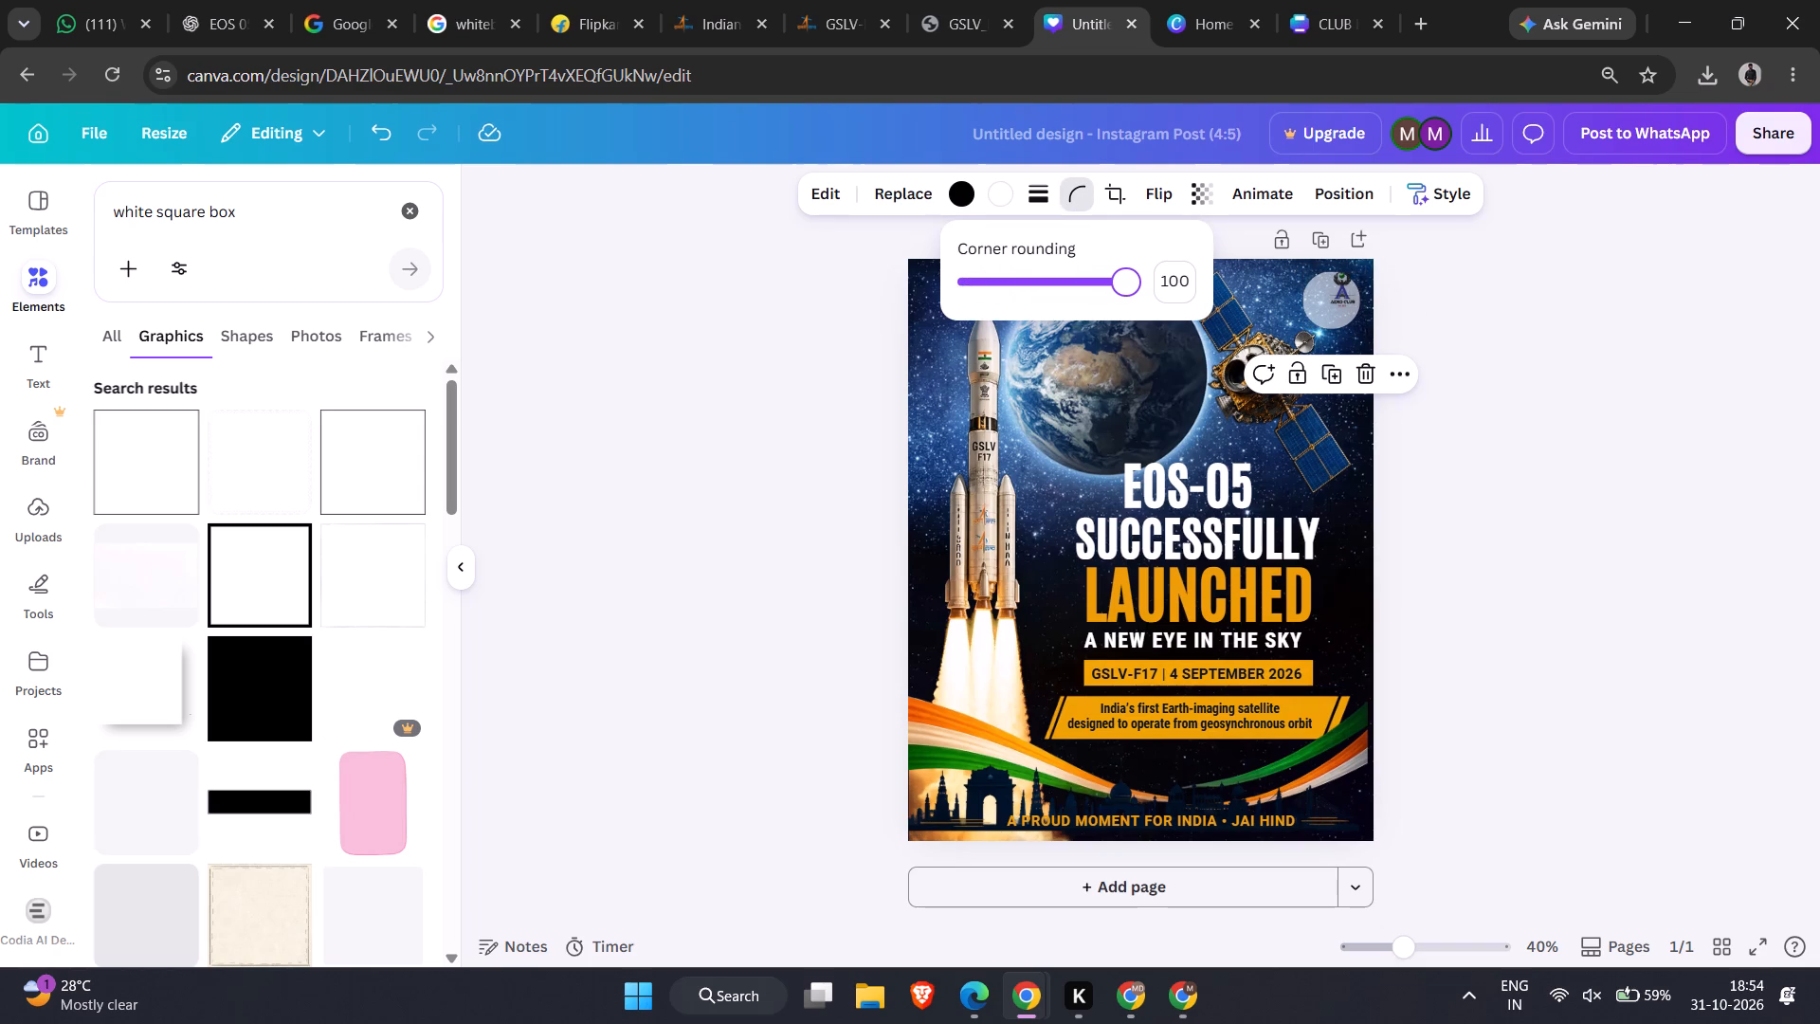
left_click_drag(1171, 250, 1217, 246)
Enlarge the Aero Club logo to fill the rounded white backing.
left_click(1341, 286)
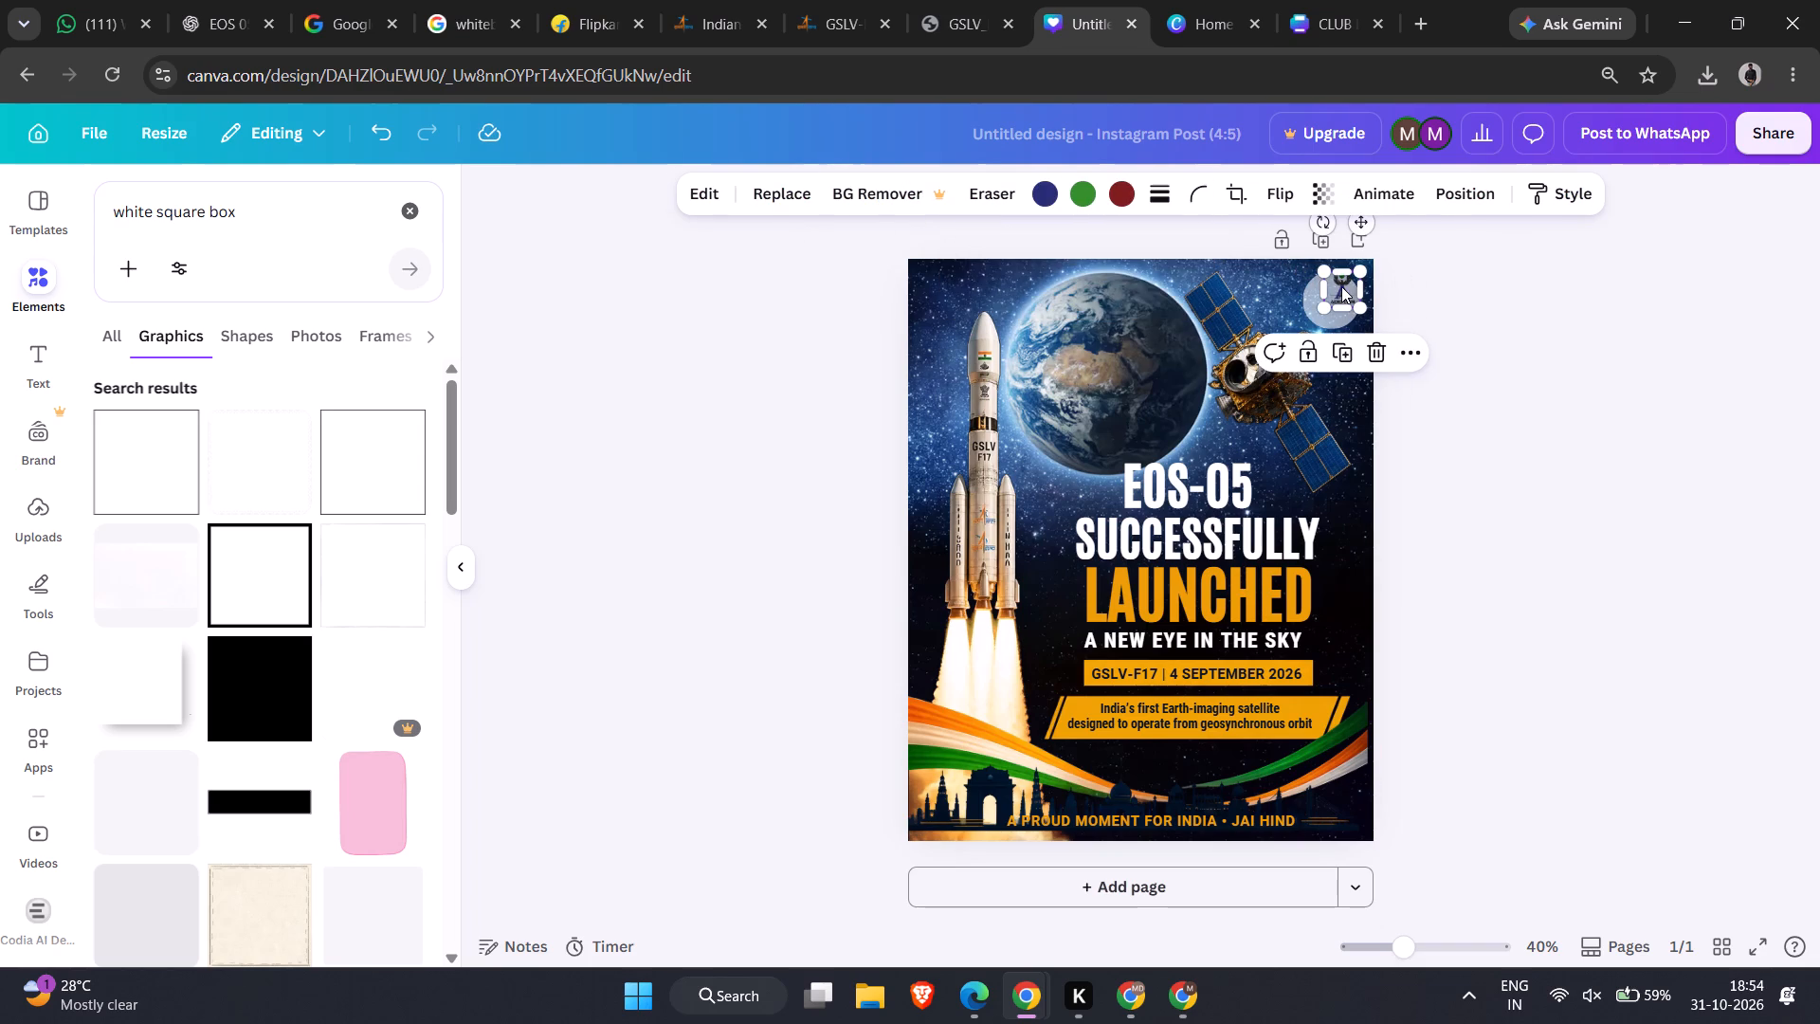
left_click_drag(1325, 302, 1318, 315)
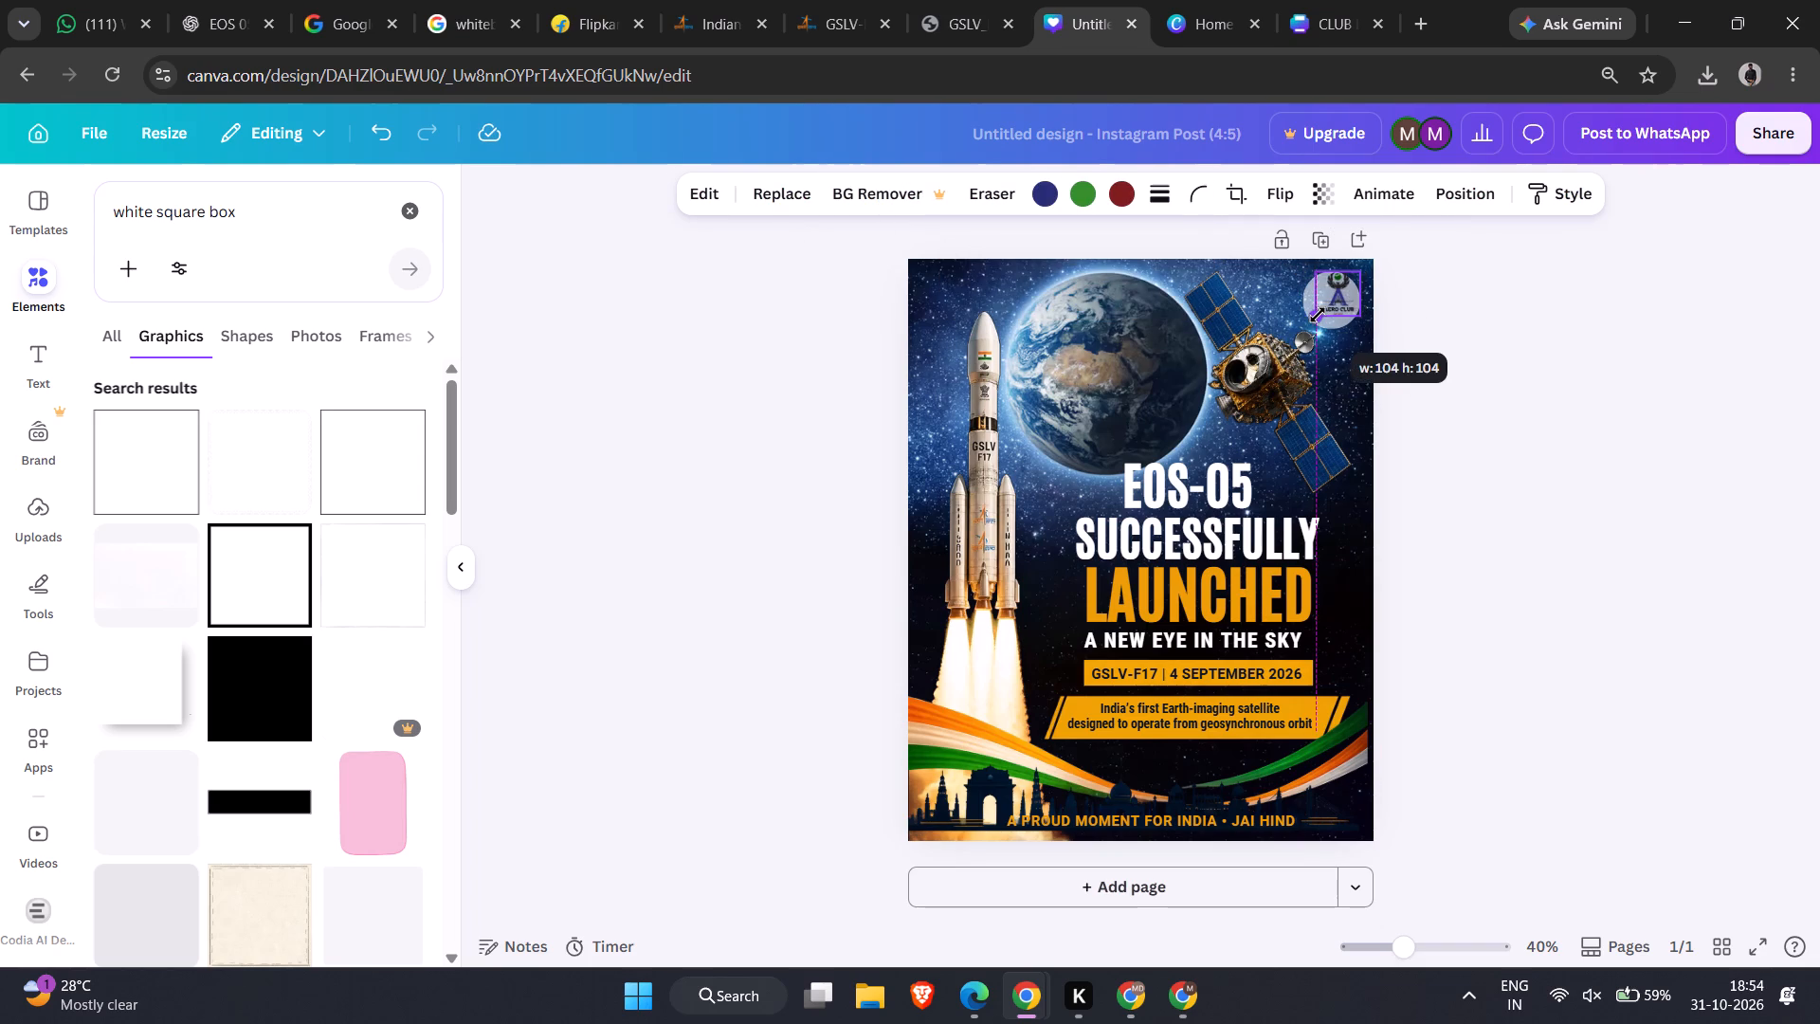
left_click_drag(1318, 315, 1311, 322)
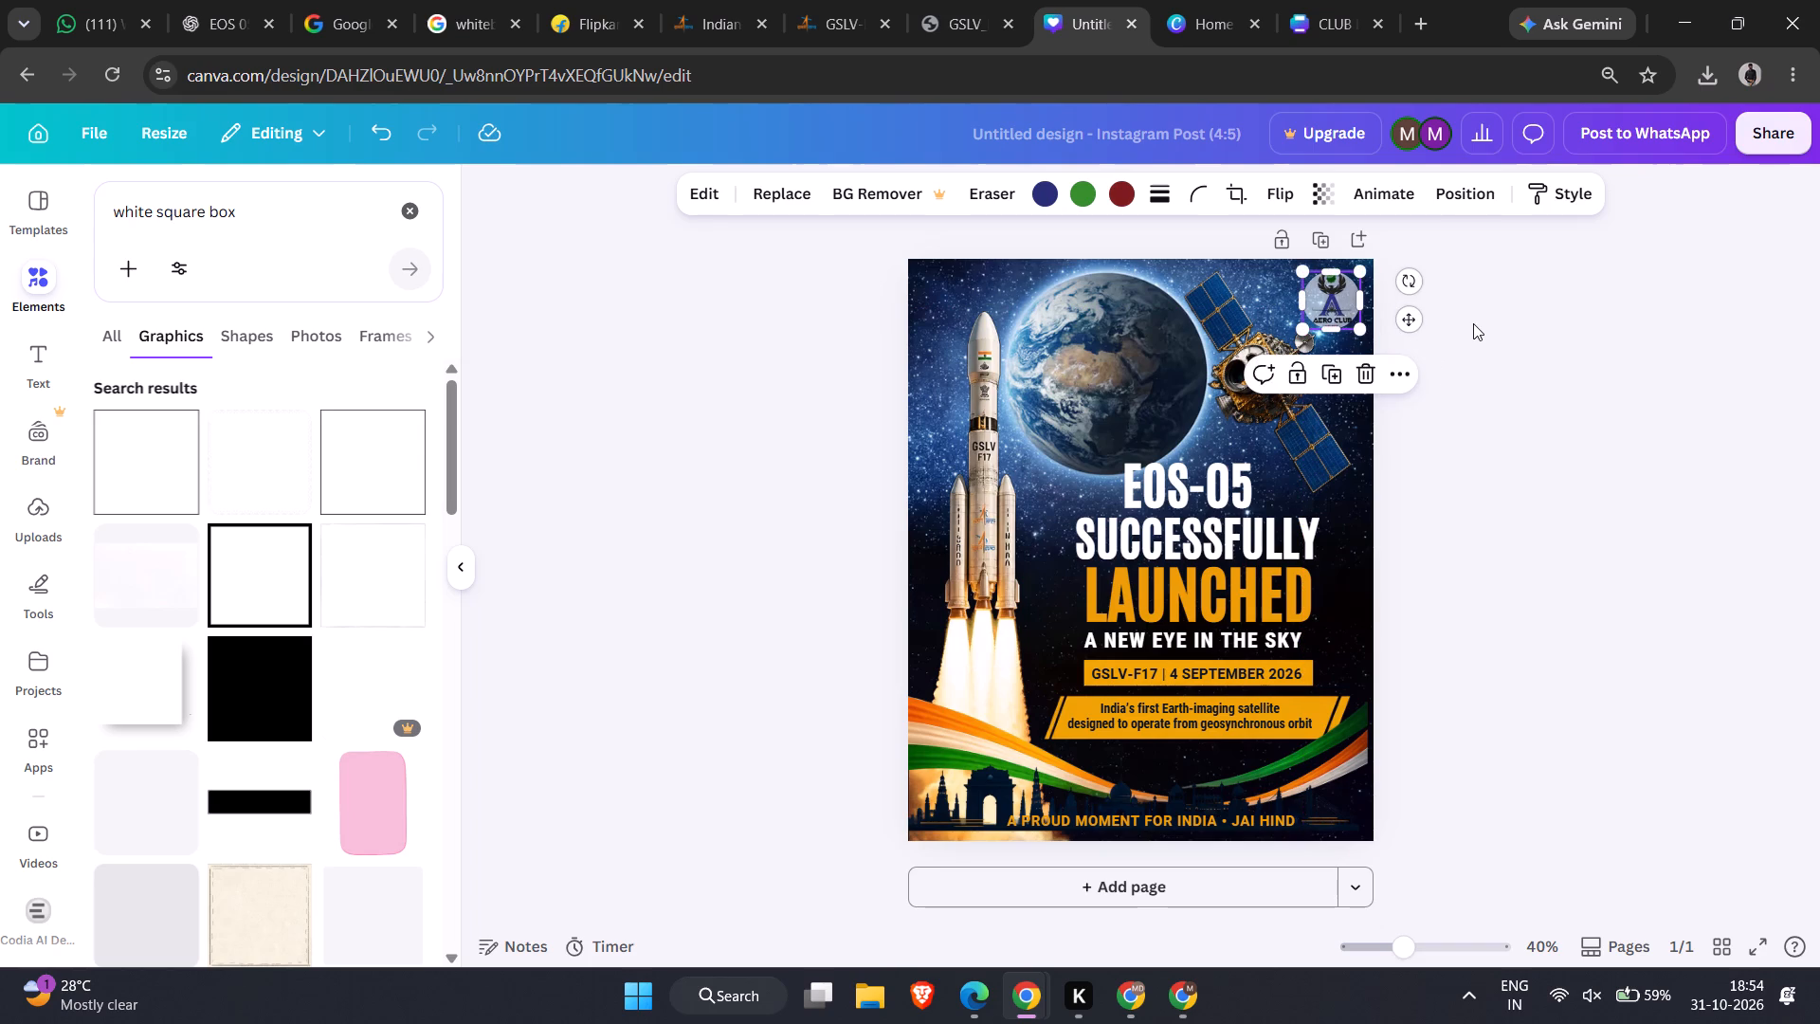
left_click(1479, 322)
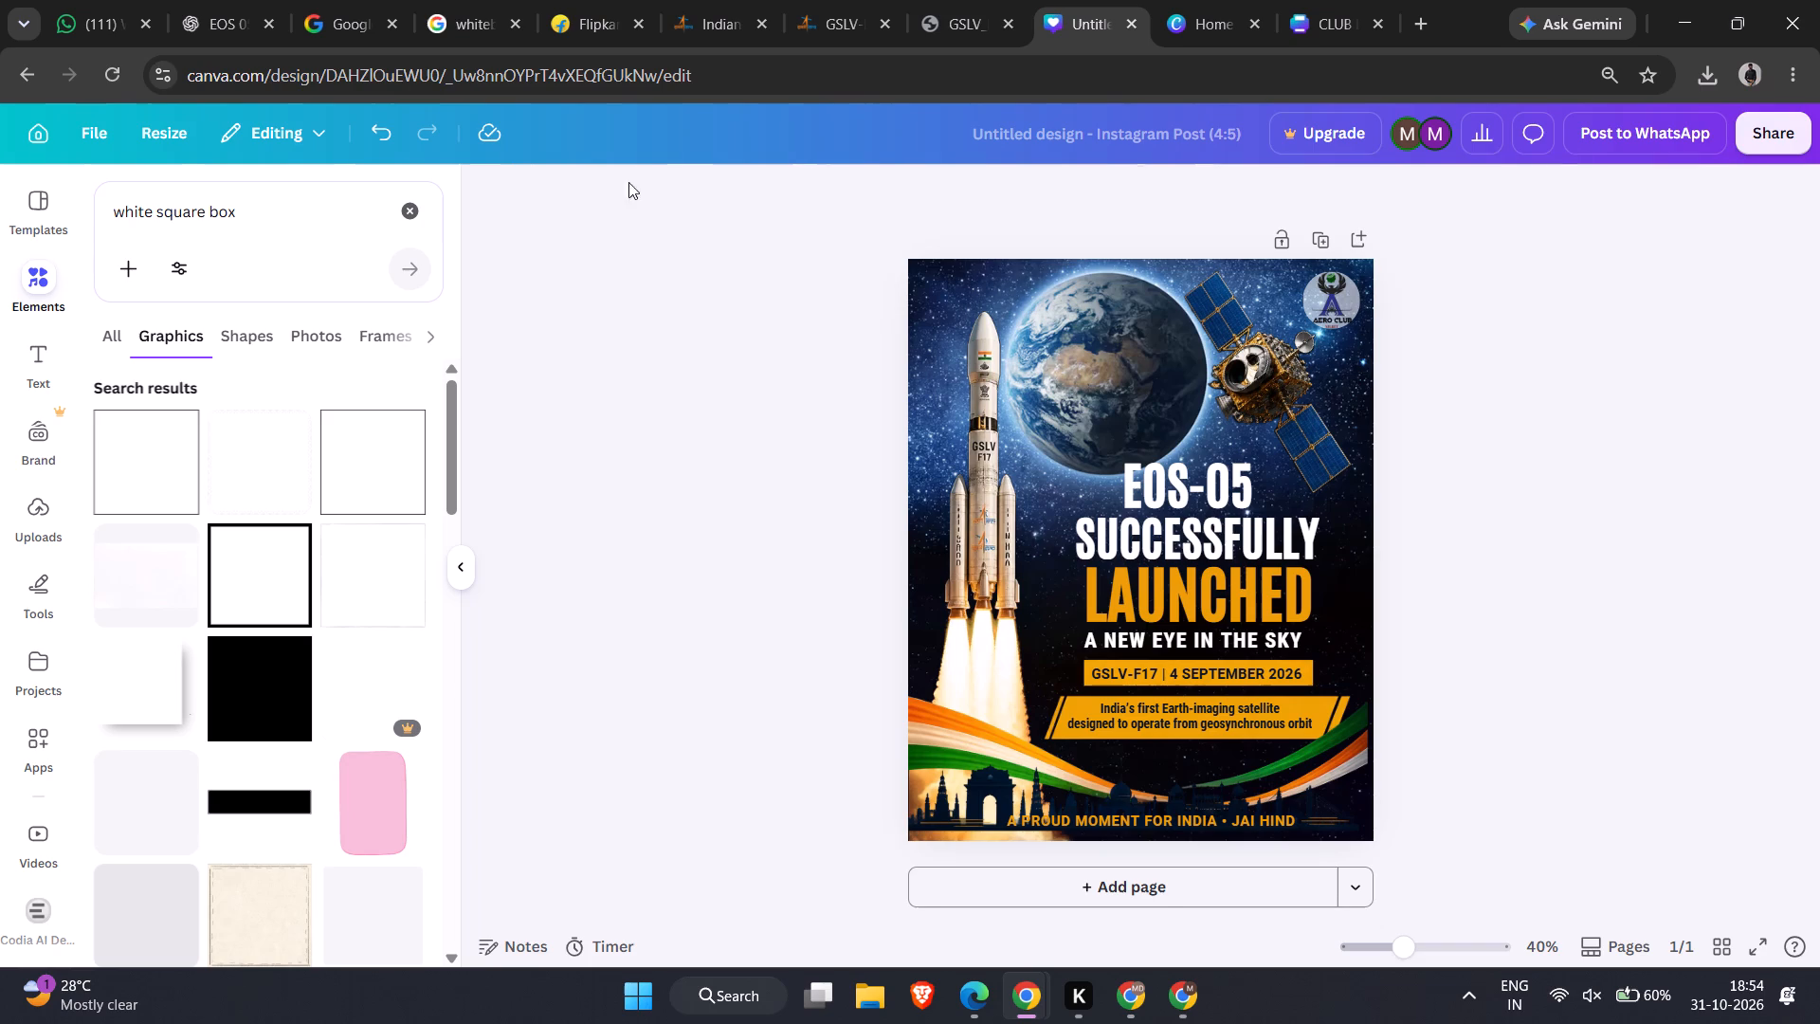
Ungroup the poster's text block containing the EOS-05 headline and the launch date line.
left_click(1152, 674)
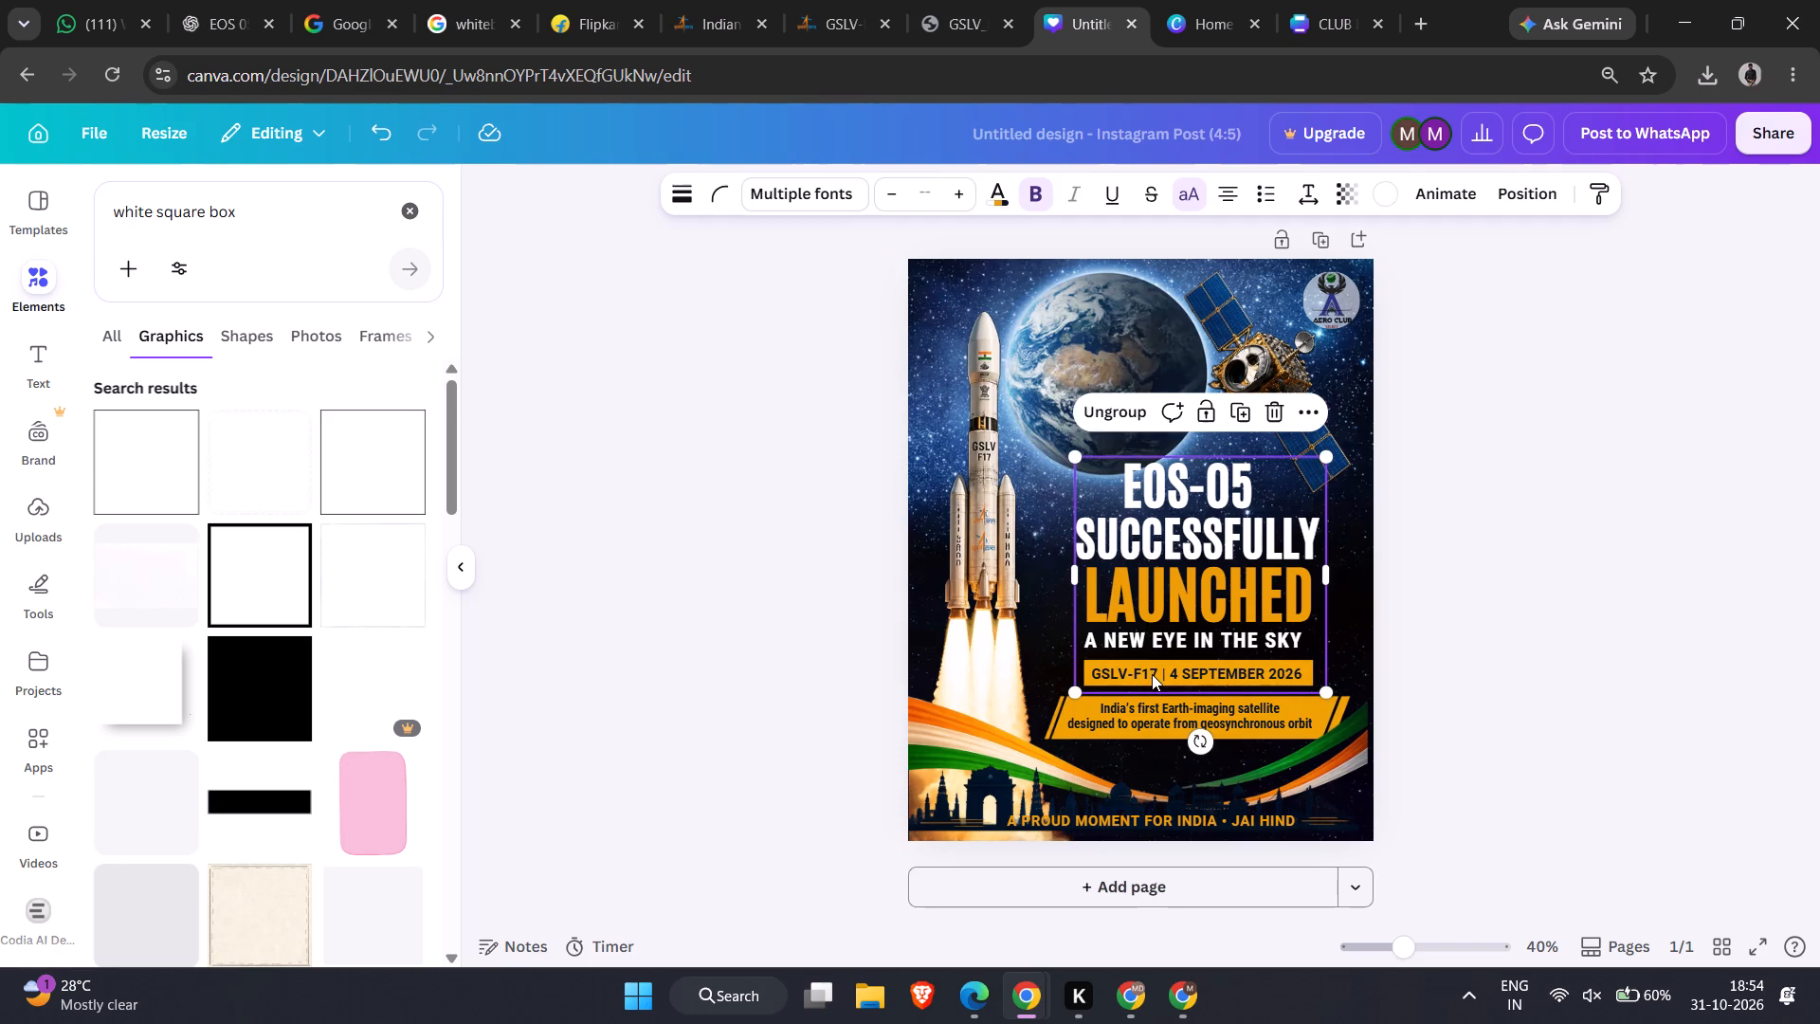
left_click(1121, 402)
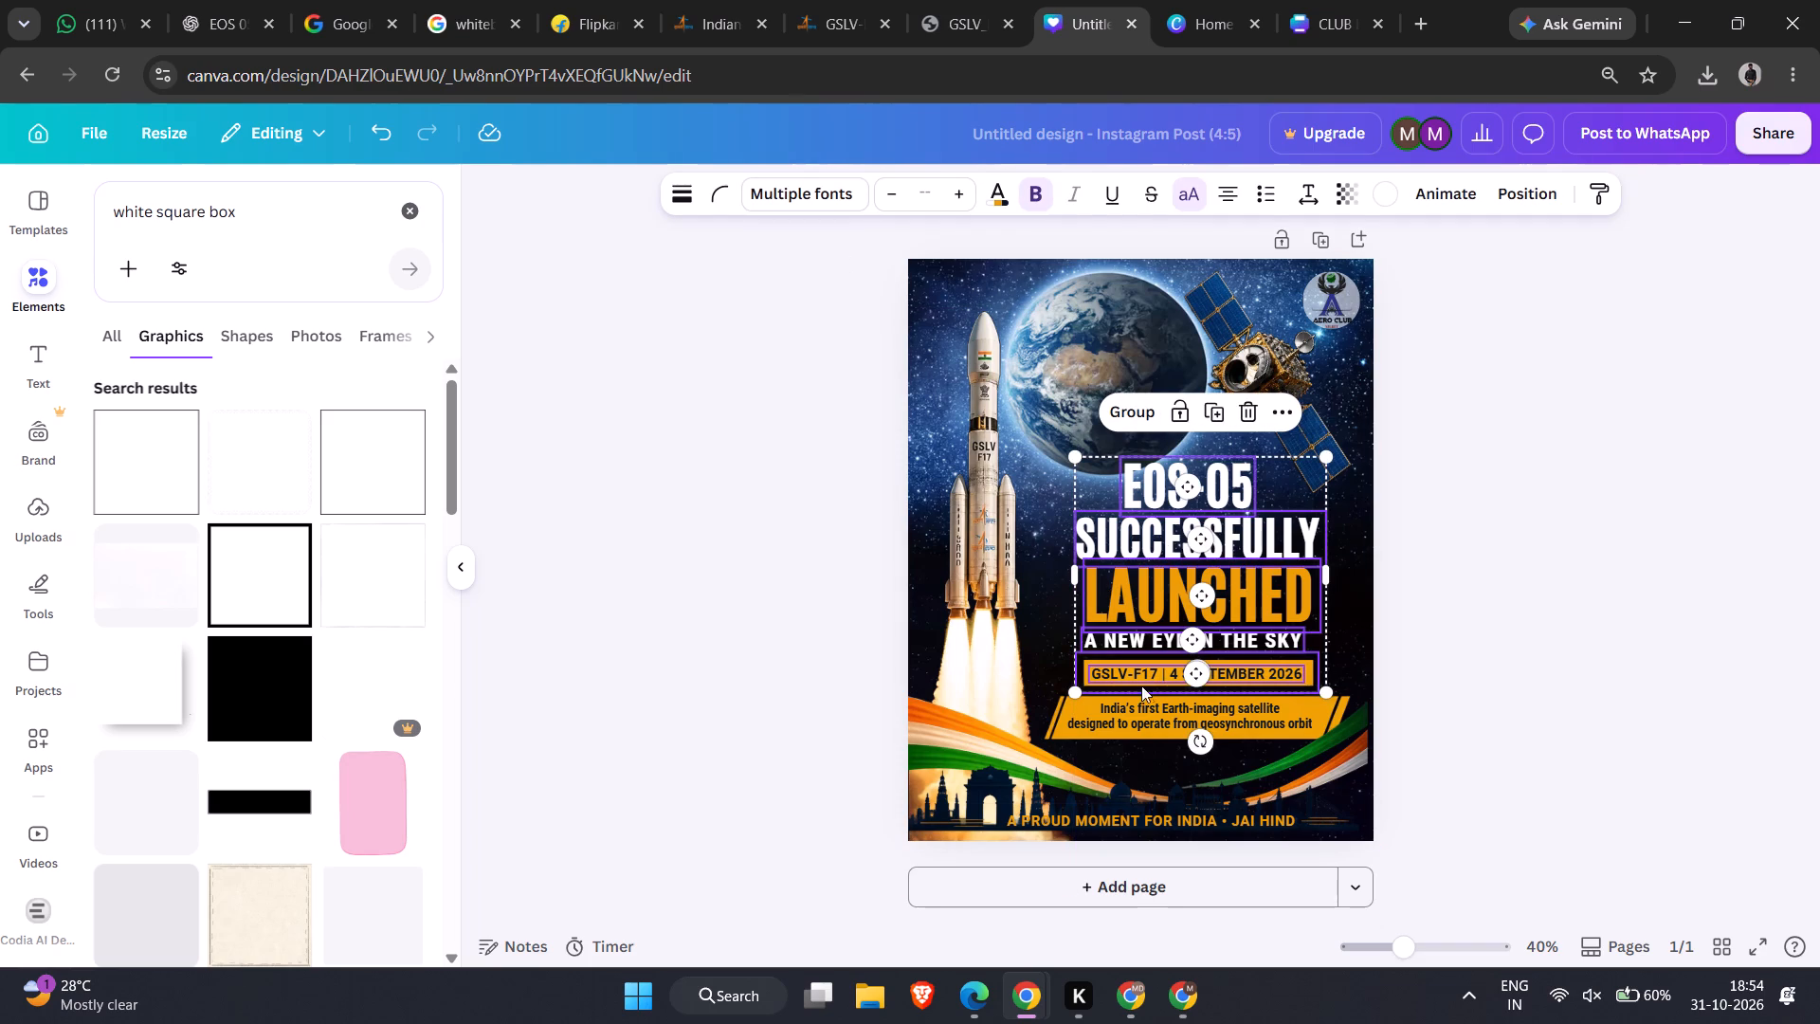
left_click(1149, 673)
left_click(1149, 673)
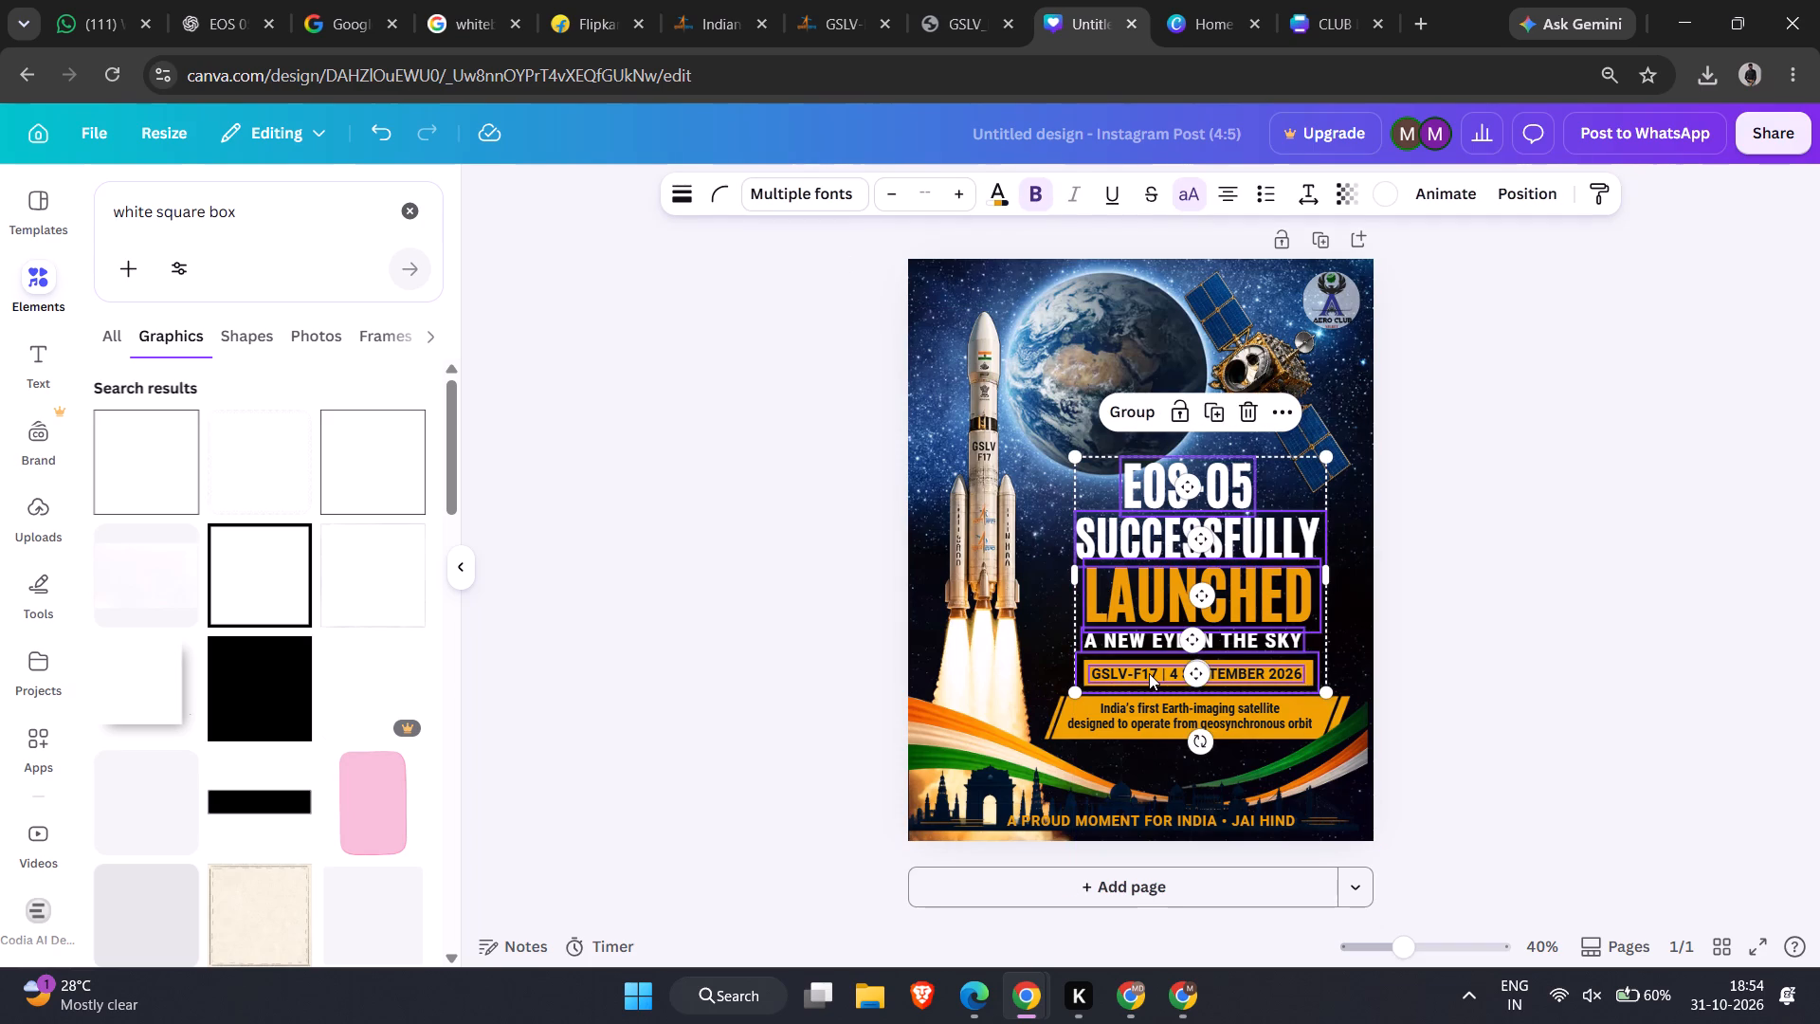
left_click(1149, 673)
left_click(1556, 649)
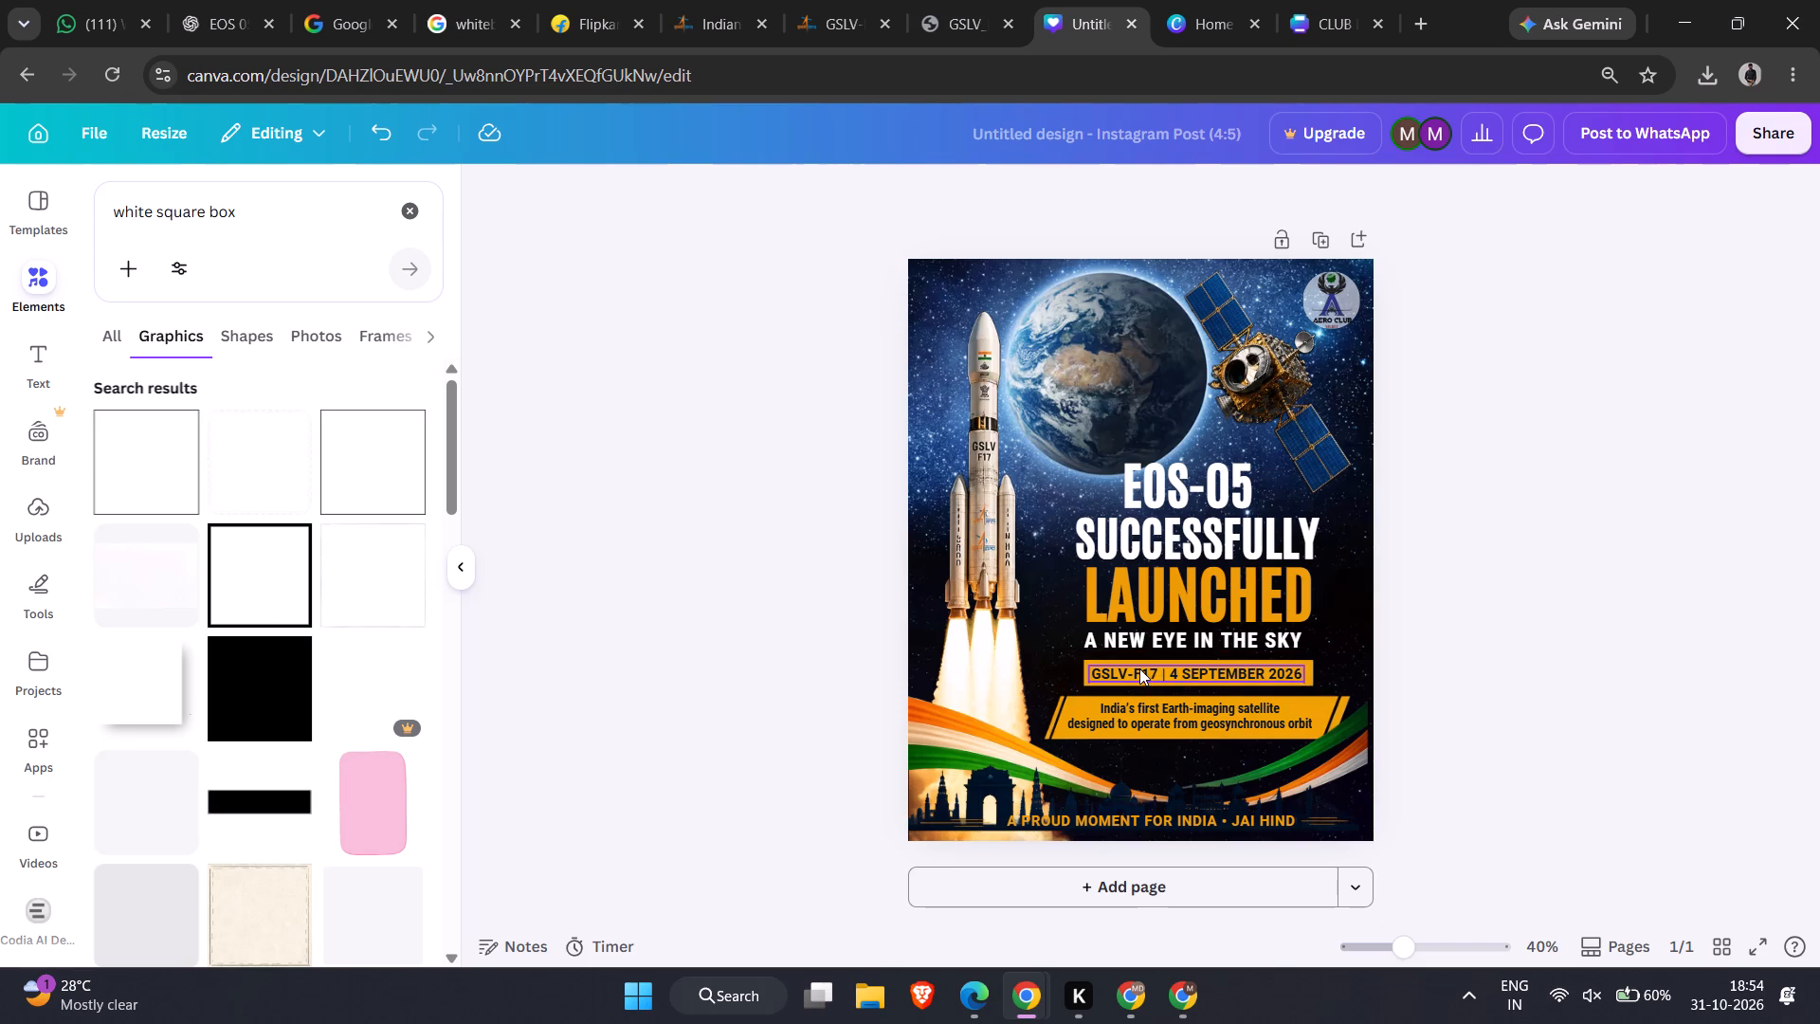
Open the "GSLV-F17 | 4 SEPTEMBER 2026" text line for editing.
left_click(1139, 668)
left_click(1139, 668)
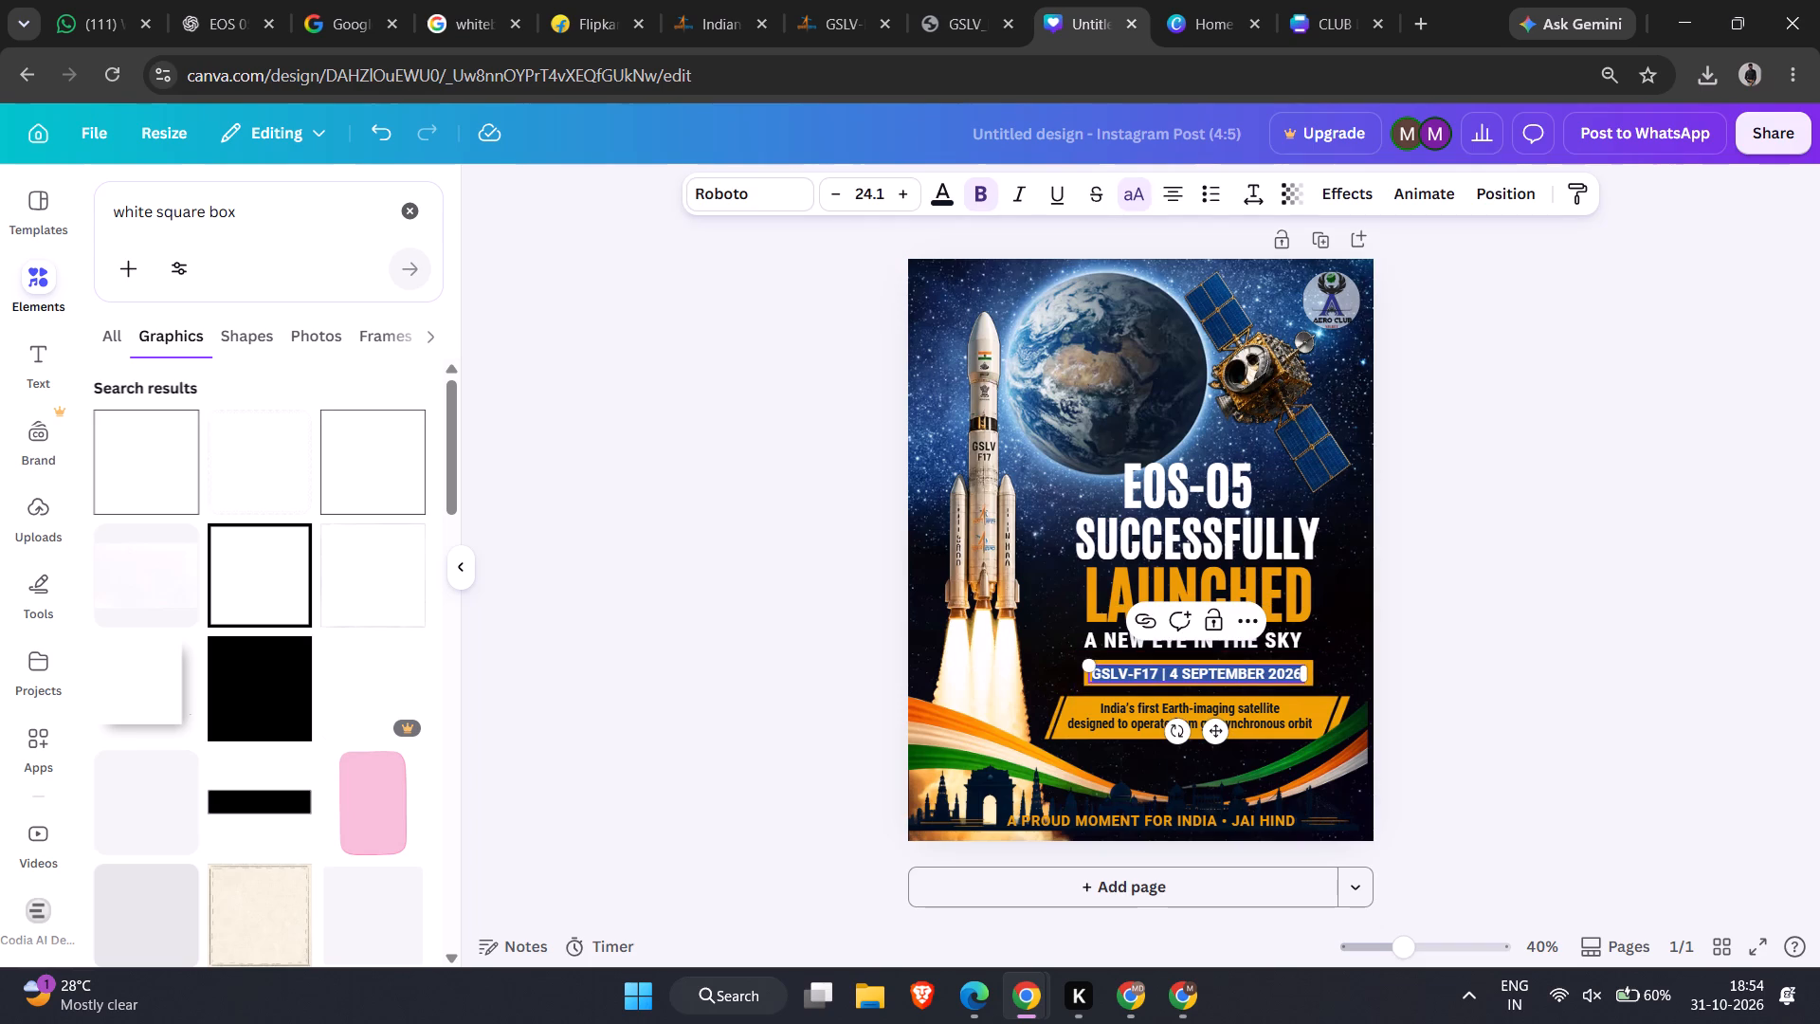
Change the launch vehicle designation in the yellow date line to GSLV-F18.
left_click(1160, 671)
key("Left")
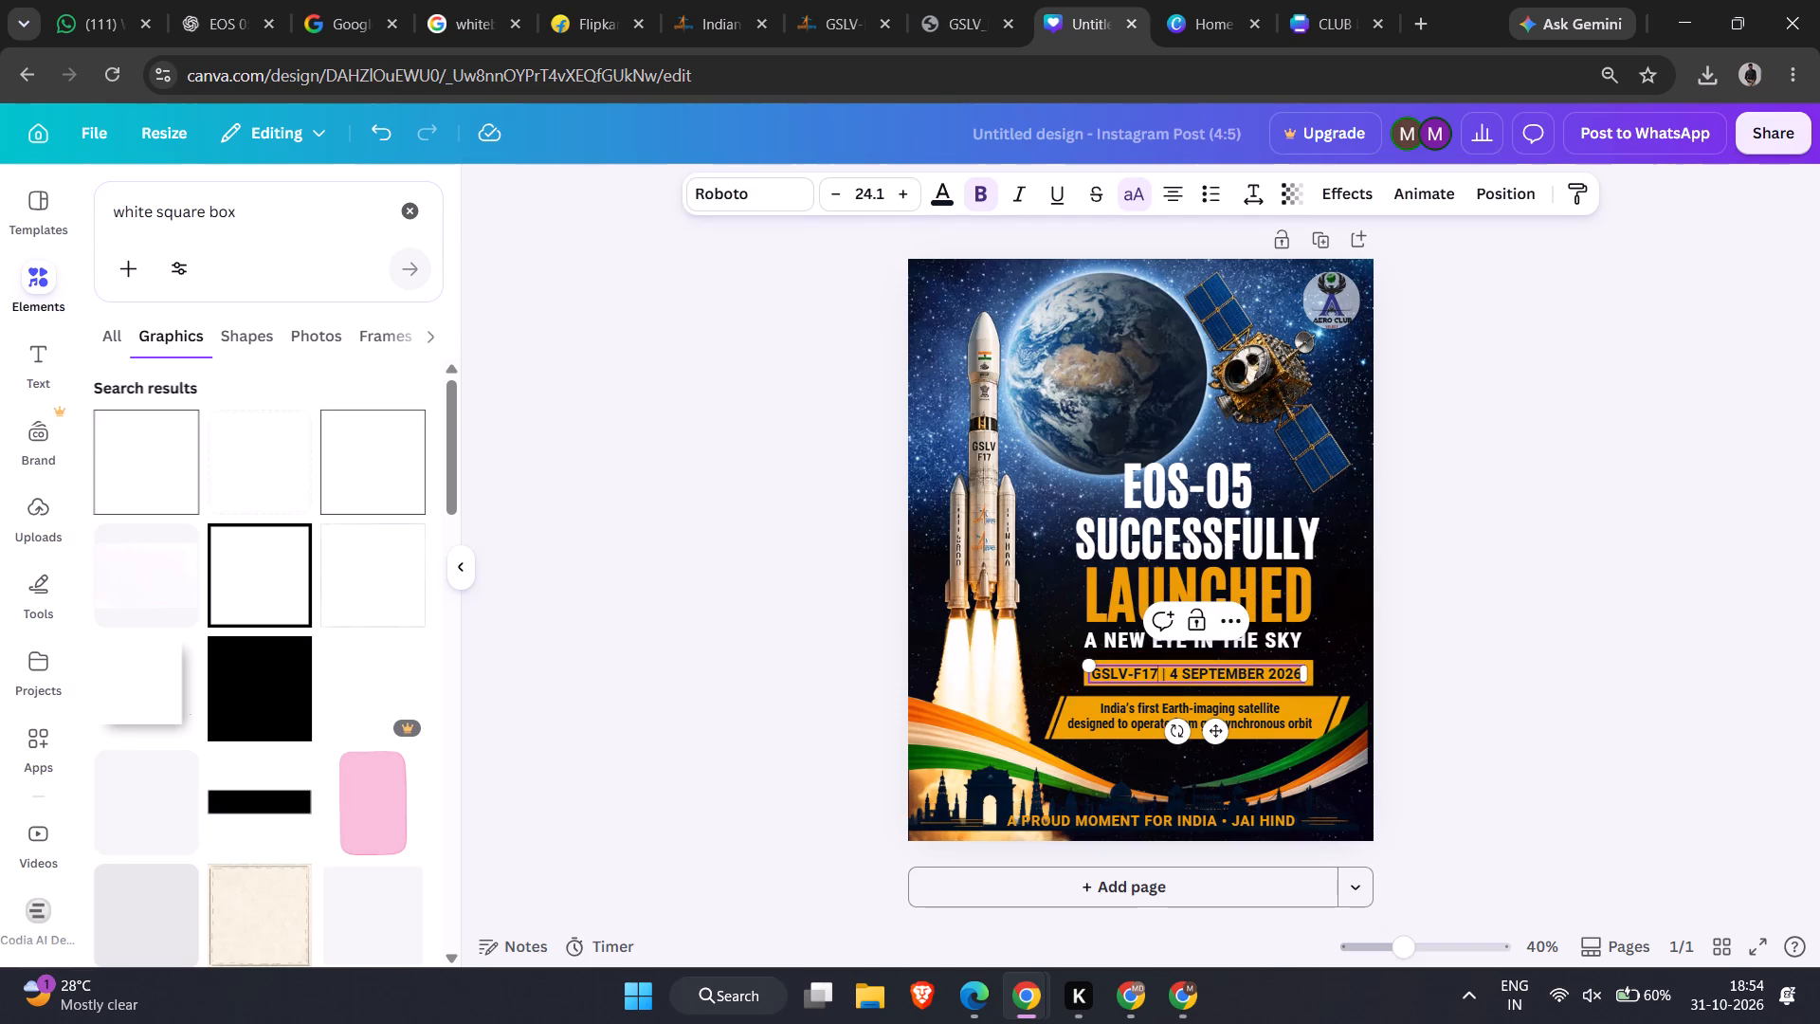
key("BackSpace")
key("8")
left_click(1217, 681)
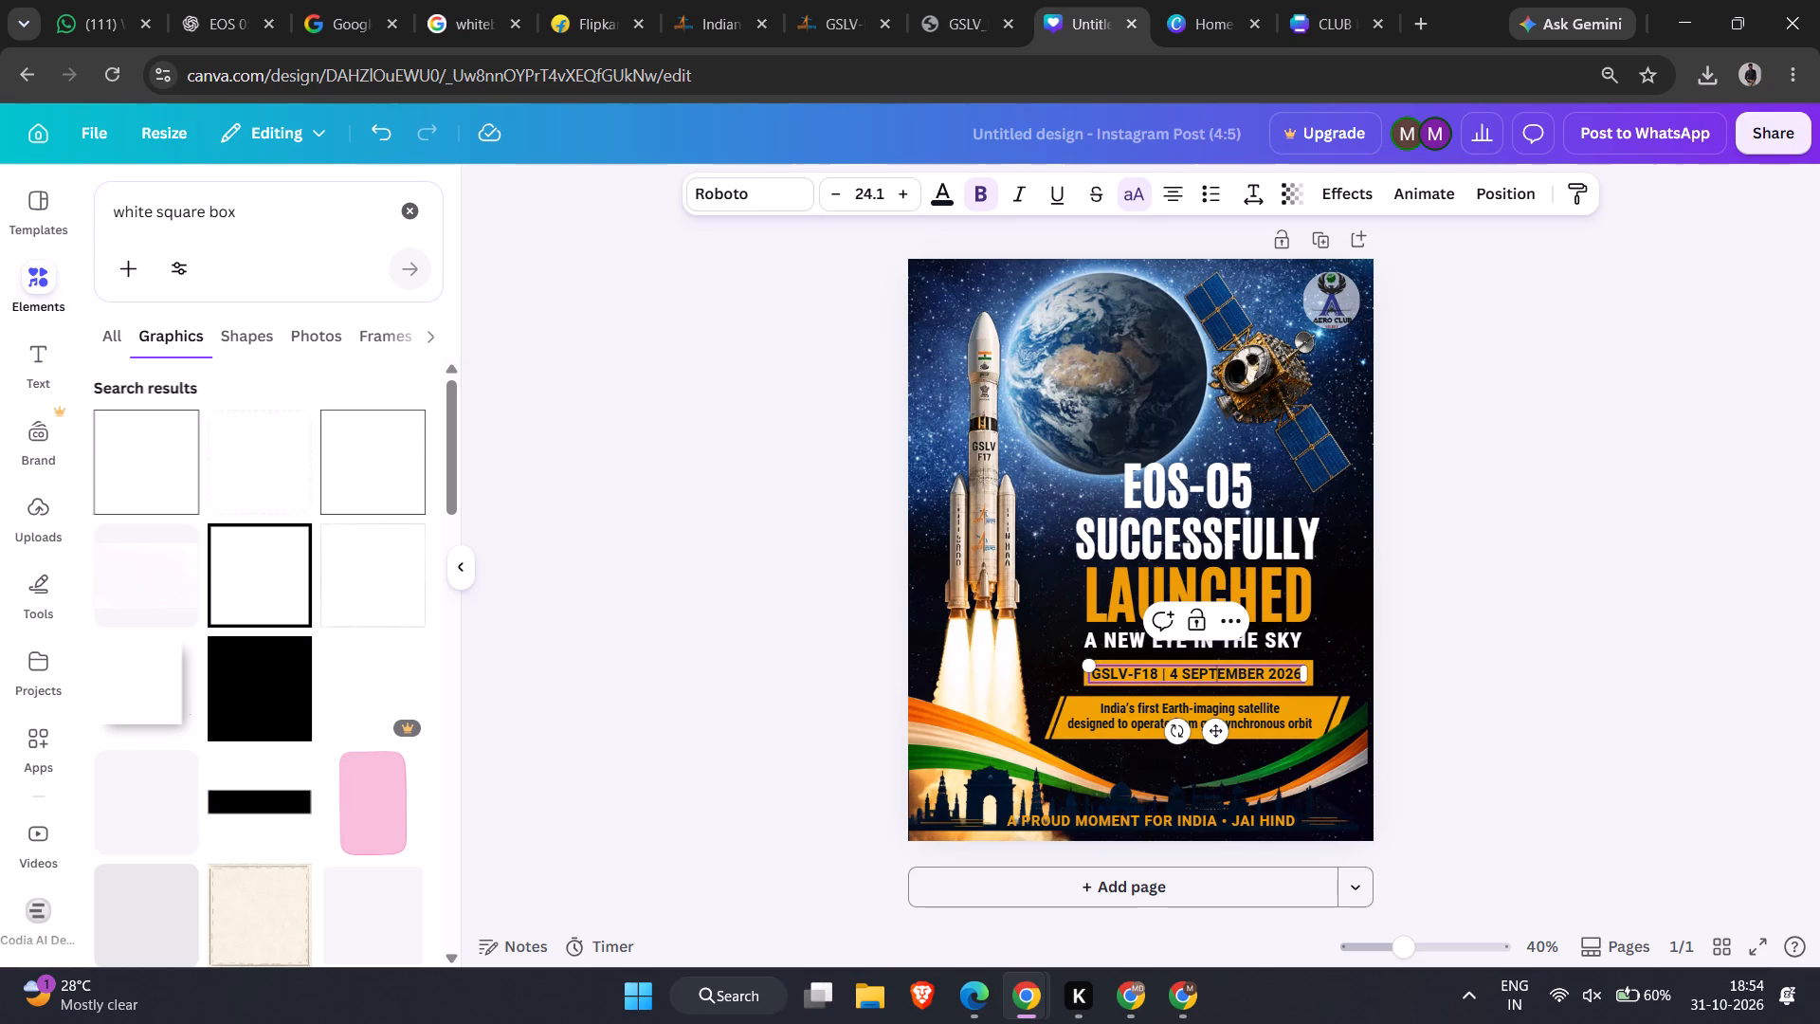
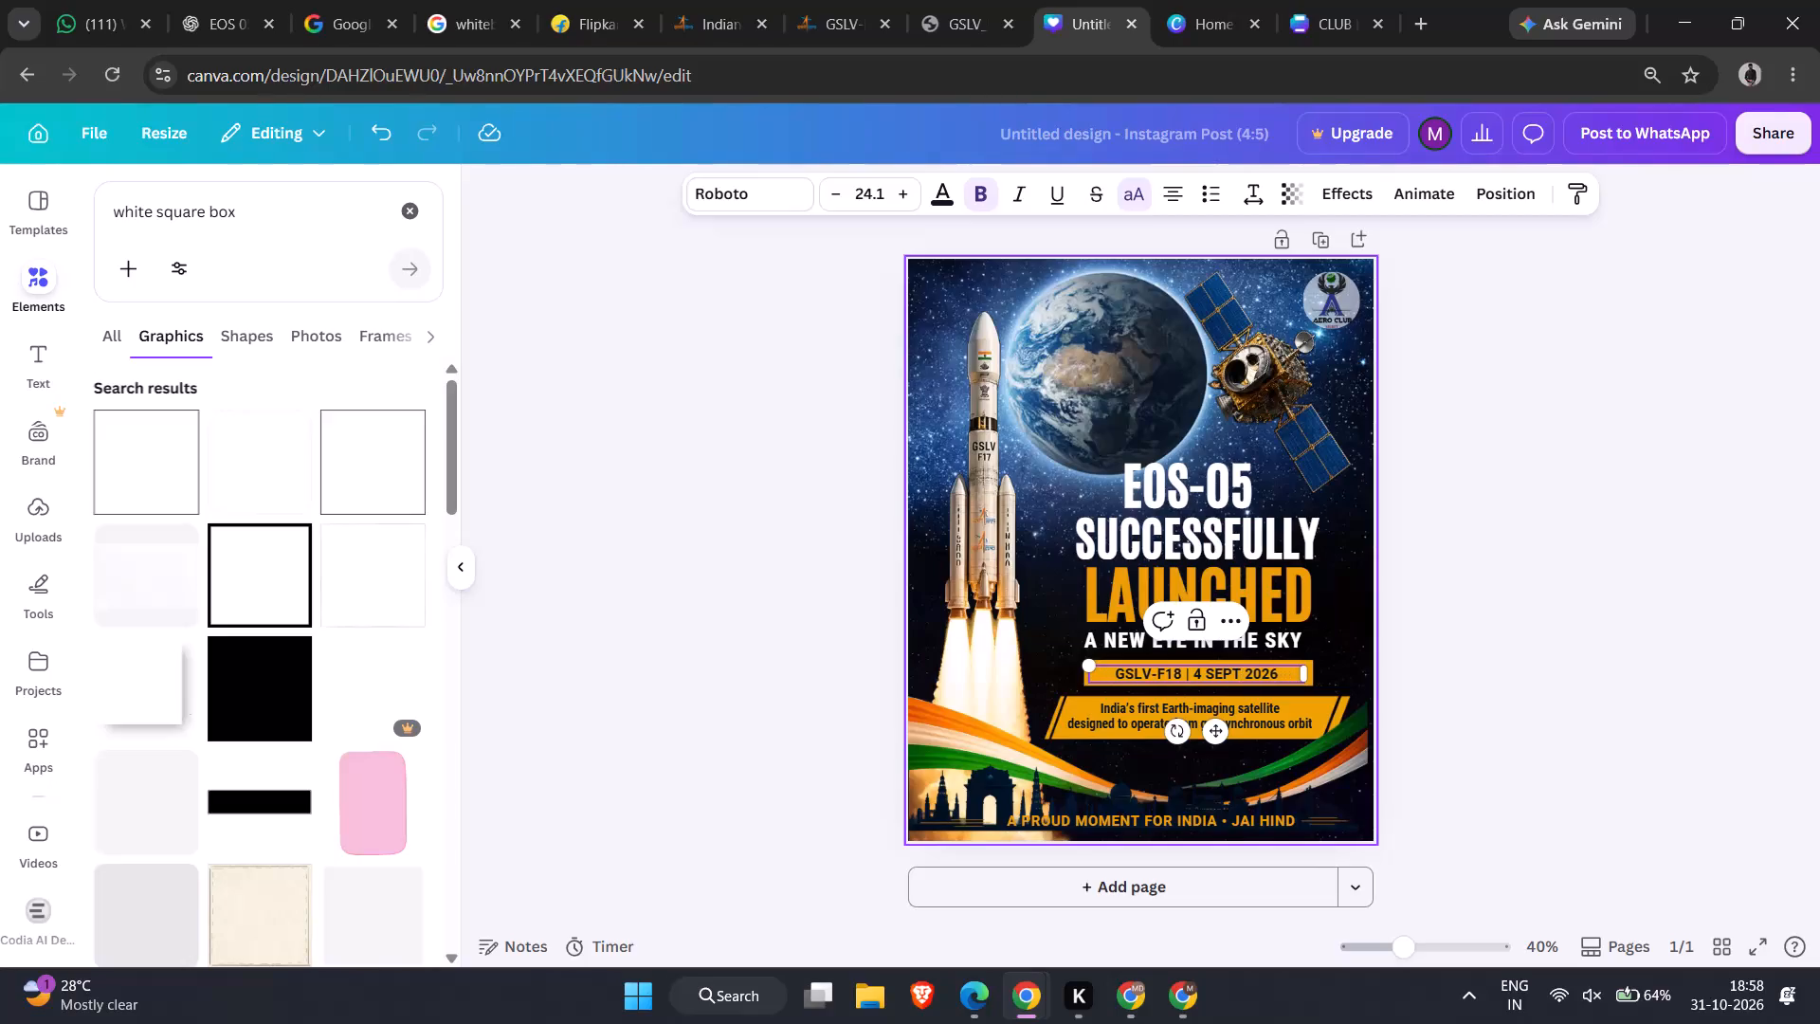
Replace the day and month before 2026 in the poster's GSLV-F18 launch date line with "30TH OC".
key("Delete")
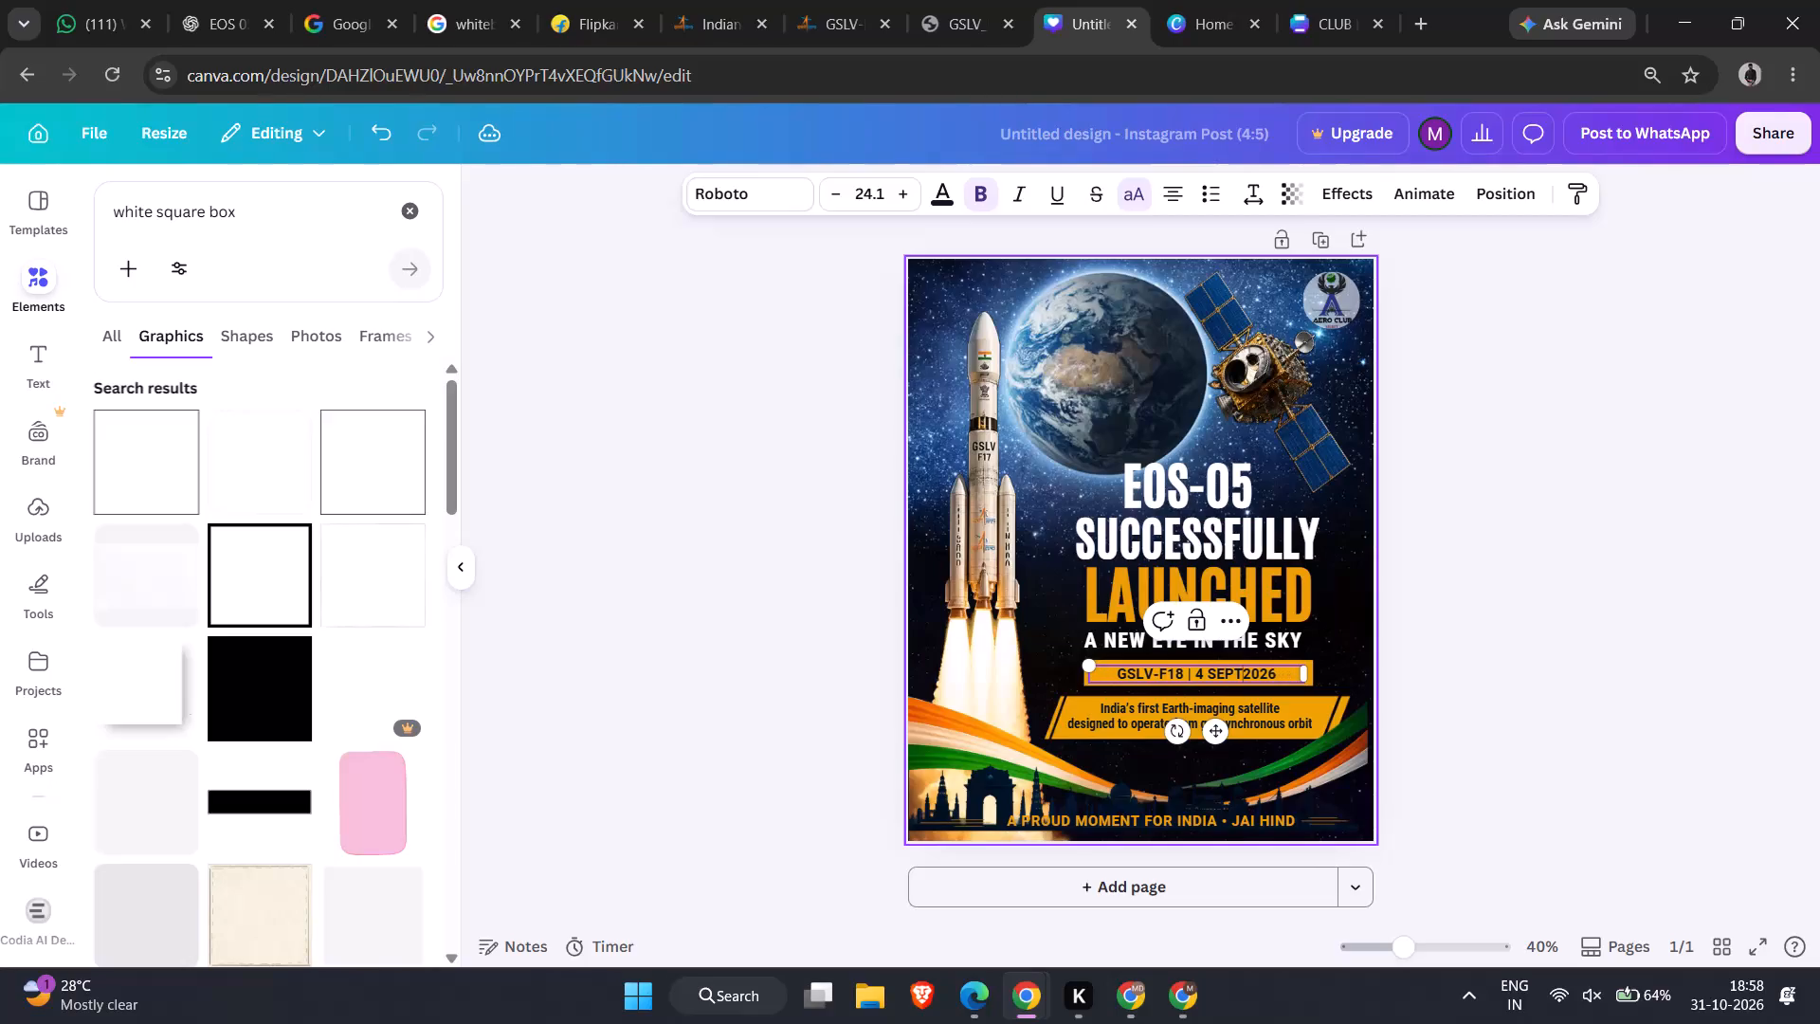
key("BackSpace")
key("BackSpace")
key("BackSpace")
key("BackSpace")
key("BackSpace")
key("BackSpace")
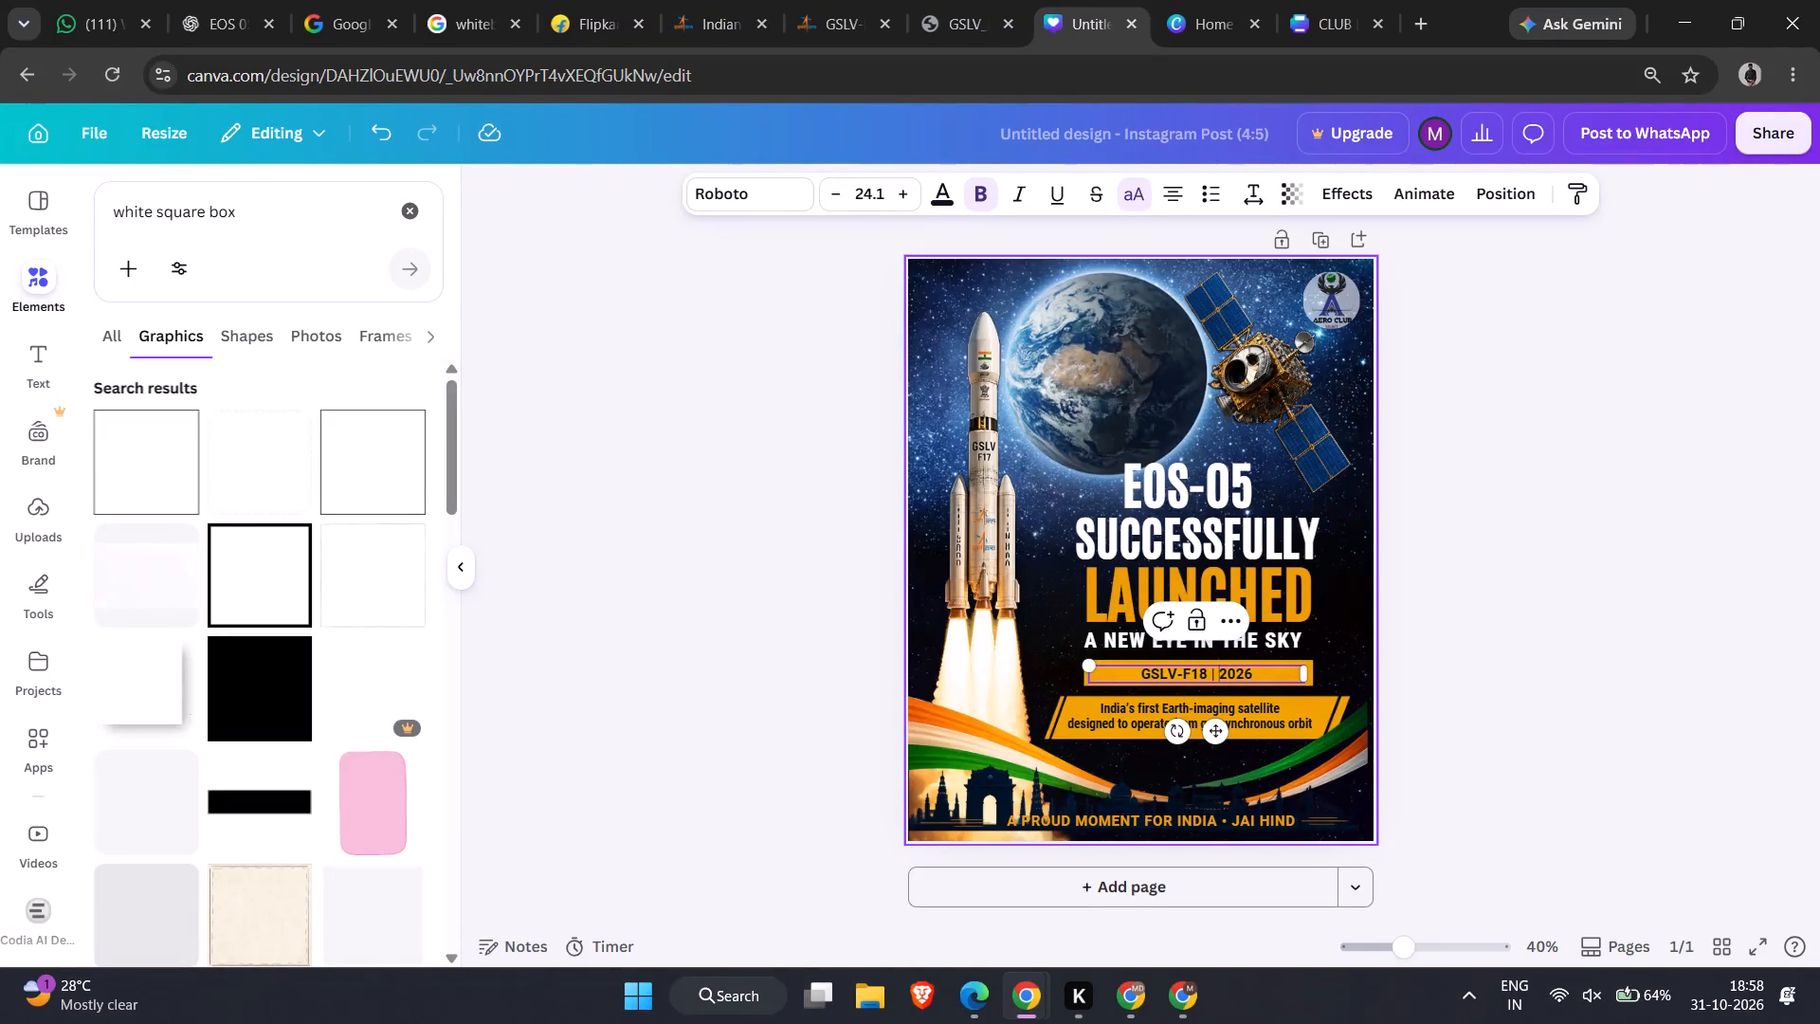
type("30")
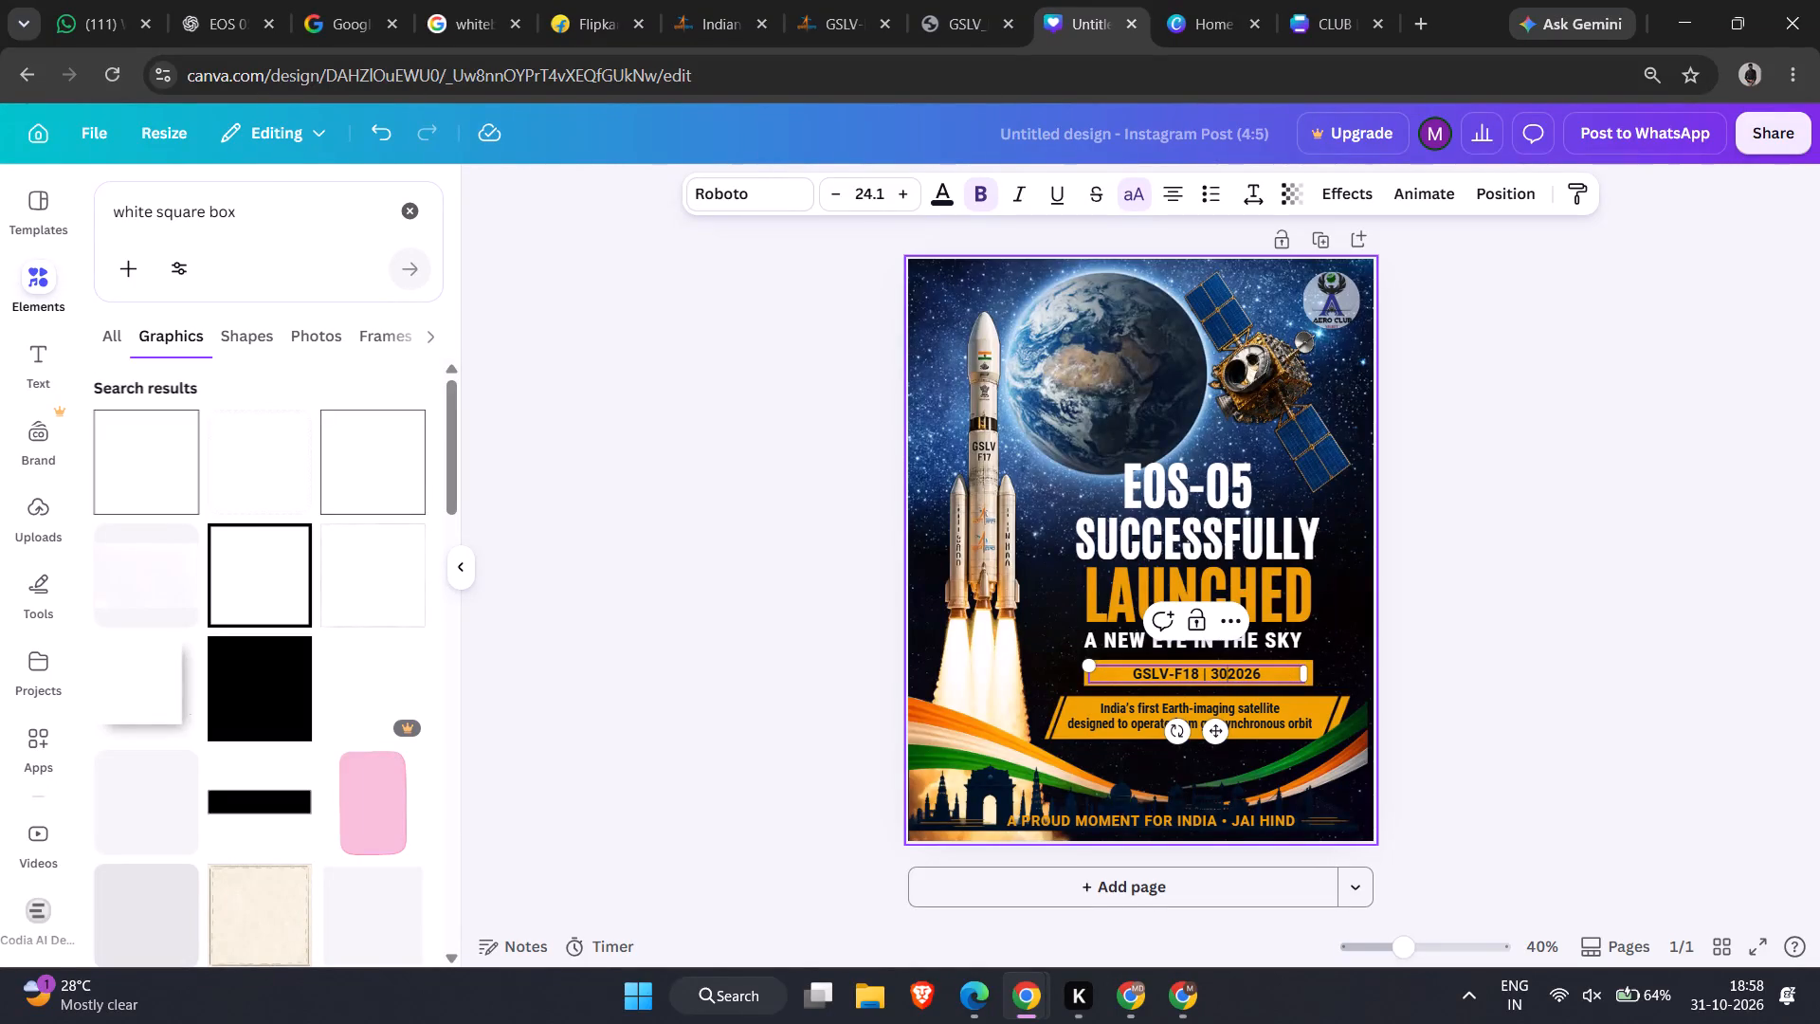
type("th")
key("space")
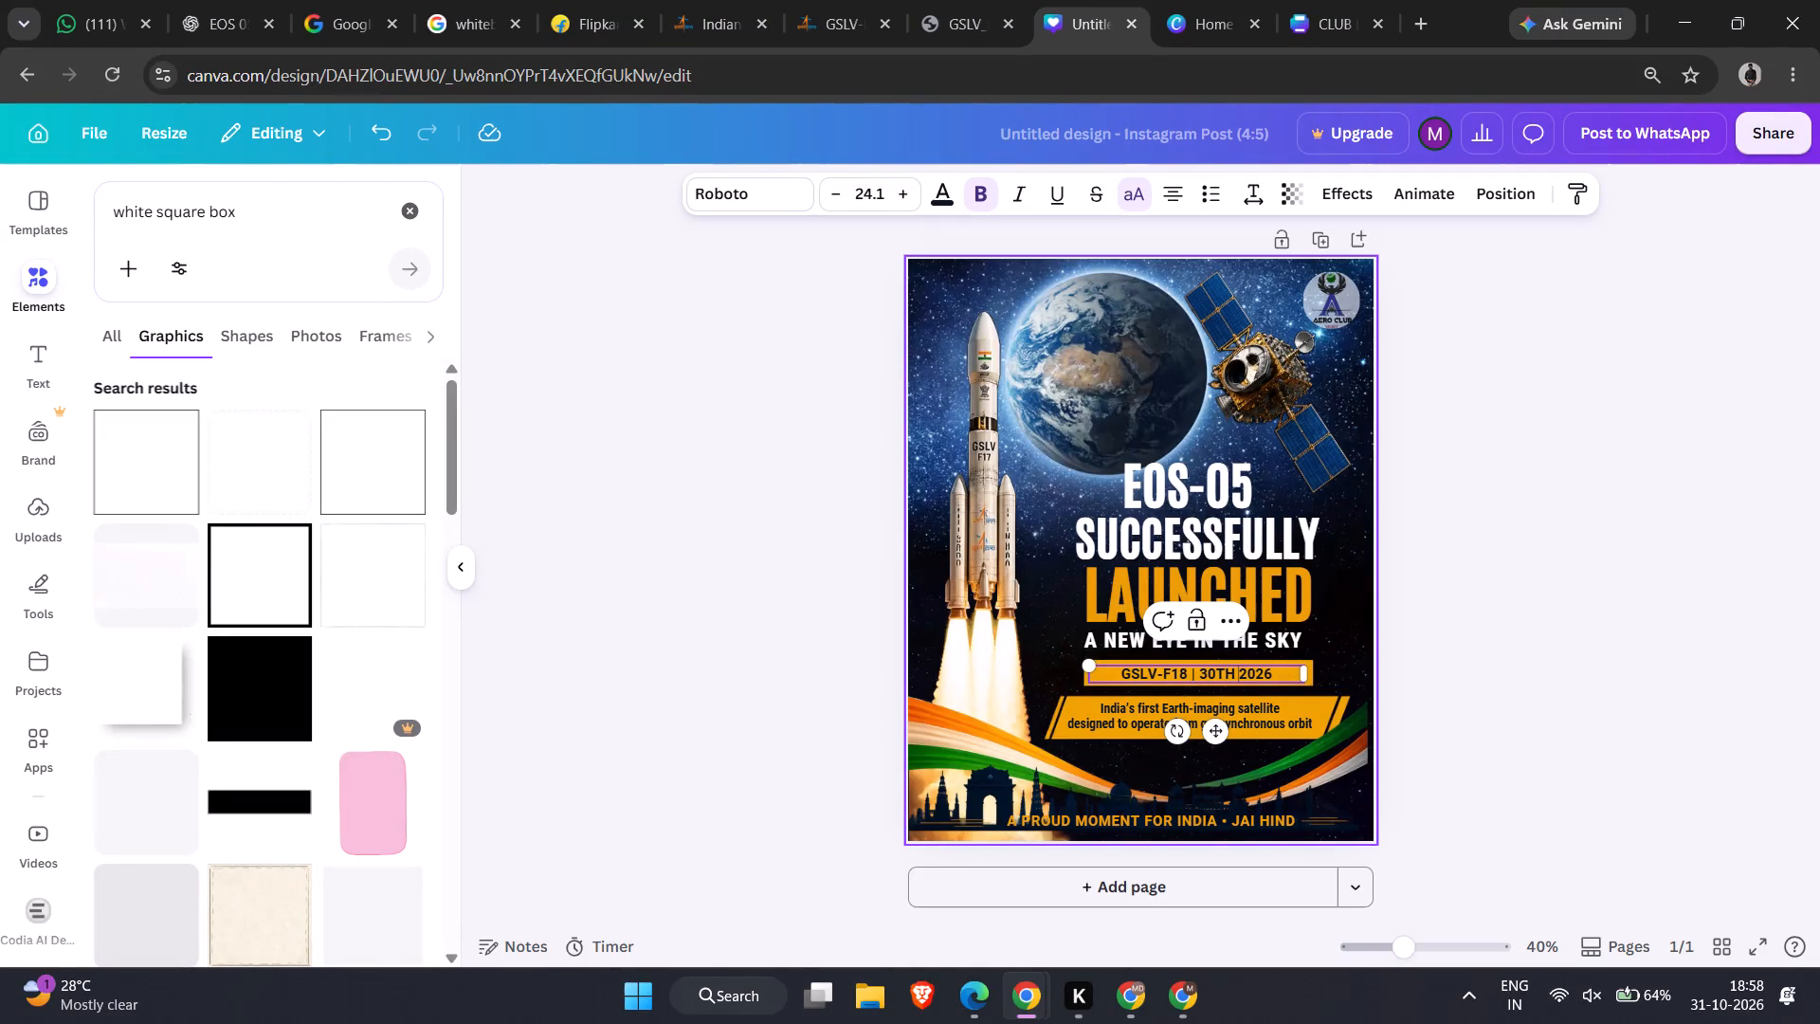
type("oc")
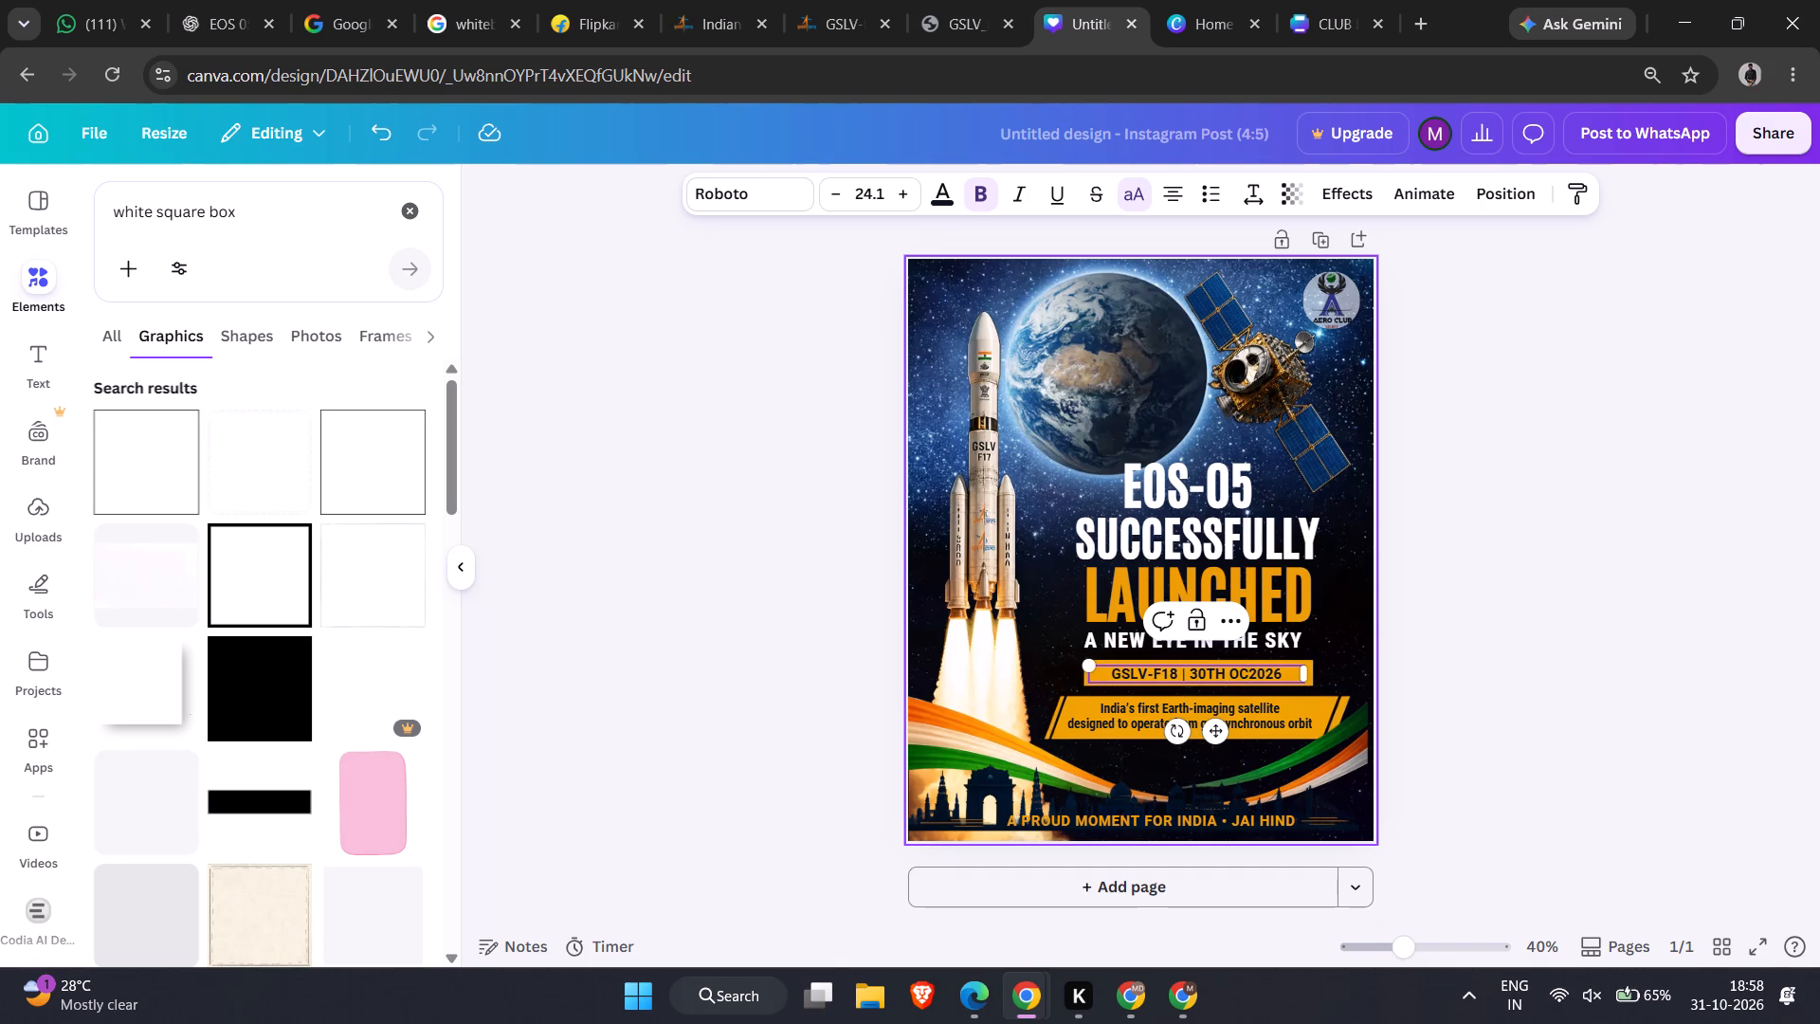
Finish the launch date line as "GSLV-F18 | 30th octobar2026" with all-caps formatting turned off.
type("tobar")
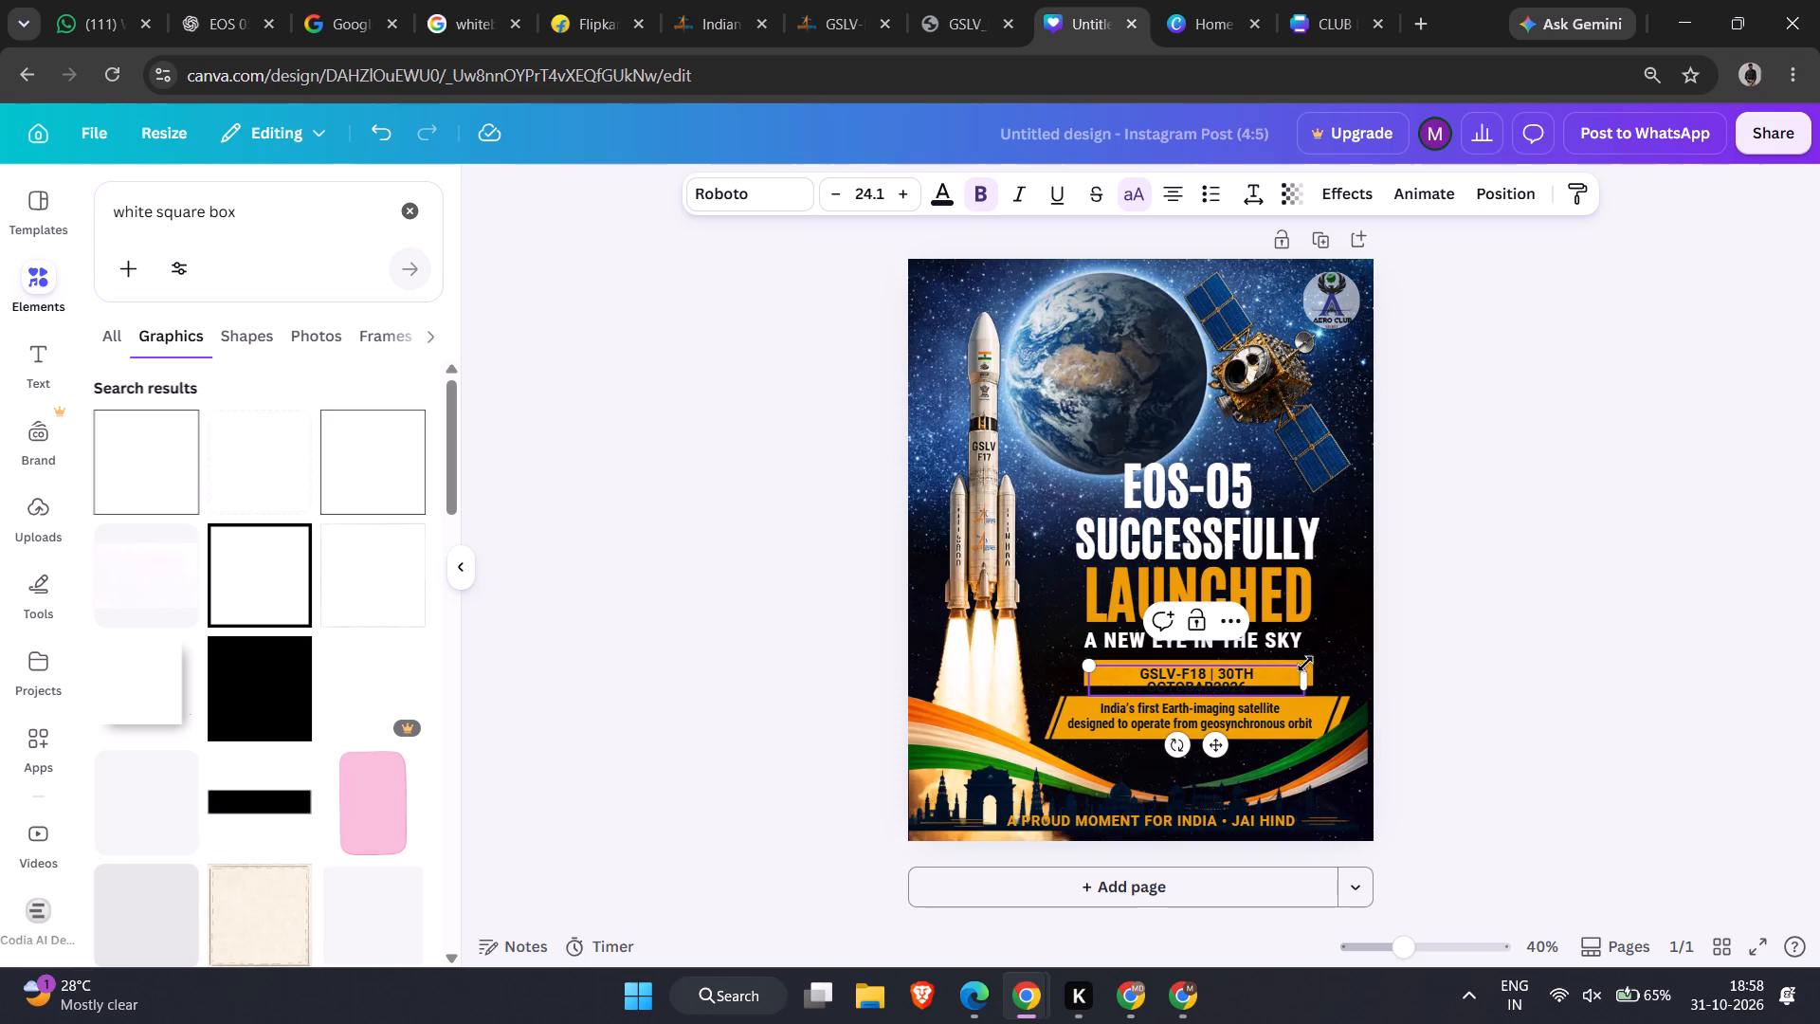
left_click(1145, 202)
left_click(1425, 632)
Capitalise the month in the launch date line and add a space before the year, giving "GSLV-F18 | 30th Octobar 2026".
left_click(1215, 672)
left_click(1215, 672)
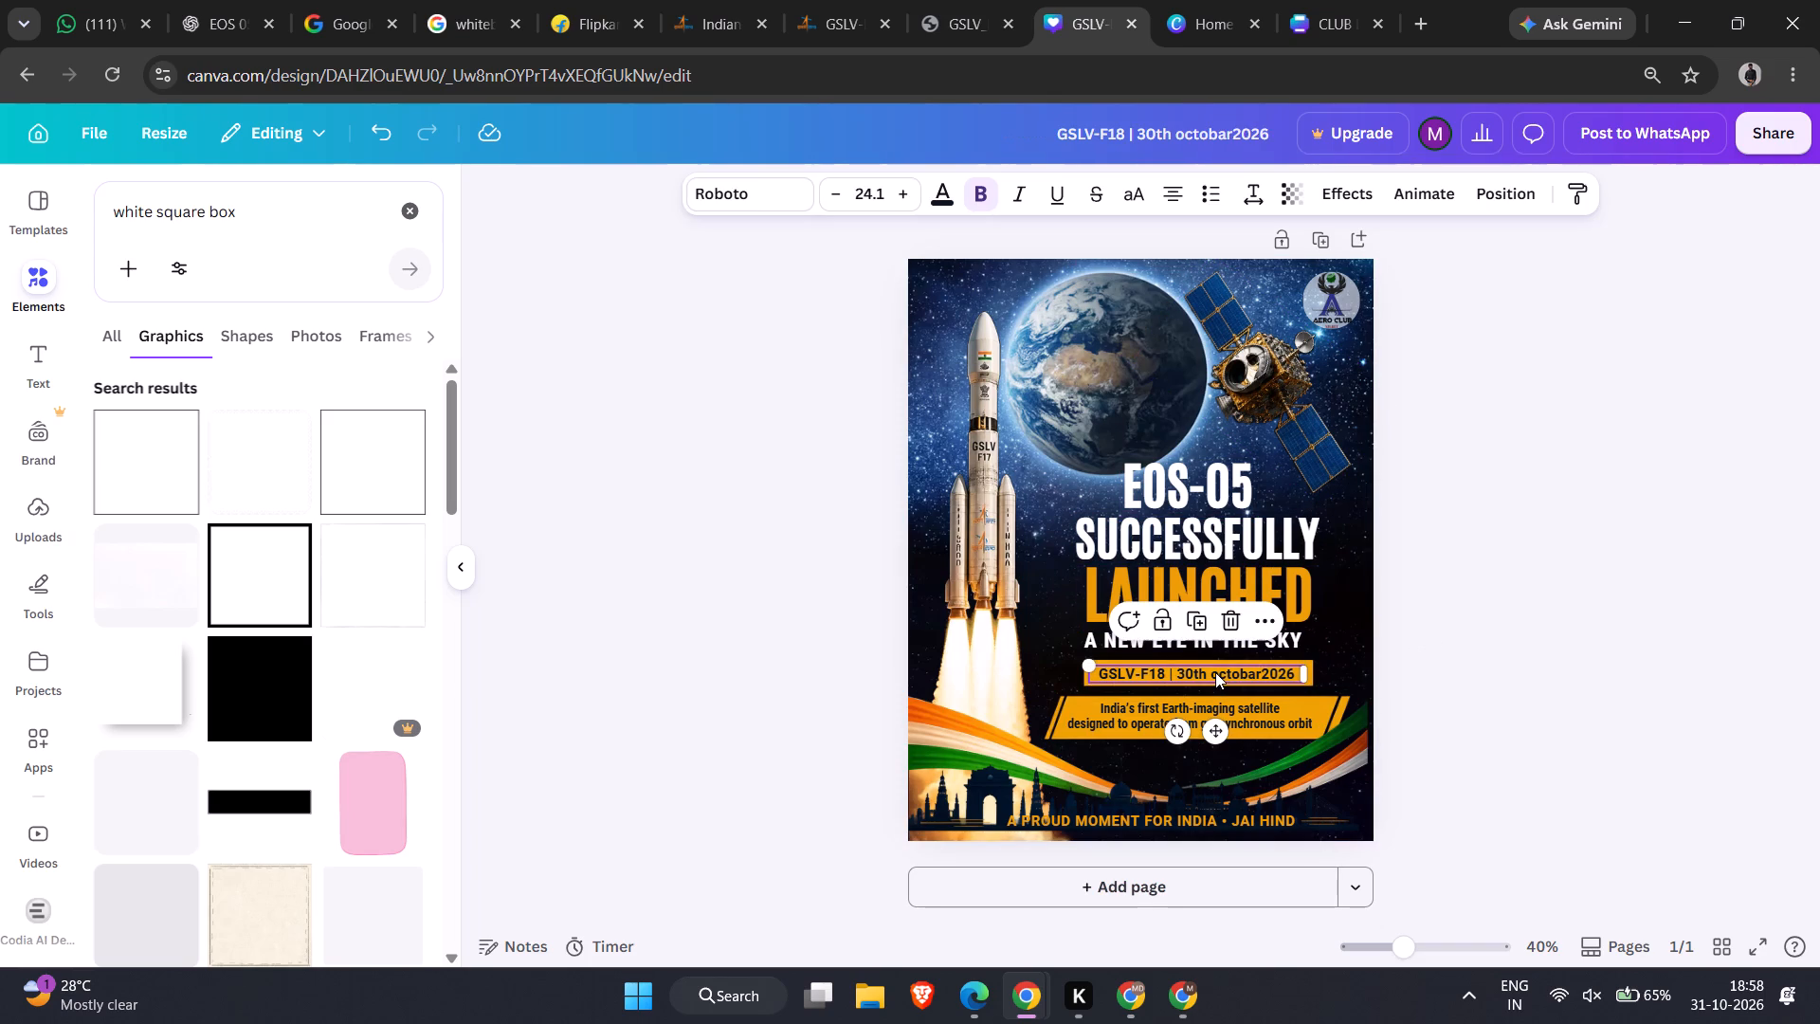
key("Delete")
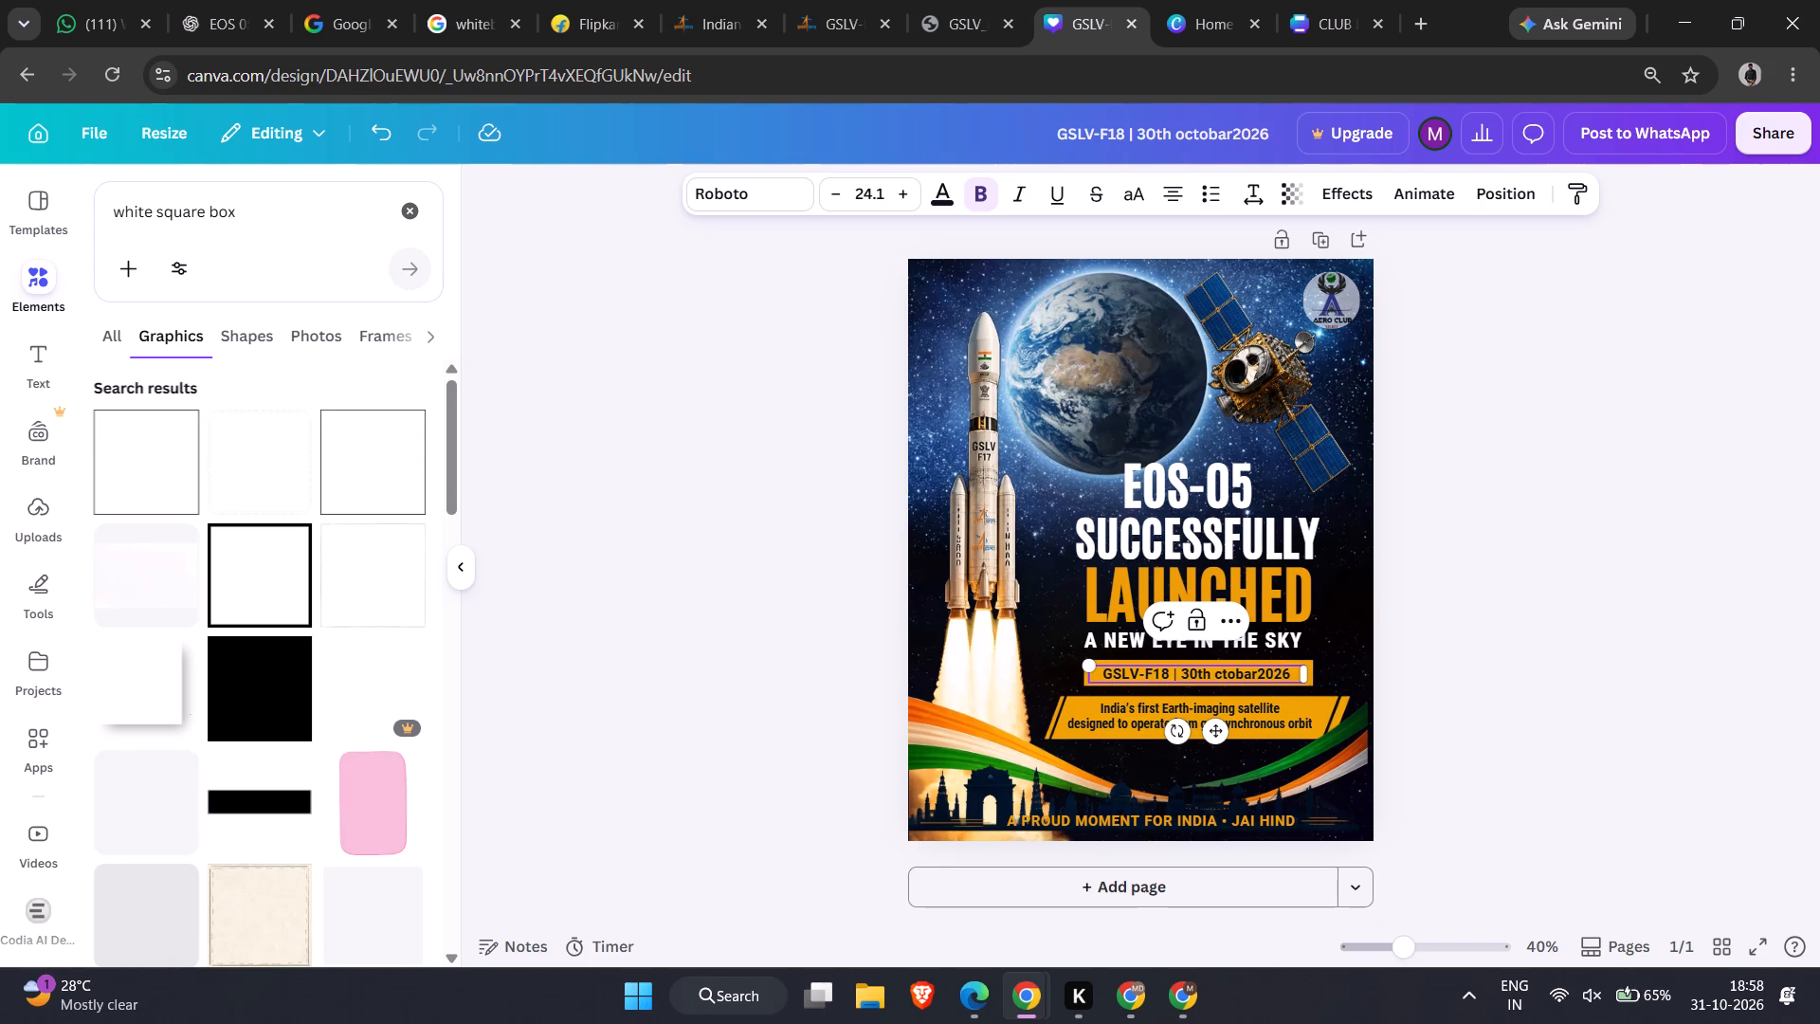
key("shift+o")
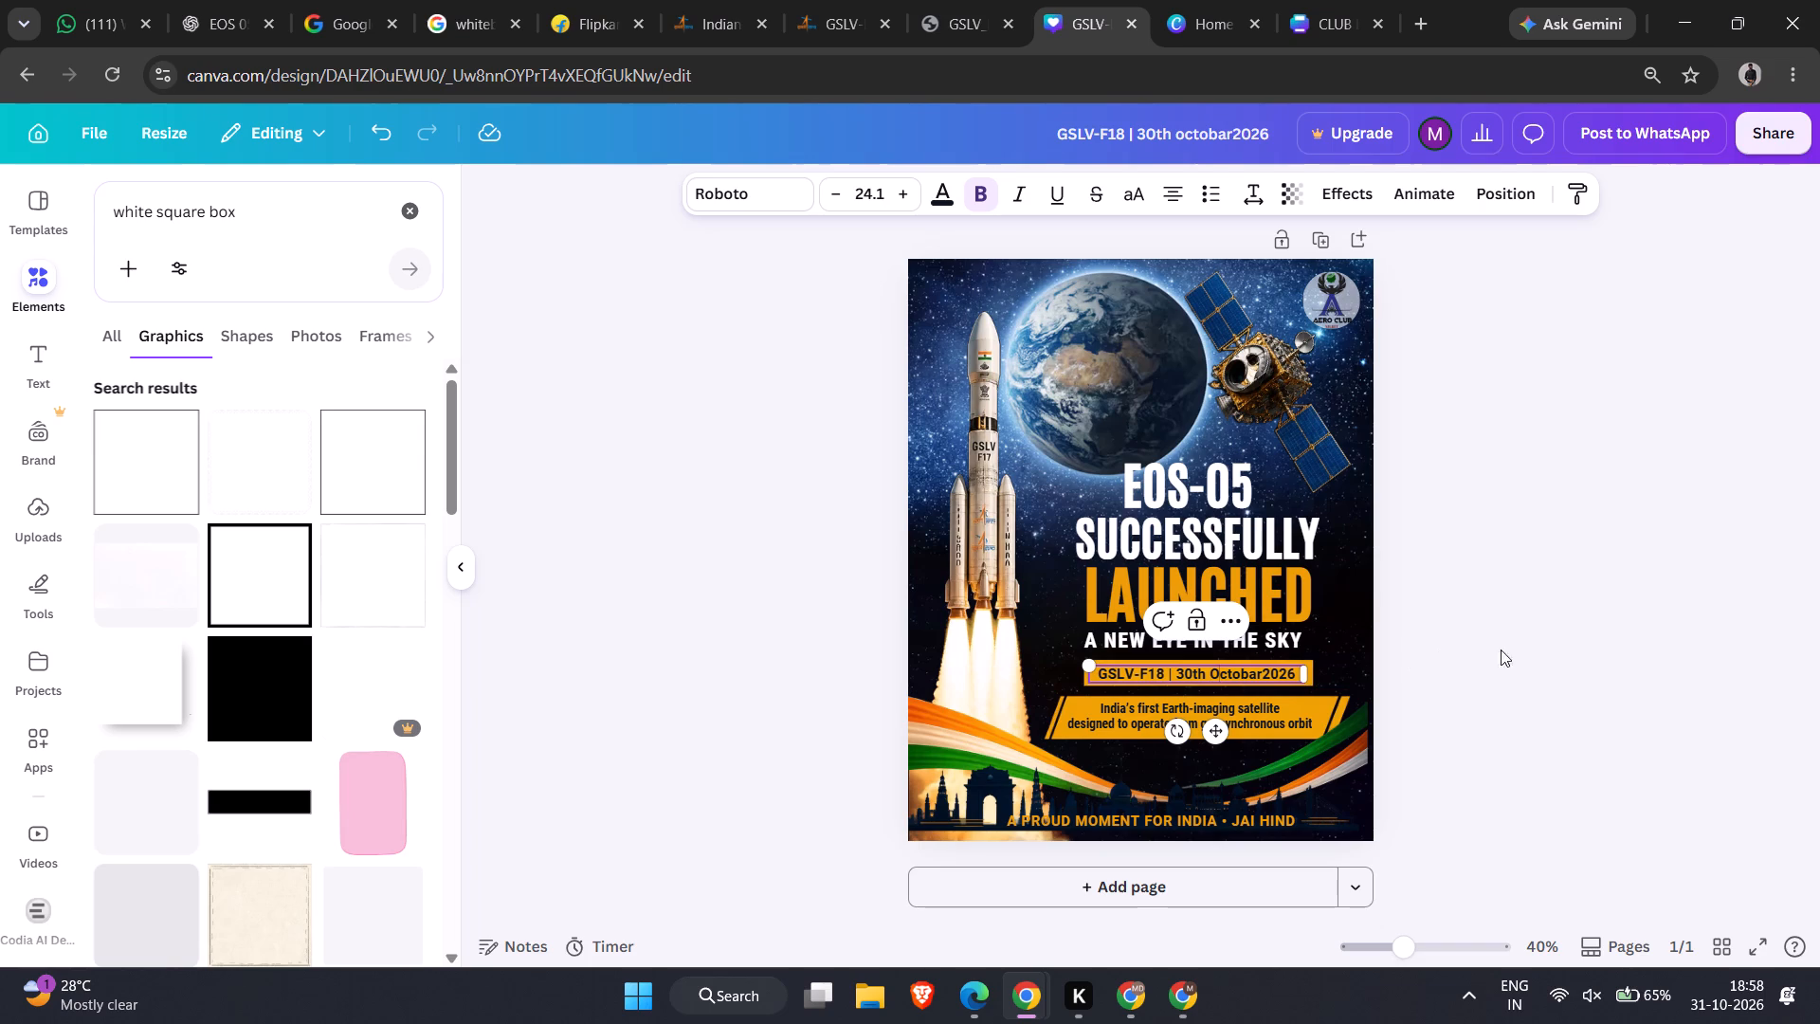
key("Right")
key("Right")
key("Right")
key("Right")
key("Right")
key("Right")
key("space")
left_click(1594, 640)
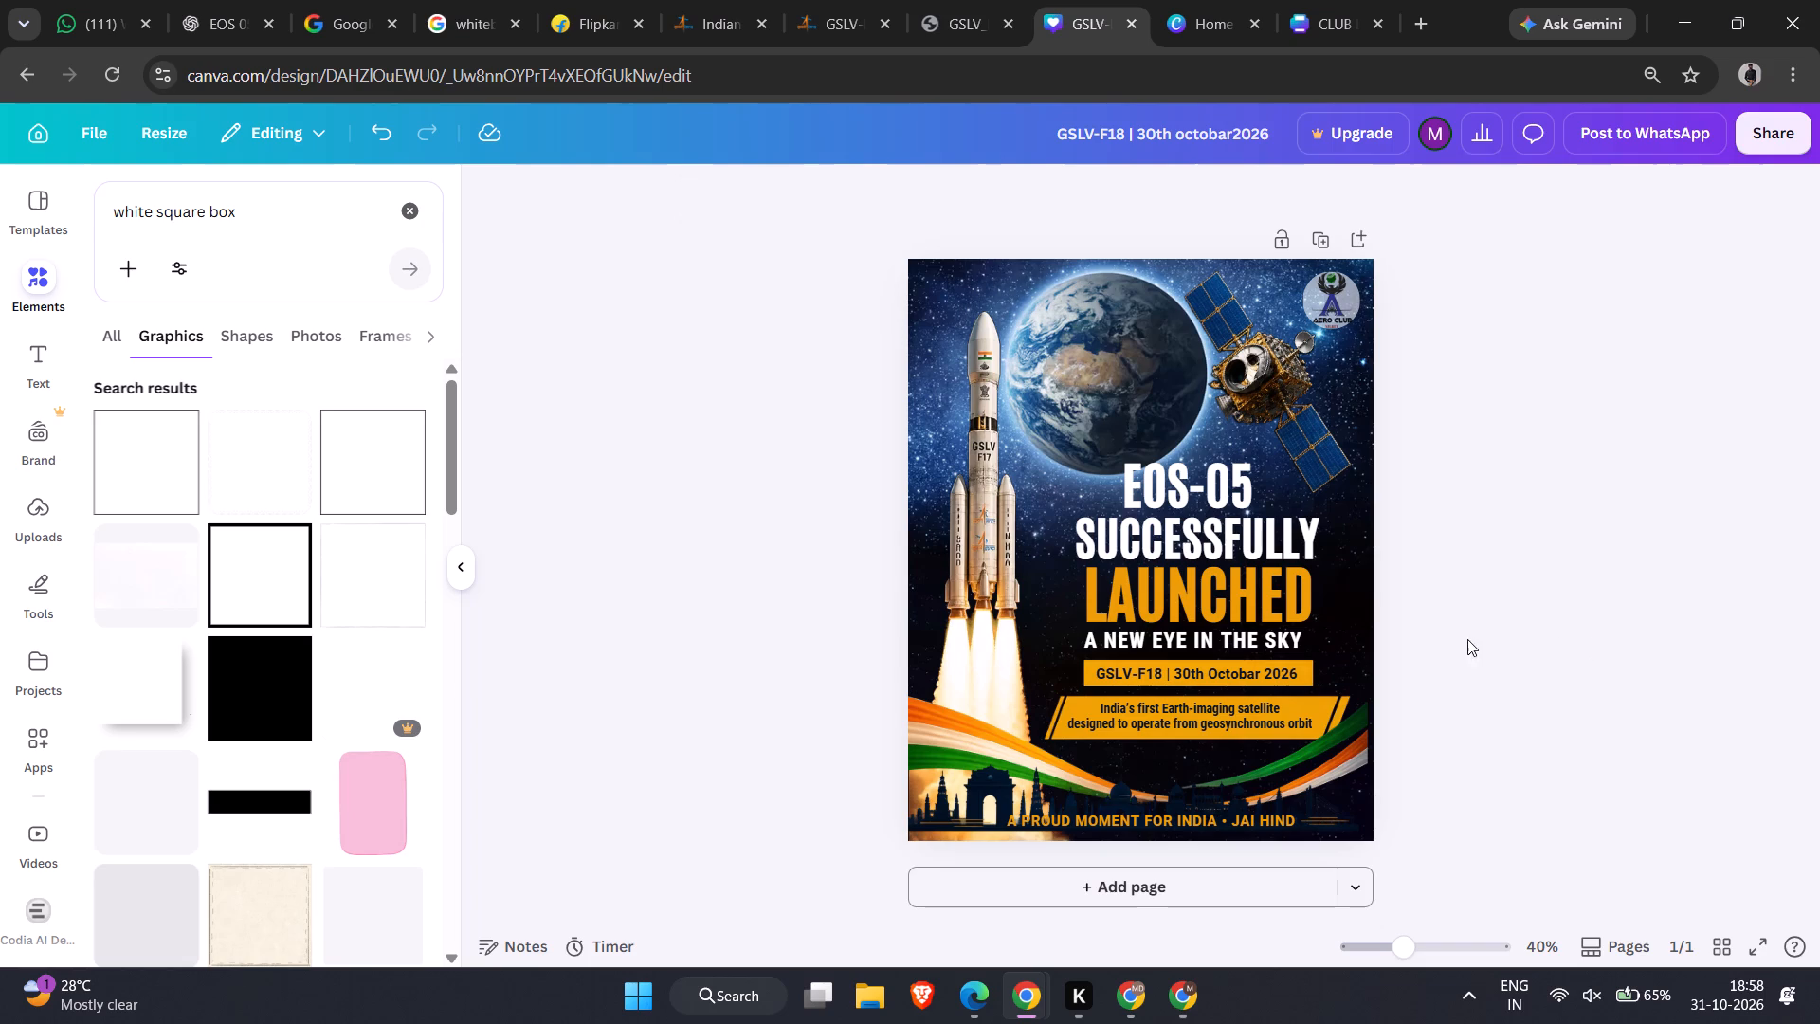
Delete the rocket image from the poster.
left_click(1008, 583)
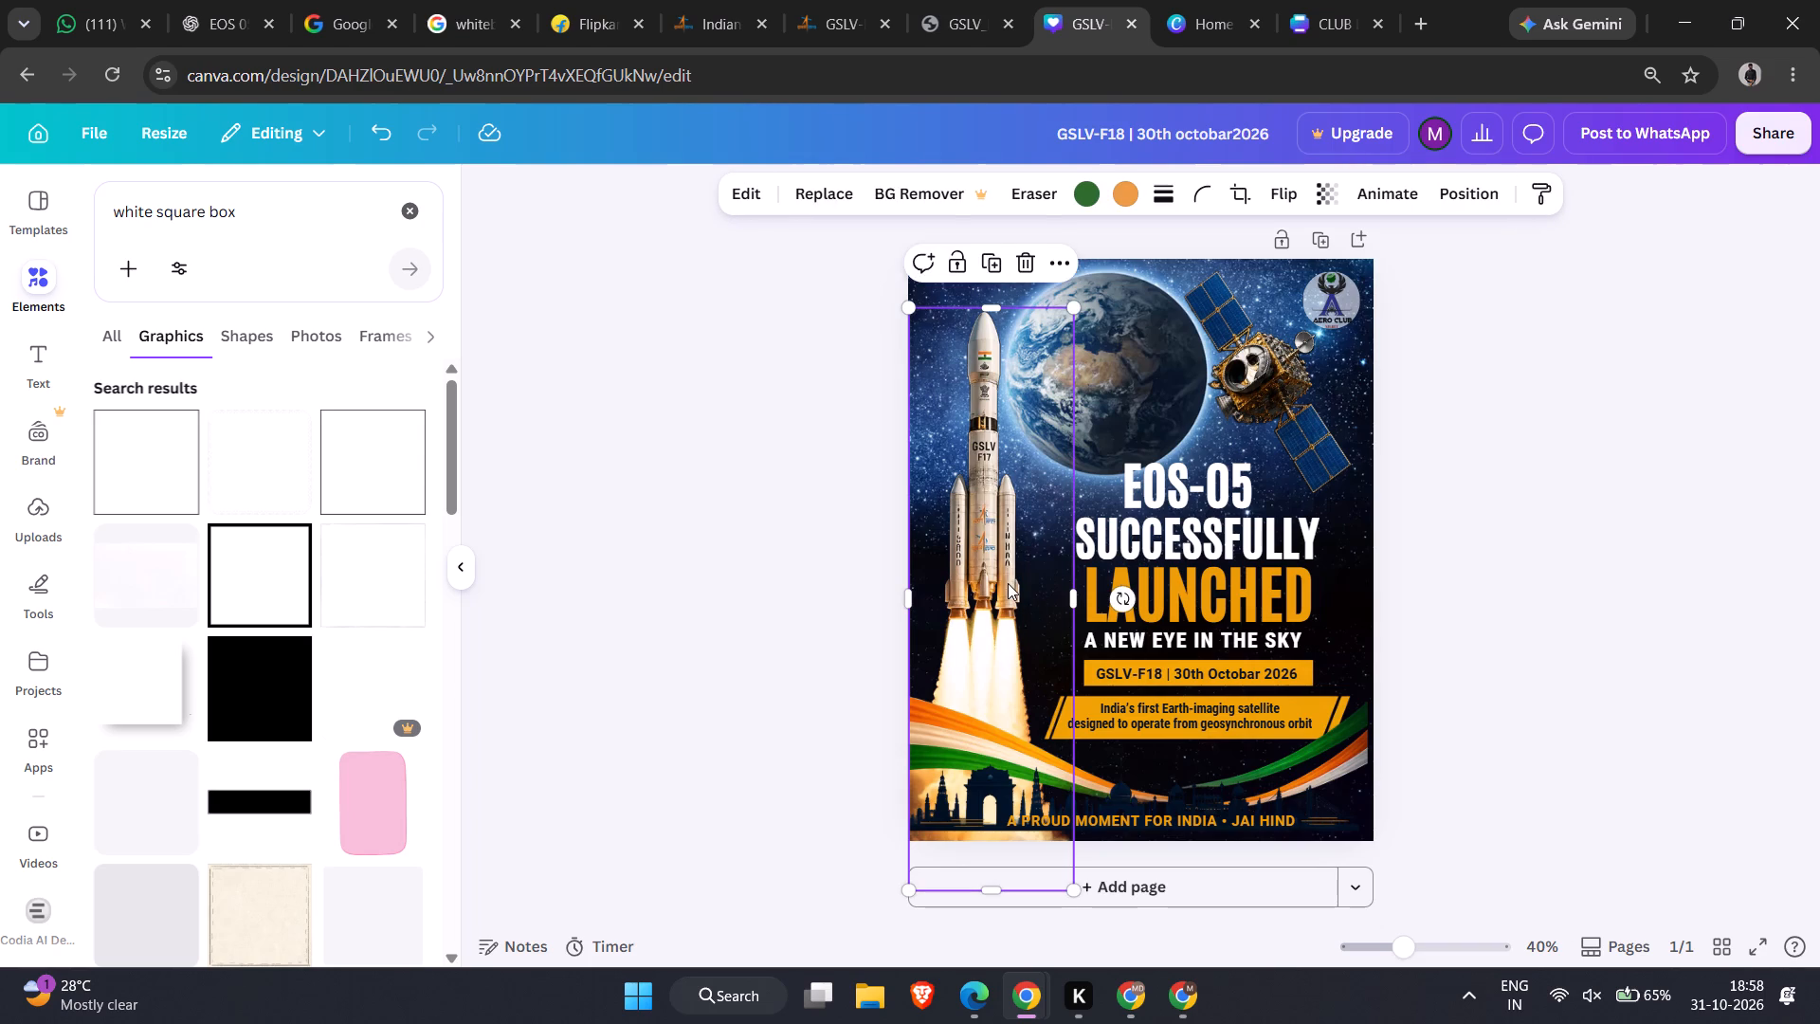
key("Delete")
left_click(1447, 565)
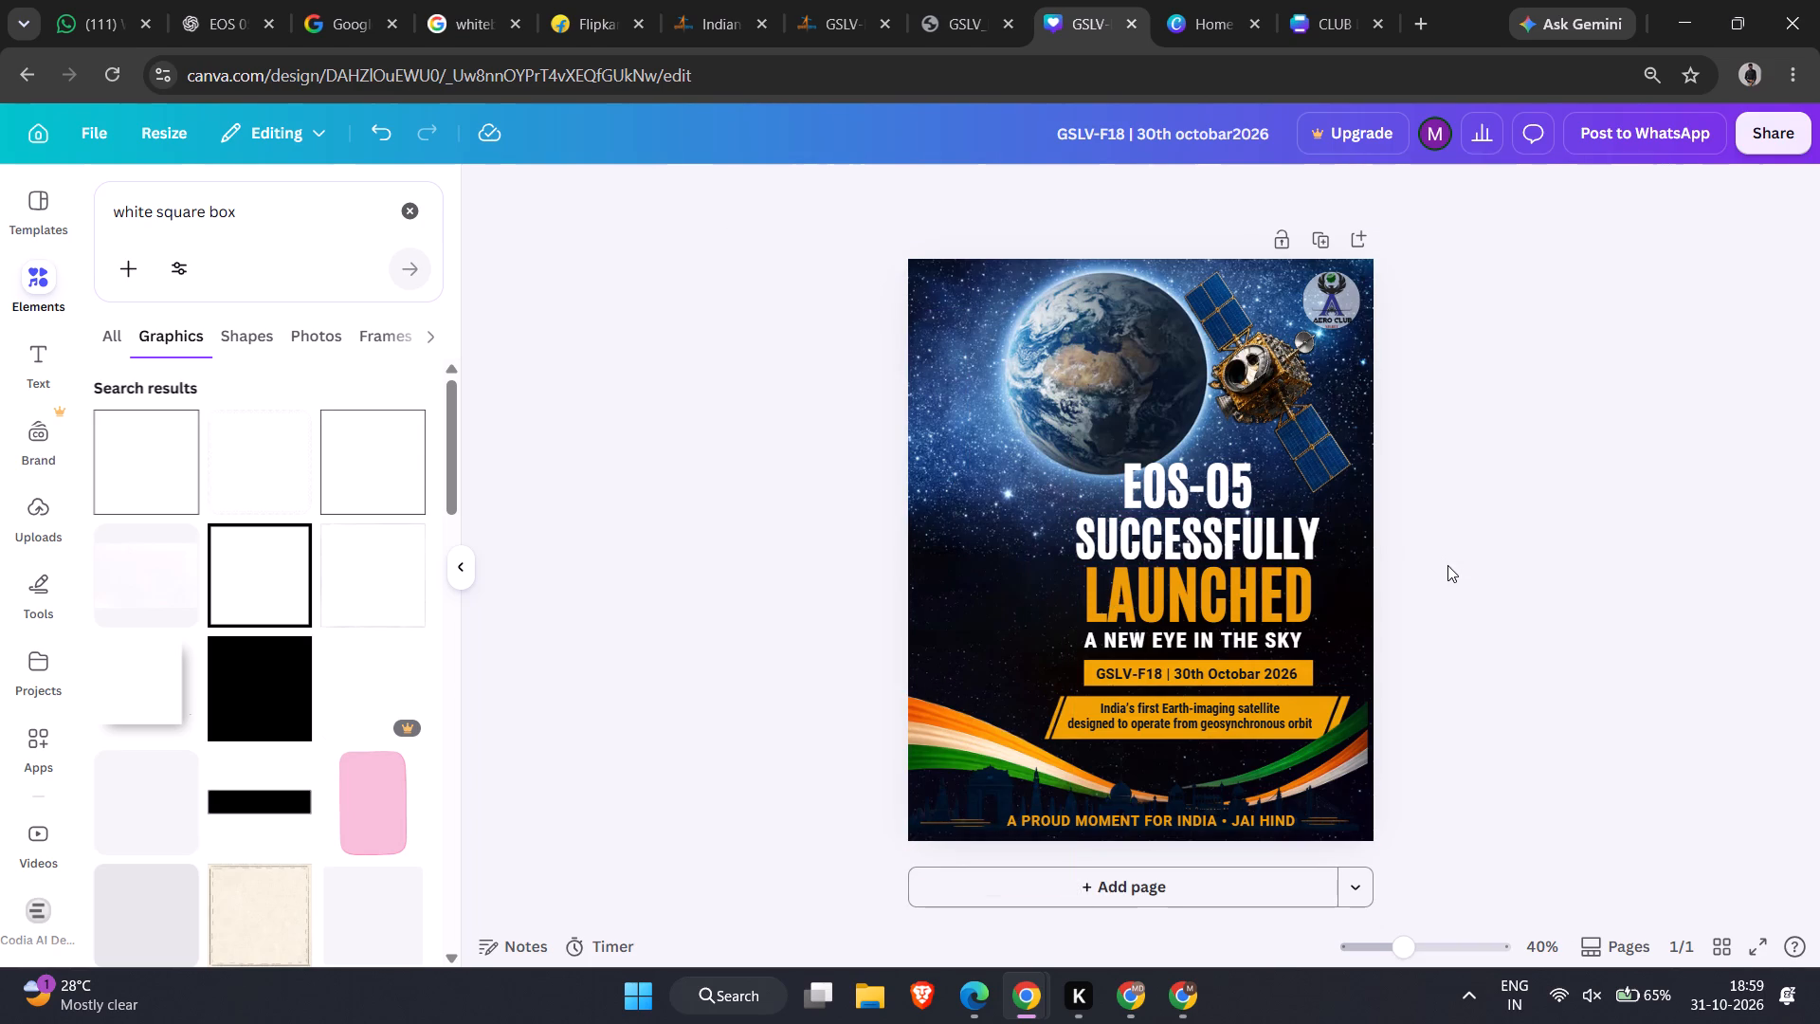
Duplicate the poster page.
left_click(1314, 240)
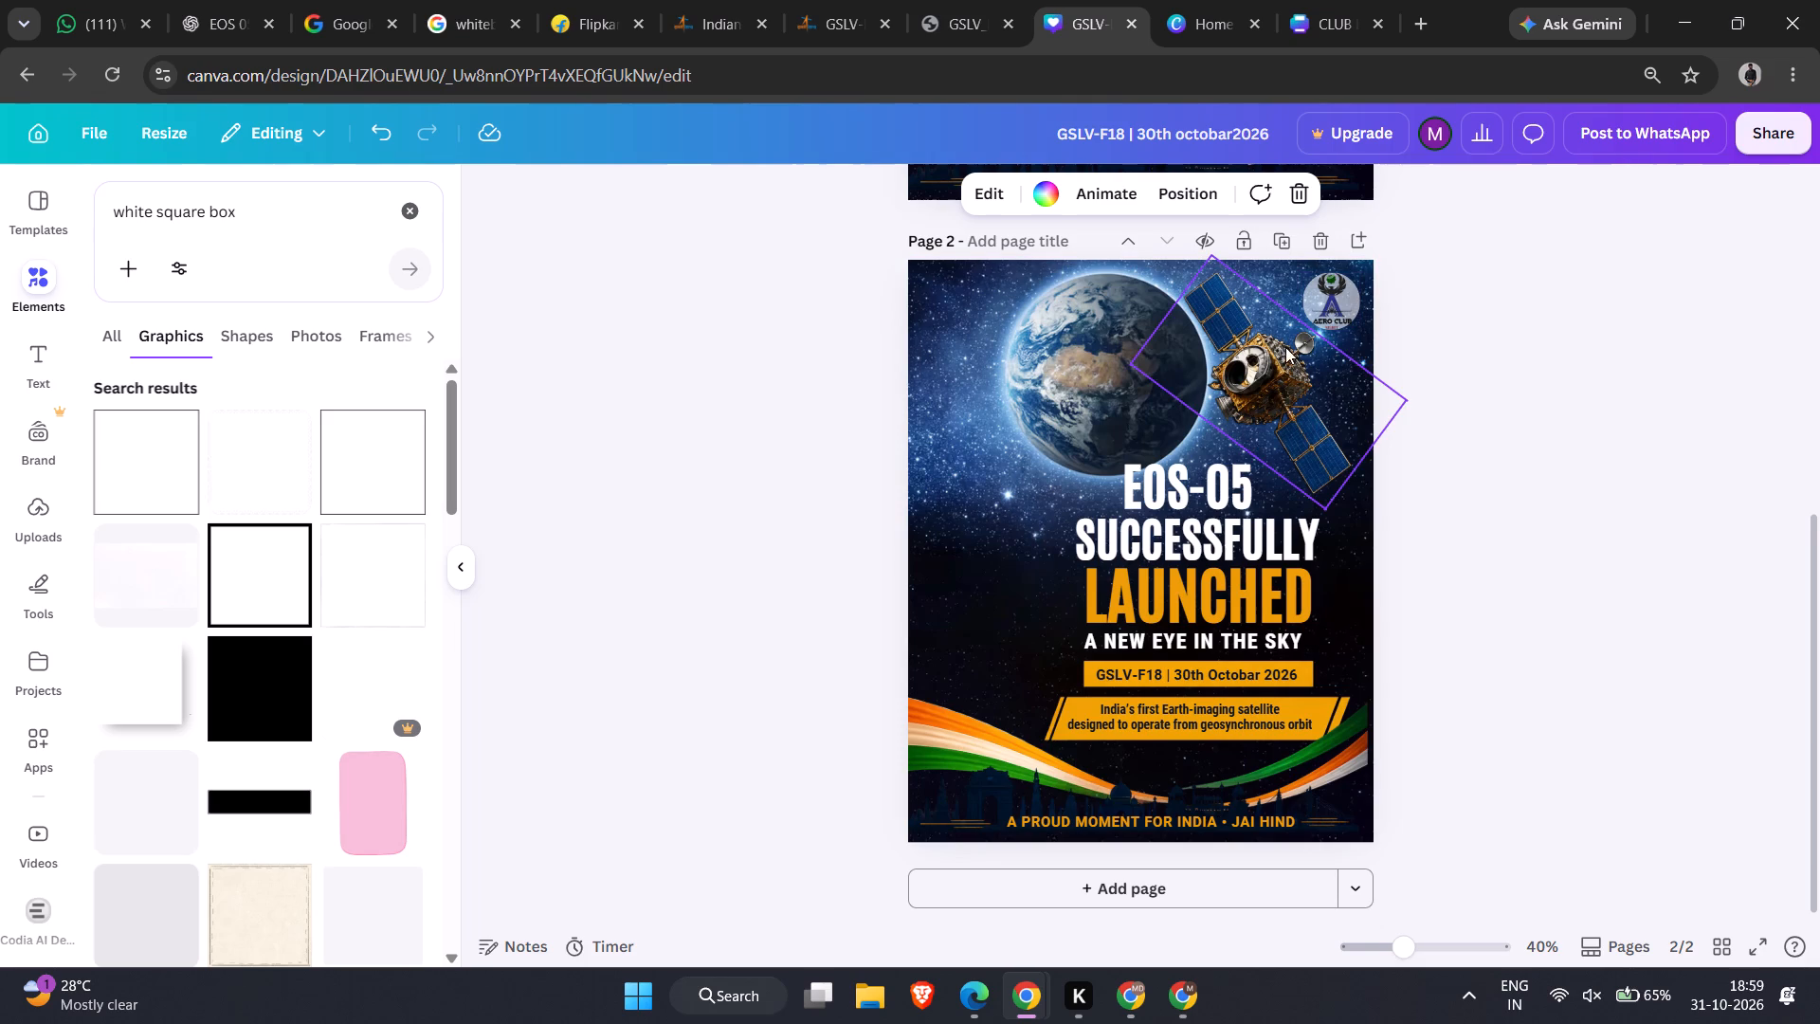
On page 2, delete the skyline, the "A PROUD MOMENT FOR INDIA • JAI HIND" line, both tricolour ribbons and the two decorative footer lines.
left_click(1233, 448)
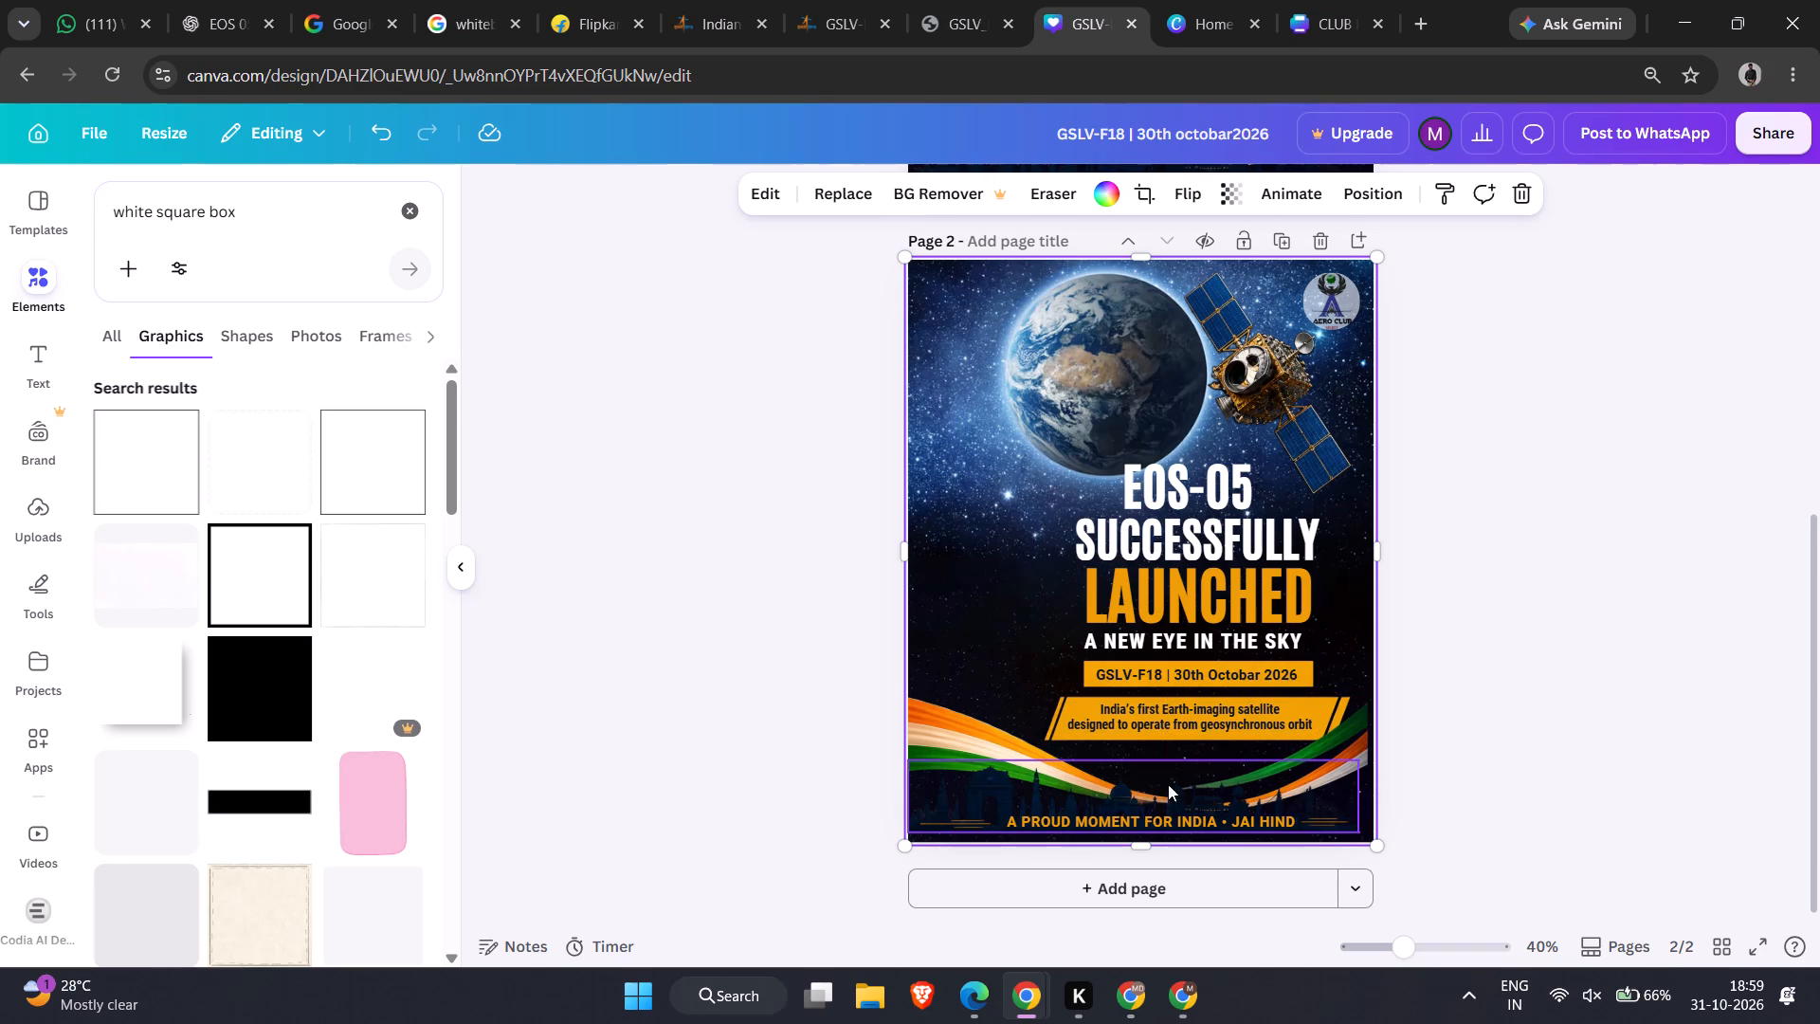
left_click(1070, 787)
key("Delete")
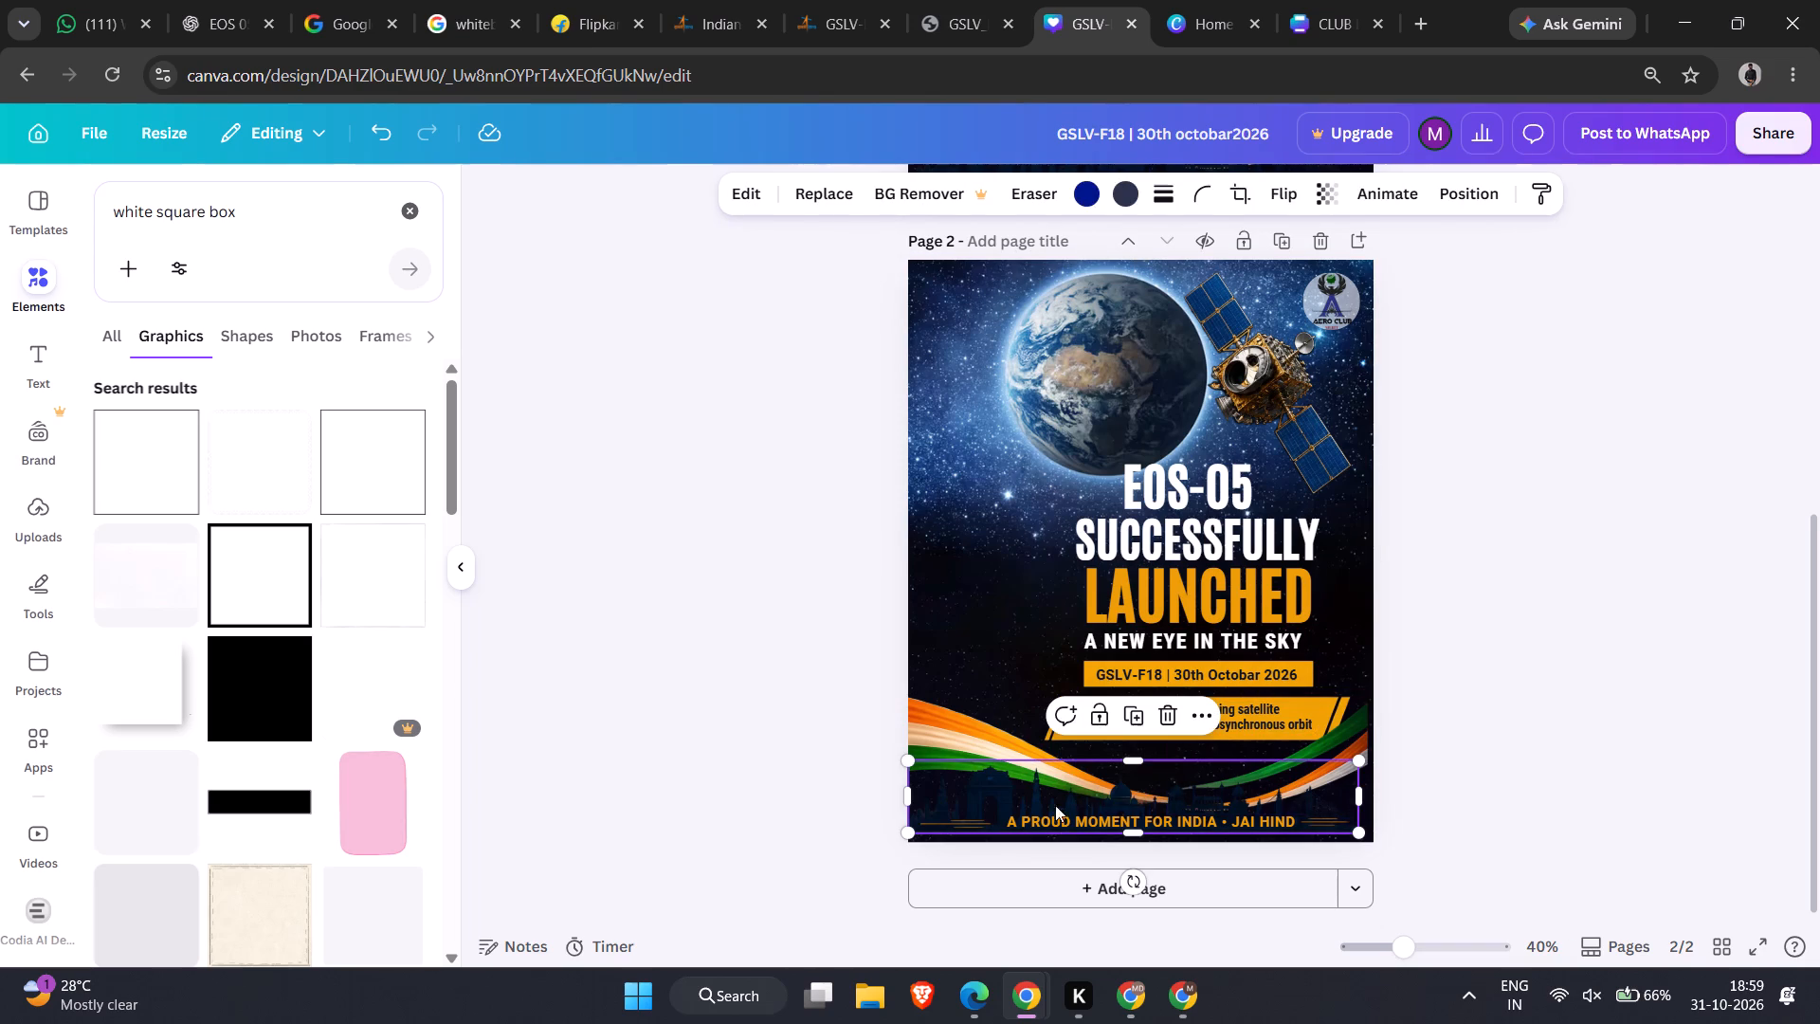
left_click(1039, 822)
key("Delete")
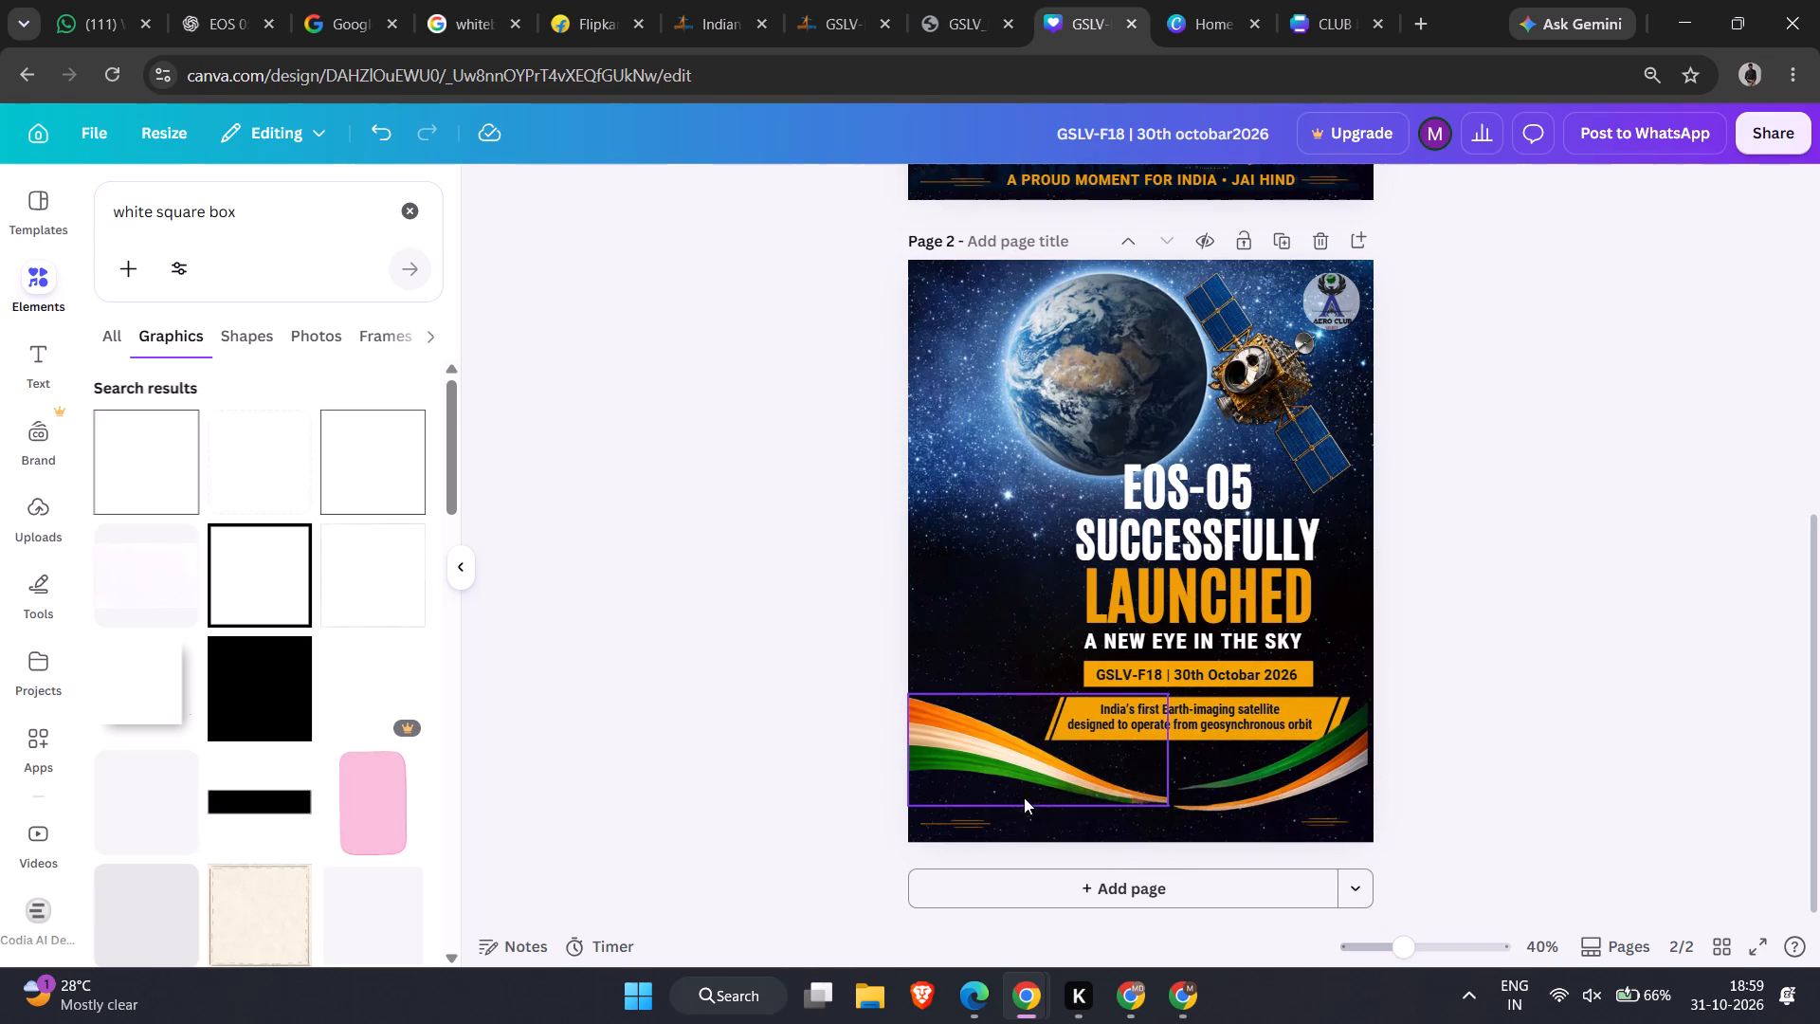
left_click(1023, 753)
key("Delete")
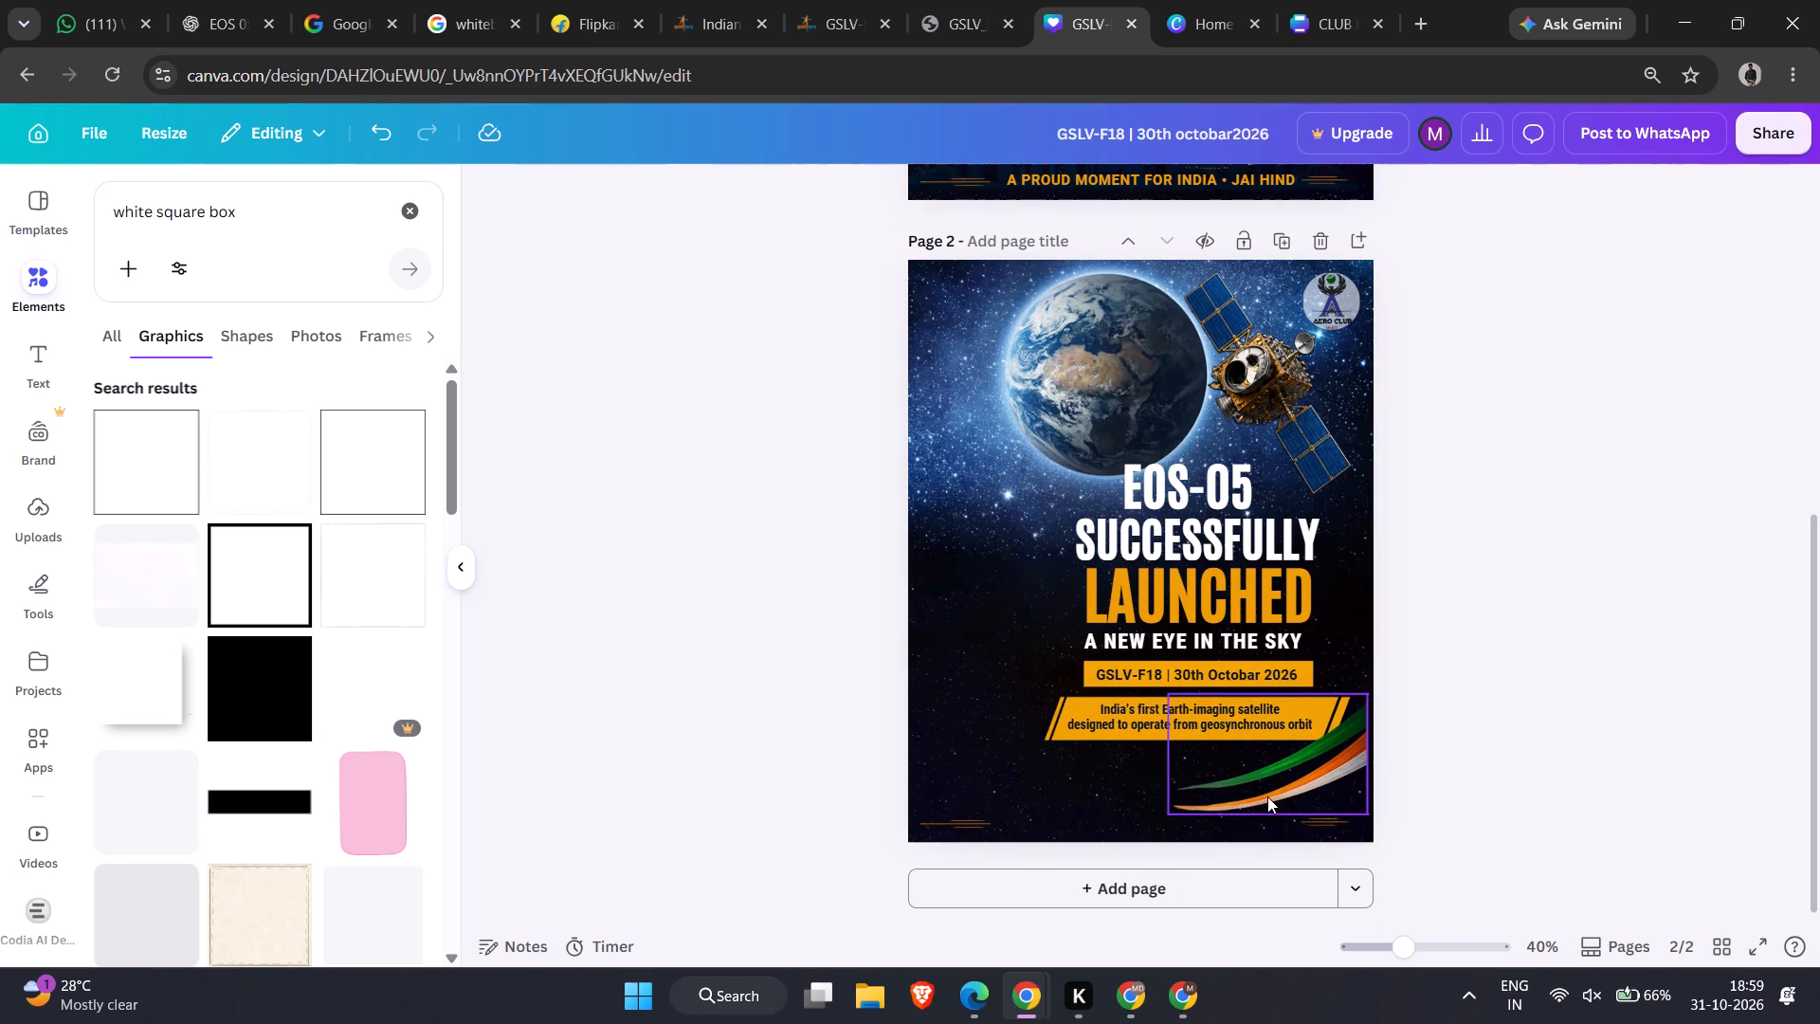
left_click(1267, 796)
key("Delete")
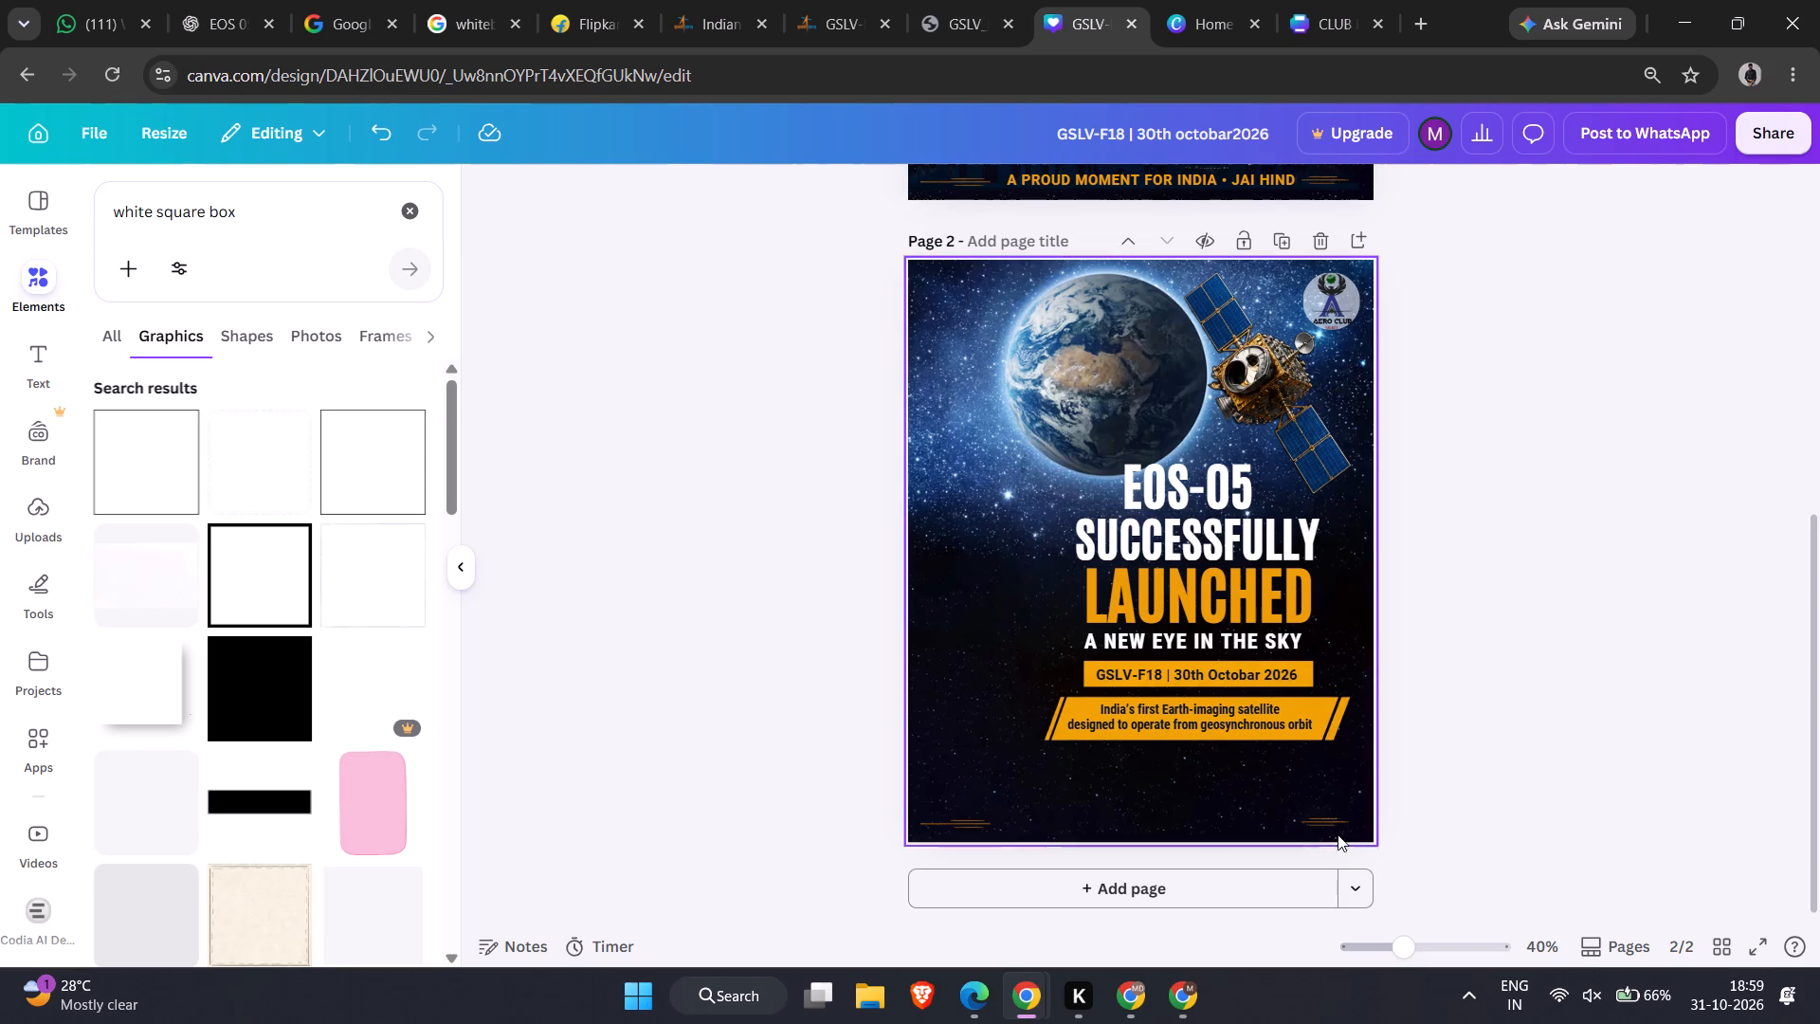
left_click(1322, 822)
key("Delete")
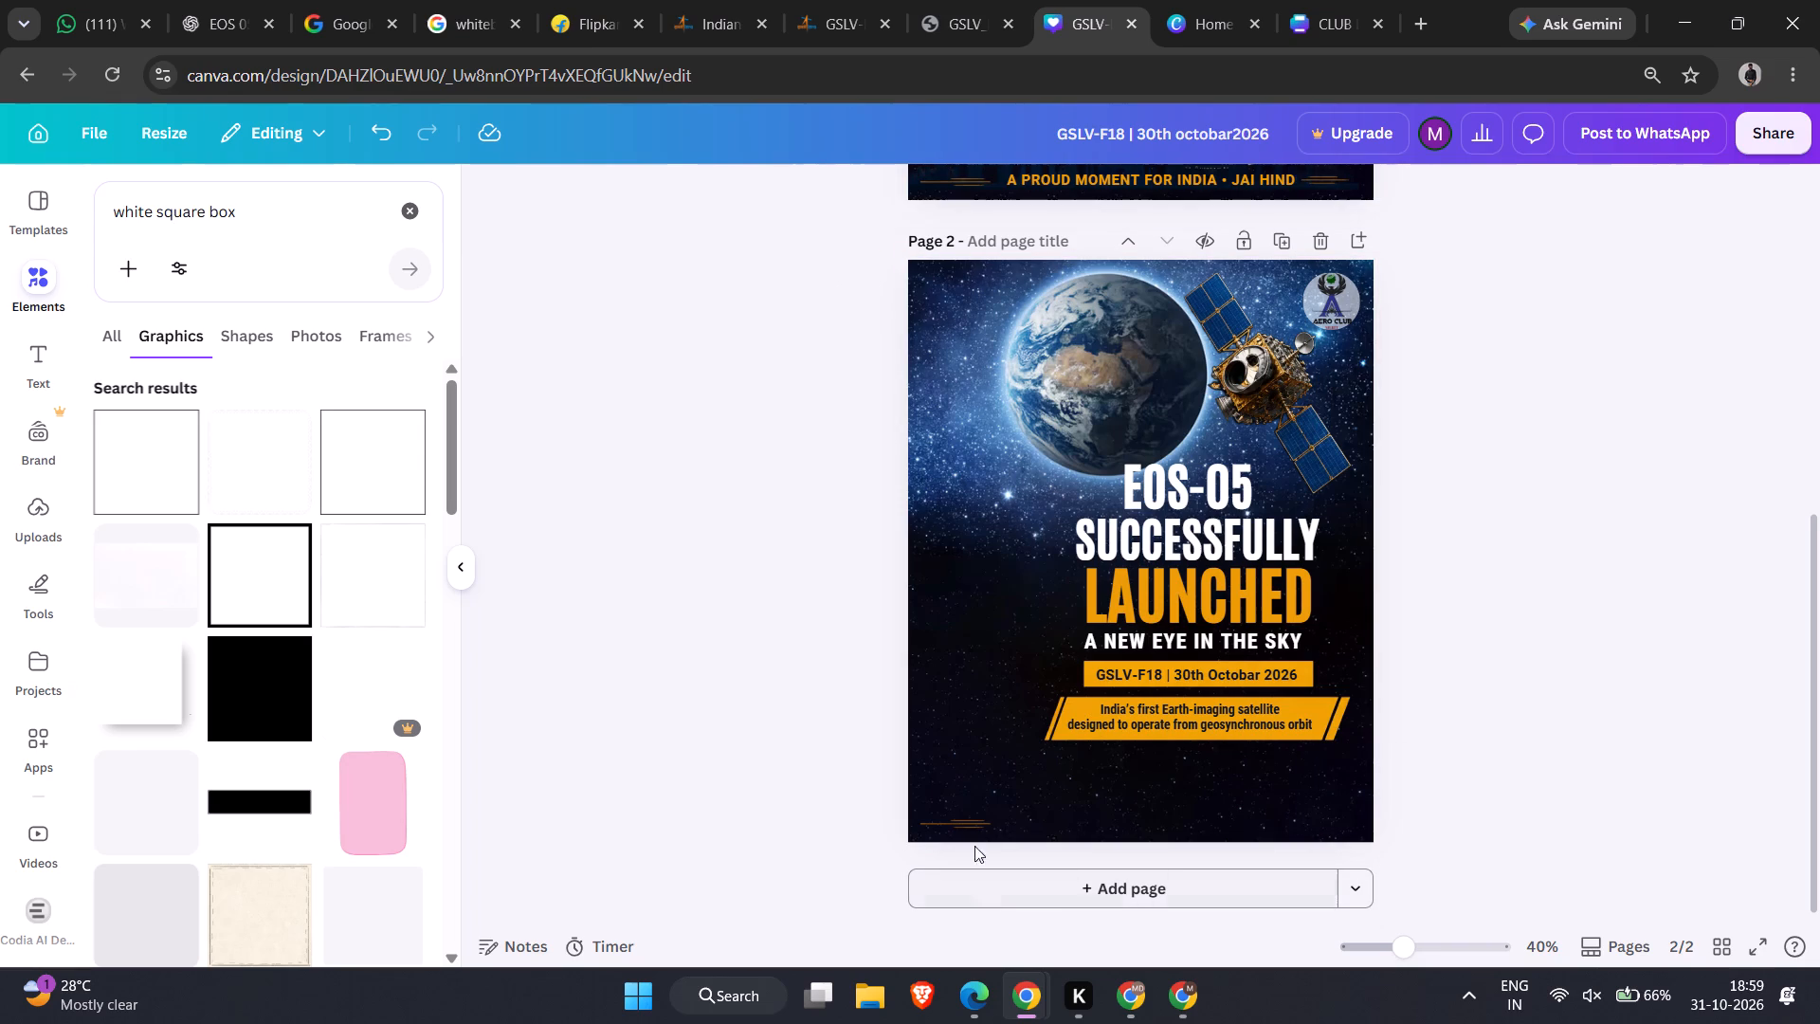
left_click(968, 826)
key("Delete")
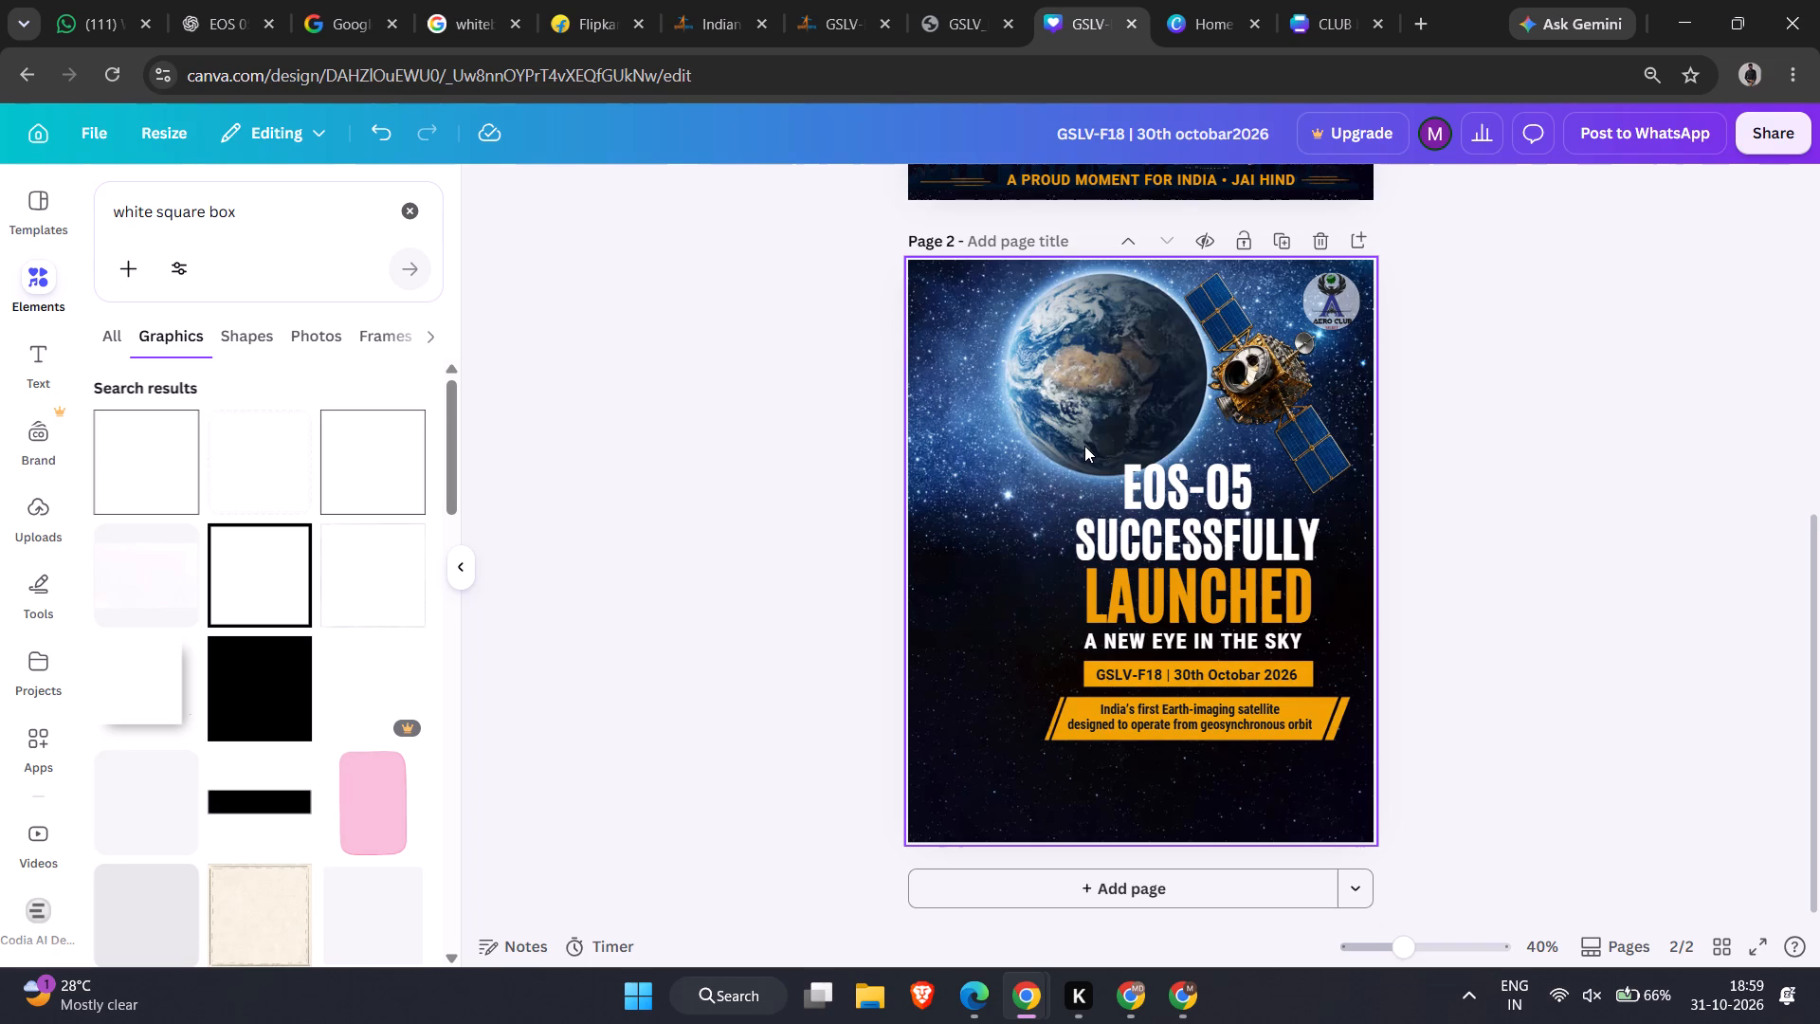
Centre-align the satellite and all the launch text elements with one another on page 2.
left_click_drag(1084, 446, 1252, 763)
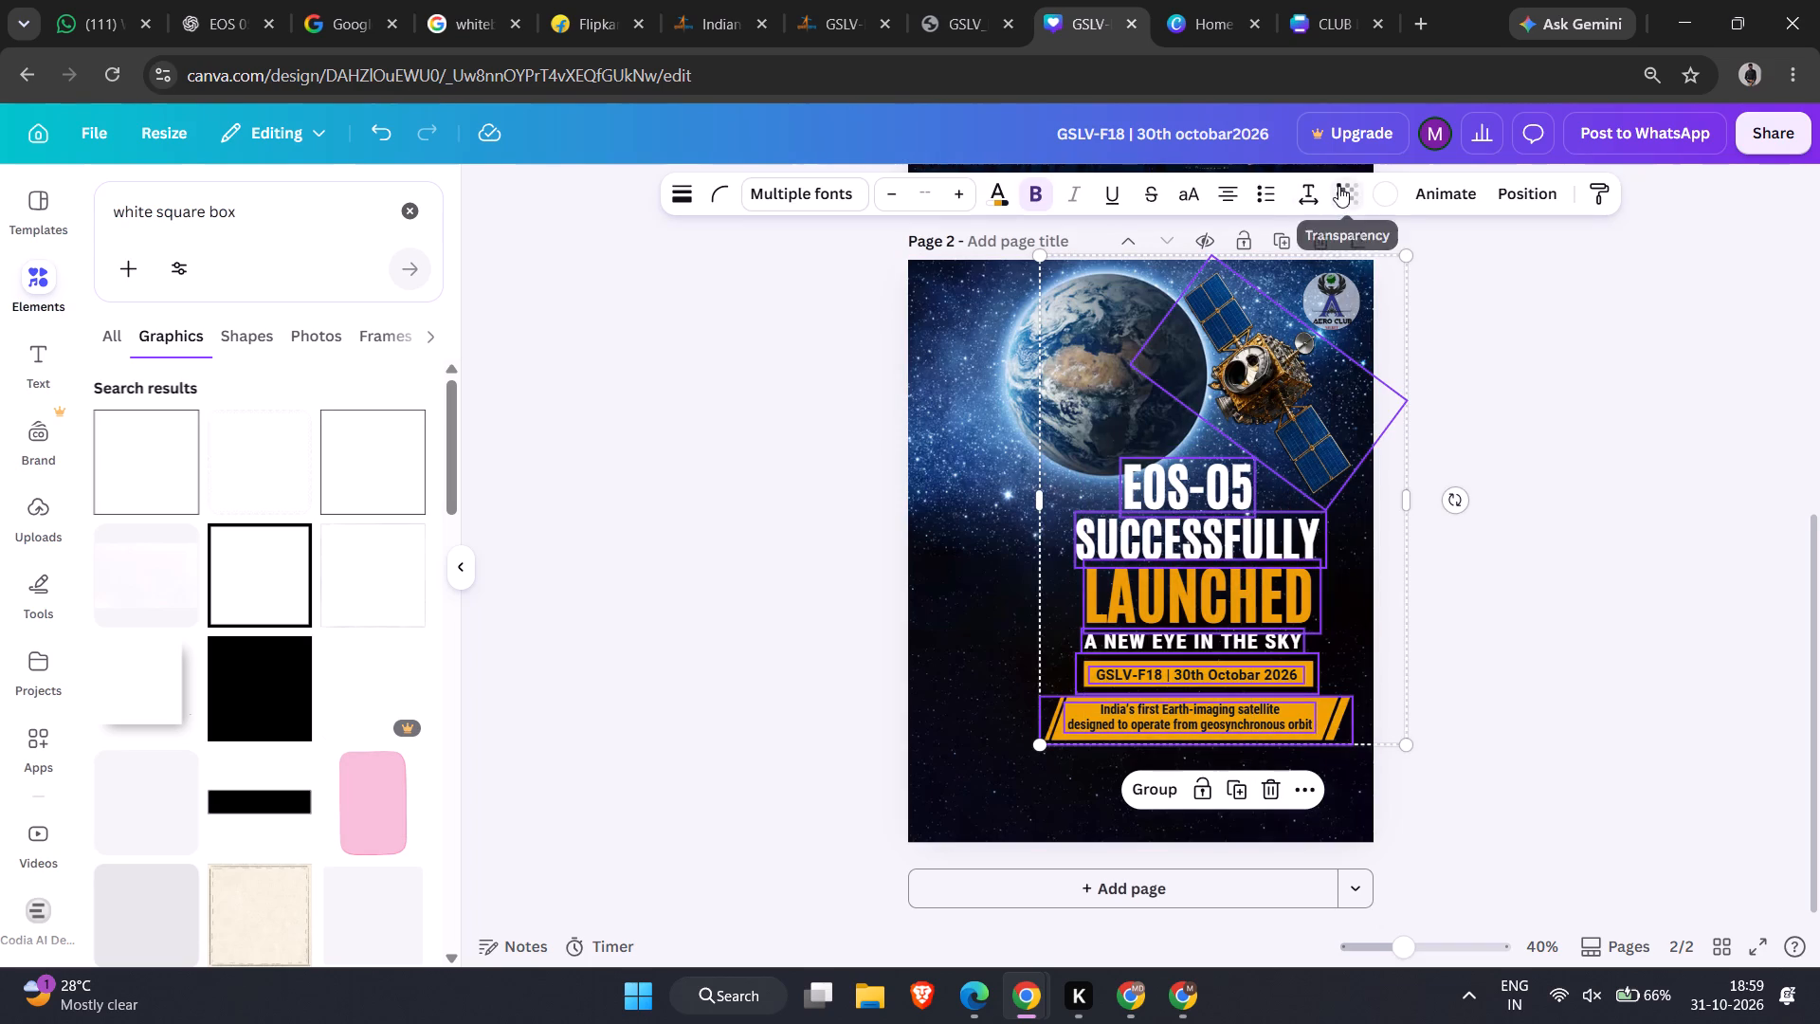
left_click(1502, 192)
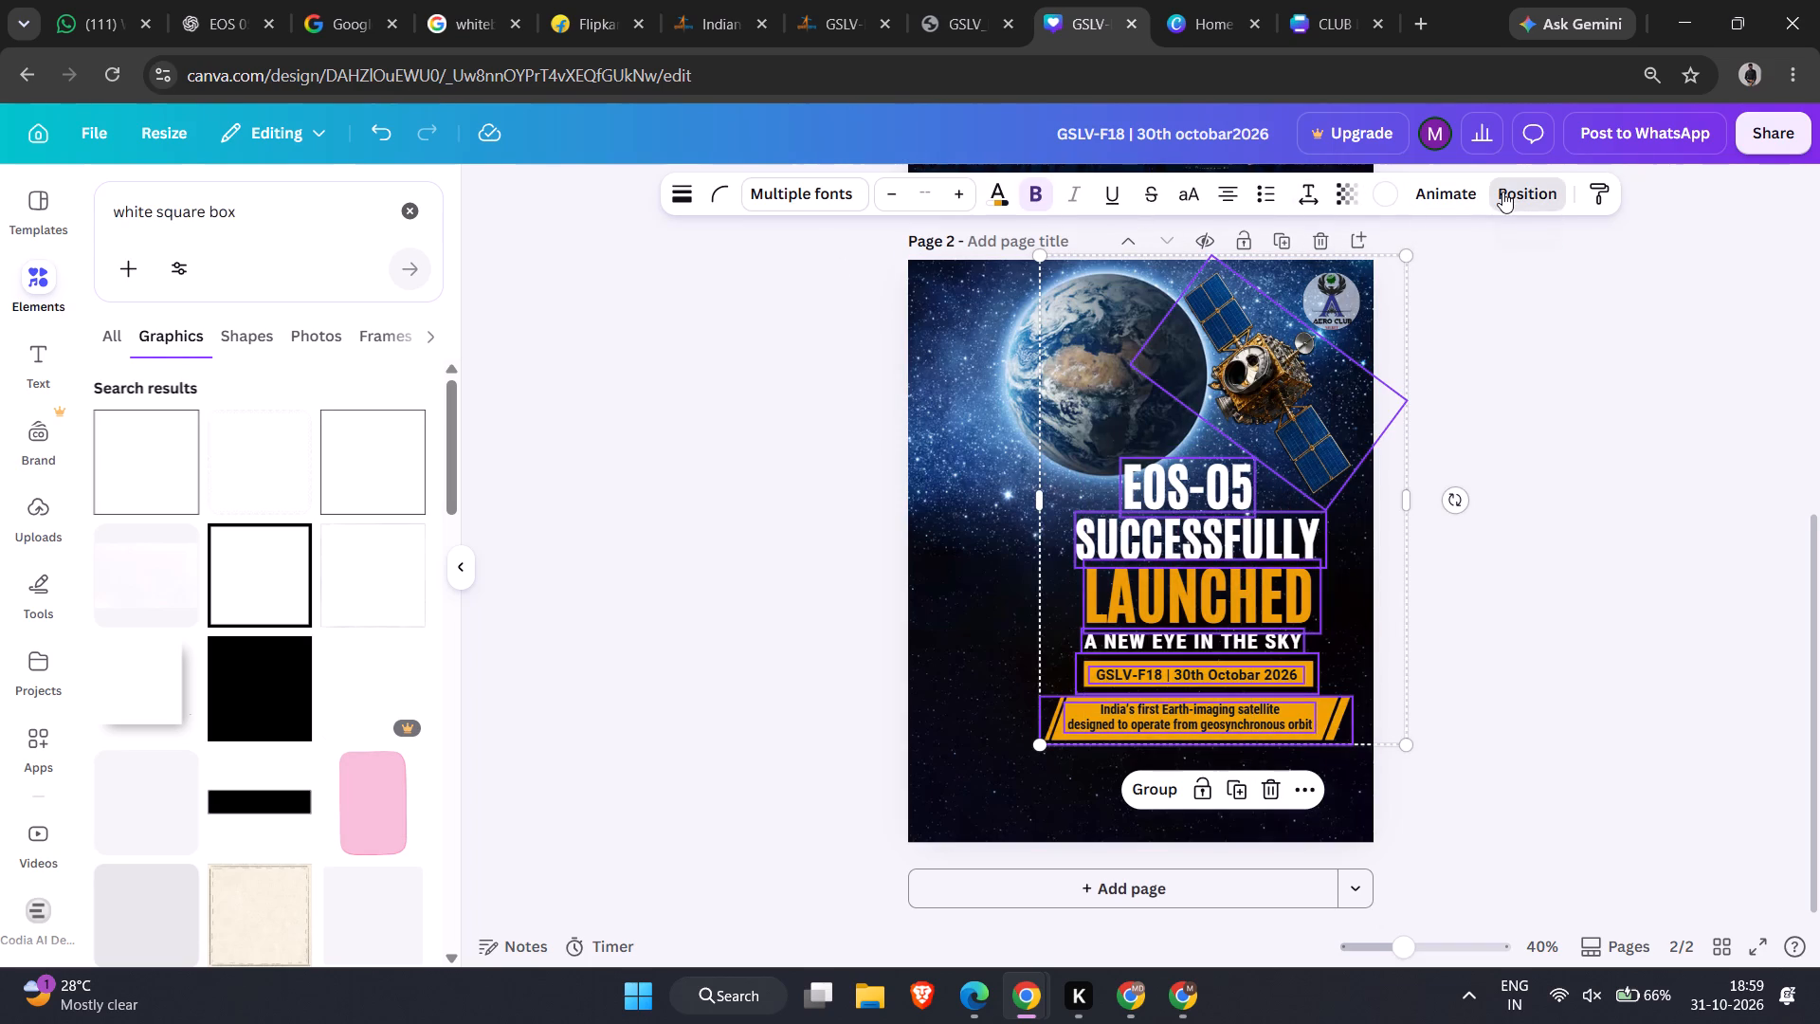
left_click(341, 504)
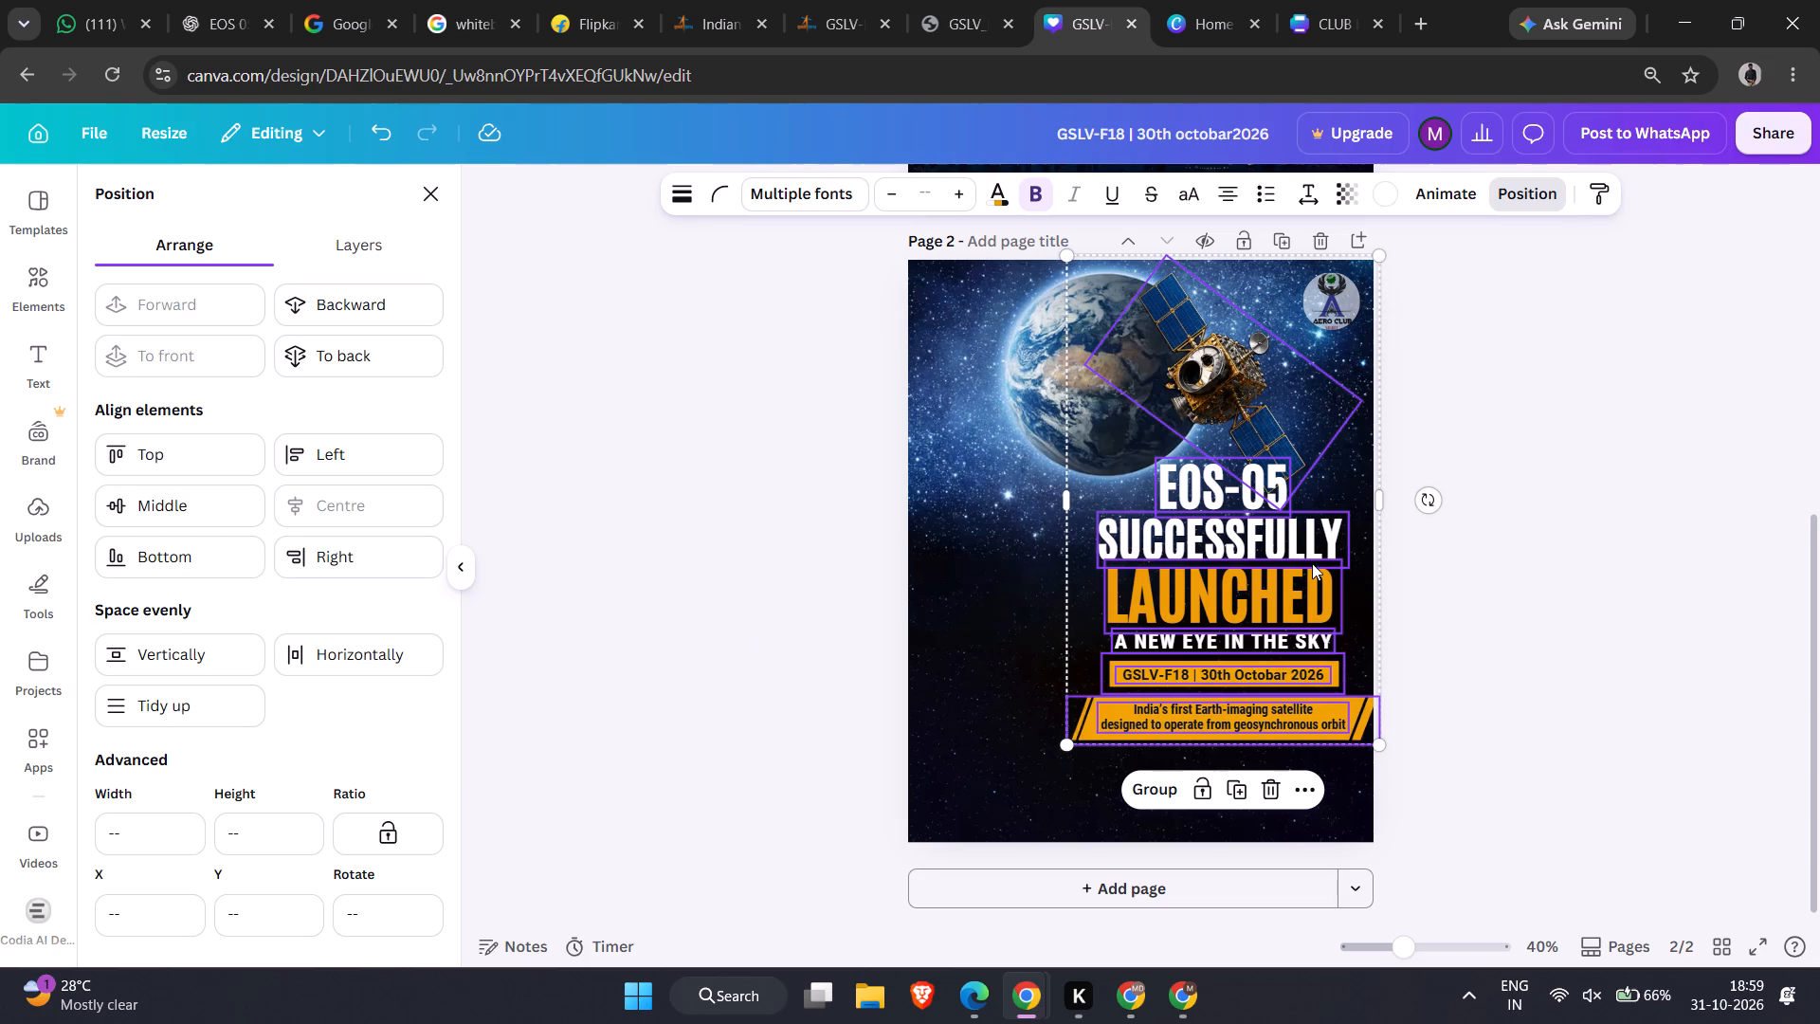
left_click(1533, 493)
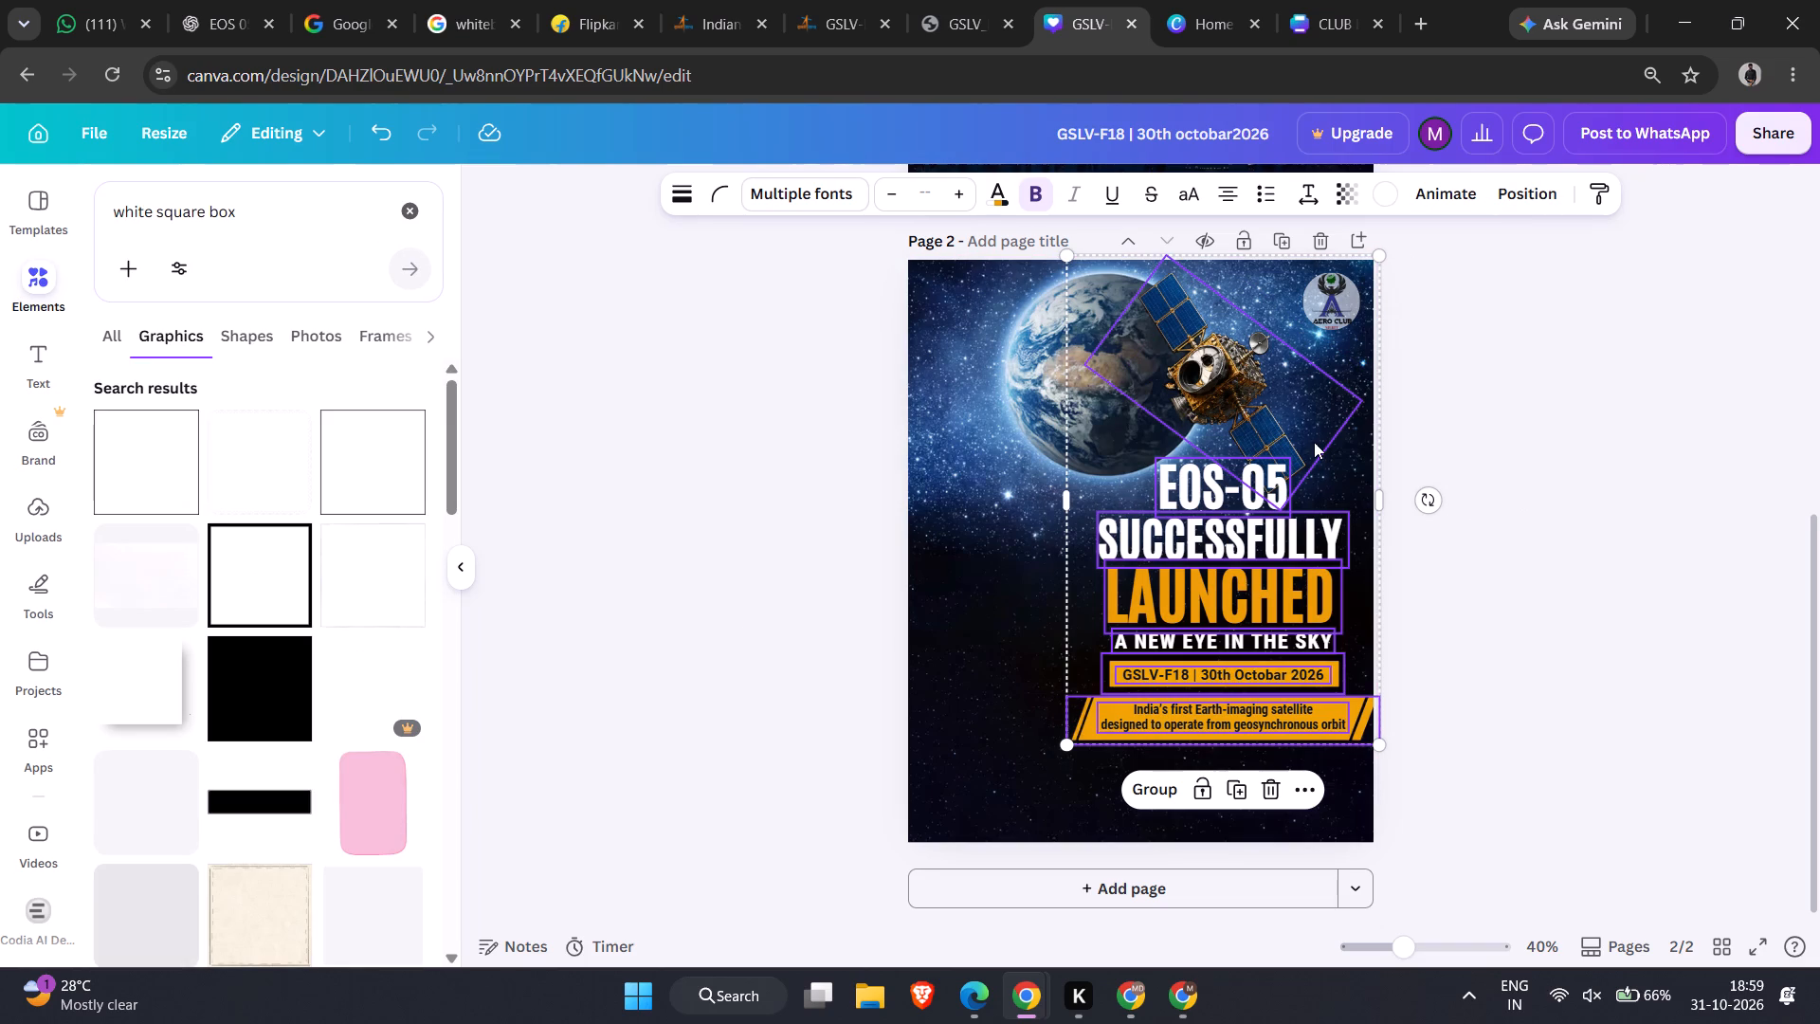
left_click(1468, 353)
Move the satellite on page 2 upward, partly beyond the page's upper edge and clear of the Earth.
left_click(1234, 388)
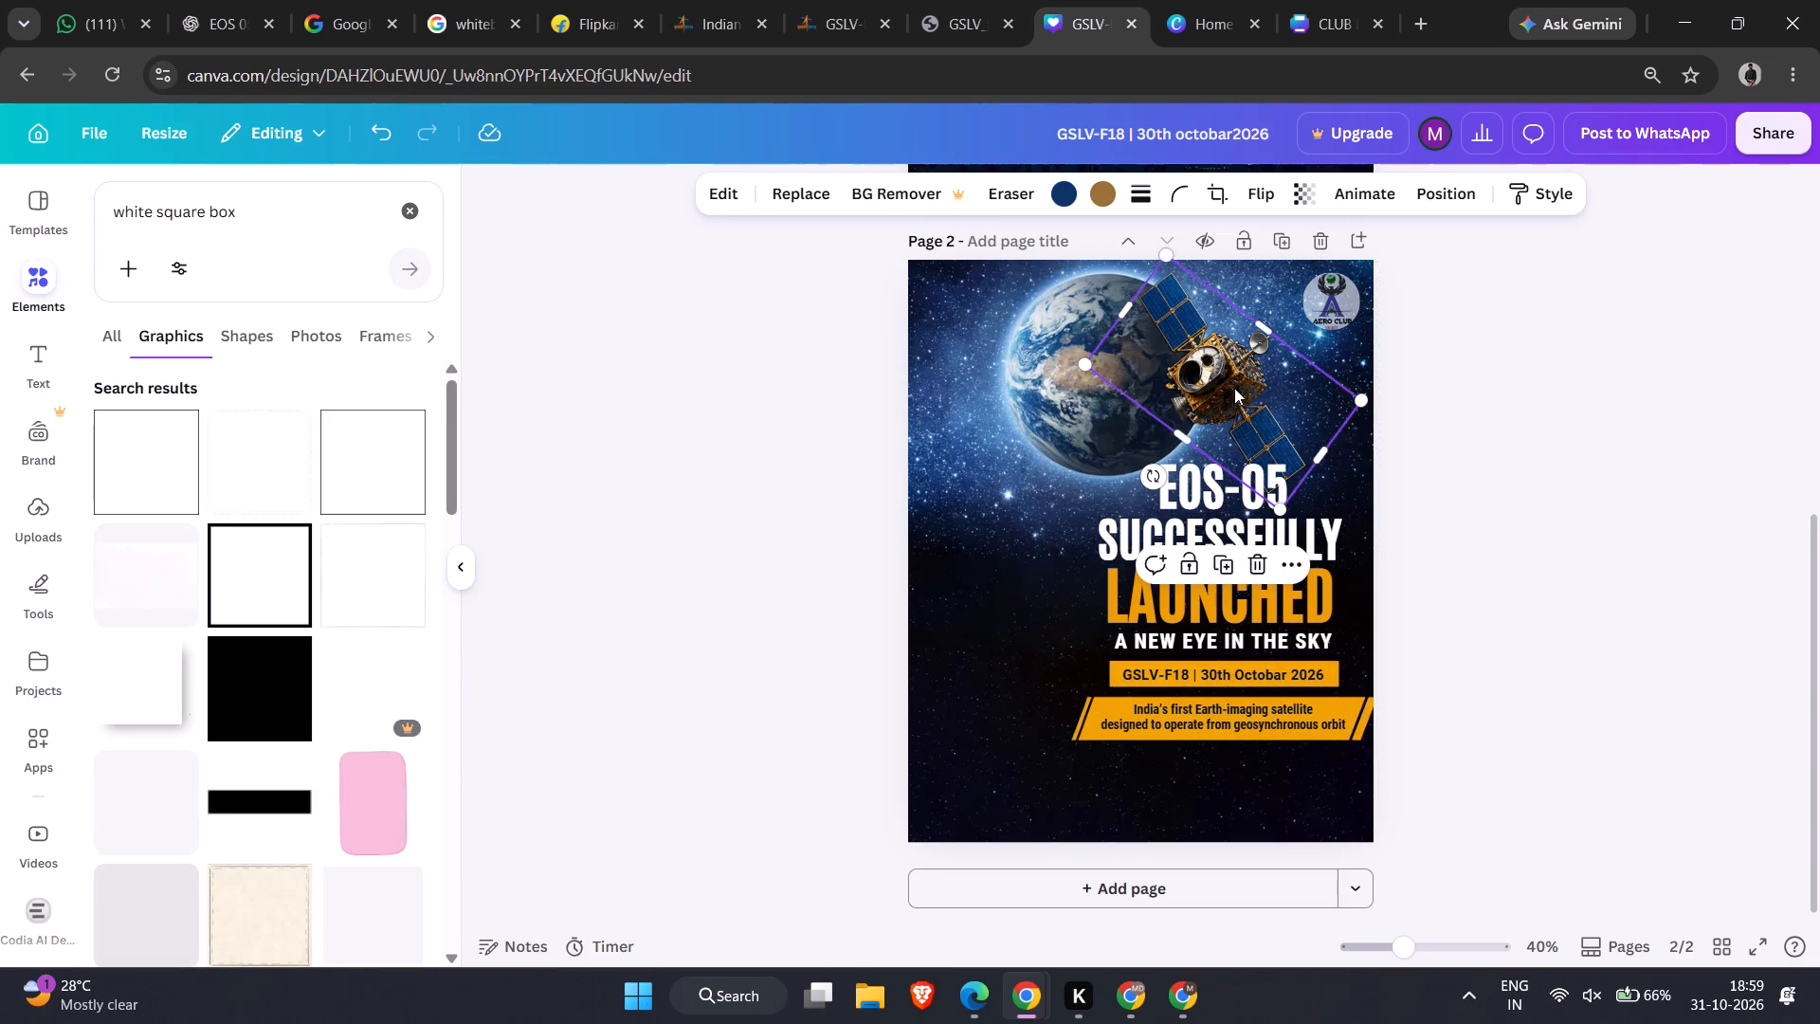
left_click_drag(1234, 388, 1231, 215)
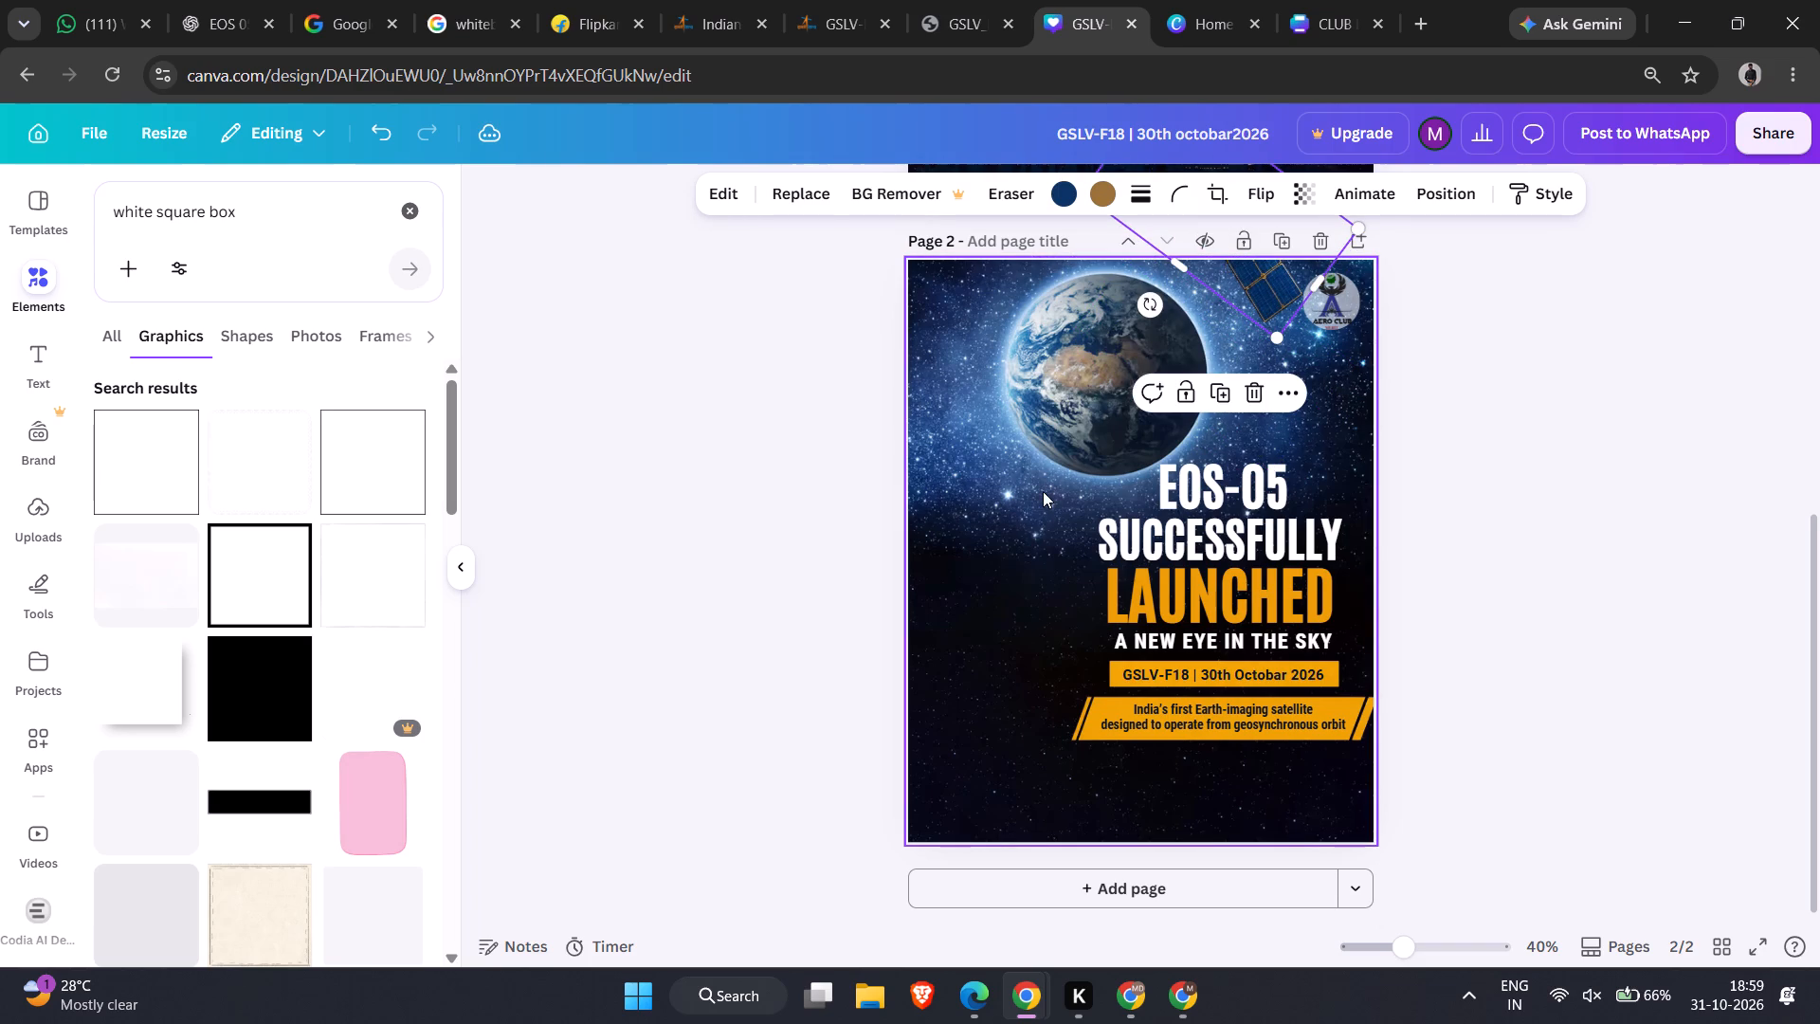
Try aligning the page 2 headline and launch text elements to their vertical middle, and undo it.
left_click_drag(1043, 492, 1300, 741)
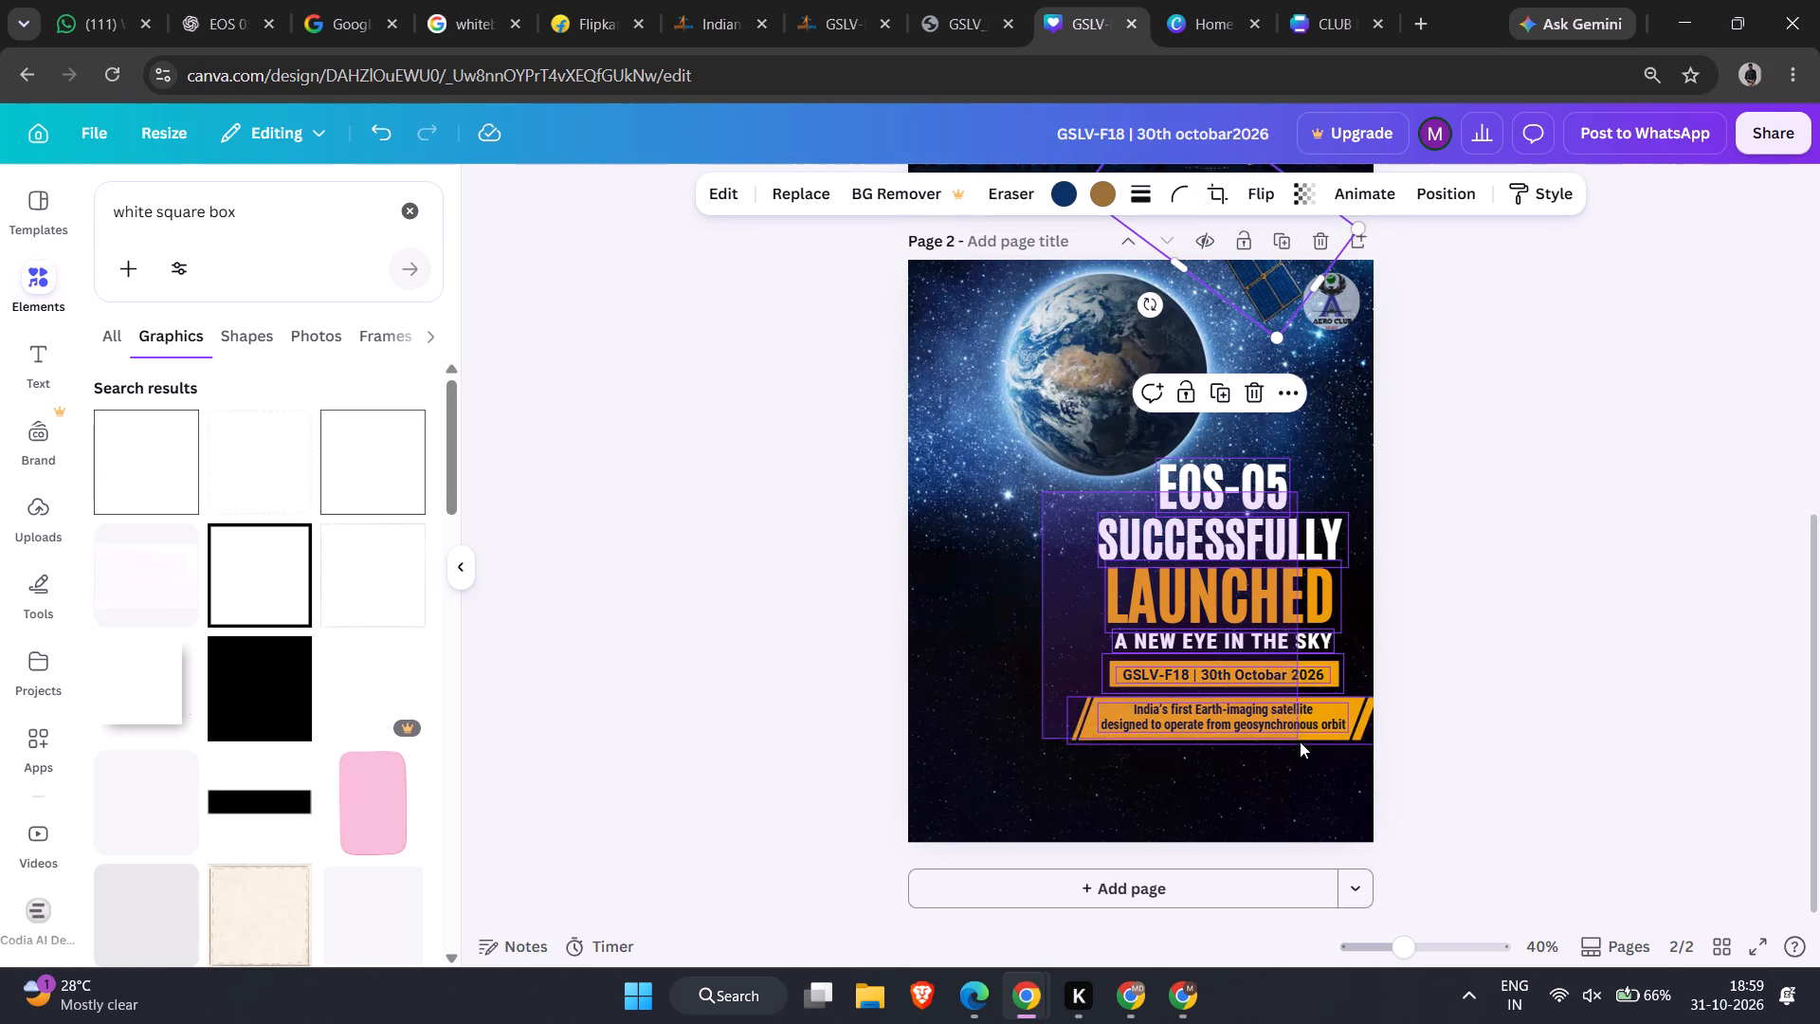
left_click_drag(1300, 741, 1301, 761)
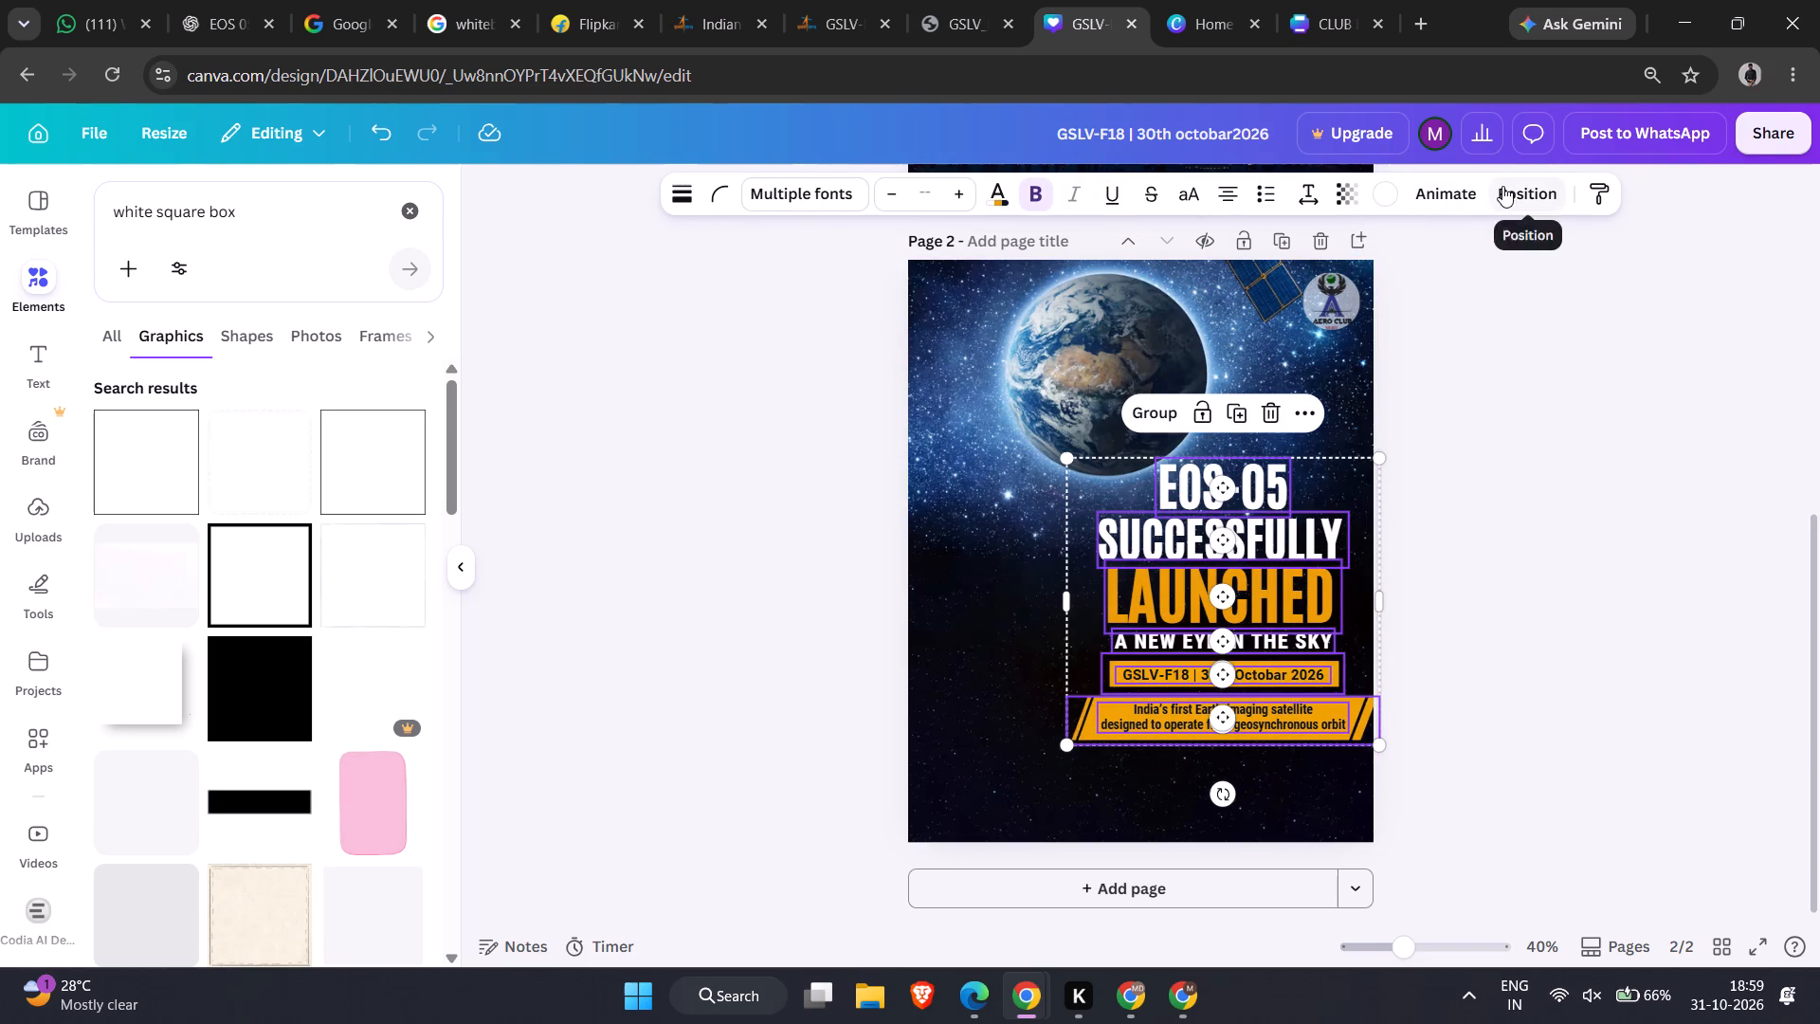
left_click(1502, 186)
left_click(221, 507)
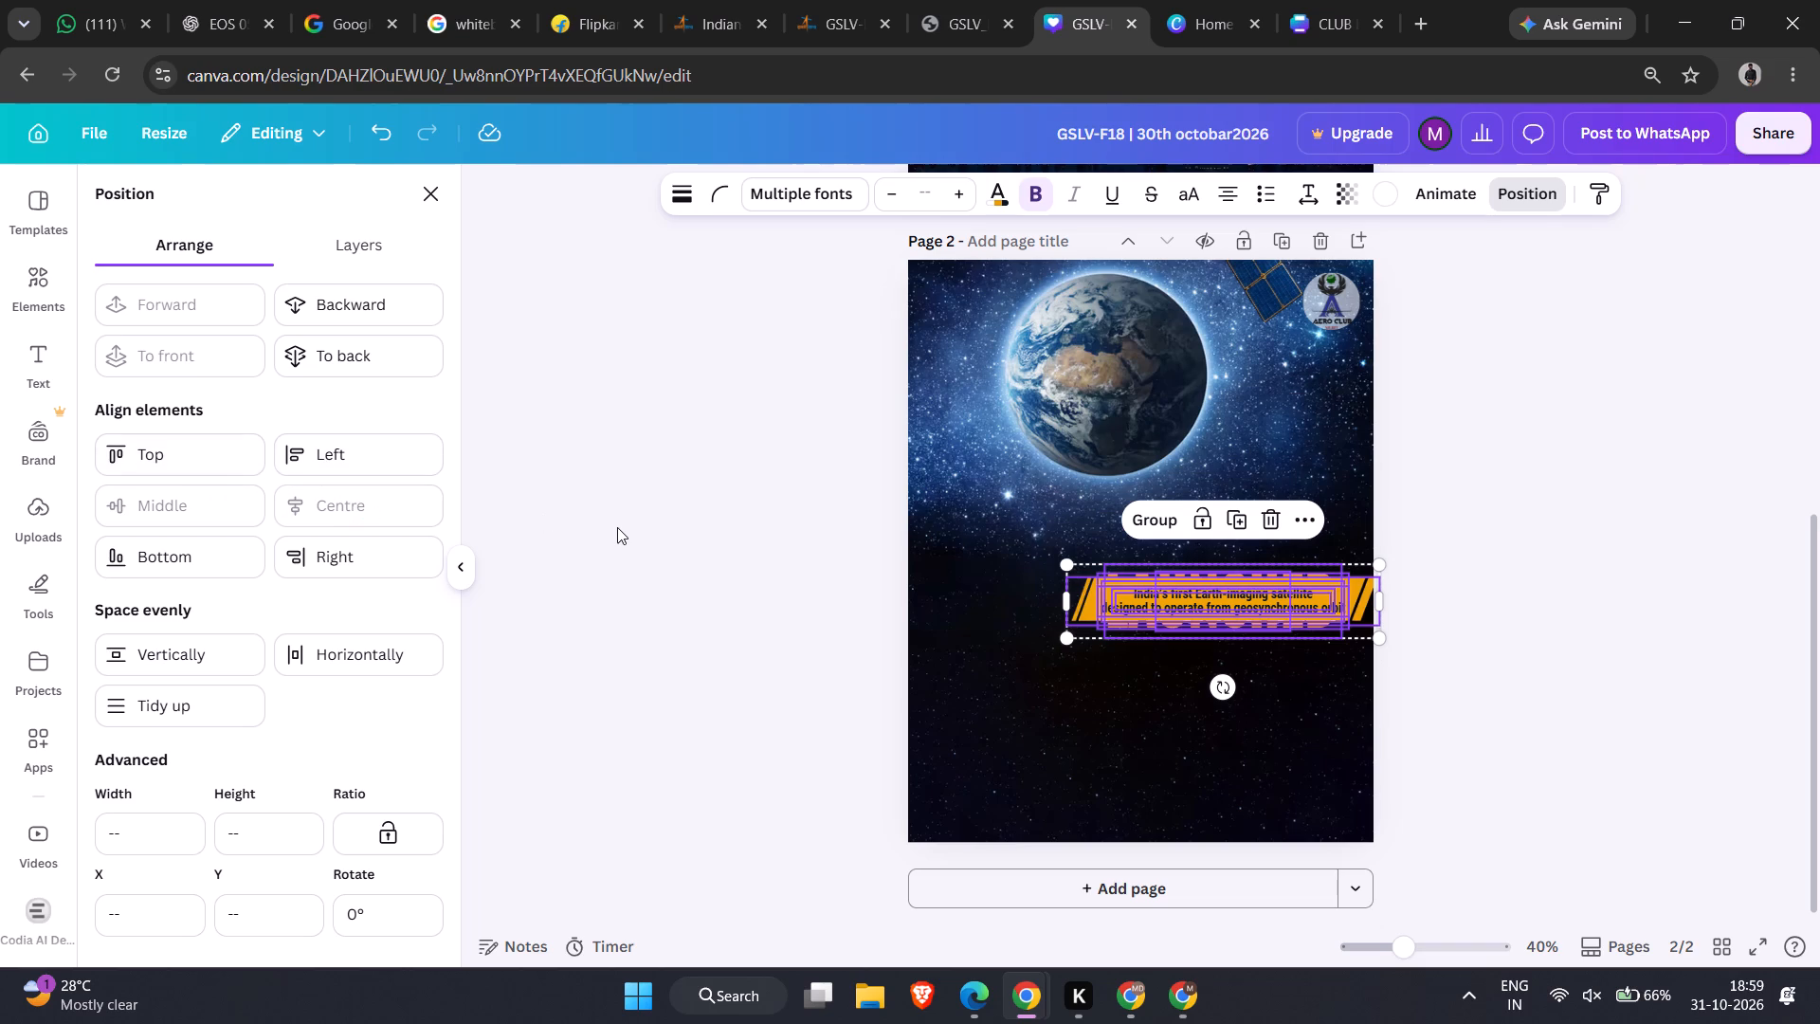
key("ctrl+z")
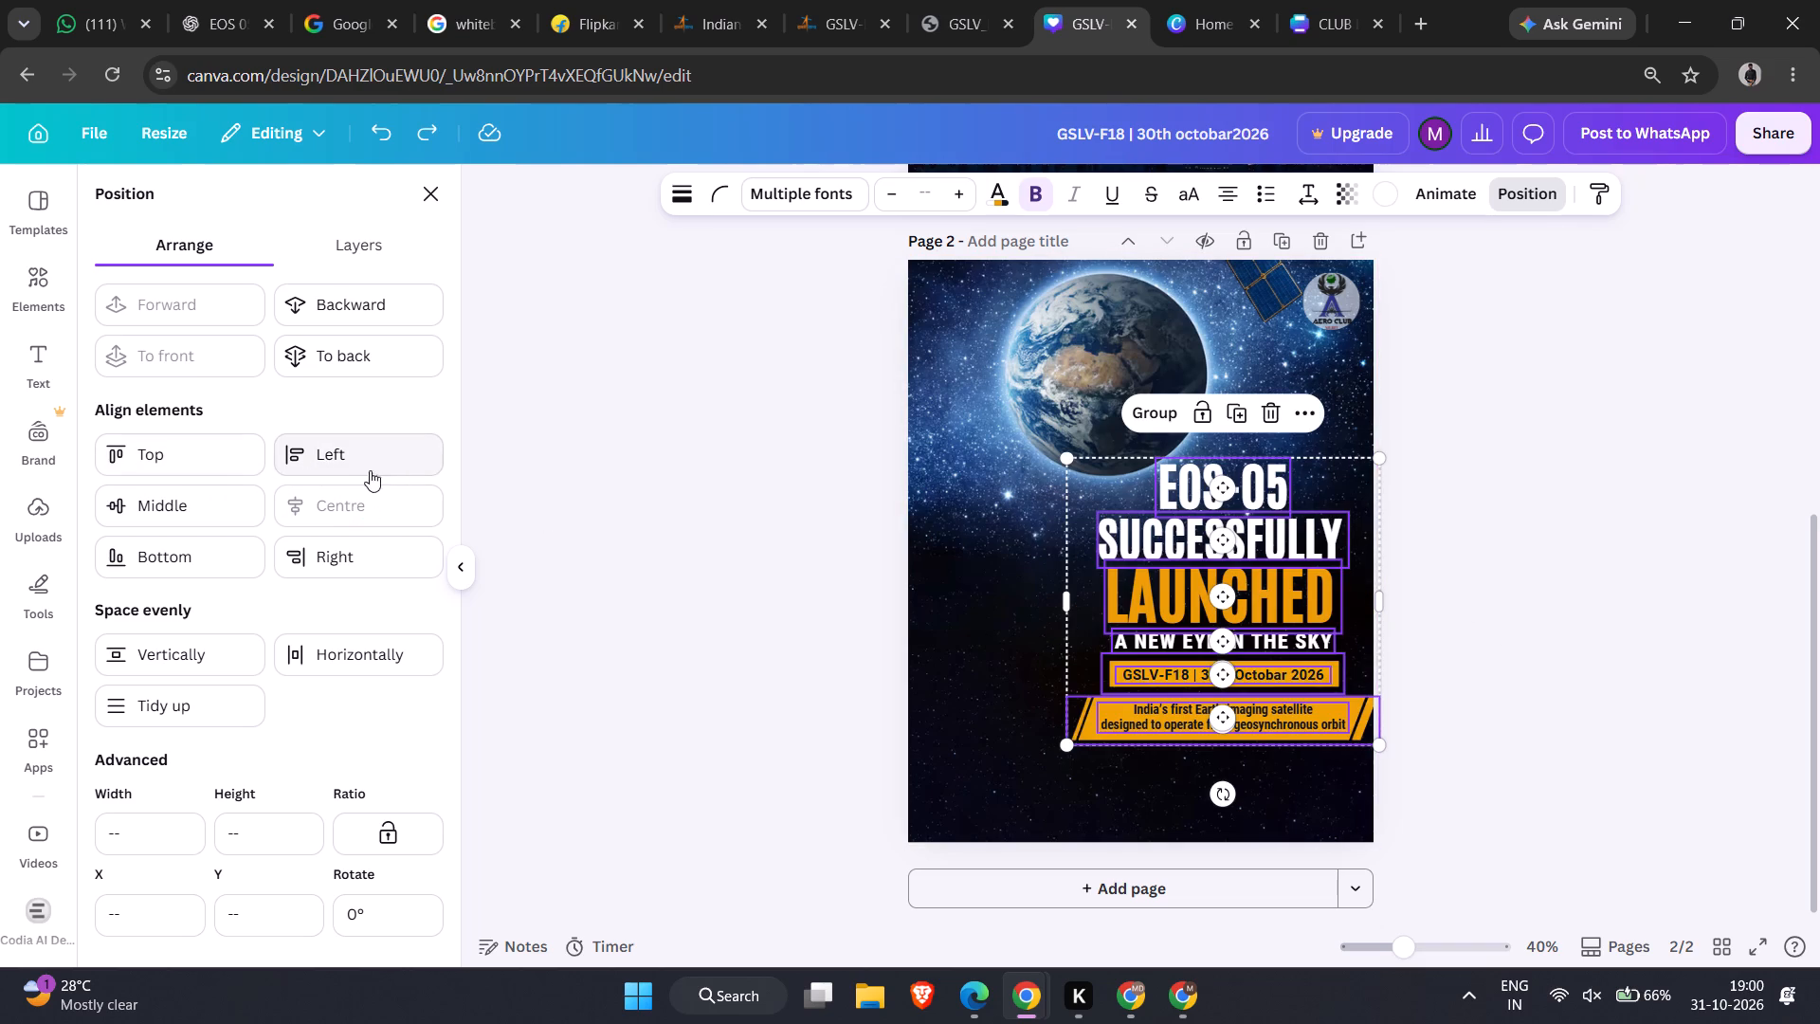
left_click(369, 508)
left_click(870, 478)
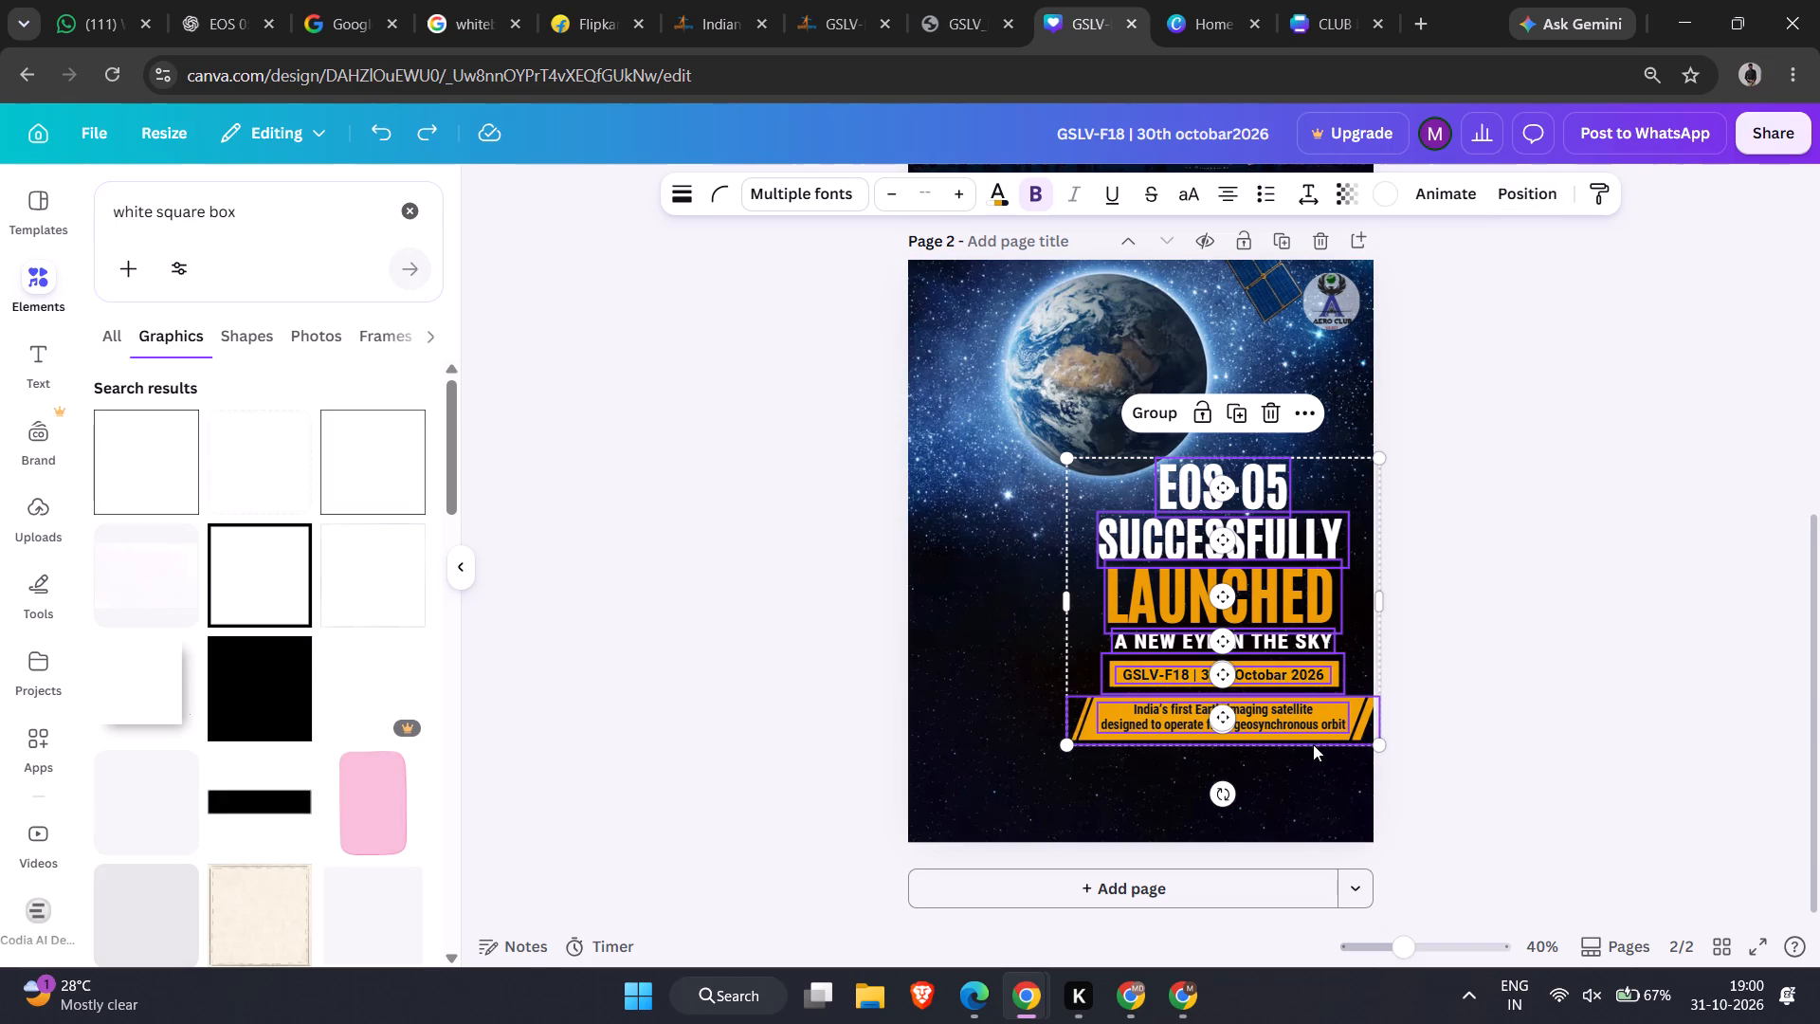
Group the headline and launch text elements on page 2 and move the group to the page's horizontal centre, below the Earth.
key("Left")
key("Left")
key("Left")
key("Left")
key("Left")
key("Left")
key("Left")
key("Left")
key("Left")
key("Left")
key("Left")
key("Left")
key("Left")
key("Left")
key("Left")
key("Left")
key("Left")
key("Left")
key("Left")
key("Left")
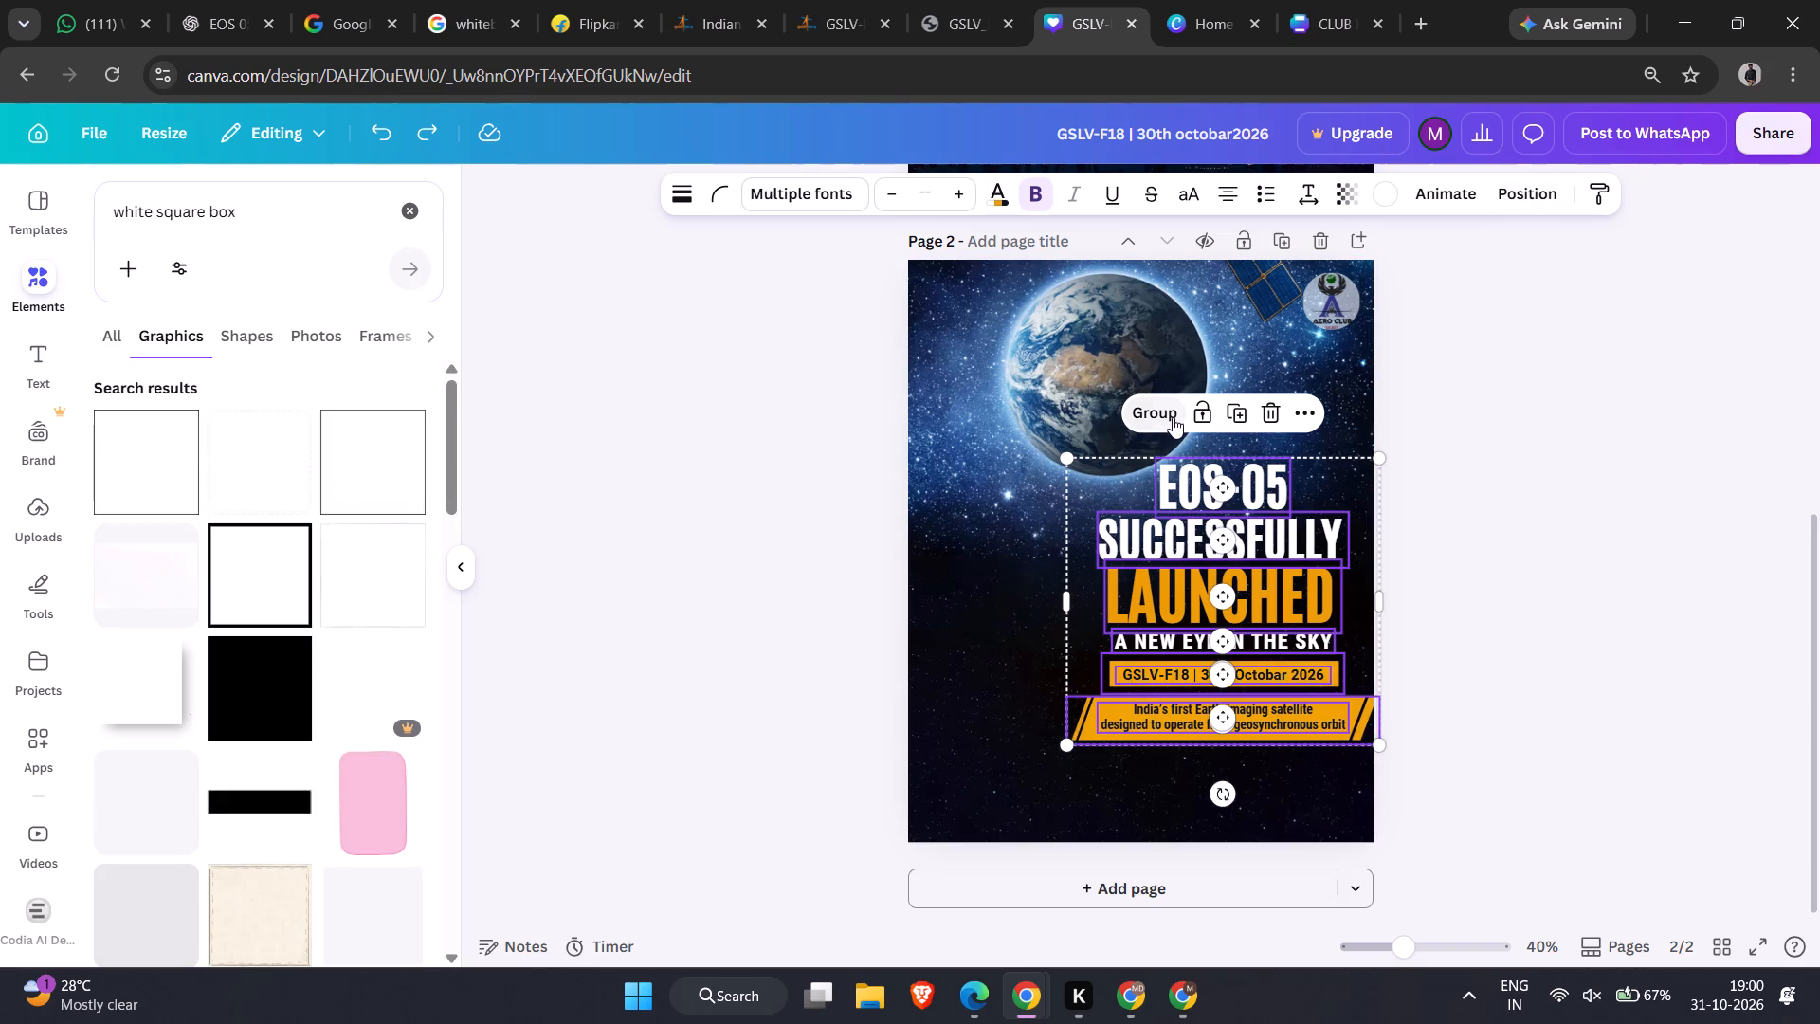
left_click(1173, 416)
key("Left")
key("Left")
key("Left")
key("Left")
key("Left")
key("Left")
key("Left")
key("Left")
key("Left")
key("Left")
key("Left")
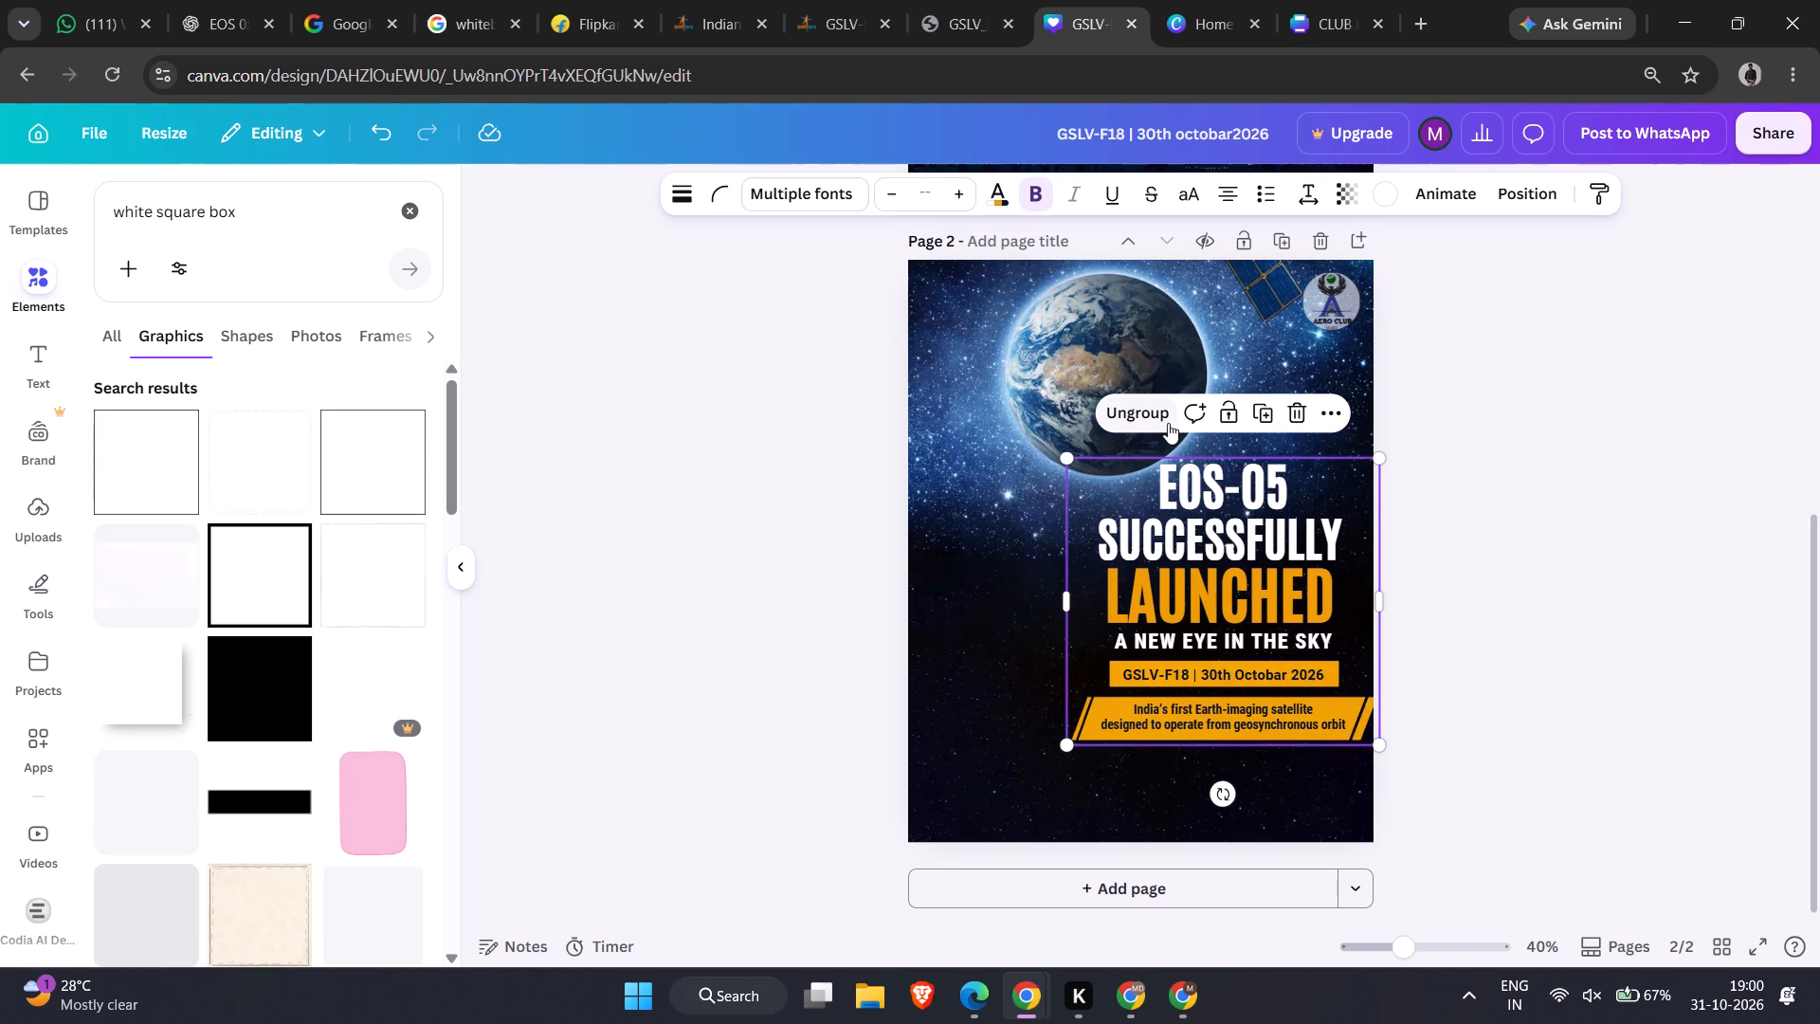
left_click_drag(1295, 646, 1217, 661)
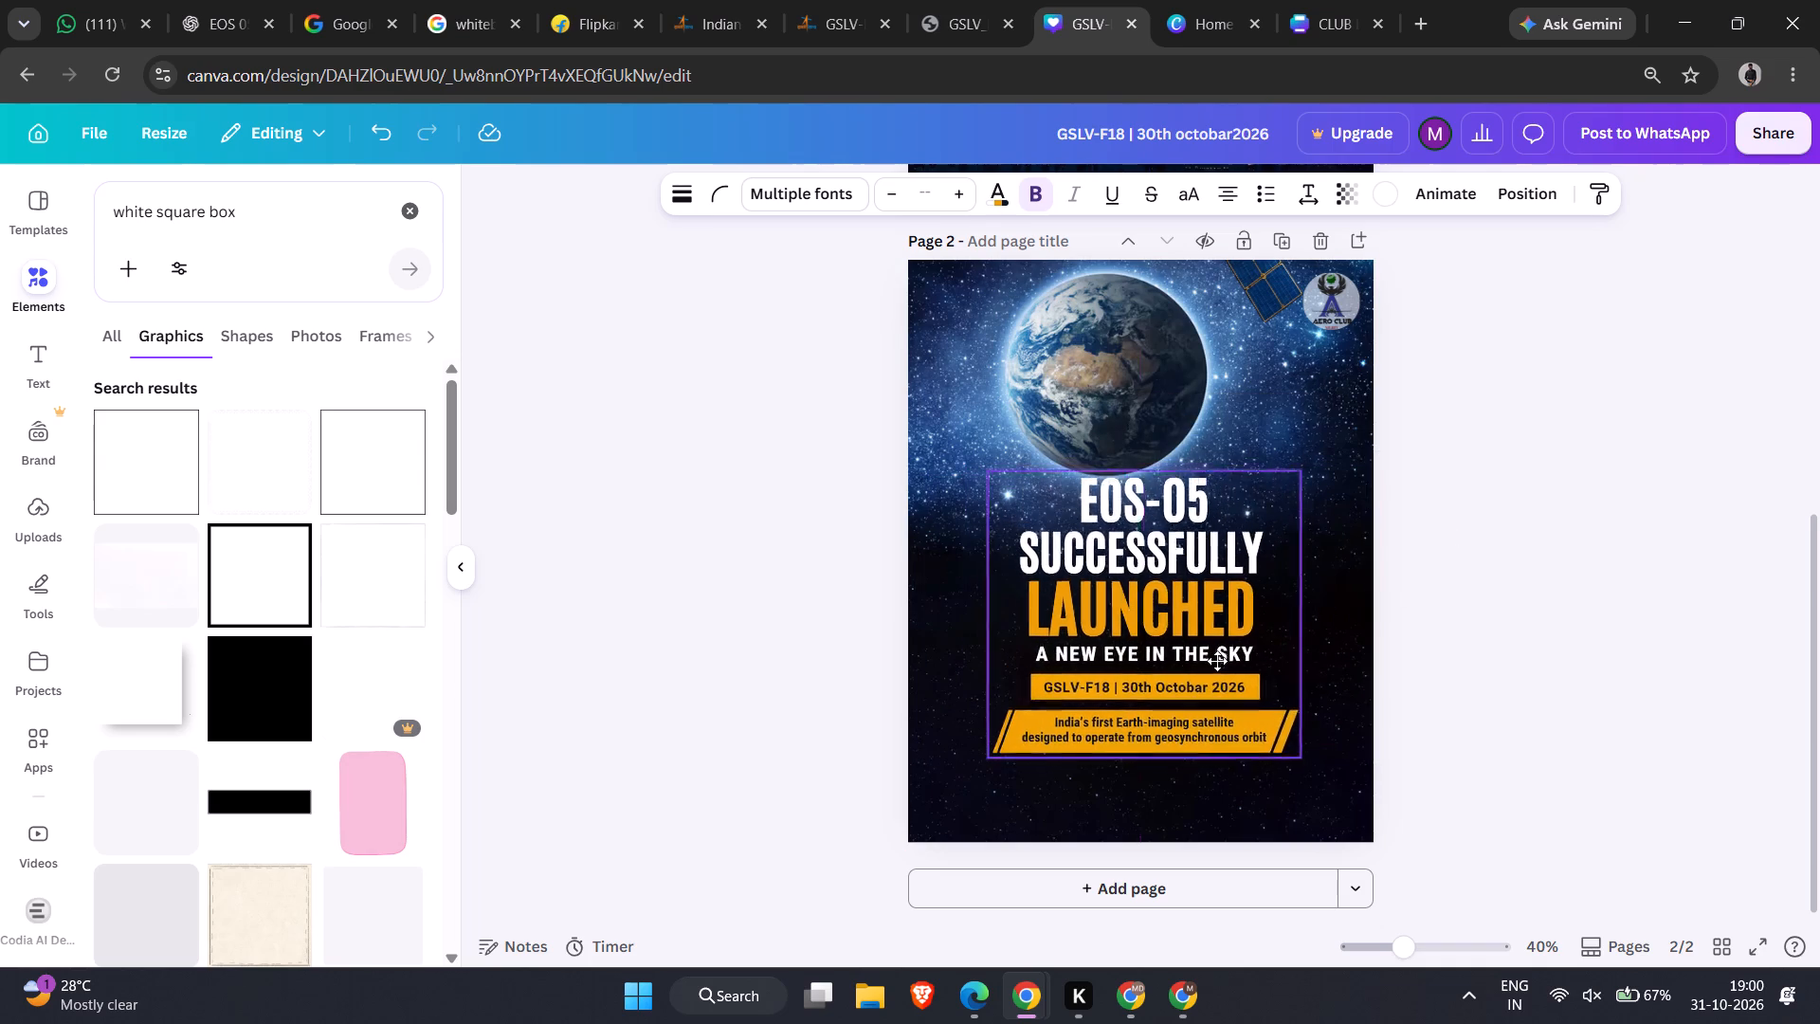
left_click_drag(1217, 661, 1216, 695)
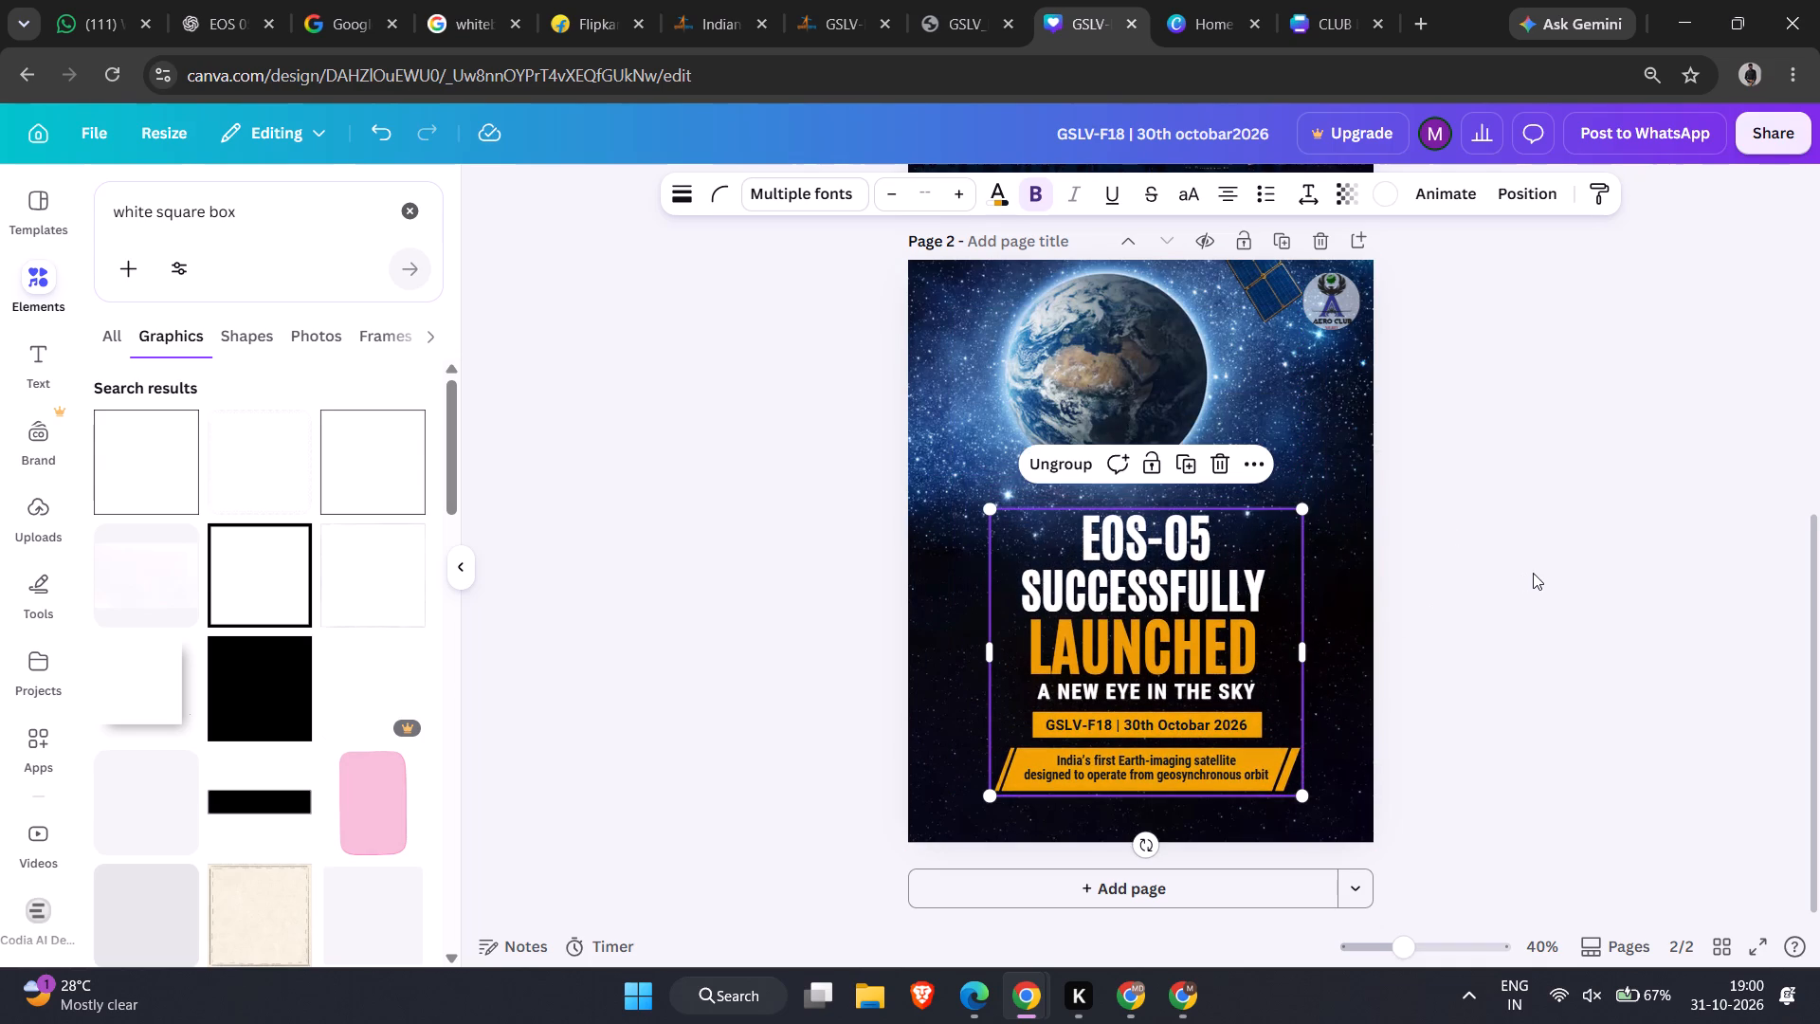
left_click(1536, 572)
Delete the Earth and starfield background image from page 2.
left_click(1167, 403)
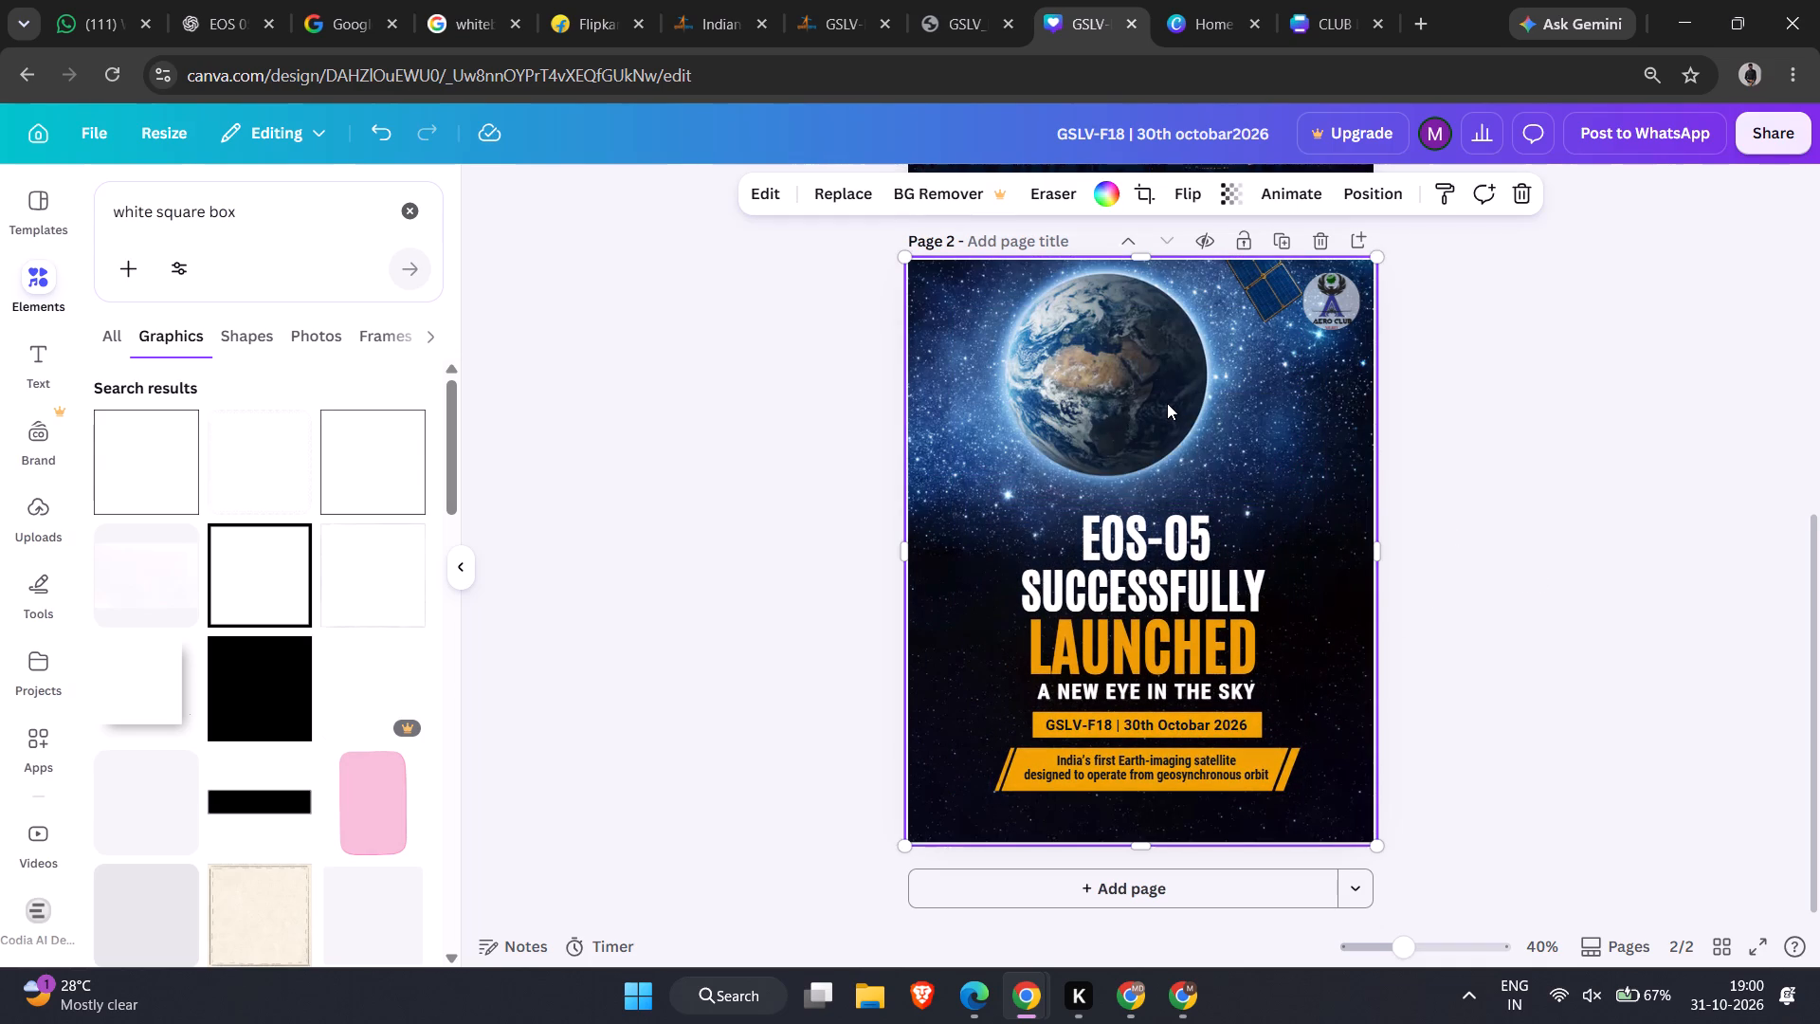
key("Delete")
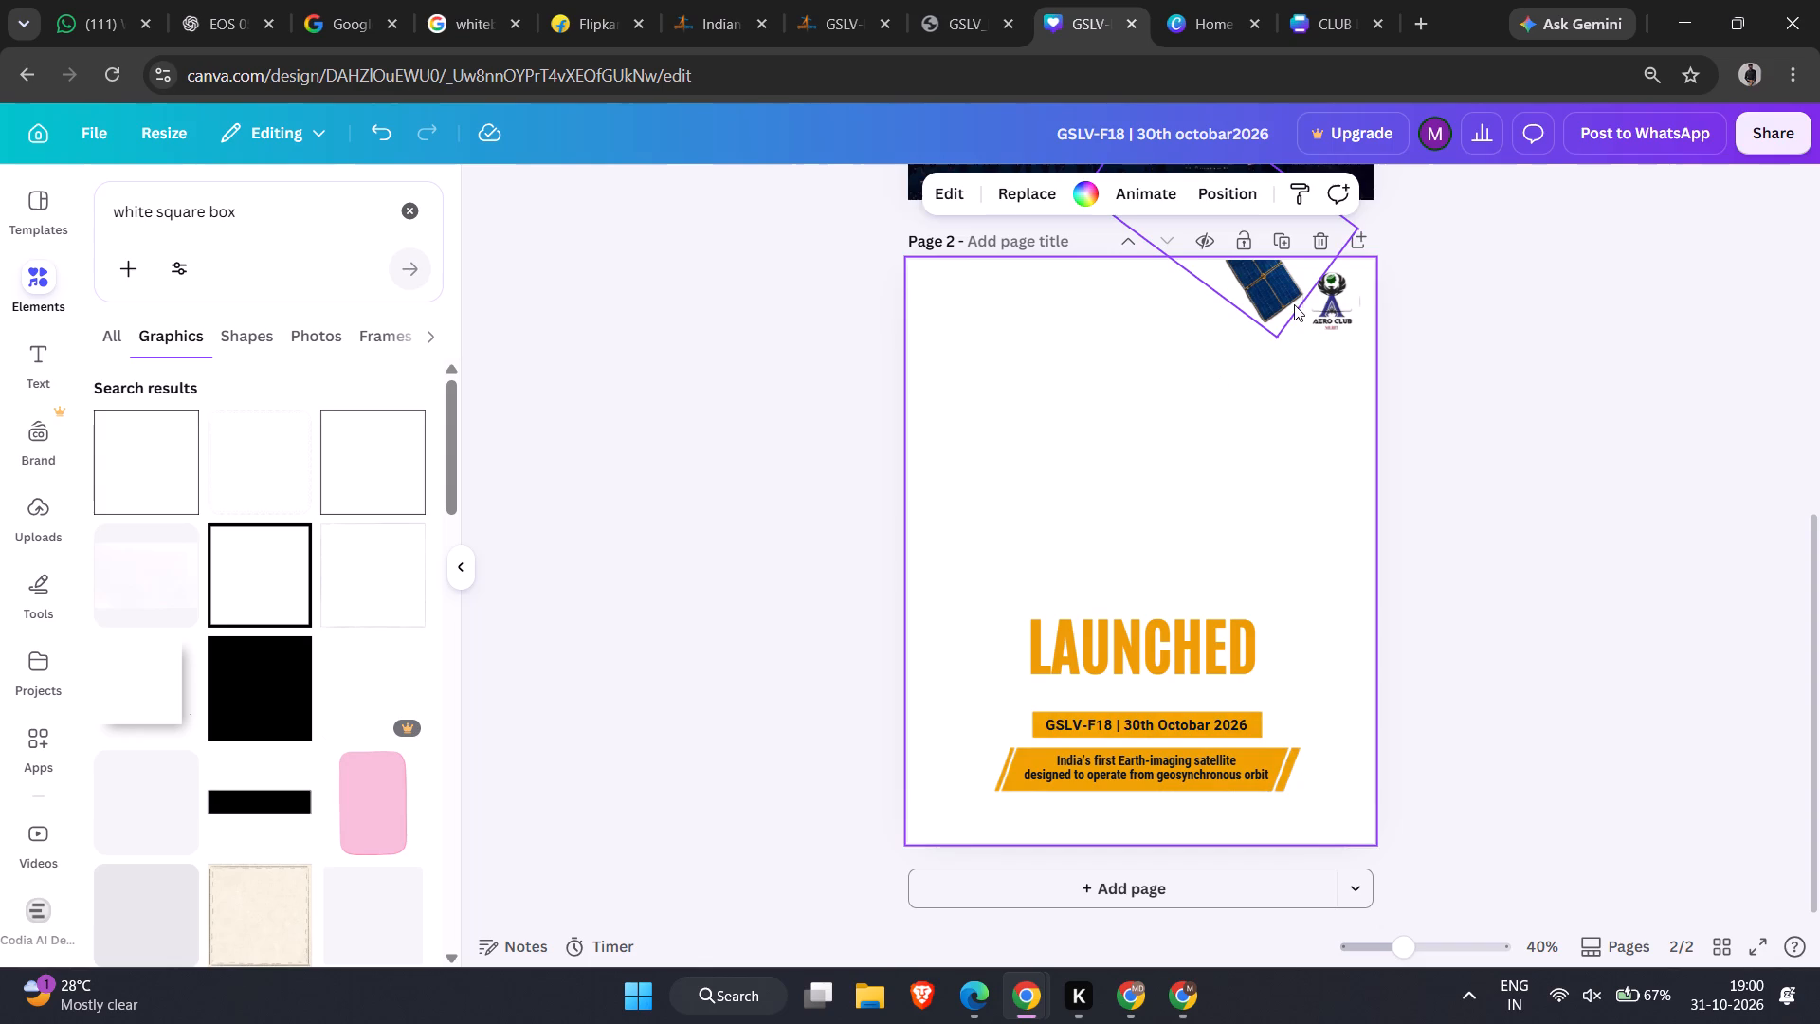
Delete the satellite, the Aero Club logo and the white backing shape behind the logo from page 2.
left_click(1294, 305)
key("Delete")
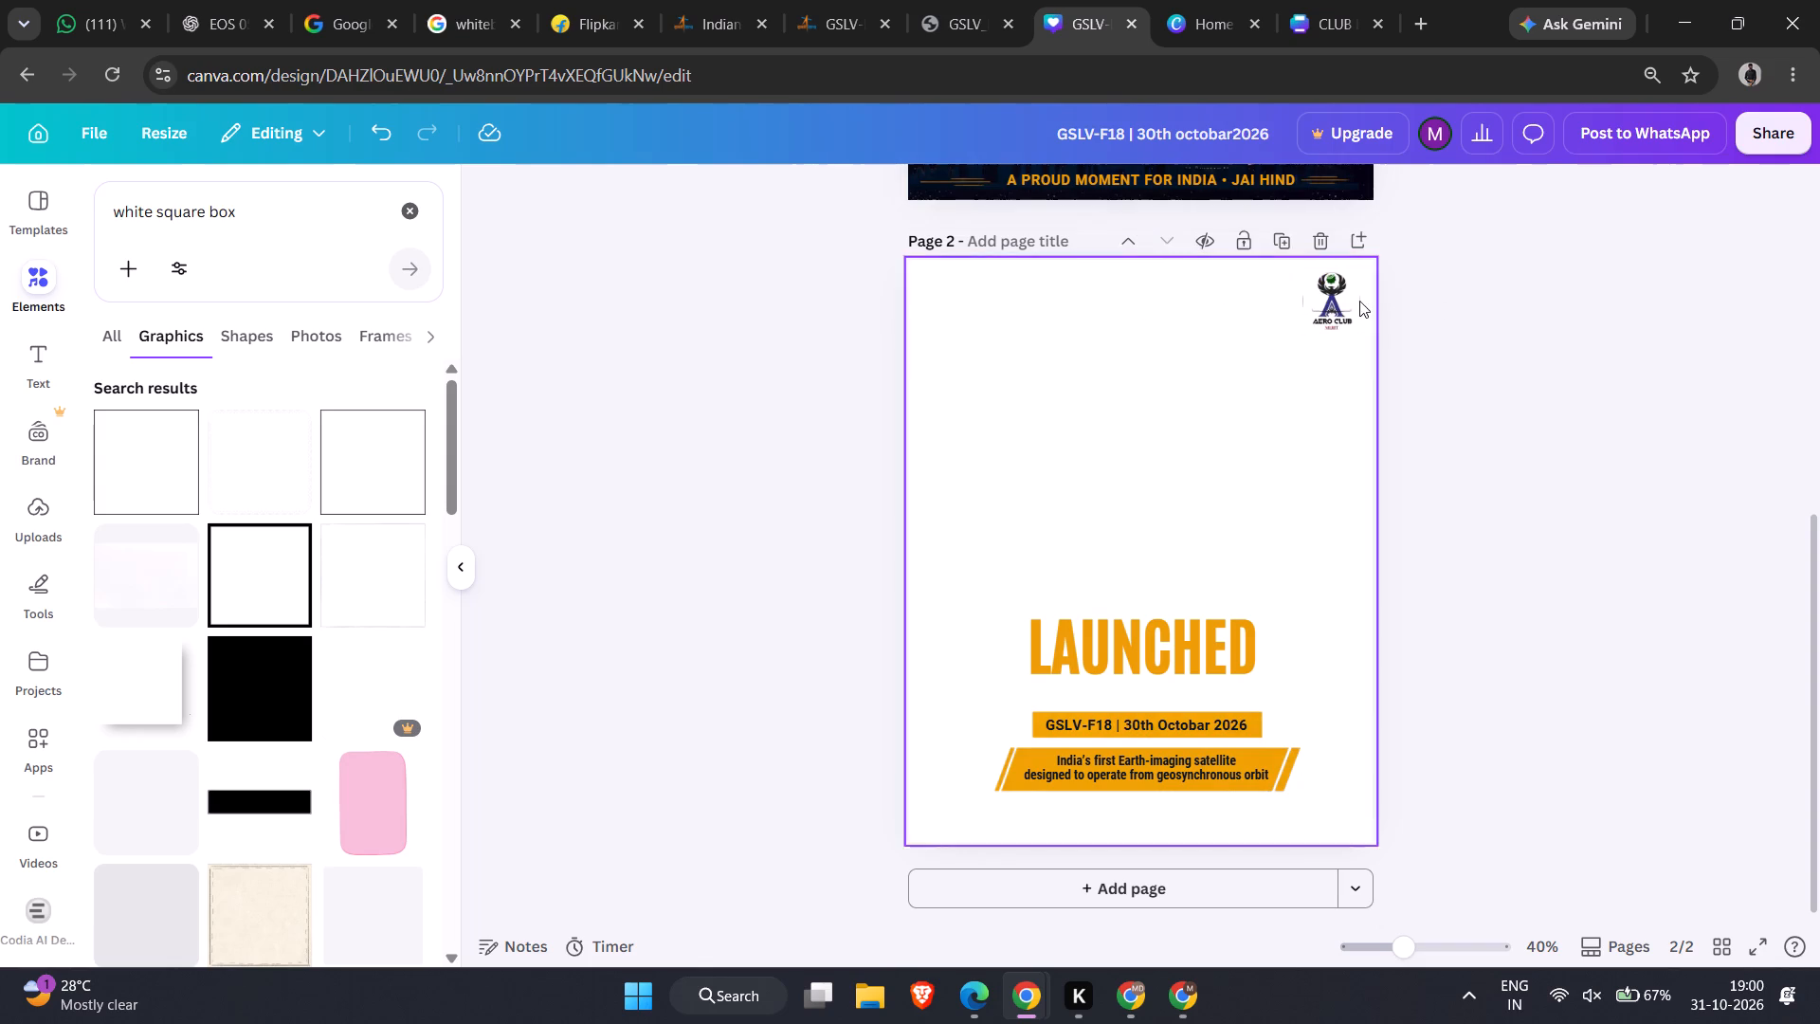
left_click(1352, 298)
key("Delete")
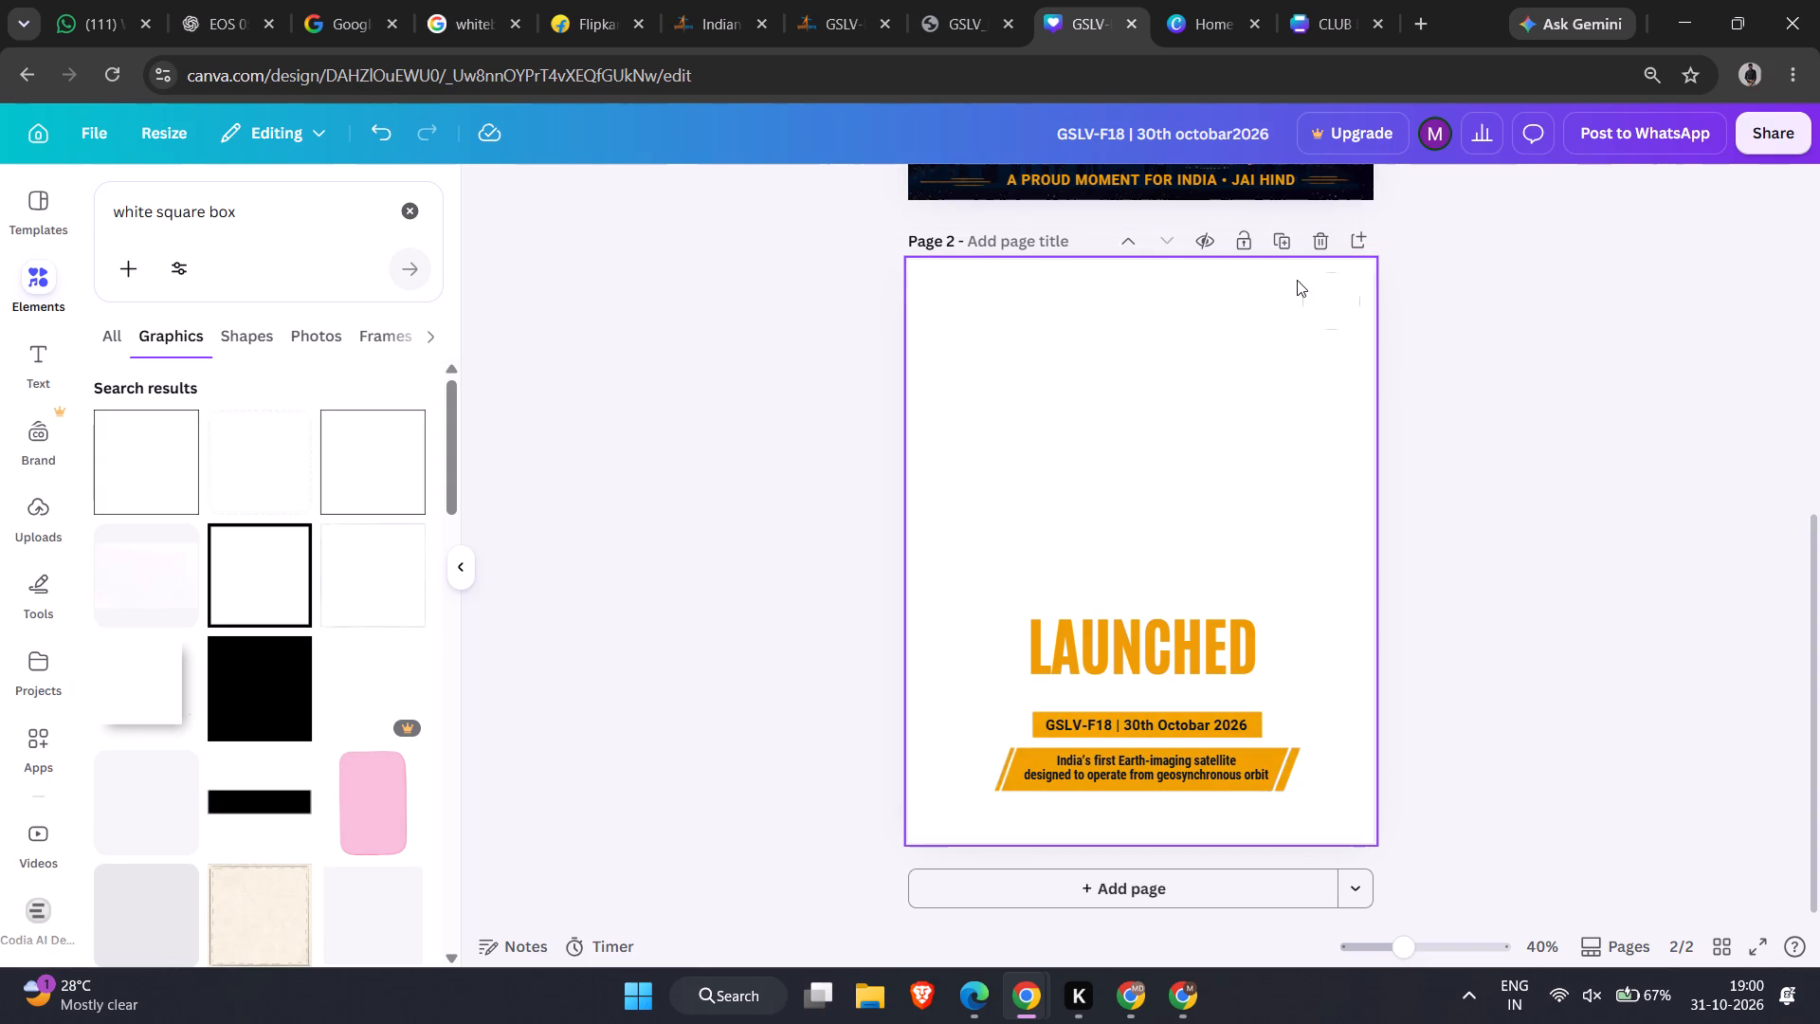
left_click(1314, 296)
key("Delete")
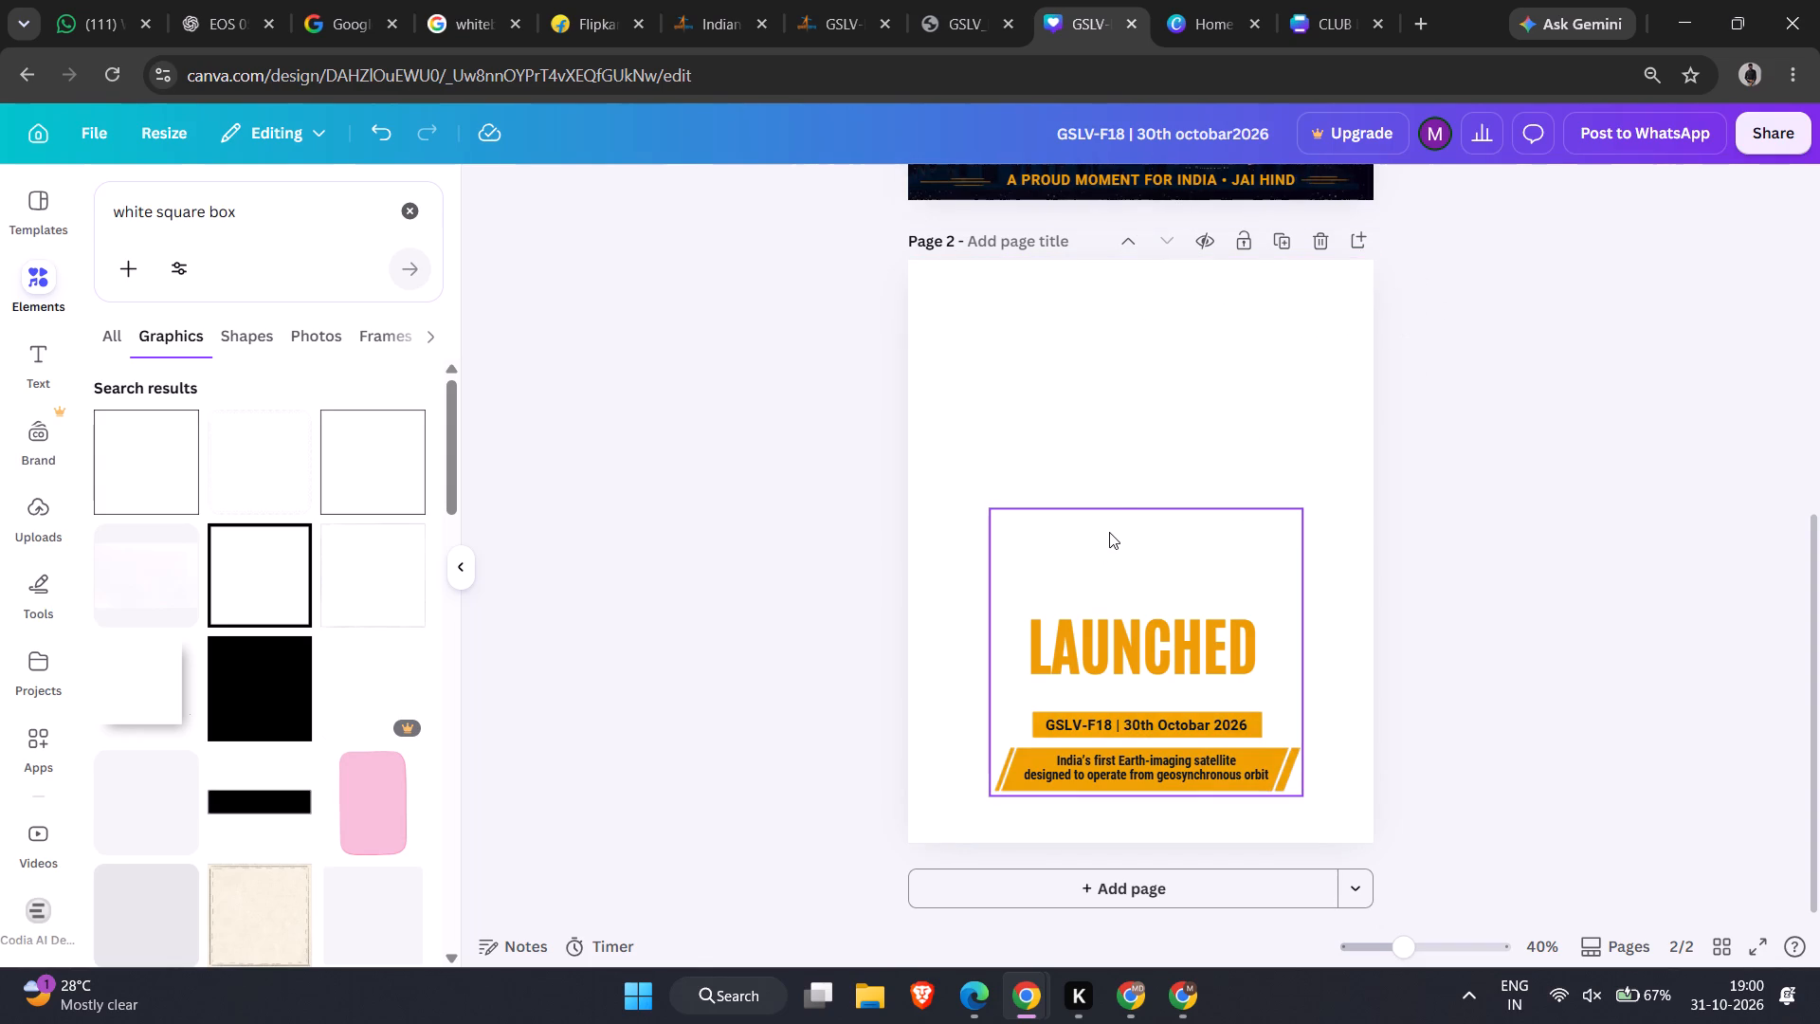
key("ctrl+a")
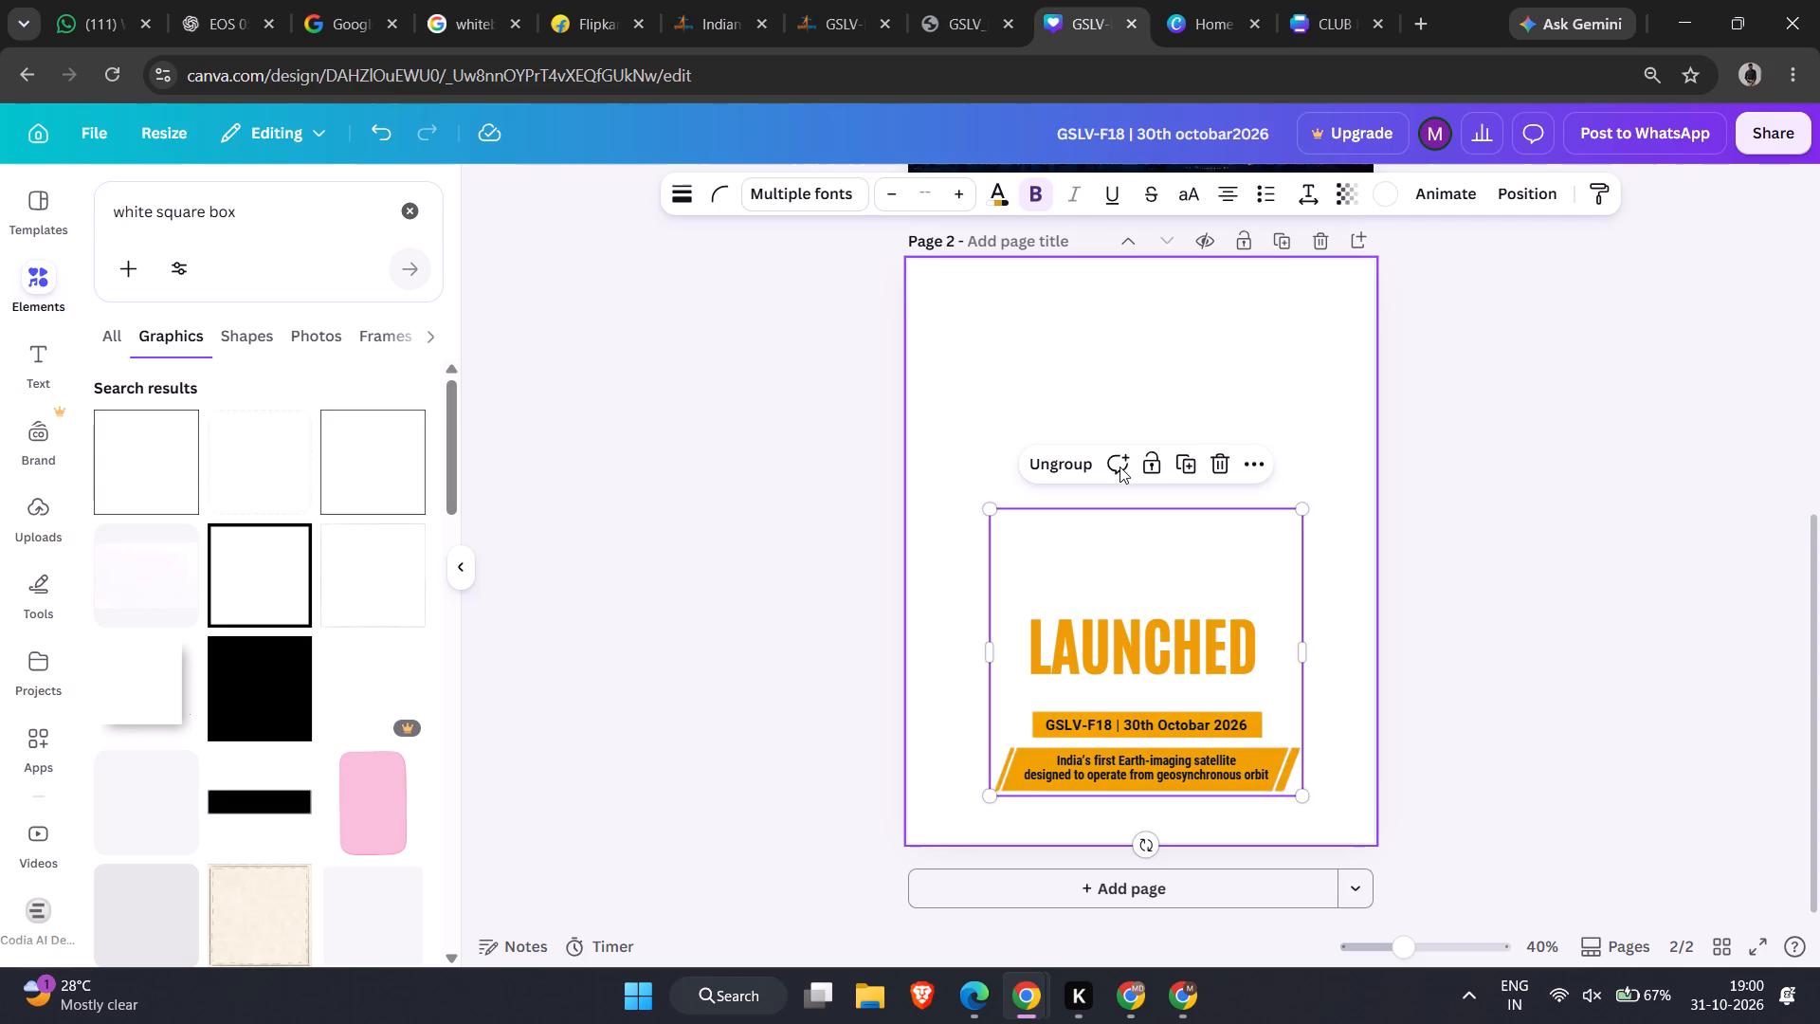
left_click(1069, 368)
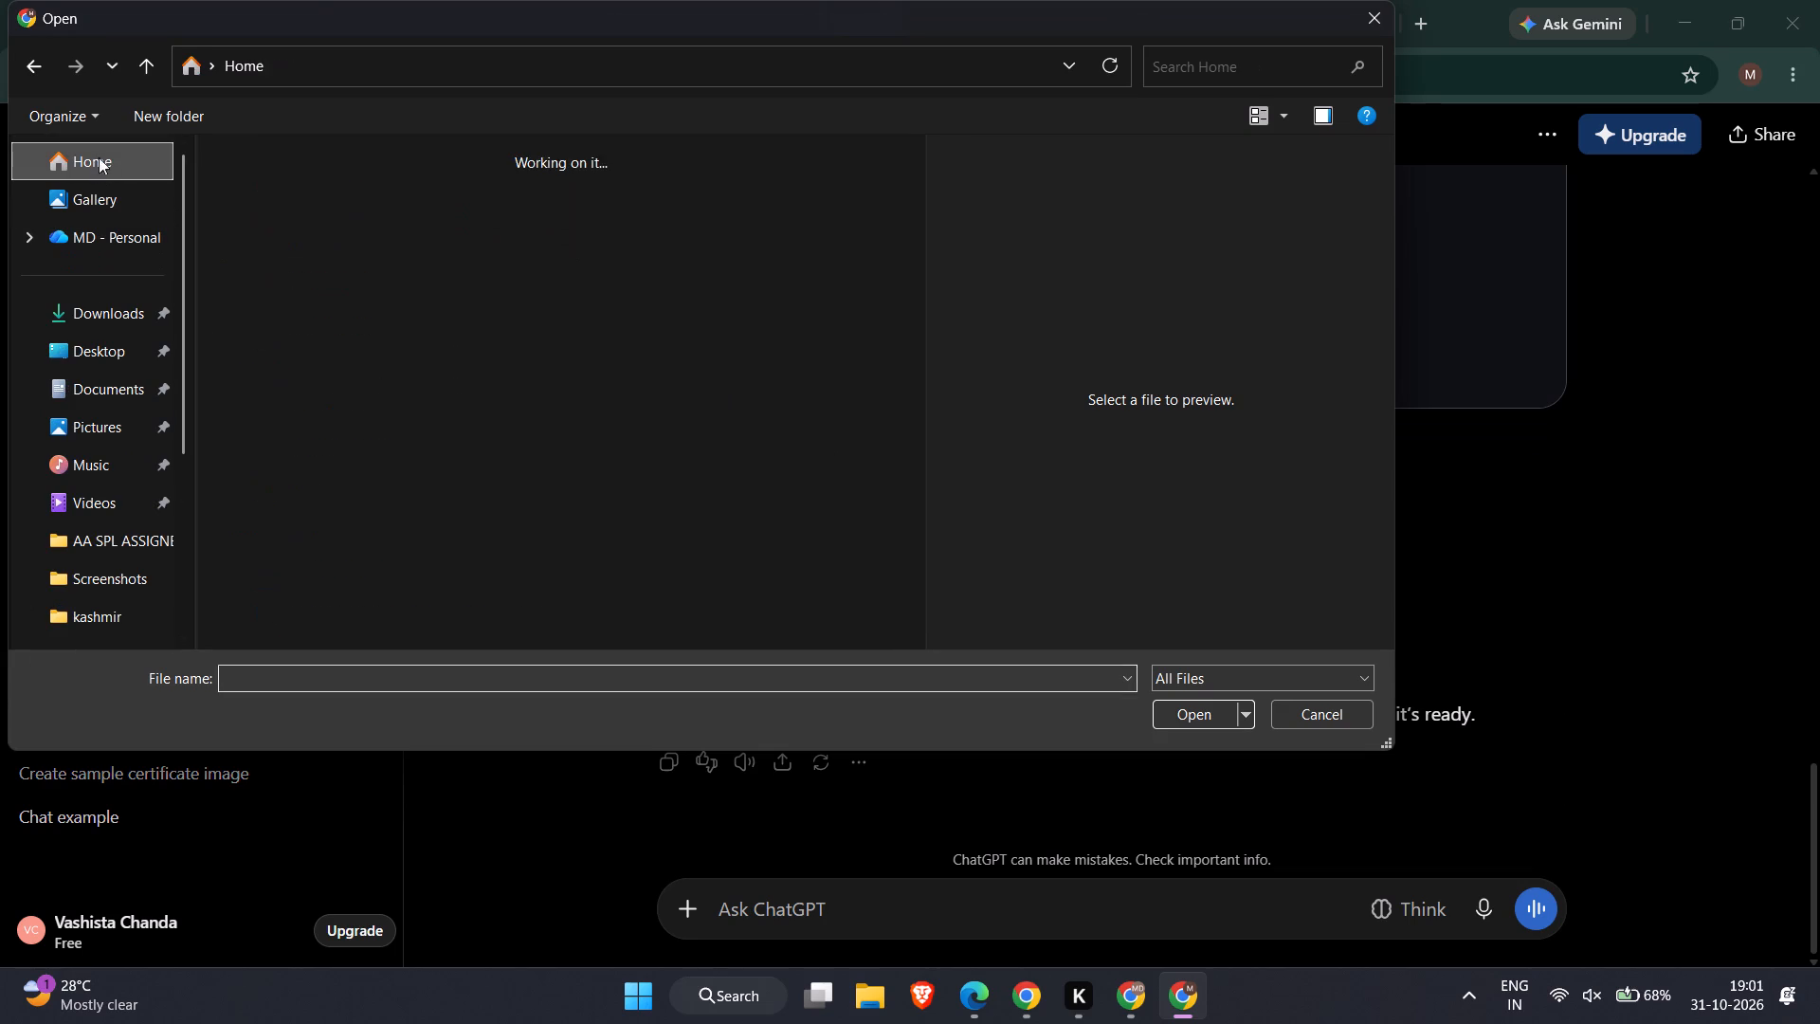
left_click(1157, 66)
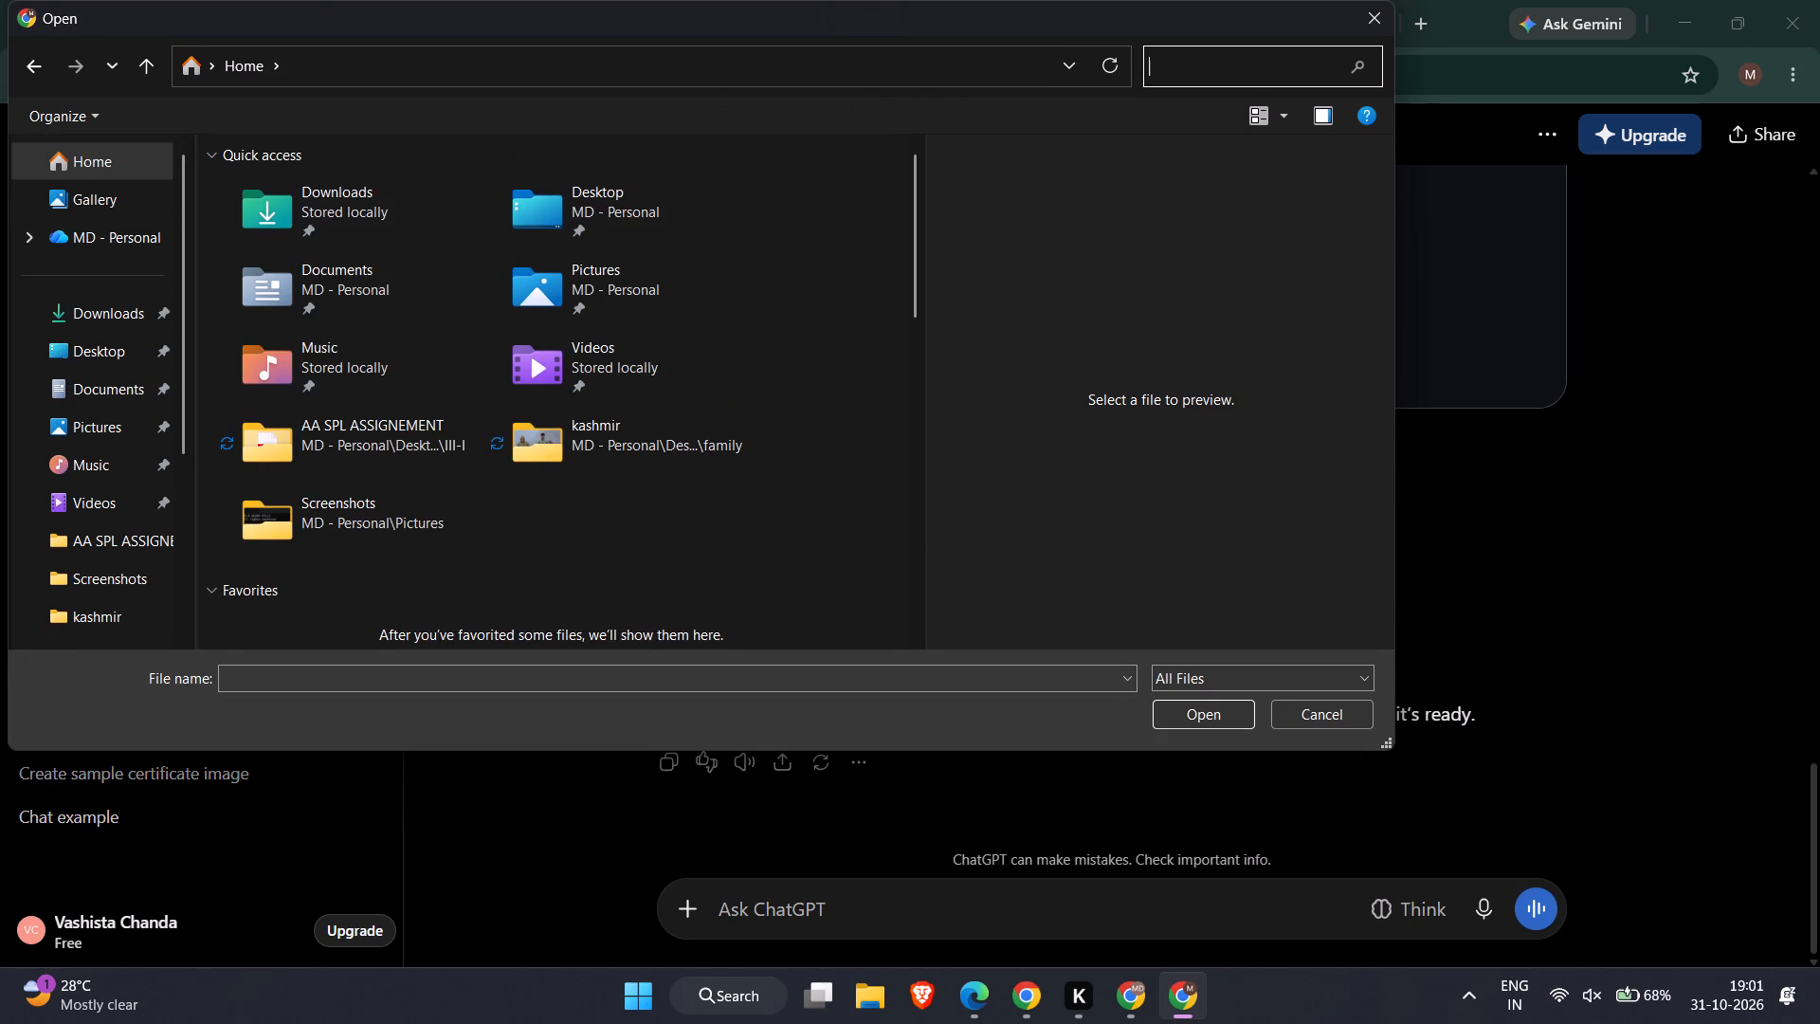
key("s")
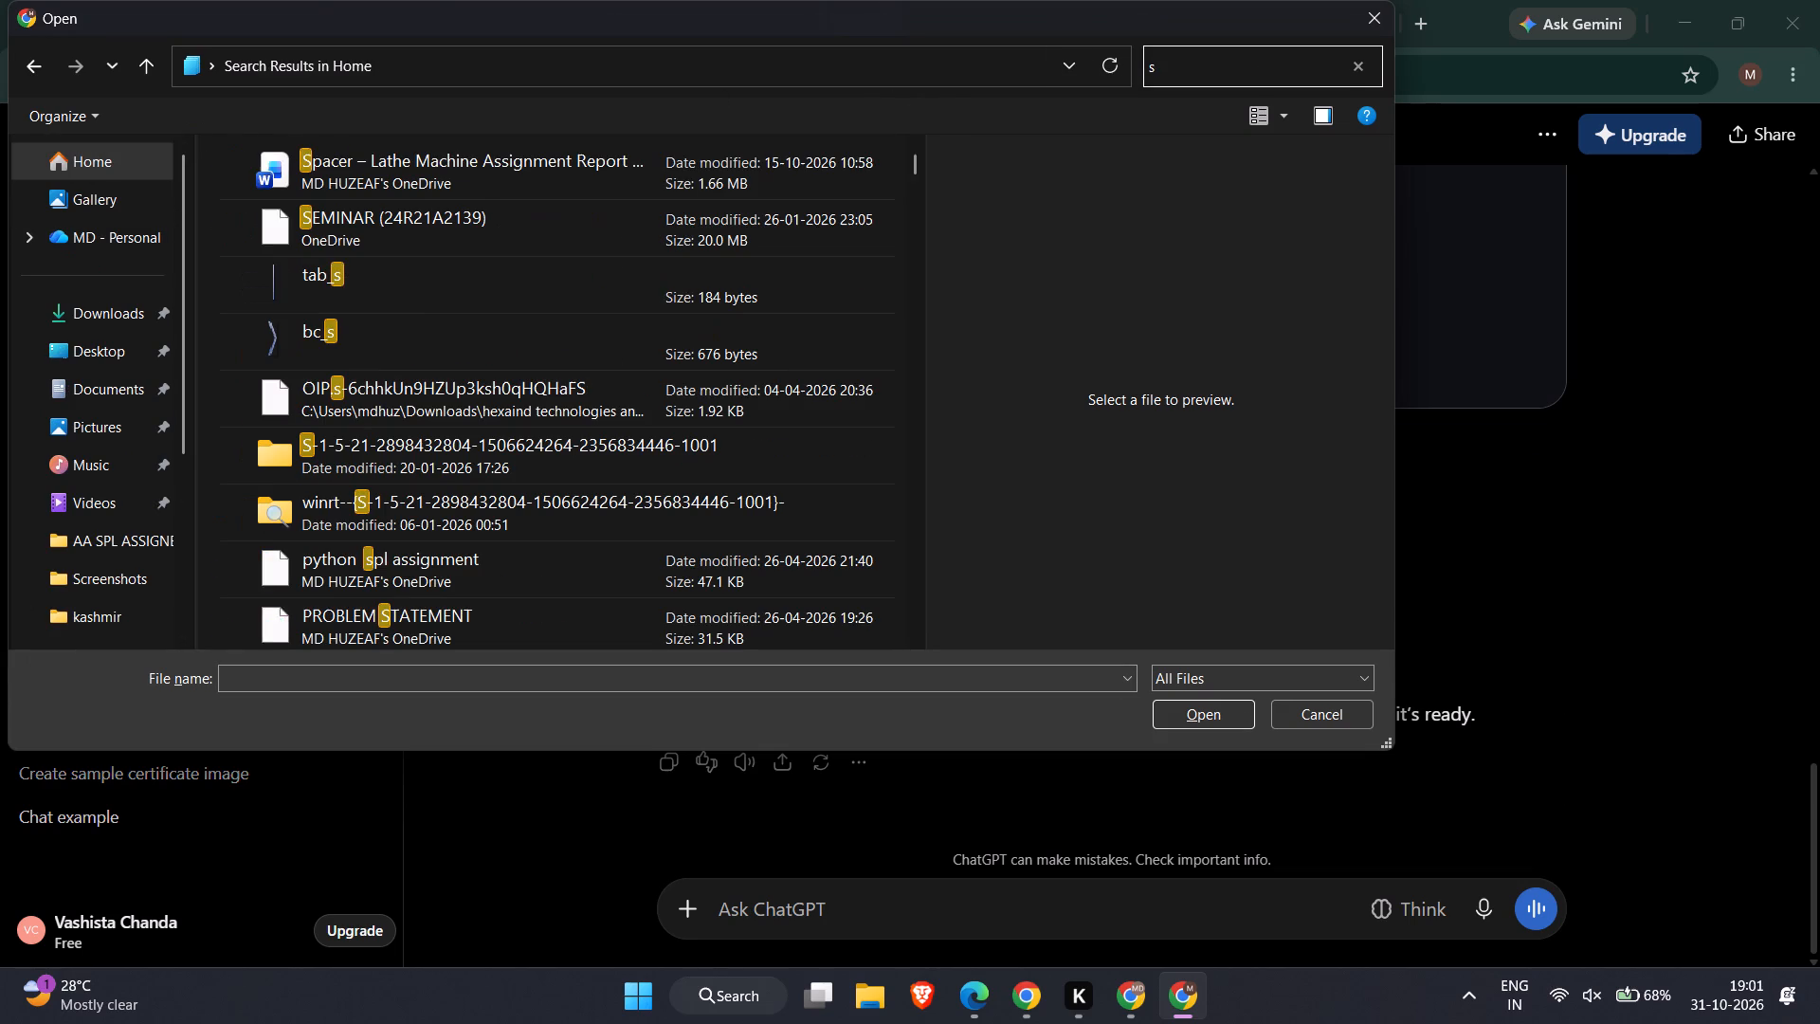
type("creen")
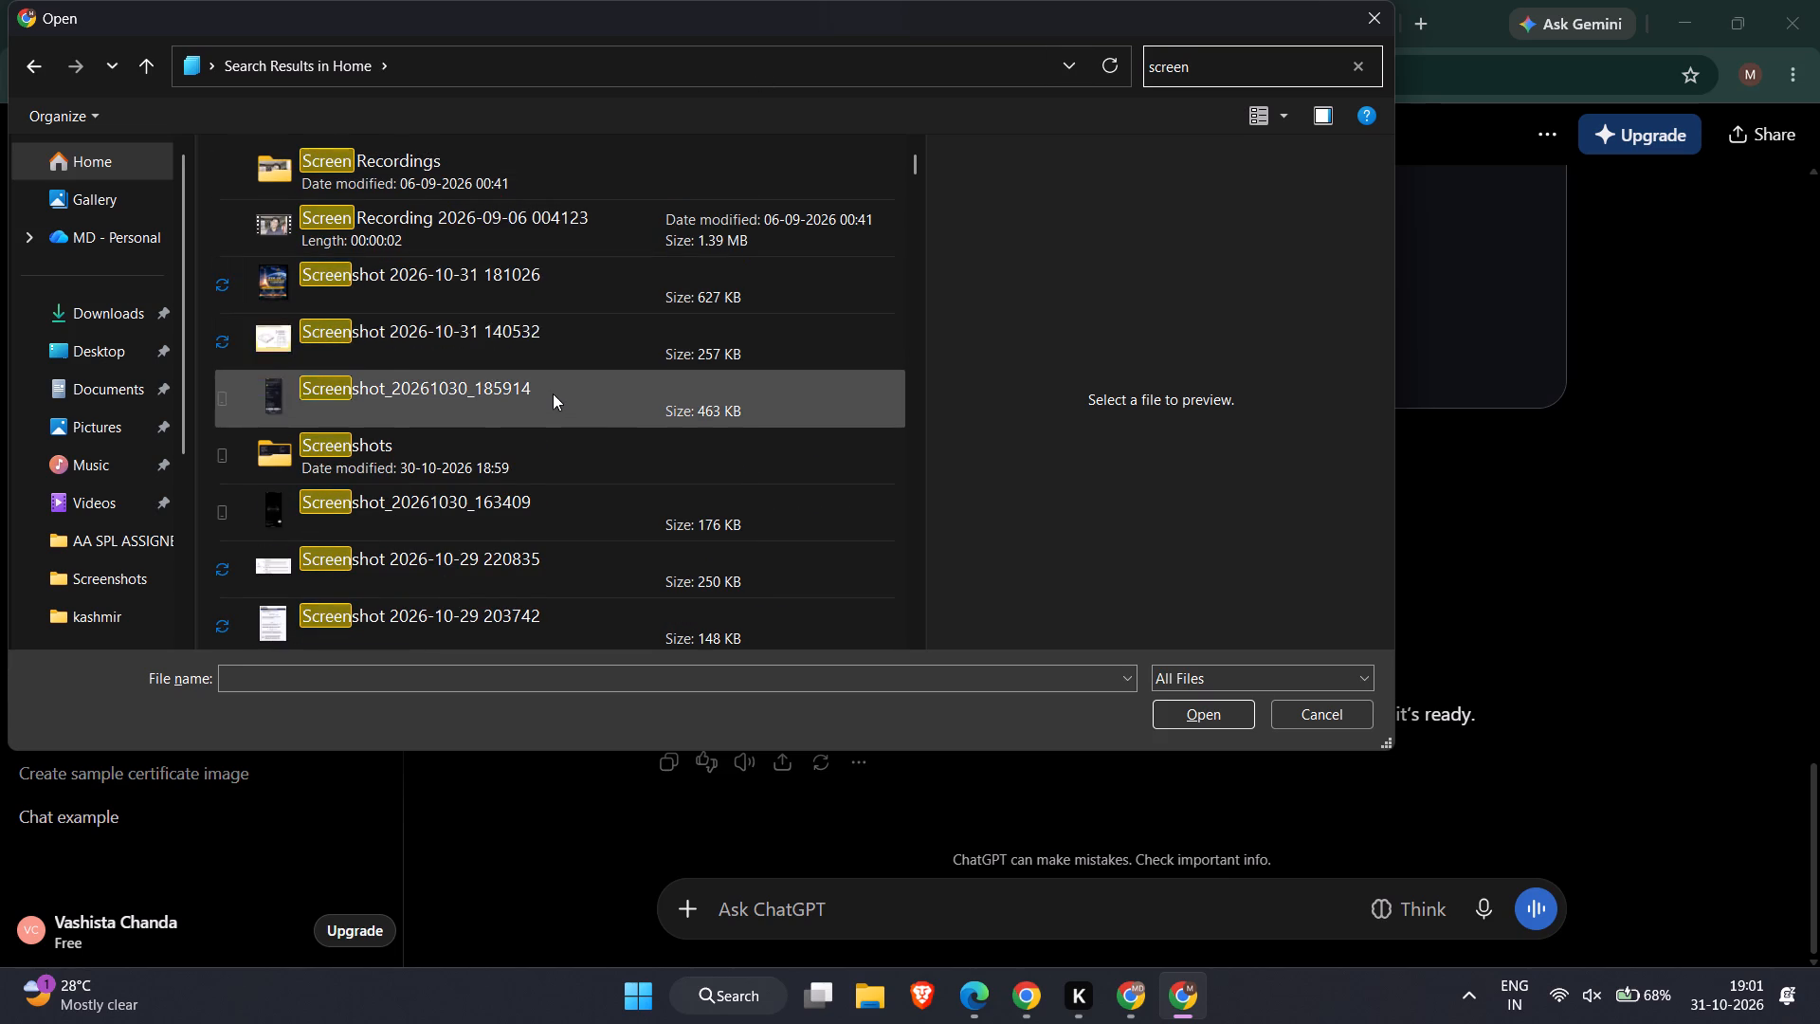
scroll(560, 418, "up", 1)
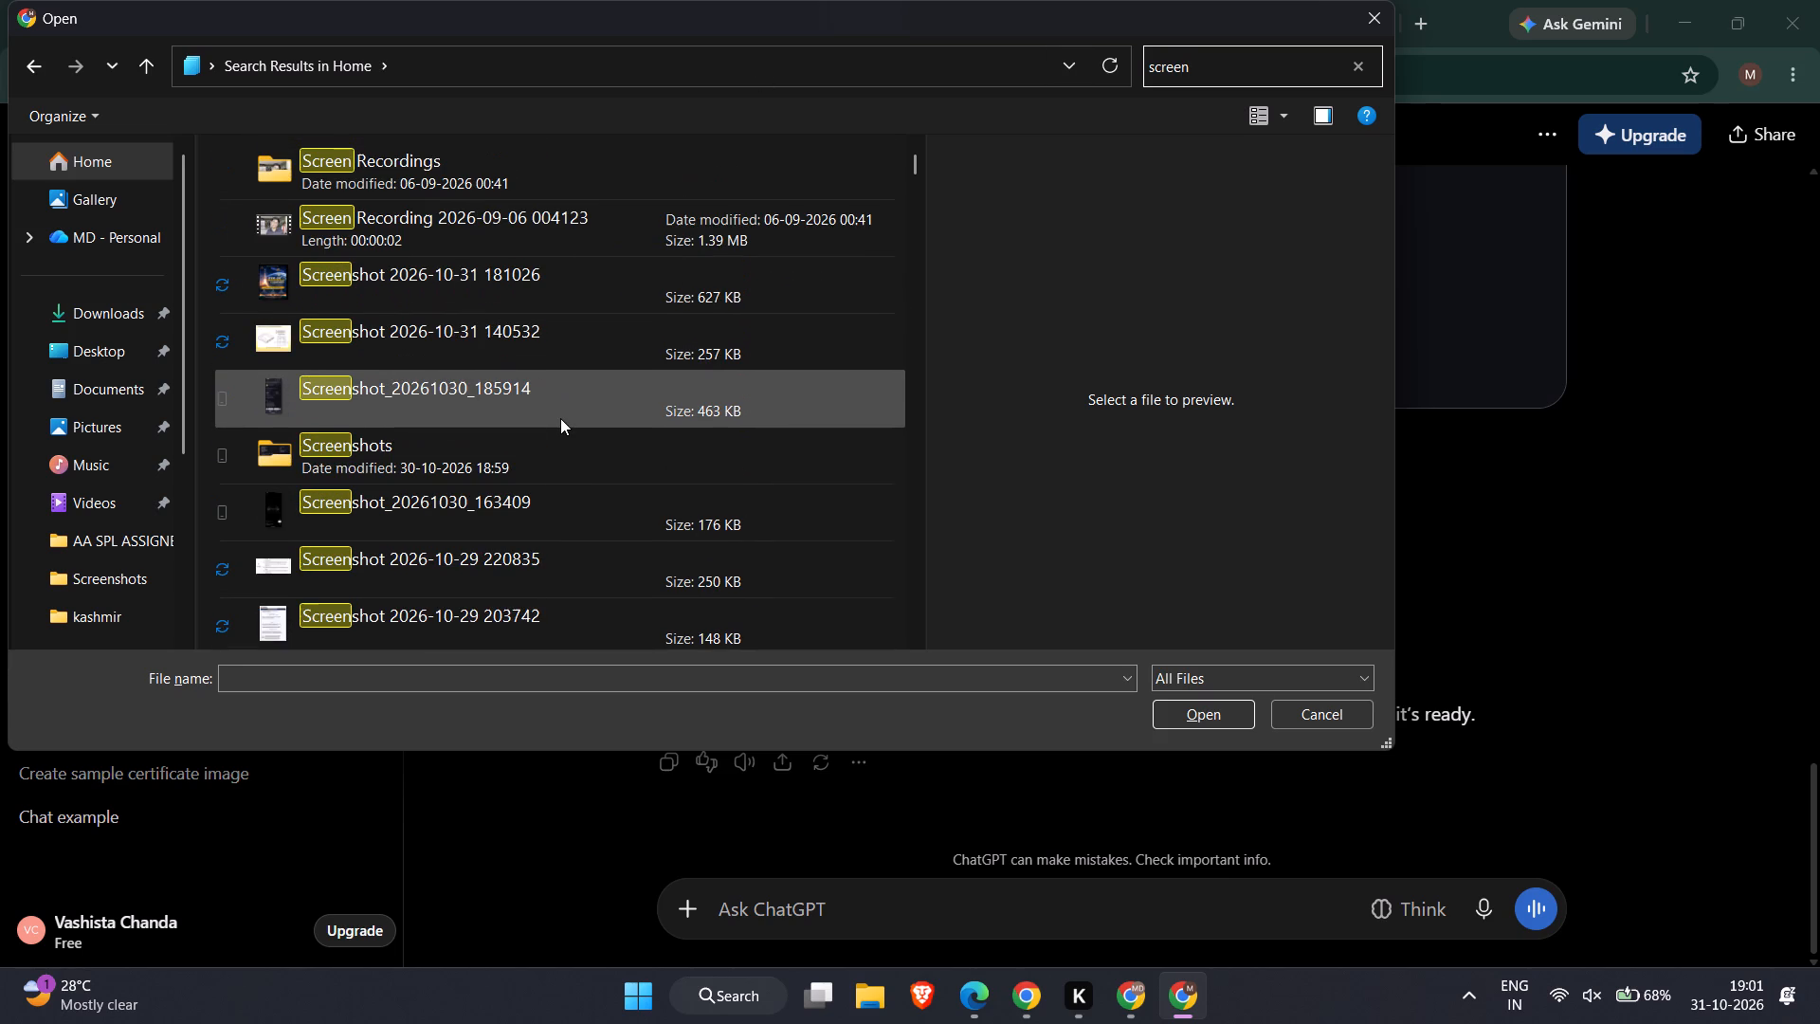
scroll(560, 418, "up", 1)
double_click(428, 170)
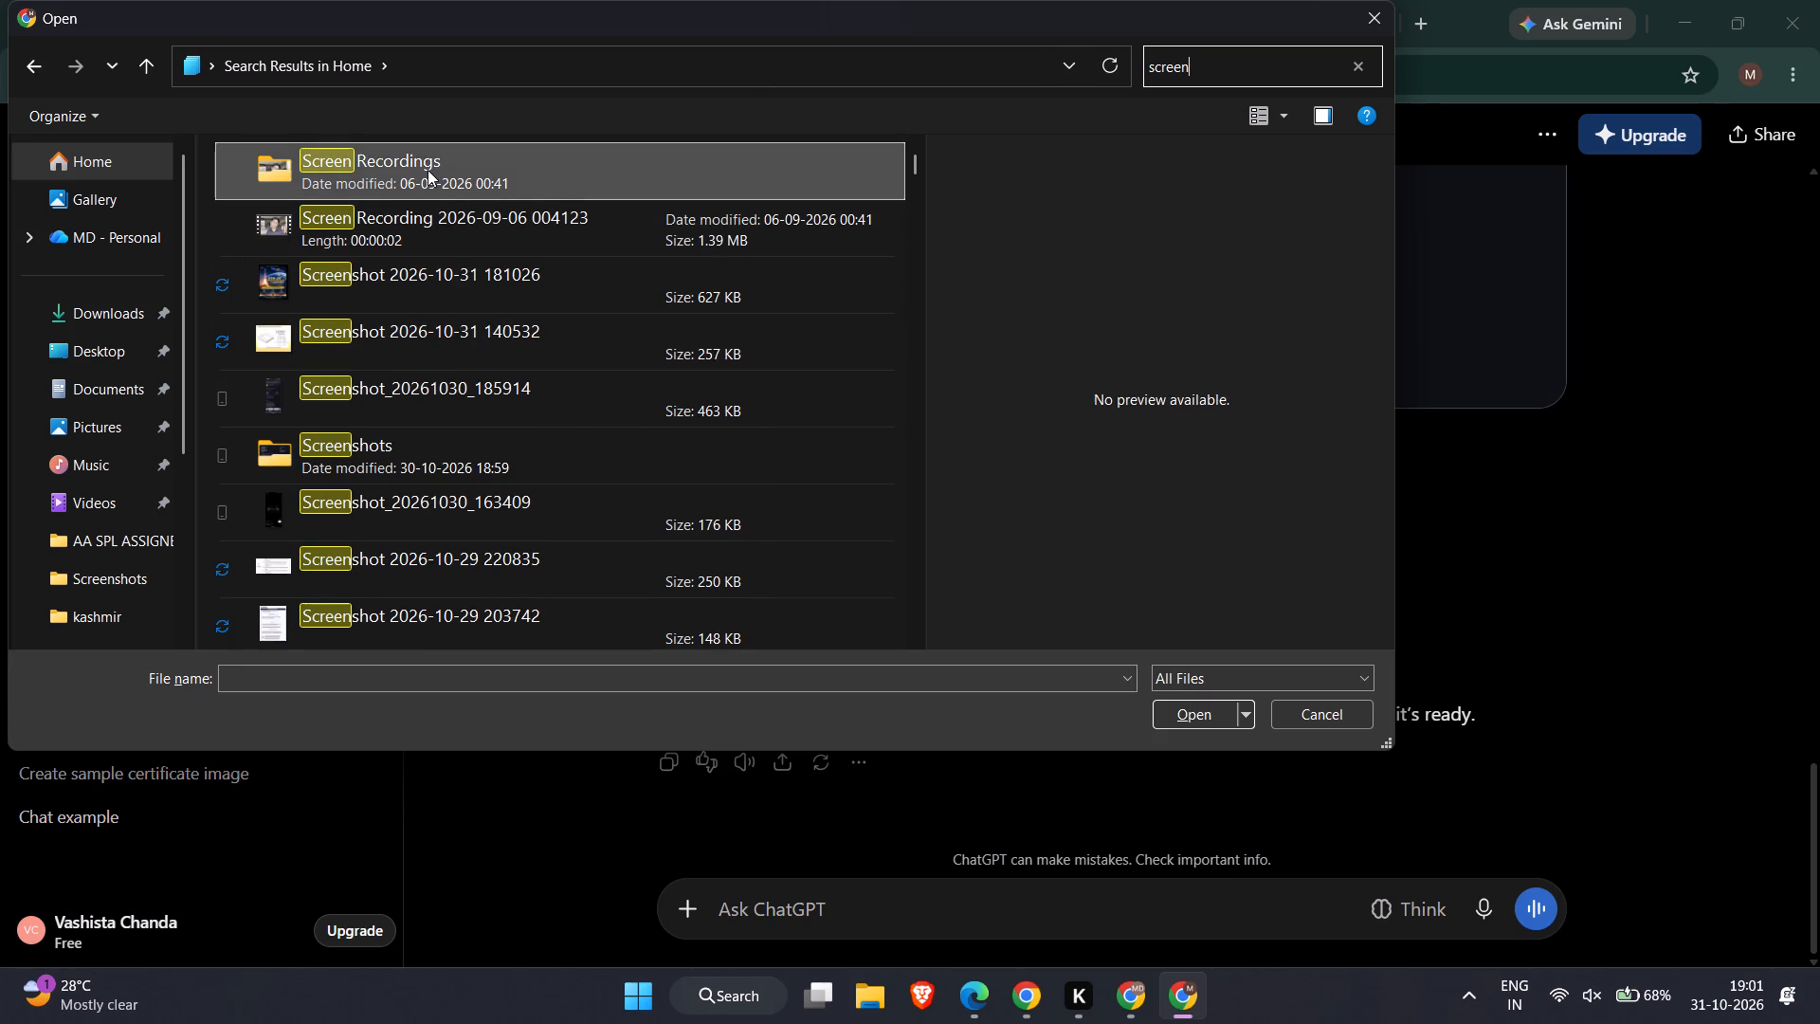
left_click(24, 68)
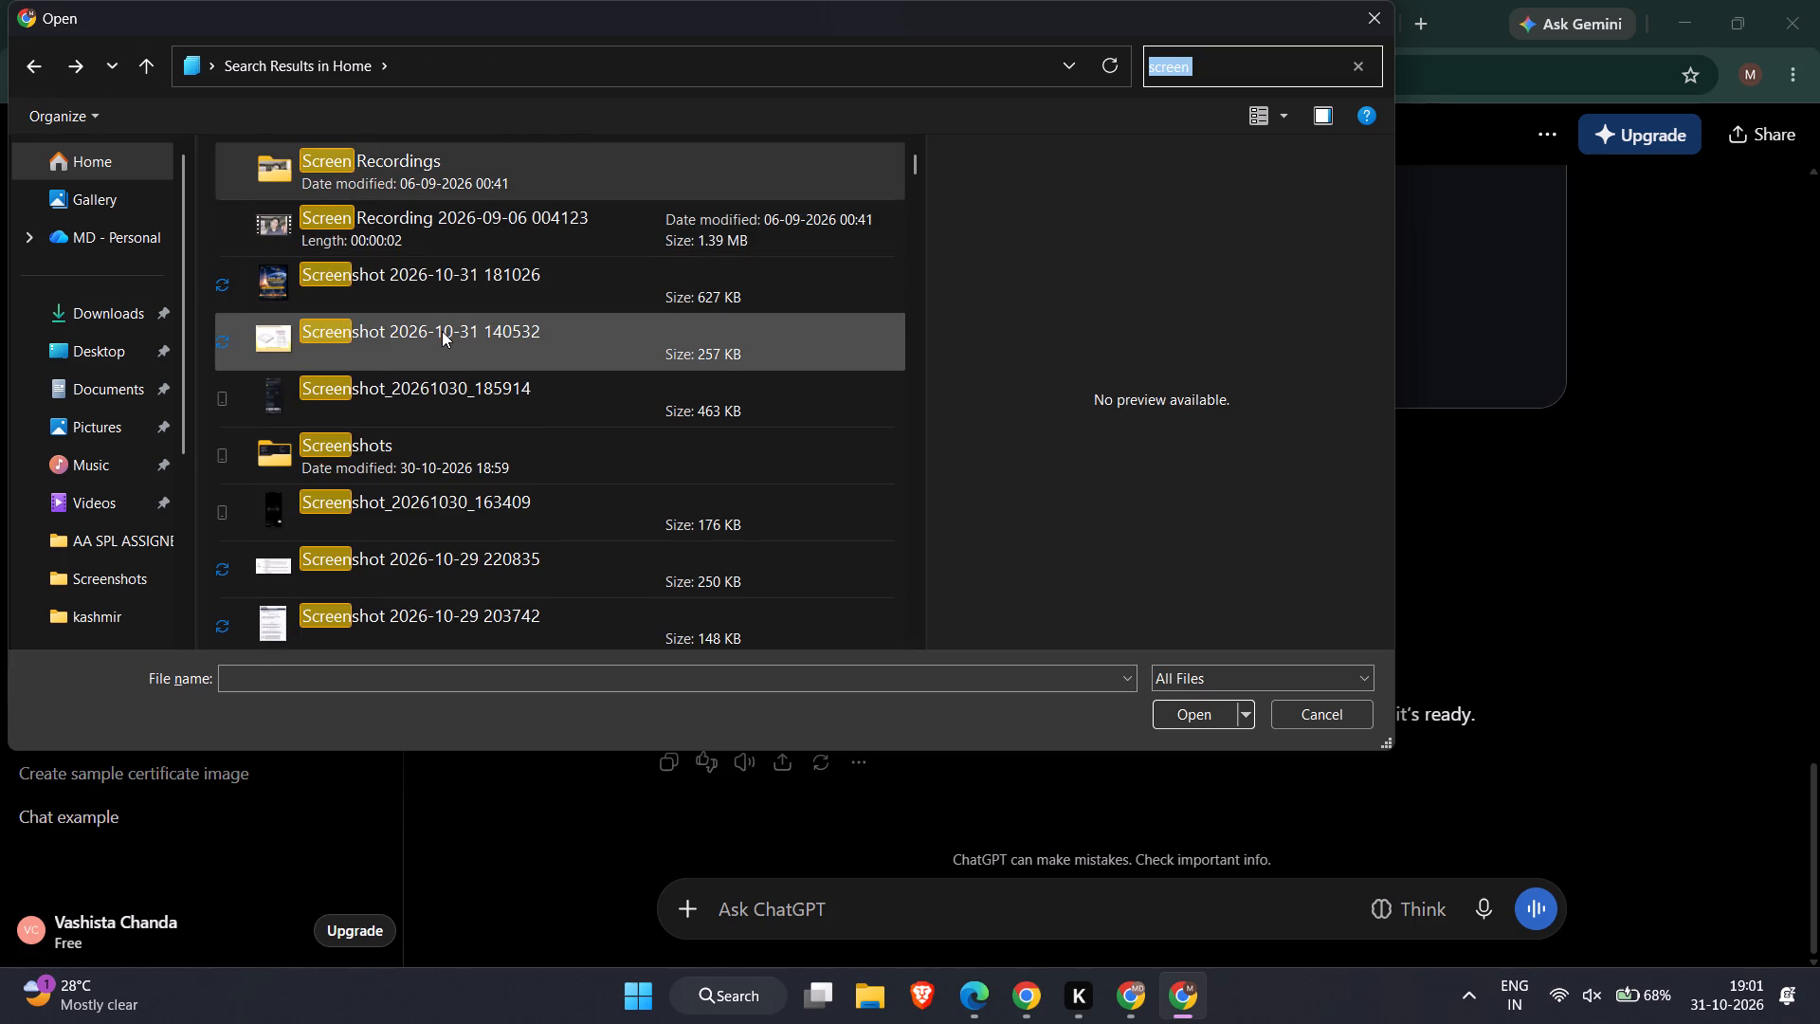
scroll(442, 332, "down", 1)
scroll(442, 332, "up", 2)
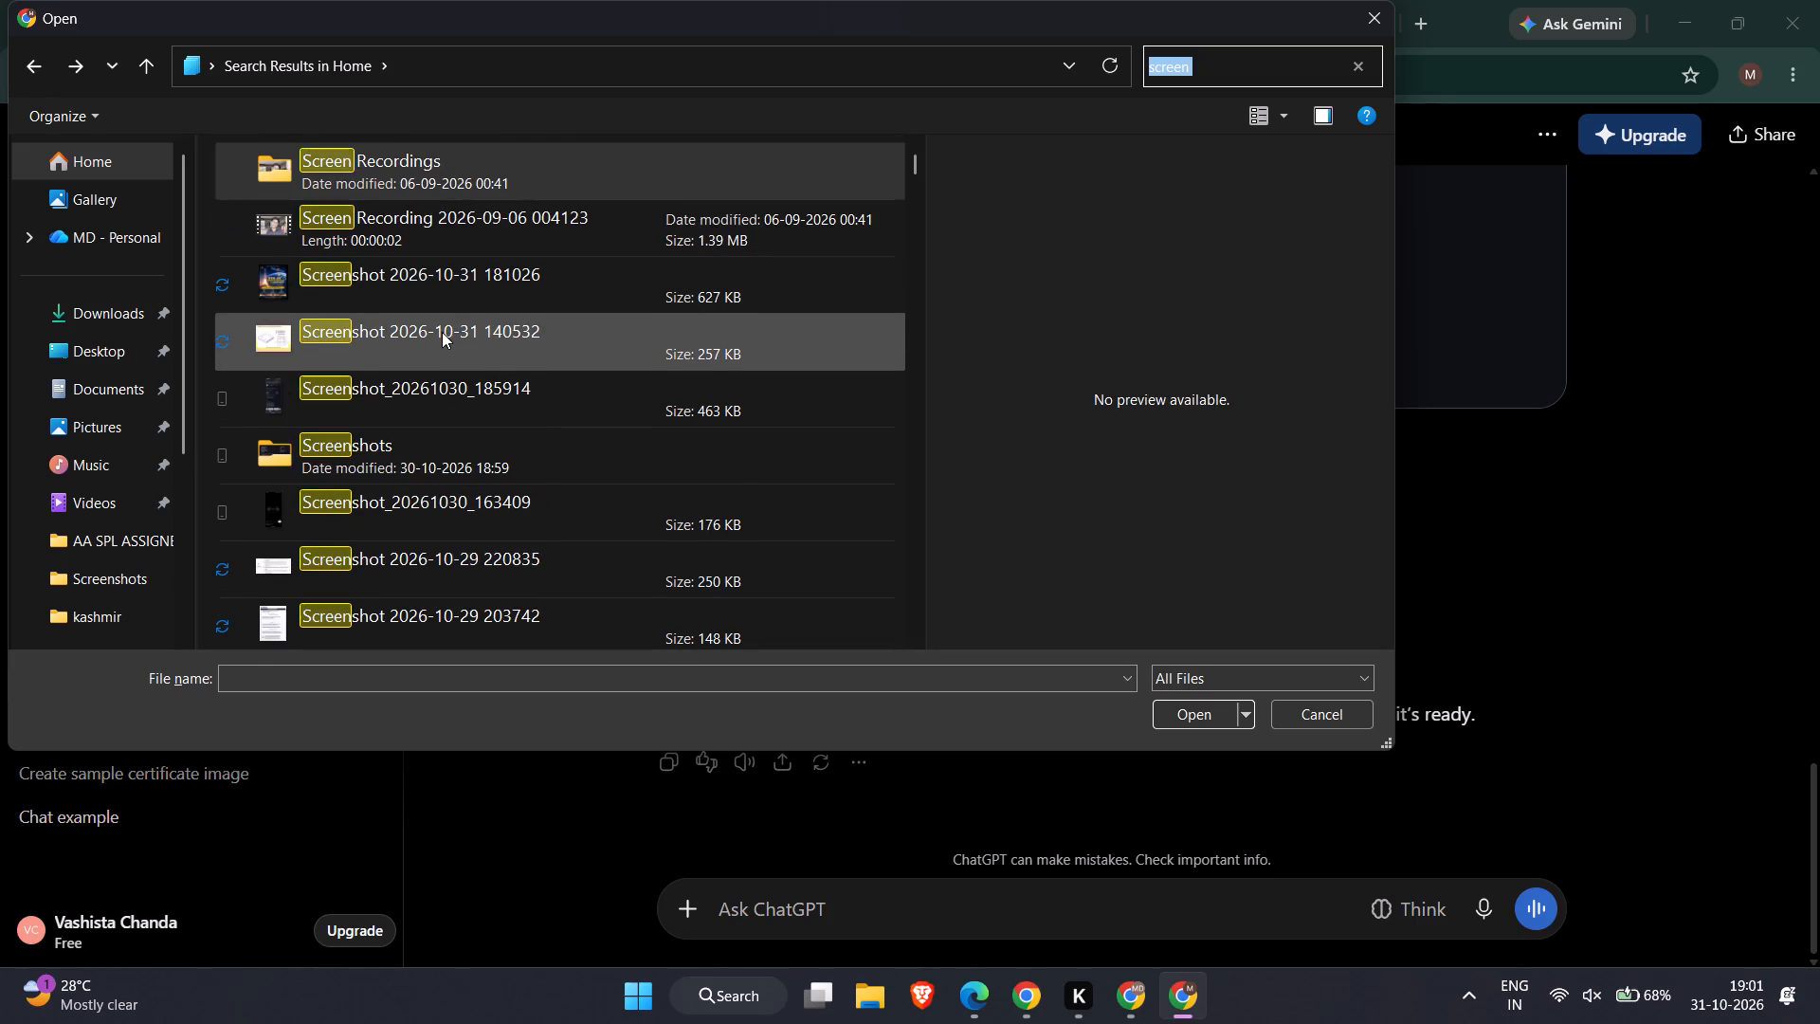
Refine the Home file search to "screenshot".
left_click(1208, 66)
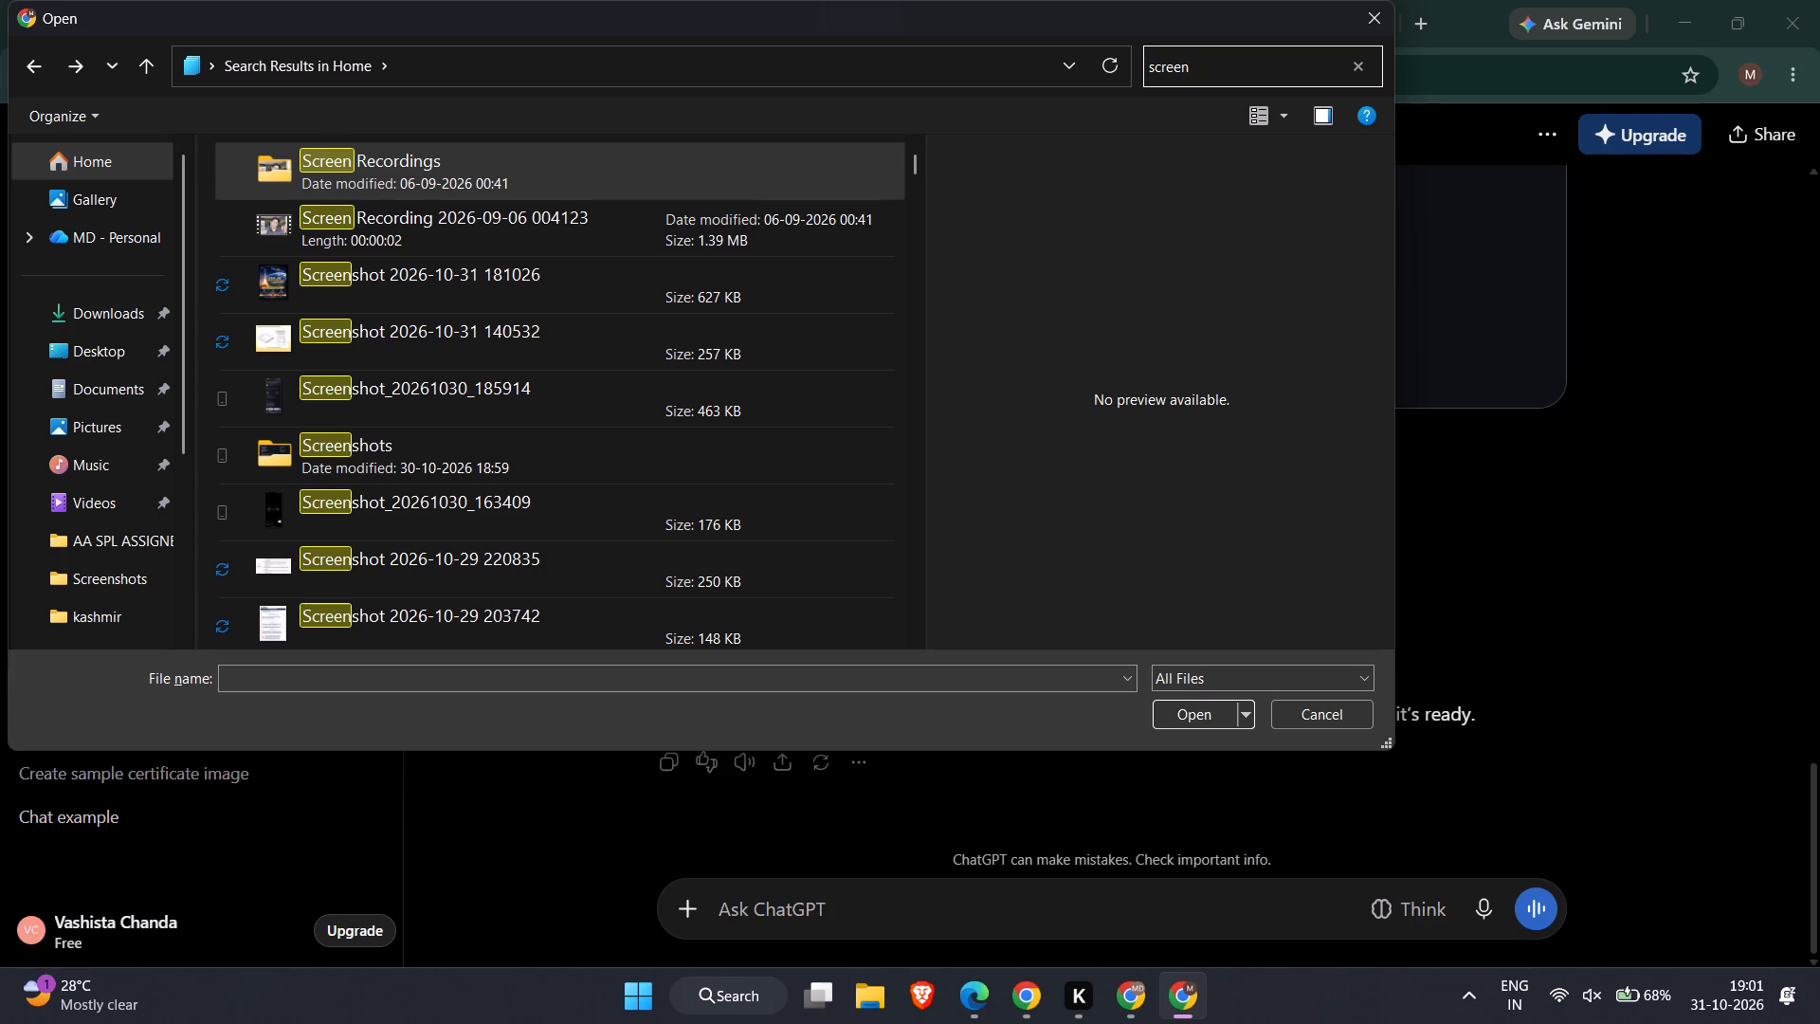
type("short")
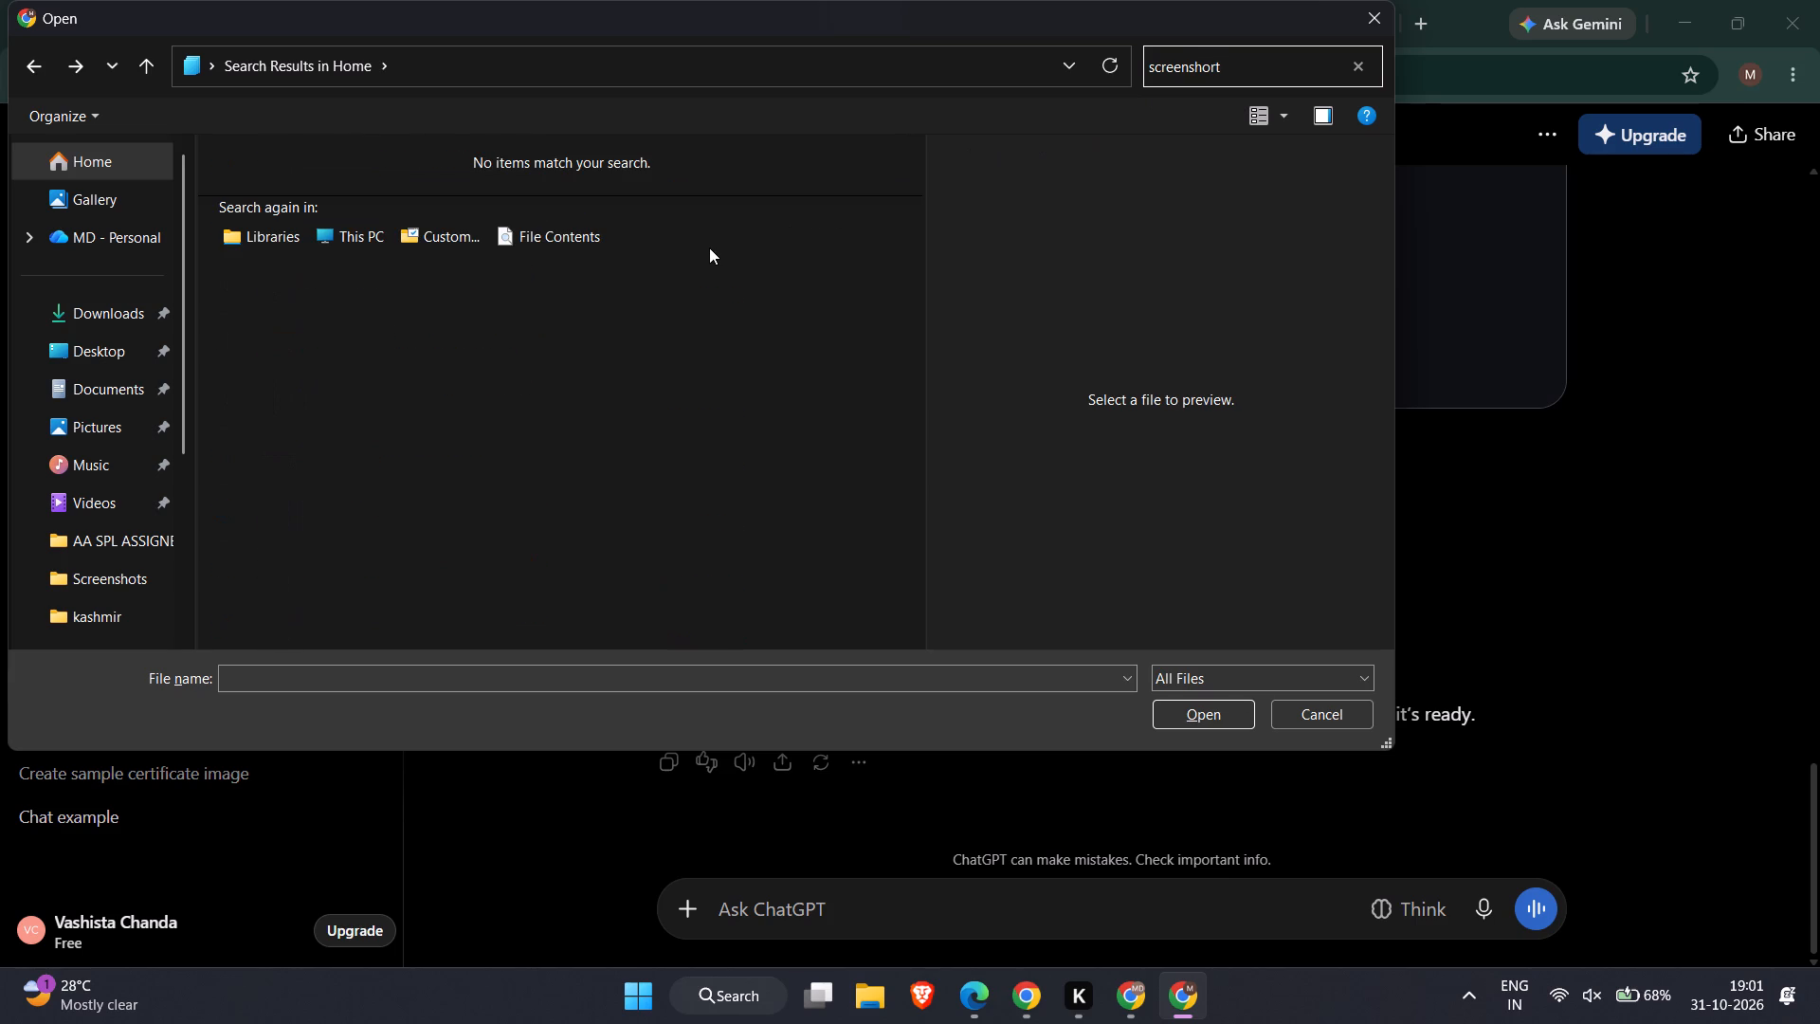
key("BackSpace")
key("BackSpace")
key("BackSpace")
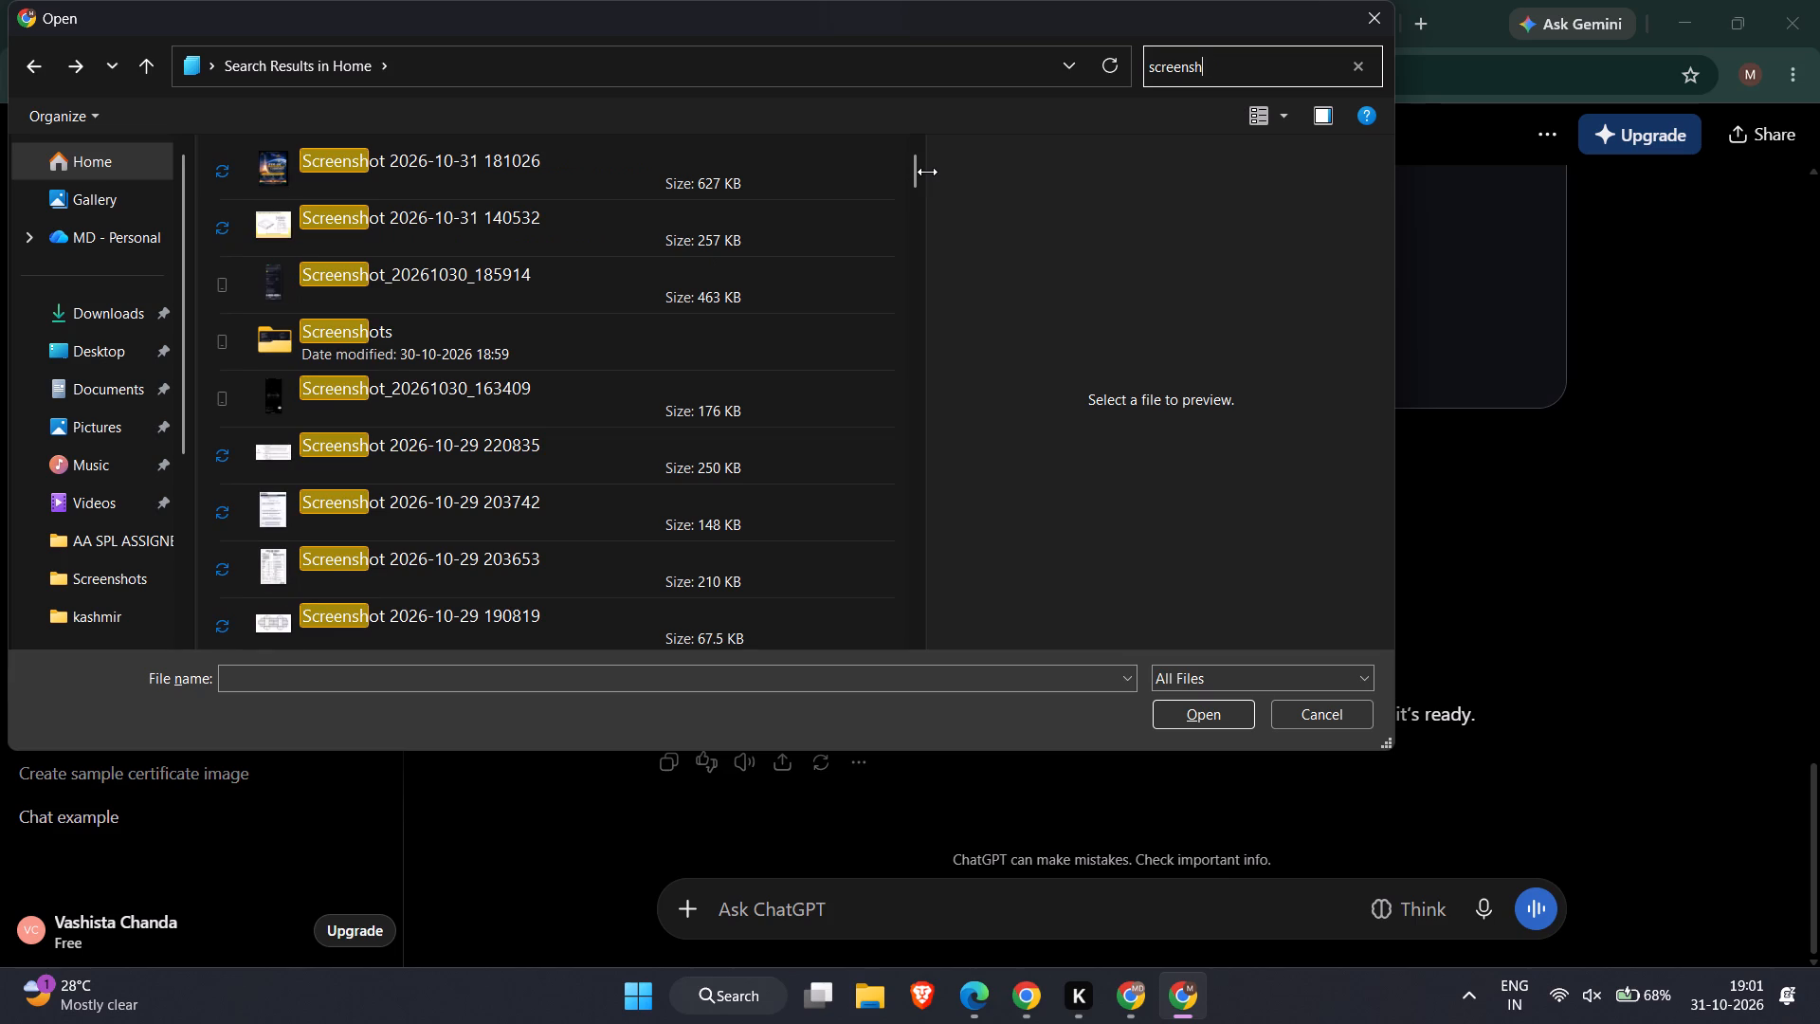
type("ot")
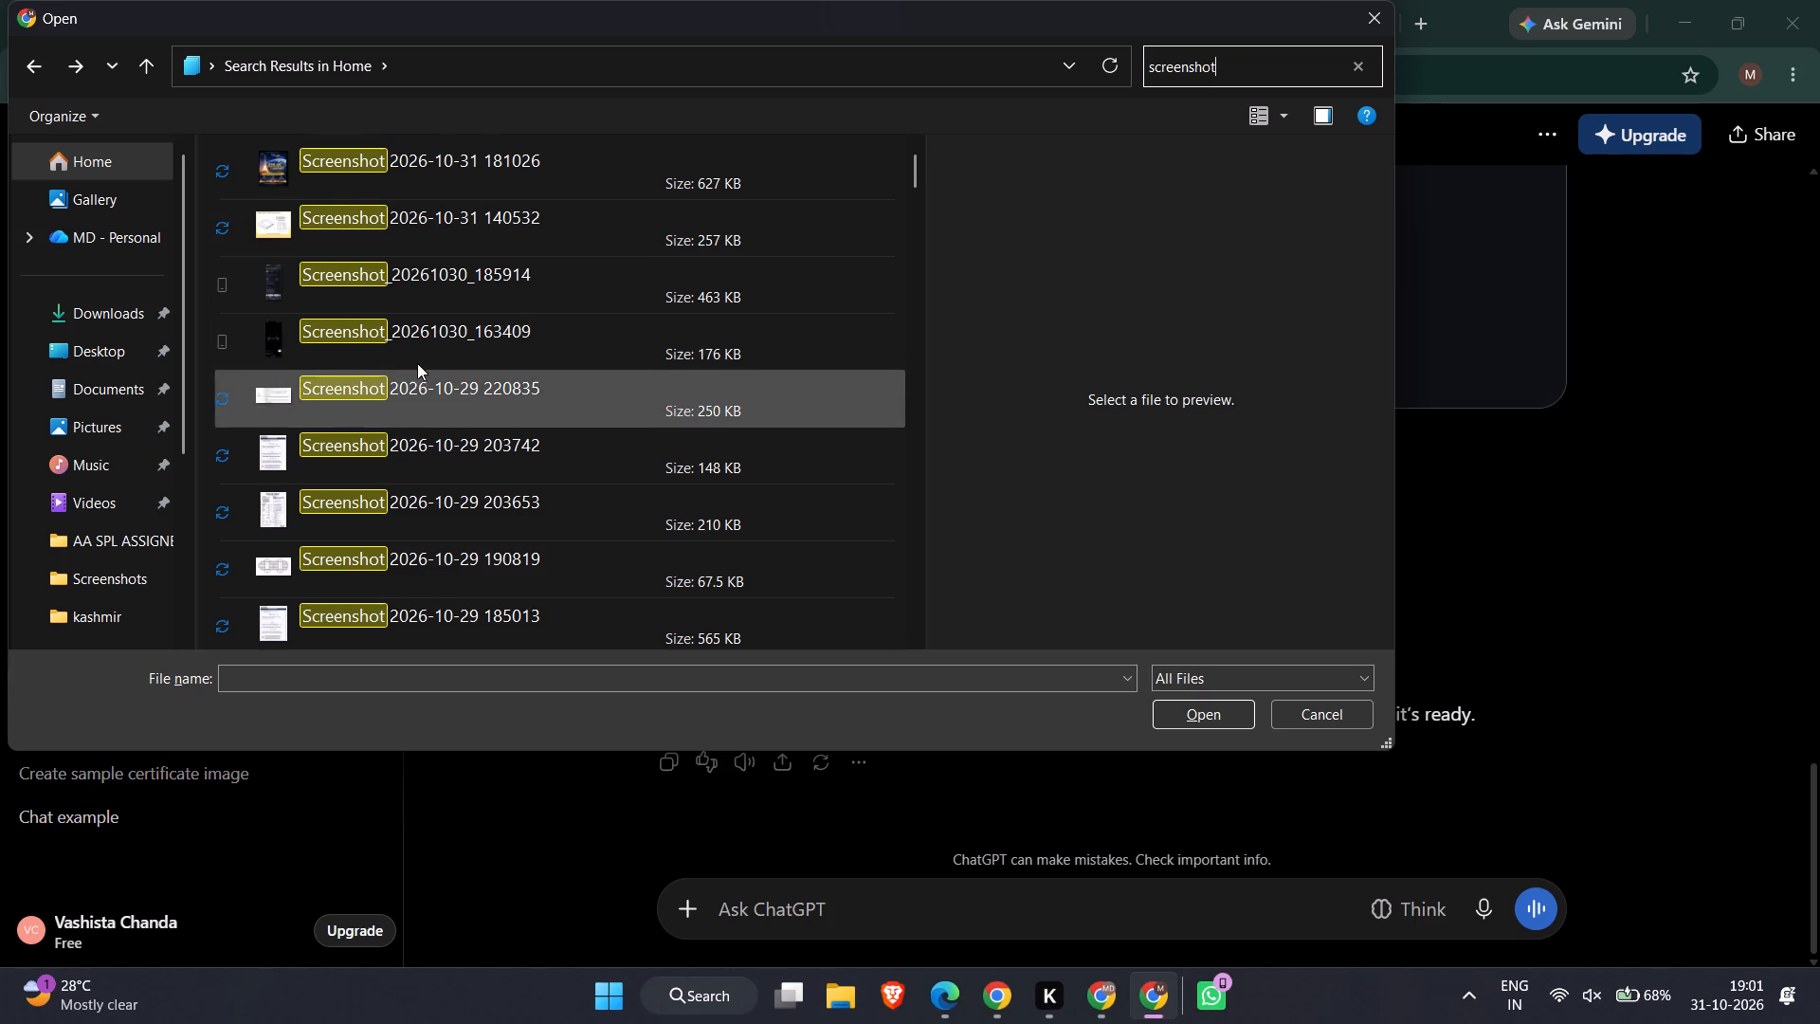
Look through the screenshot search results and the phone's Screenshots folder for the image to attach to the chat.
scroll(423, 427, "down", 20)
scroll(423, 427, "down", 12)
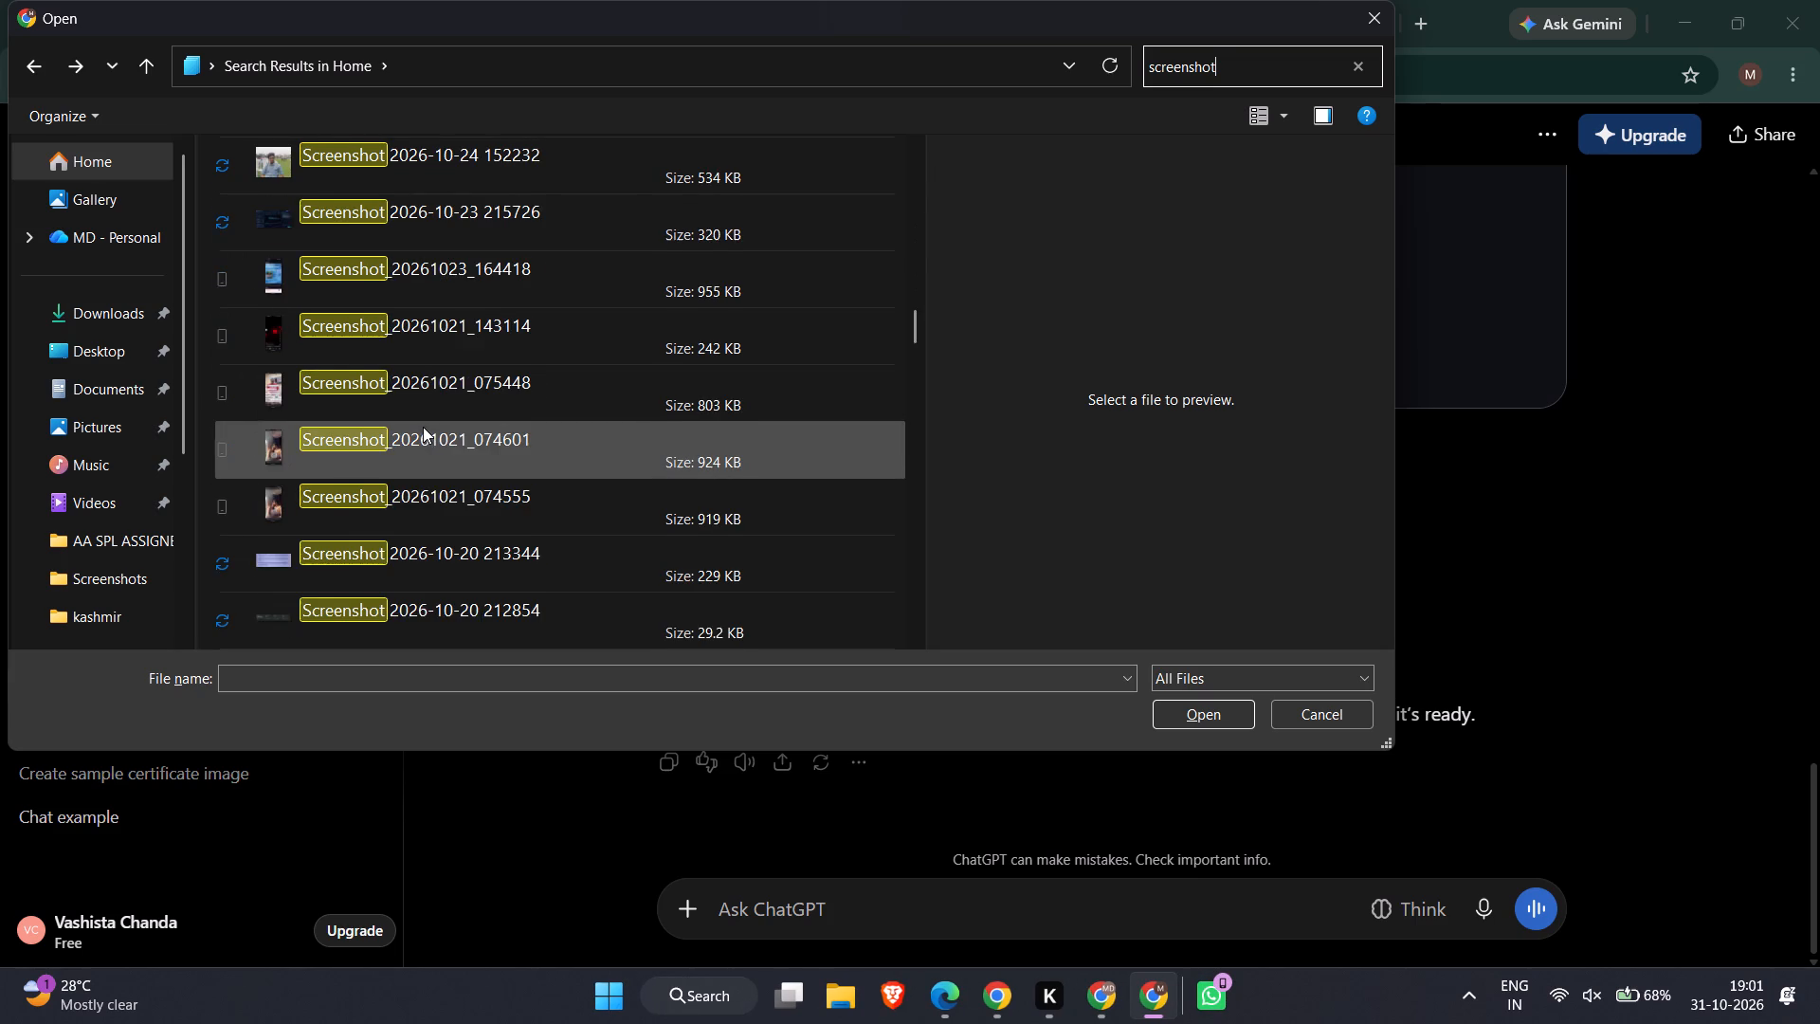
scroll(423, 427, "down", 20)
scroll(423, 427, "down", 20)
scroll(423, 427, "down", 20)
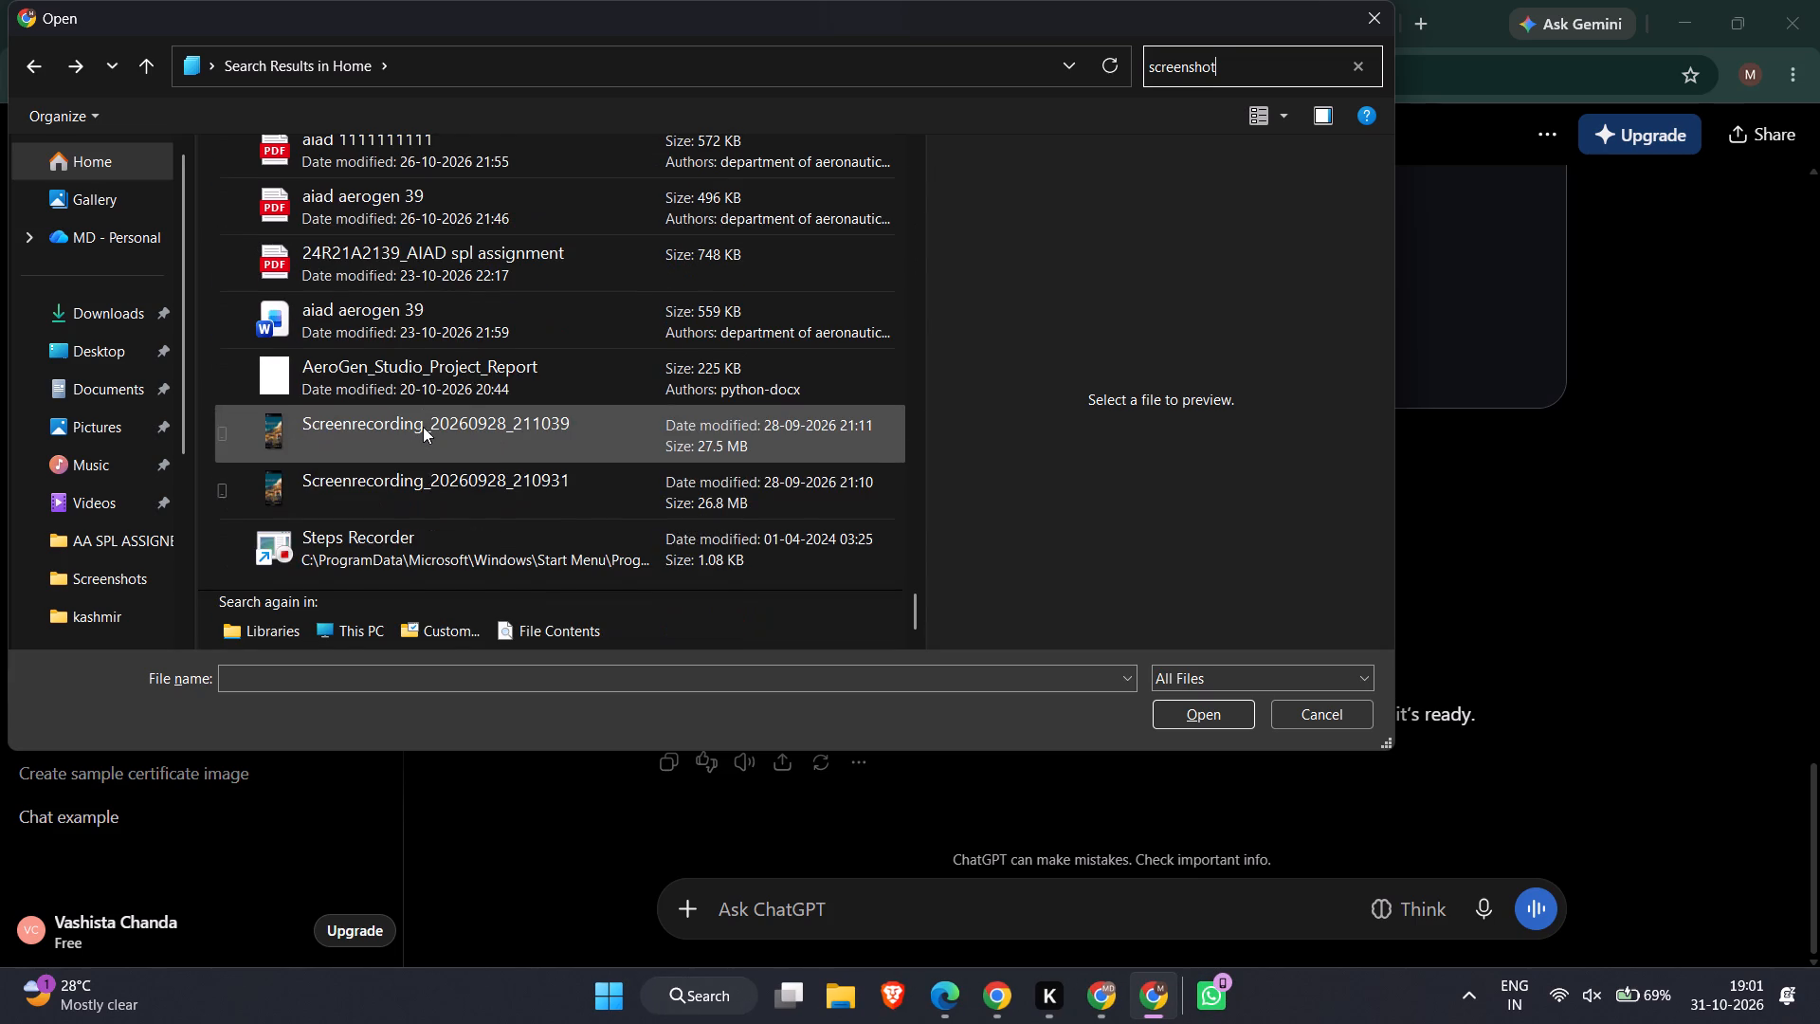
scroll(423, 427, "down", 4)
scroll(406, 428, "up", 1)
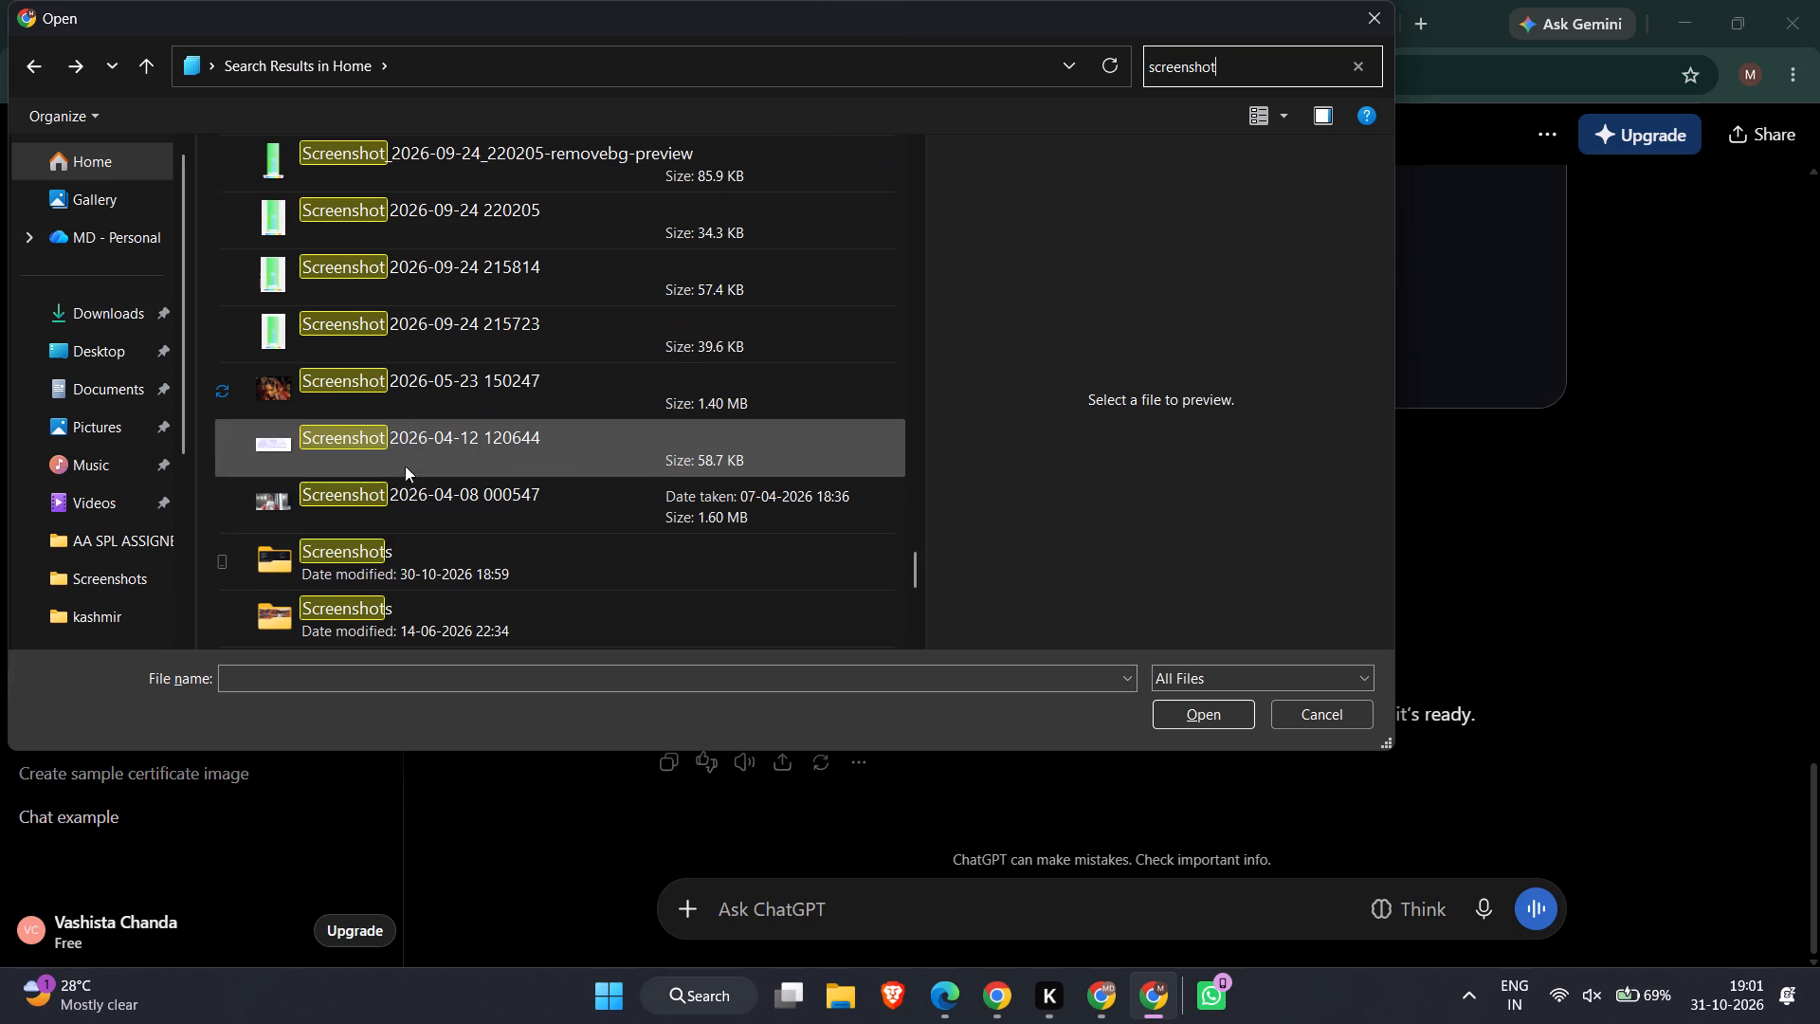
double_click(401, 550)
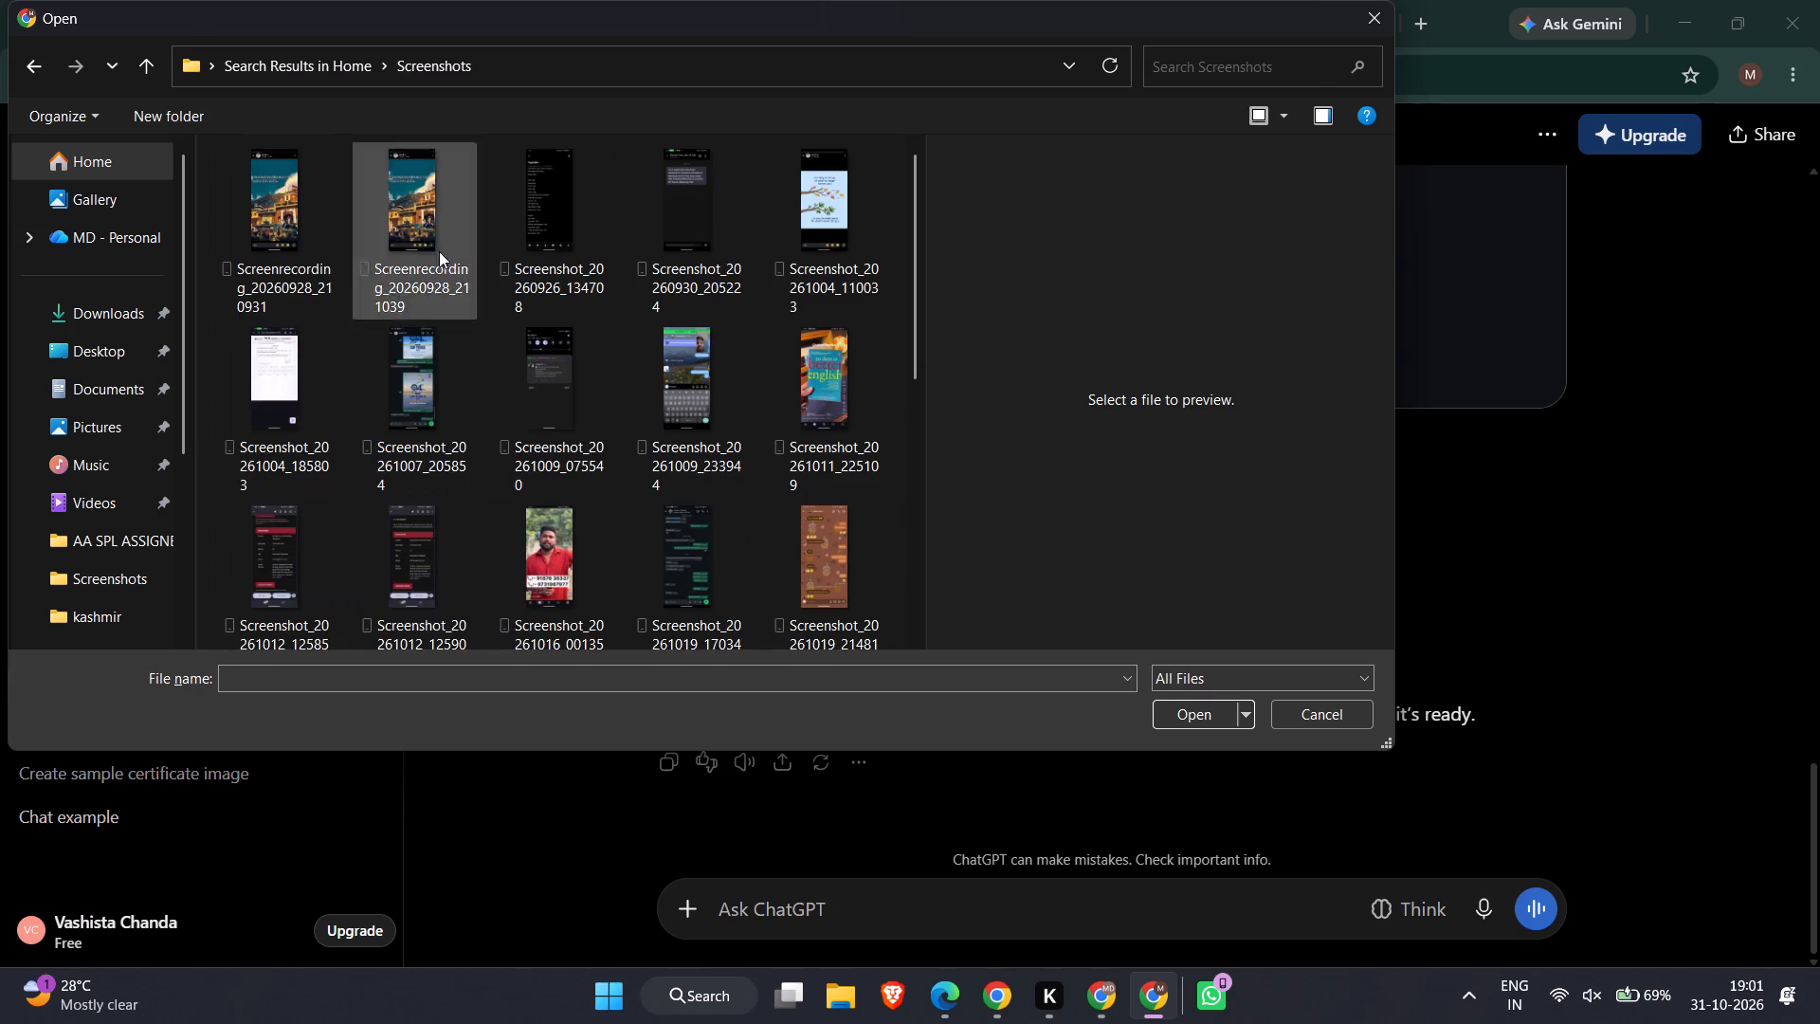
scroll(694, 464, "down", 3)
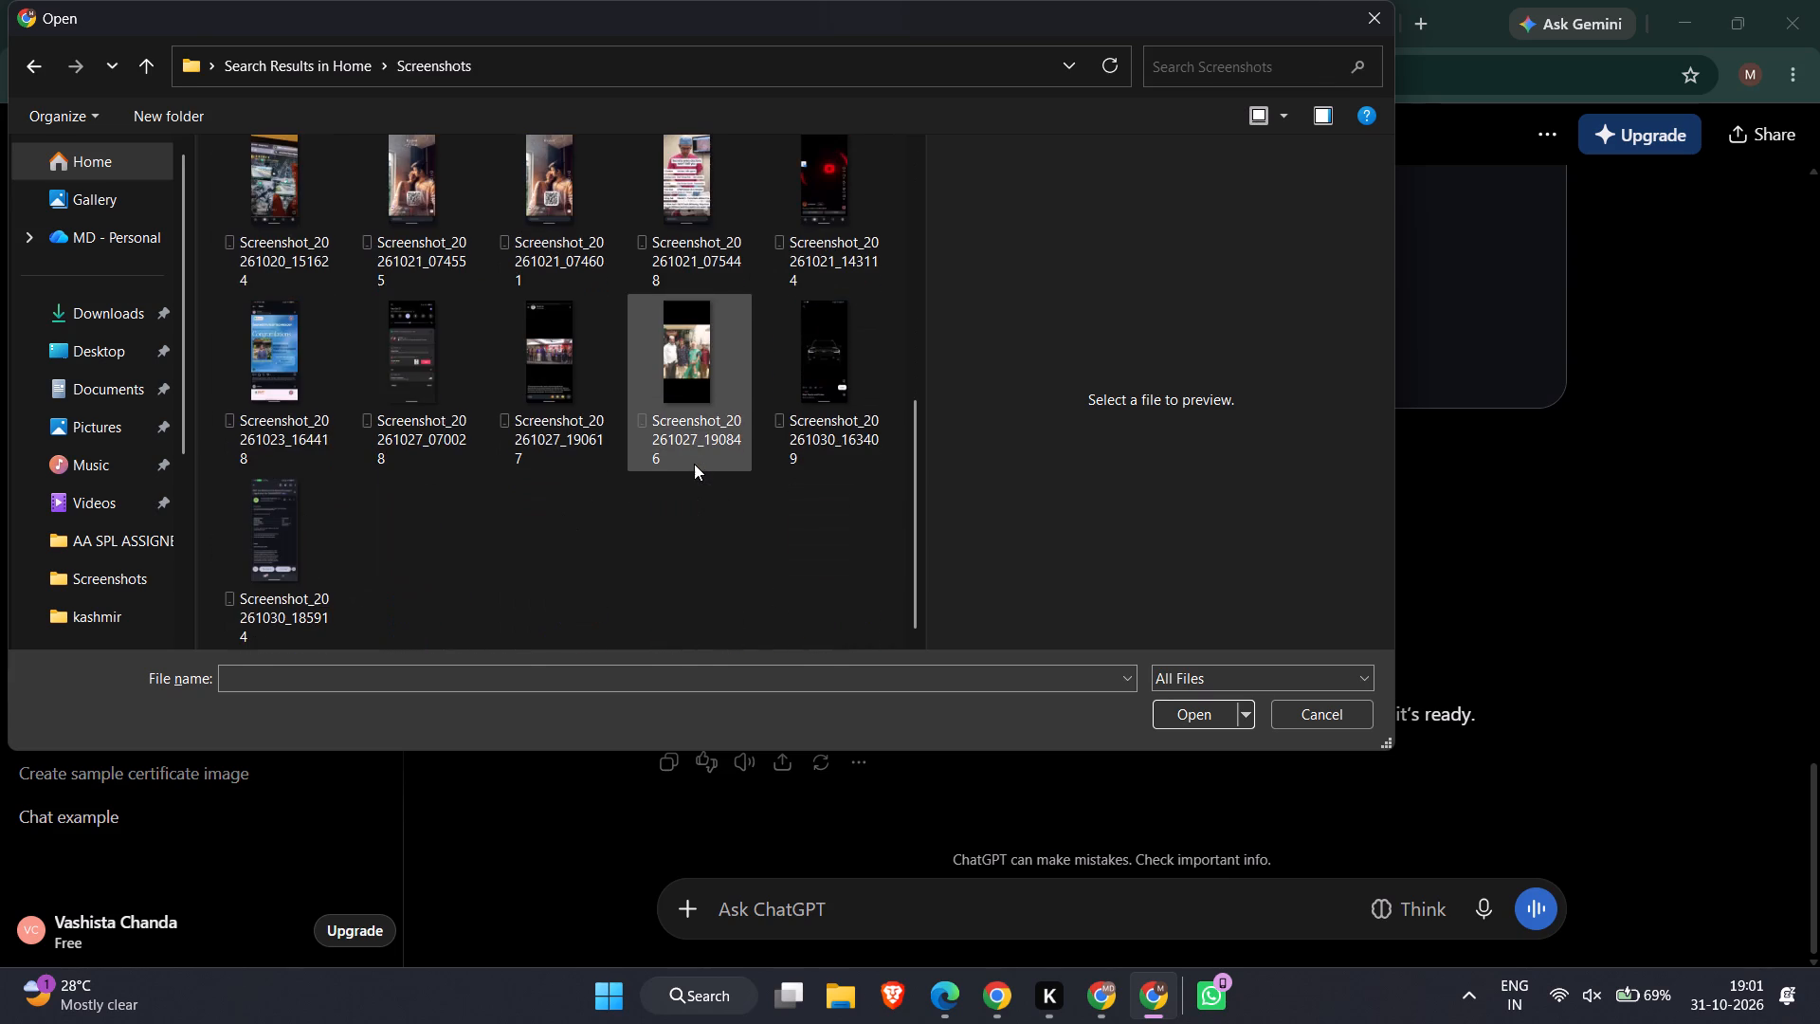
scroll(694, 464, "up", 4)
scroll(710, 518, "down", 4)
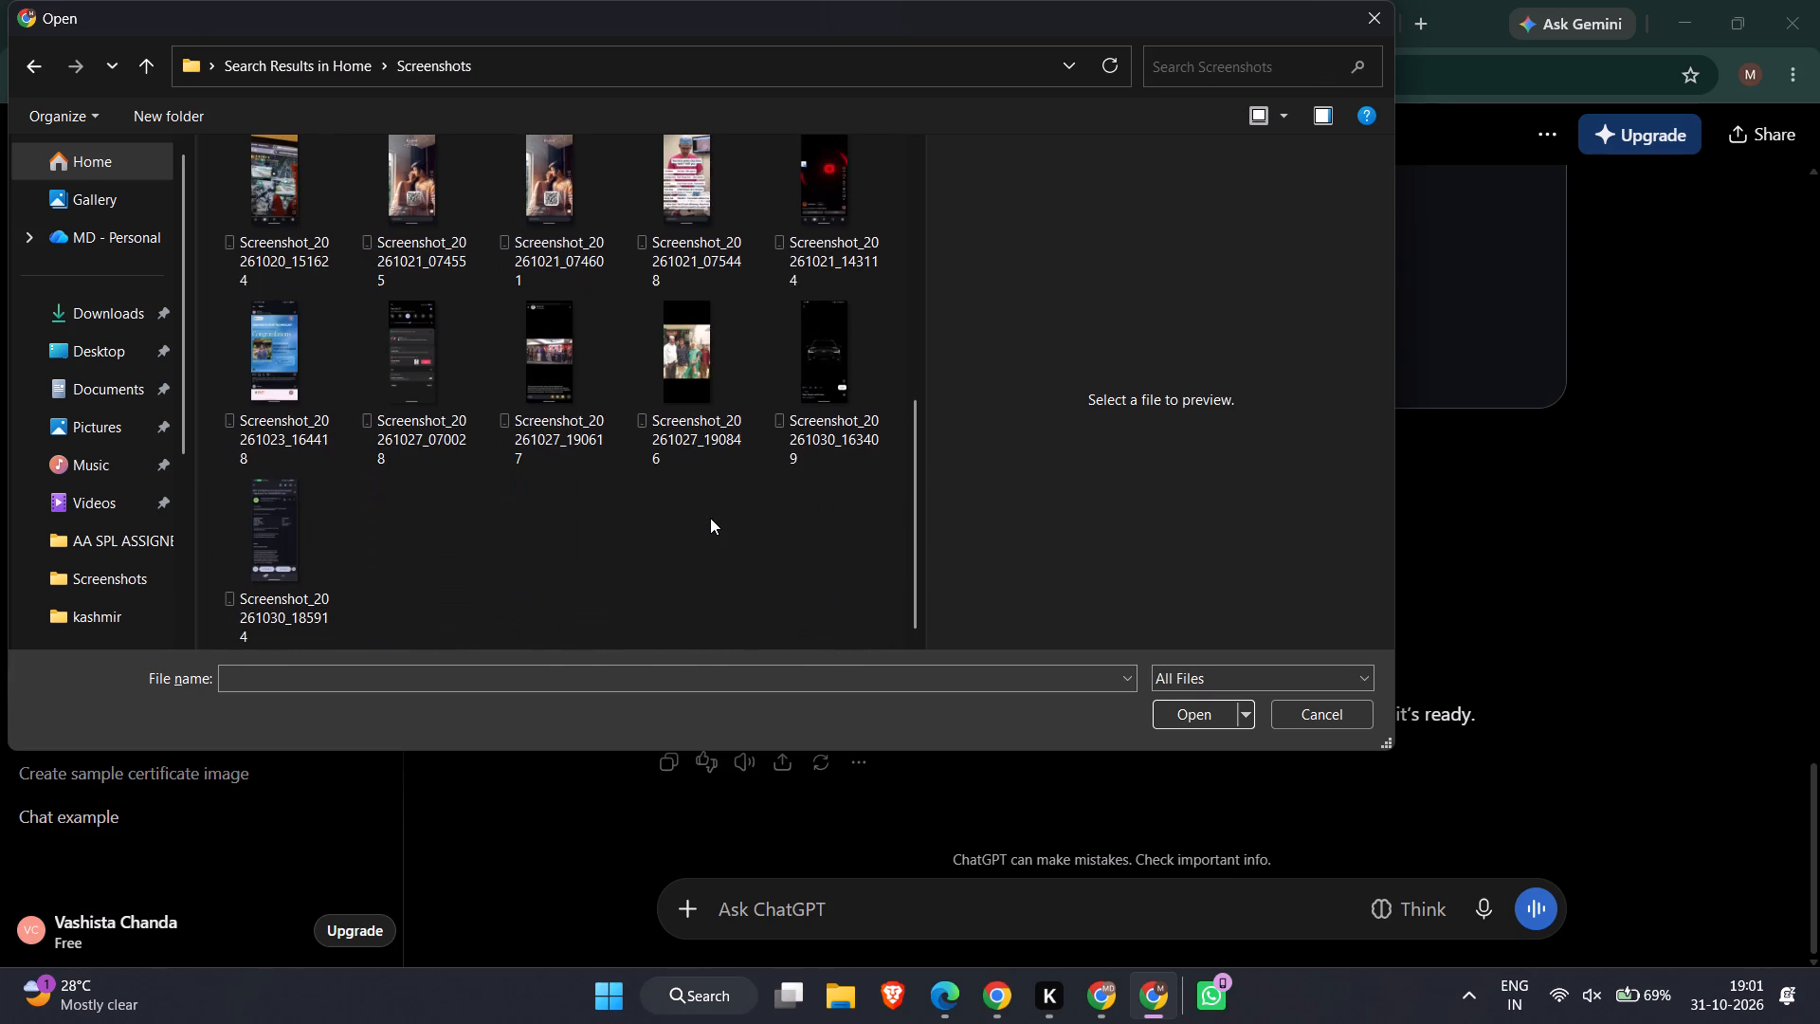
scroll(710, 518, "up", 3)
scroll(710, 518, "down", 4)
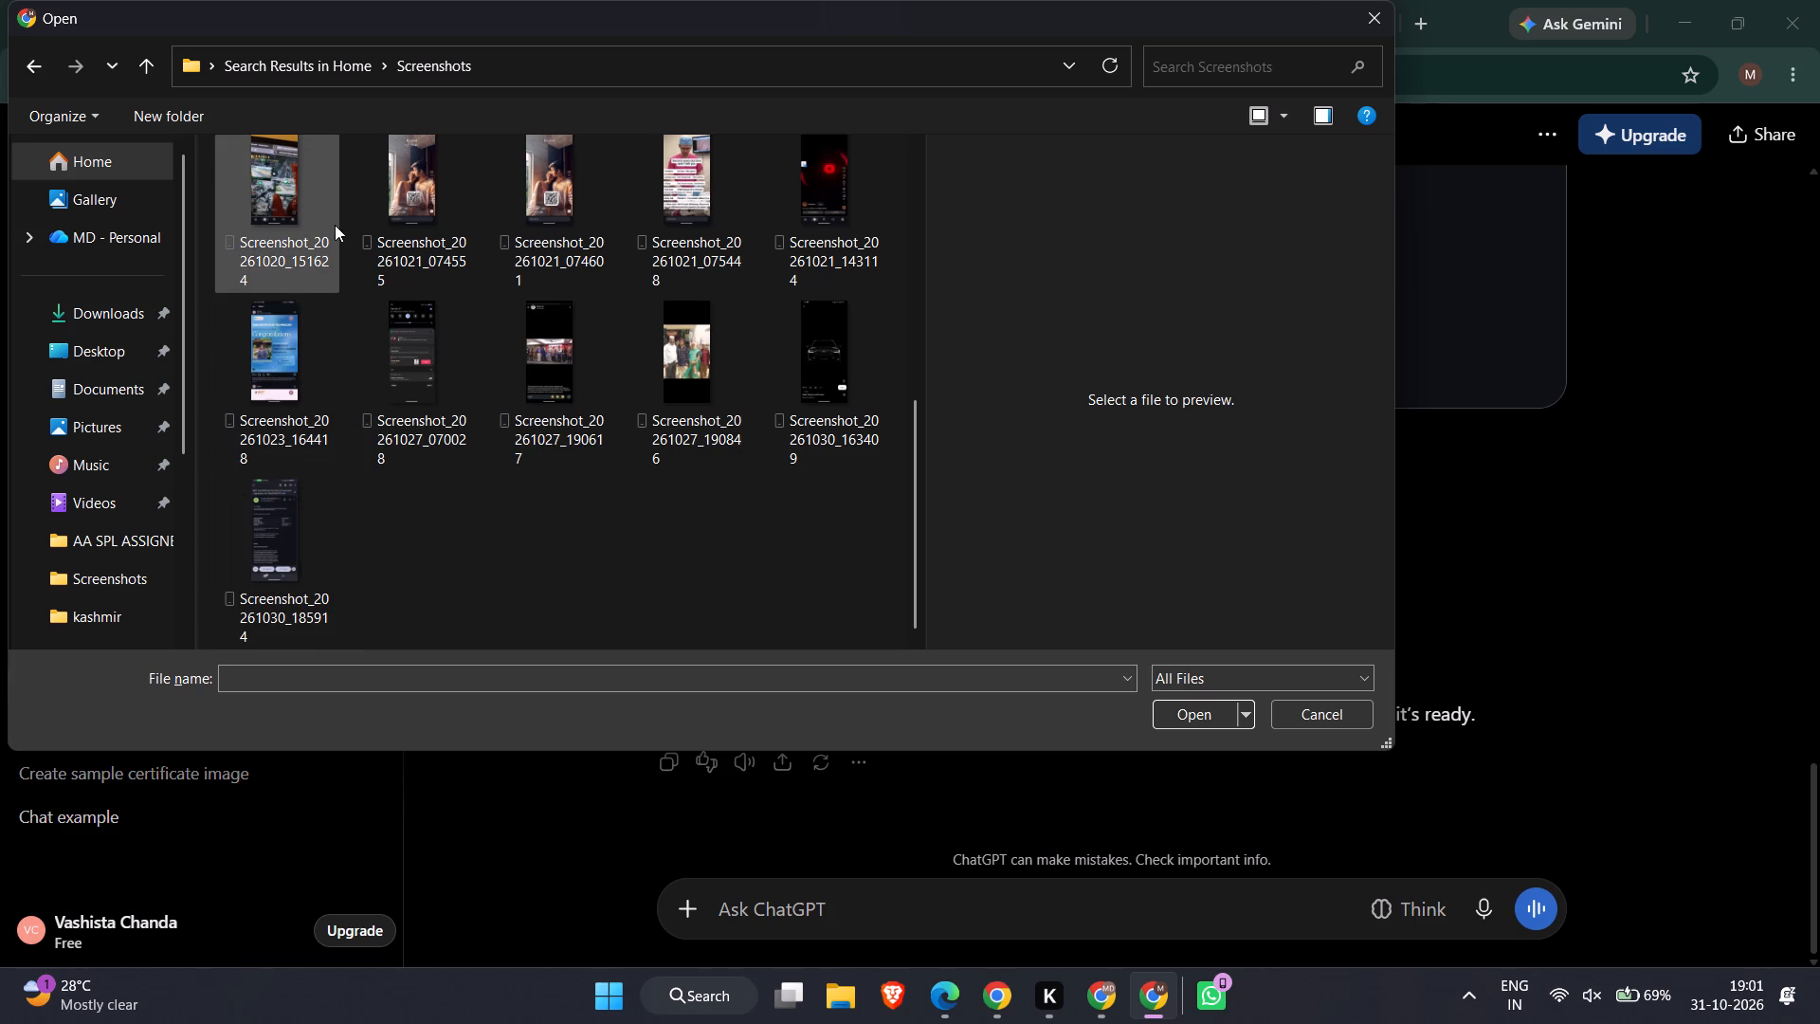
scroll(292, 315, "up", 2)
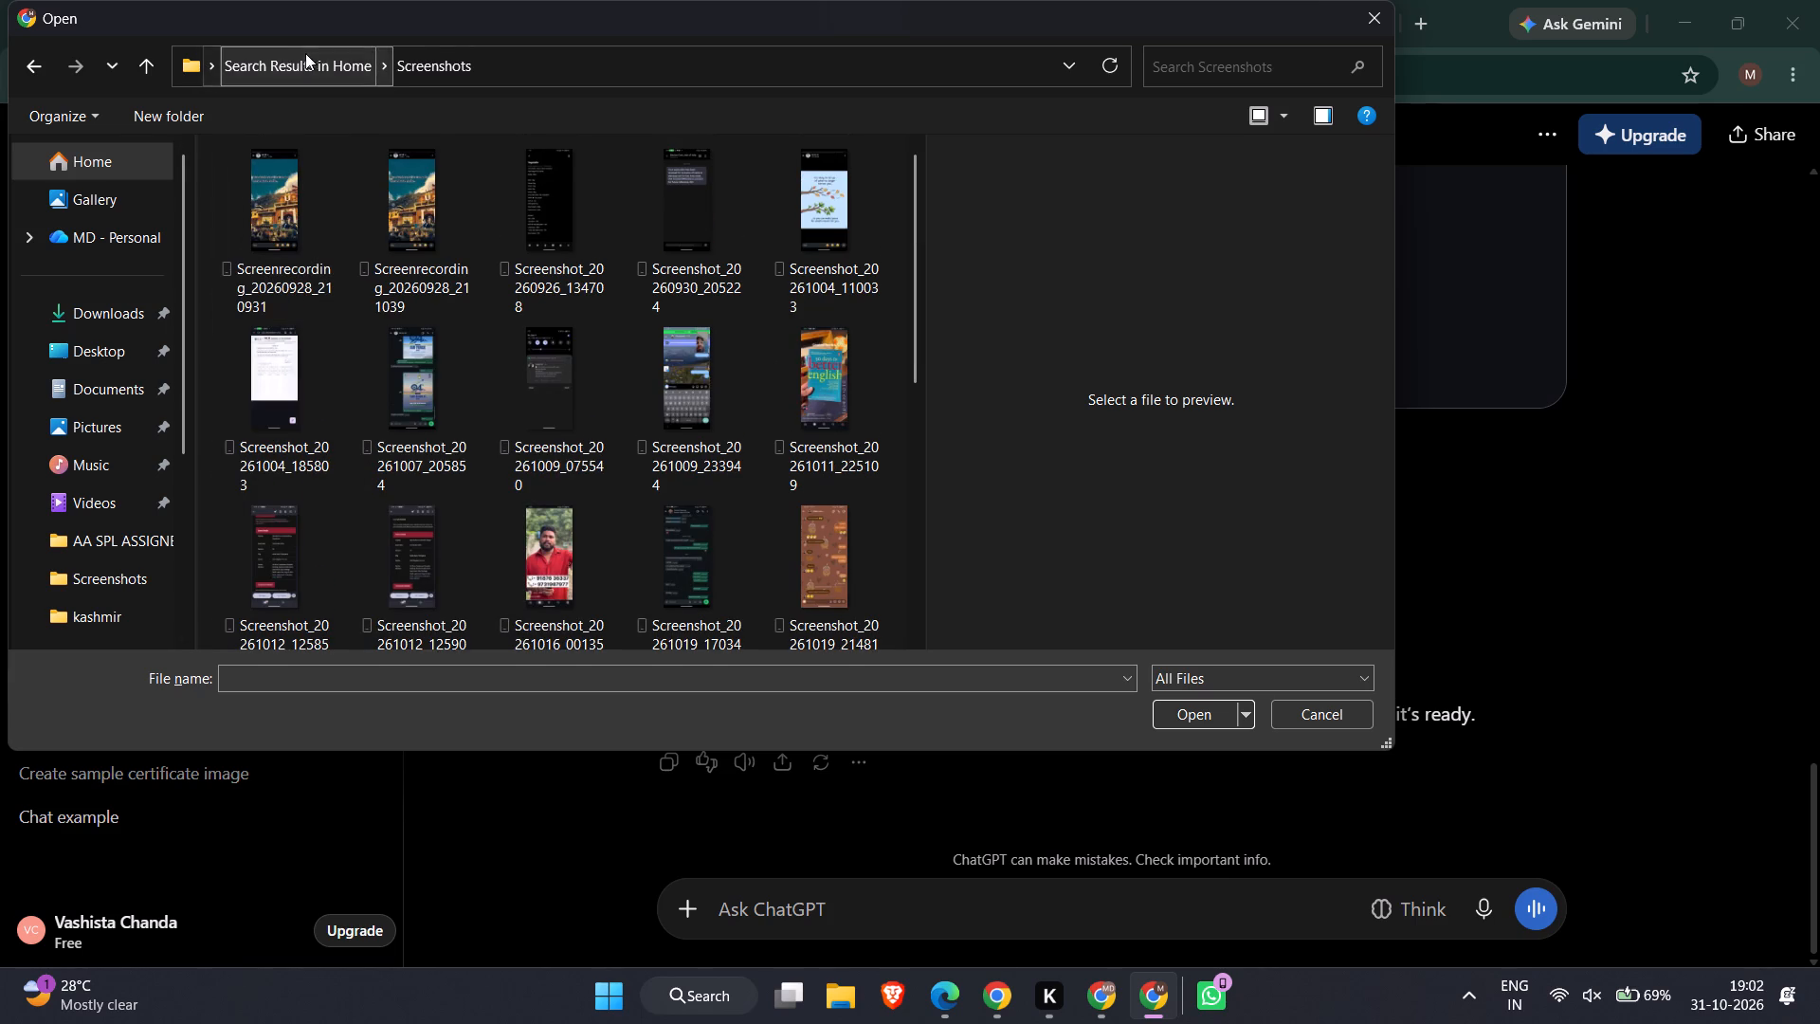
left_click(312, 56)
scroll(428, 410, "down", 1)
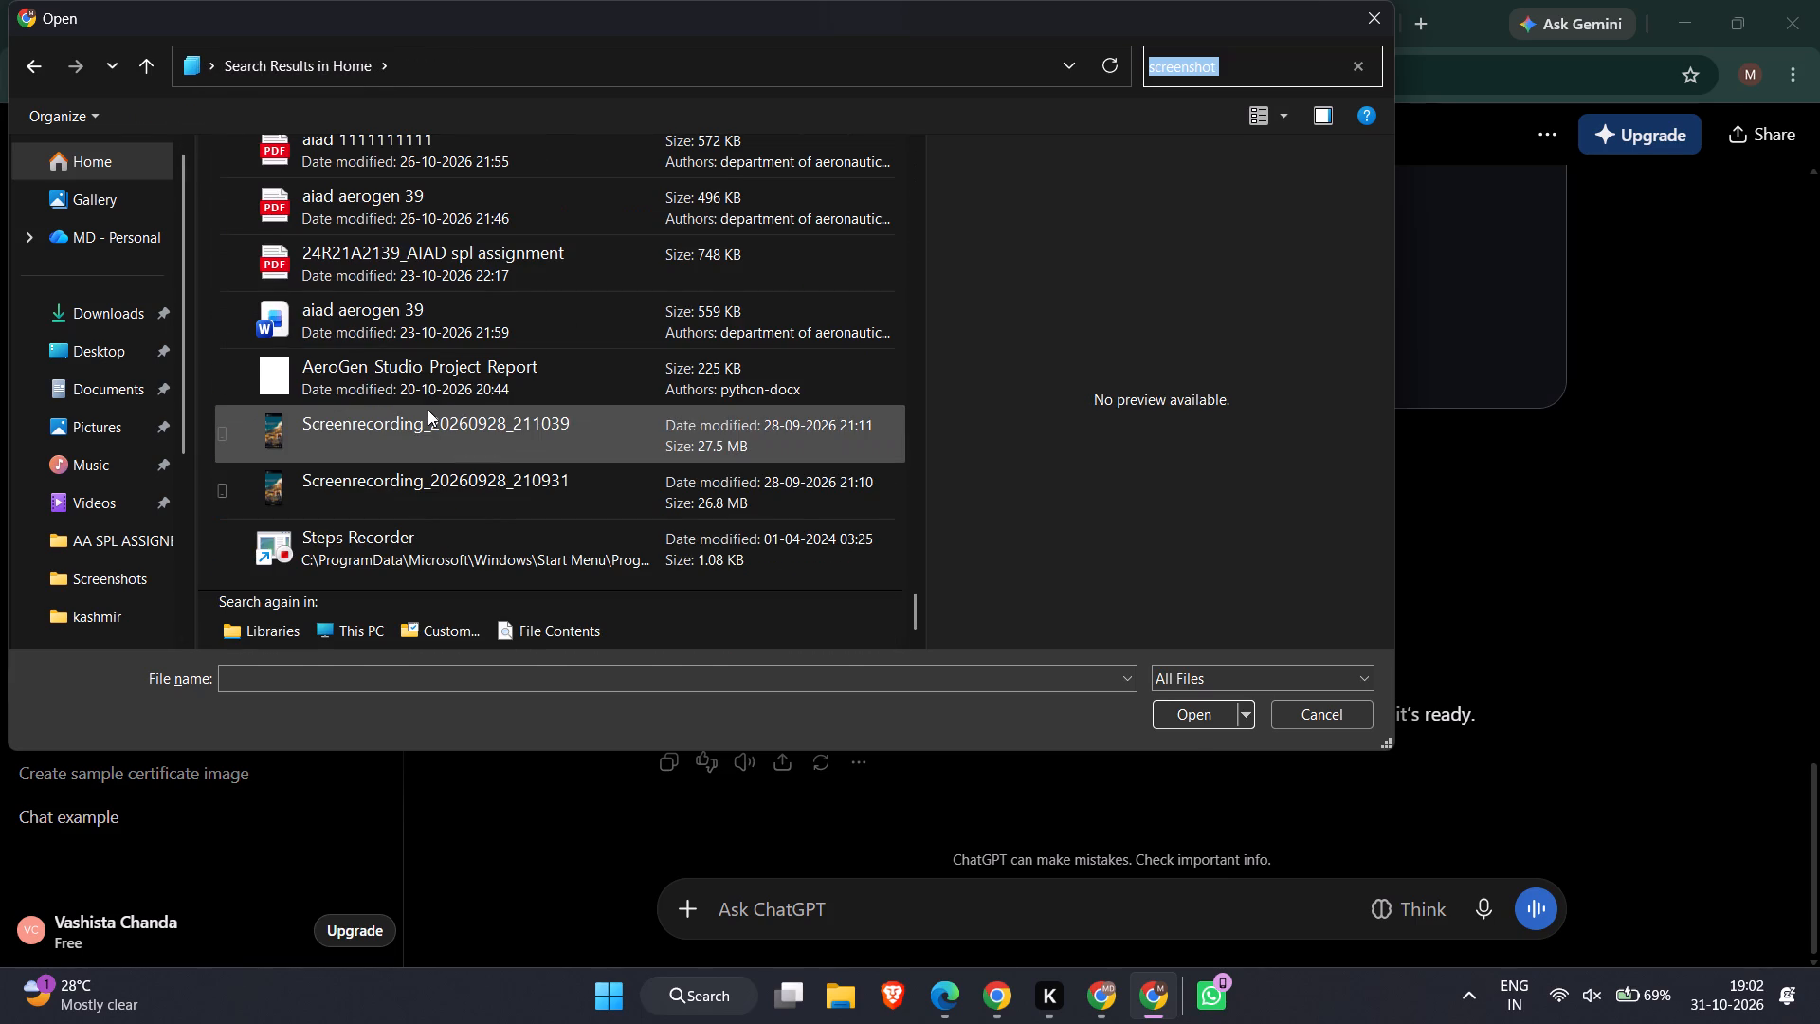
scroll(428, 410, "down", 1)
scroll(393, 539, "down", 1)
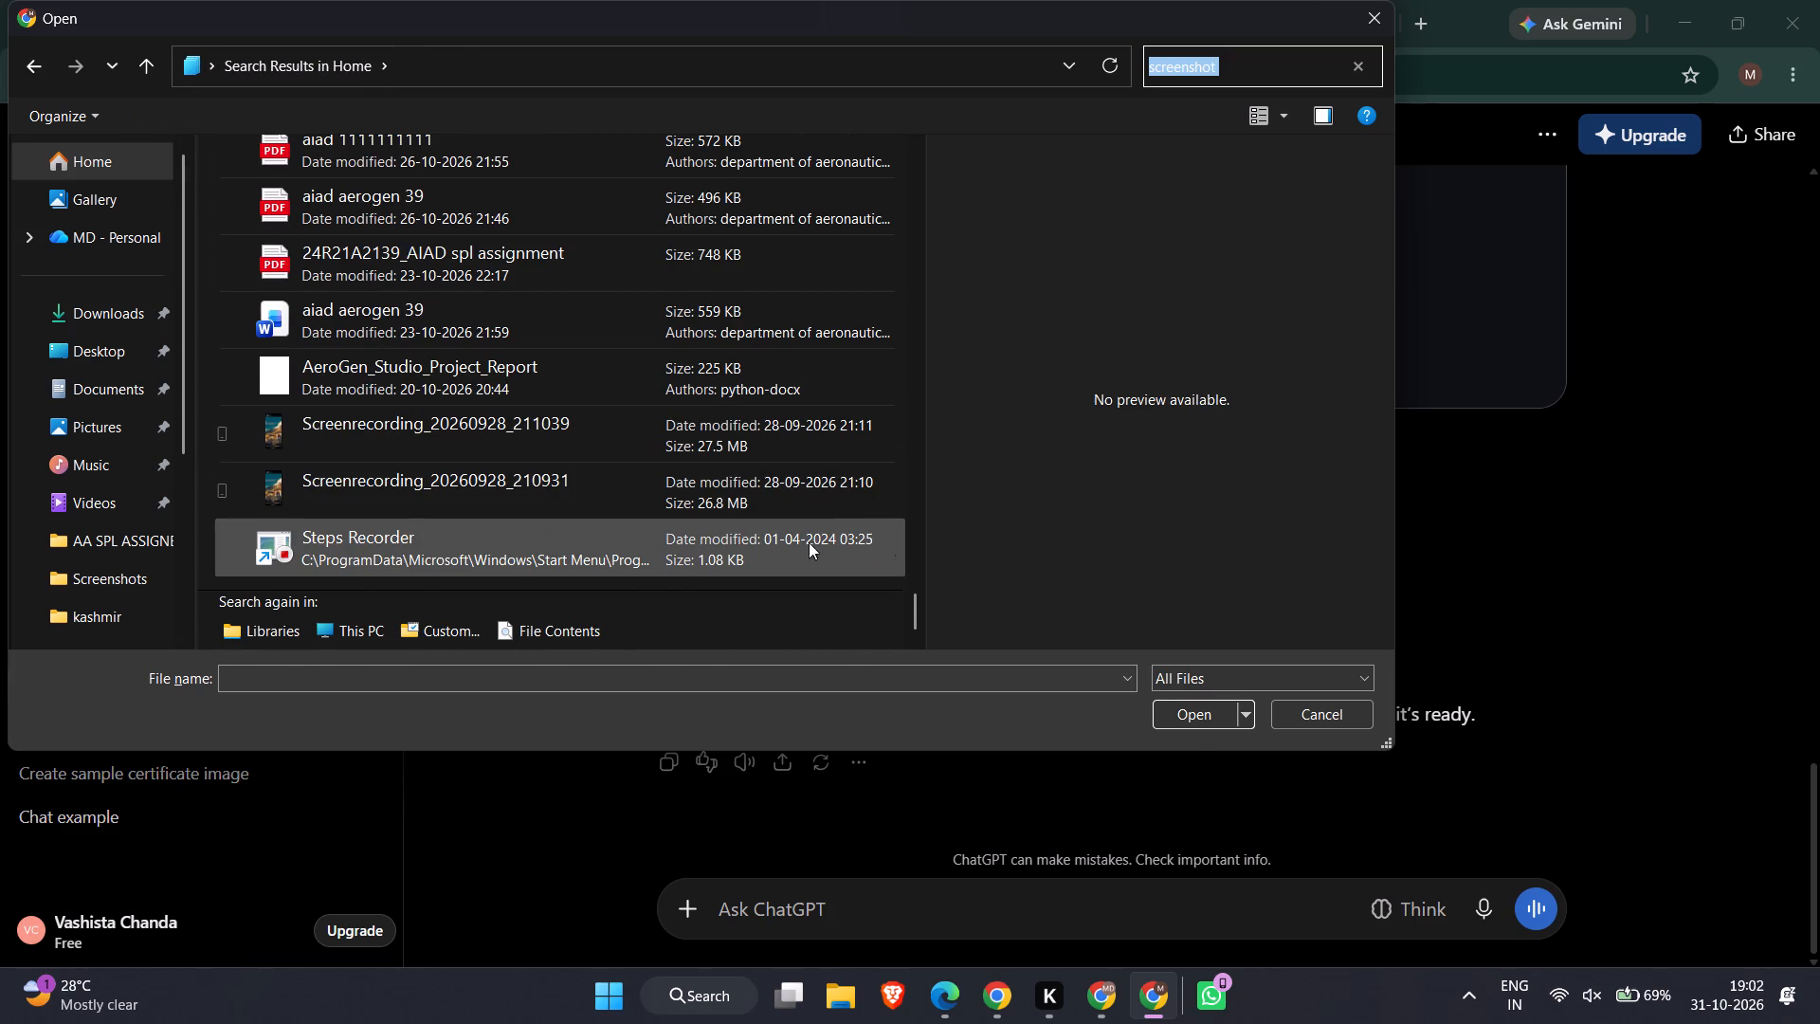
scroll(570, 411, "up", 15)
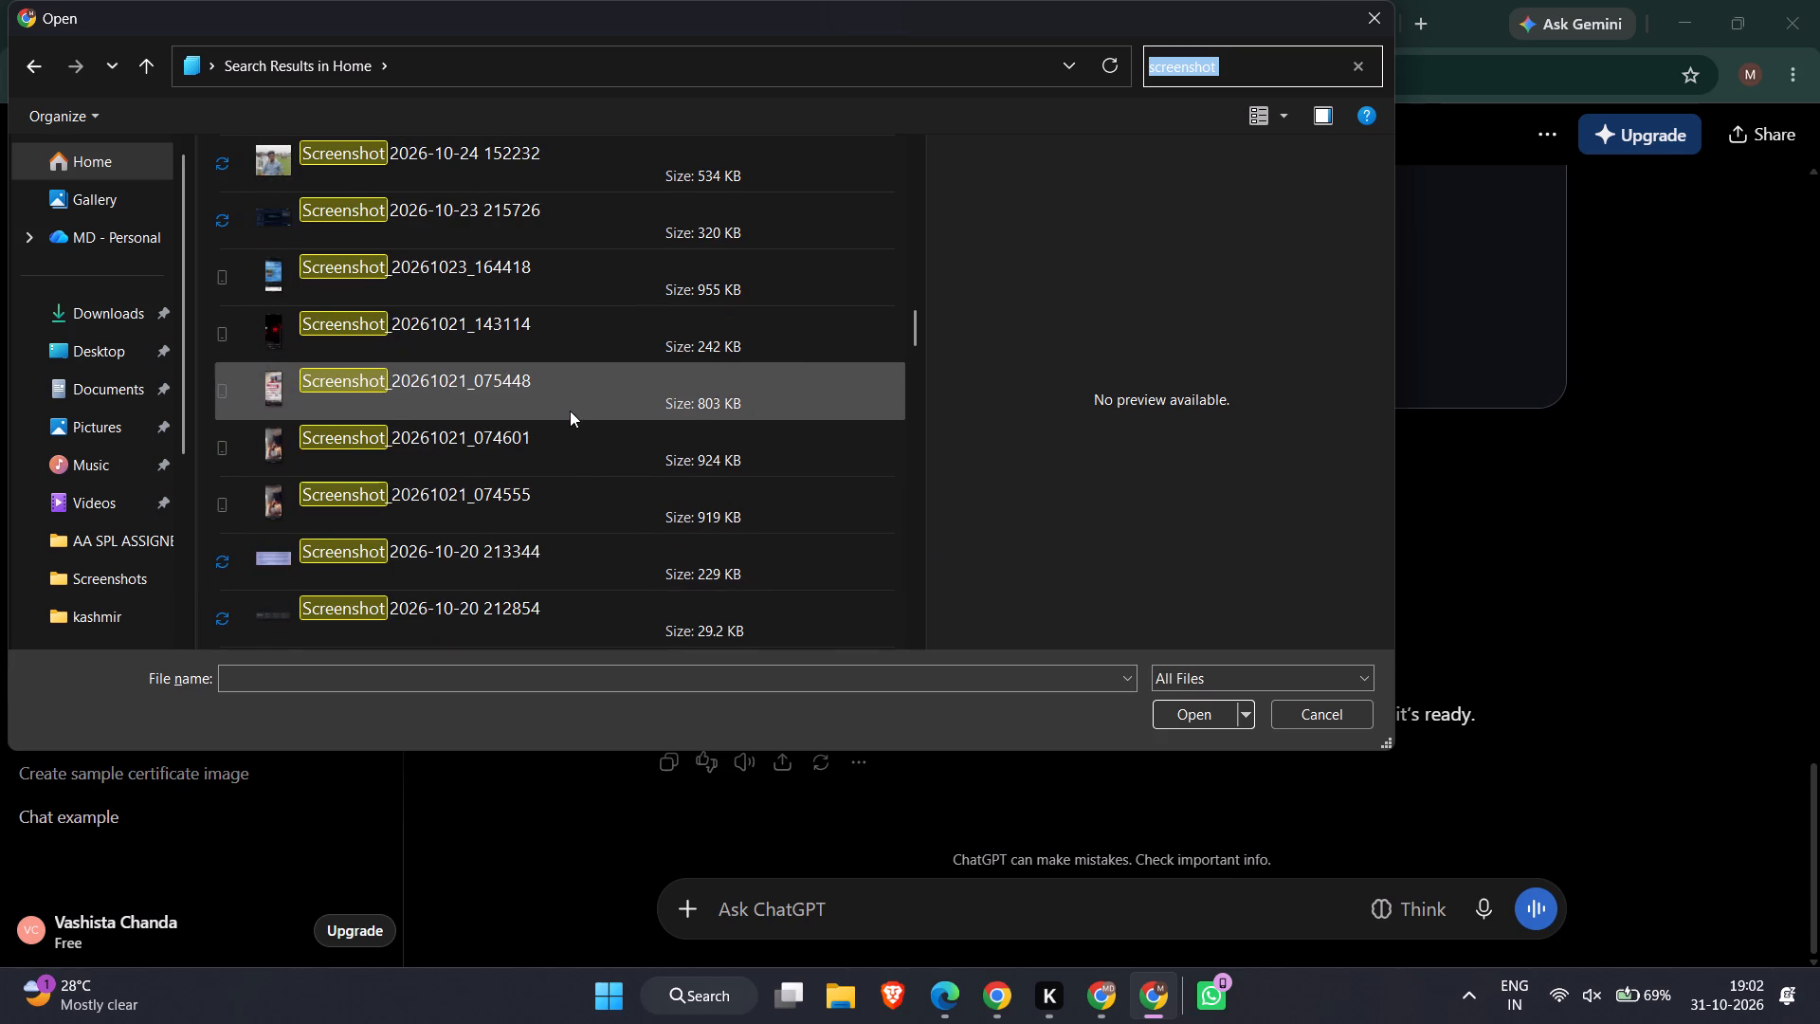
Look through the most recent files in the screenshot search results for the image to attach to the chat.
scroll(570, 411, "up", 10)
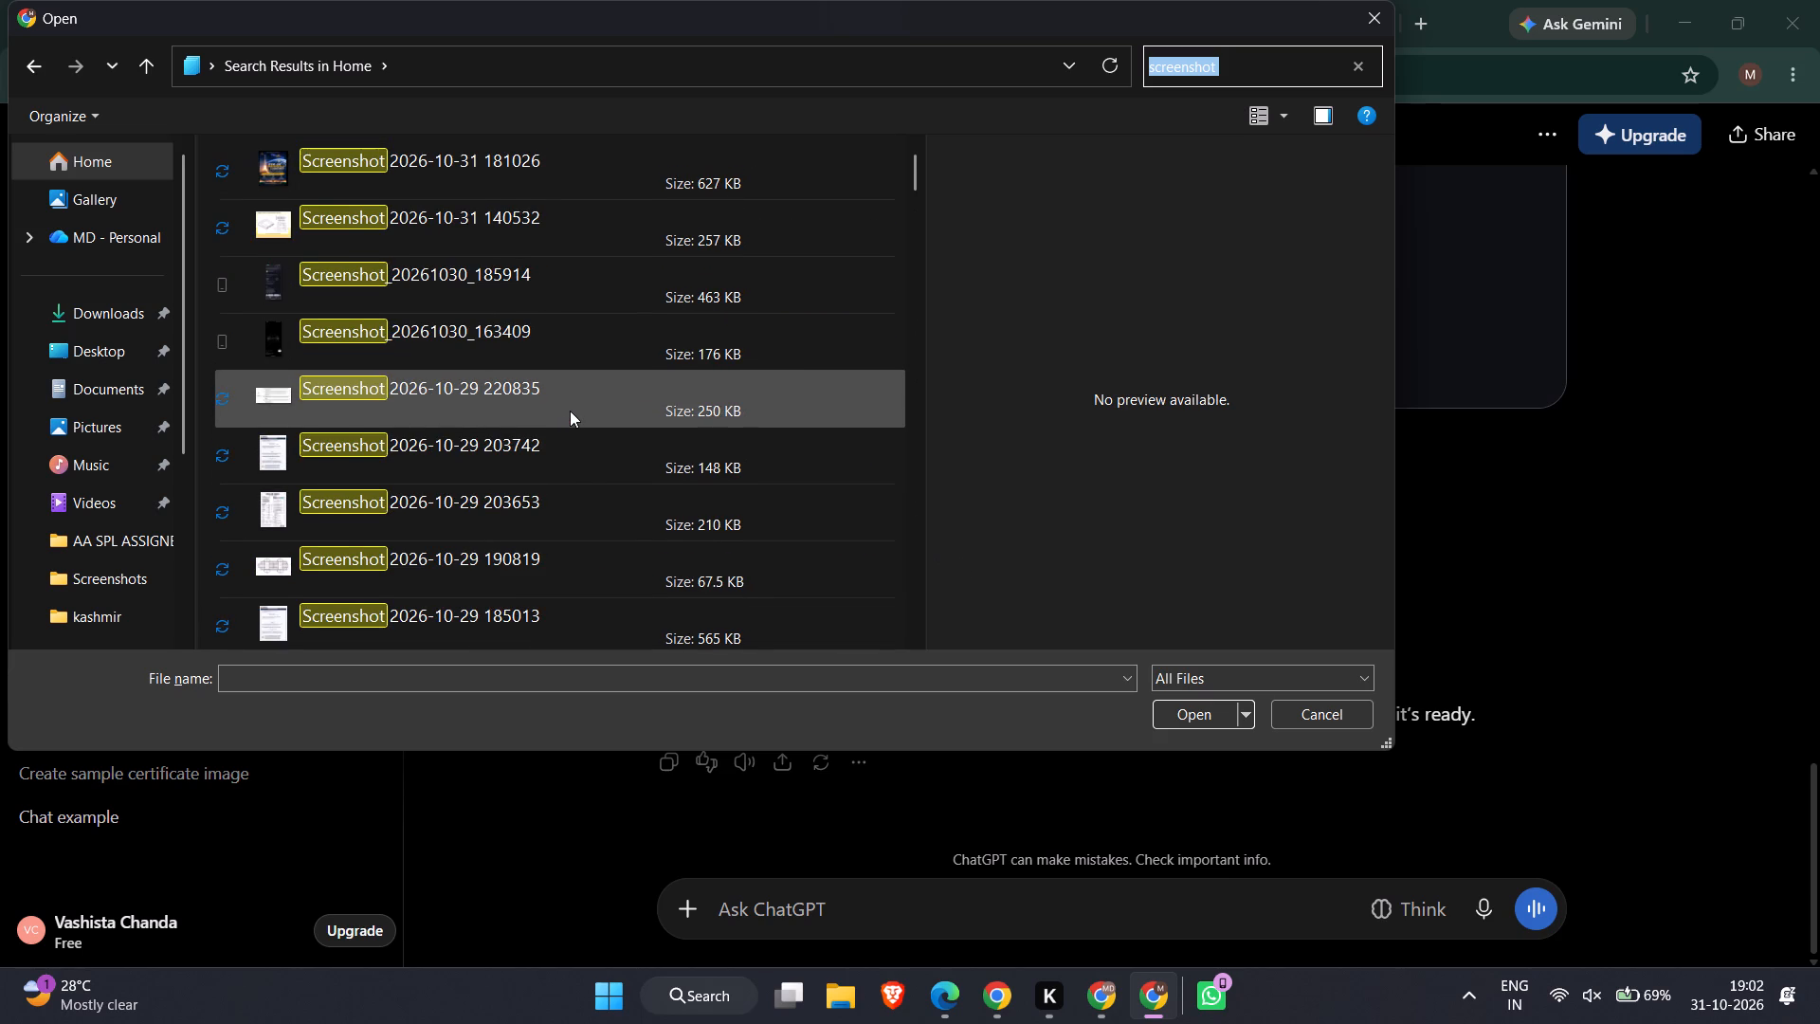
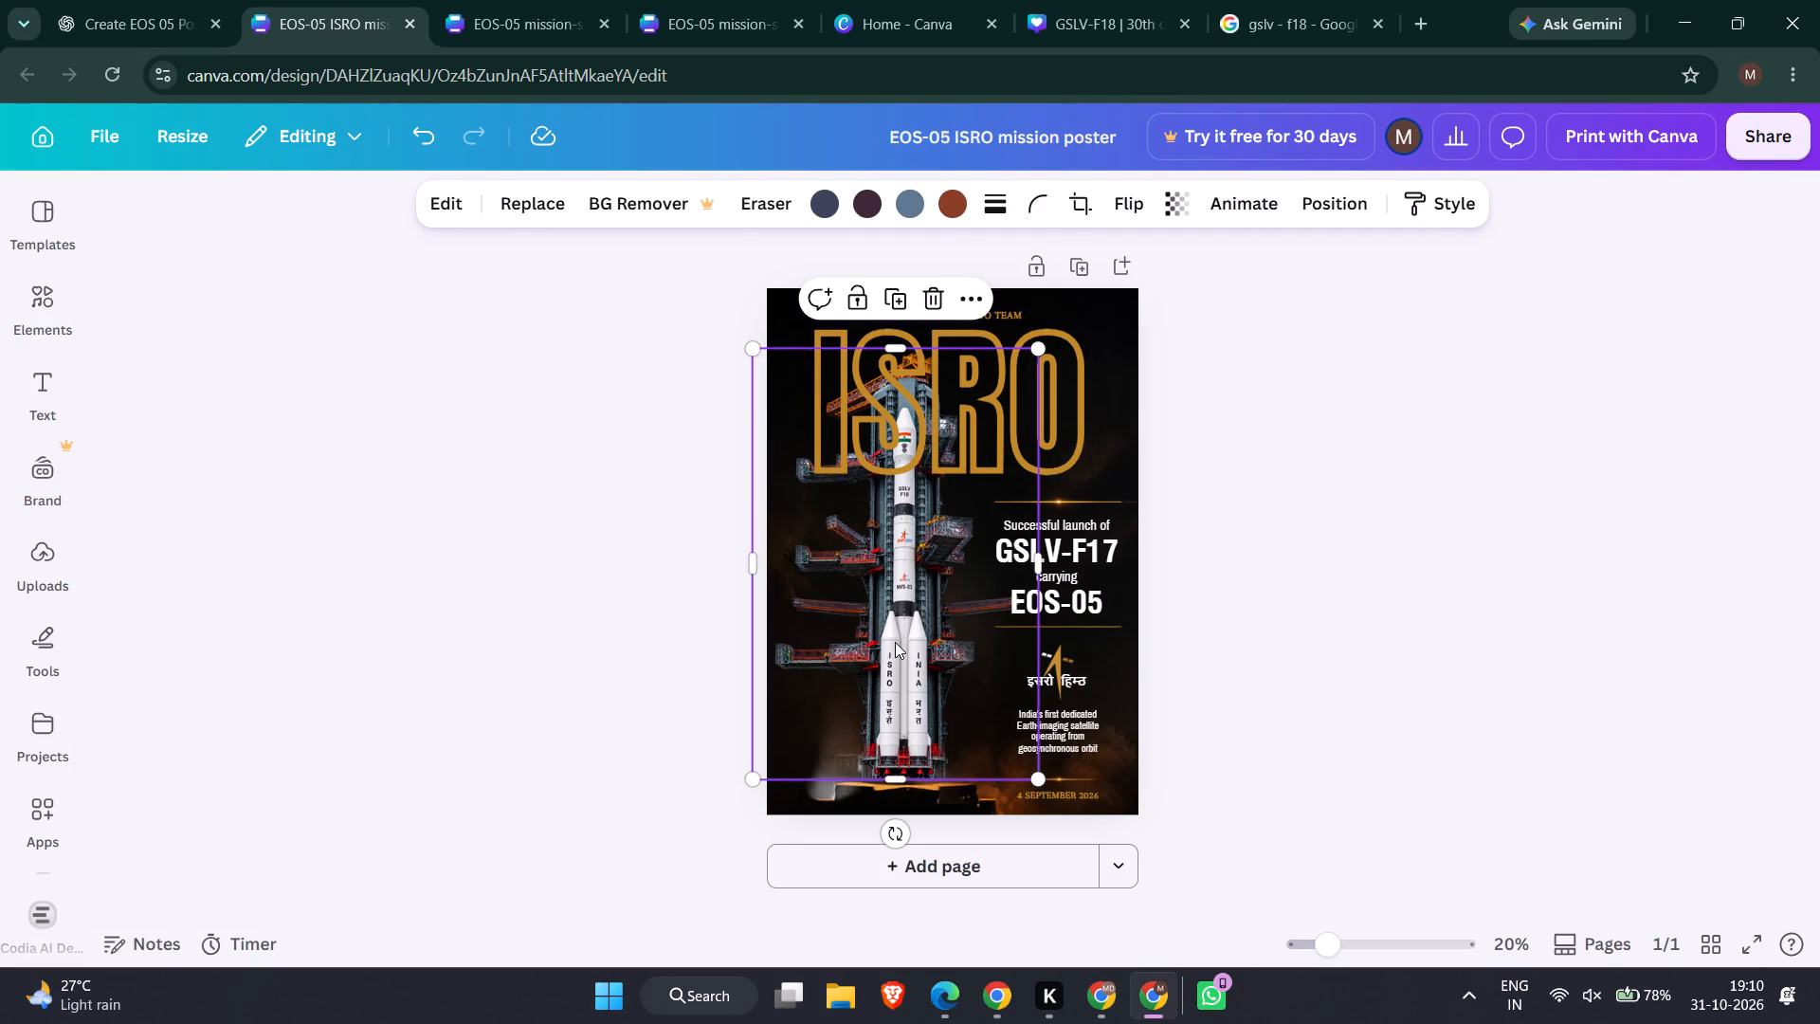
key("Delete")
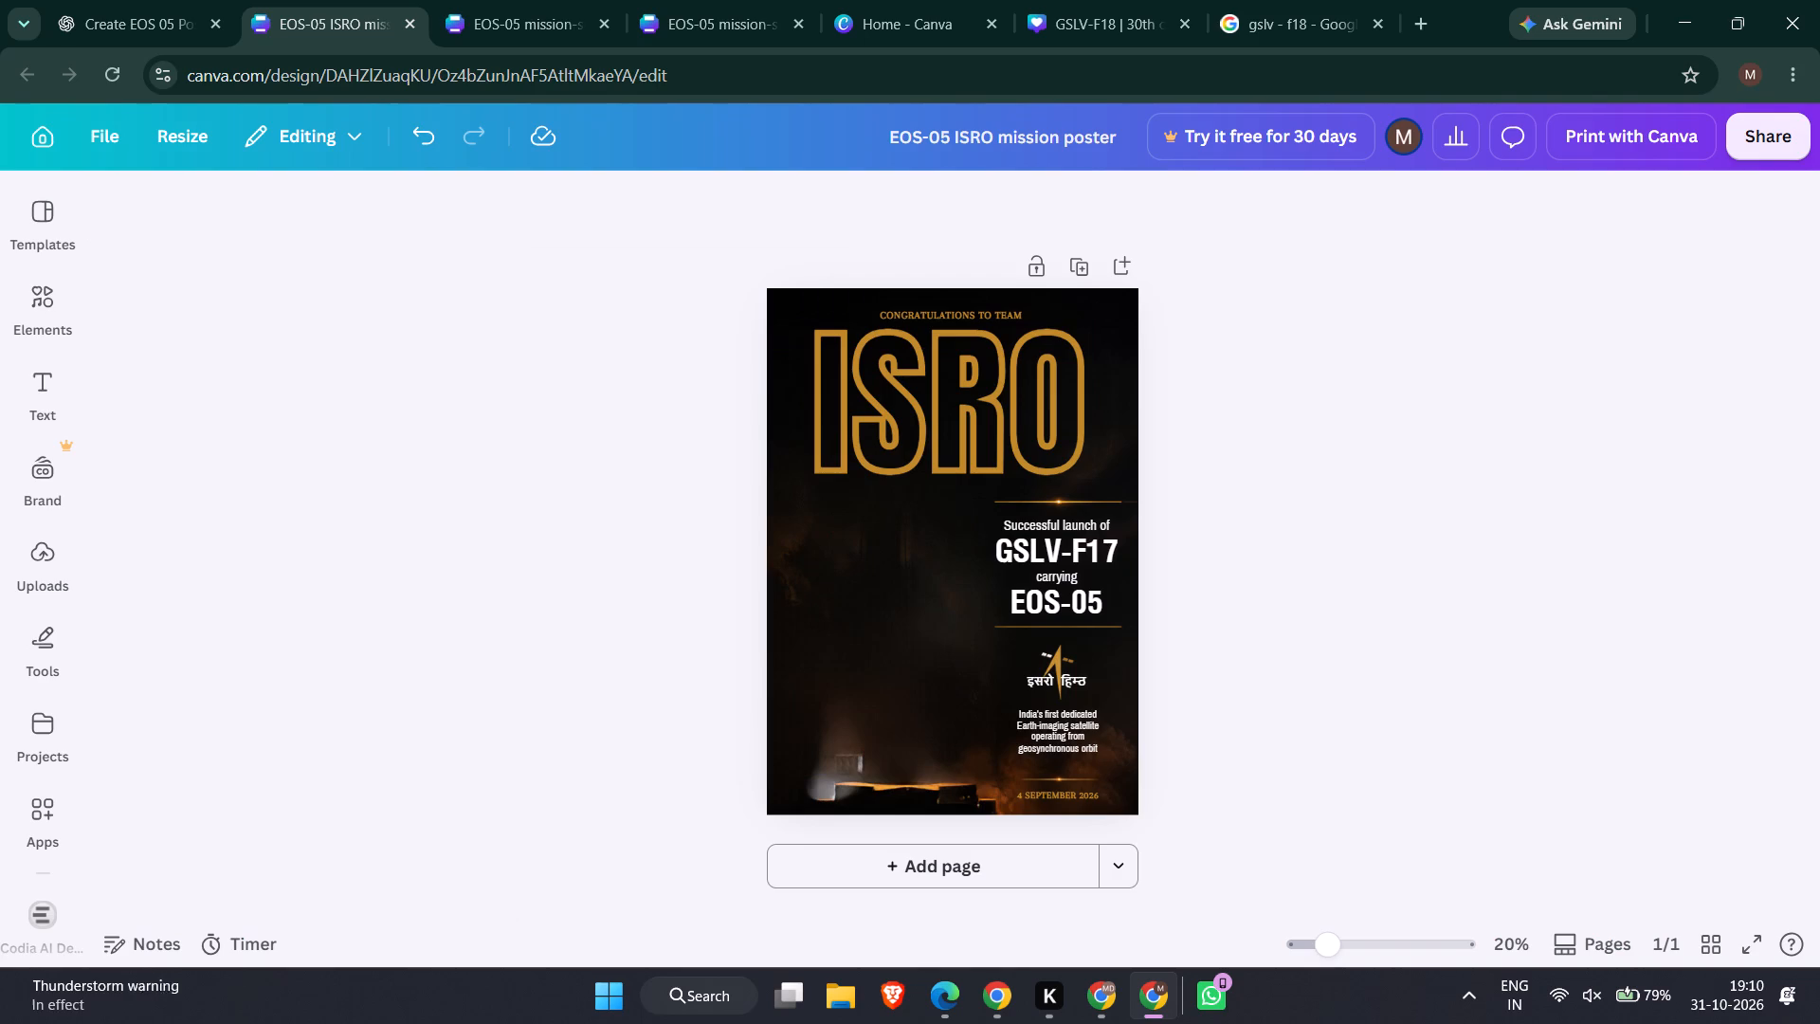
key("ctrl+v")
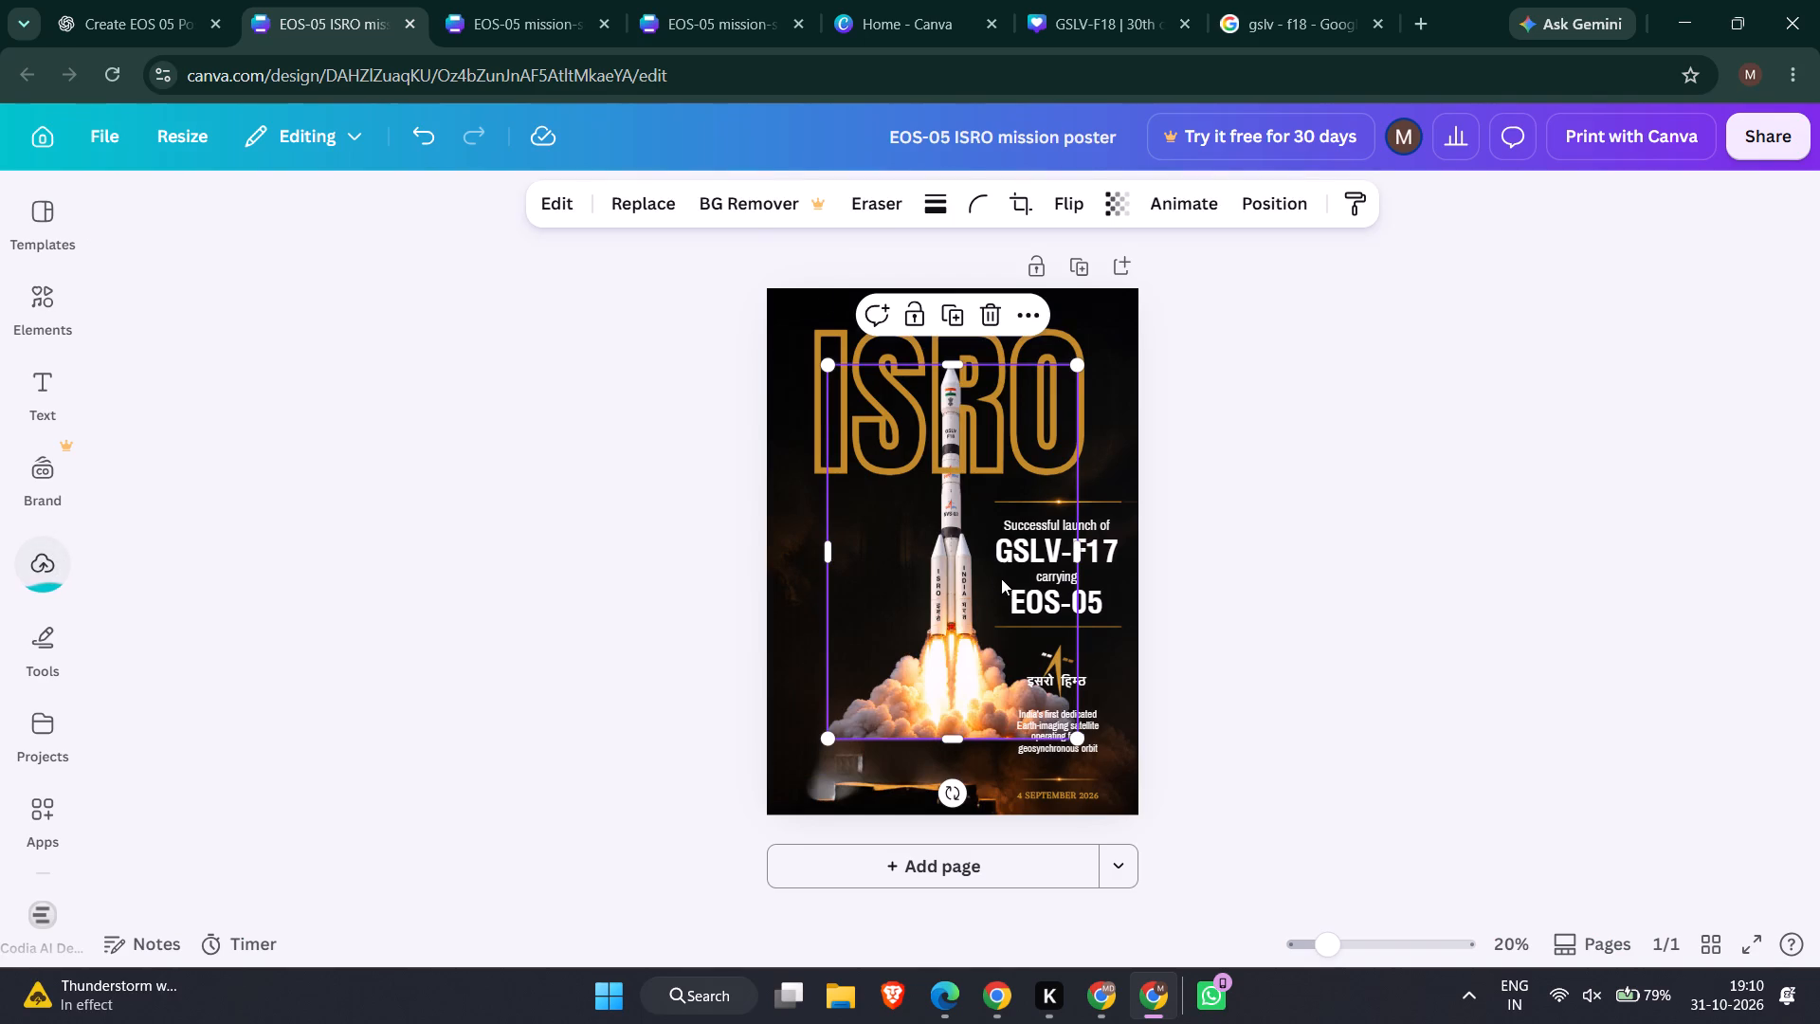
Enlarge the launching-rocket image and place it slightly past the poster's left edge, with its smoke along the bottom and its nose inside the ISRO title.
left_click_drag(1001, 578, 941, 647)
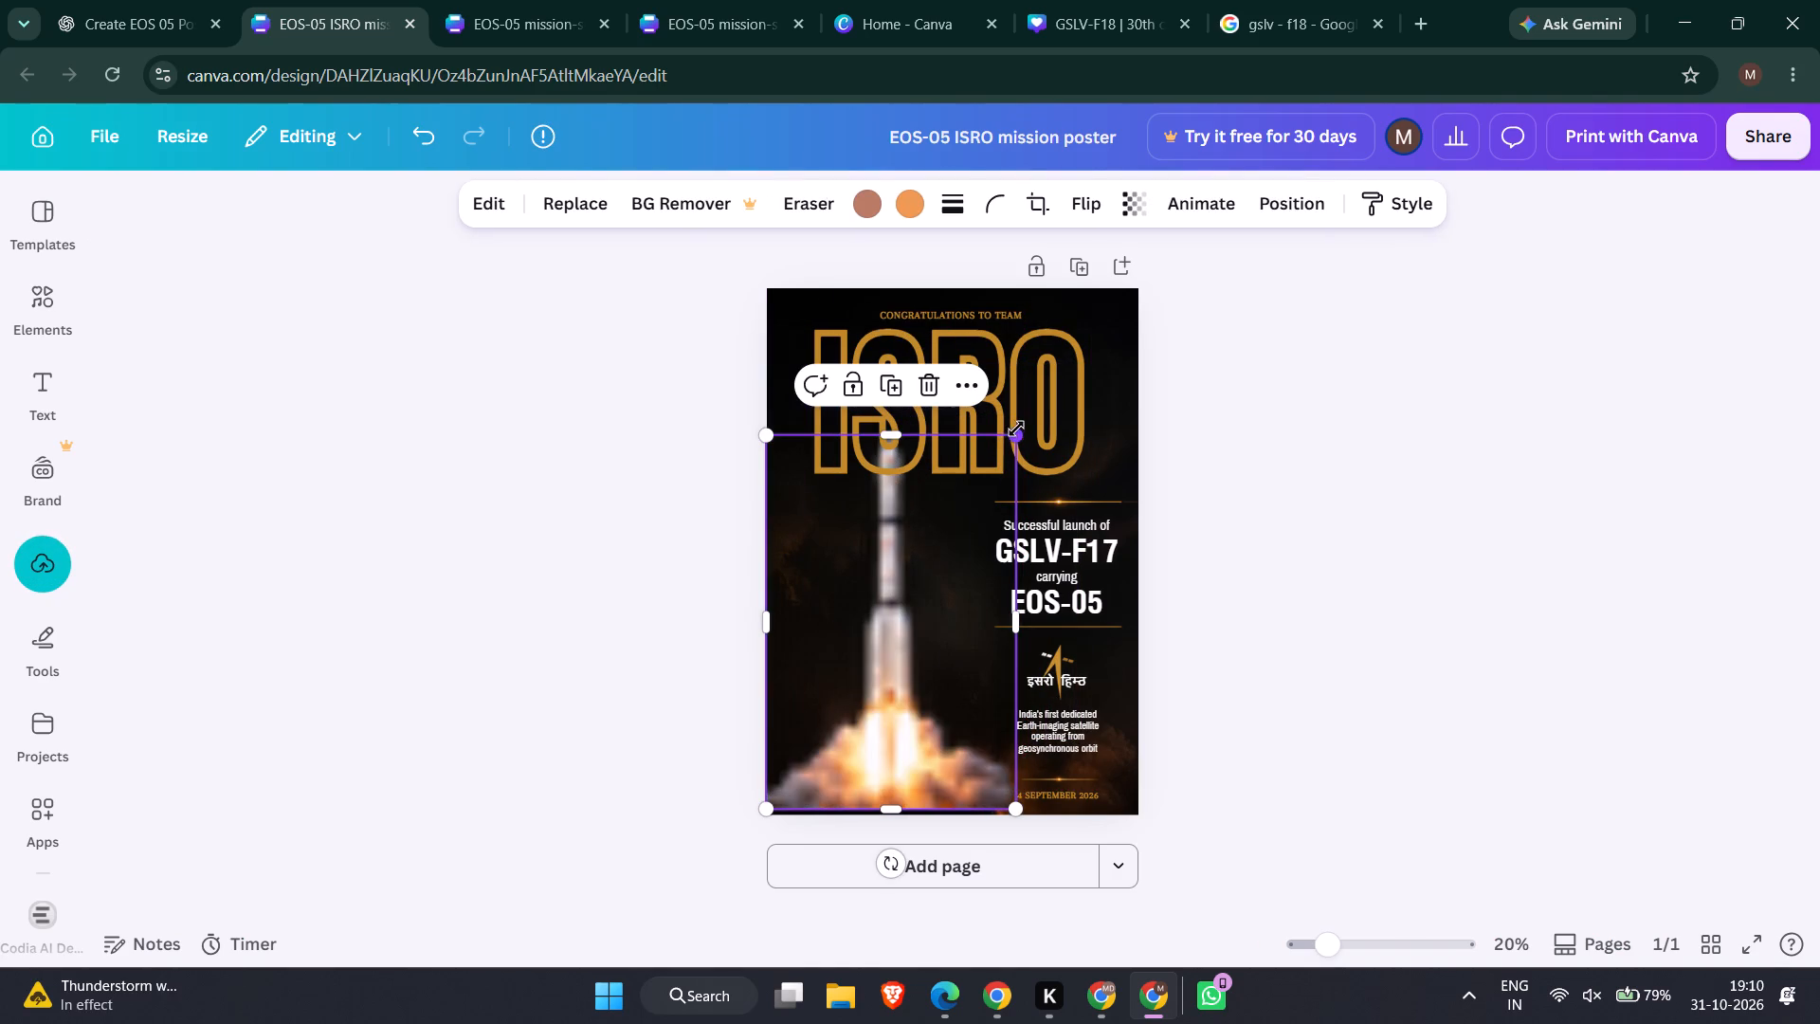
left_click_drag(1017, 432, 1045, 357)
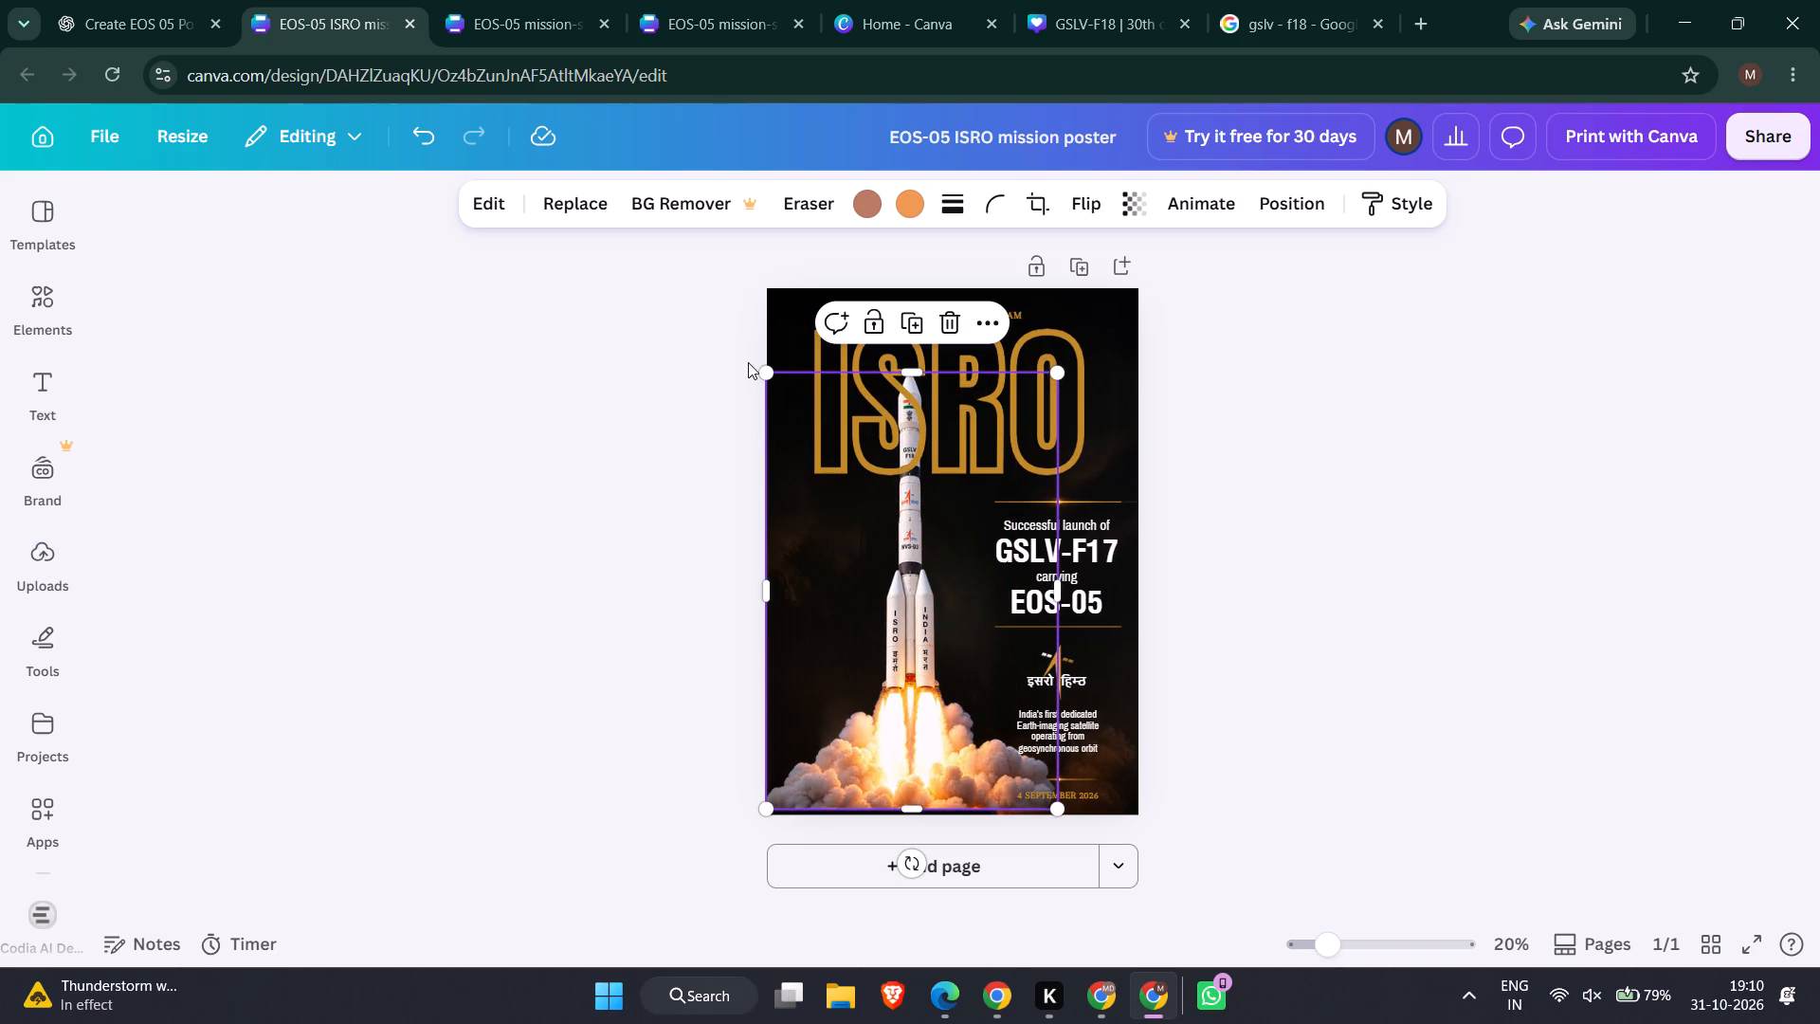
left_click_drag(768, 371, 746, 355)
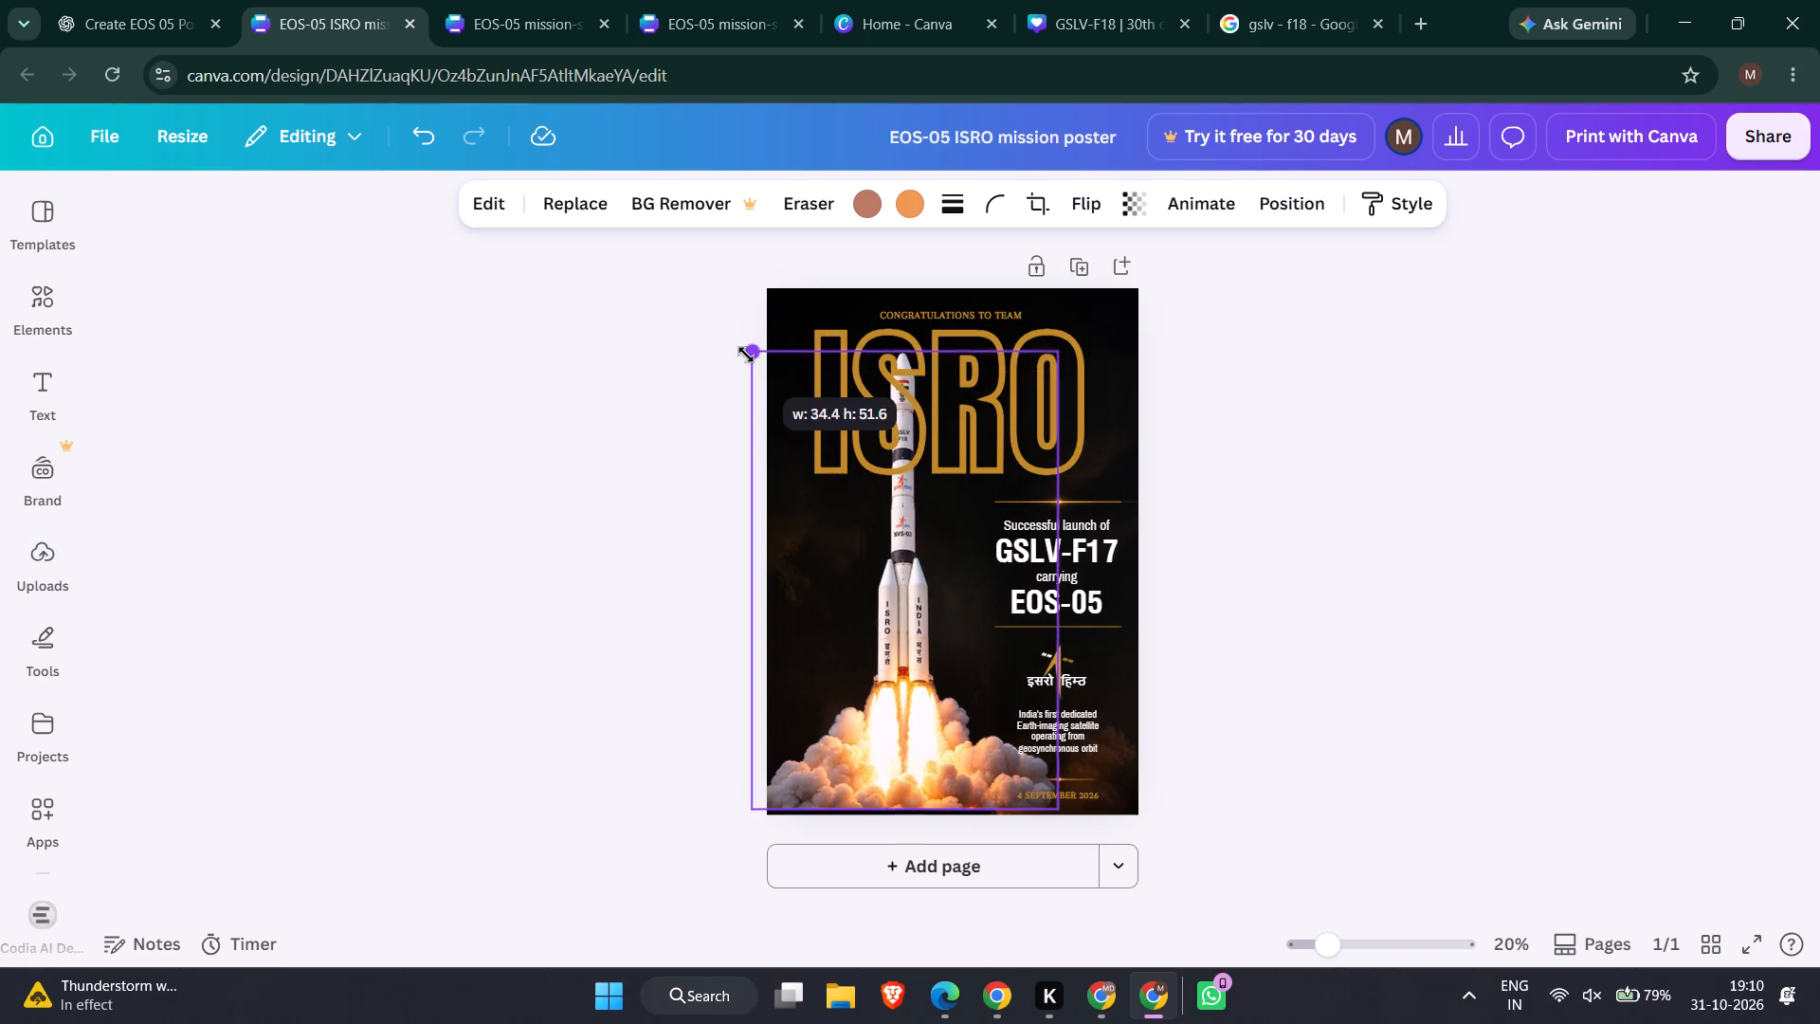
left_click_drag(746, 355, 747, 351)
left_click_drag(868, 503, 868, 518)
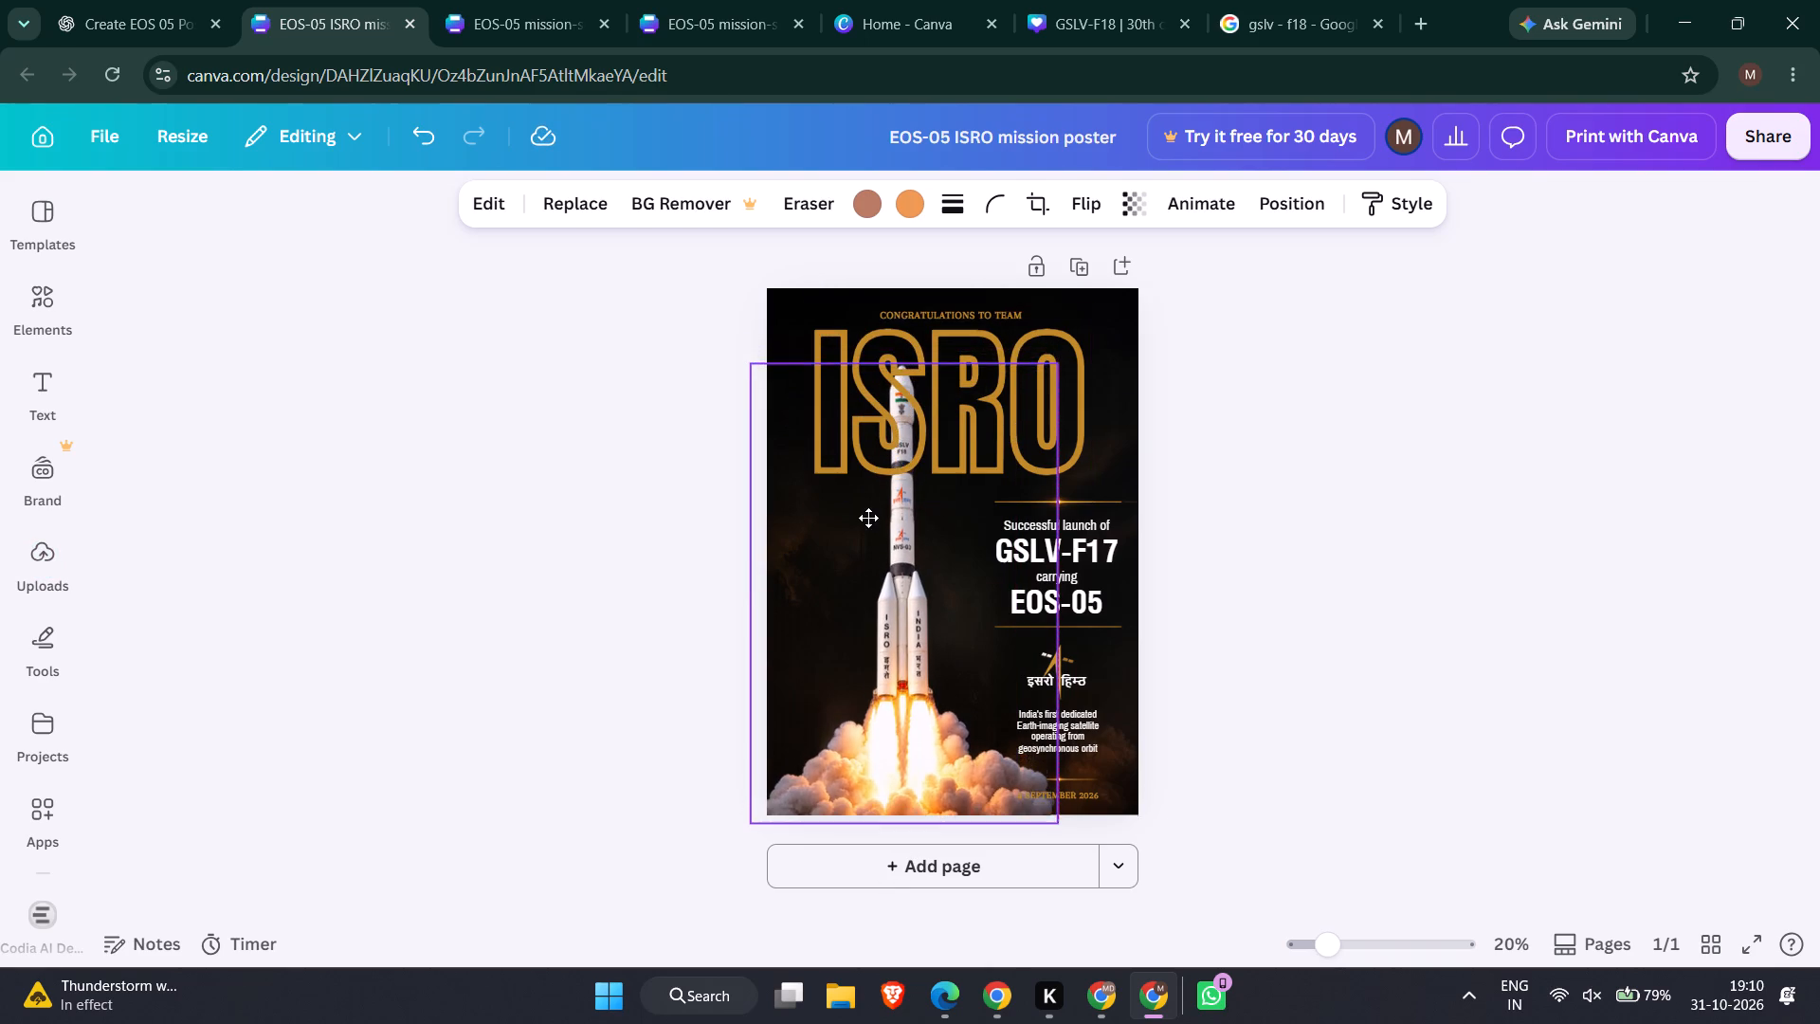
left_click_drag(868, 518, 868, 513)
left_click(1333, 444)
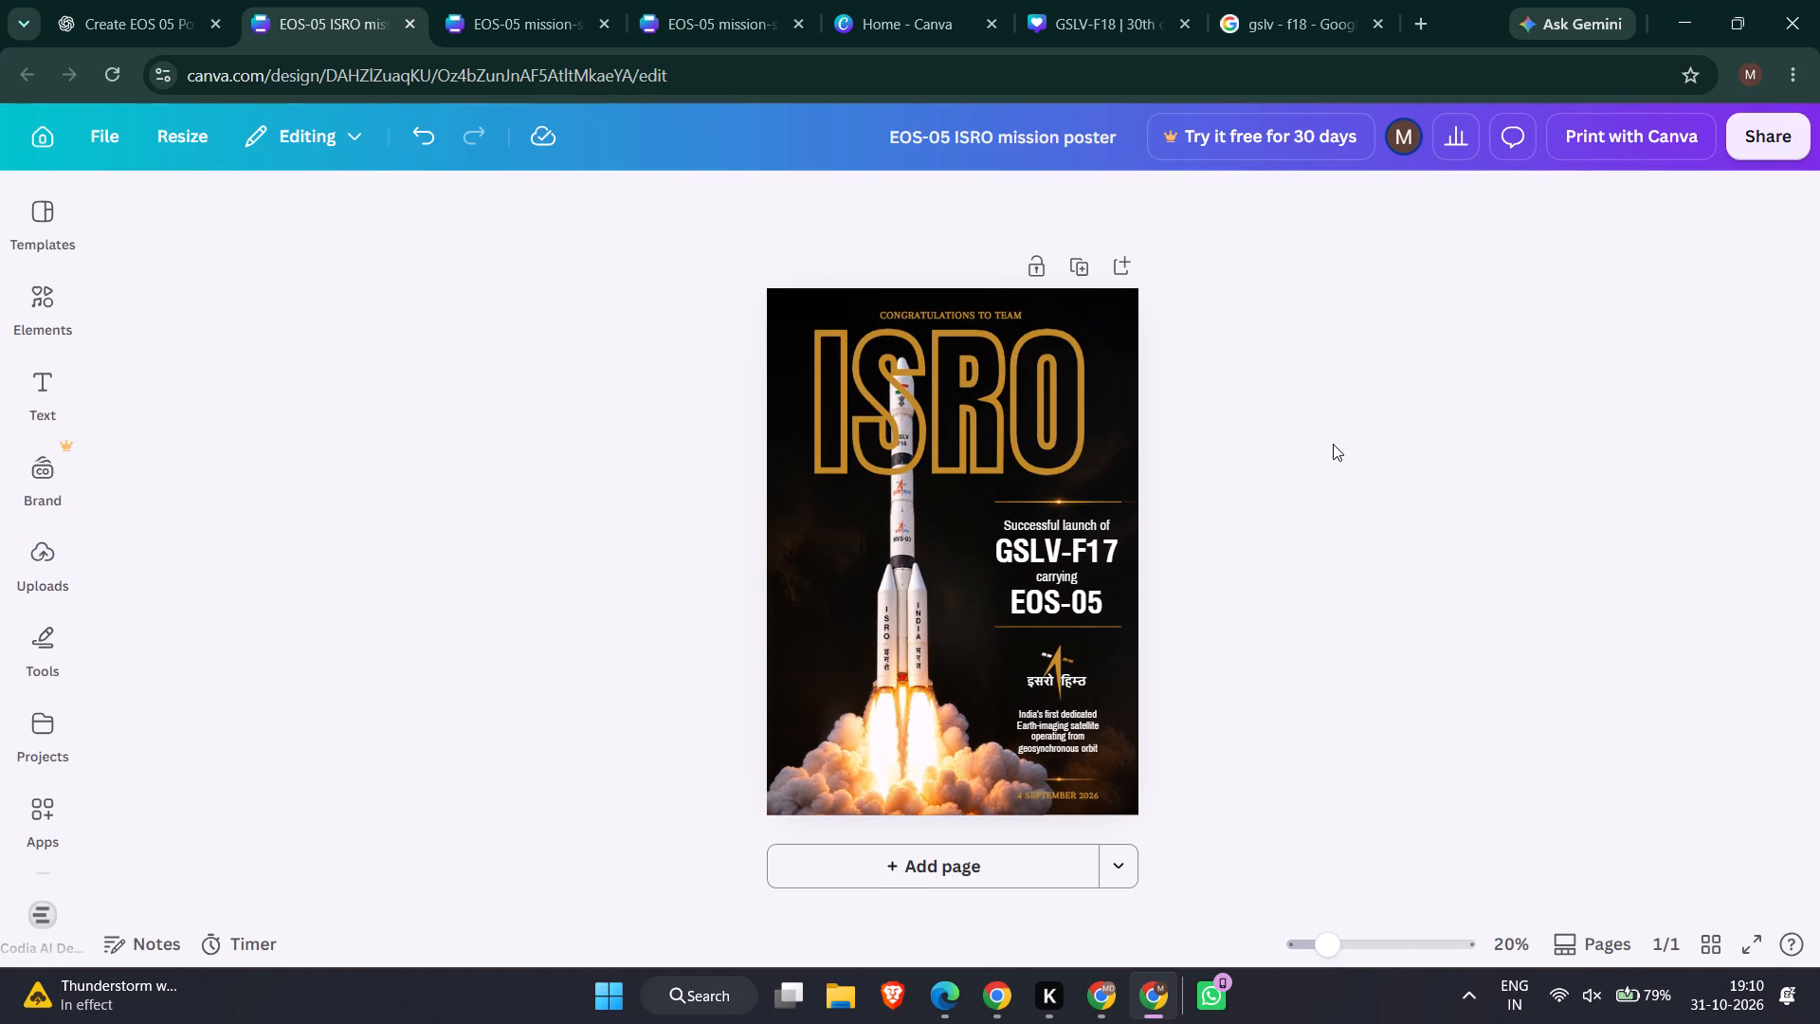
Send the large outlined ISRO title to the back, behind the rocket image.
left_click(928, 365)
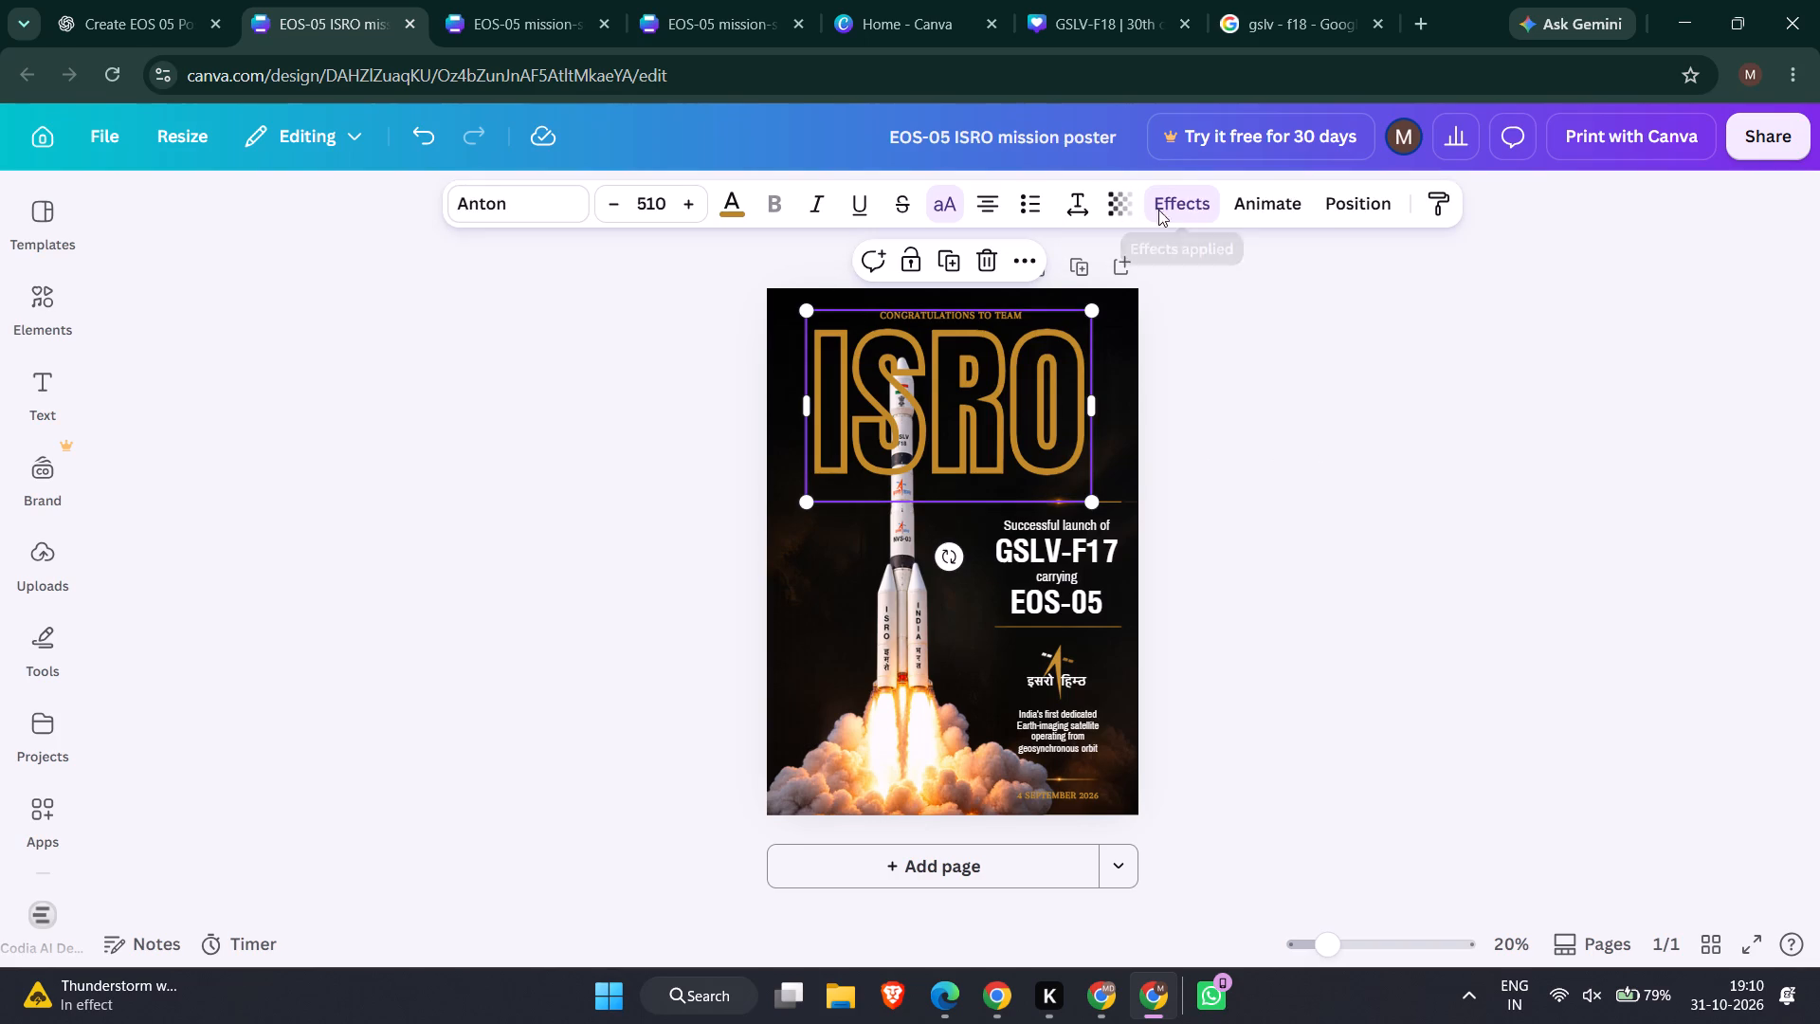
left_click(1035, 265)
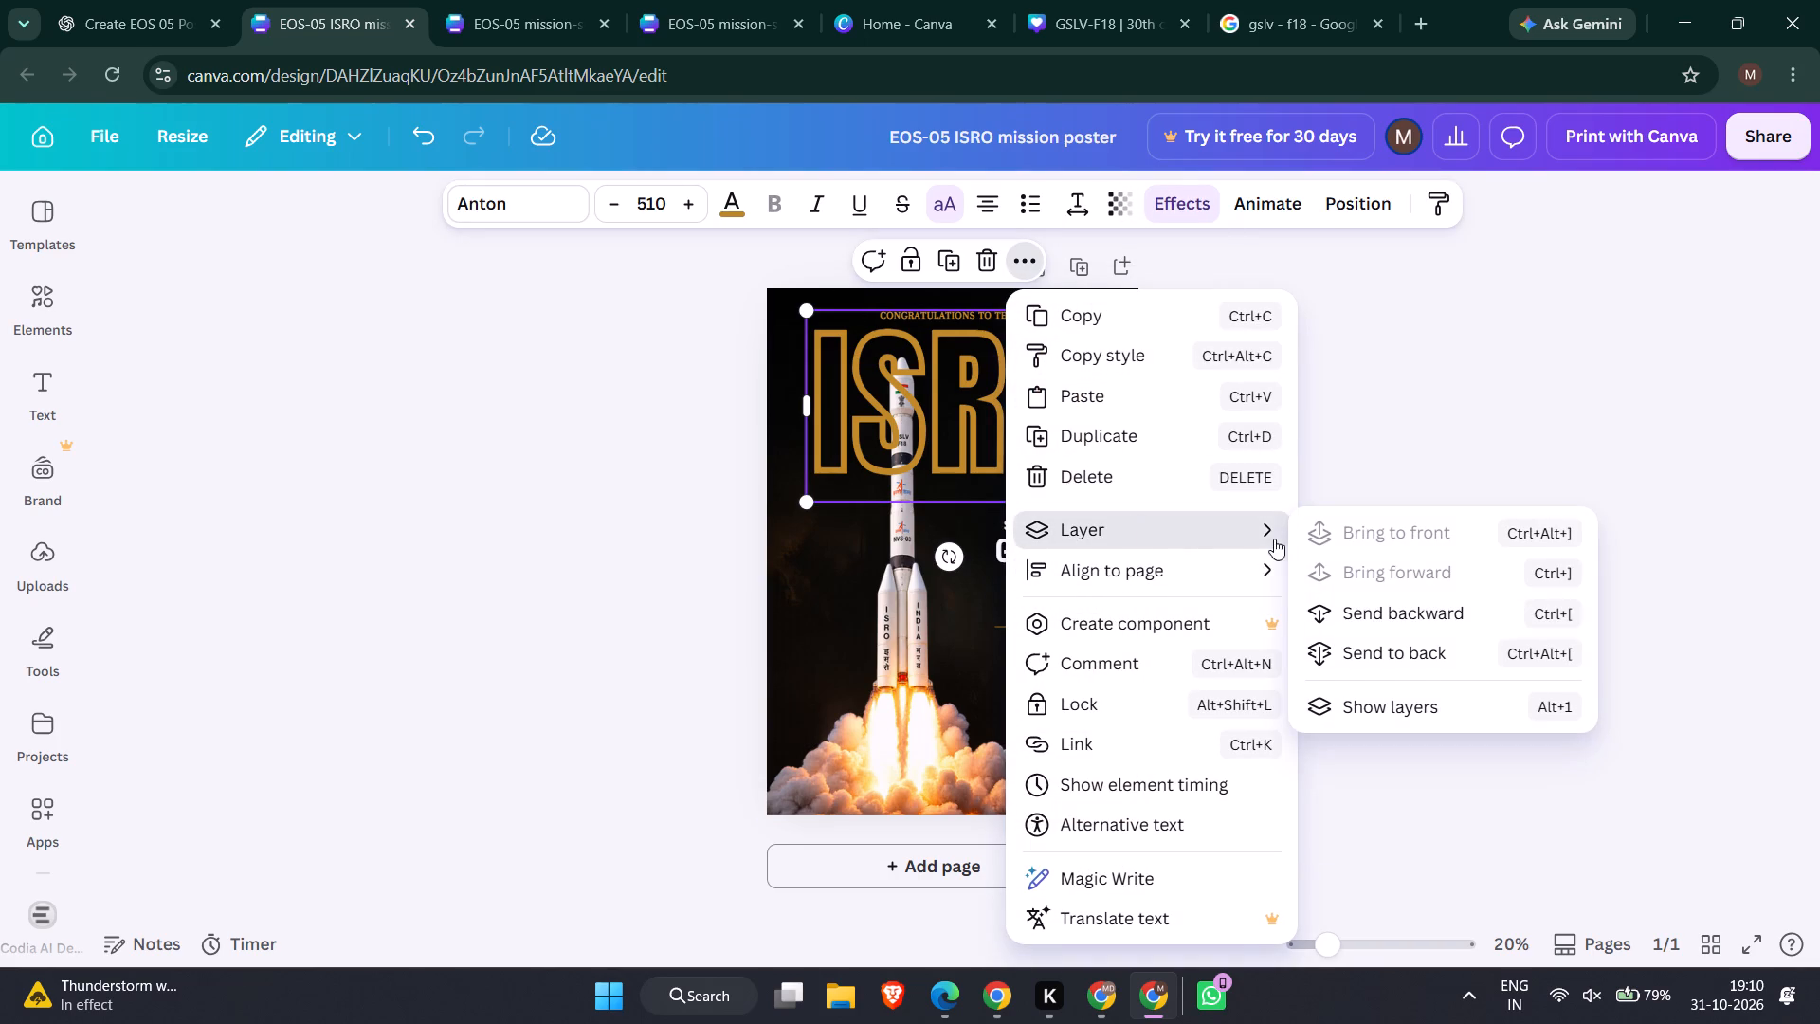
left_click(1342, 656)
left_click(1480, 417)
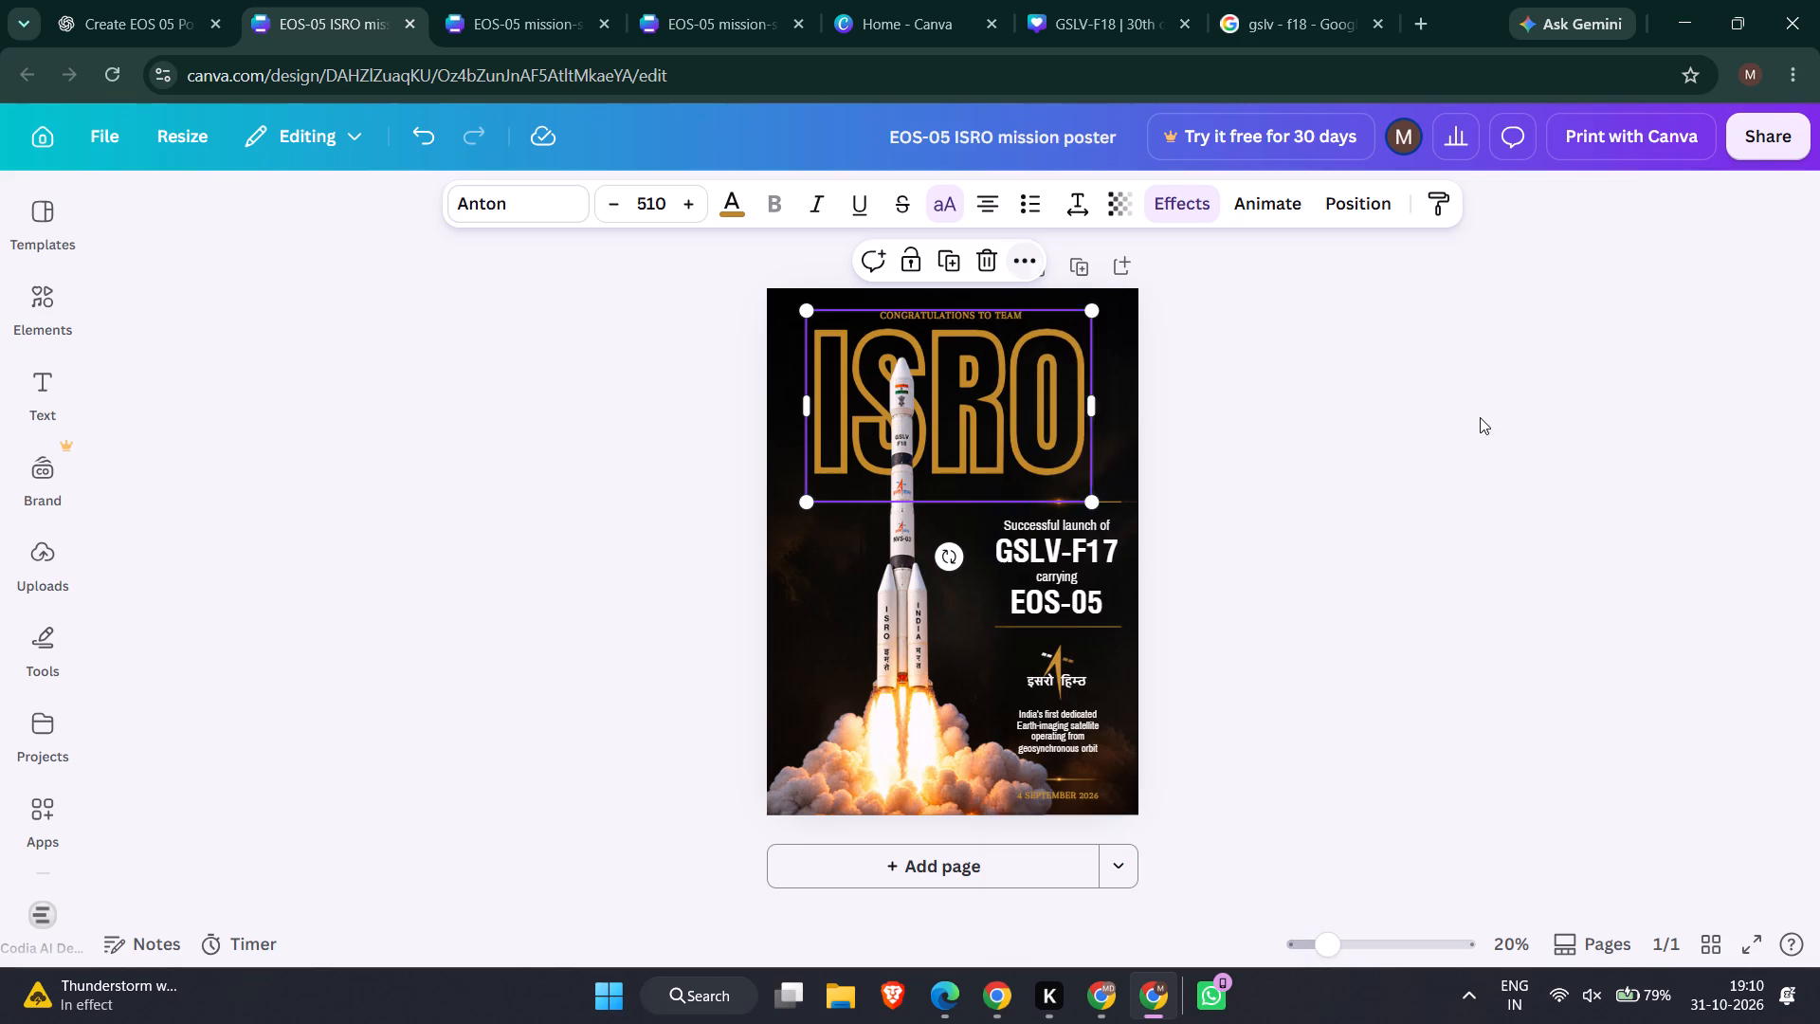
Reduce the Hollow effect thickness of the ISRO title to a thin outline.
left_click(1074, 320)
left_click(1180, 205)
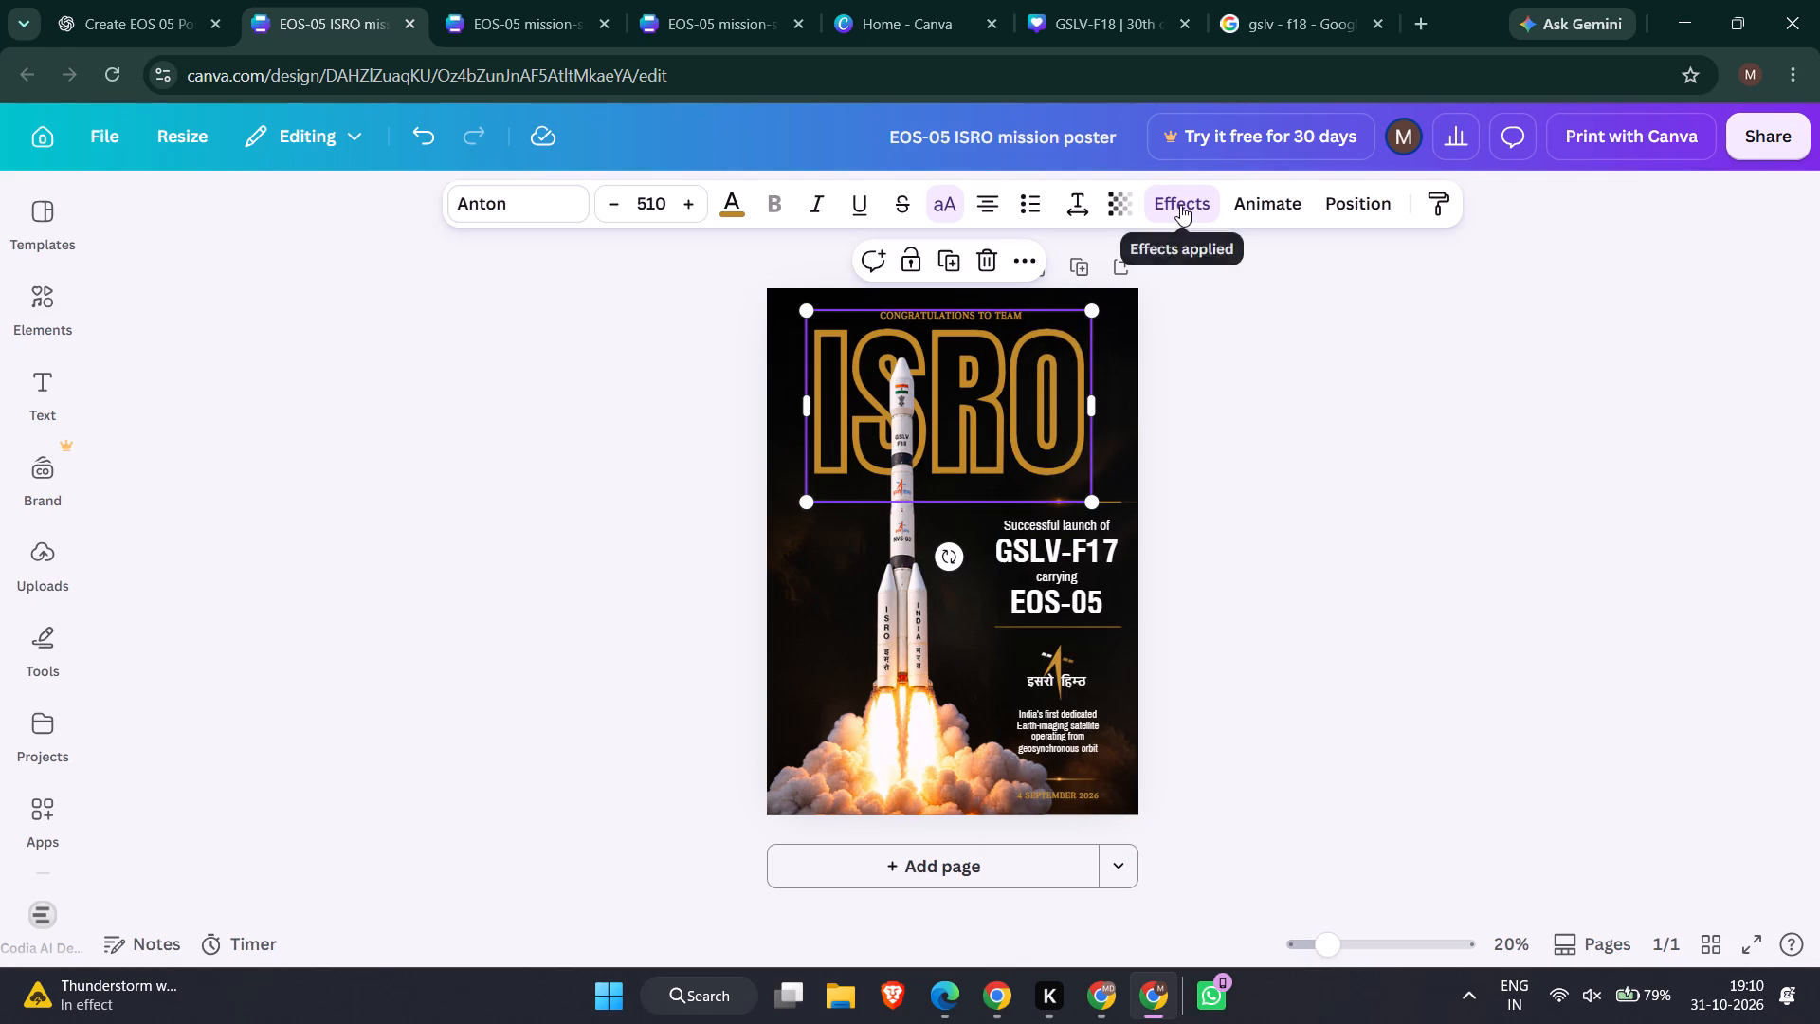
left_click_drag(220, 459, 123, 465)
left_click(1192, 474)
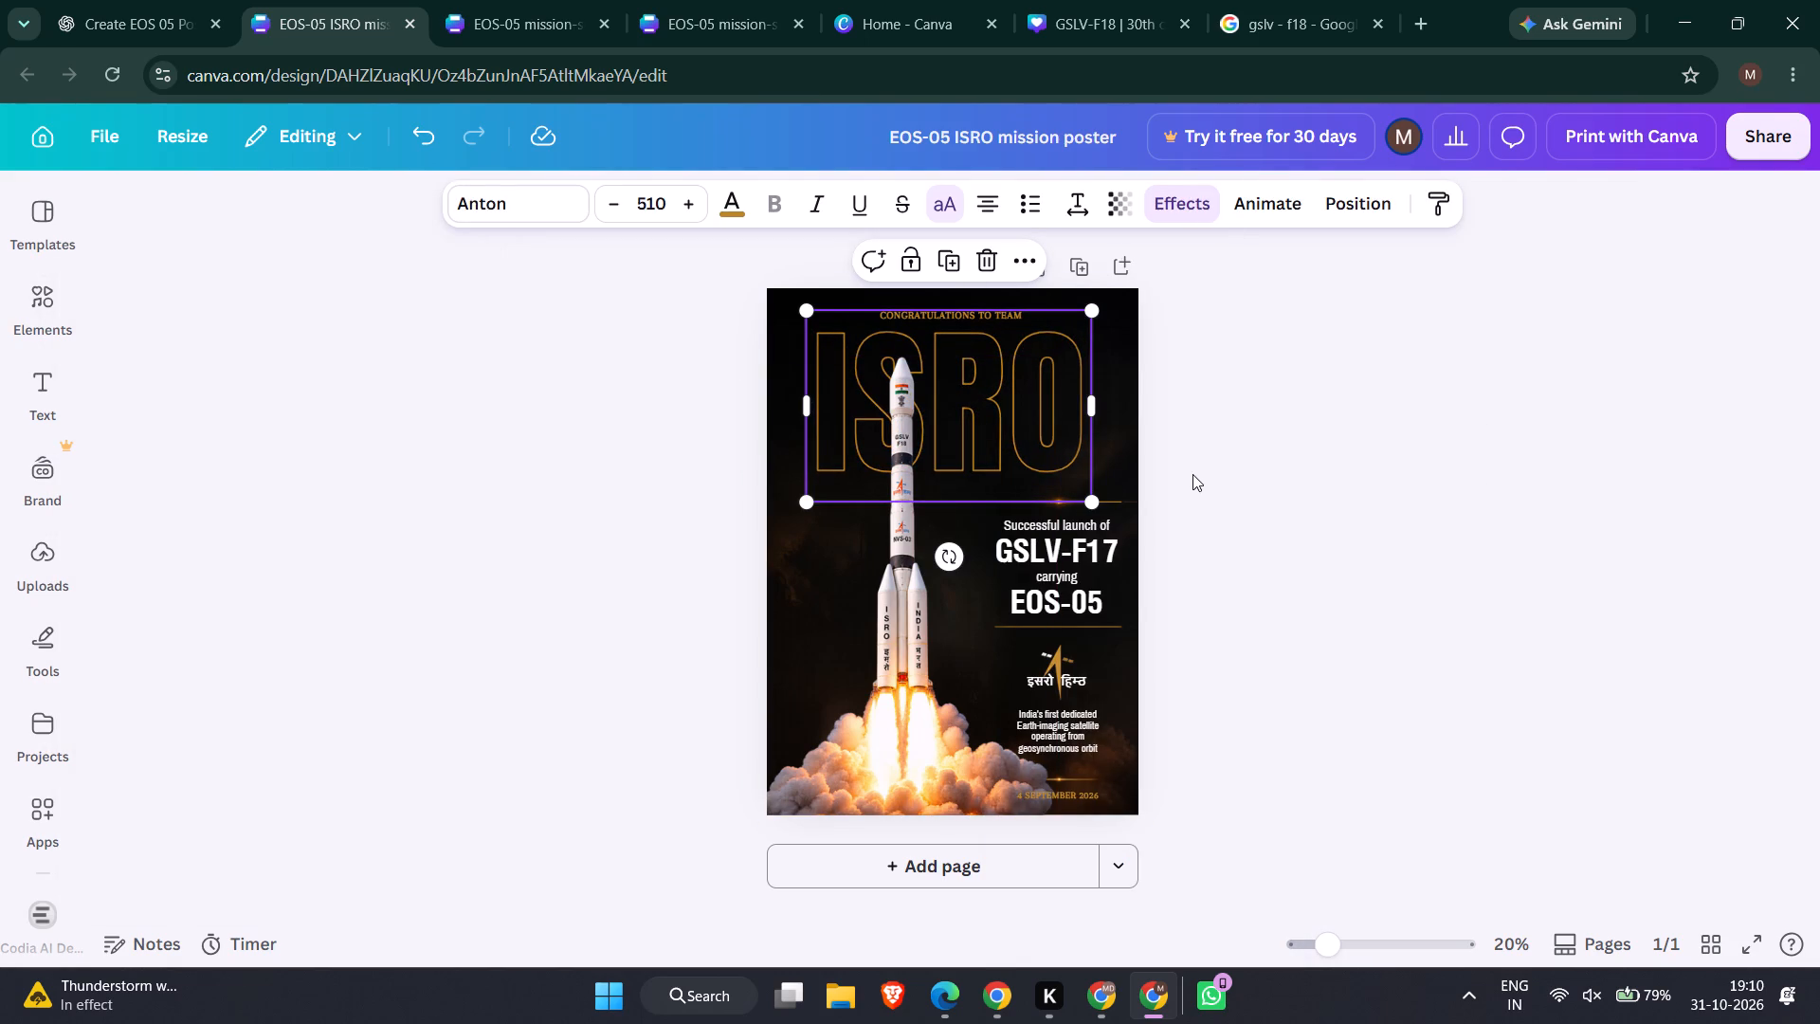
Nudge the ISRO title slightly down, away from the "CONGRATULATIONS TO TEAM" line.
key("Down")
key("Down")
key("Down")
key("Down")
left_click(1227, 398)
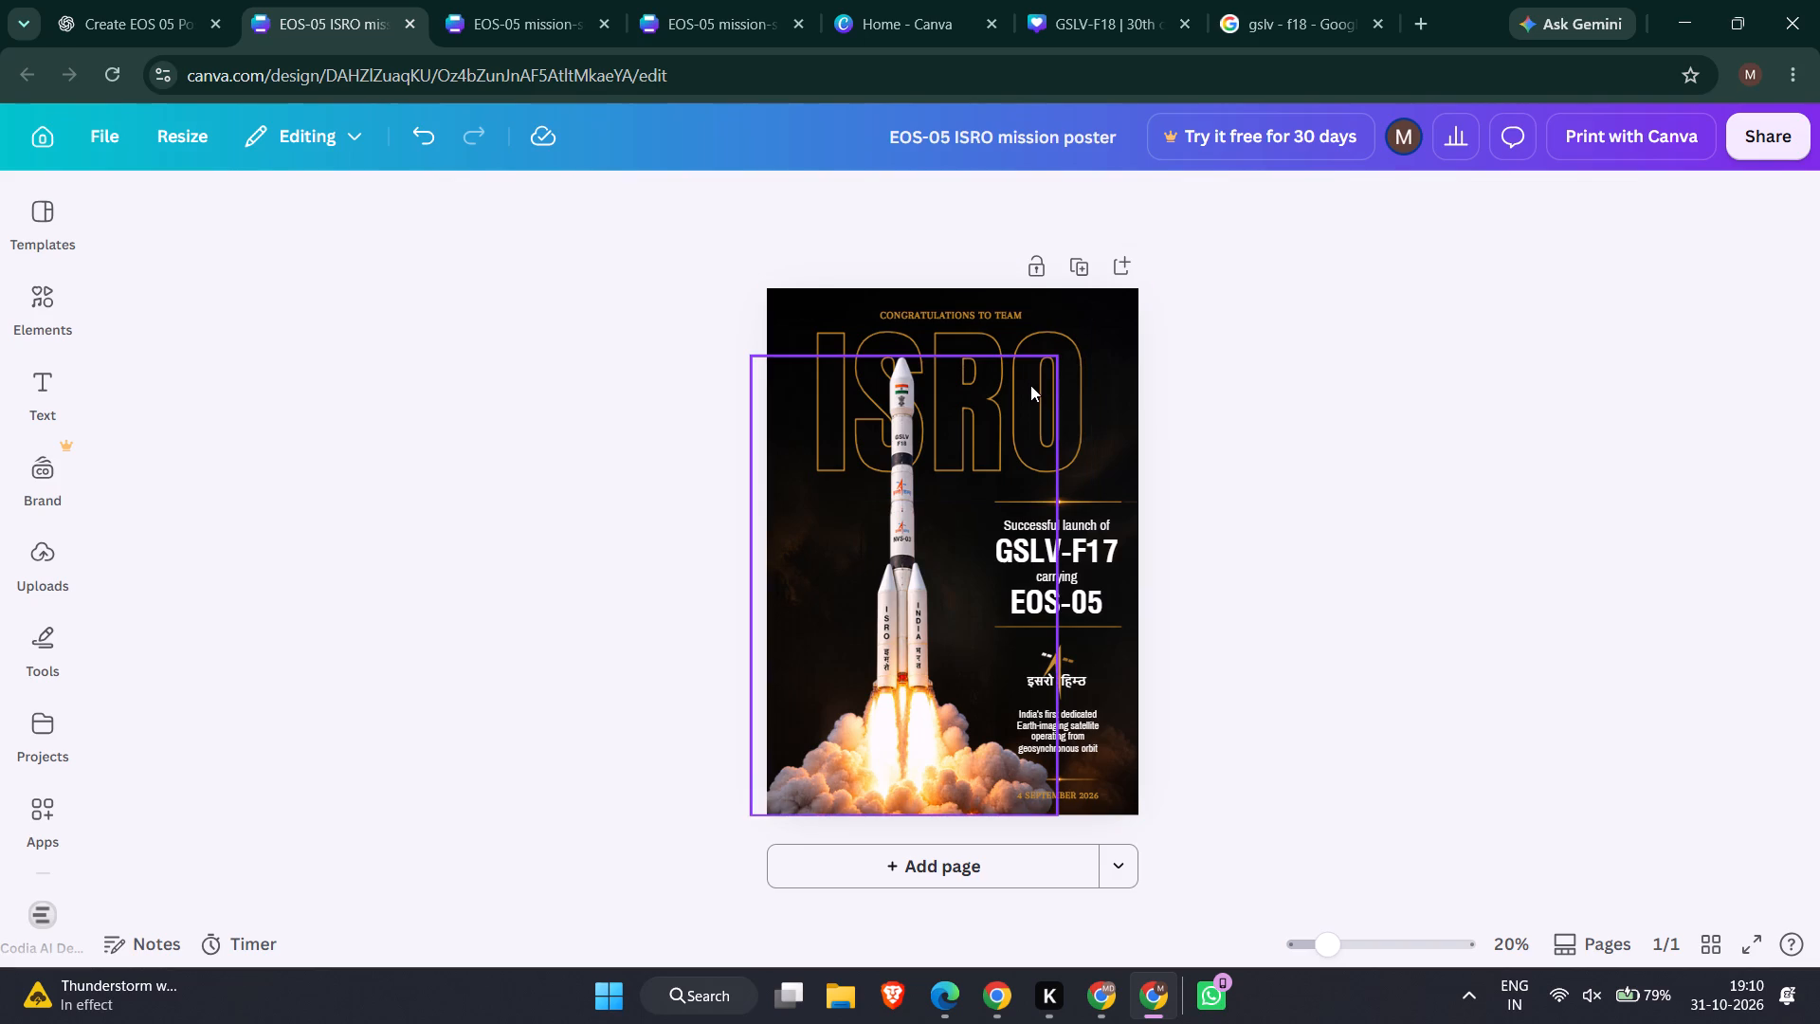
left_click(1073, 365)
key("Down")
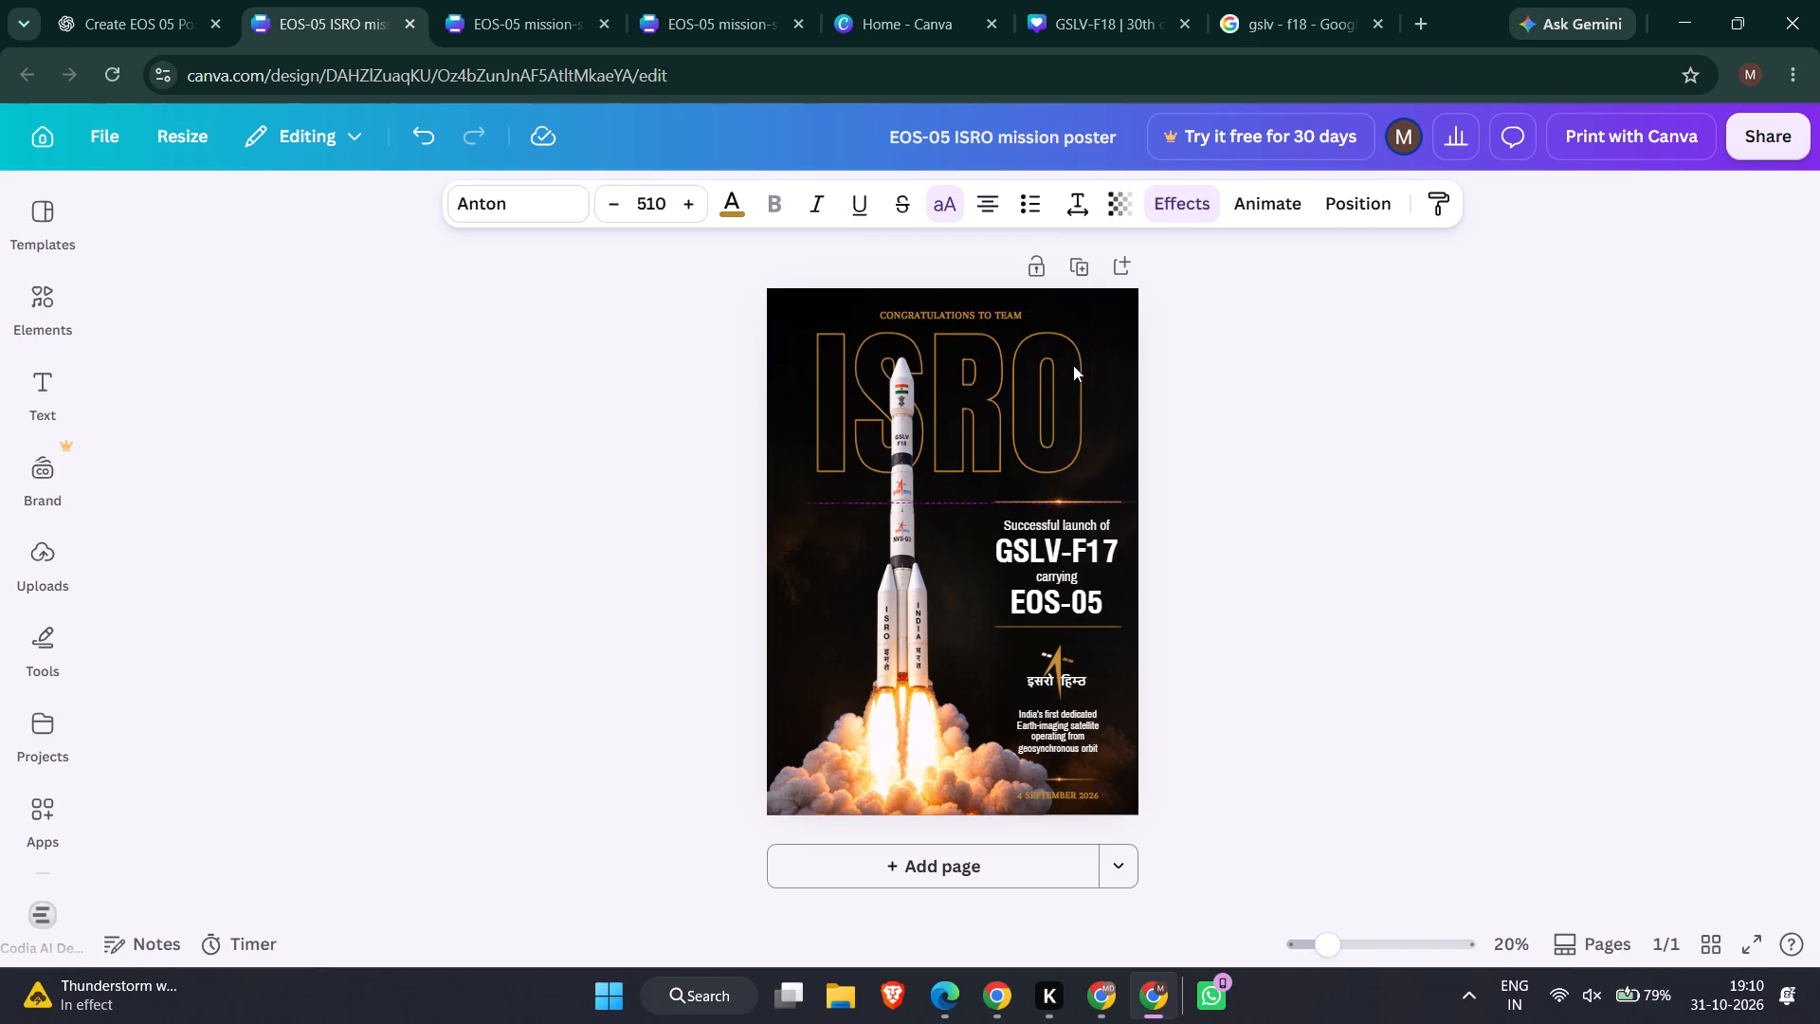
key("Down")
key("Down")
key("Down")
key("Down")
key("Down")
key("Down")
key("Down")
key("Down")
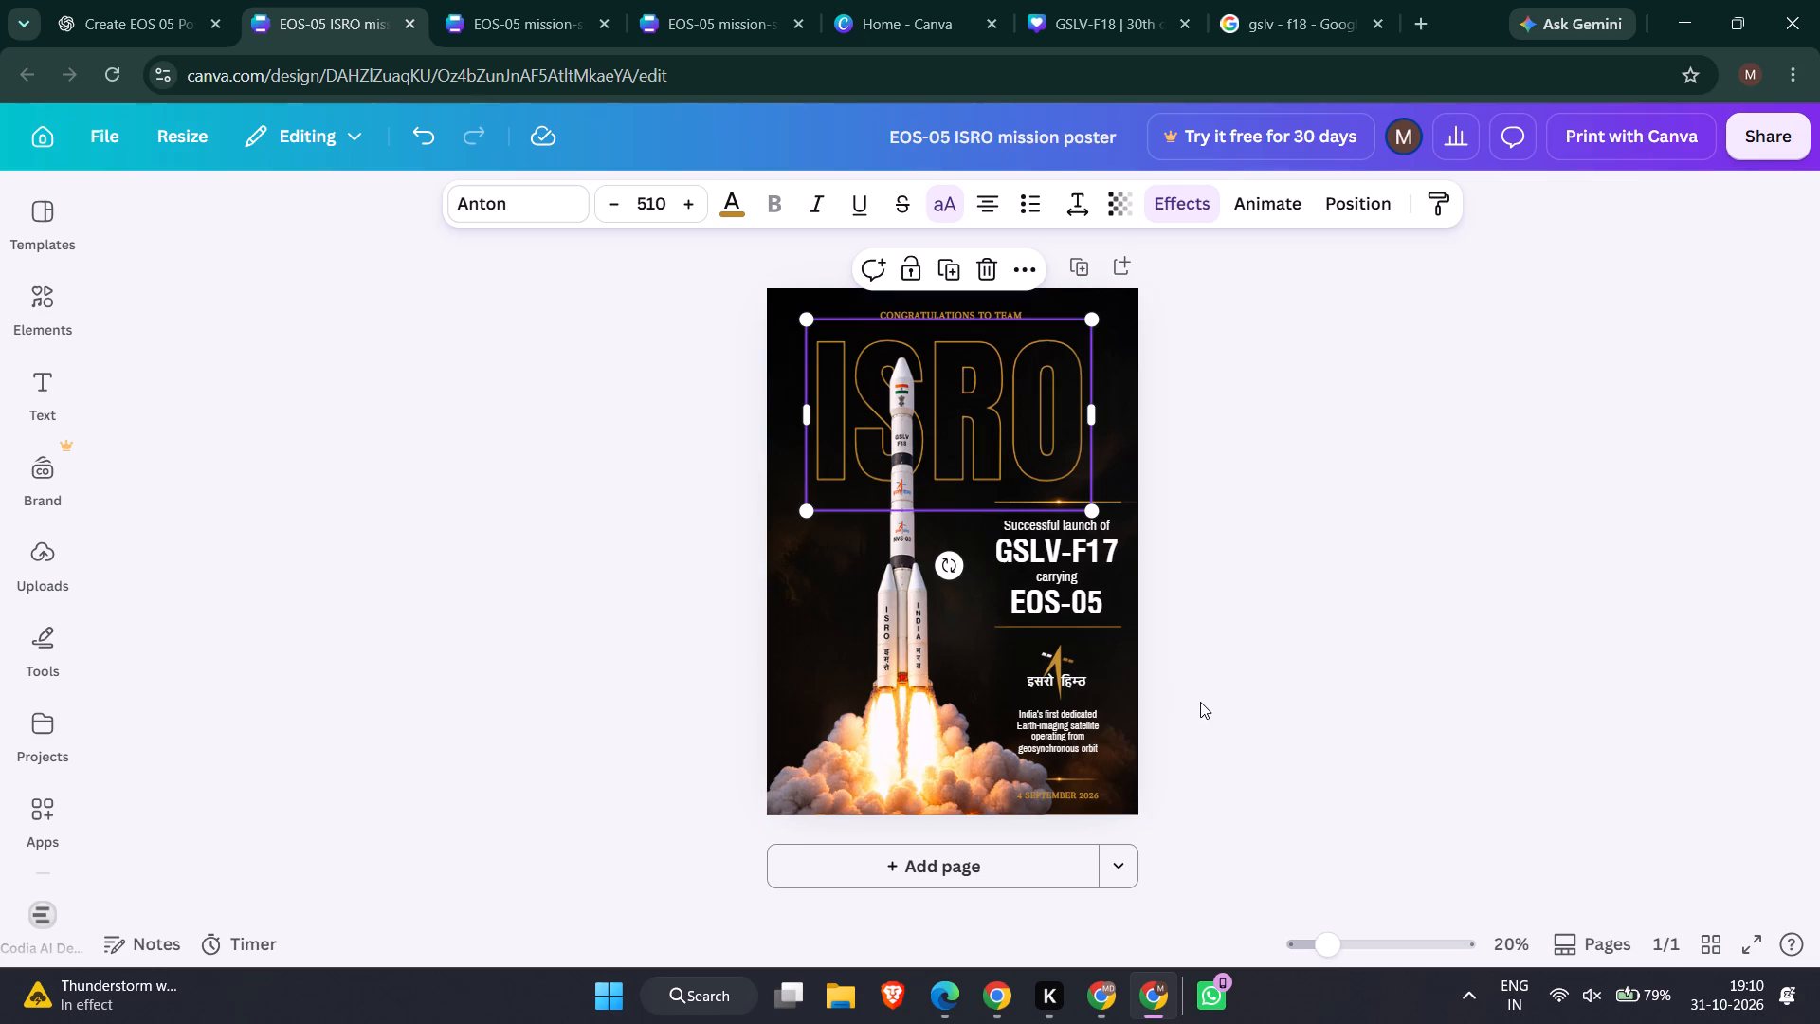
Set the font size of the "India's first dedicated Earth-imaging satellite" description to 35.
left_click(1080, 719)
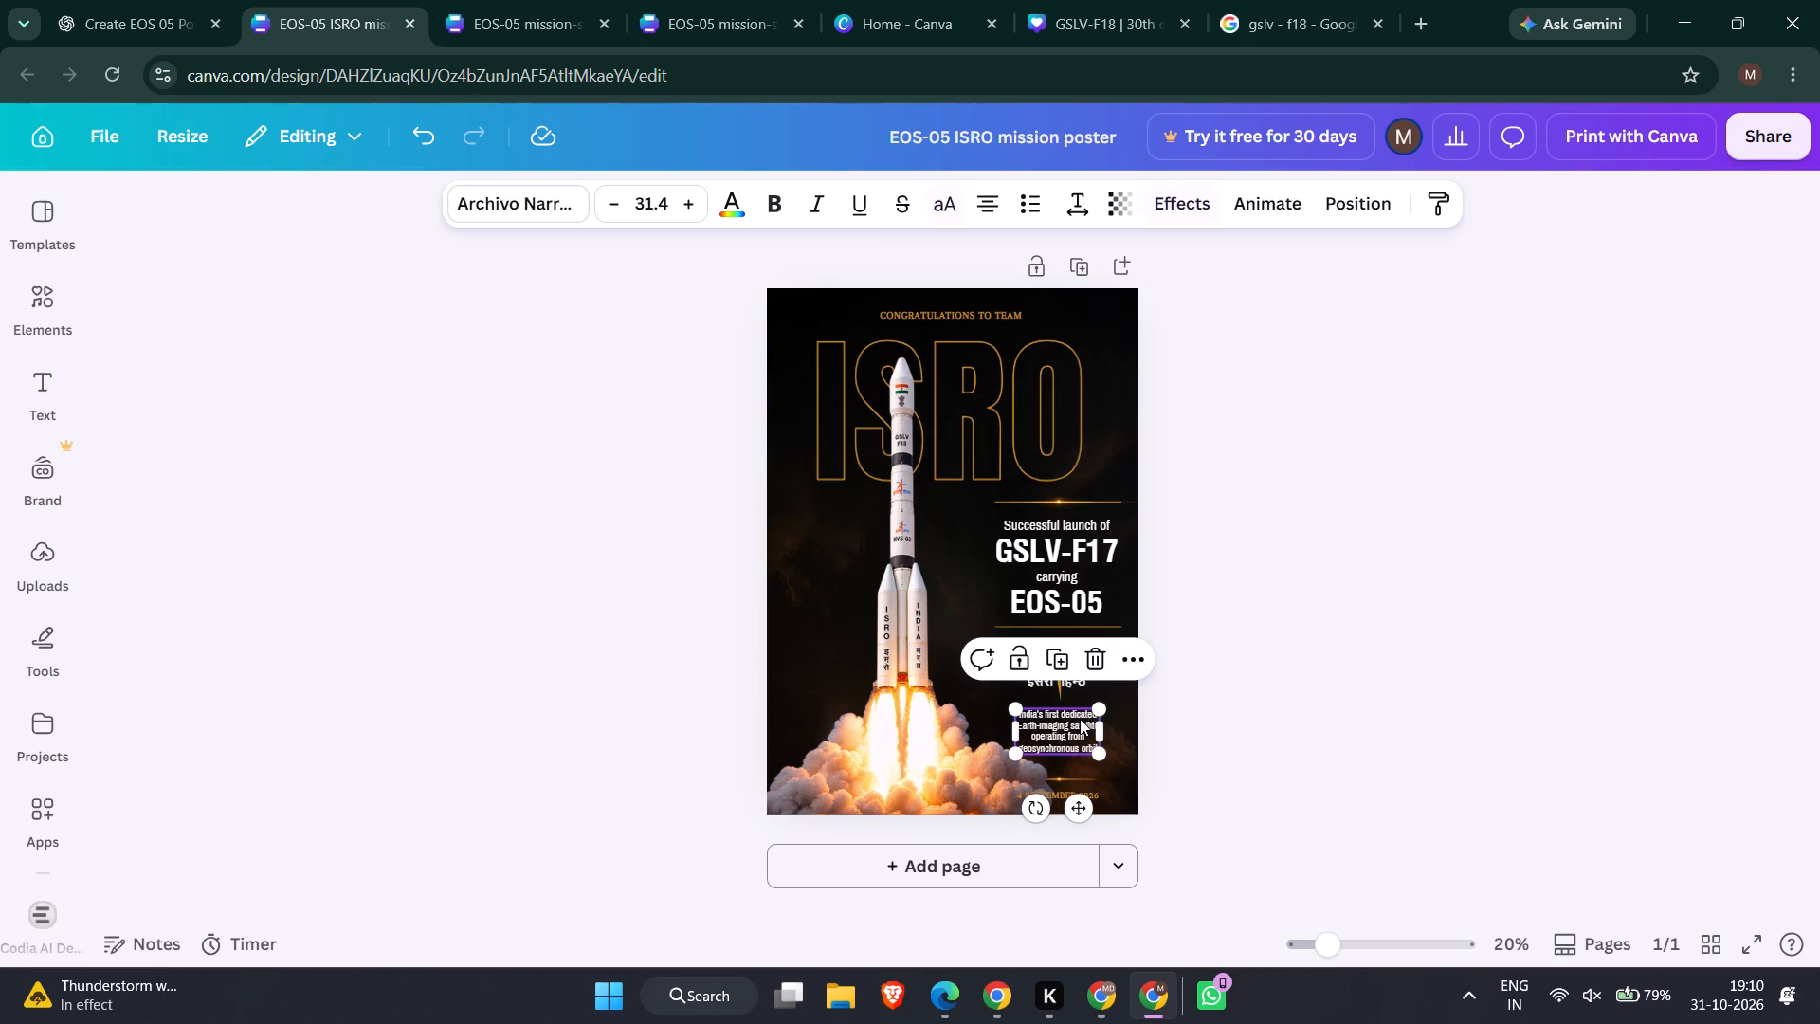
left_click(663, 197)
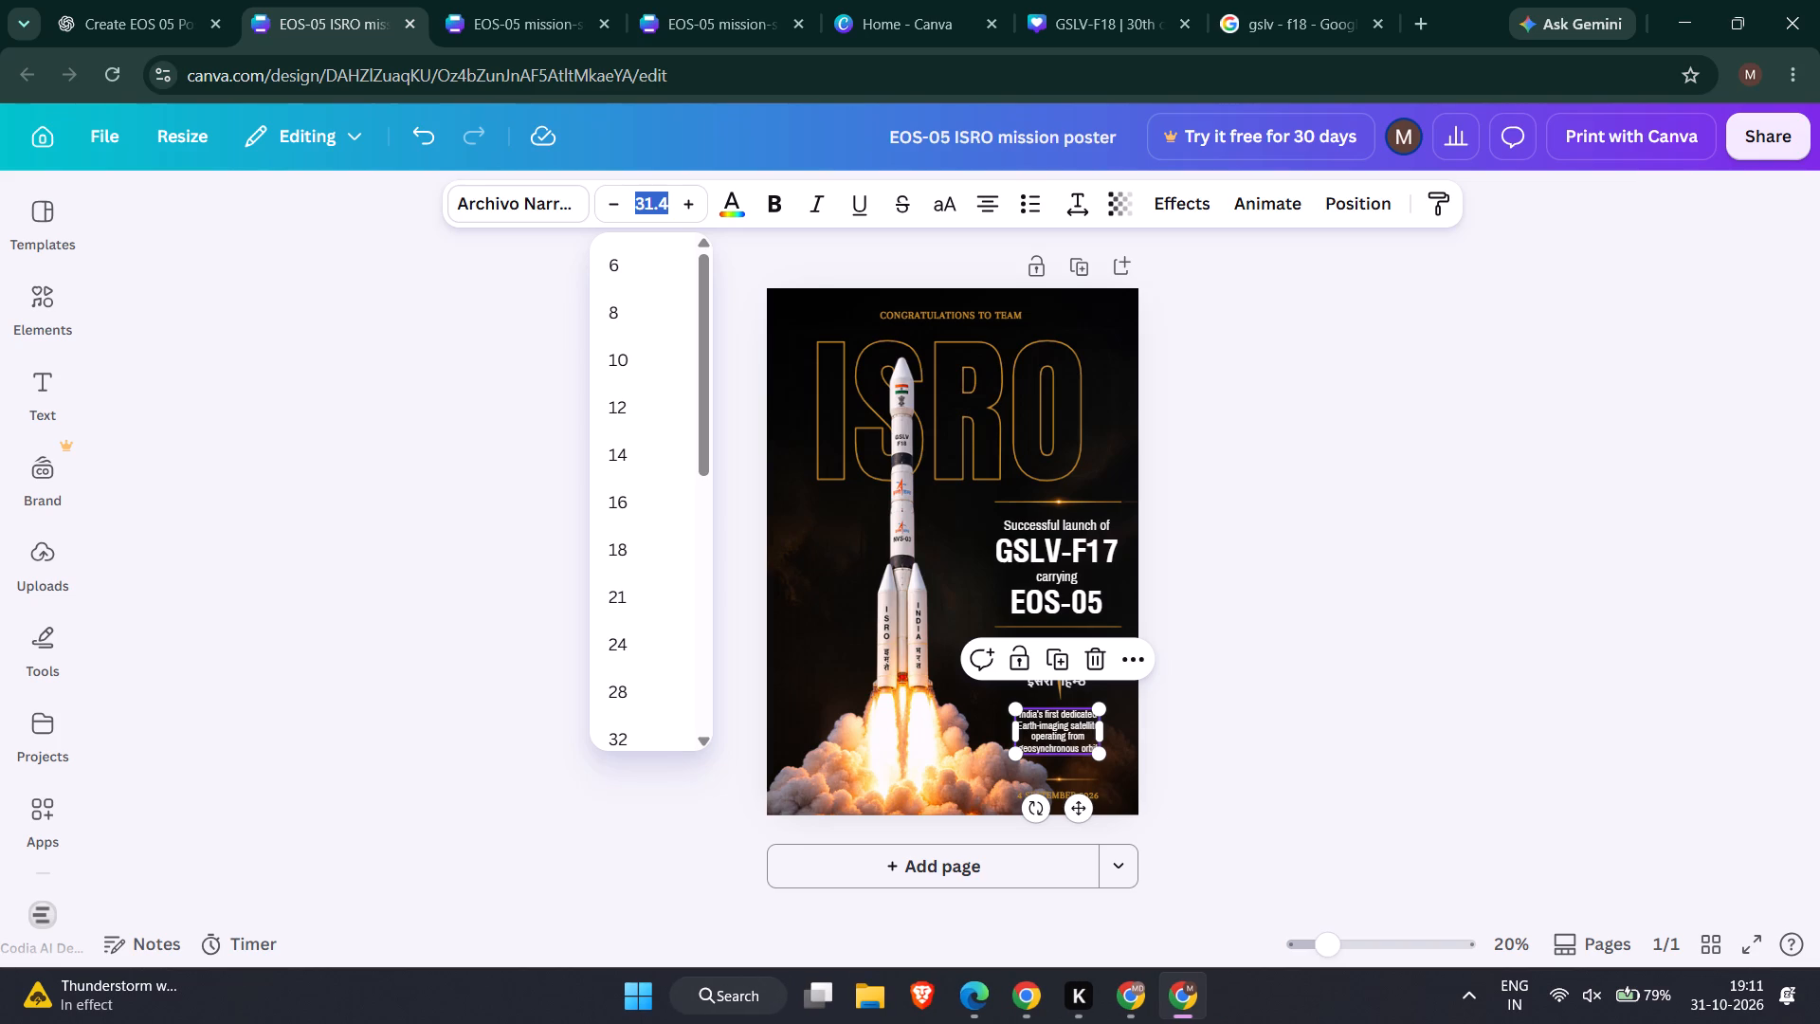
left_click(1203, 358)
left_click(1069, 722)
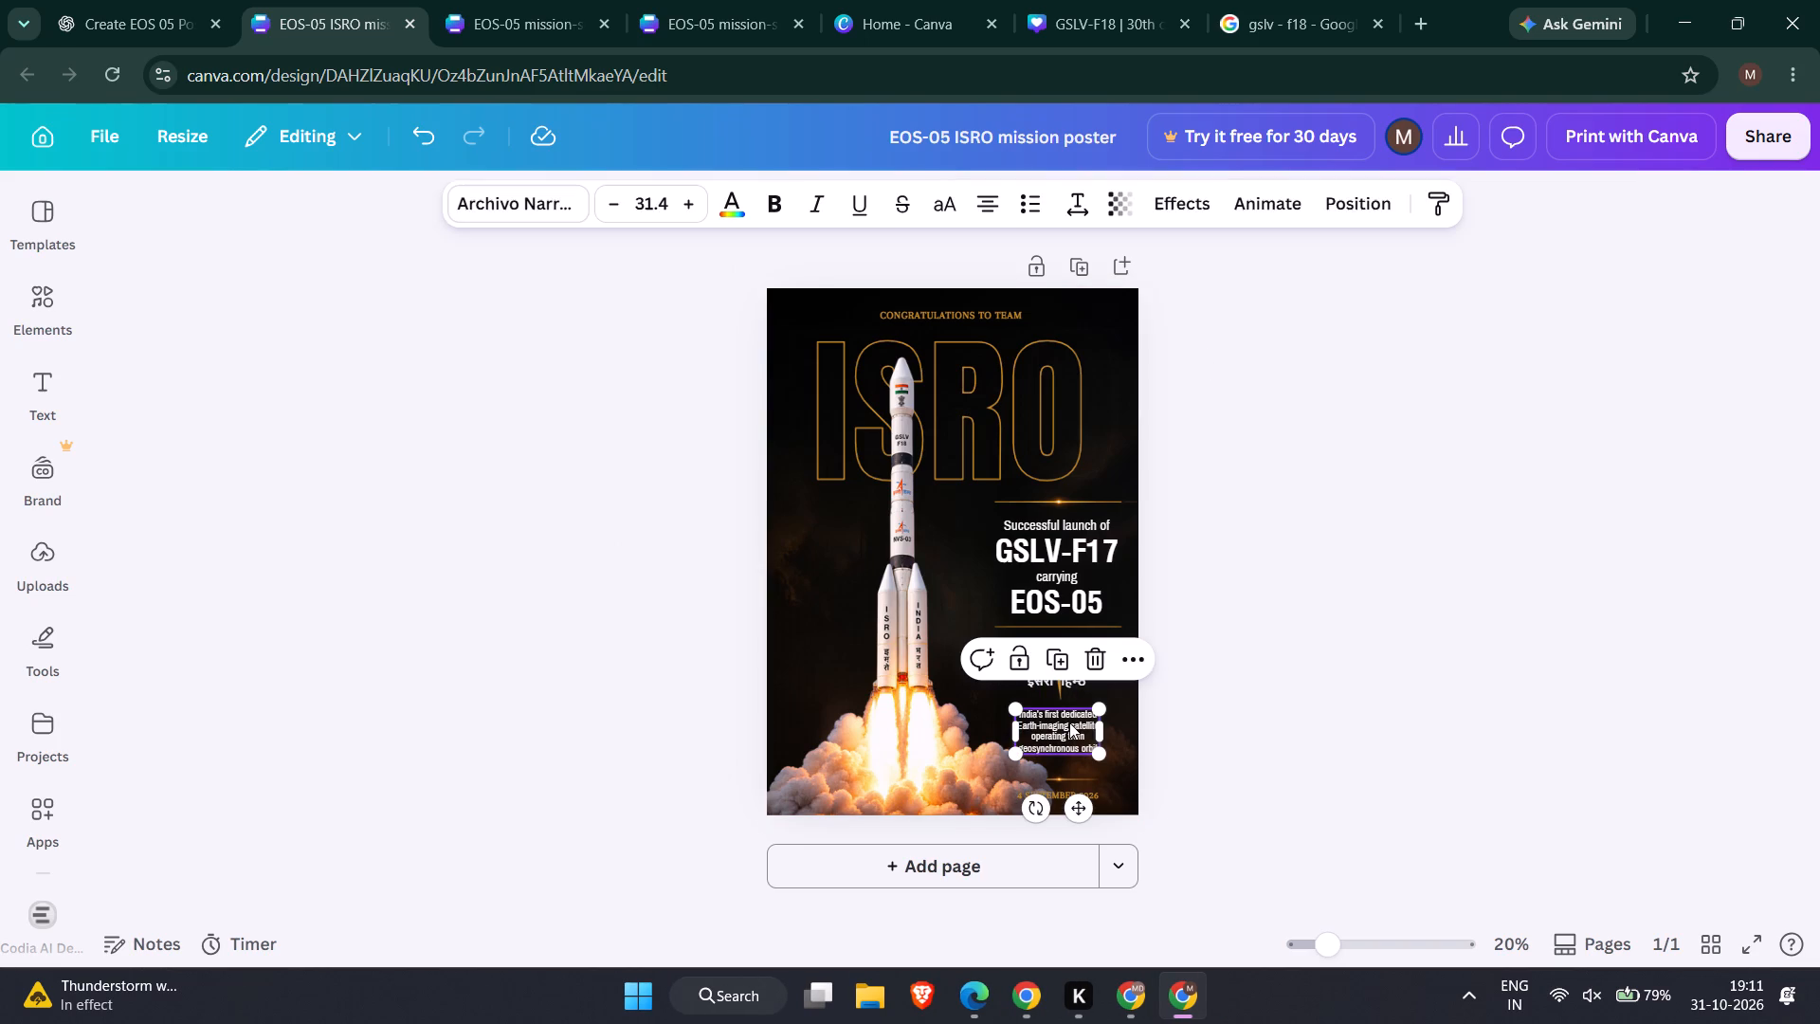
left_click(658, 209)
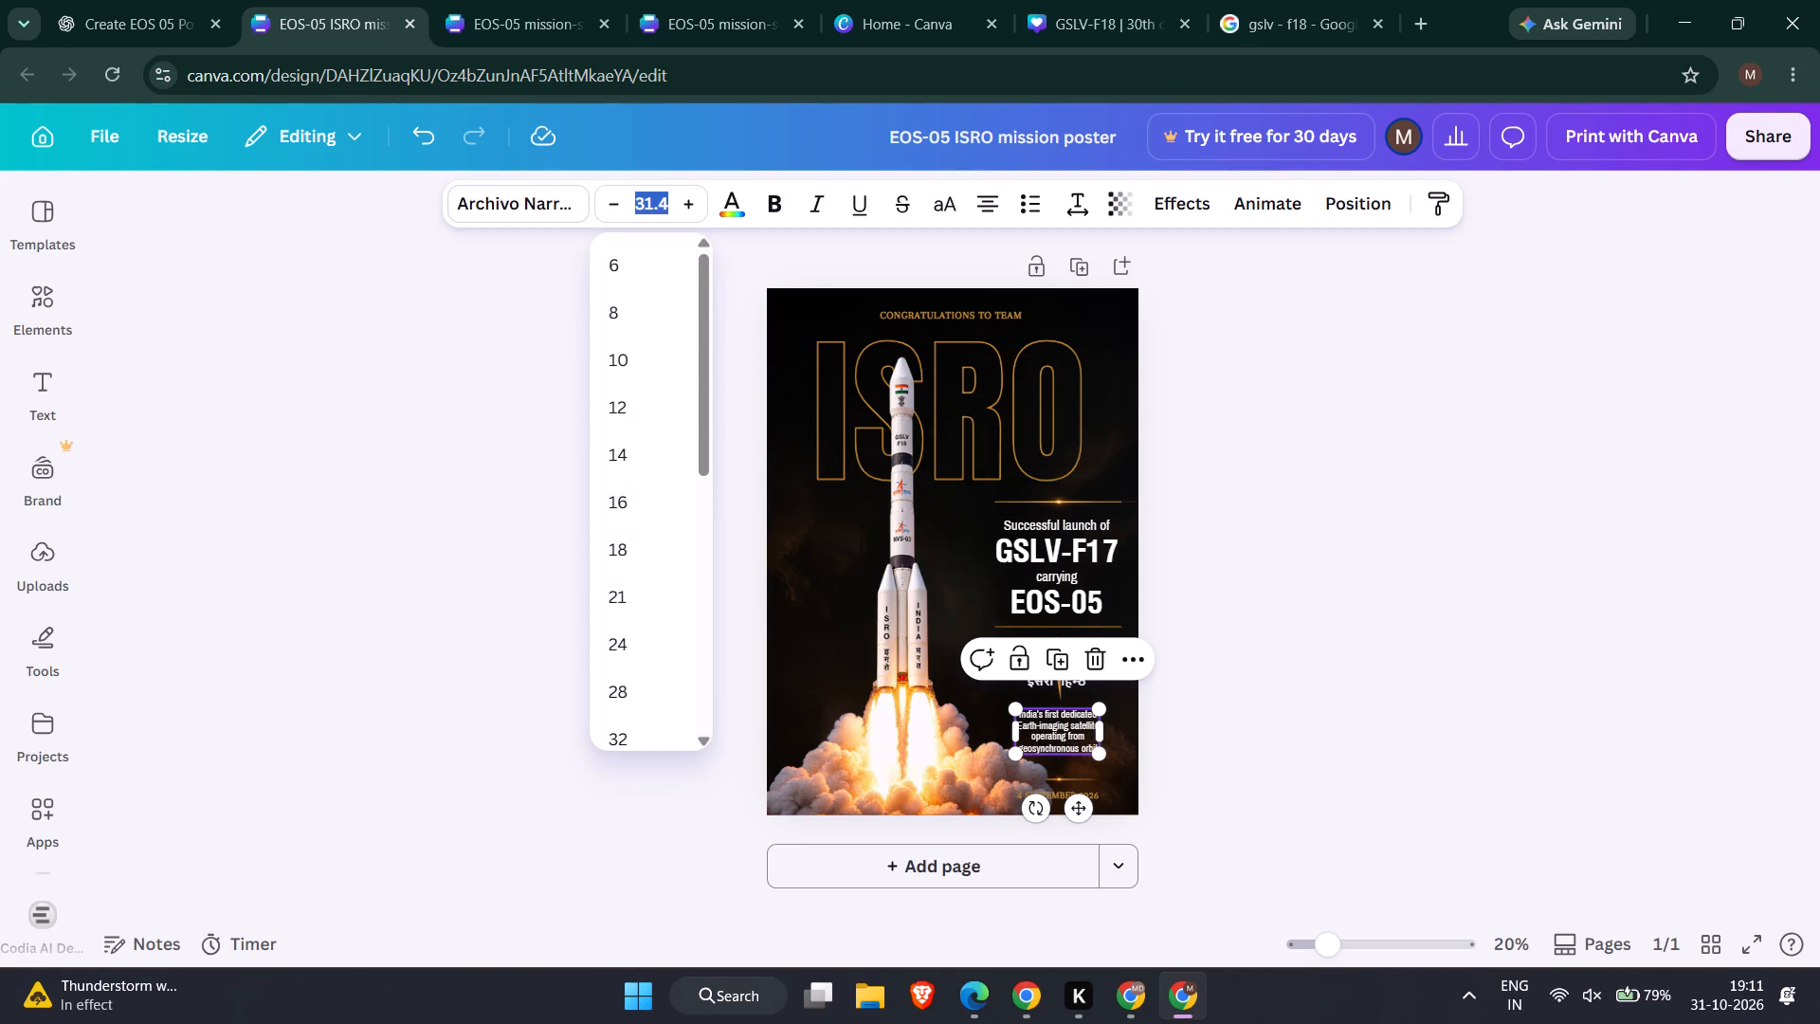
type("35")
key("Return")
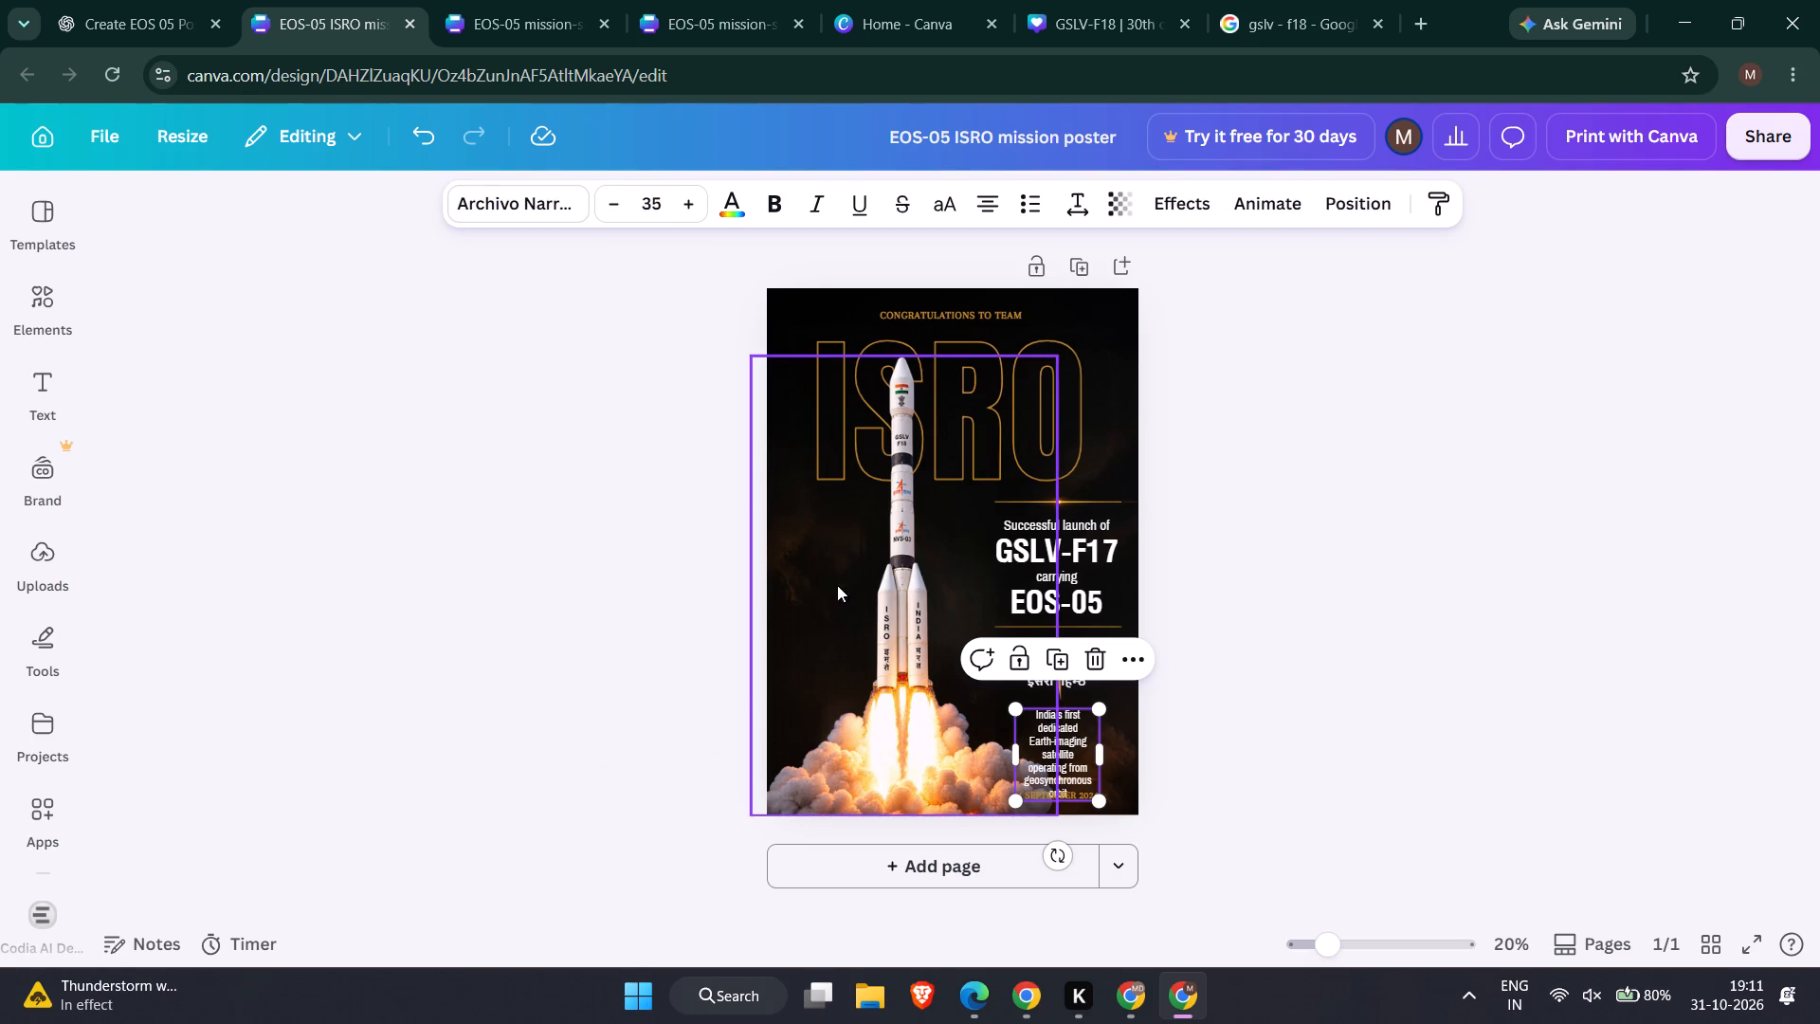
Widen the satellite description's text box so it wraps to four lines, and shift it slightly right and up beneath the Hindi text.
left_click_drag(1013, 749, 952, 747)
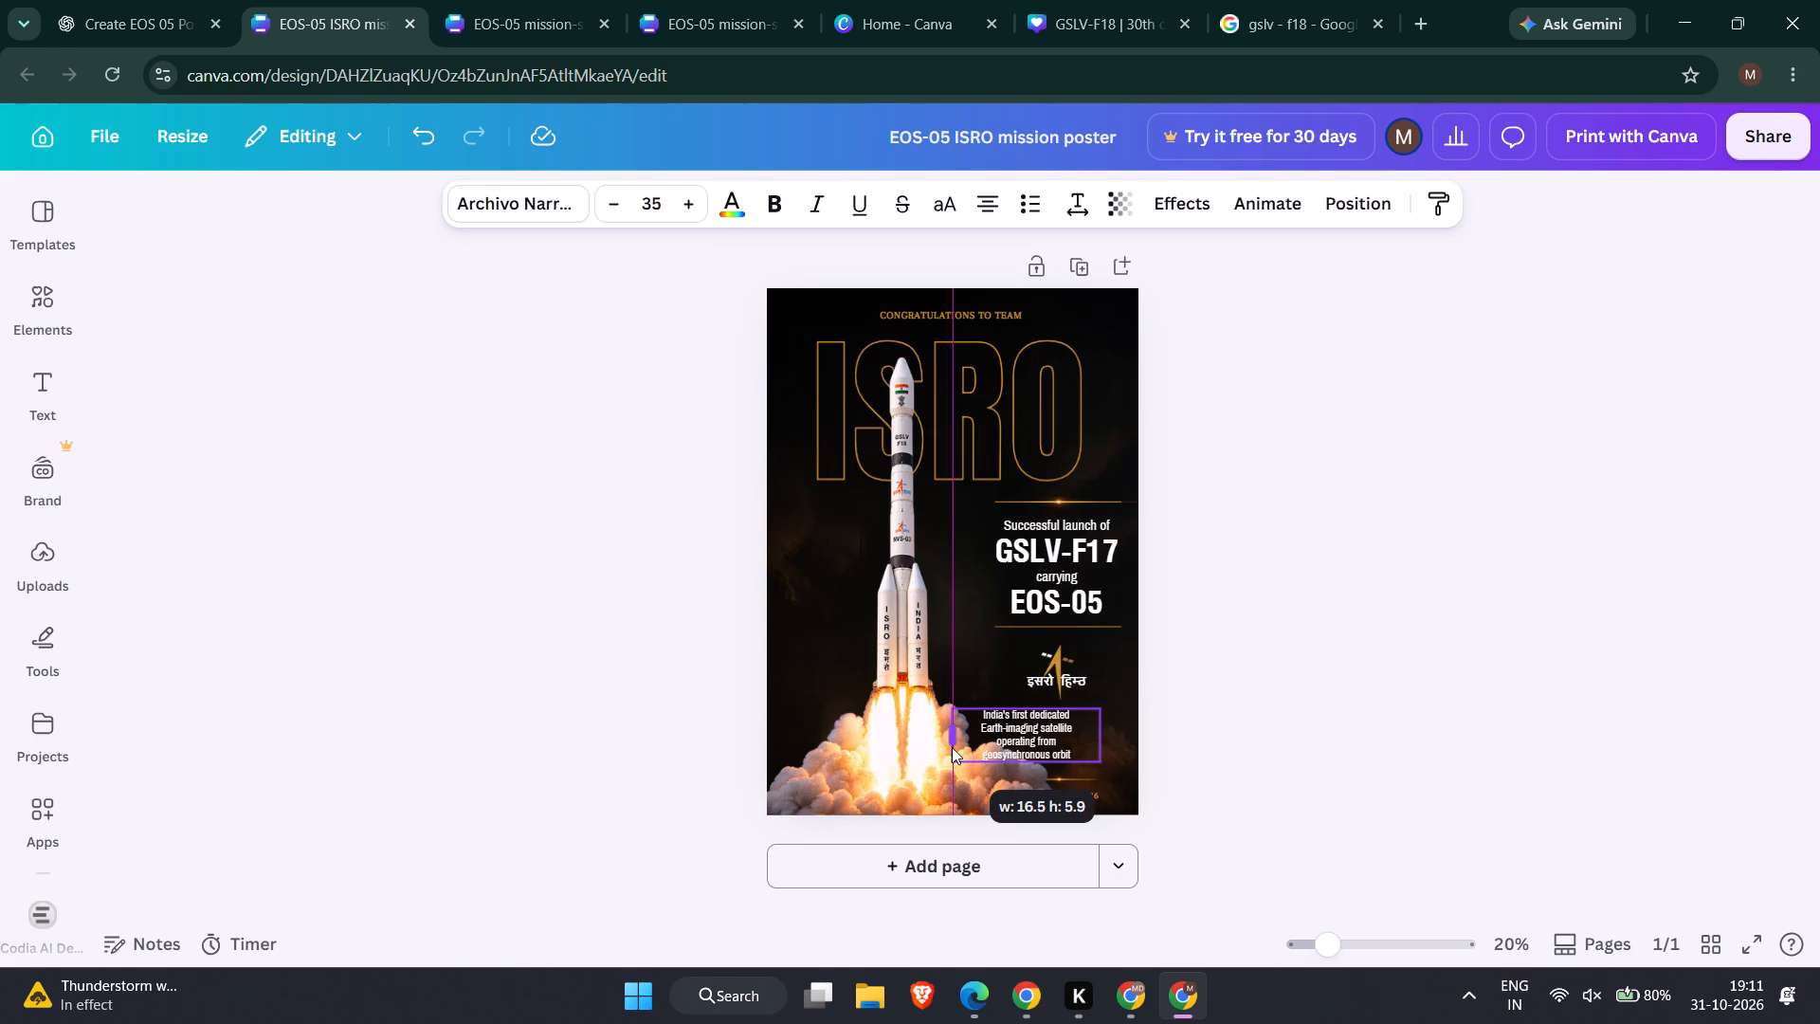
left_click_drag(952, 747, 981, 748)
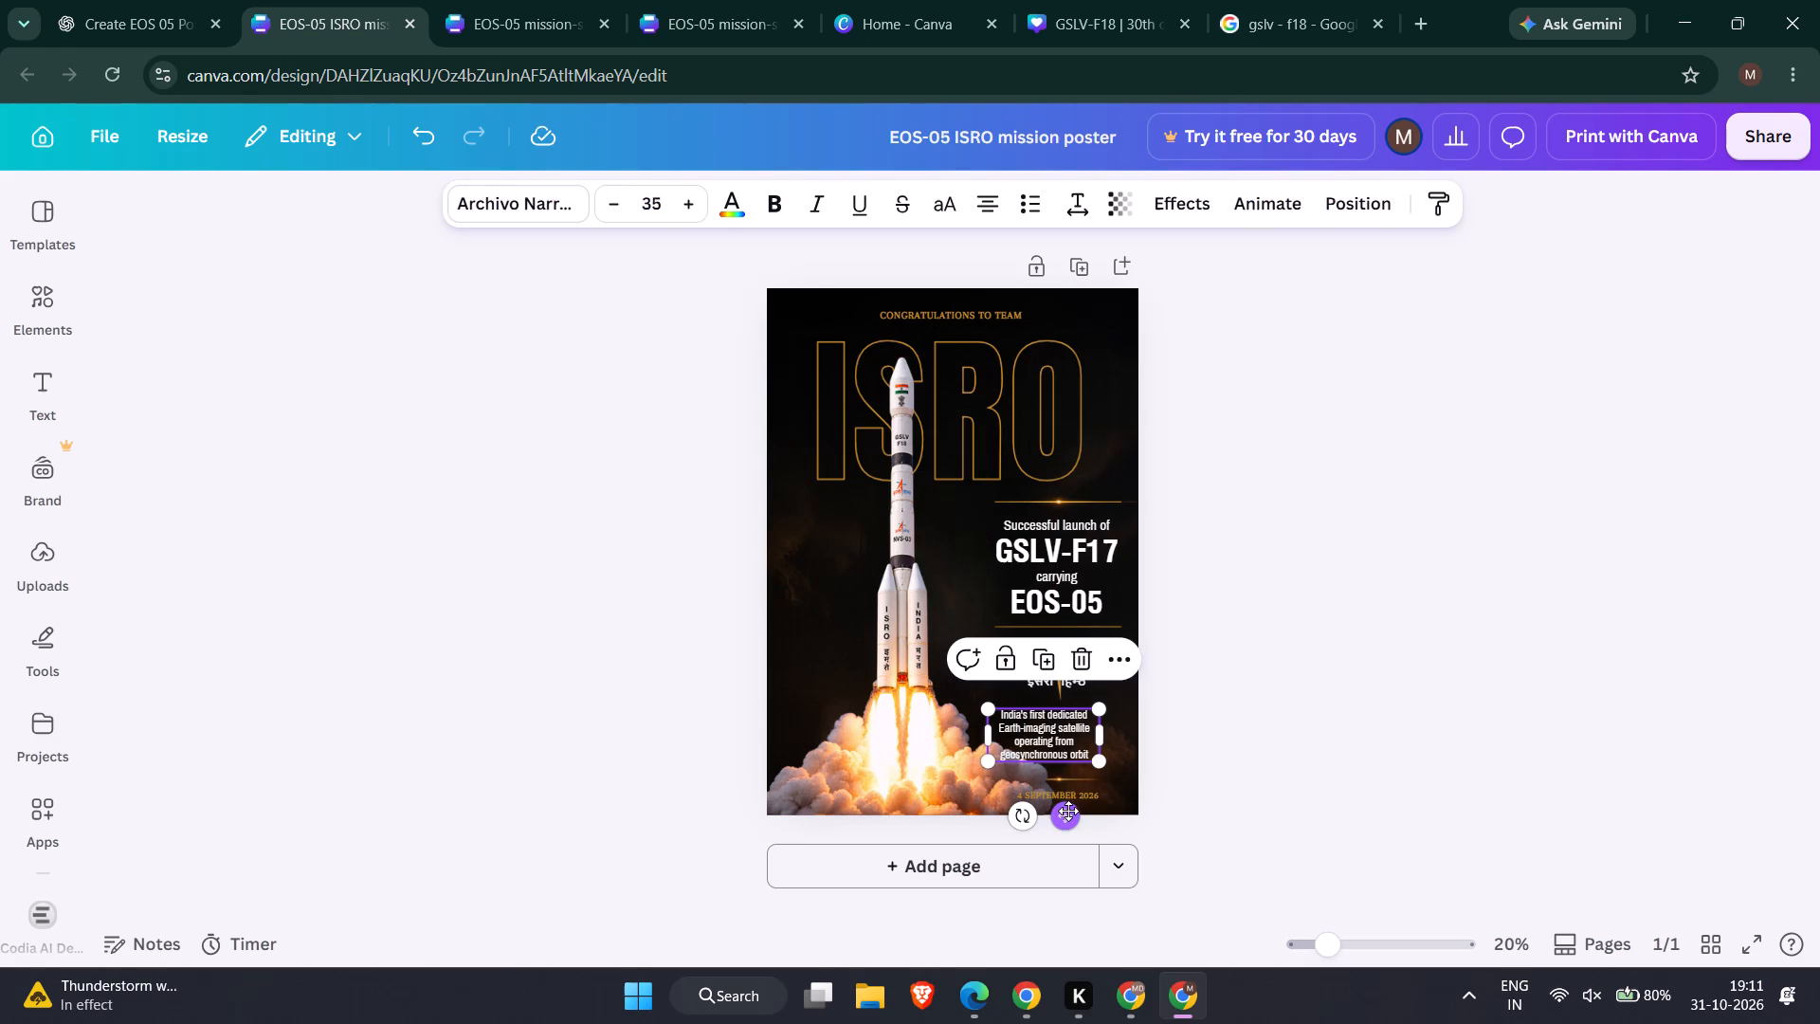
left_click_drag(1068, 811, 1086, 807)
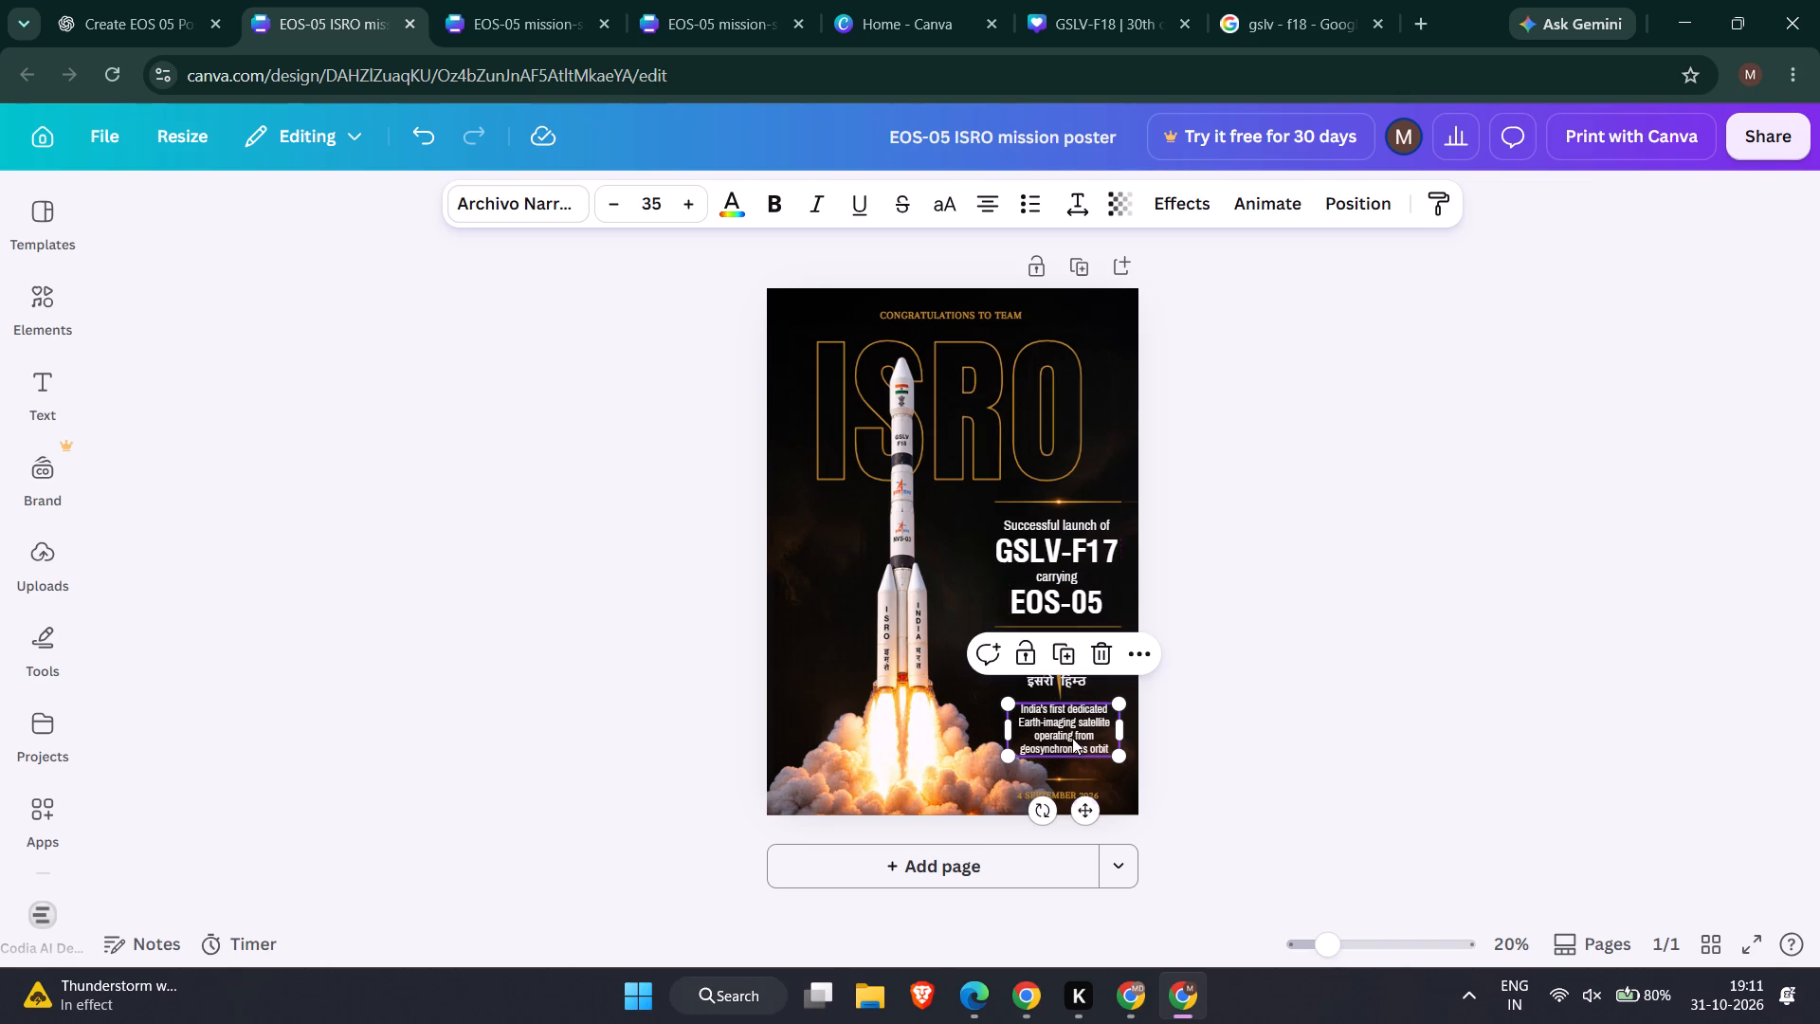
left_click(1254, 675)
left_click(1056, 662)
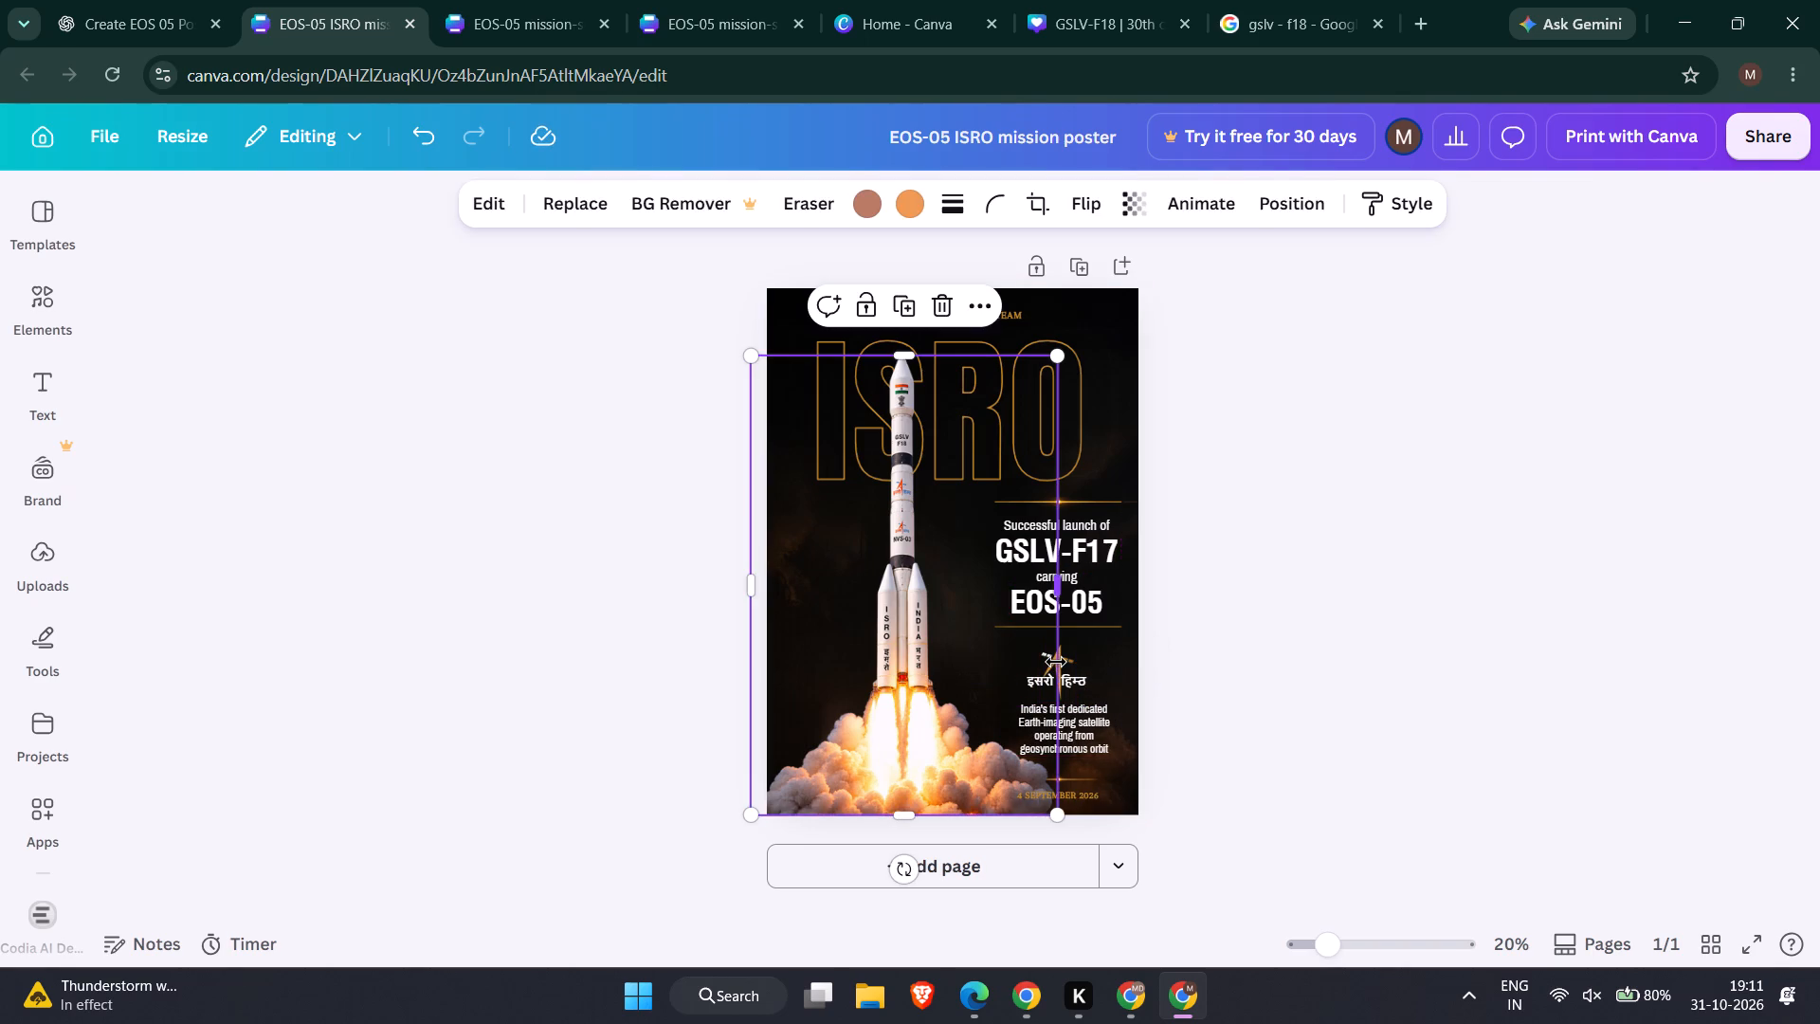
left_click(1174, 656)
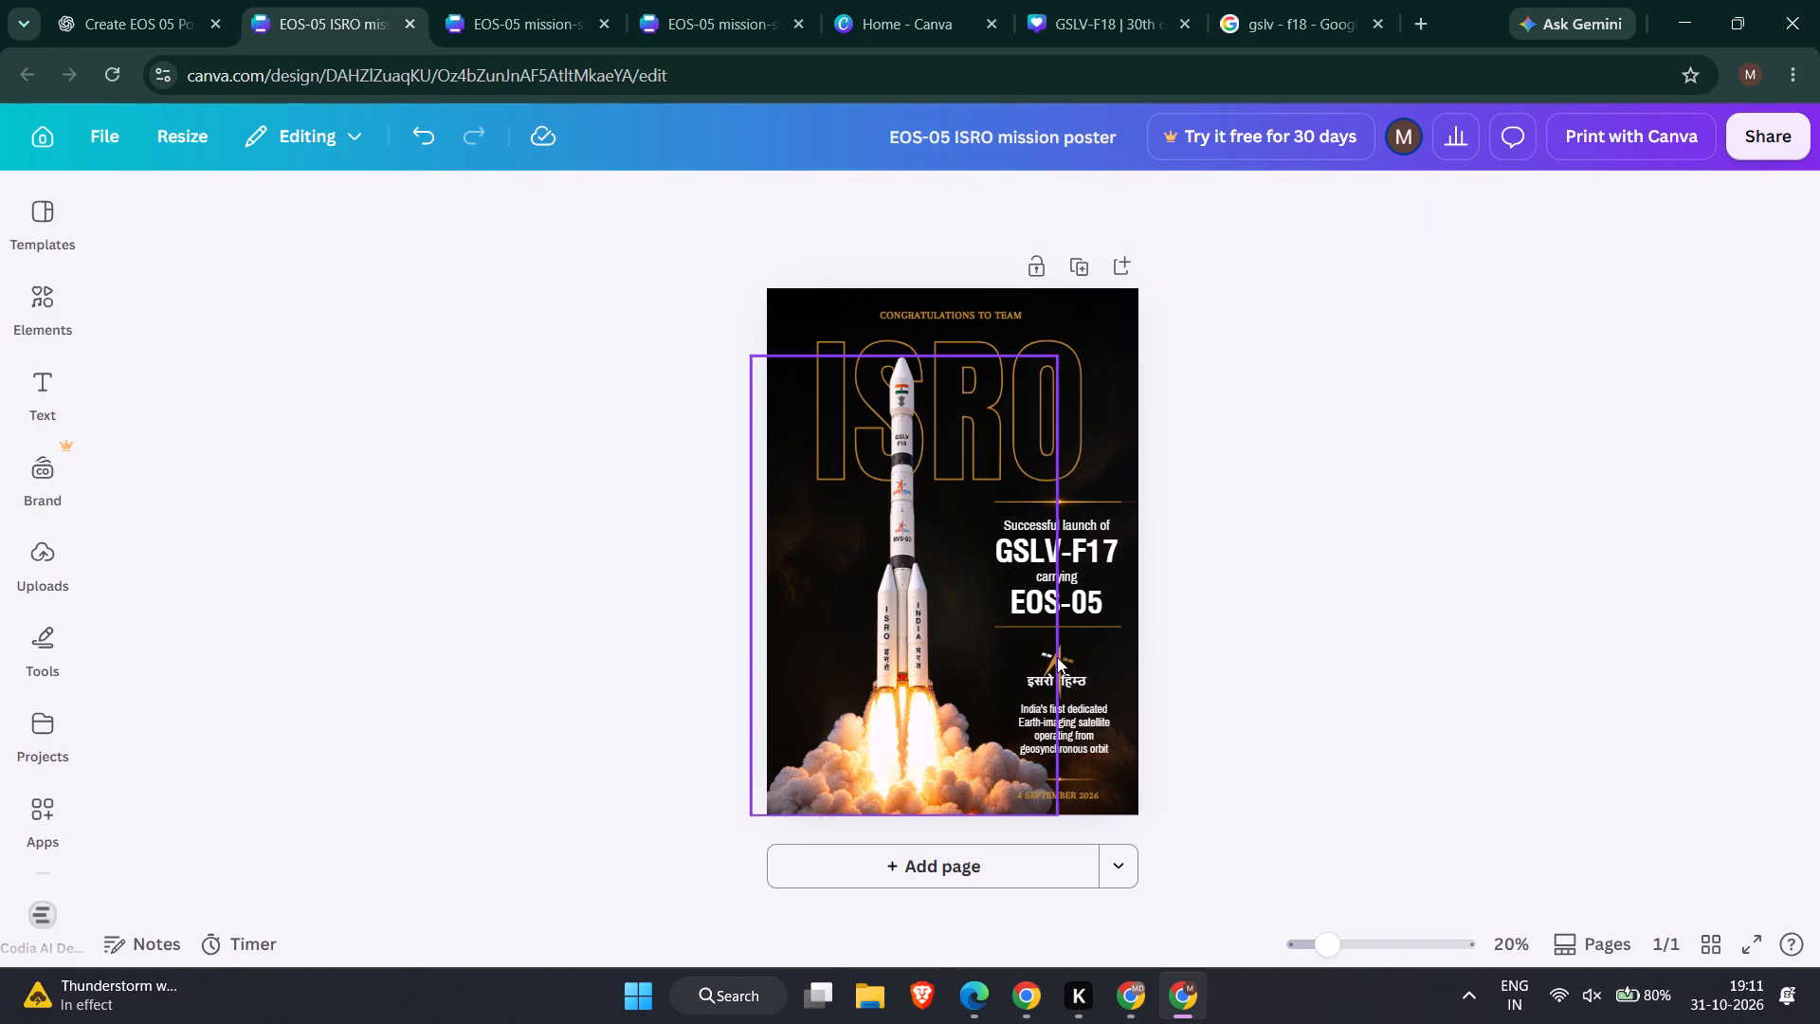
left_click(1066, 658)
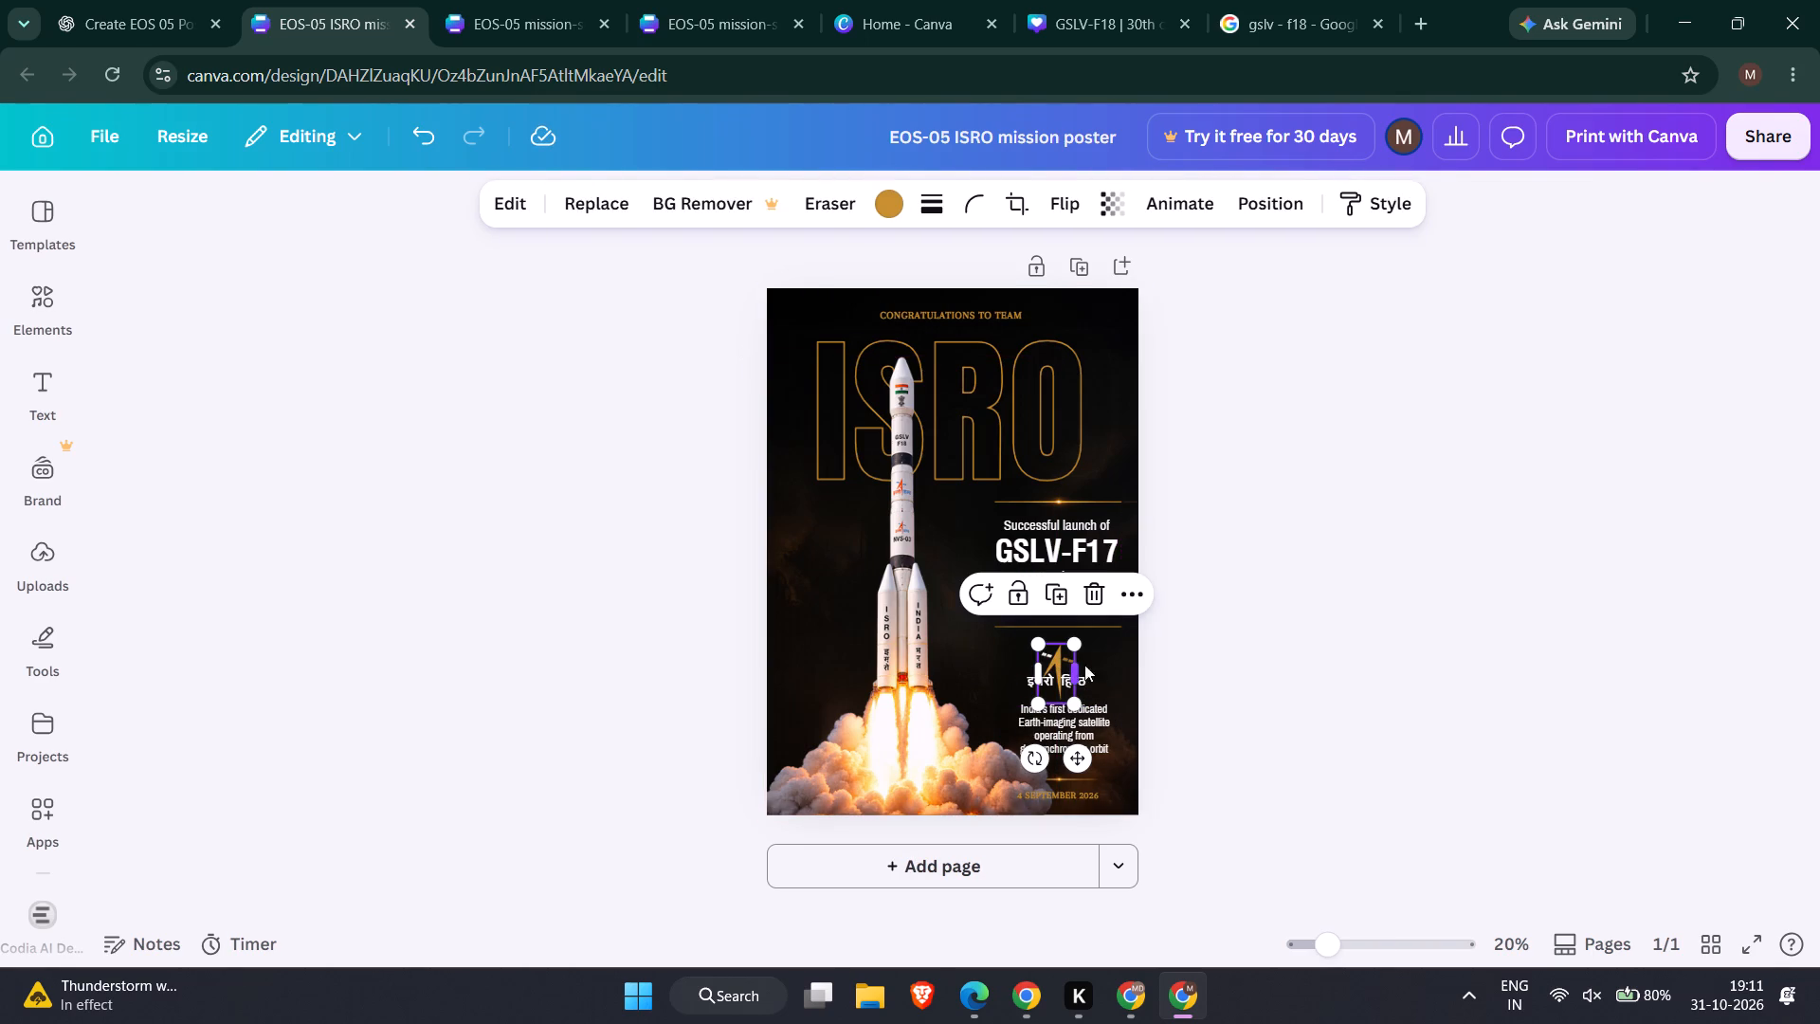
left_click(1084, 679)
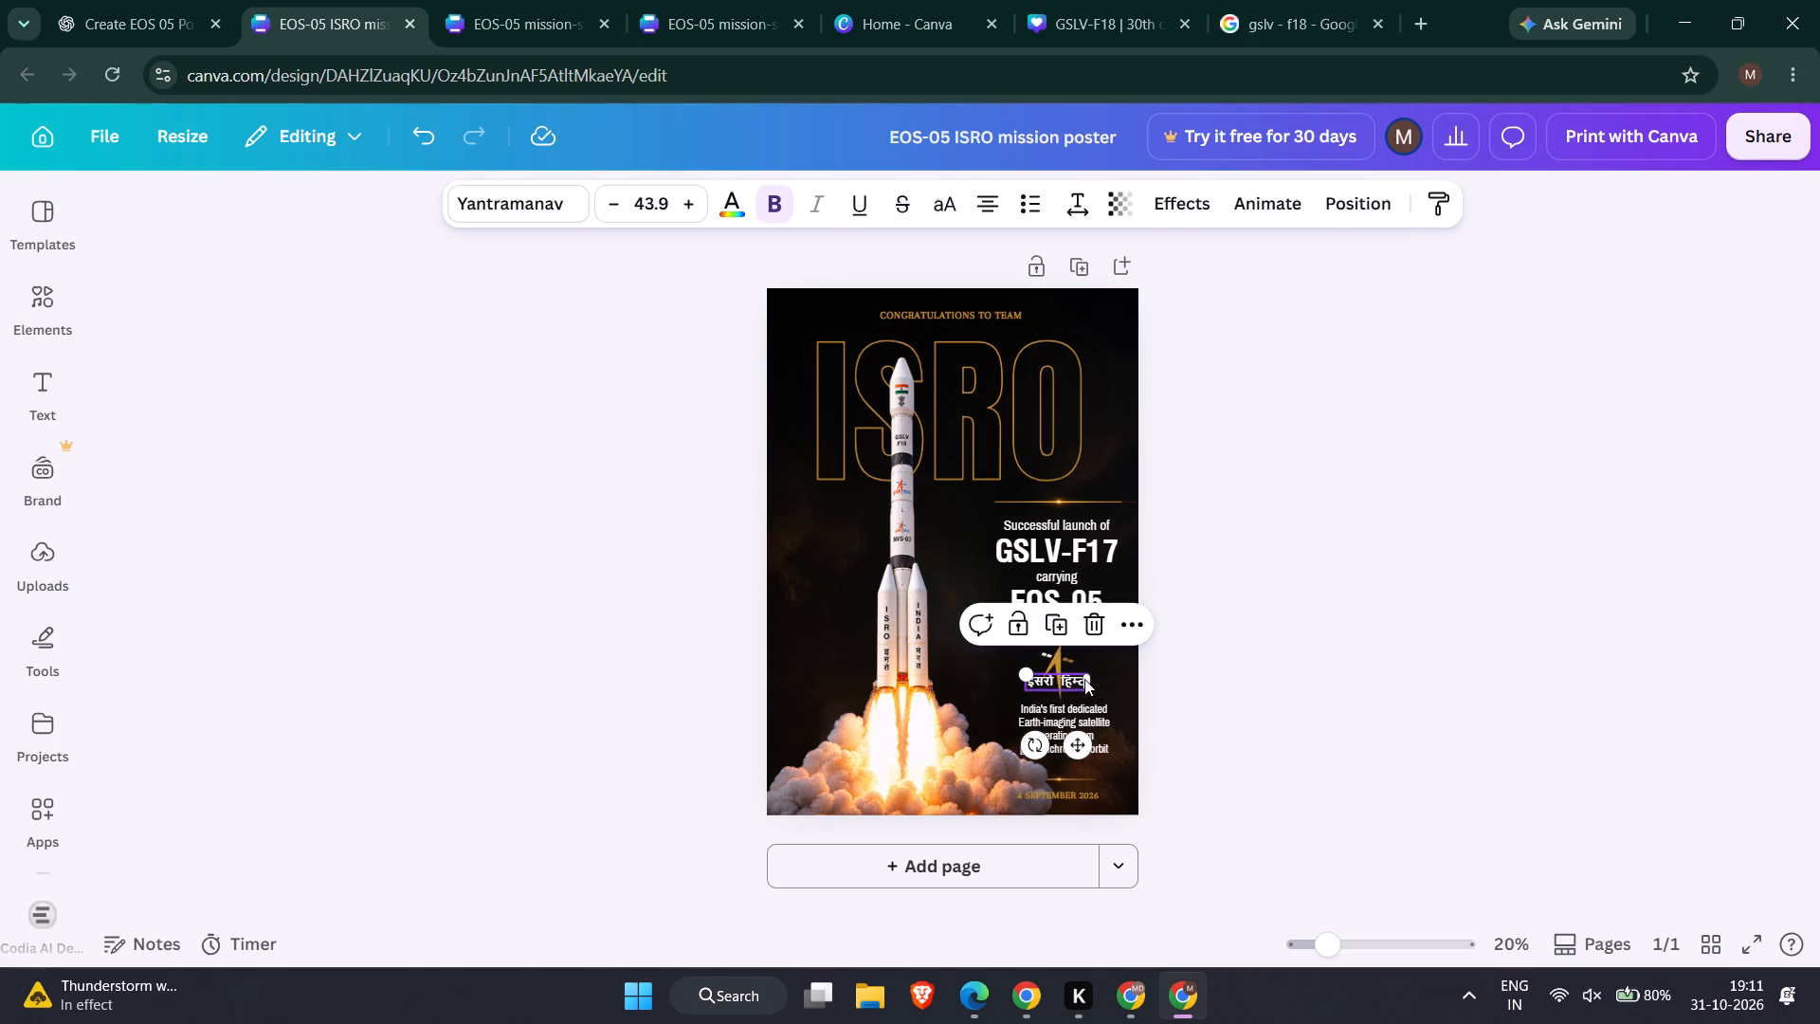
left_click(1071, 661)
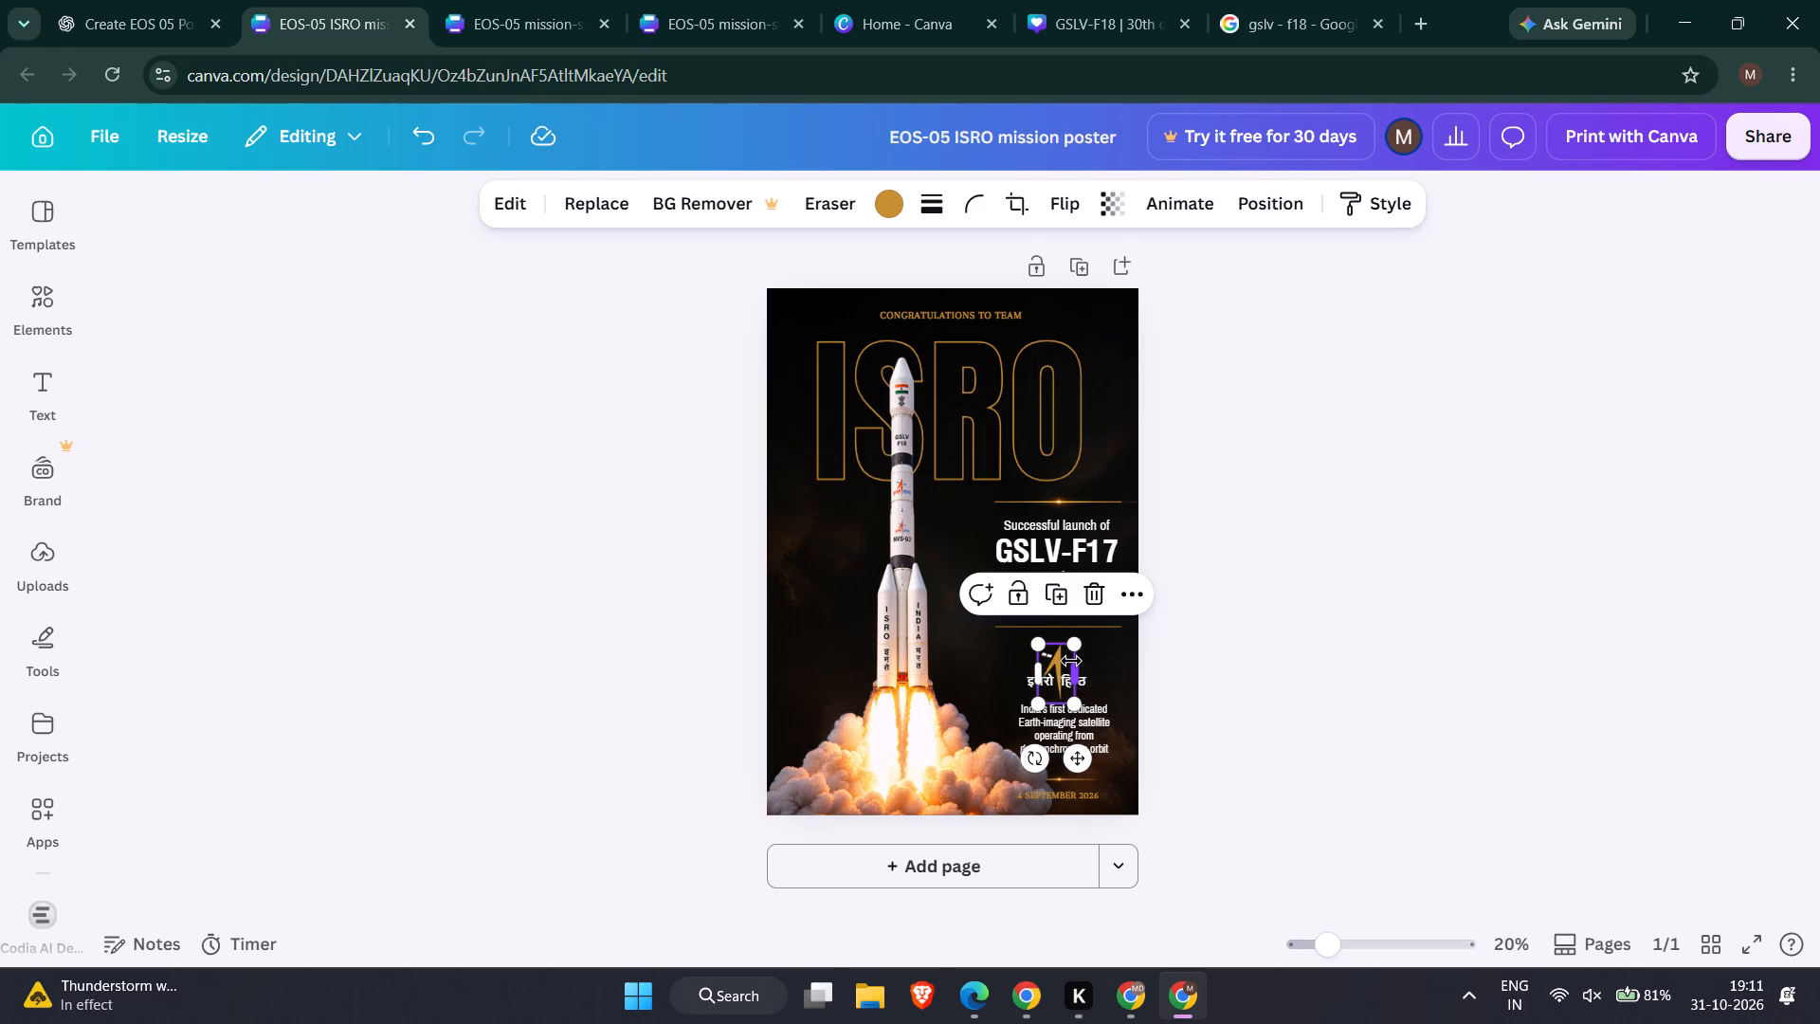
Set the font size of the "CONGRATULATIONS TO TEAM" line to 50.
left_click(1012, 318)
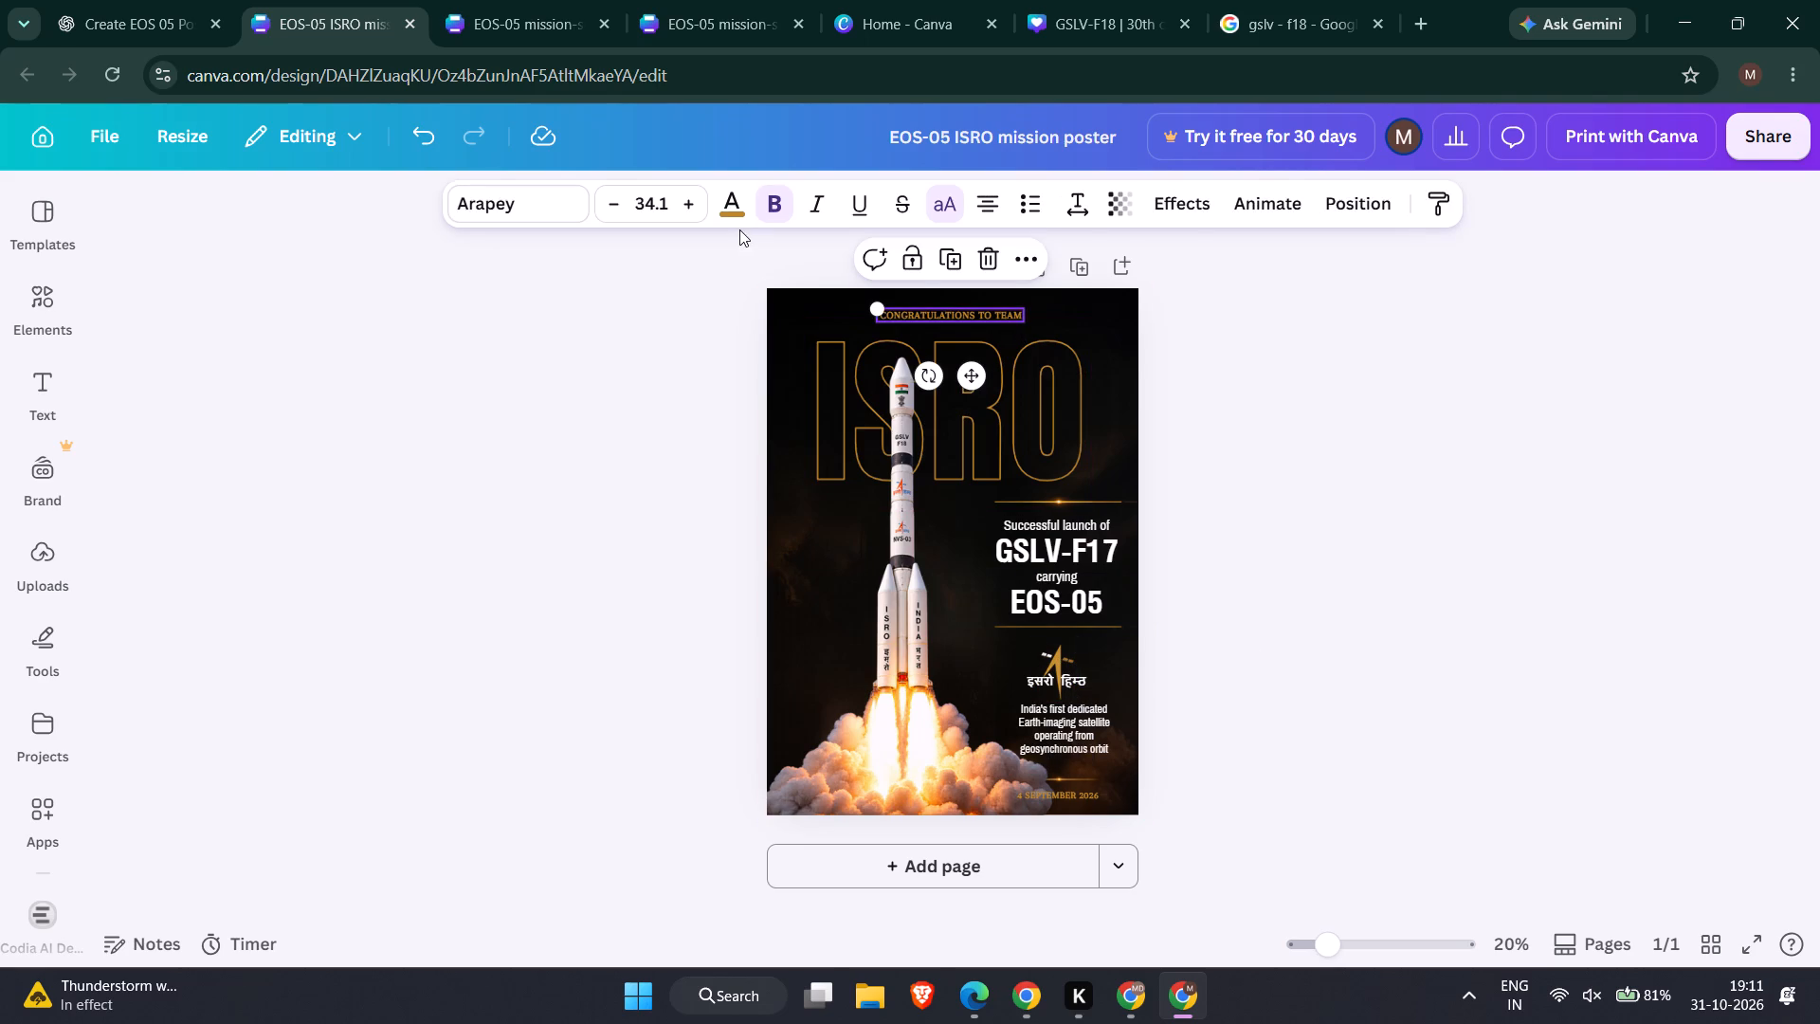
left_click(672, 198)
double_click(672, 198)
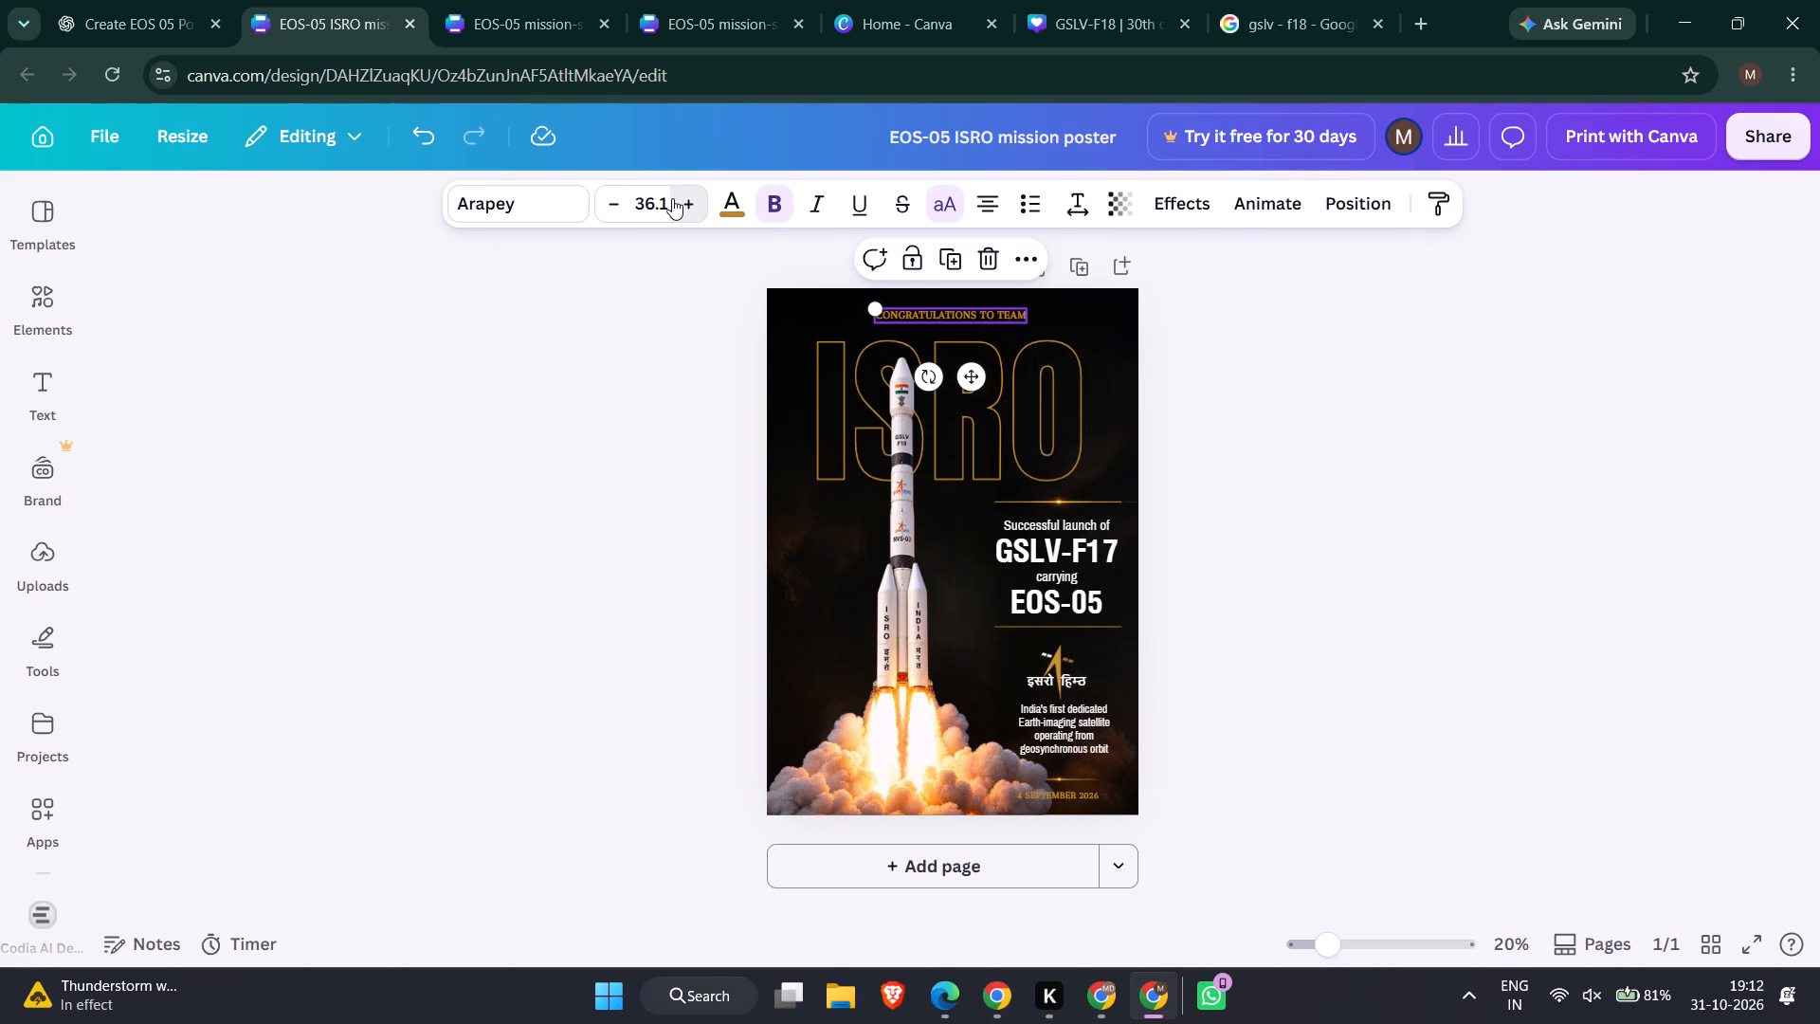
triple_click(672, 198)
left_click(672, 198)
double_click(672, 198)
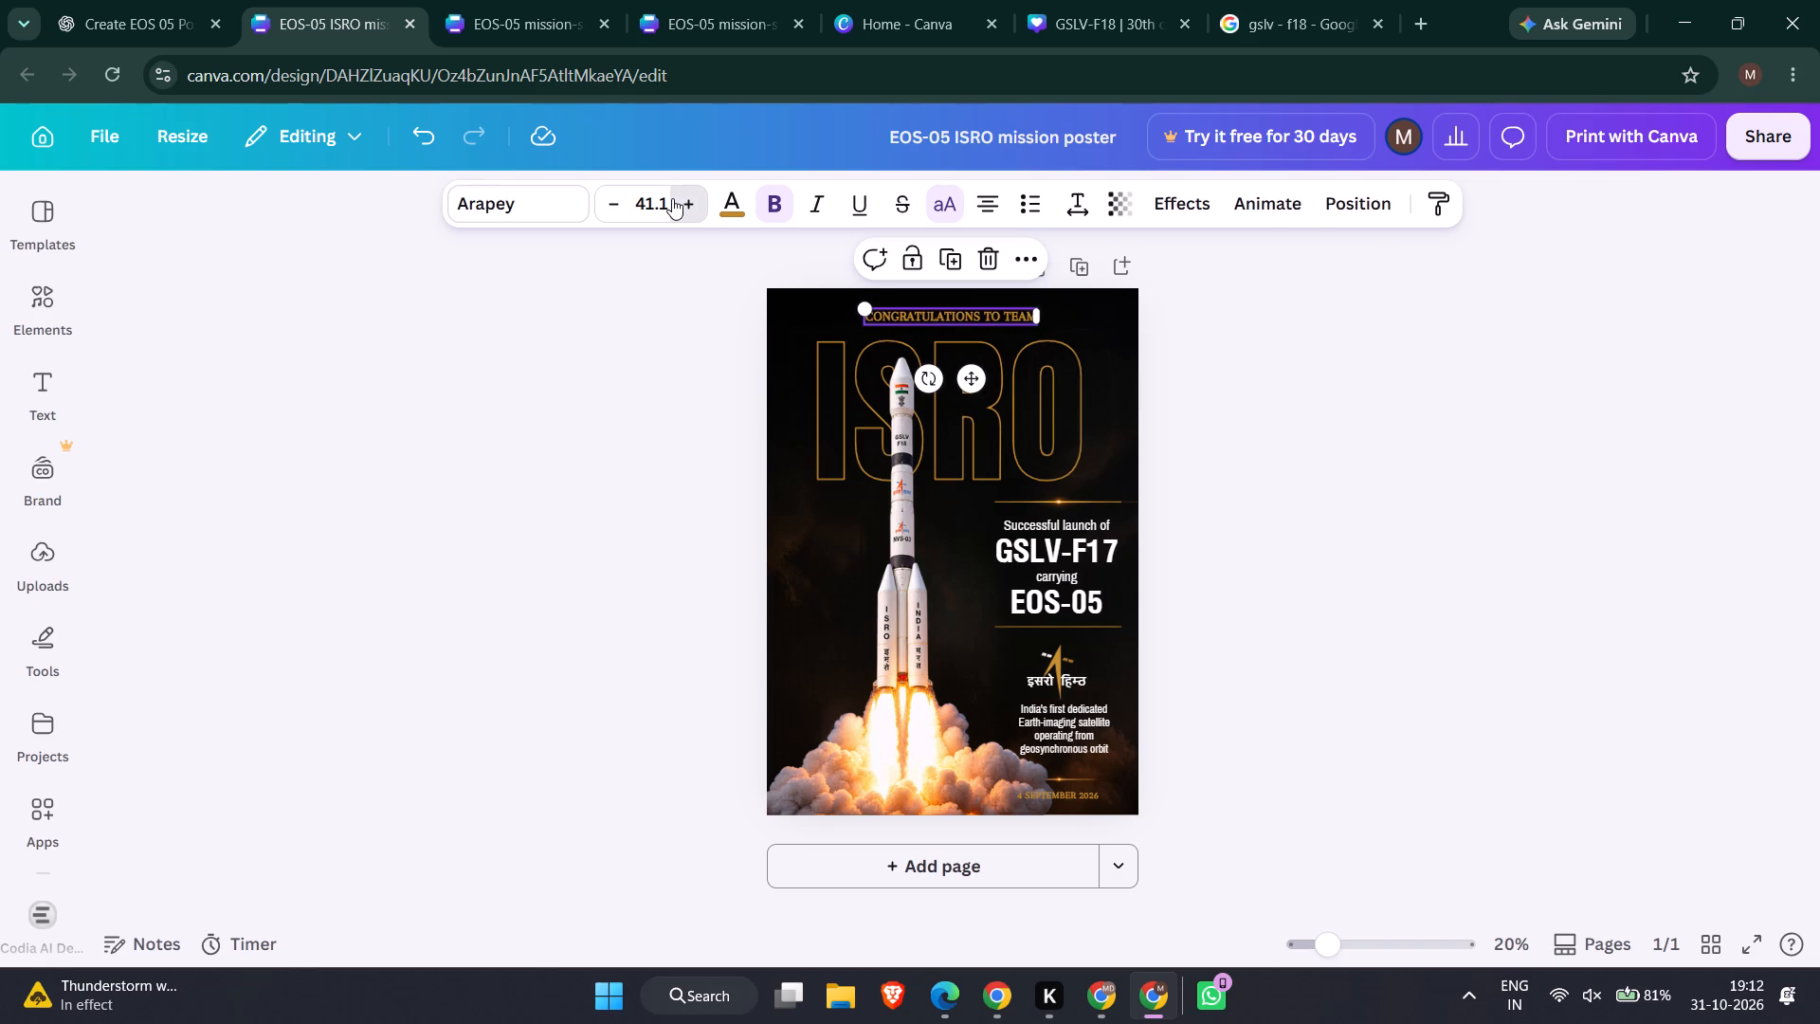
triple_click(672, 198)
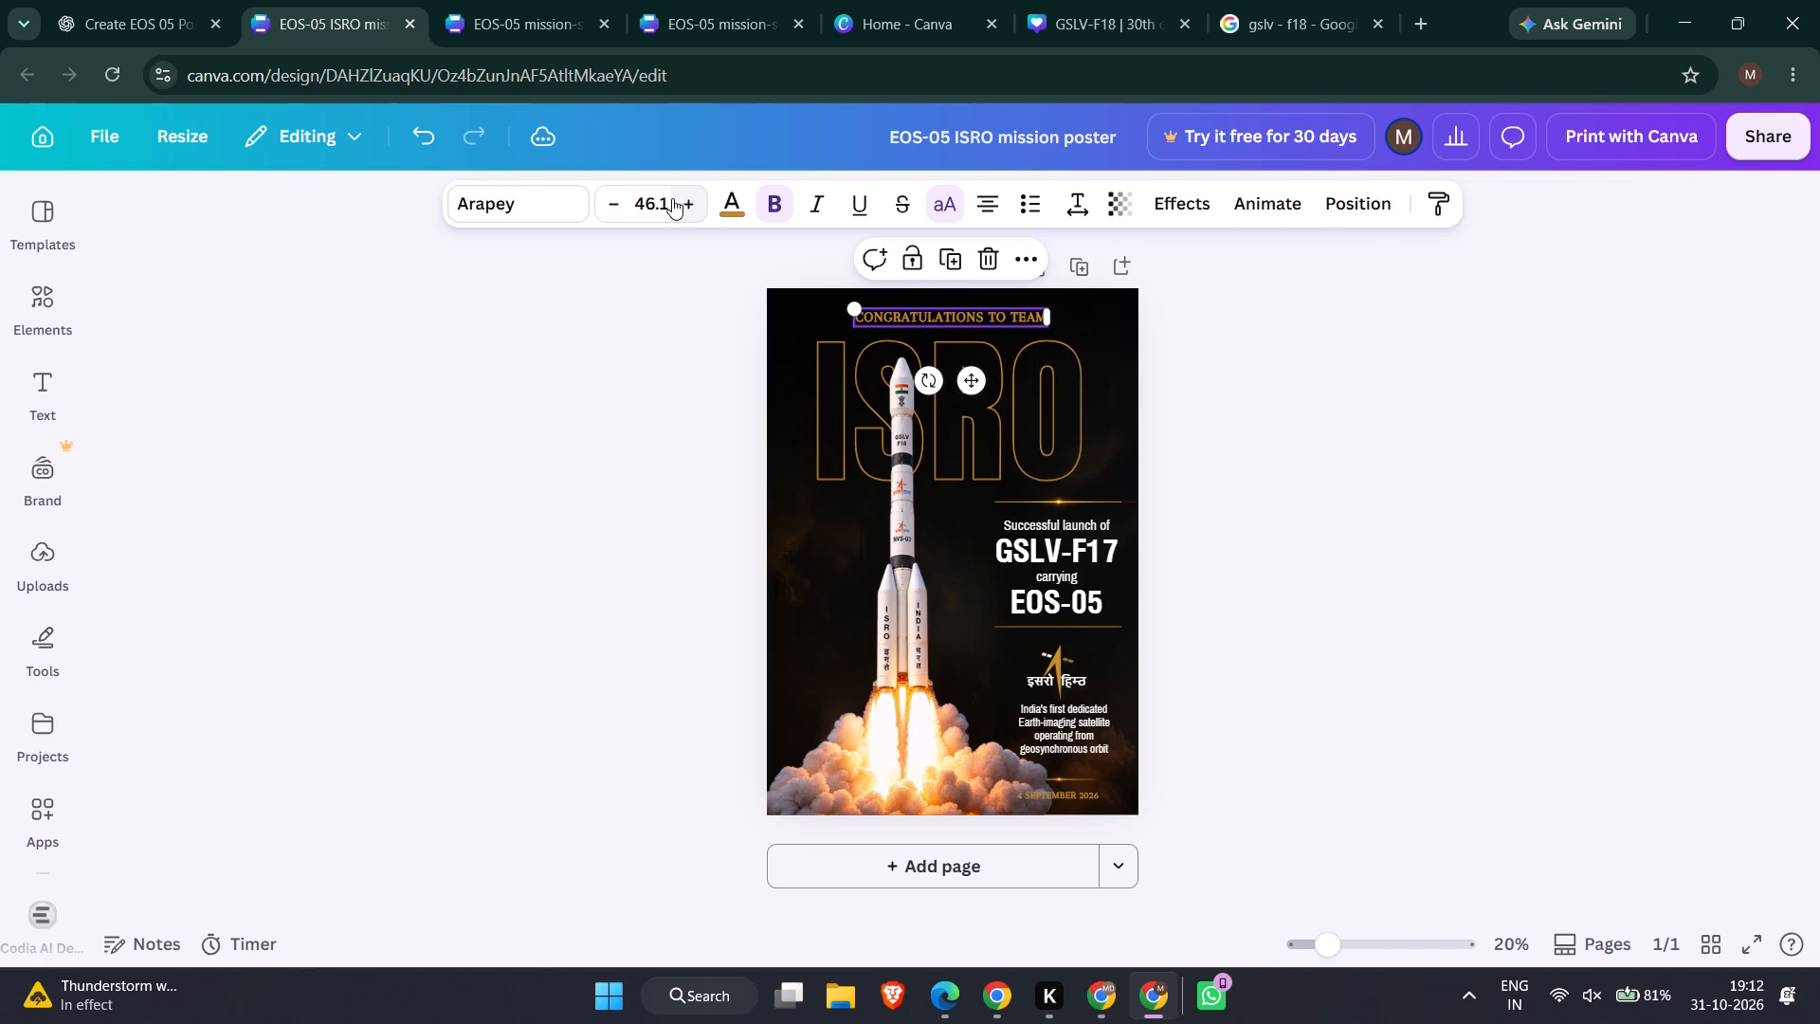
left_click(665, 198)
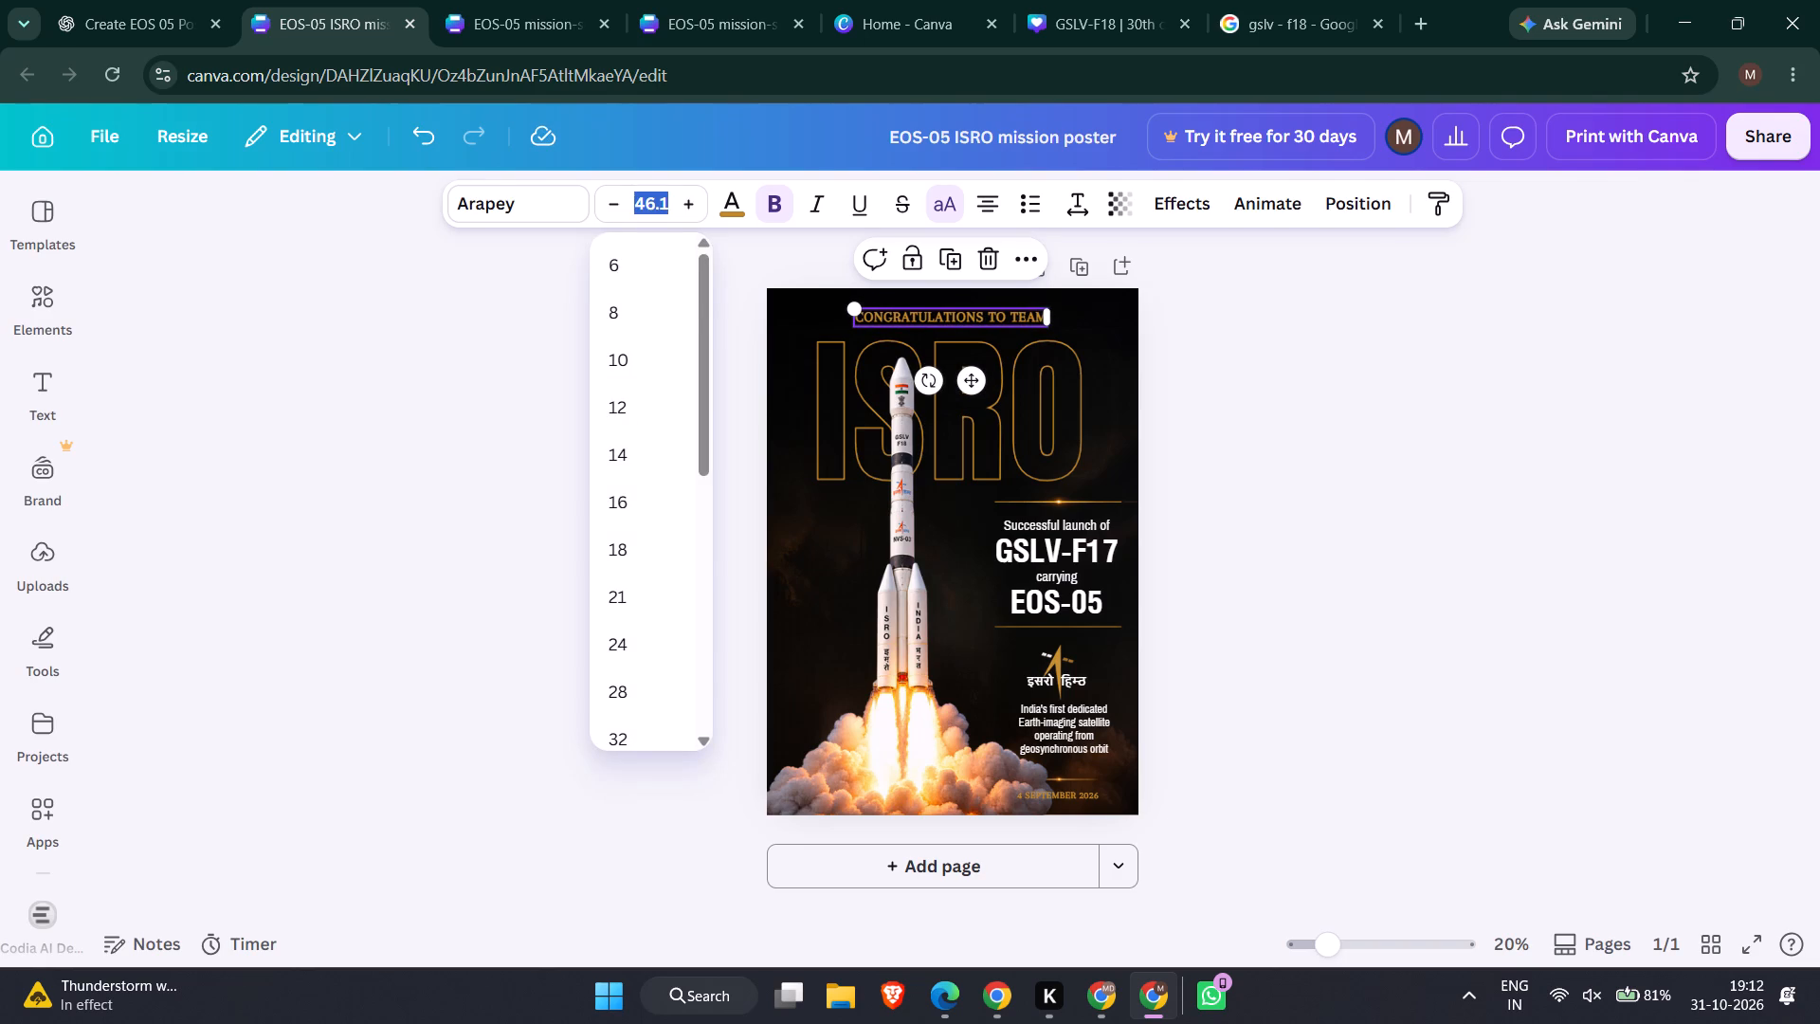
type("48")
key("Return")
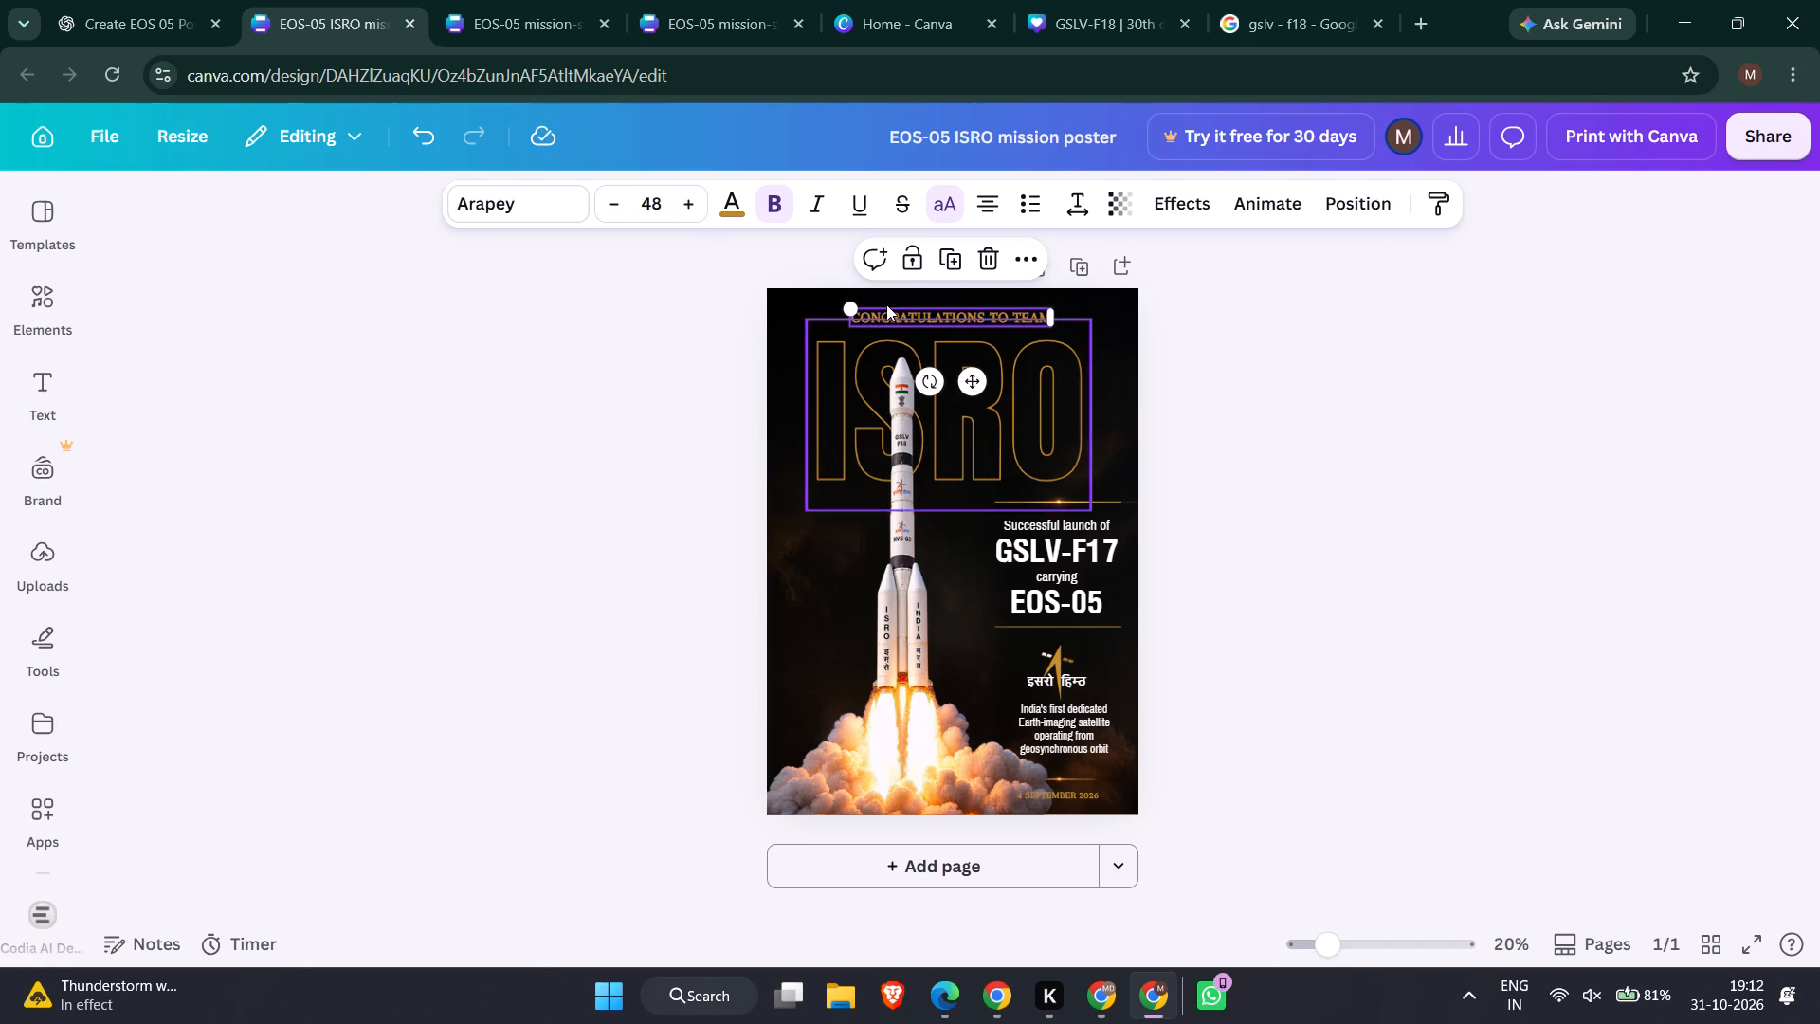
left_click(664, 193)
type("50")
key("Return")
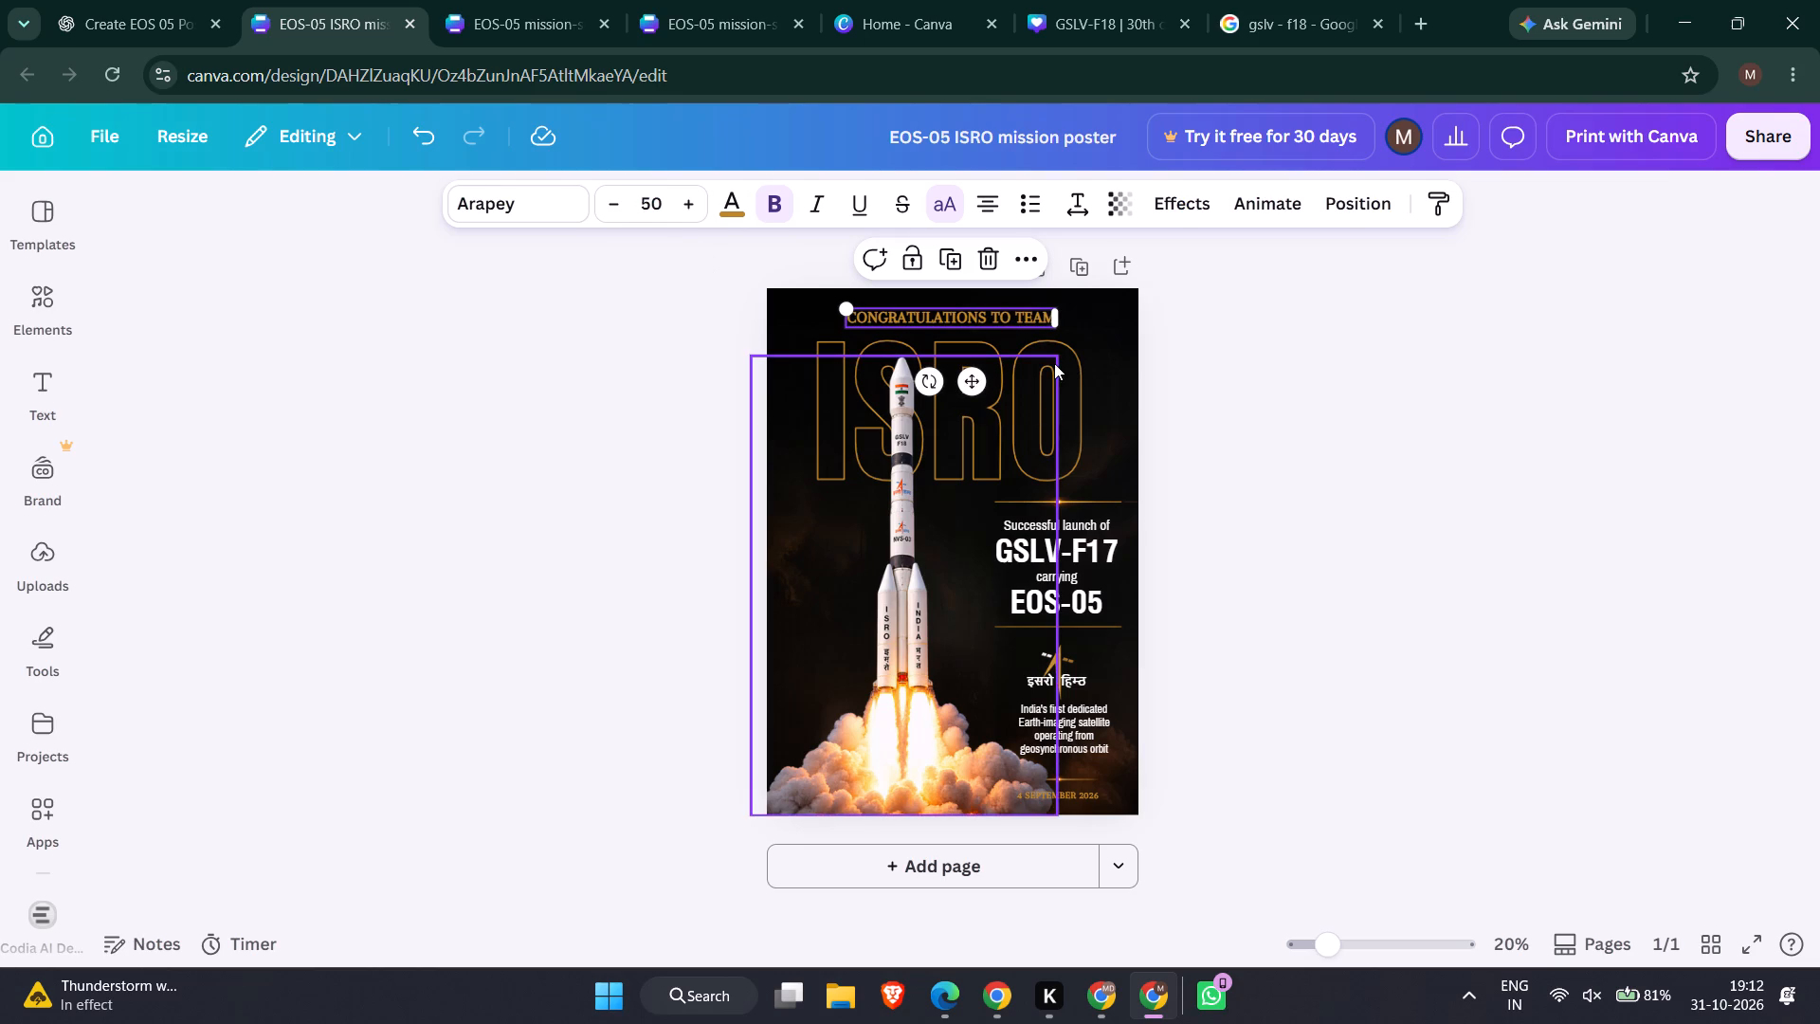
Nudge the outlined ISRO title slightly down, away from the enlarged "CONGRATULATIONS TO TEAM" line.
left_click(1067, 352)
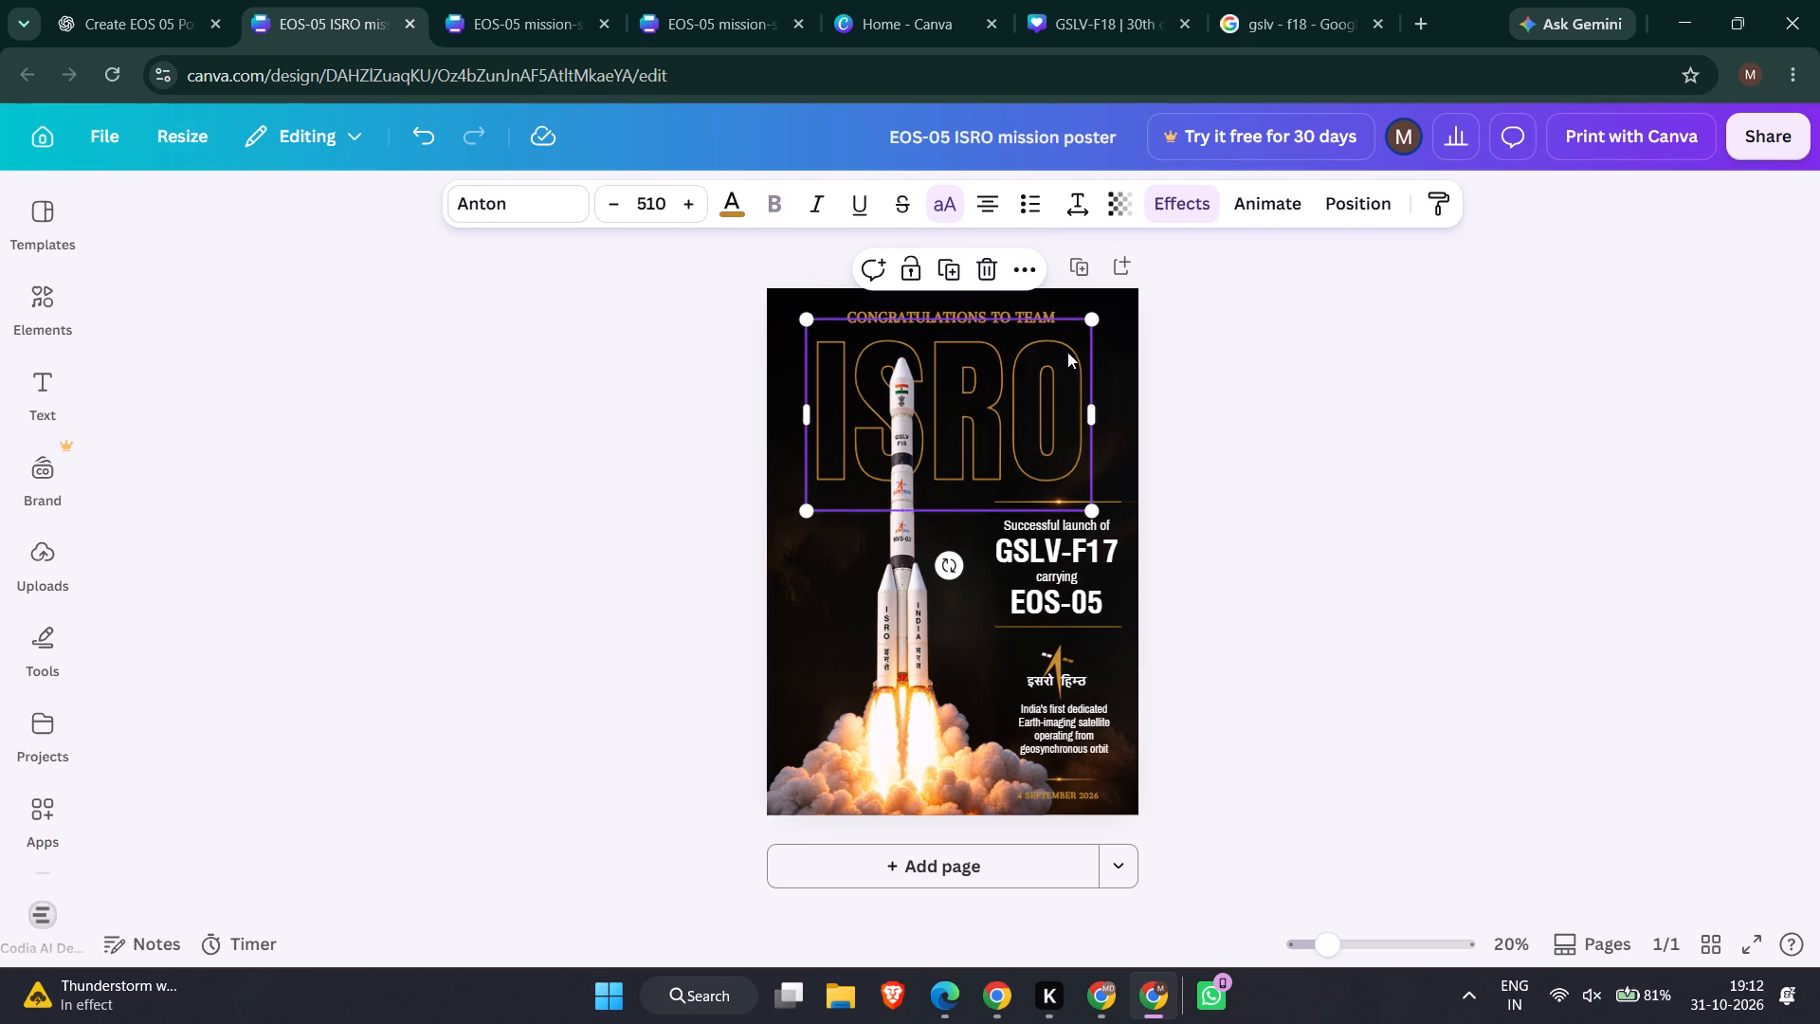
key("Down")
key("Down")
key("Down")
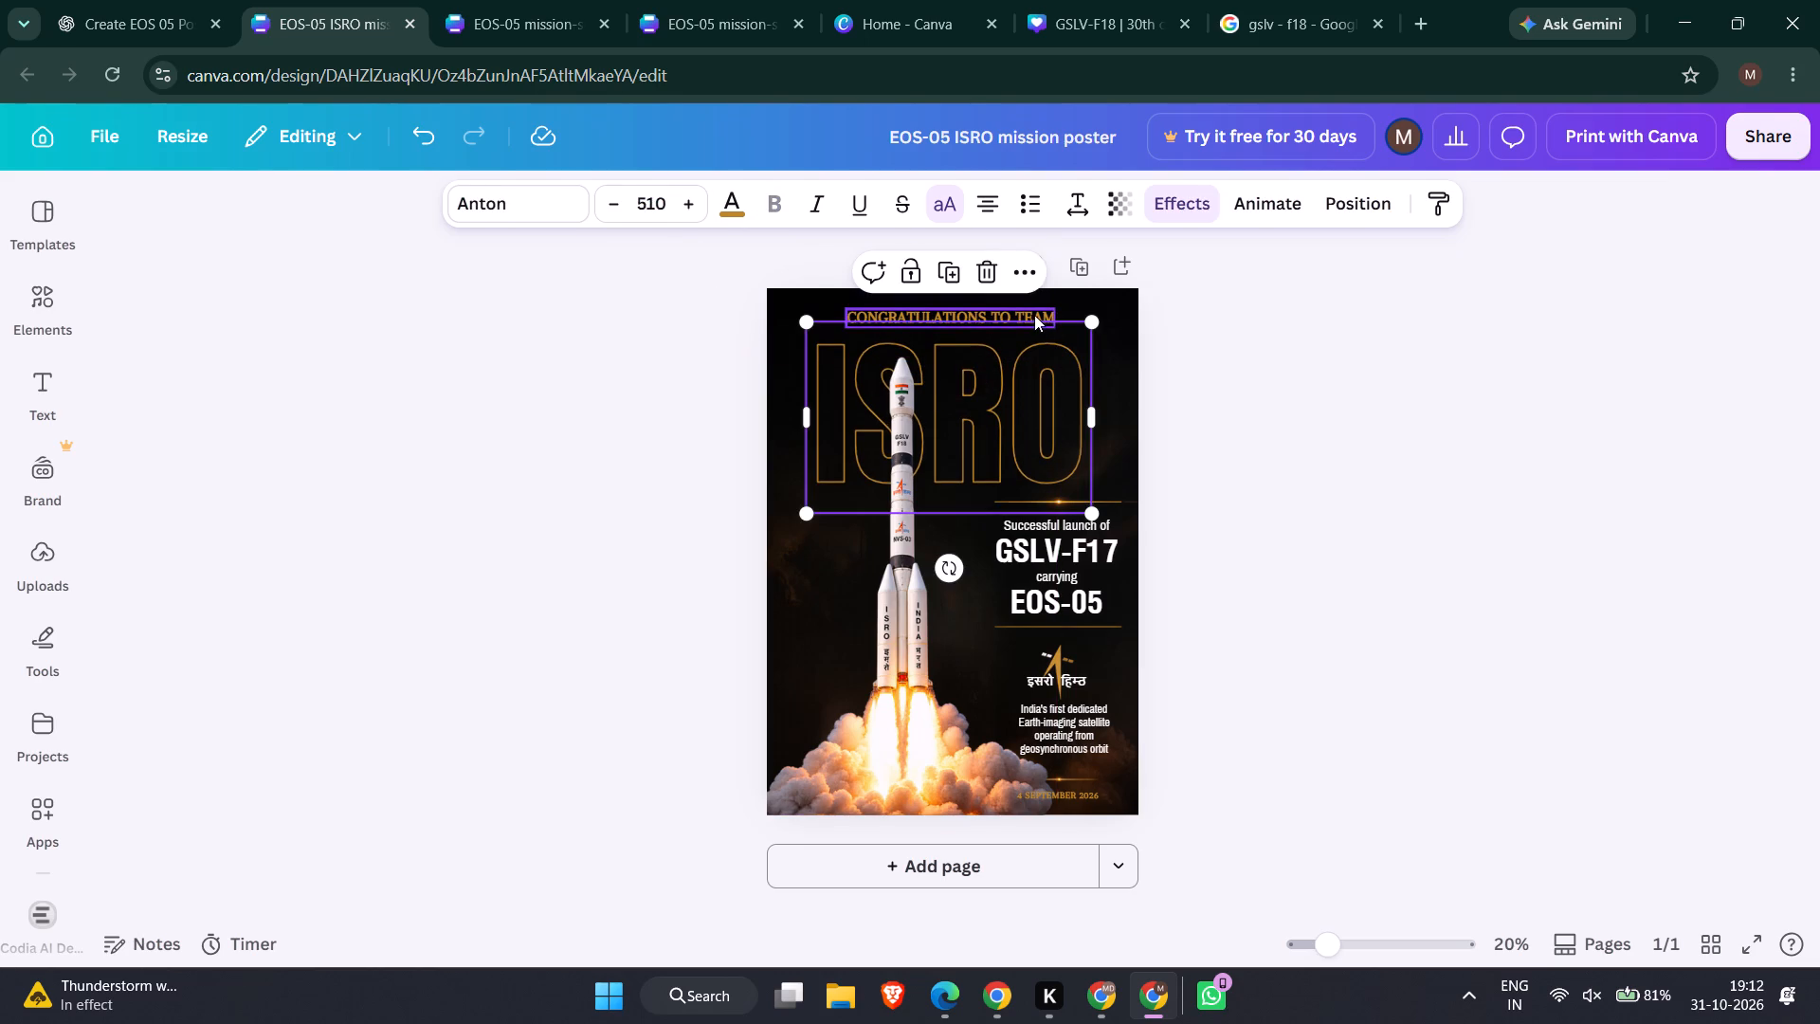
Nudge the "CONGRATULATIONS TO TEAM" line slightly down, closer to the ISRO title.
left_click(1034, 315)
key("Down")
key("Down")
key("Down")
key("Down")
key("Down")
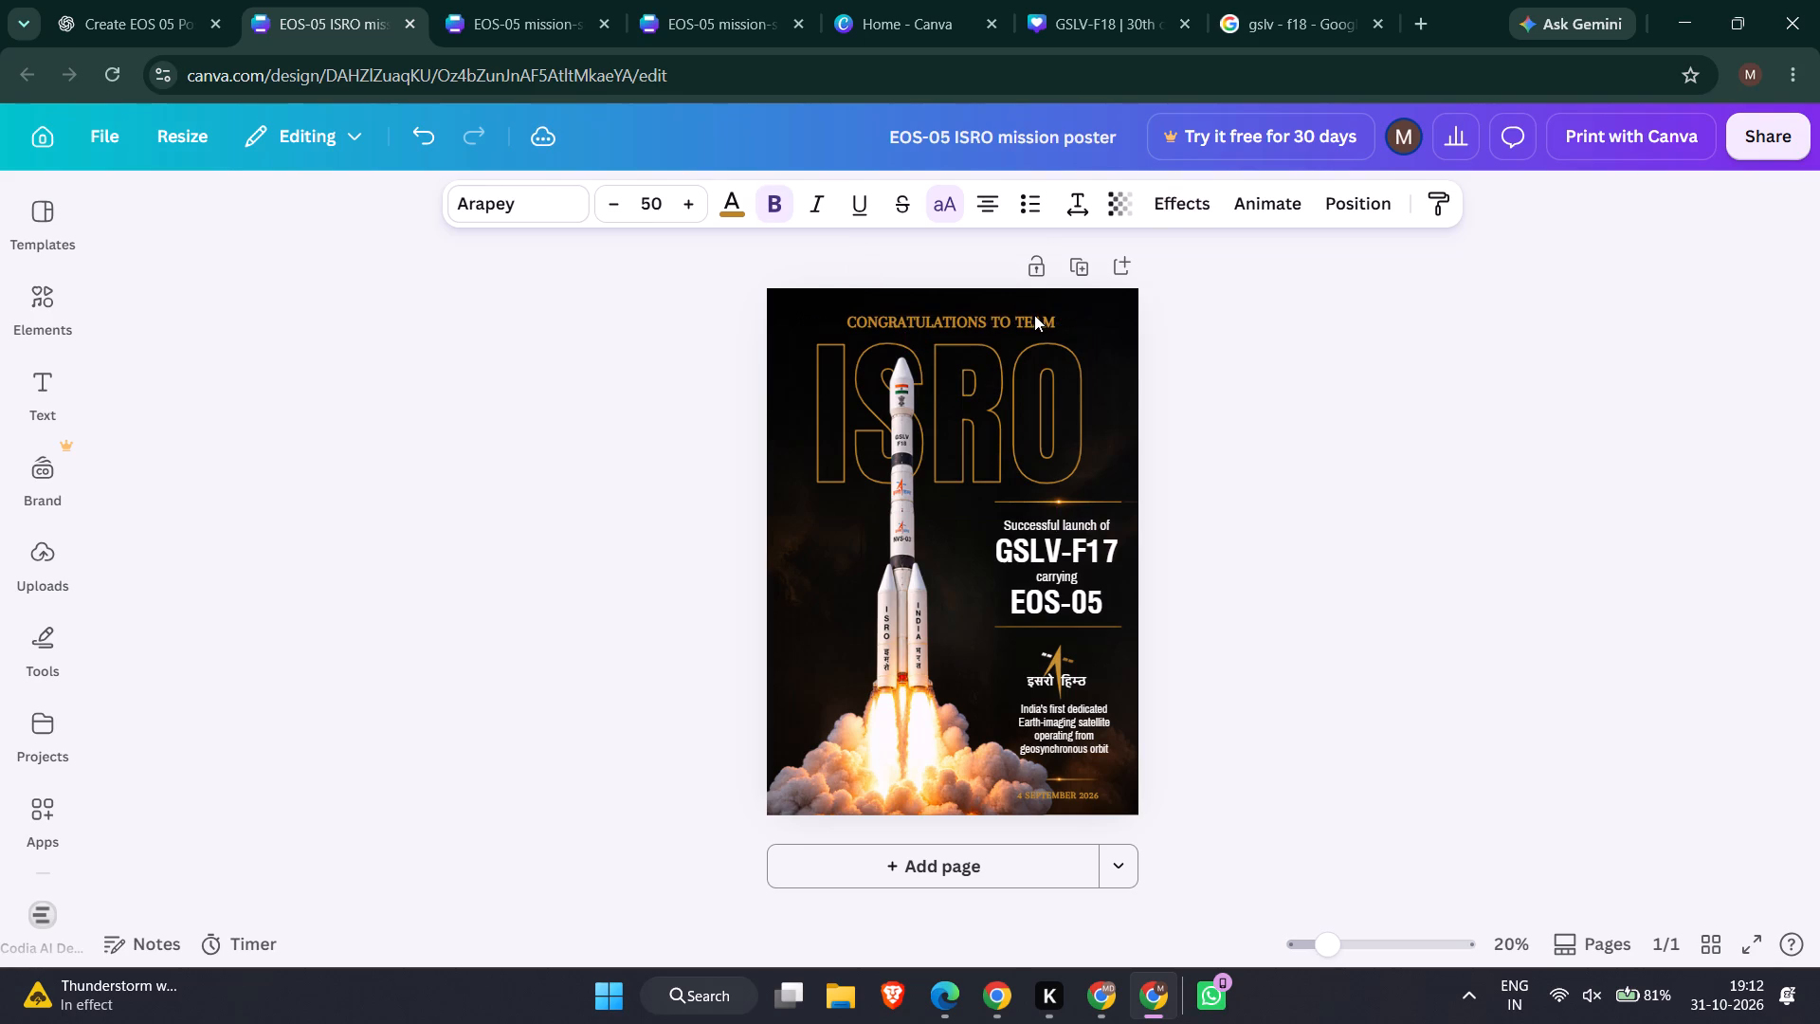
left_click(1252, 332)
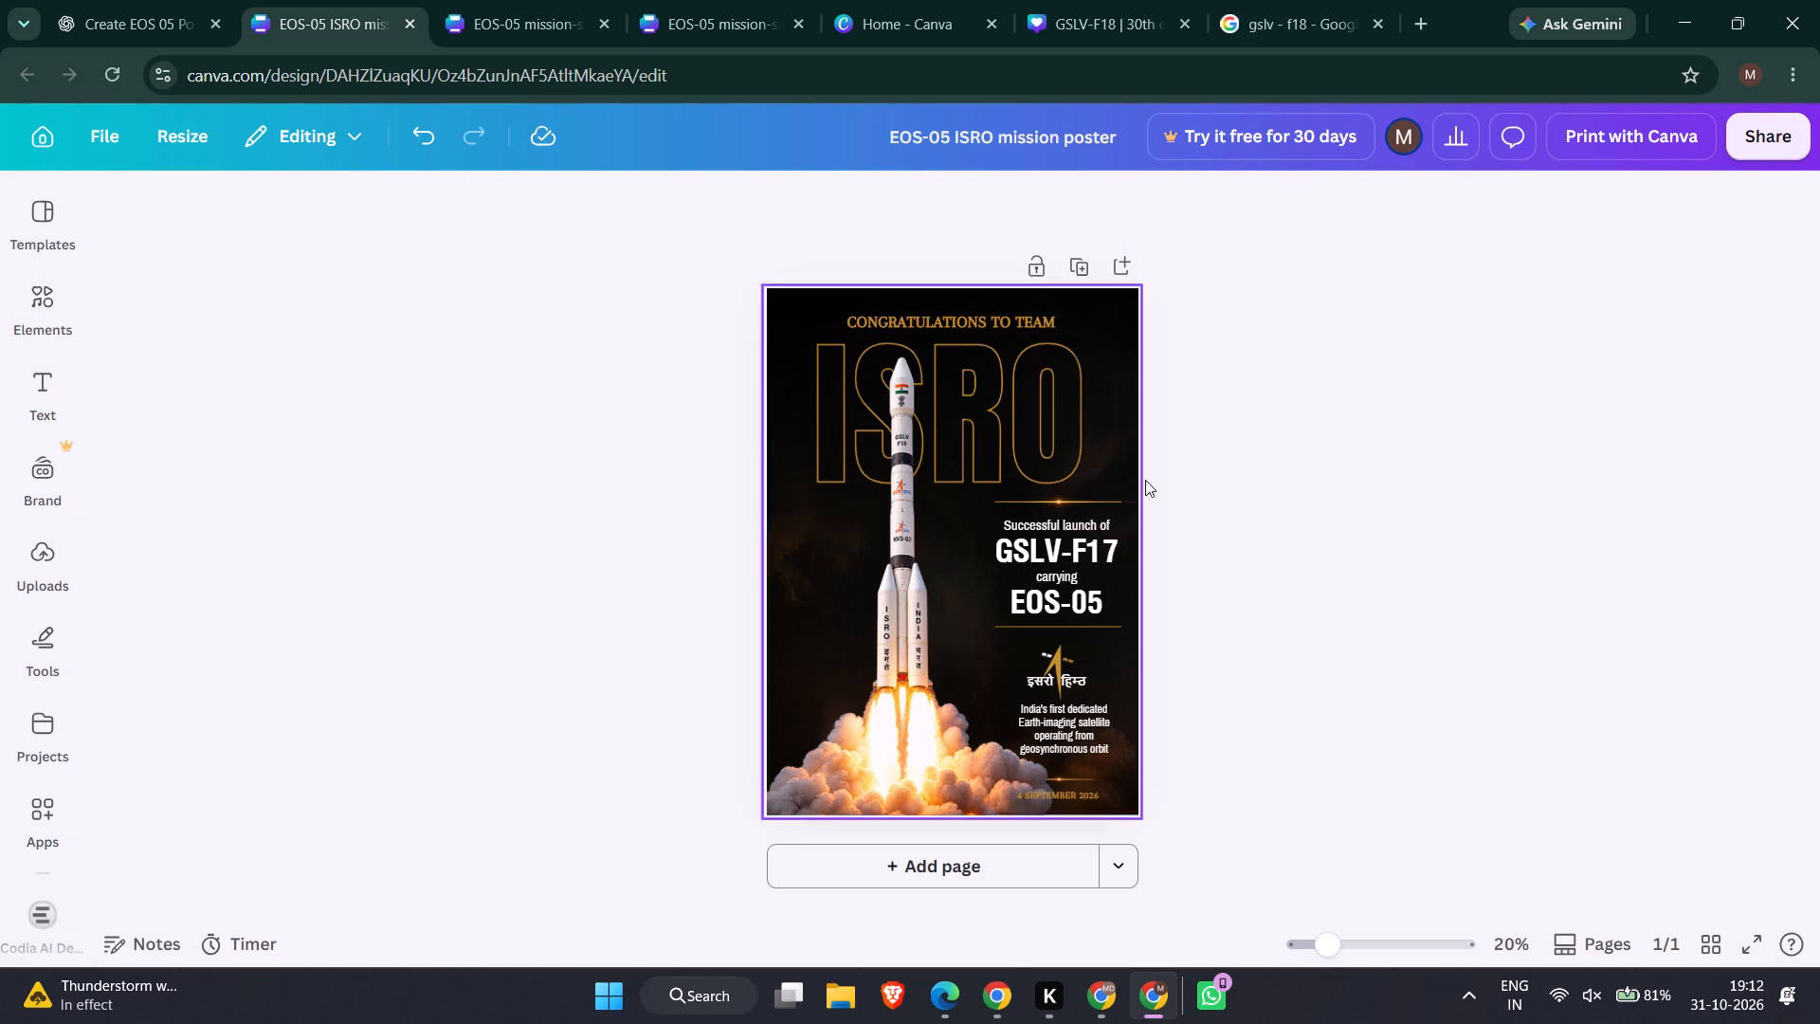
Move the small gold divider above the date up and slightly right, just beneath the satellite description.
left_click(1074, 771)
key("Up")
key("Up")
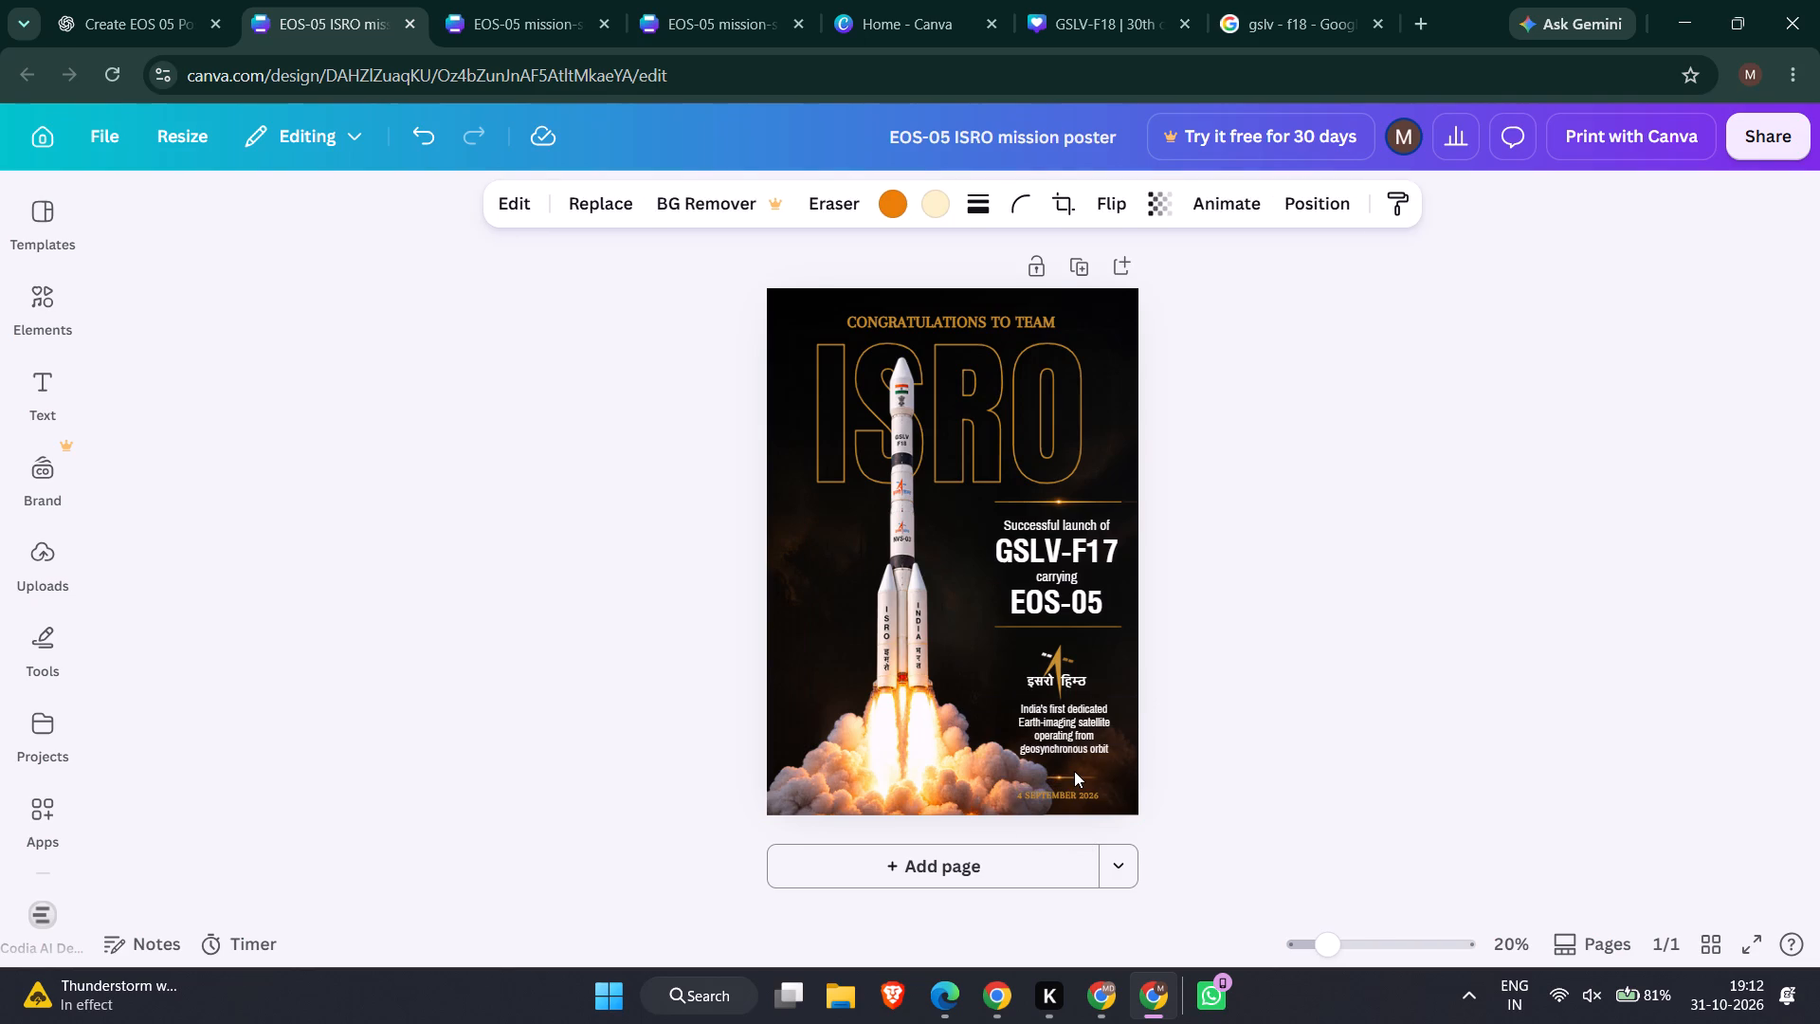
key("Up")
key("Up")
key("Up")
key("Up")
key("Up")
key("Up")
key("Up")
key("Up")
key("Up")
key("Up")
key("Up")
key("Up")
key("Up")
key("Up")
key("Up")
key("Up")
key("Up")
key("Right")
key("Right")
key("Right")
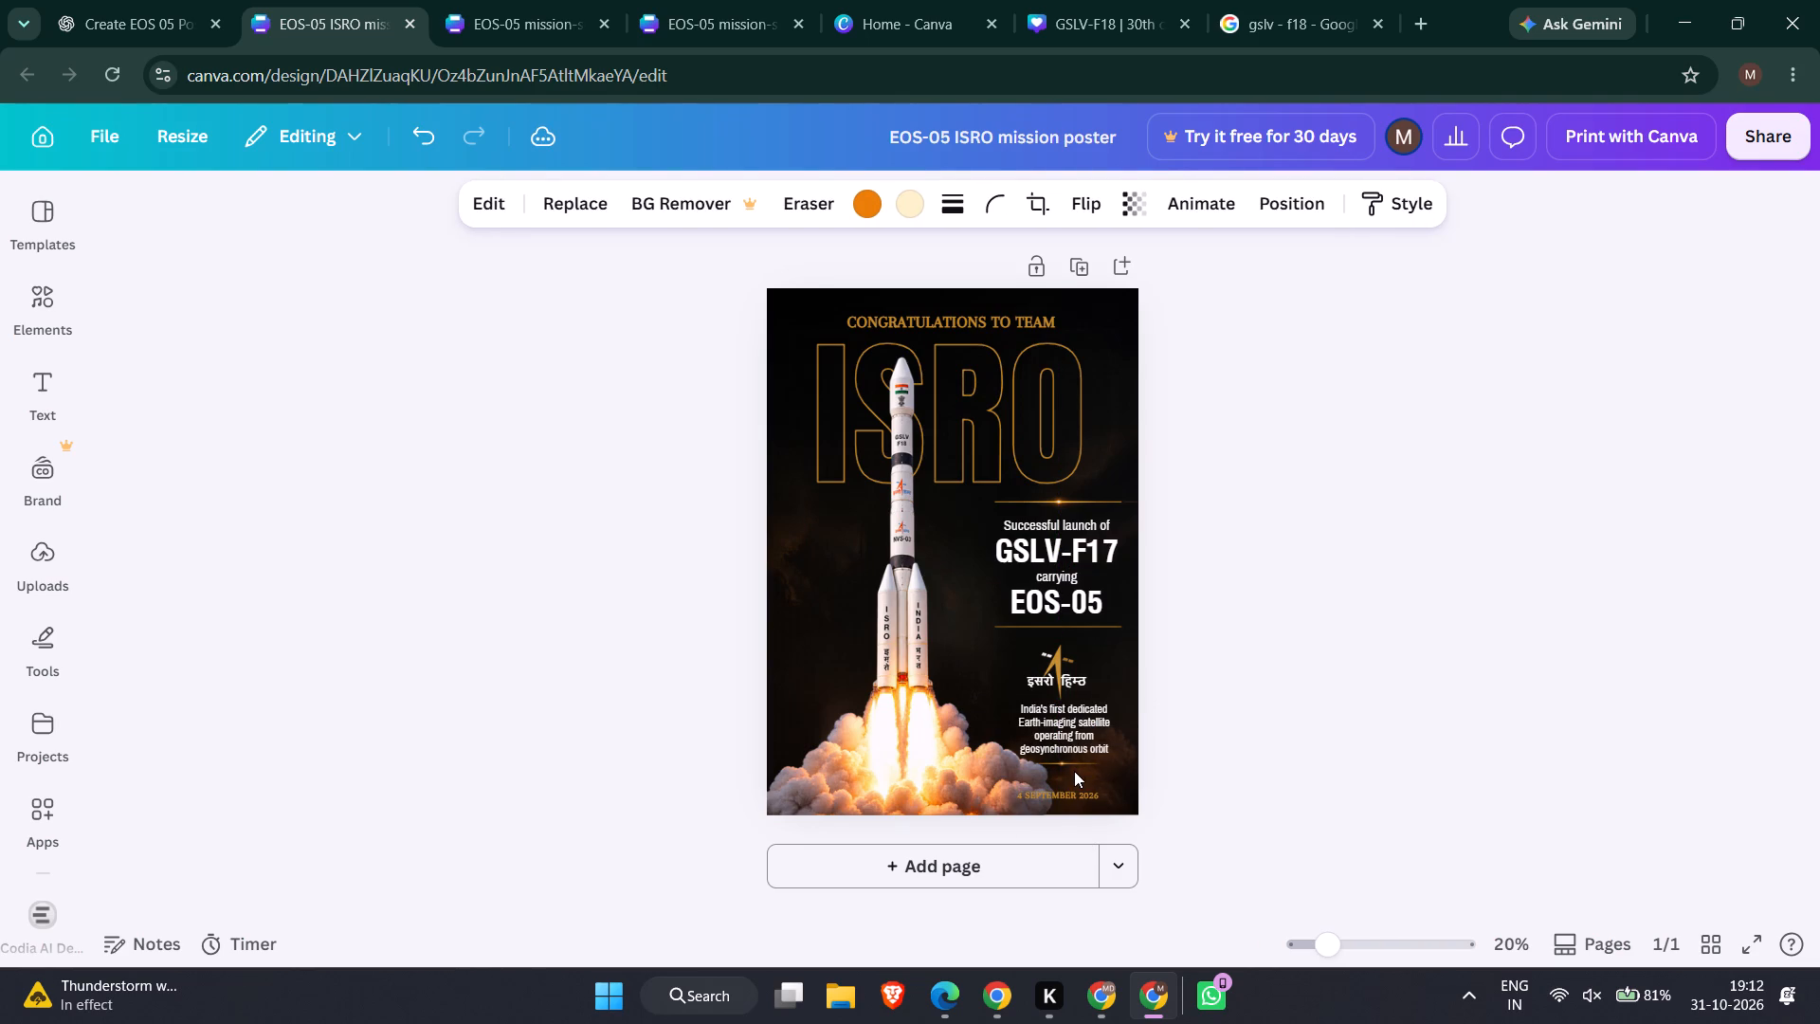
Move the September date line slightly up and right, centring it beneath the small gold divider.
left_click_drag(1081, 798, 1099, 794)
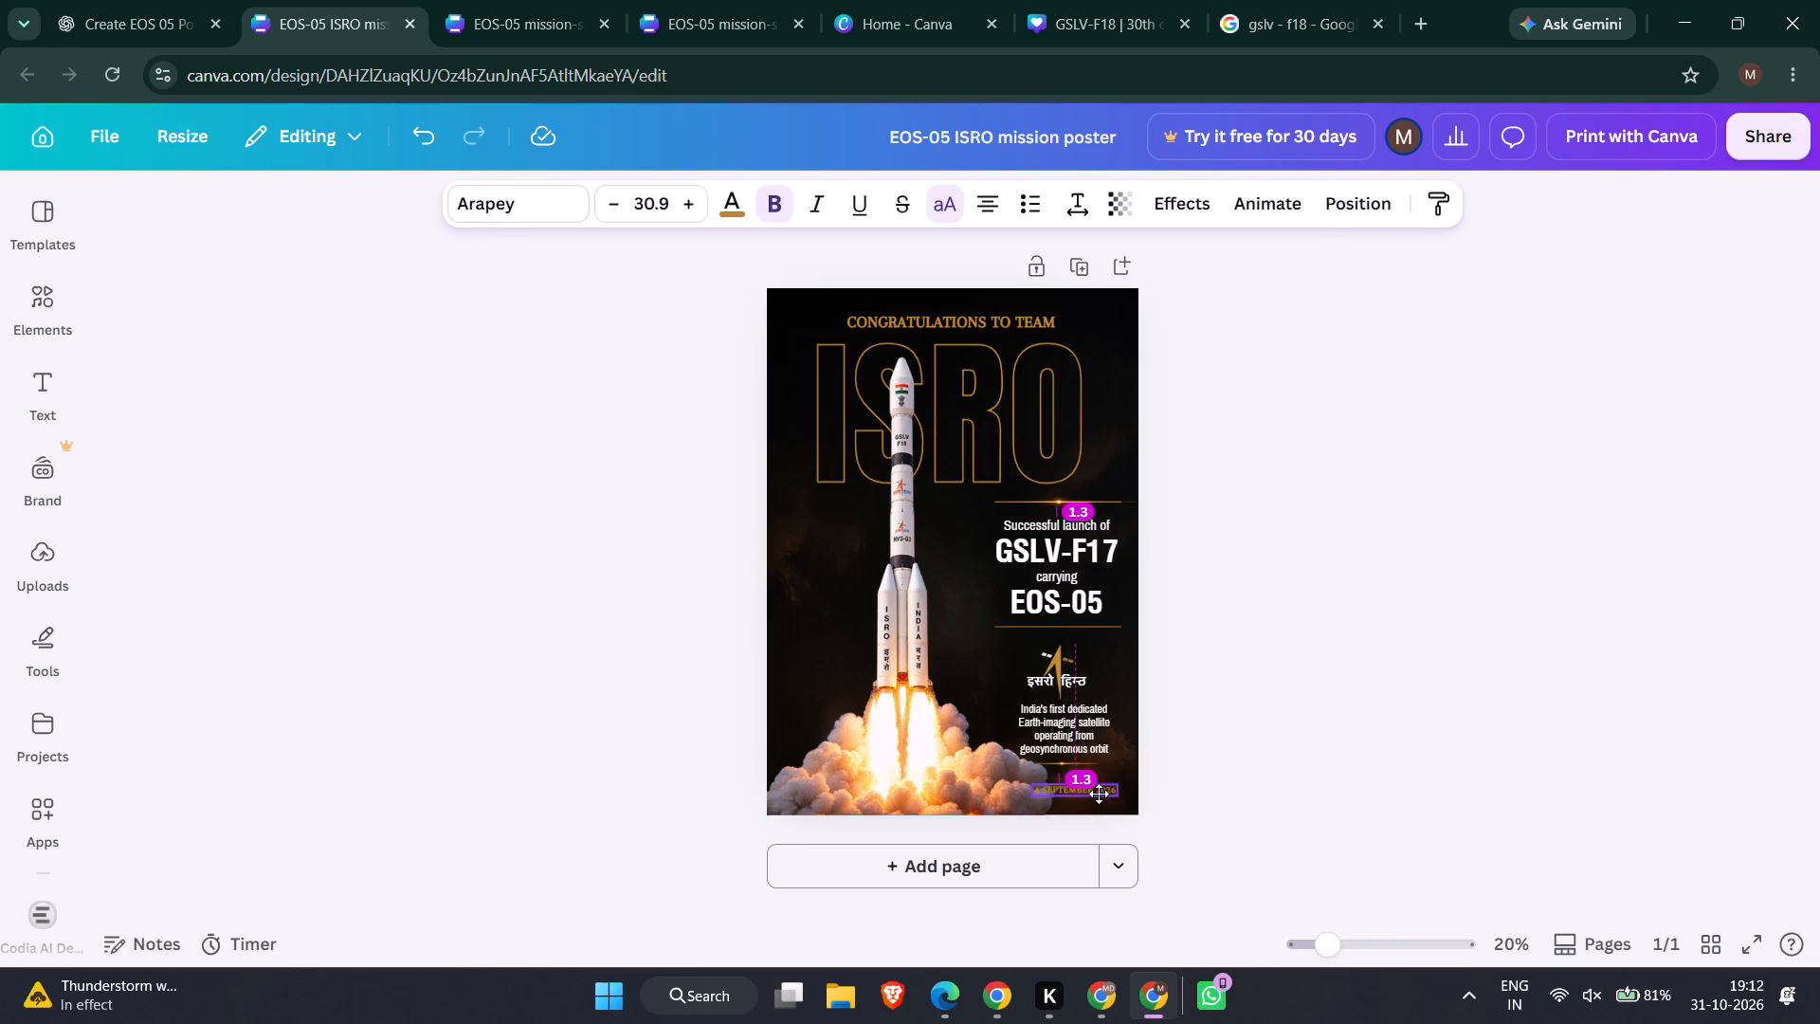
left_click_drag(1099, 794, 1088, 785)
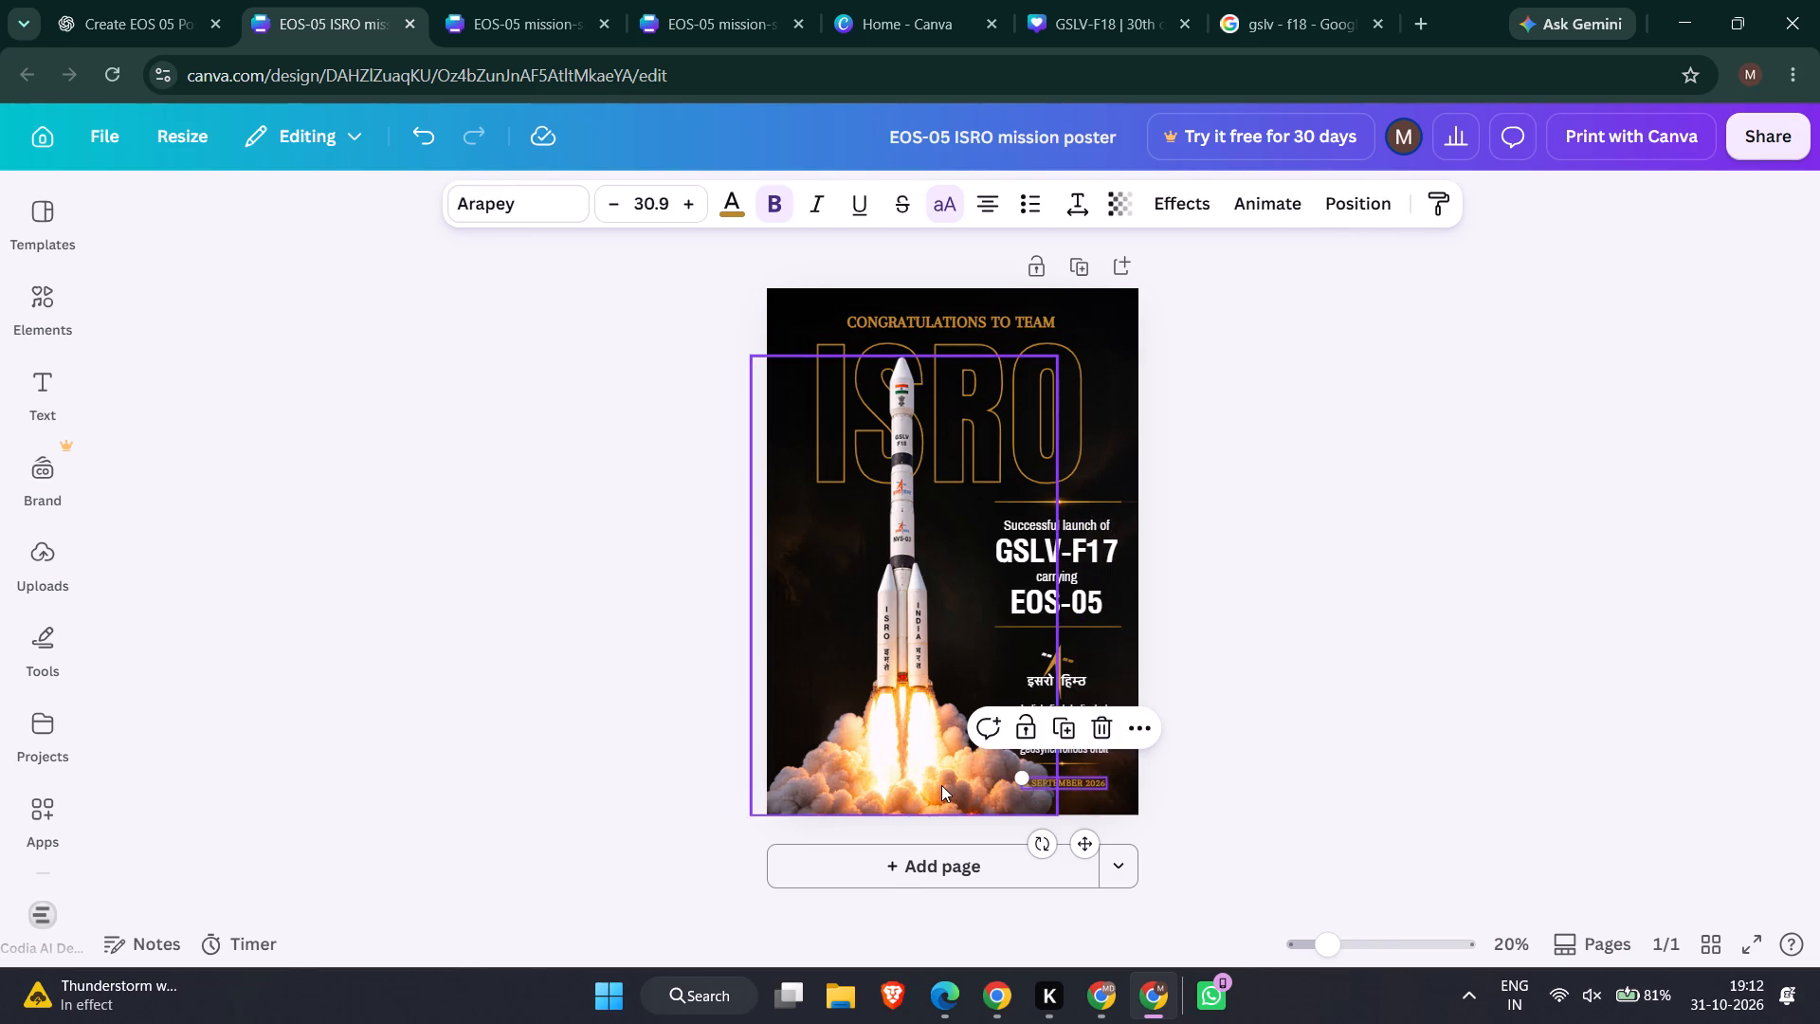
Move the rocket image left and slightly up so the rocket stands over the letter I of the ISRO title.
left_click_drag(941, 785, 907, 789)
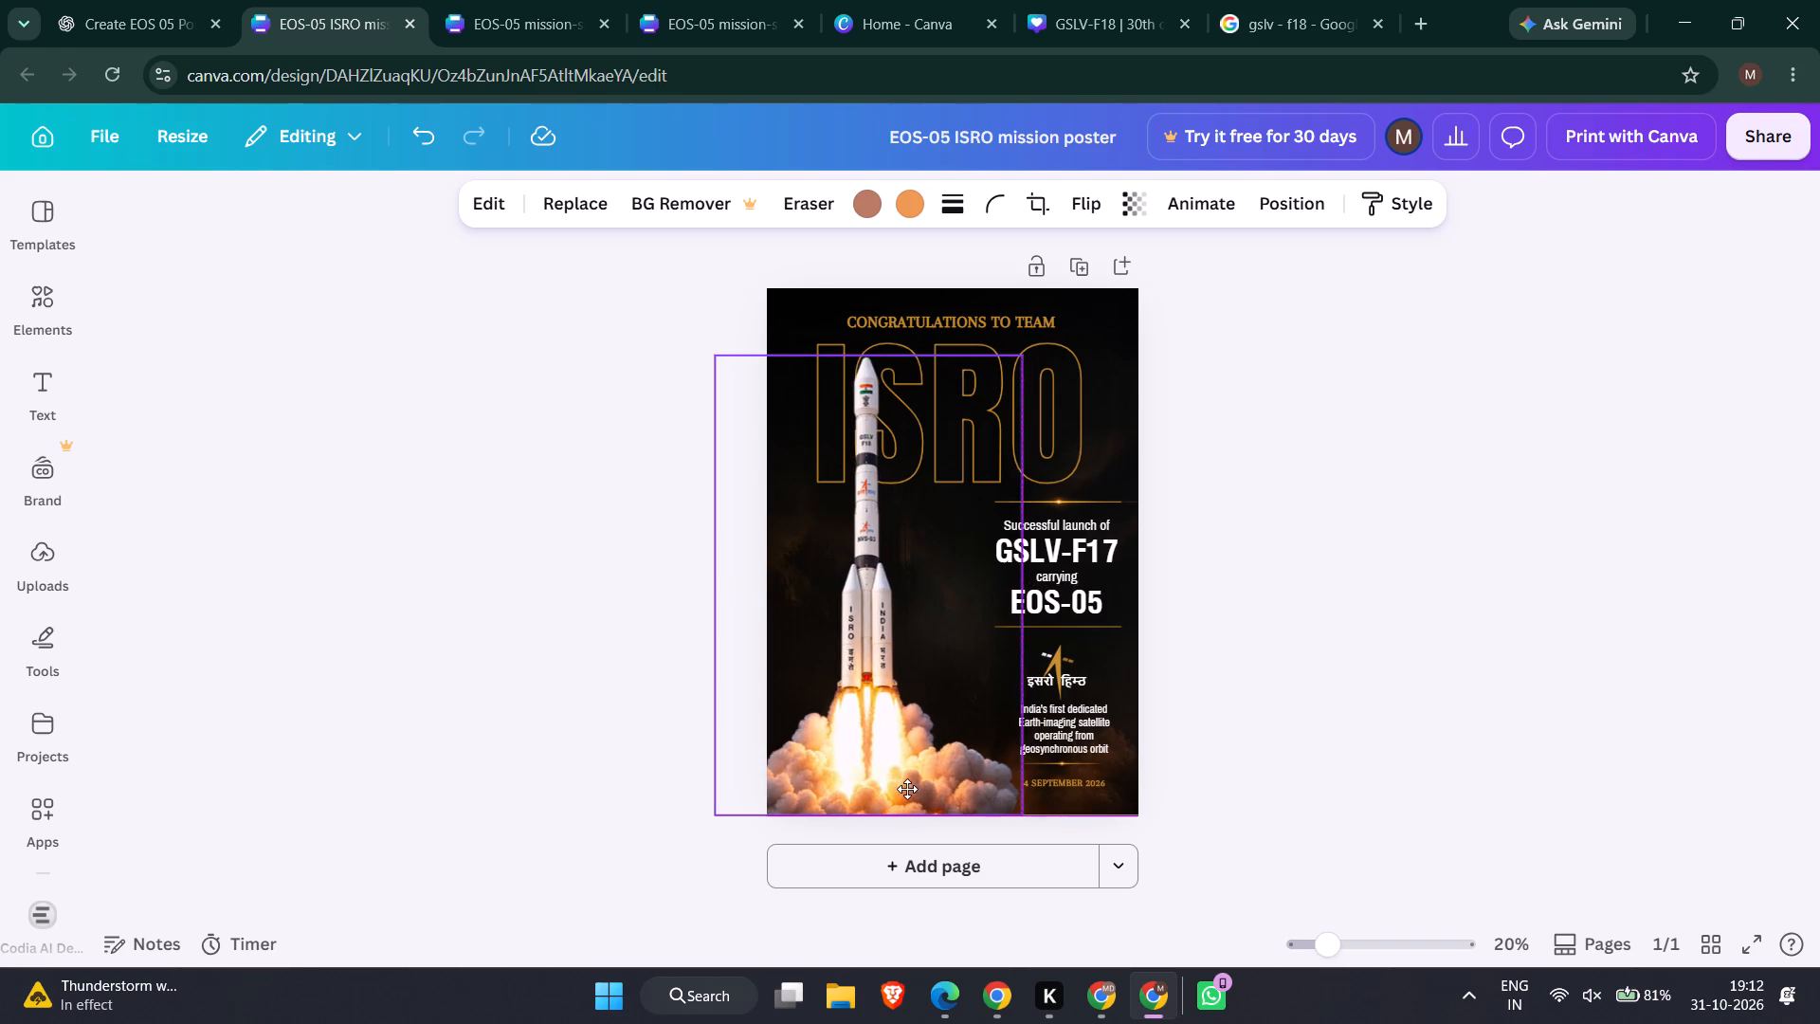
left_click_drag(907, 789, 877, 768)
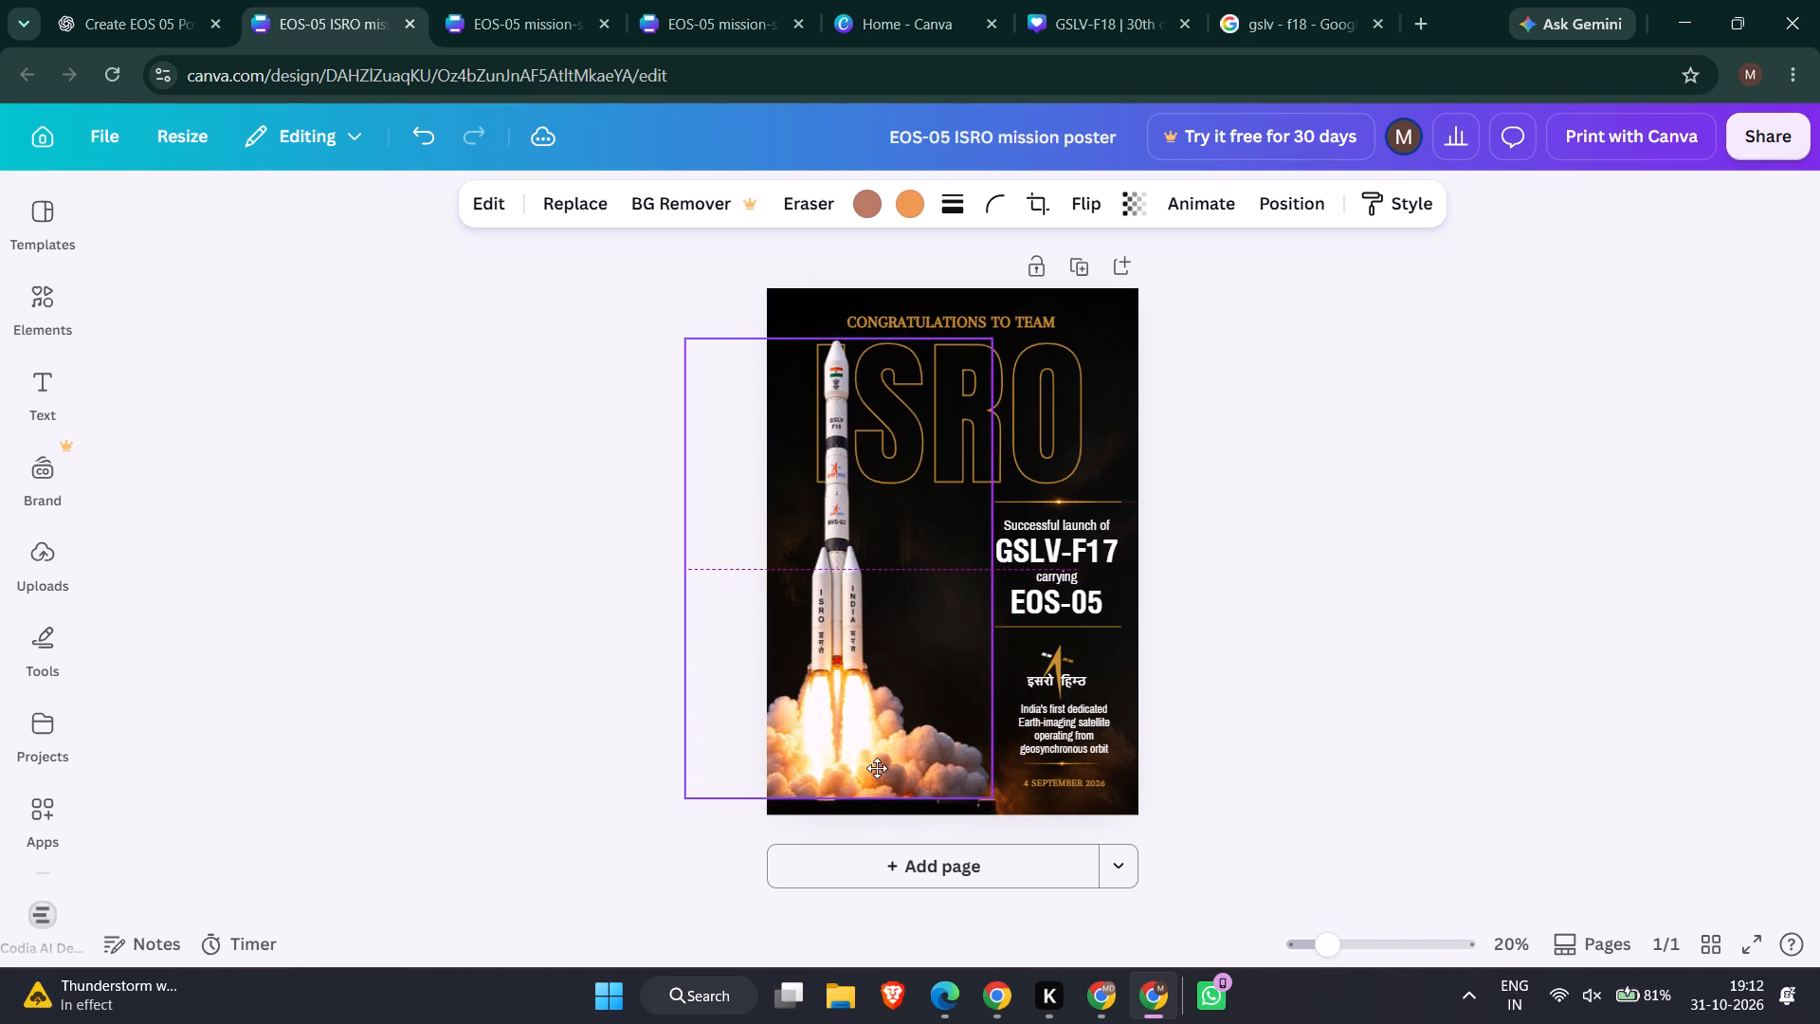
left_click_drag(877, 768, 877, 769)
left_click_drag(877, 769, 883, 766)
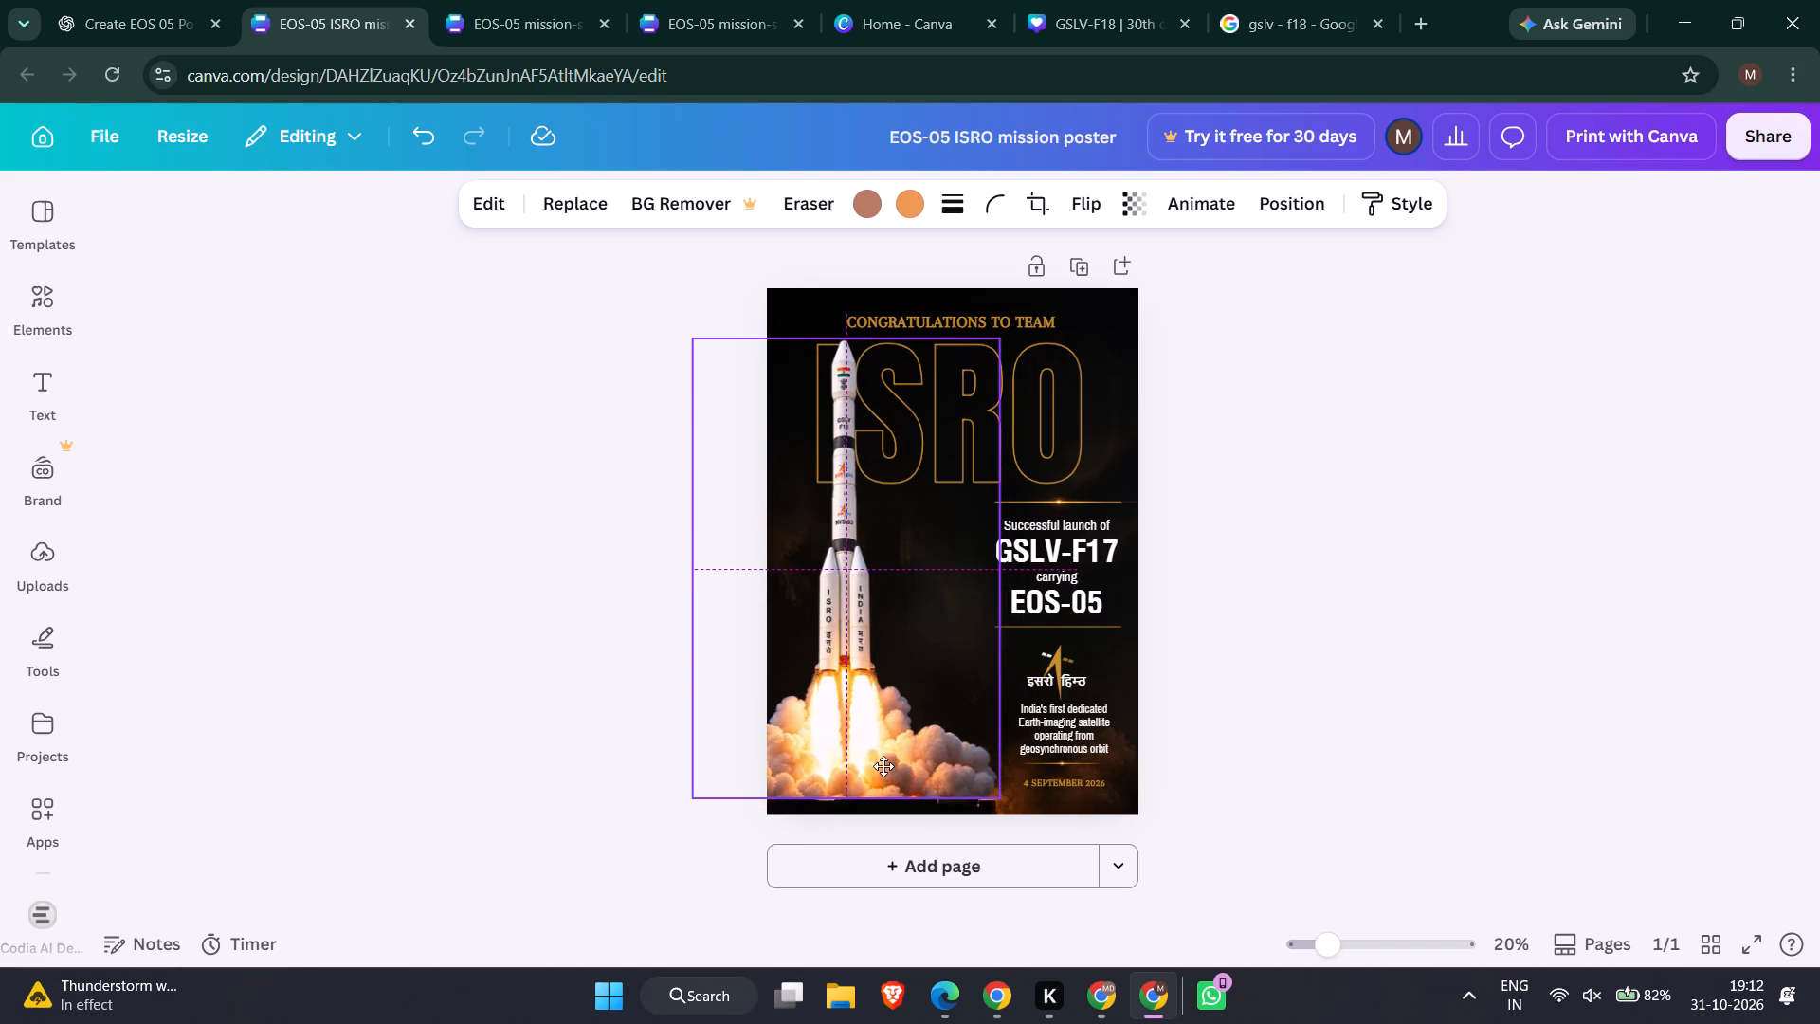
left_click_drag(883, 766, 873, 766)
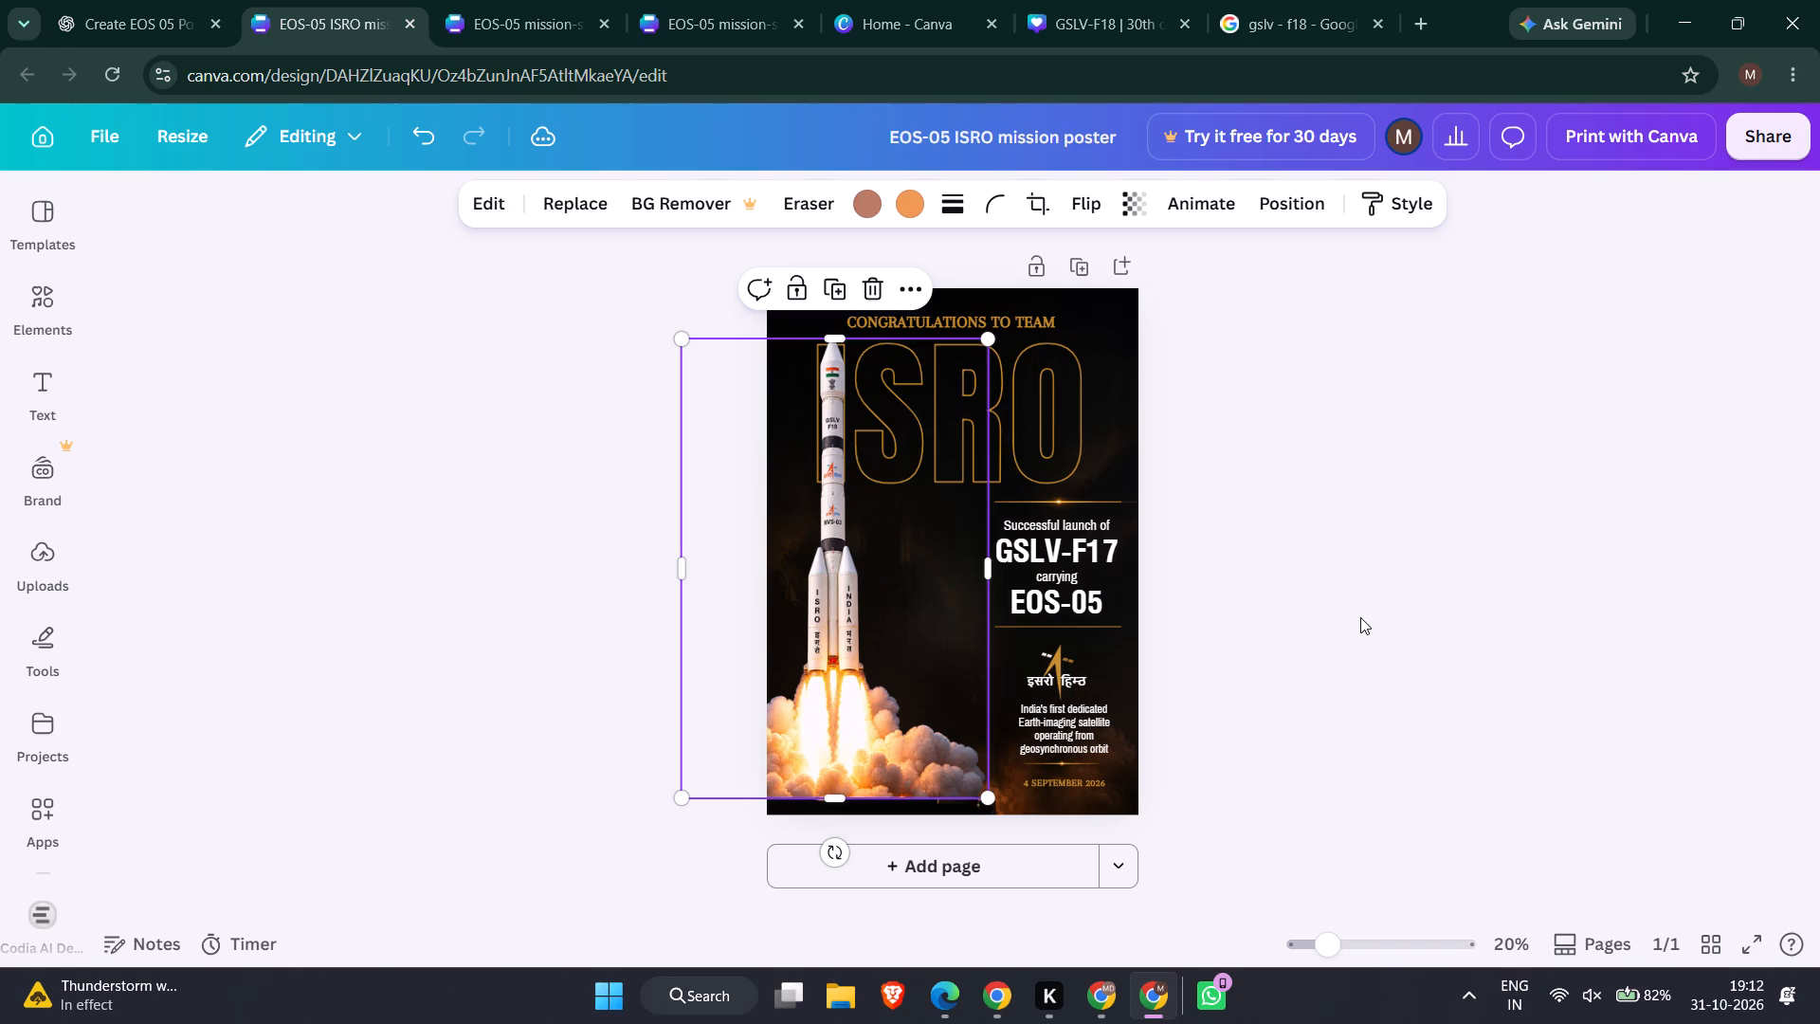
left_click(1360, 617)
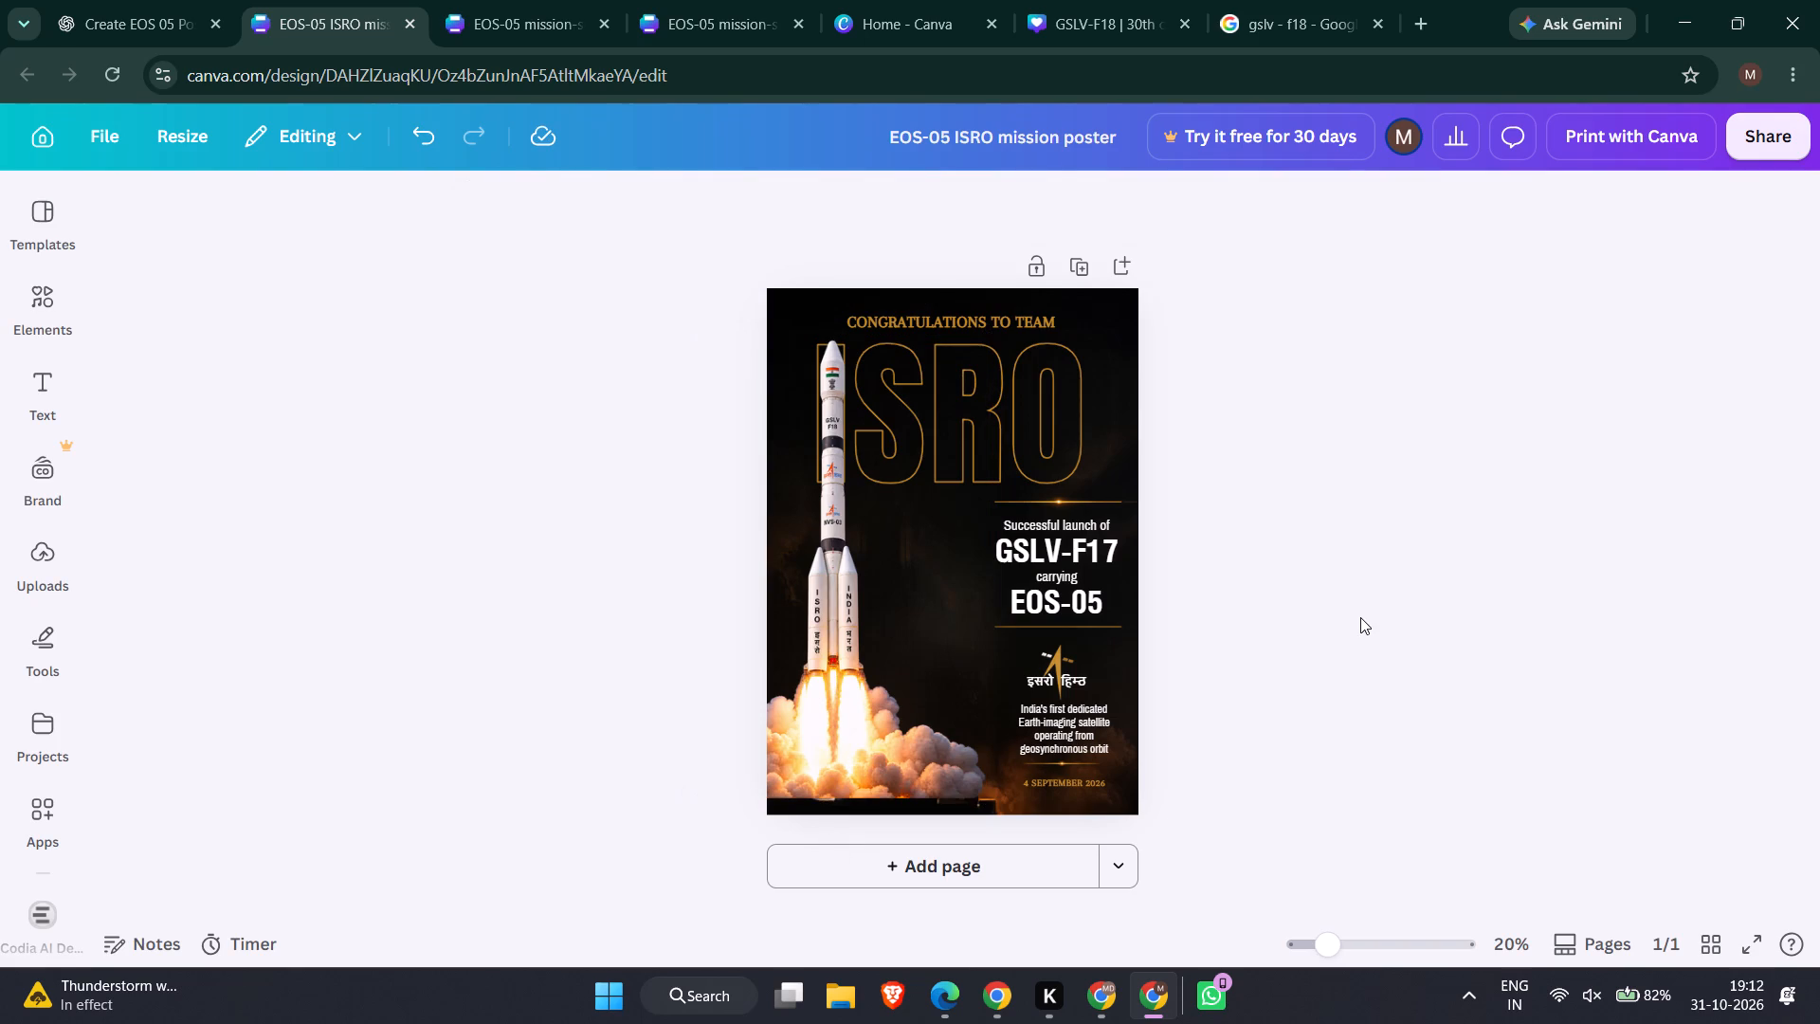
Delete the letter I from the ISRO title, leaving SRO so the rocket serves as the I.
left_click(869, 388)
double_click(869, 388)
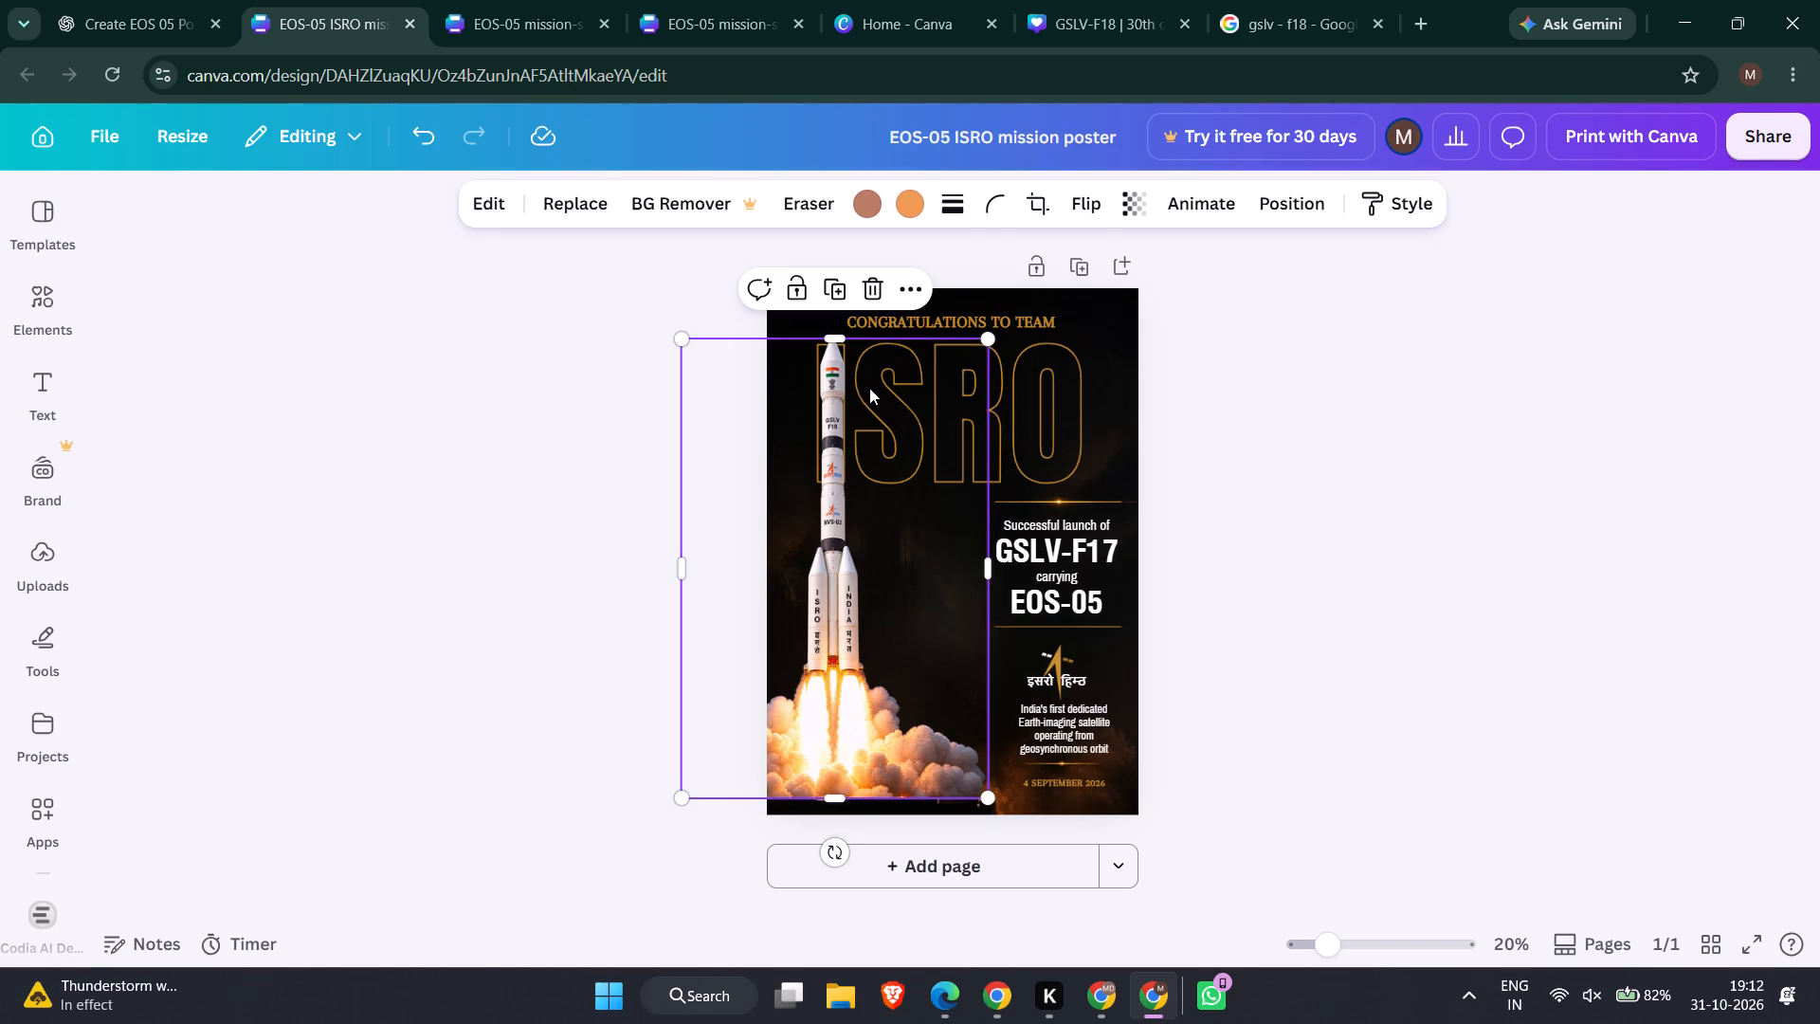
double_click(1037, 393)
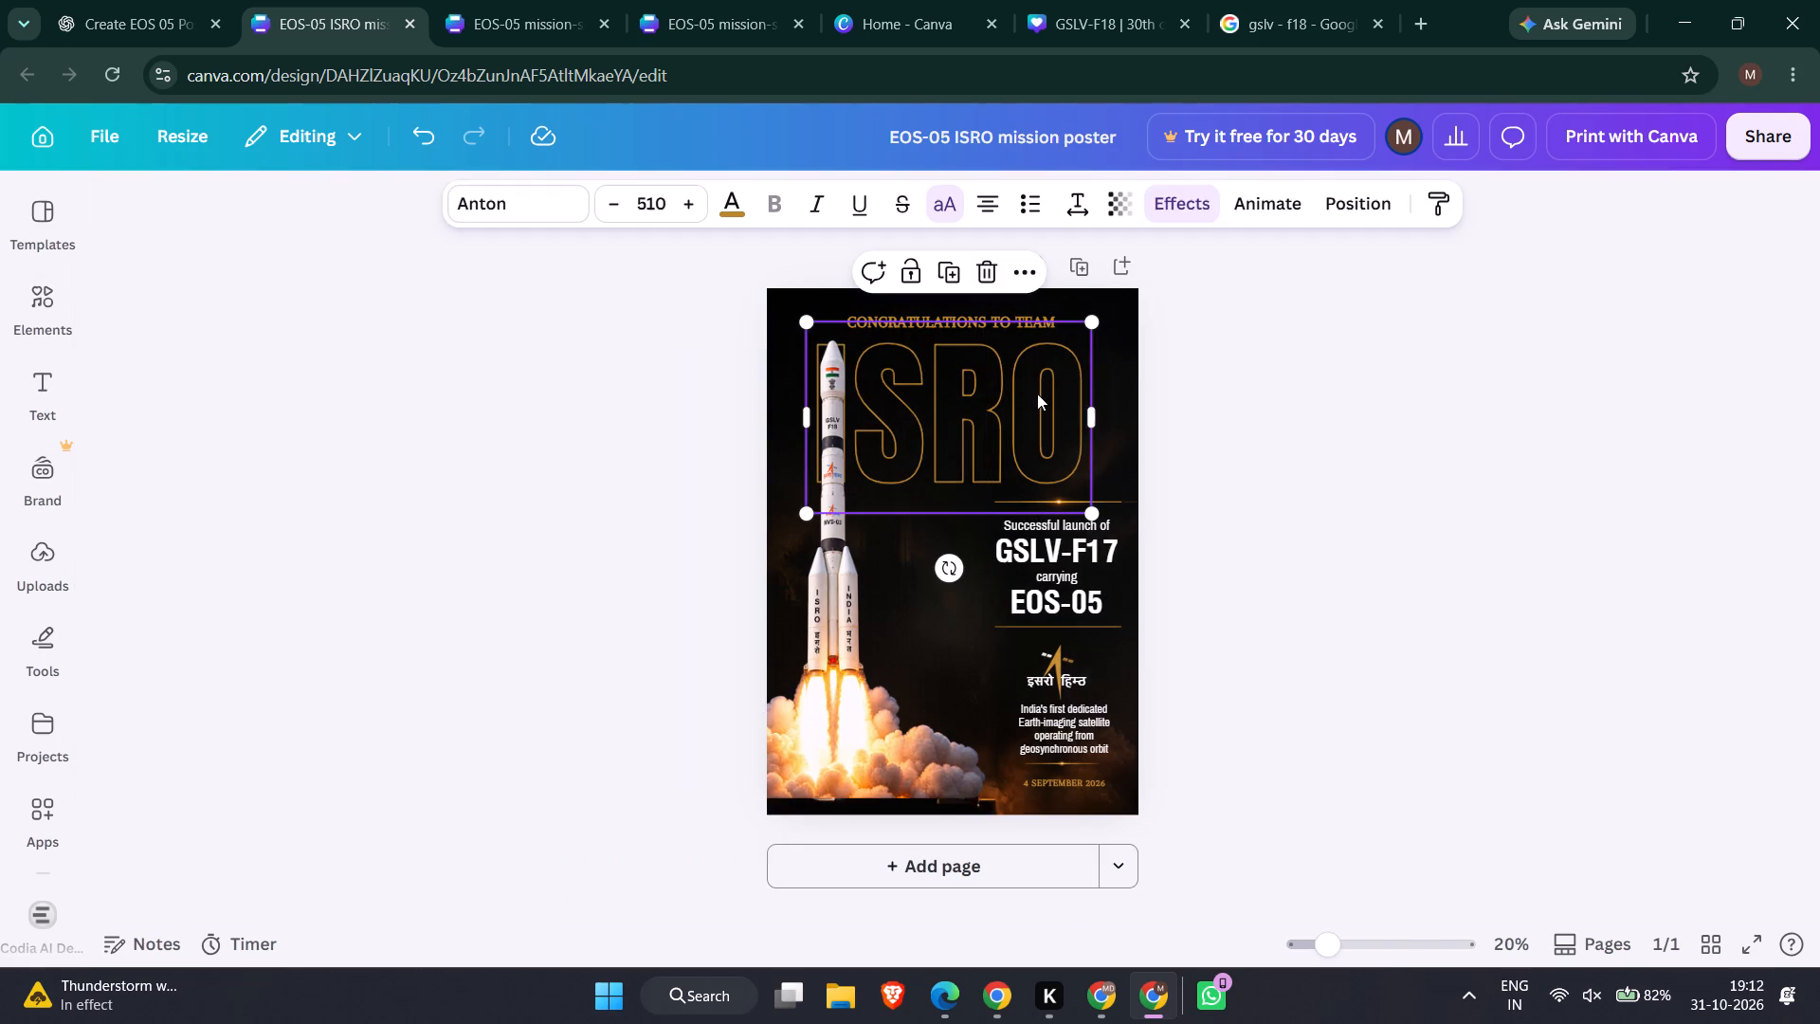
left_click(859, 414)
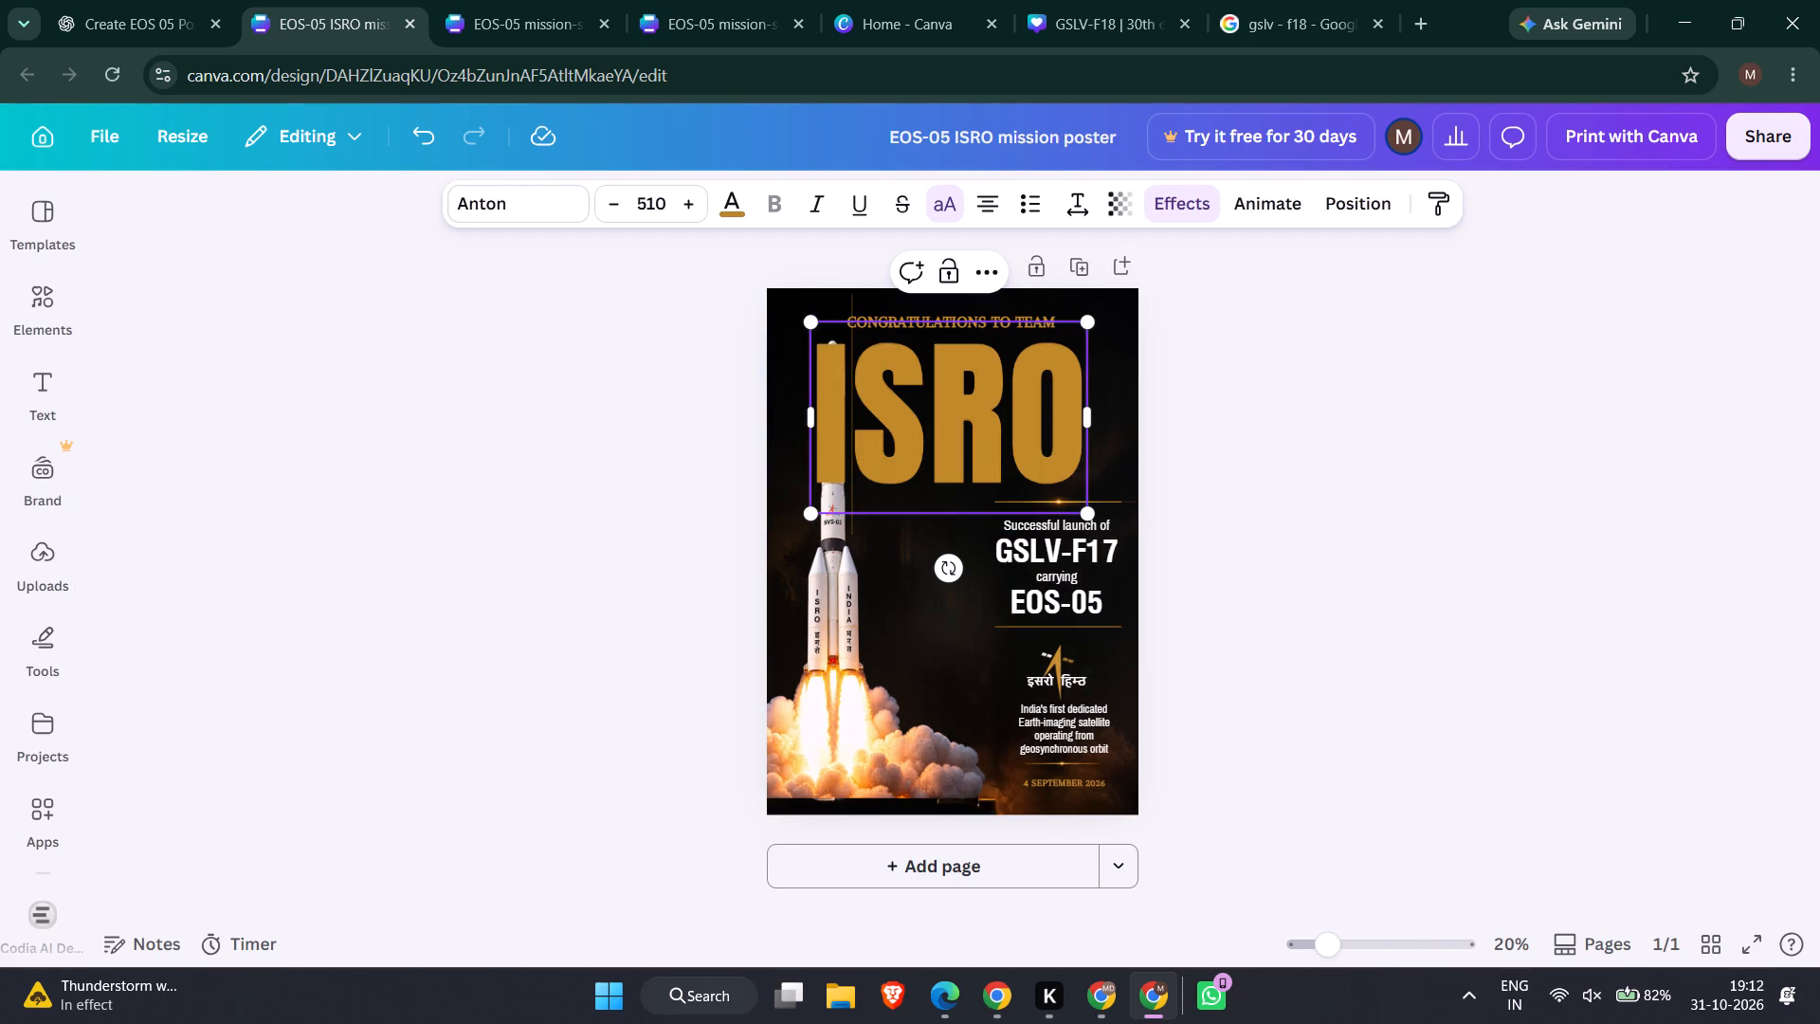
key("BackSpace")
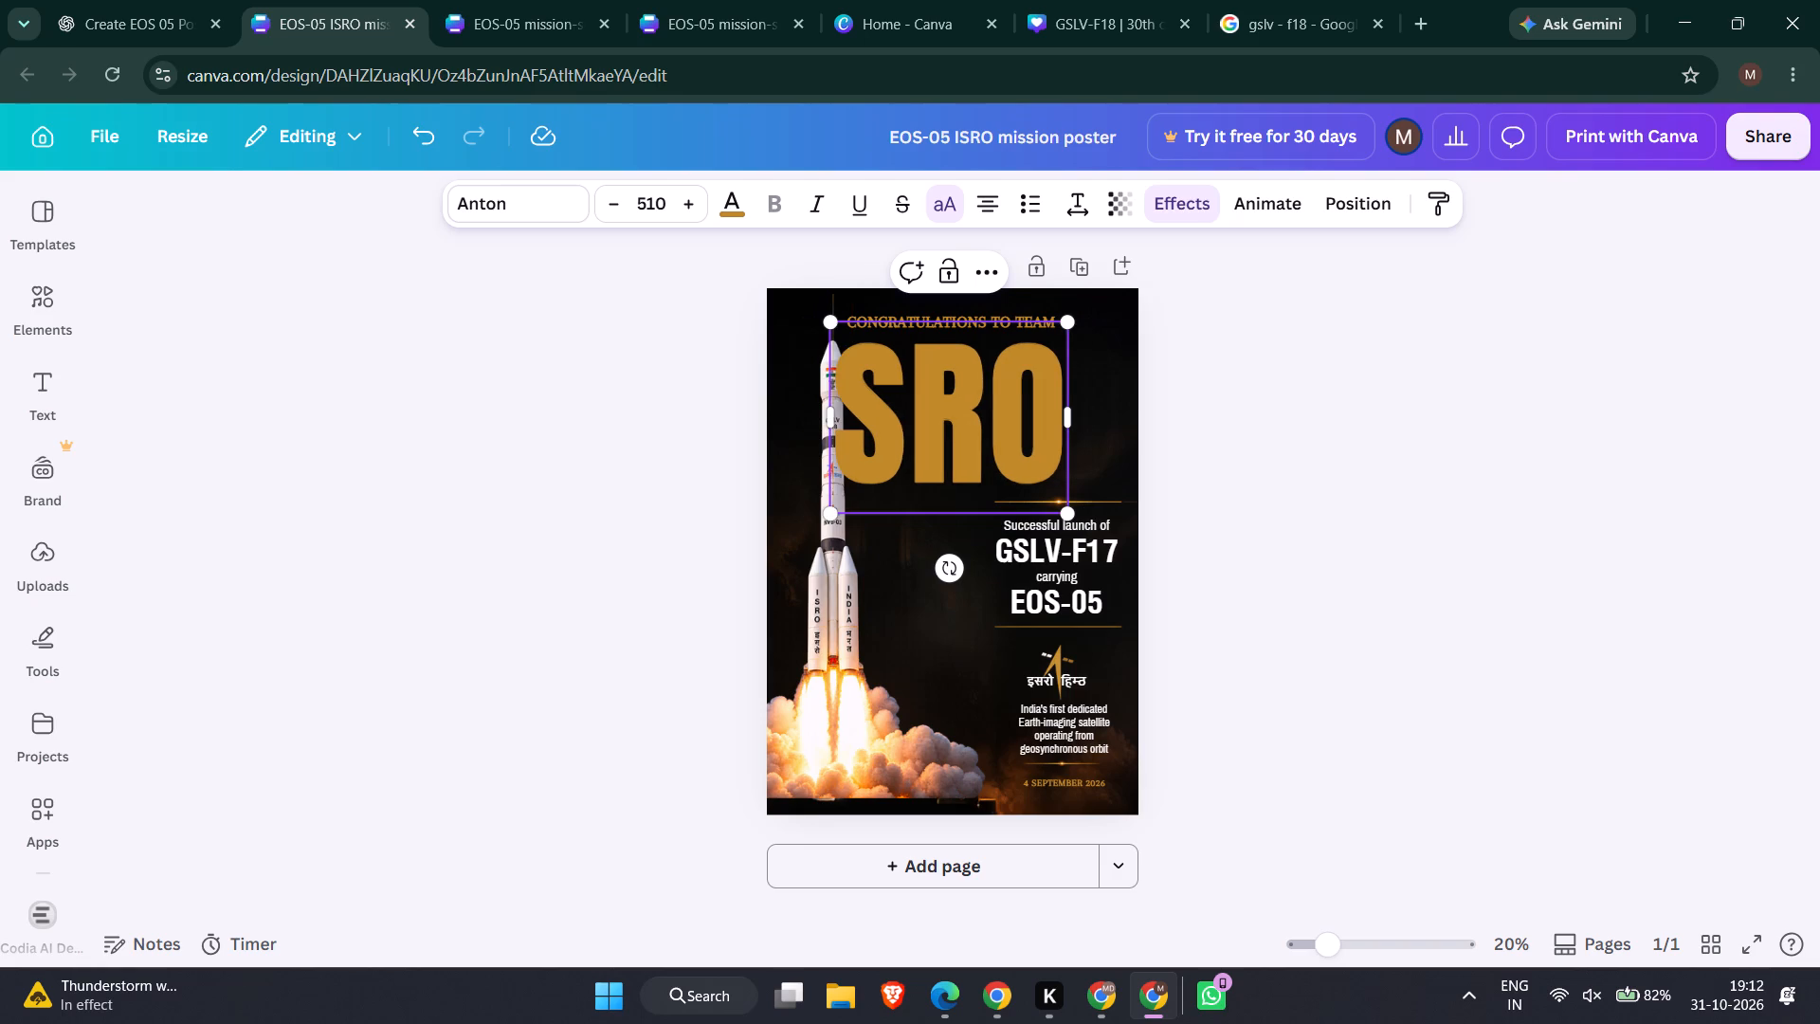
left_click(1404, 400)
Move the SRO title right so it sits directly beside the rocket.
left_click_drag(1051, 407, 1069, 410)
left_click(1227, 398)
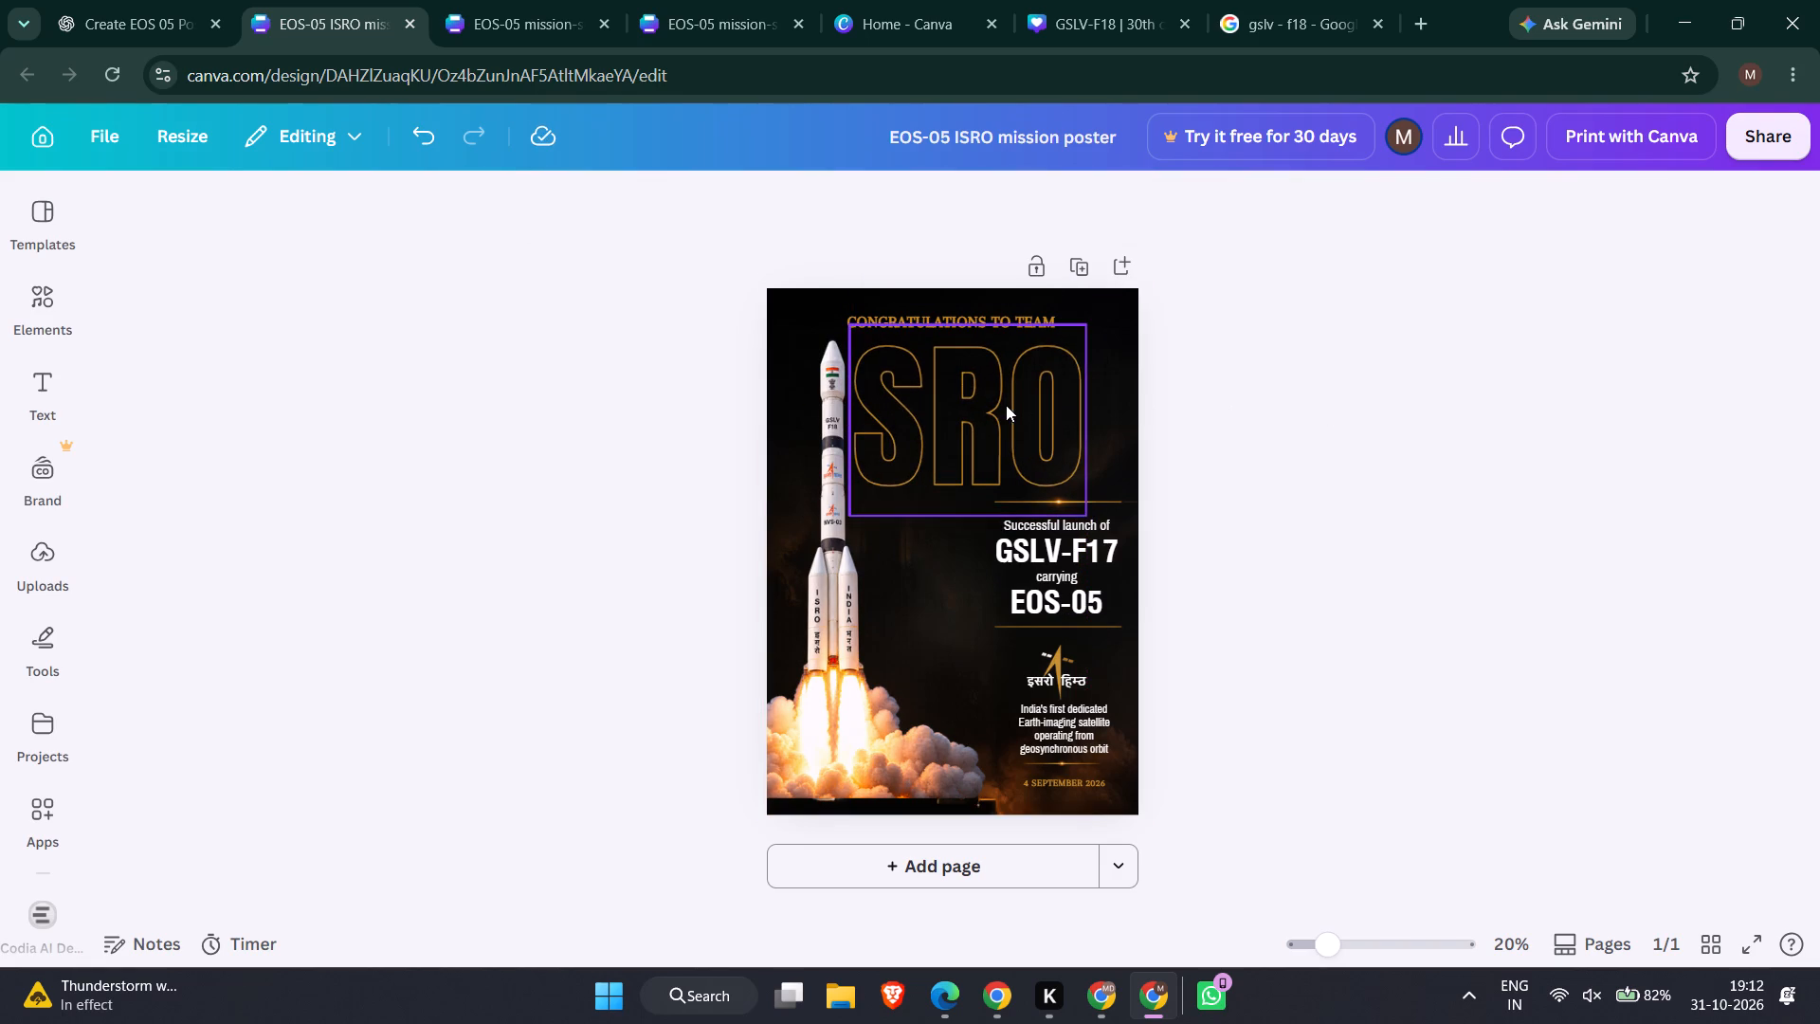
left_click(1006, 405)
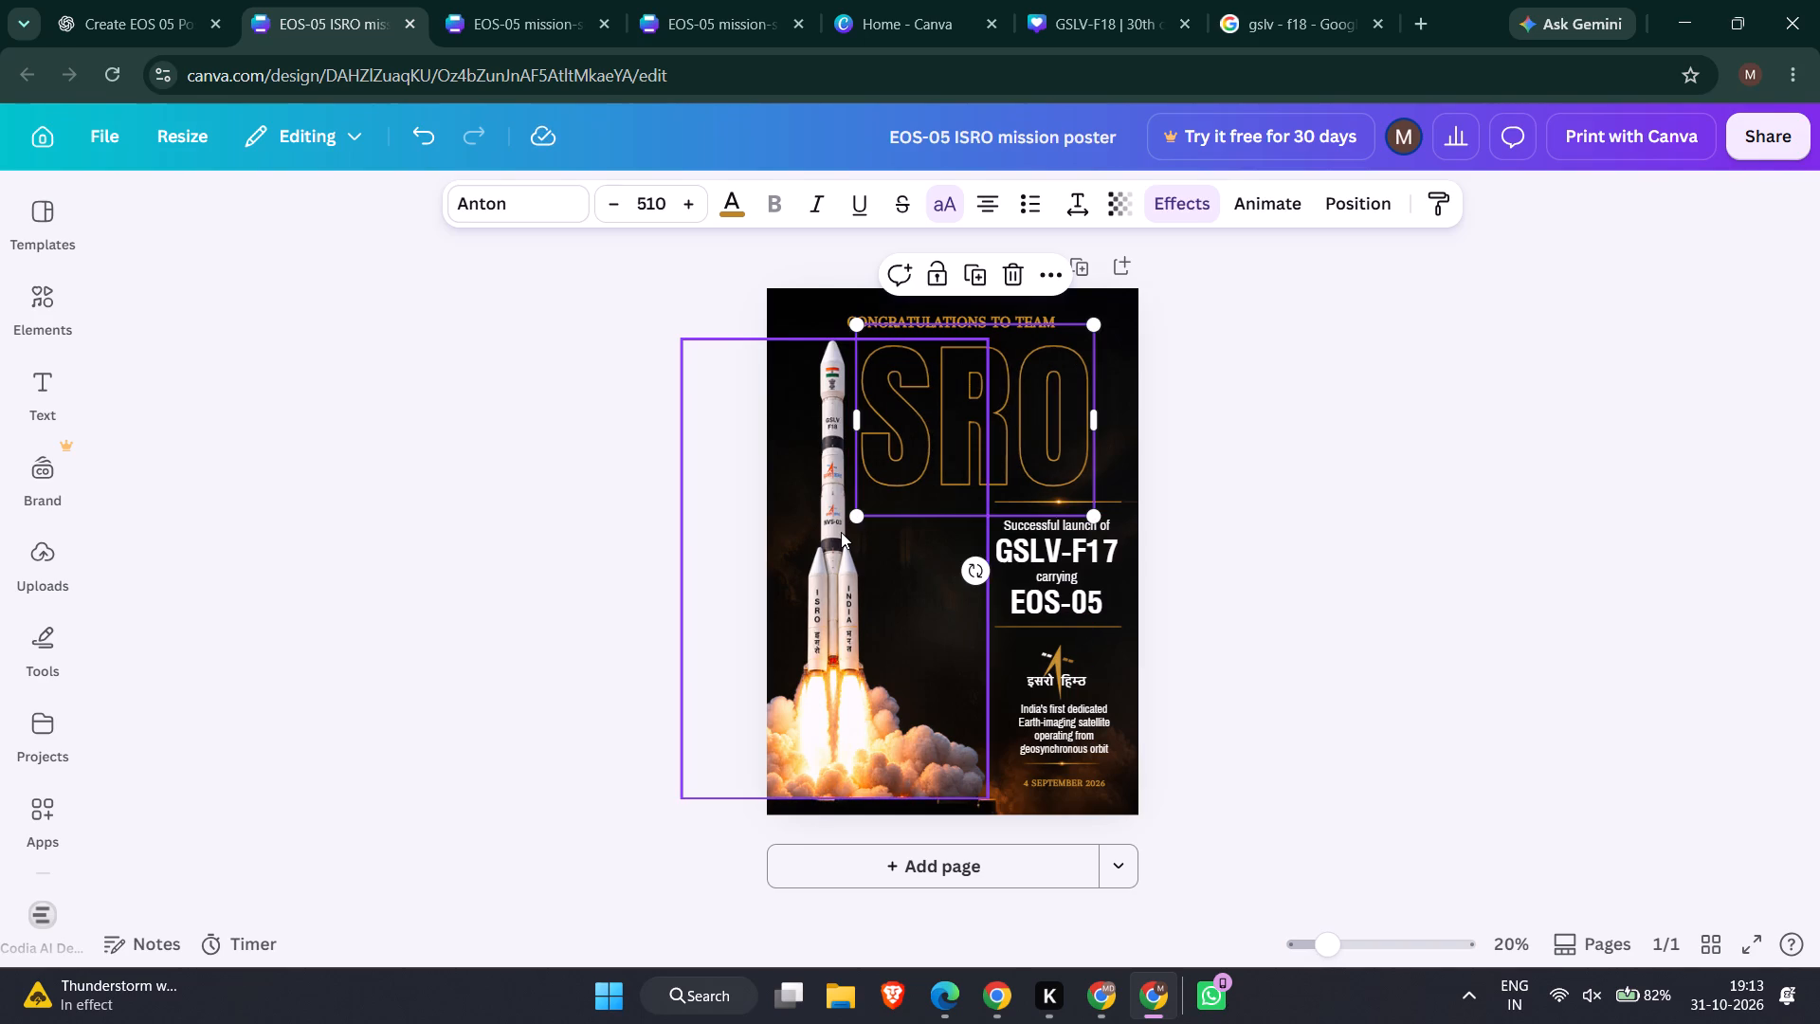
Enlarge the rocket image slightly and move it down toward the poster's bottom edge.
left_click(831, 557)
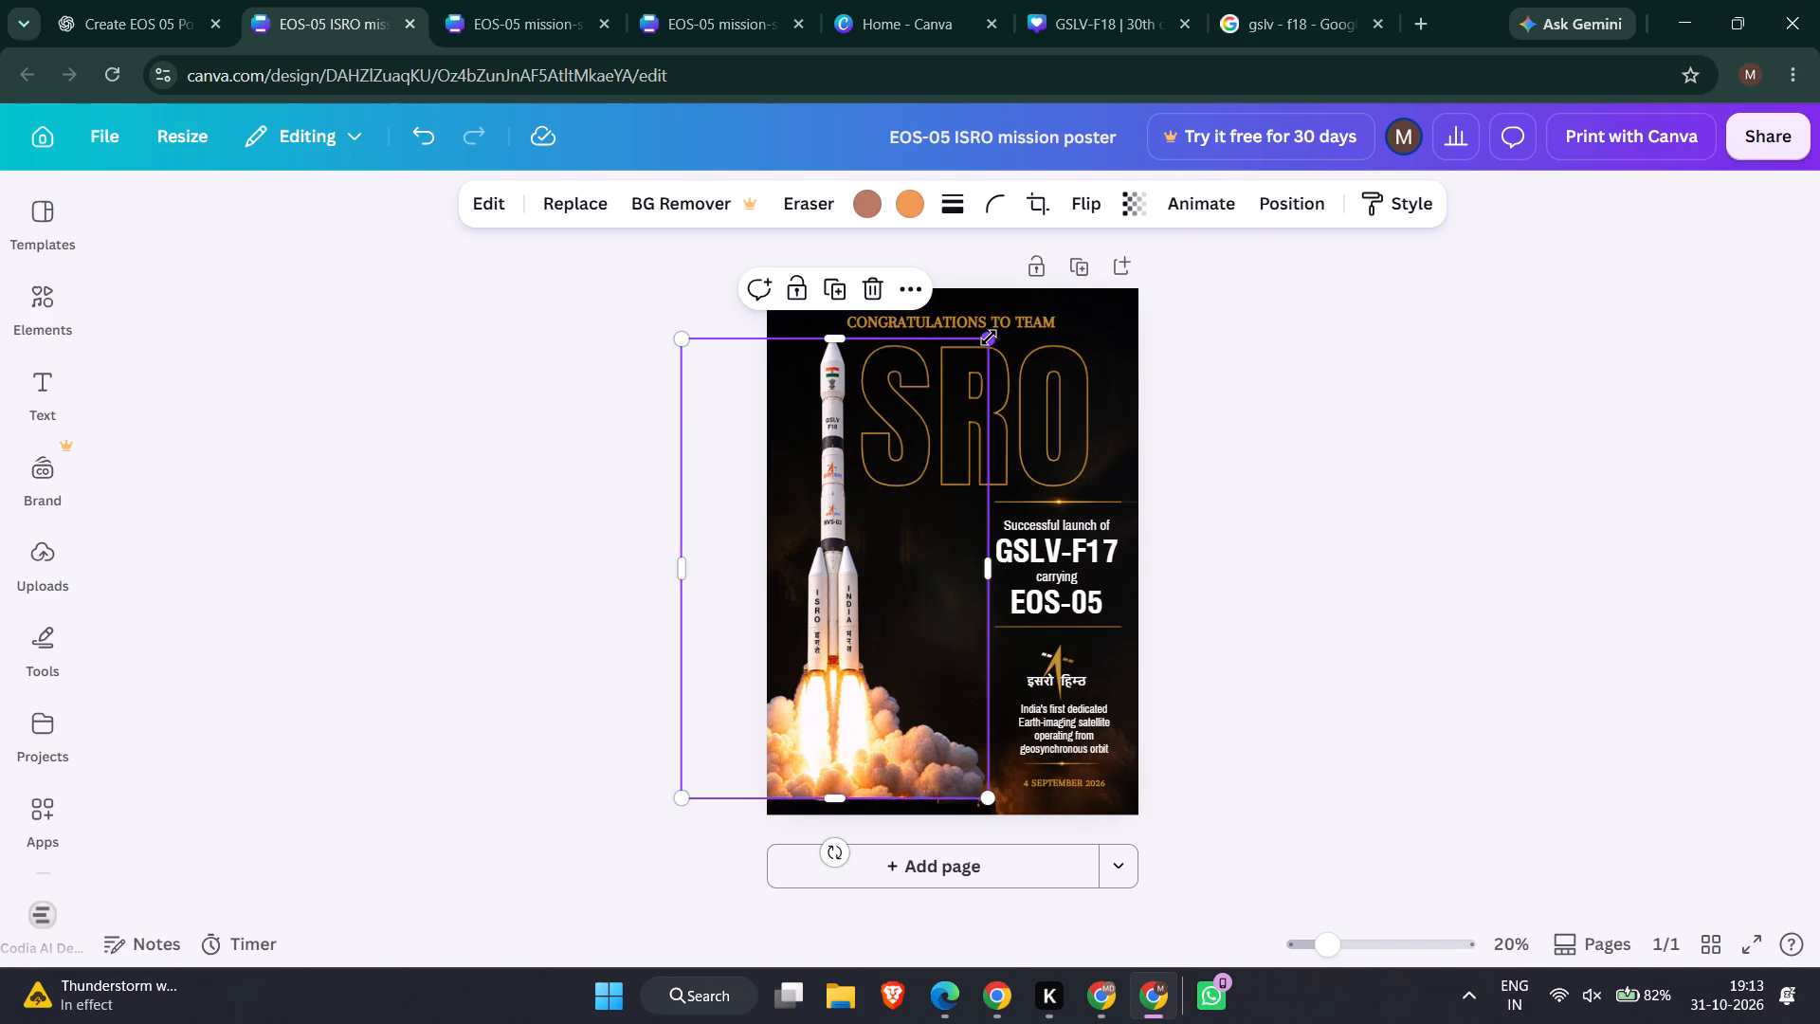
left_click(989, 338)
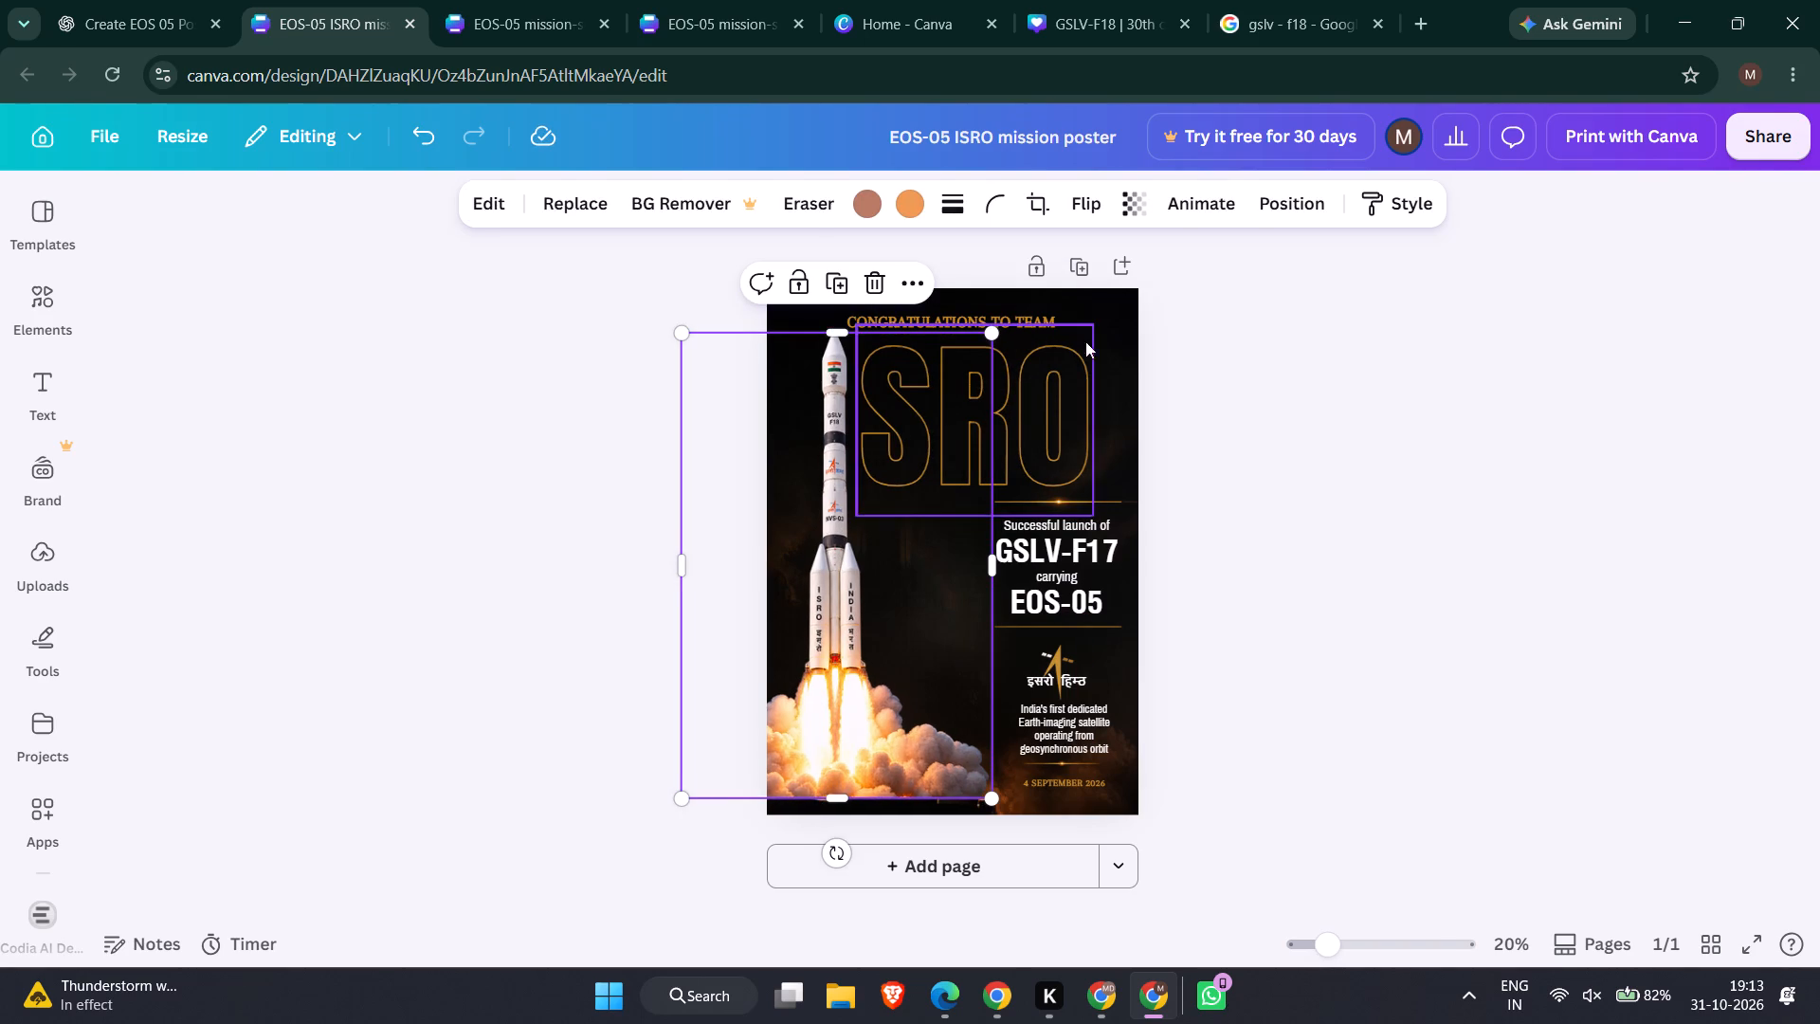
left_click(1234, 315)
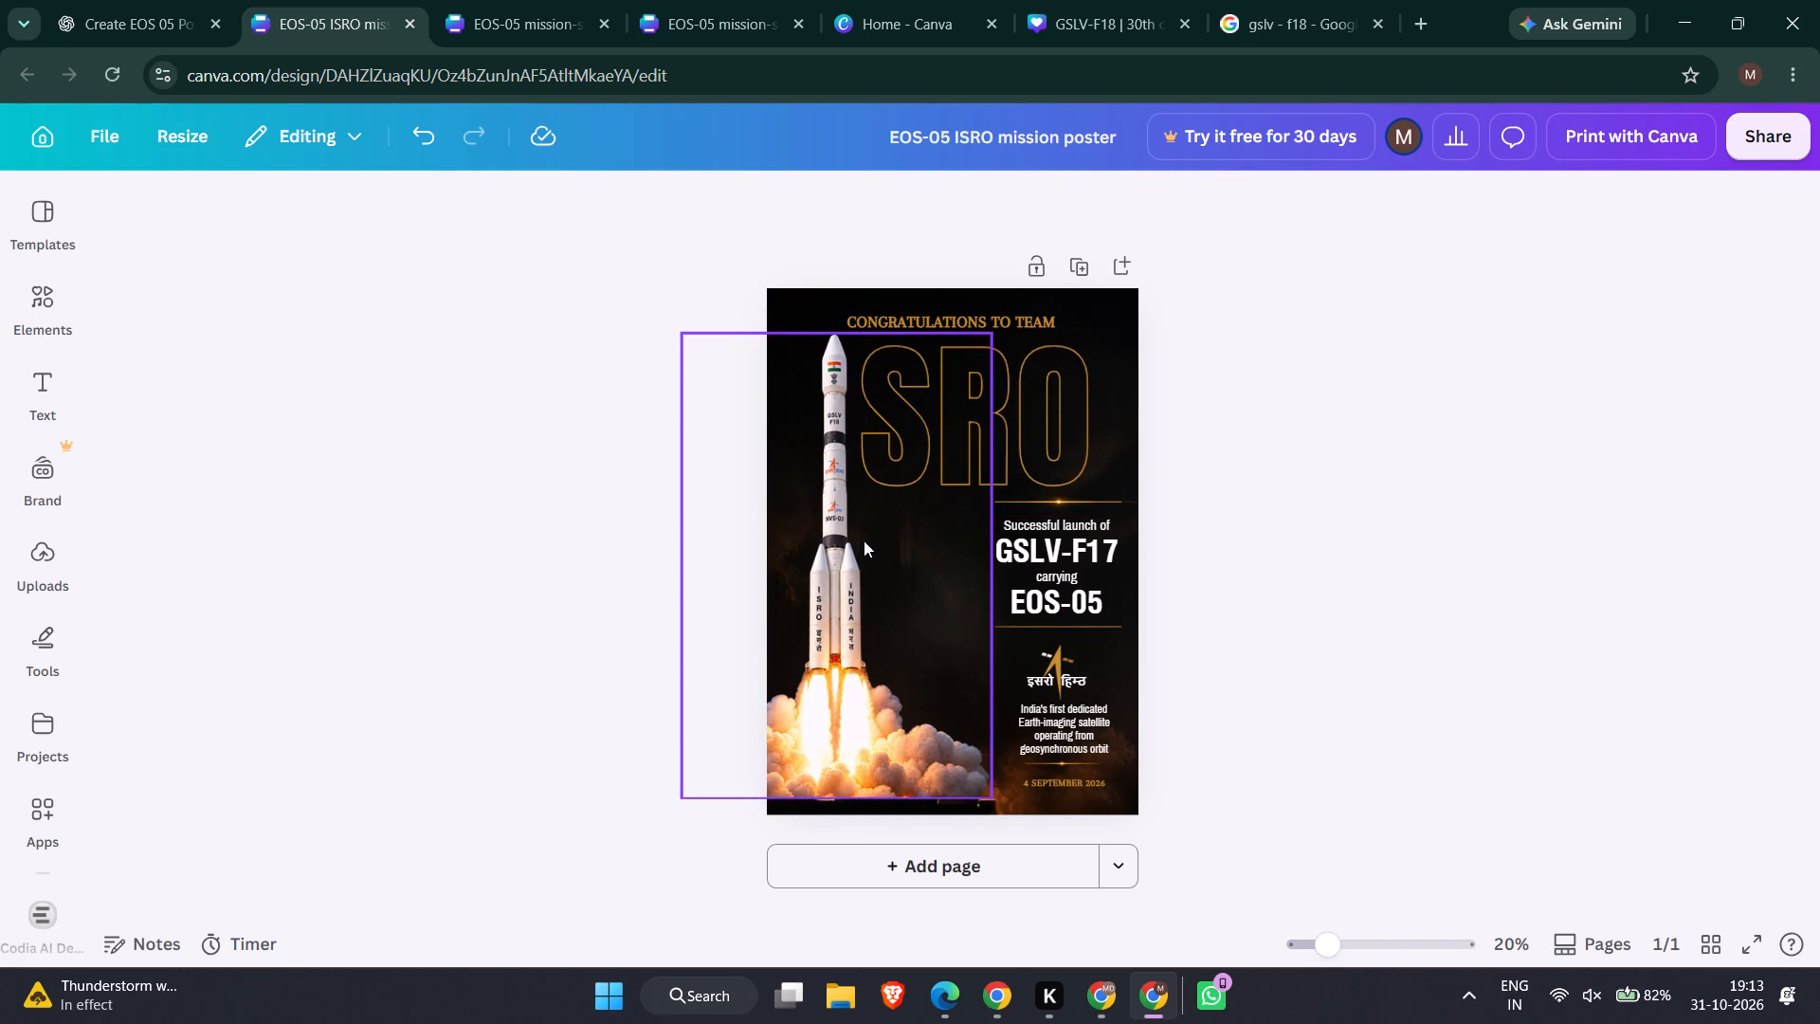
left_click_drag(852, 558, 854, 566)
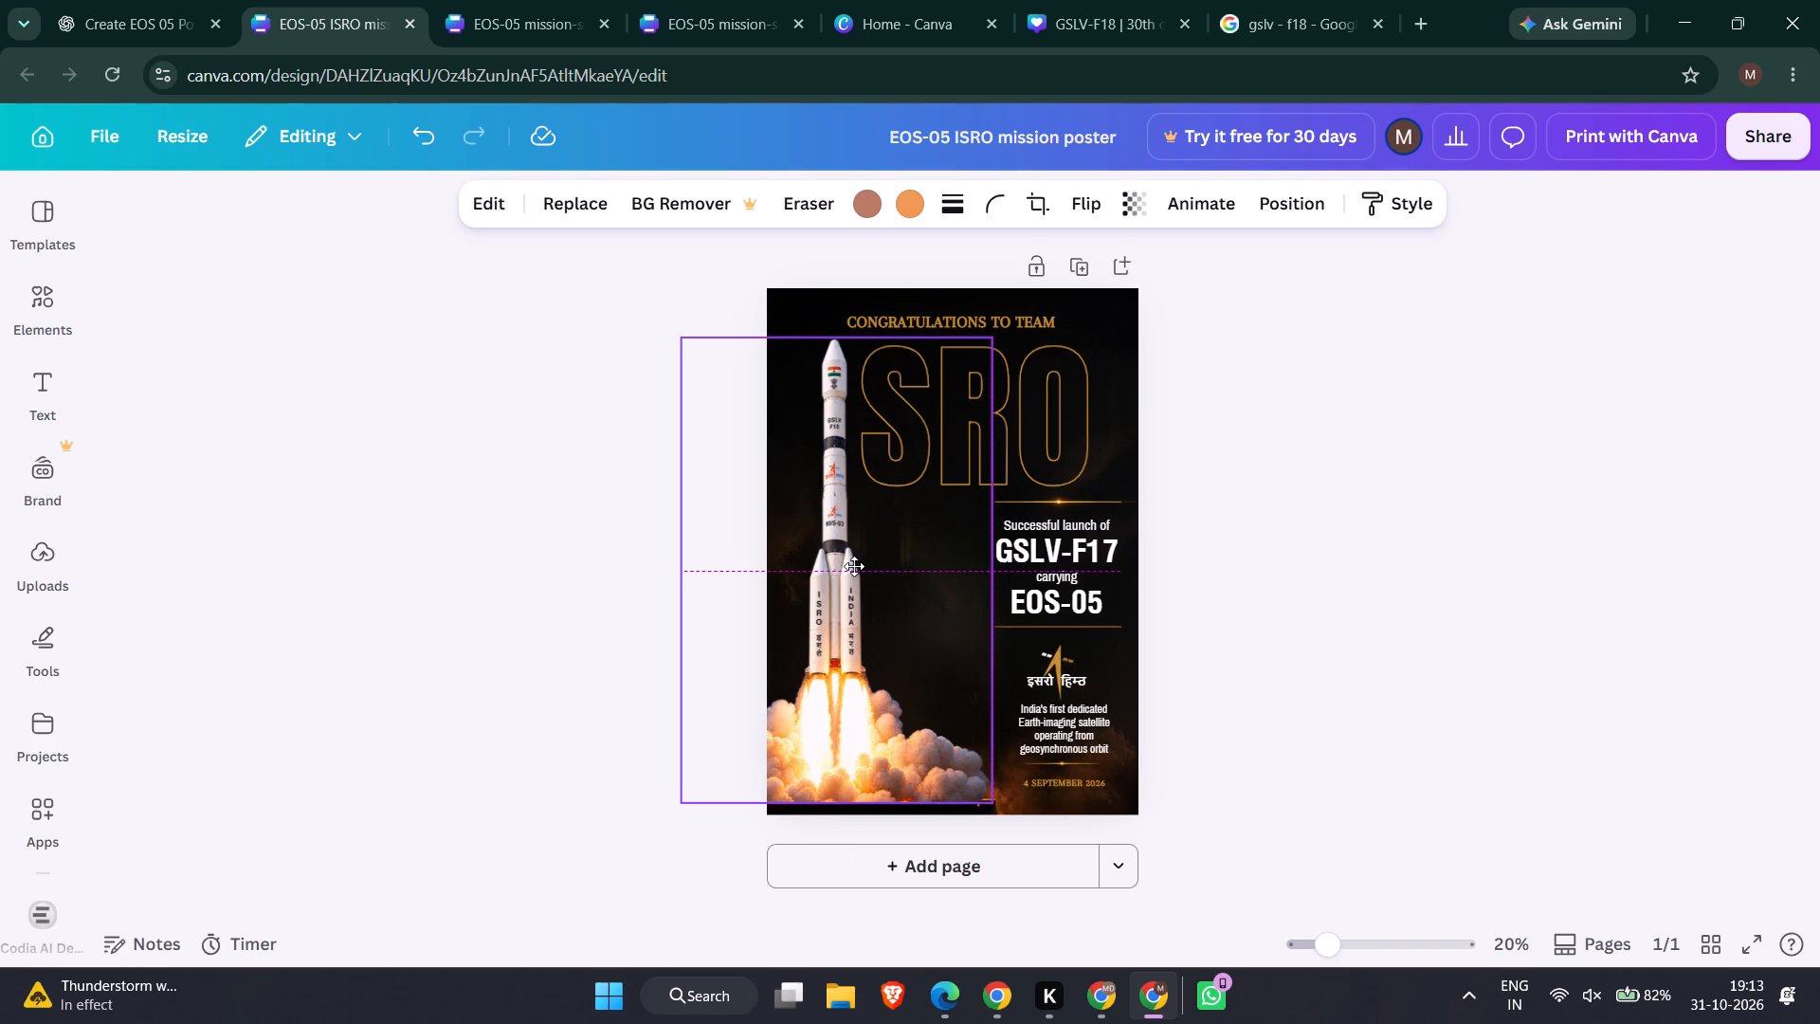
left_click_drag(854, 566, 853, 567)
left_click(1261, 422)
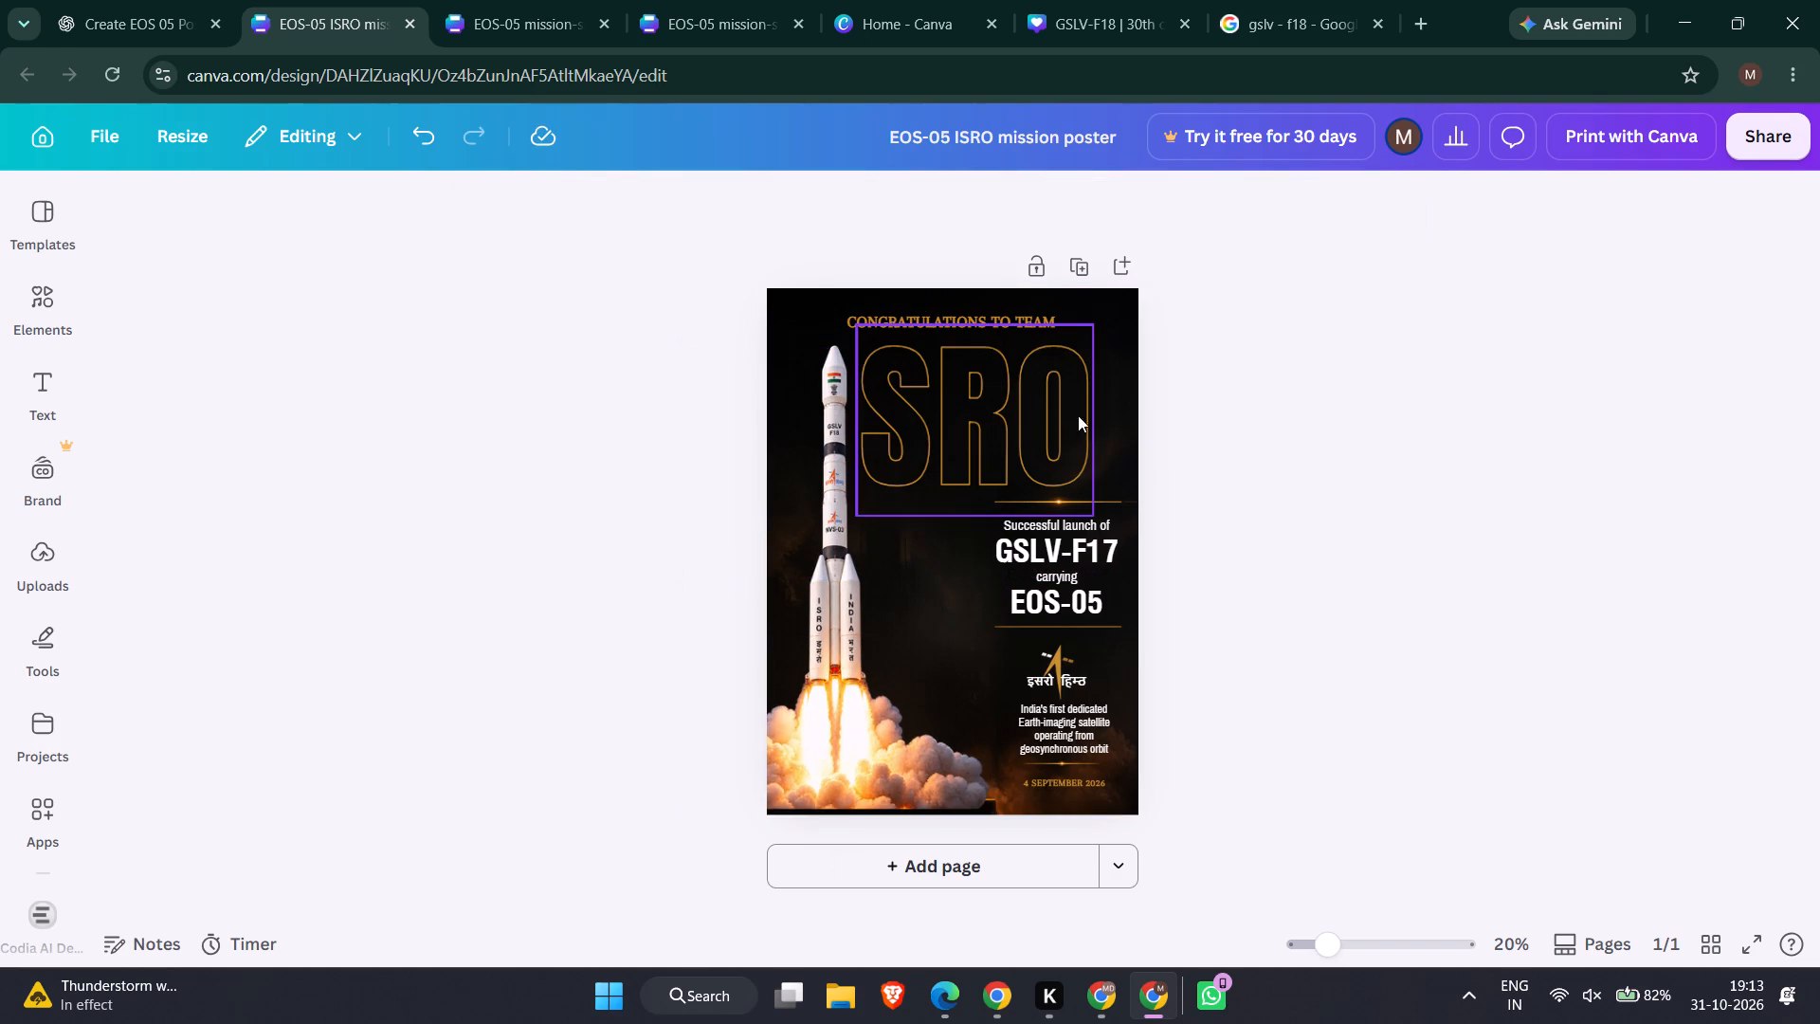
Nudge the SRO title slightly right and down to align it with the rocket.
left_click(1060, 418)
key("Right")
key("Right")
key("Right")
key("Left")
key("Left")
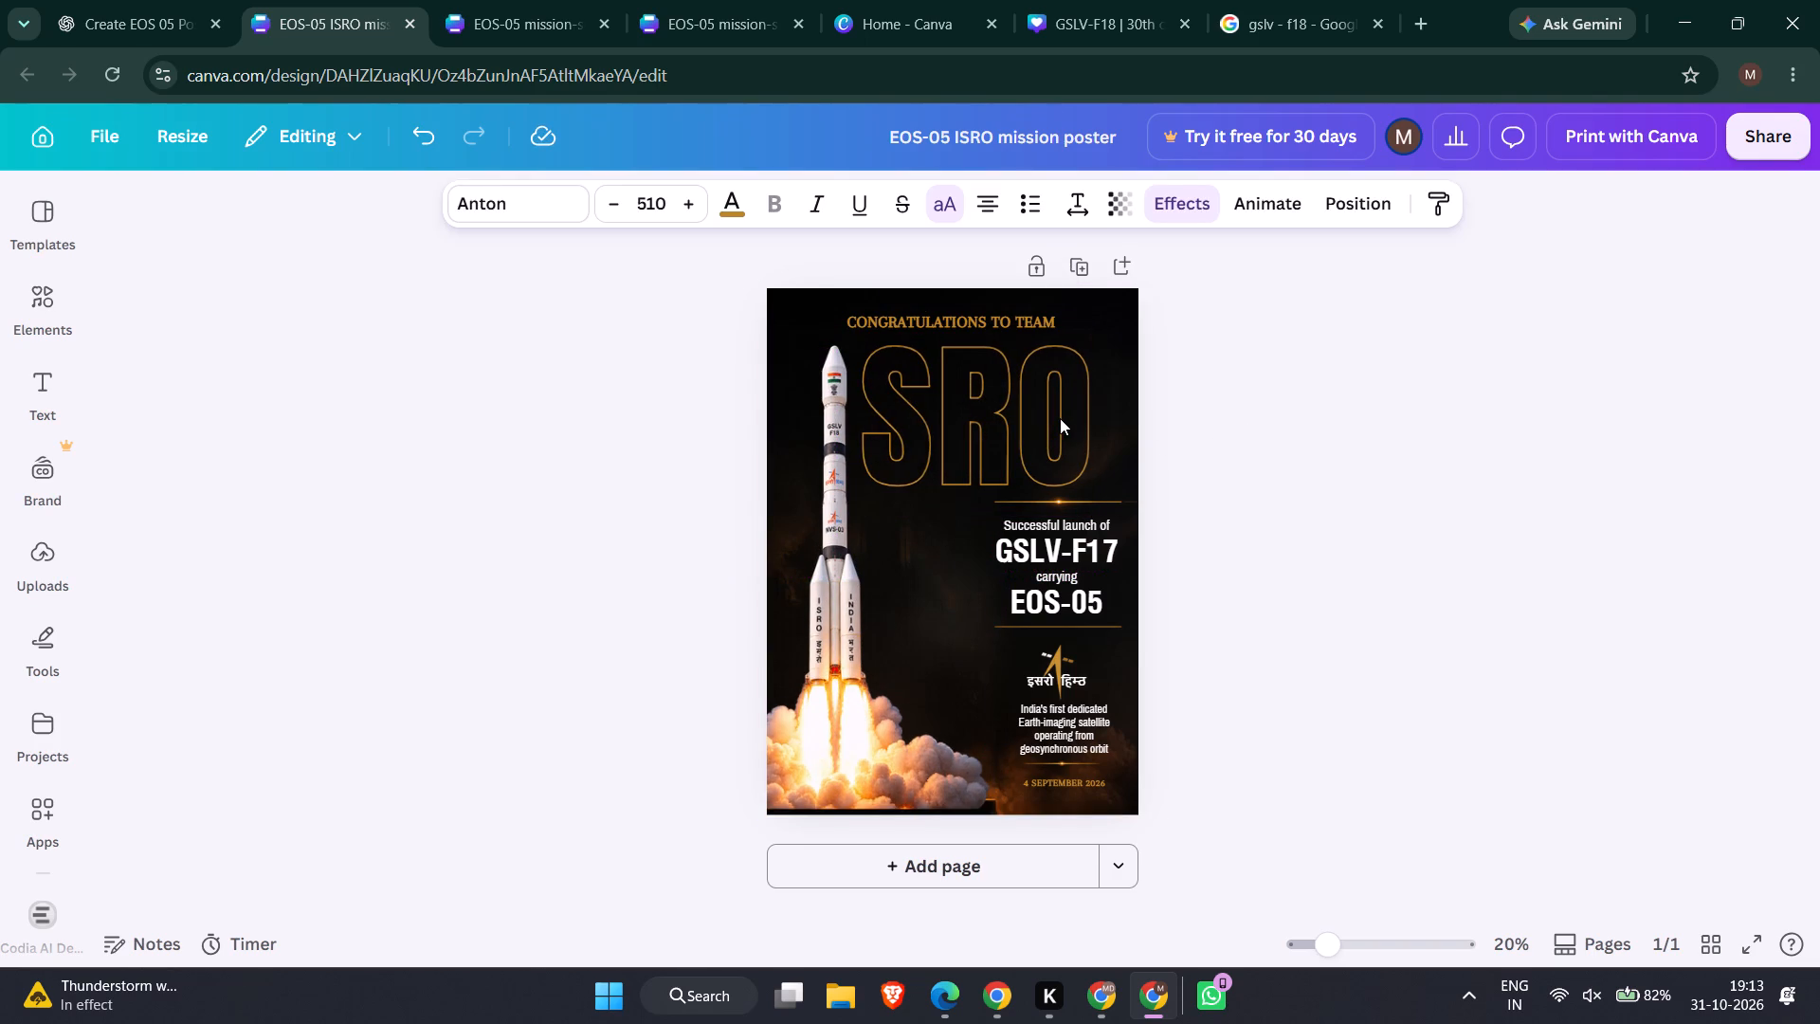
key("Down")
key("Down")
key("Down")
key("Down")
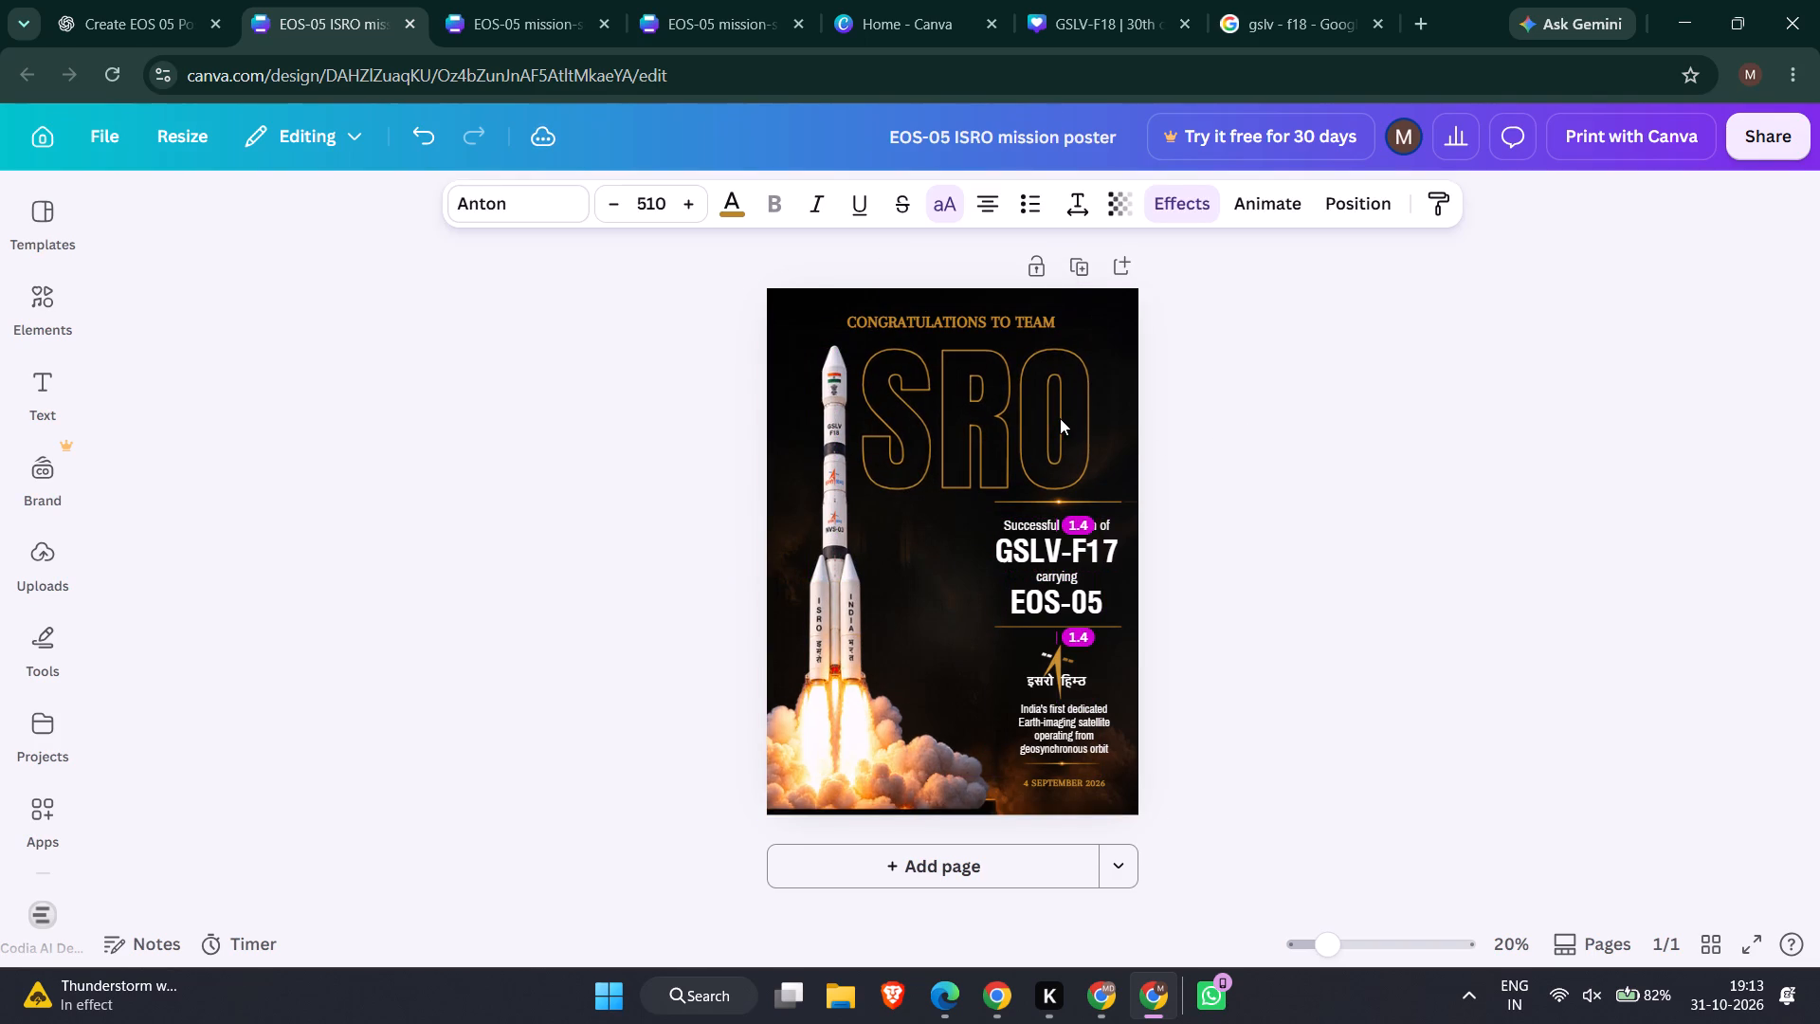
left_click(1281, 578)
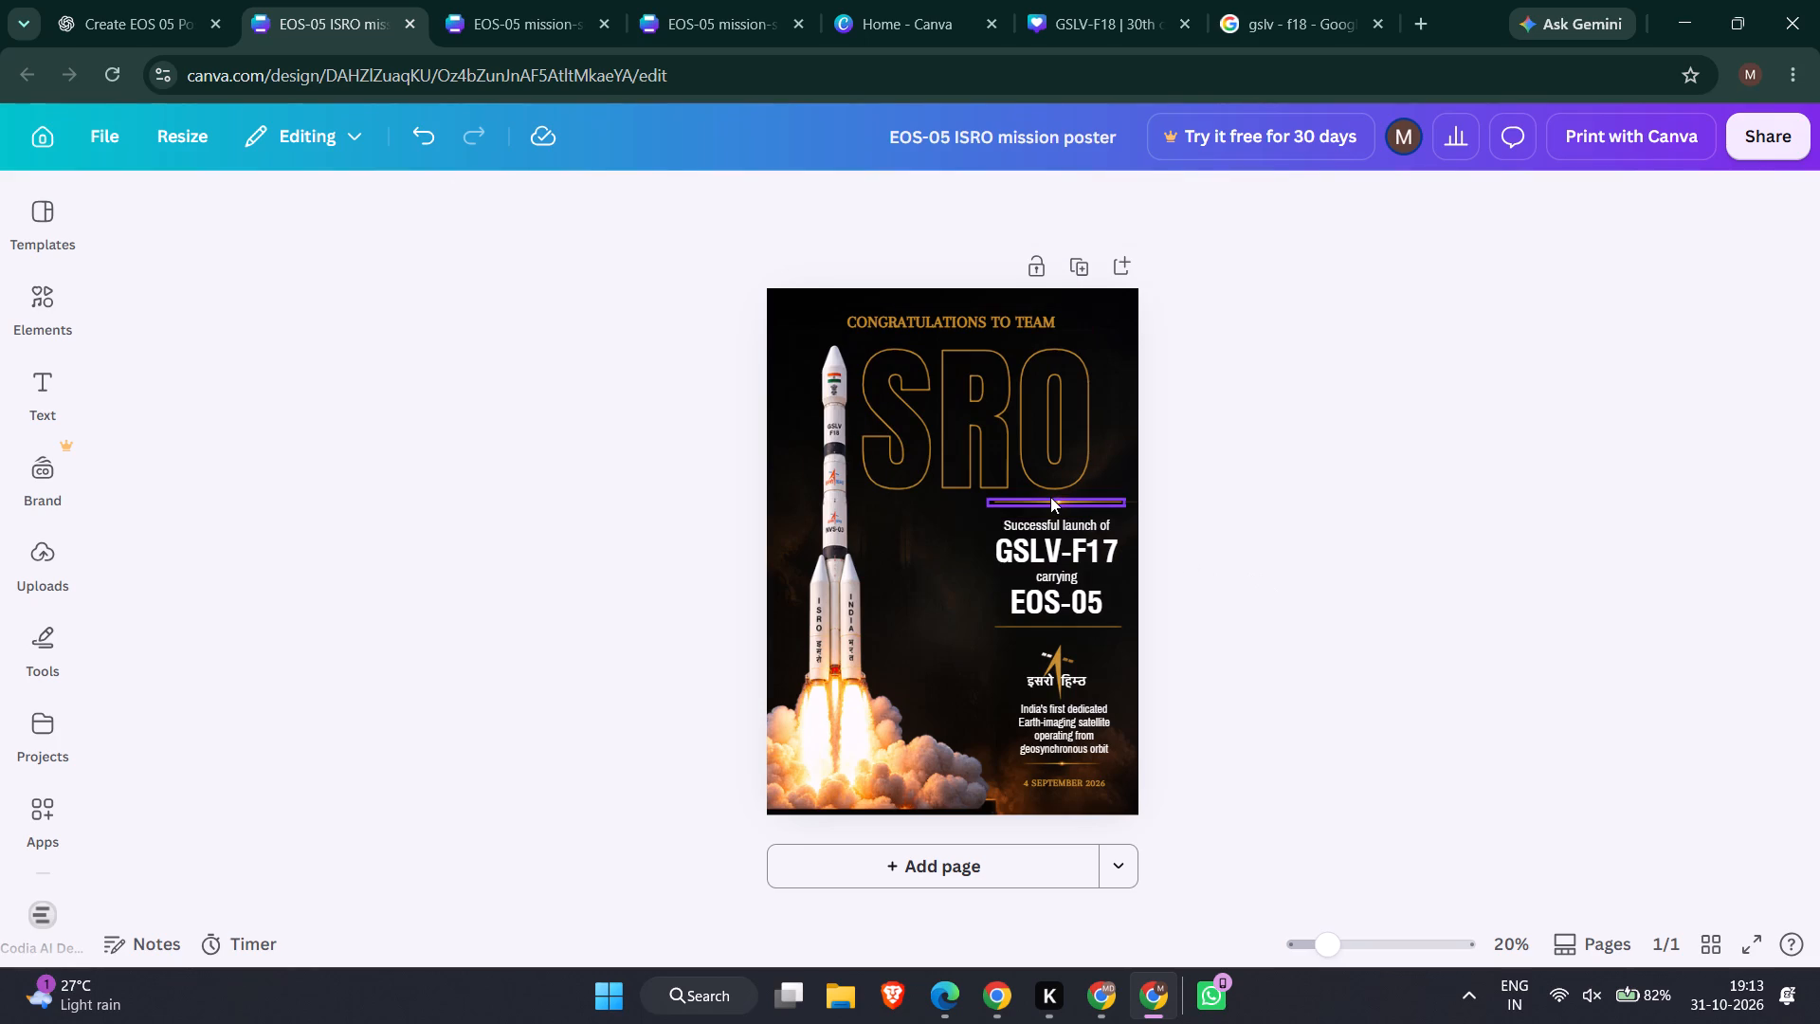
Move the gold divider above "Successful launch of" left beneath the SRO title and enlarge it to about 27 wide, spanning the letters.
left_click_drag(1051, 498, 959, 502)
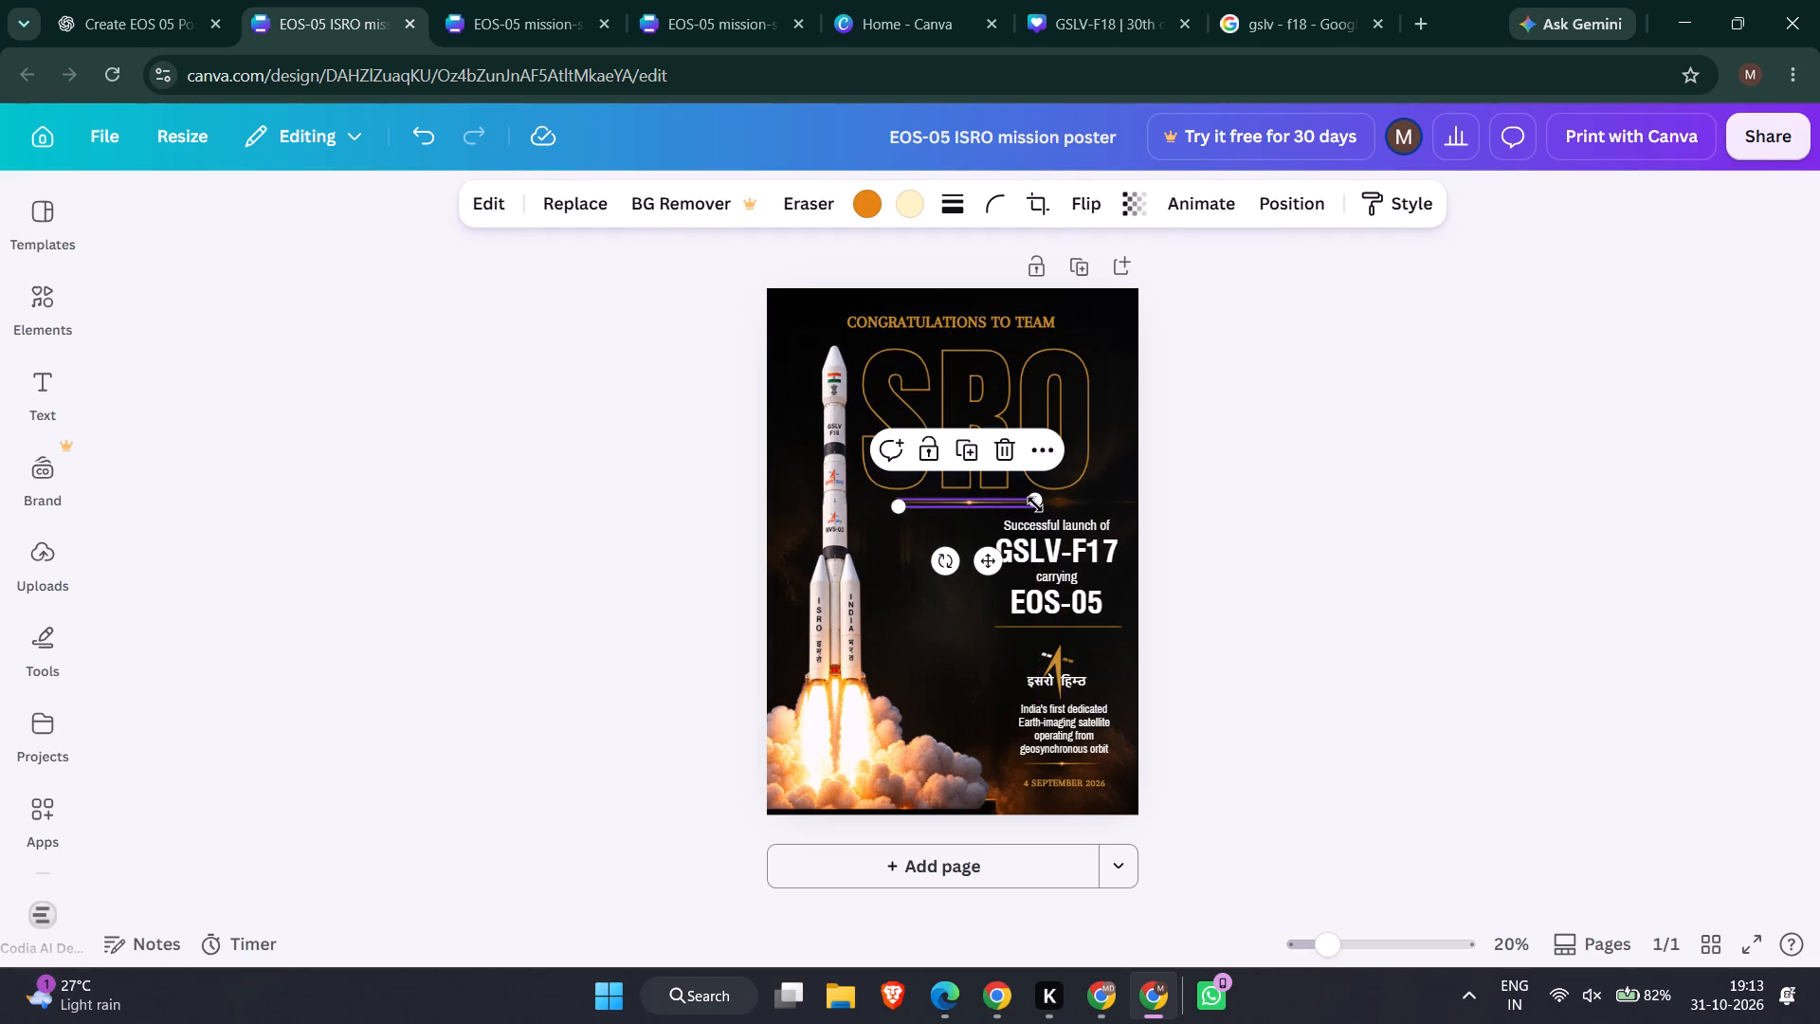
left_click_drag(1036, 504, 1105, 508)
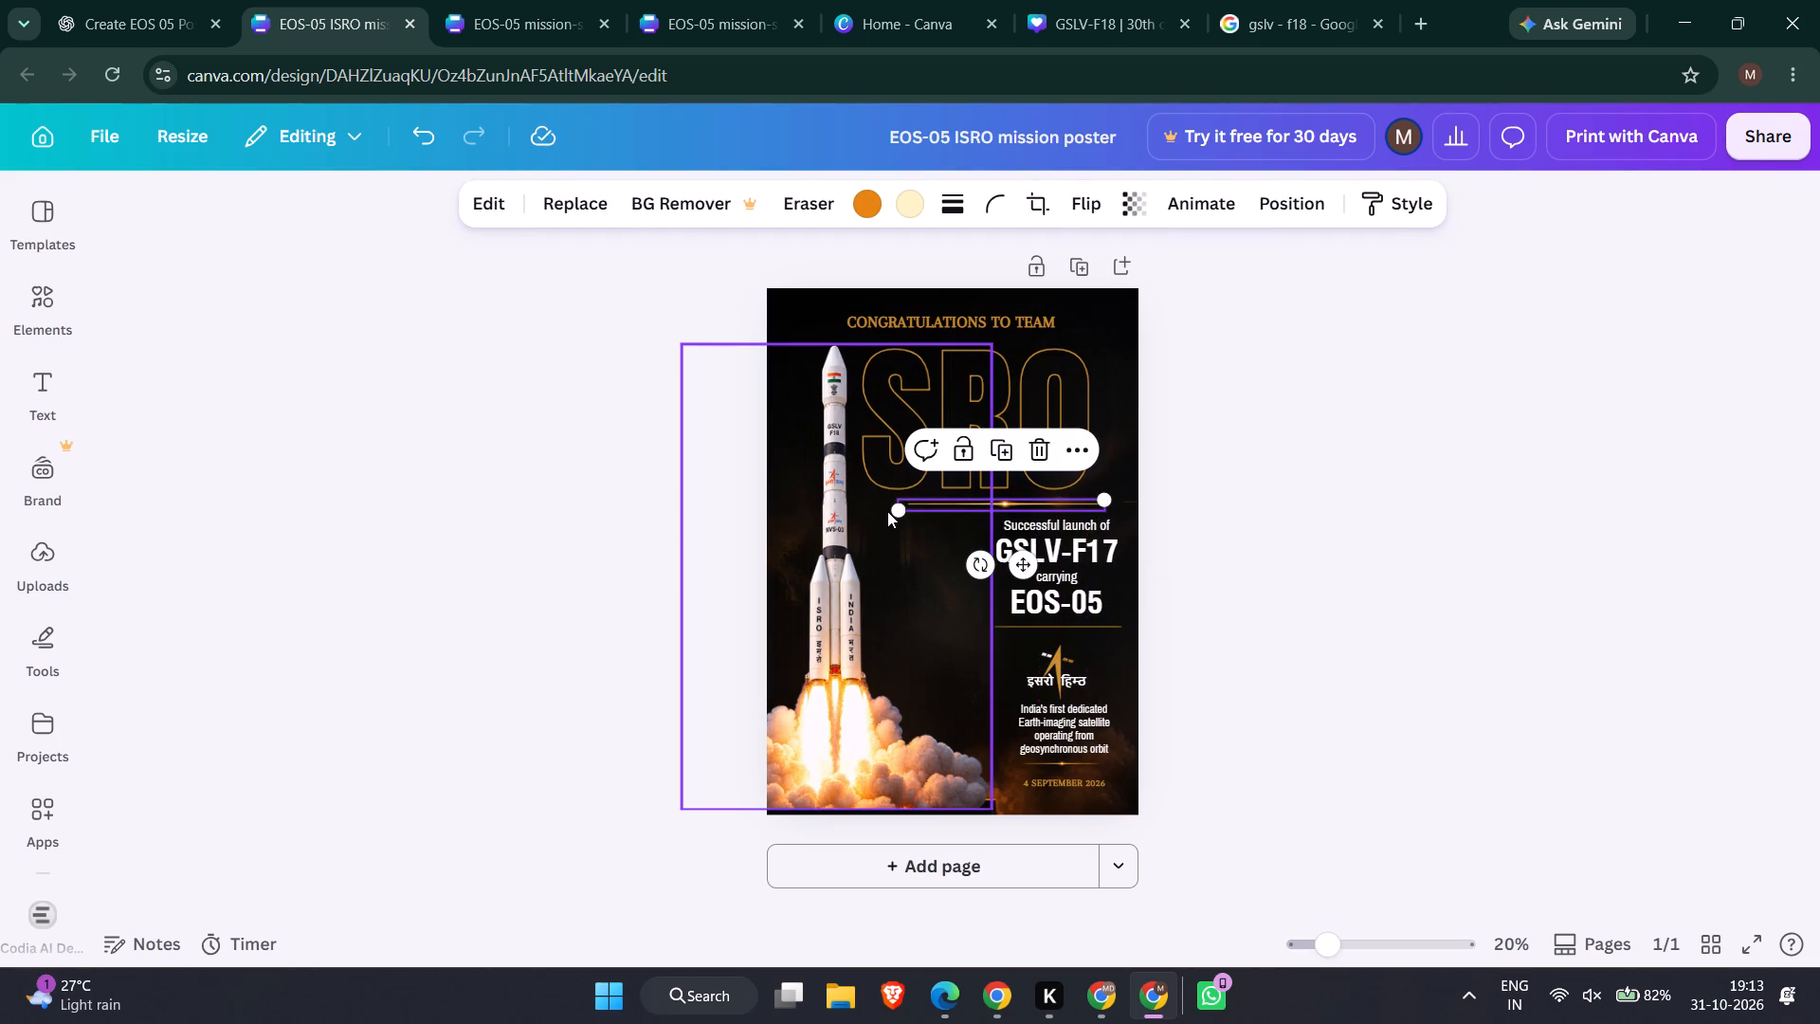
left_click_drag(892, 510, 857, 510)
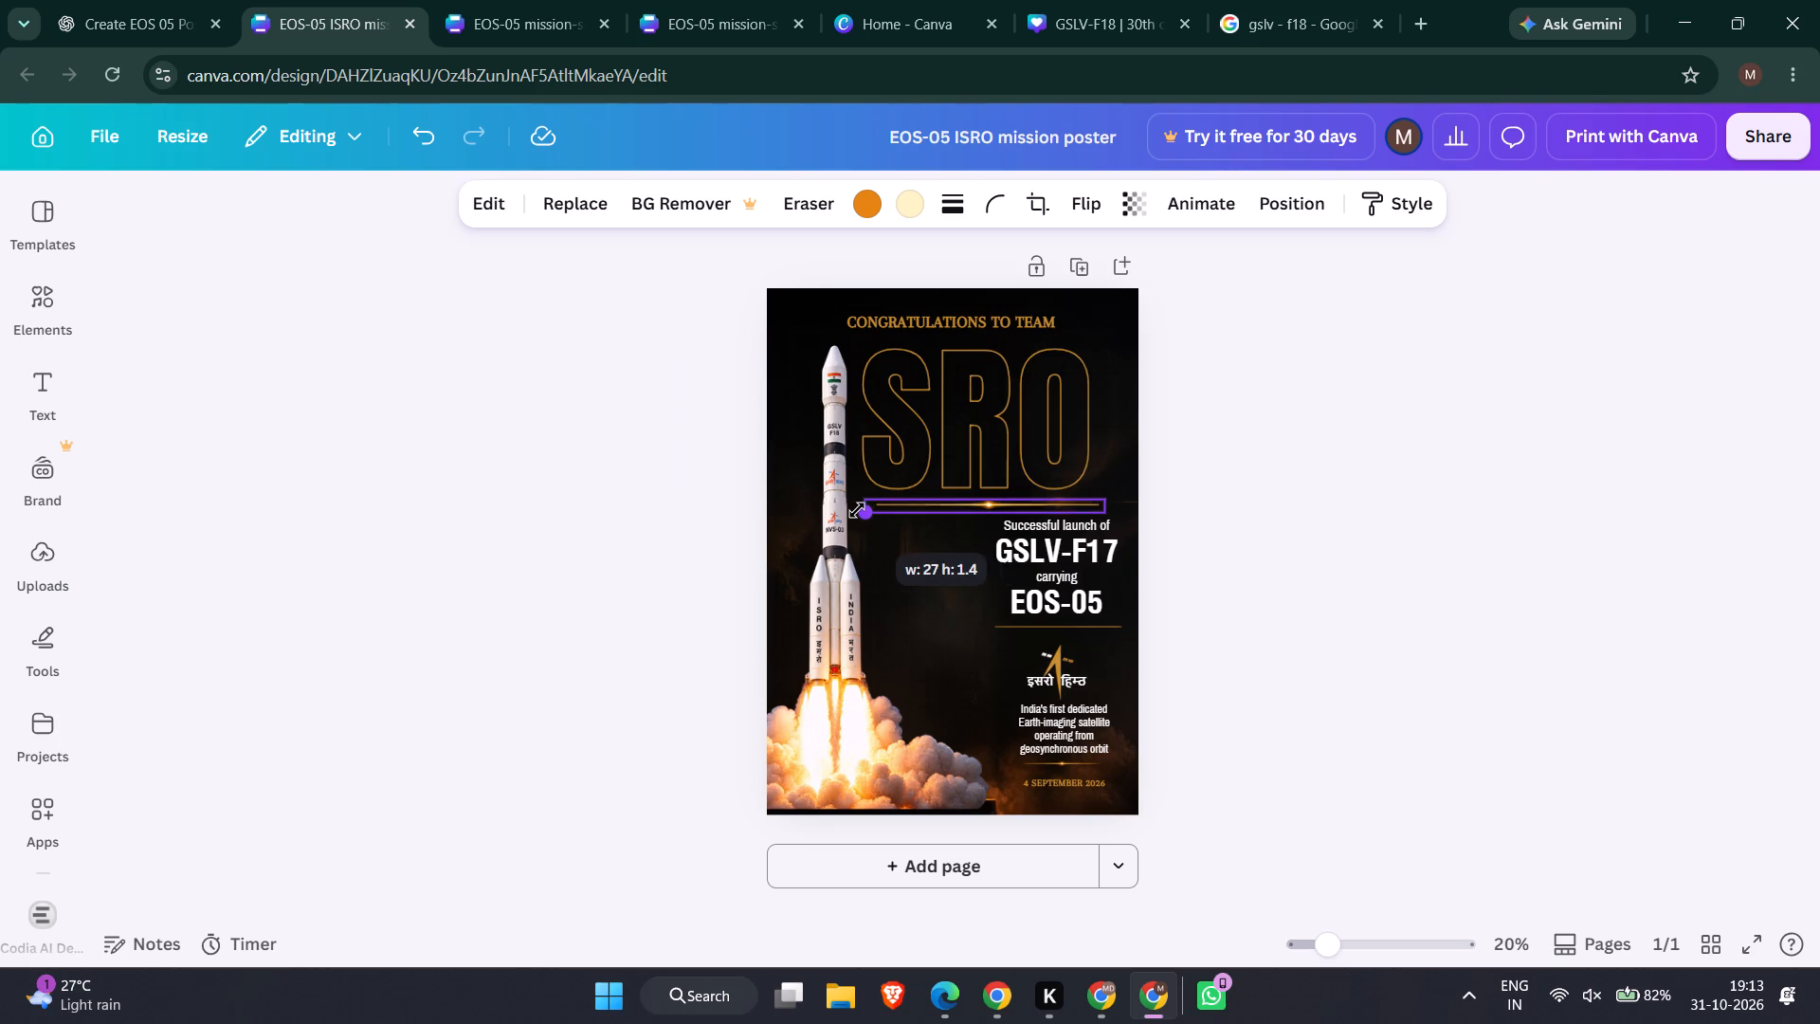
left_click_drag(857, 510, 855, 510)
left_click(1314, 552)
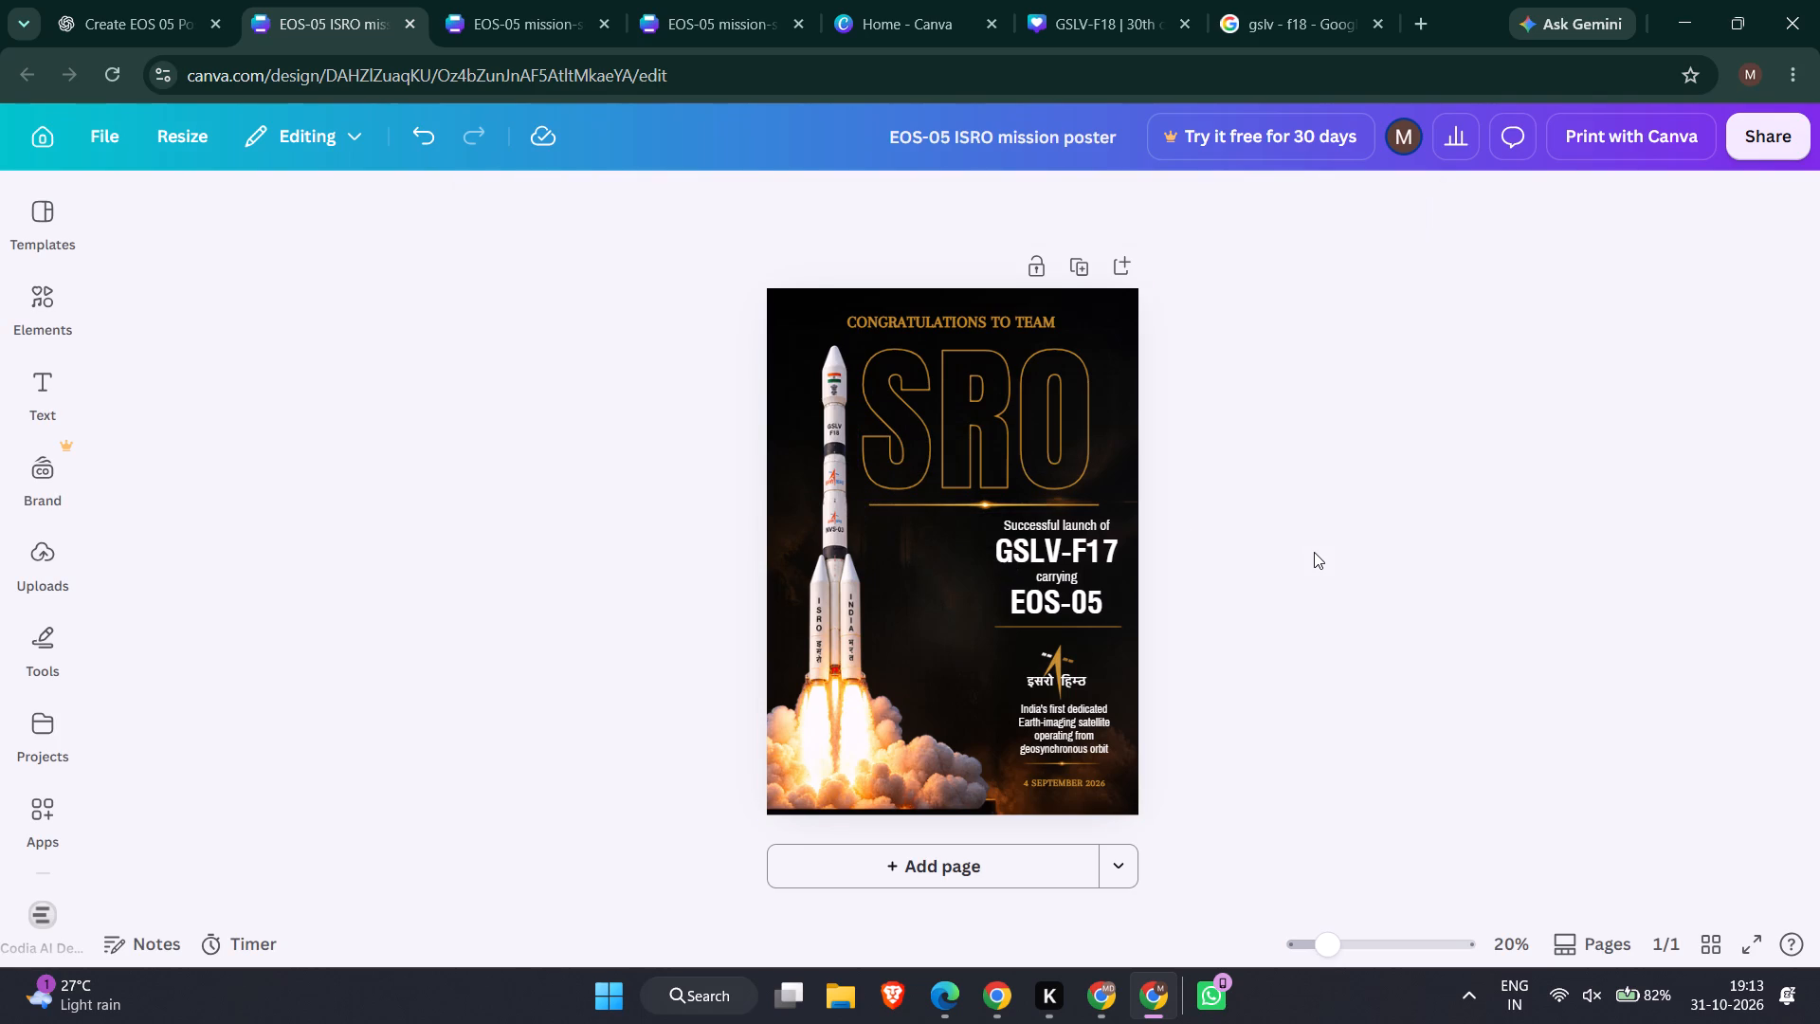
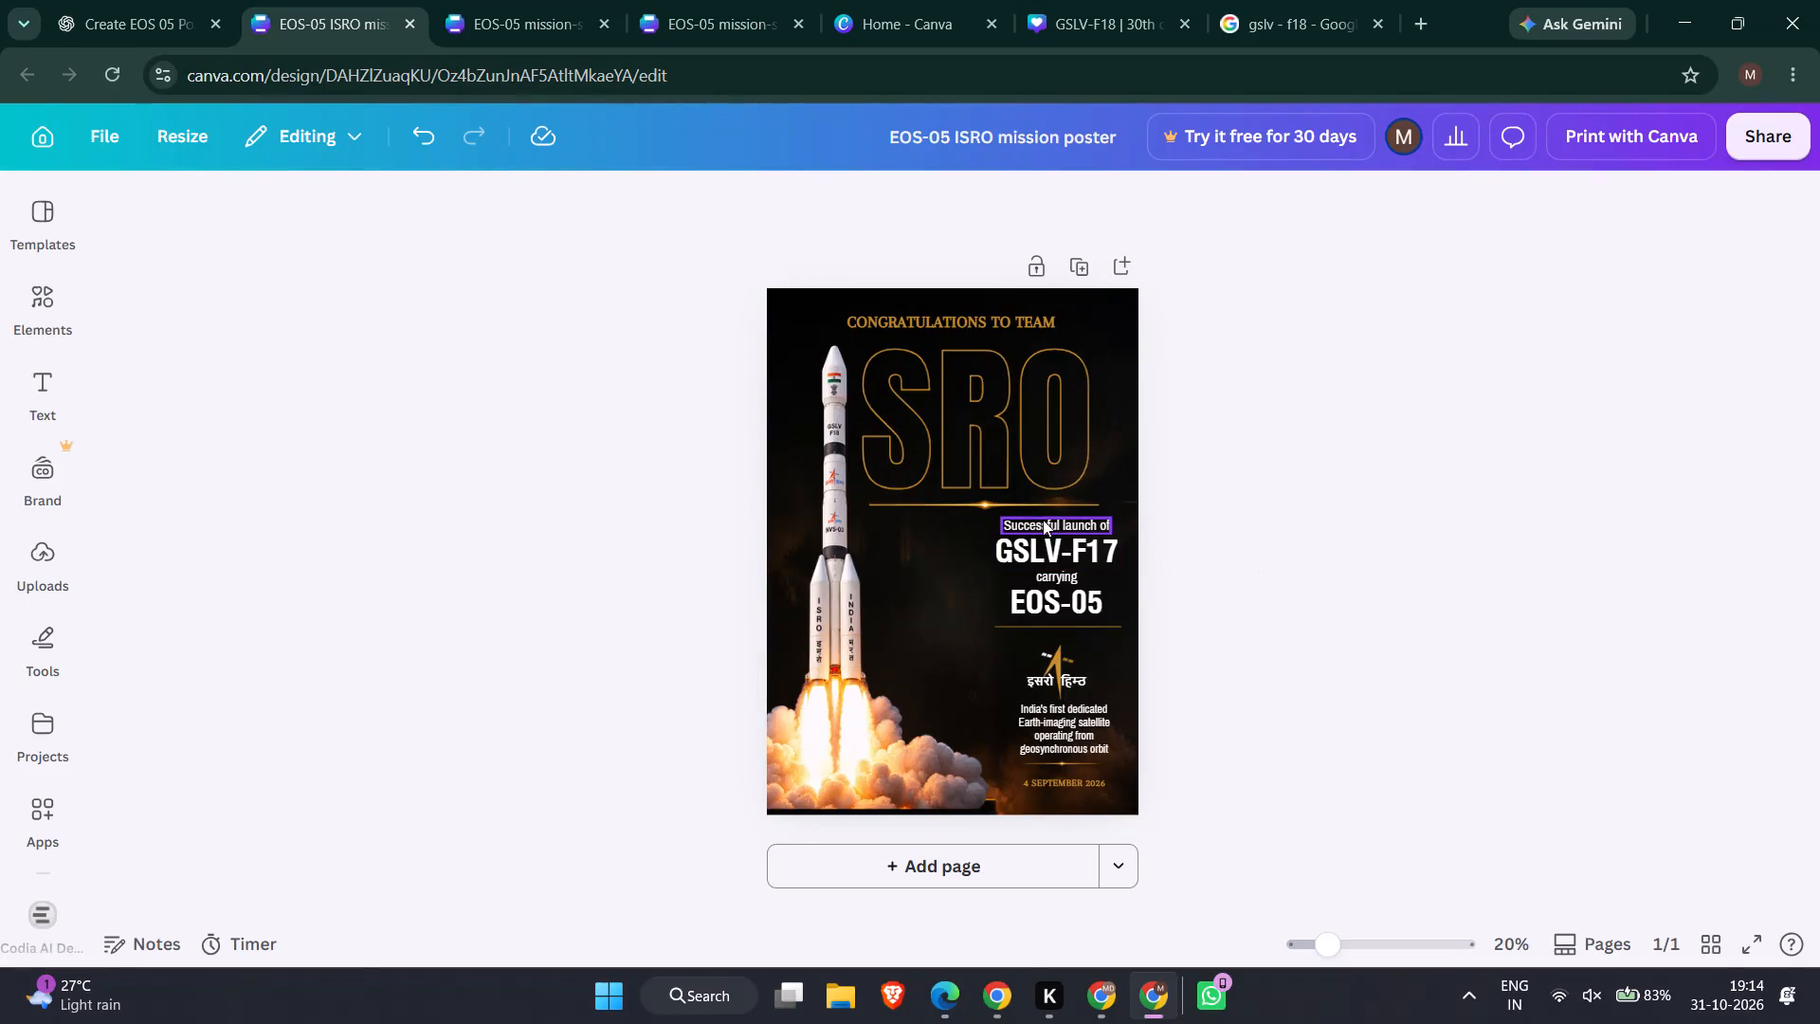
Move the four text lines from "Successful launch of" to "EOS-05" left so they sit centred beneath the SRO title's gold divider.
left_click(1033, 519)
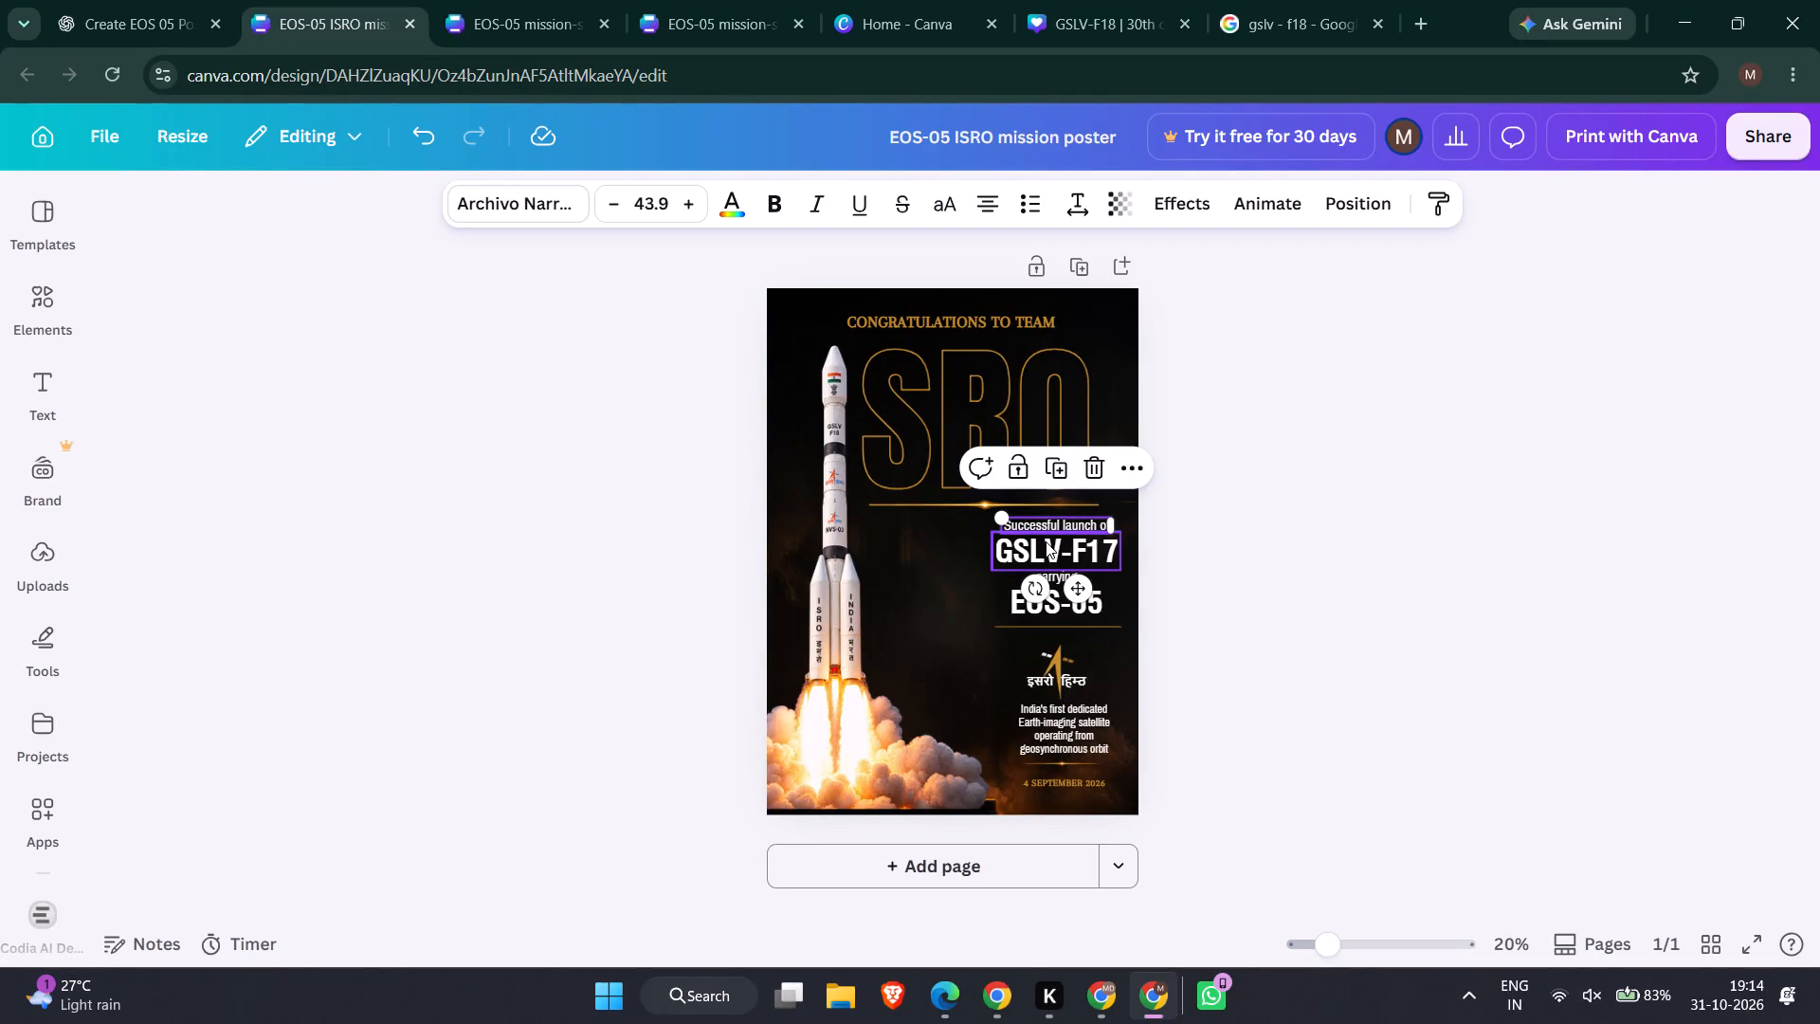
left_click(1046, 541, "shift")
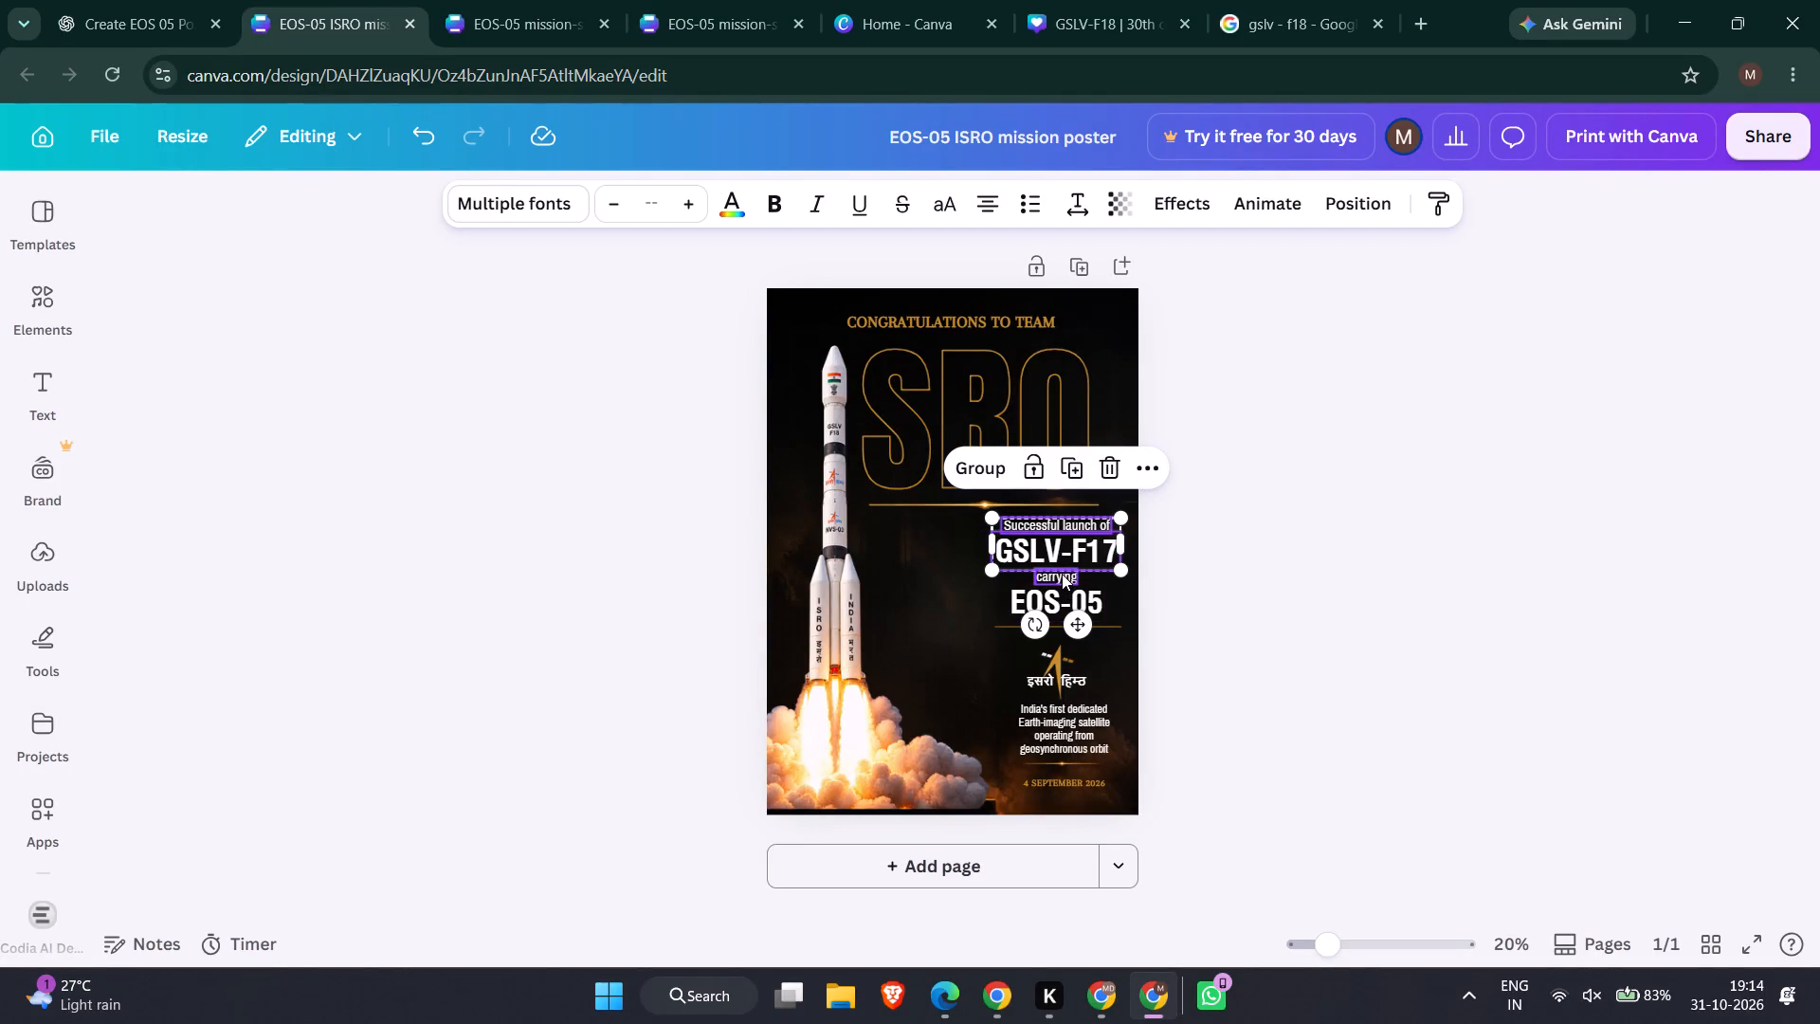
left_click(1062, 574, "shift")
left_click(1087, 610, "shift")
key("Left")
key("Left")
key("Left")
key("Left")
key("Left")
key("Left")
key("Left")
key("Left")
key("Left")
key("Left")
key("Left")
key("Left")
key("Left")
key("Left")
key("Left")
key("Left")
key("Left")
key("Left")
key("Left")
key("Left")
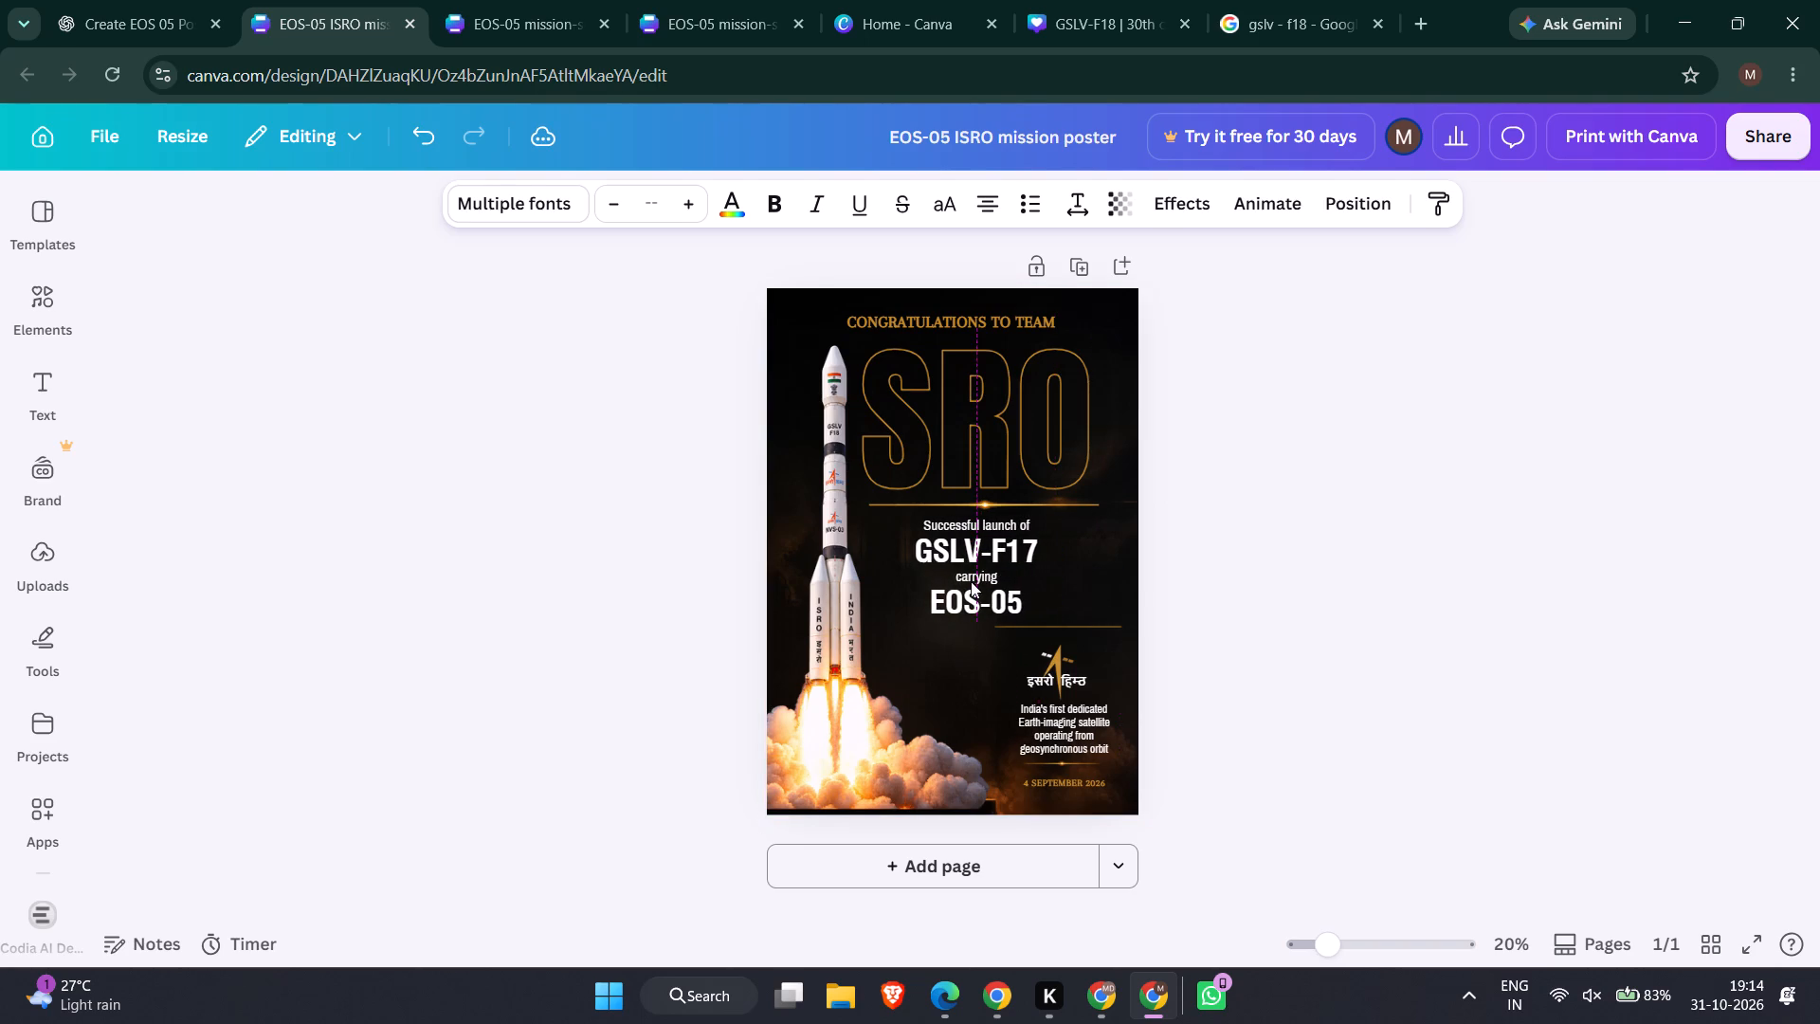
Group the four launch text lines and enlarge the group to about 18.7 wide by 15.2 high.
left_click(917, 460)
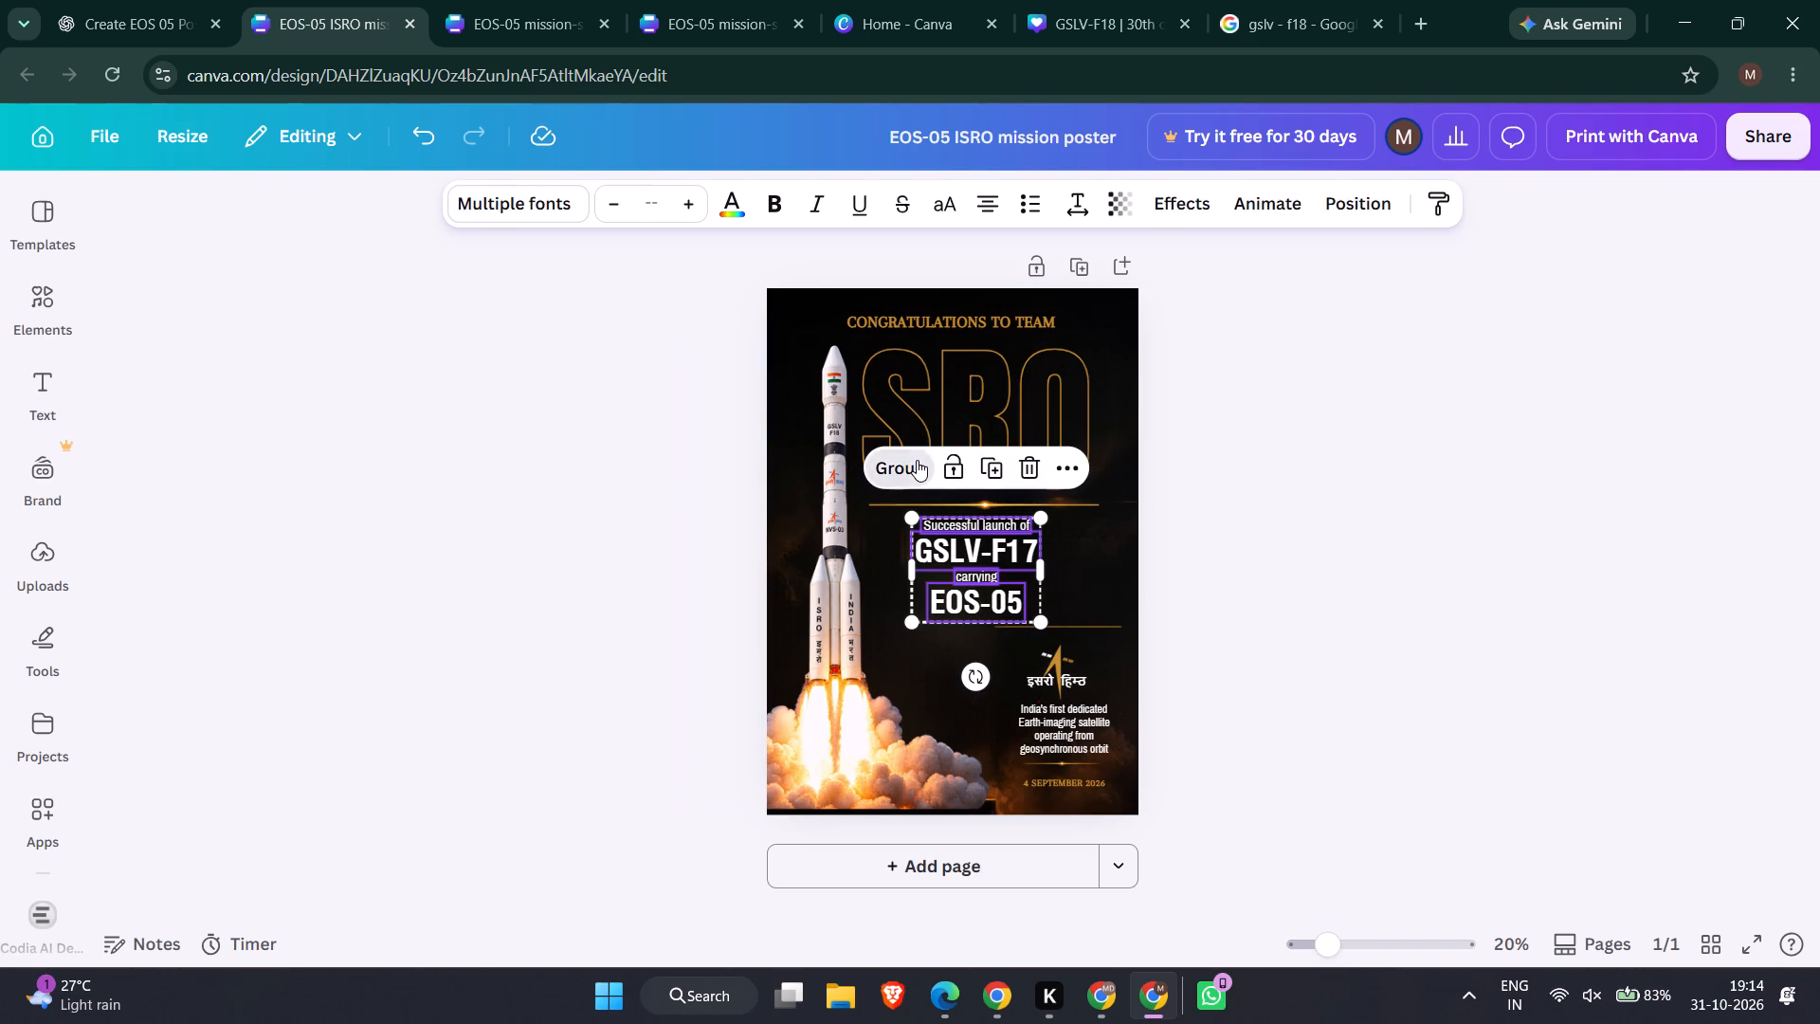
left_click_drag(1044, 626, 1074, 646)
left_click_drag(914, 643, 904, 645)
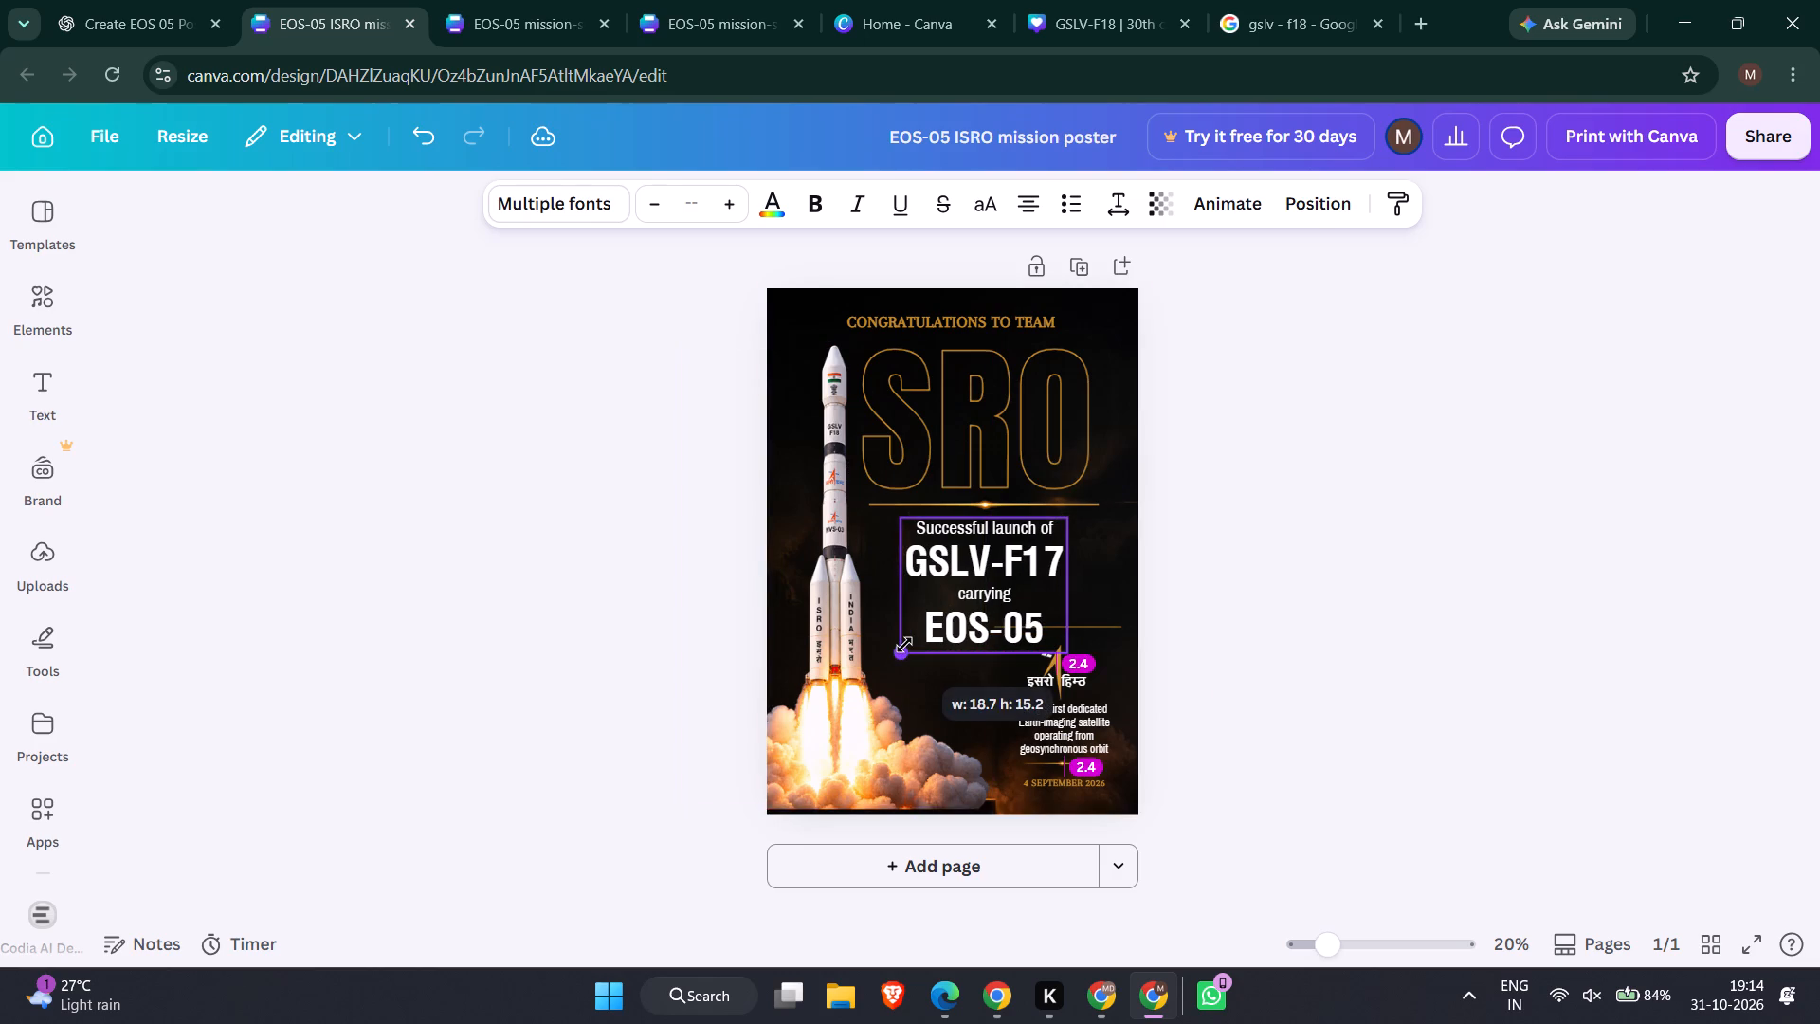
left_click_drag(904, 645, 904, 644)
left_click(1210, 642)
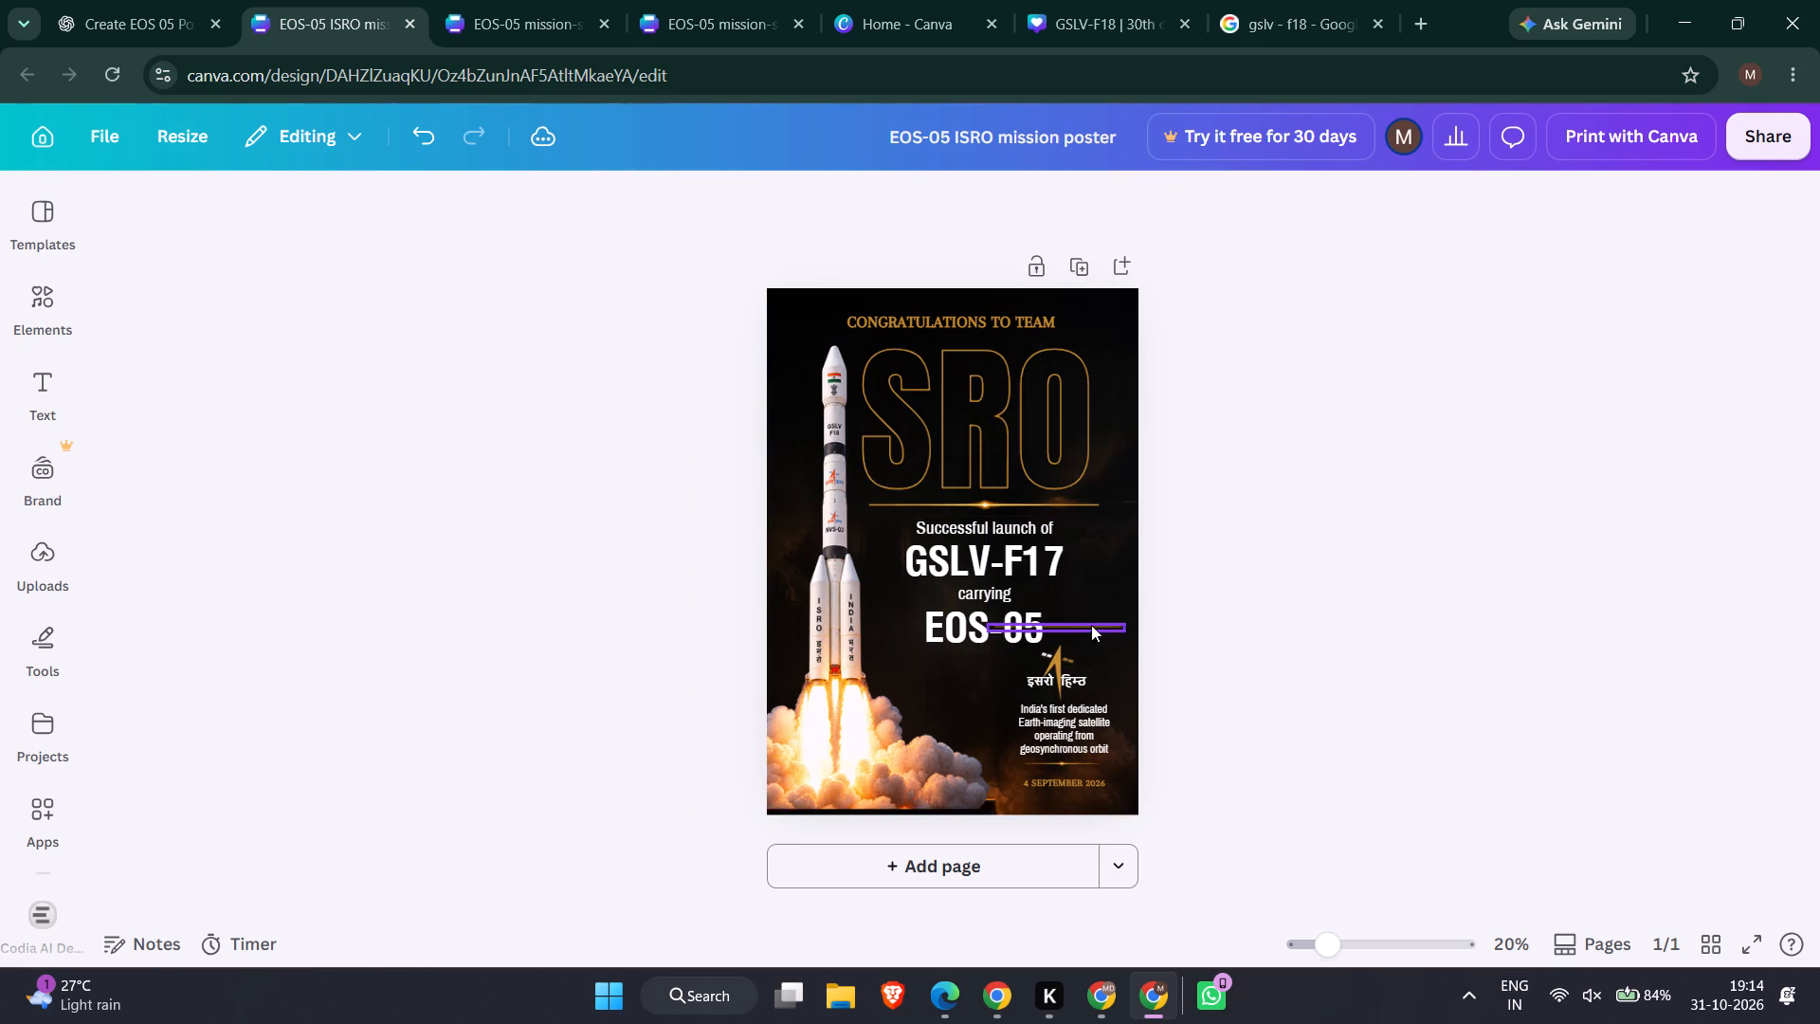
Move the thin gold line left and down so it sits just below EOS-05.
left_click_drag(1091, 625, 1014, 661)
left_click(1179, 670)
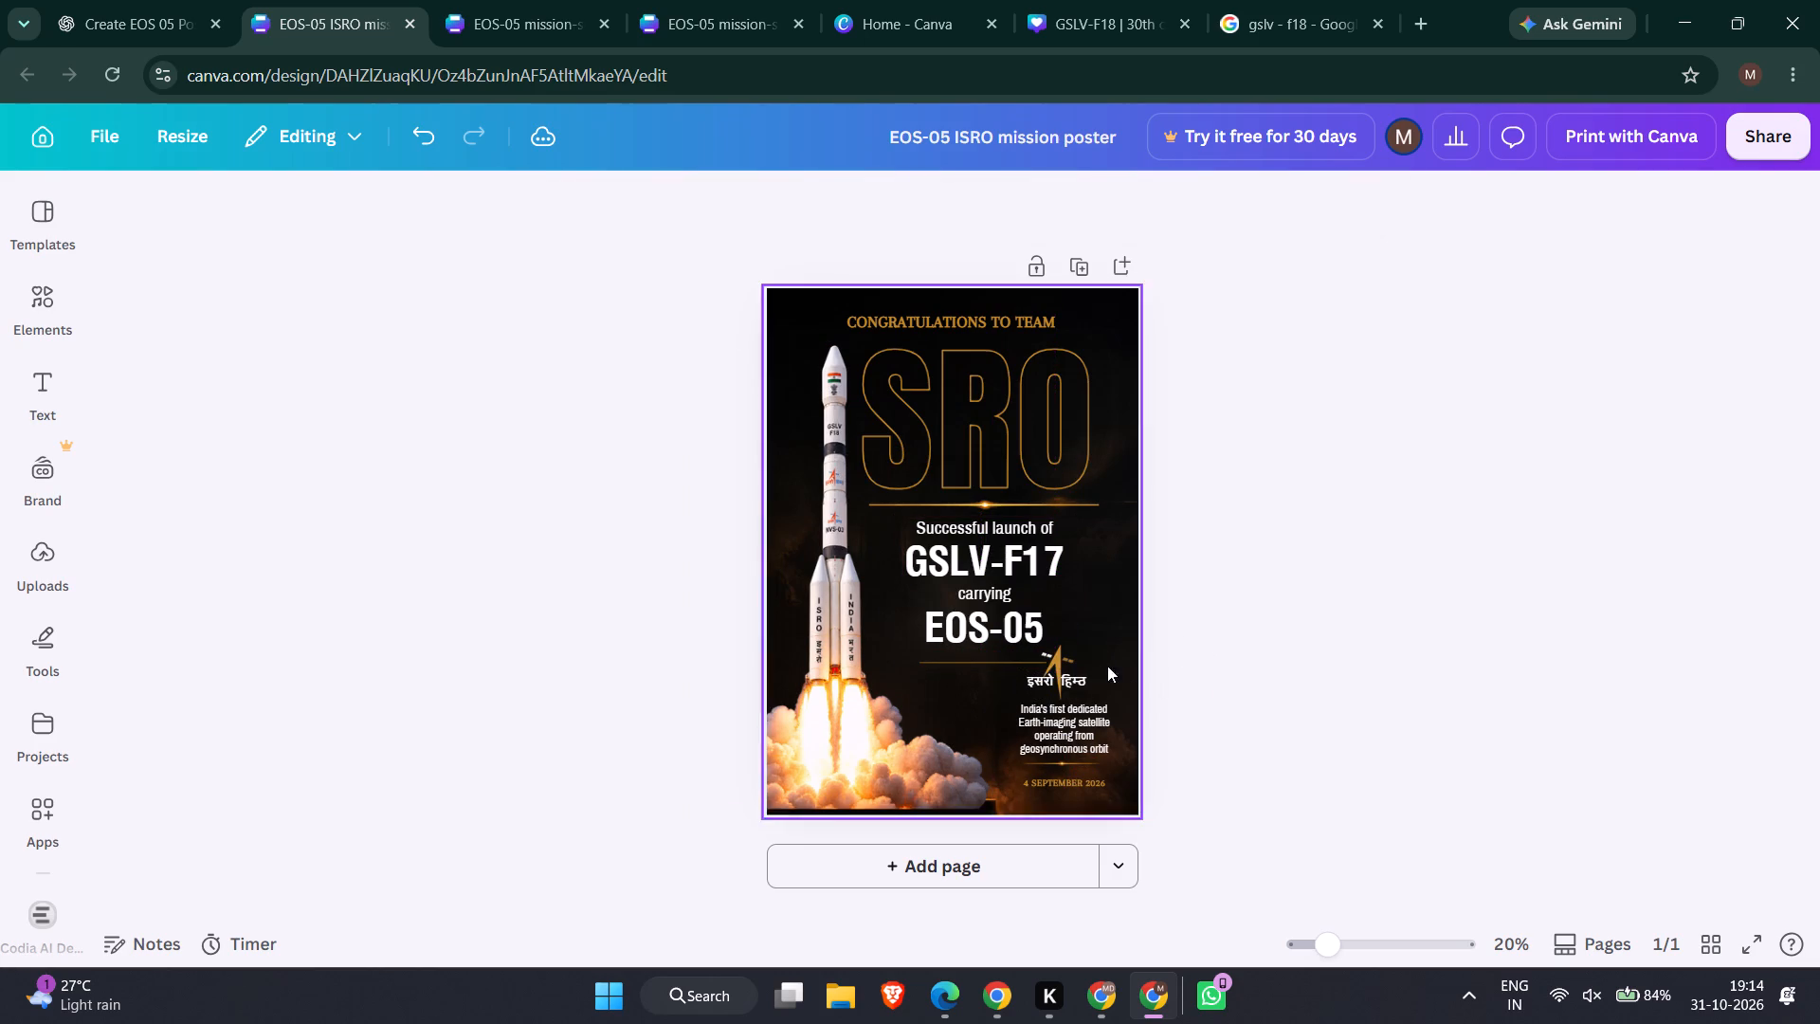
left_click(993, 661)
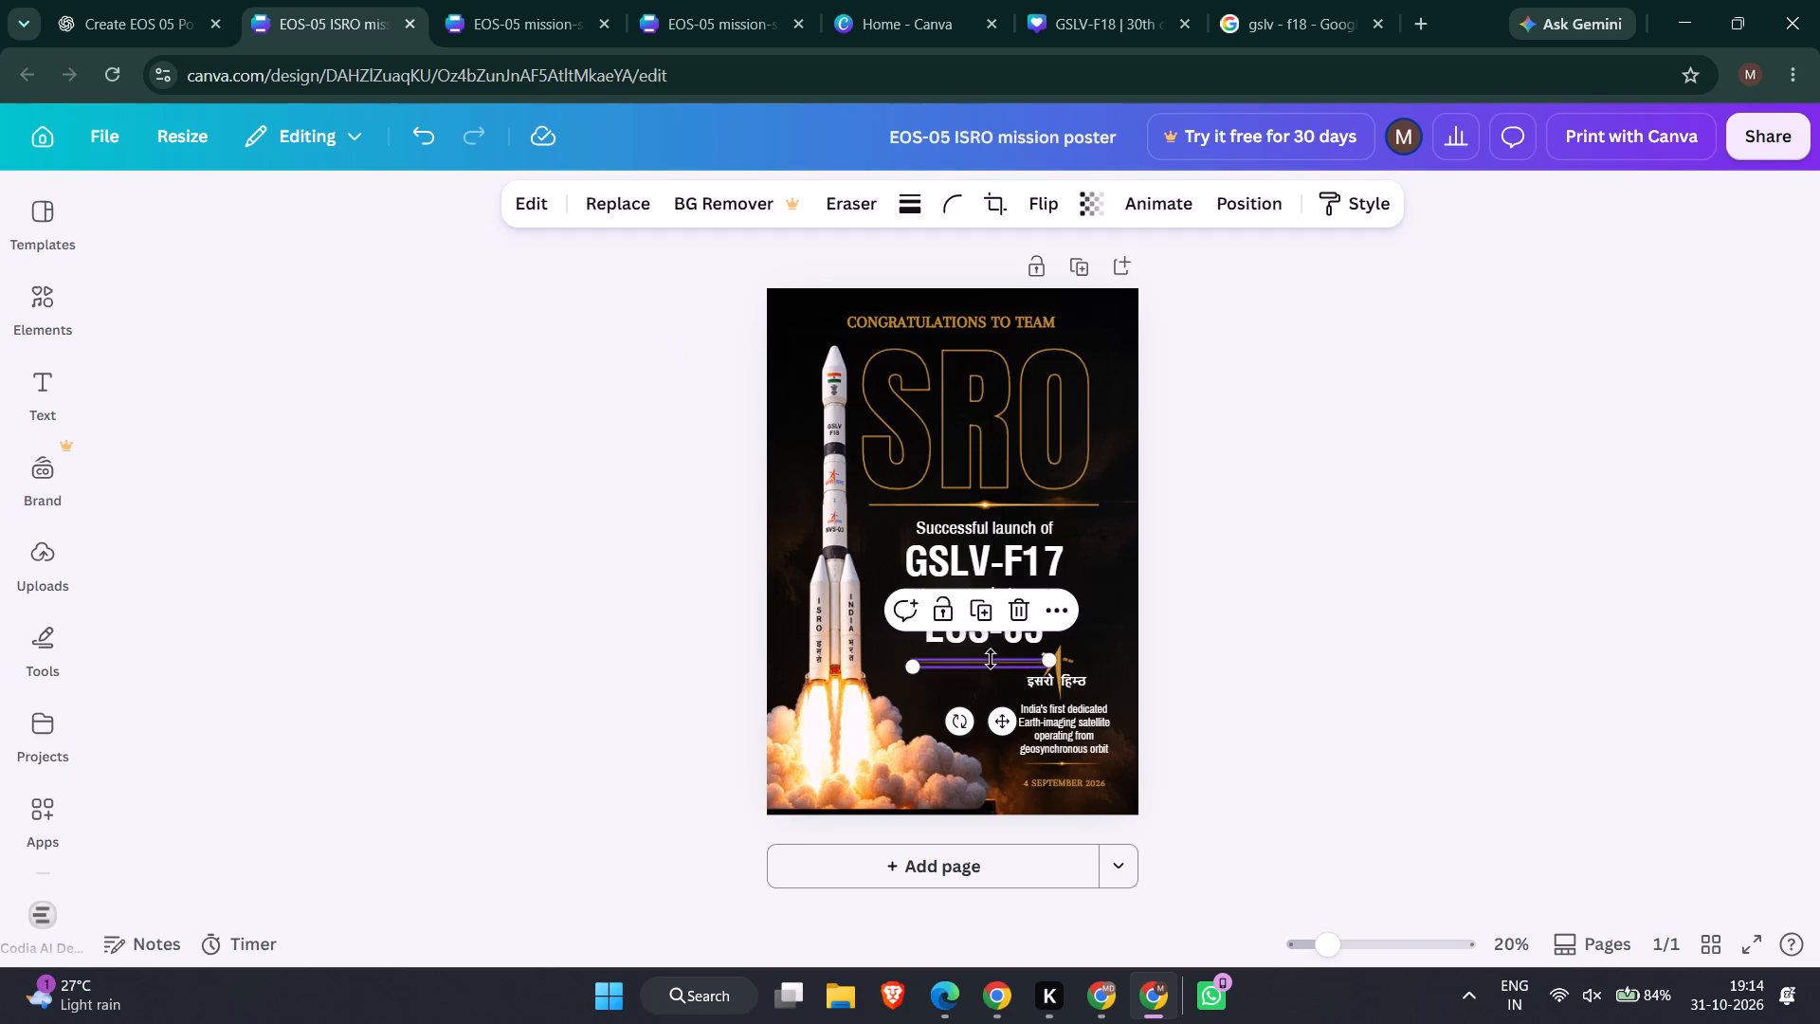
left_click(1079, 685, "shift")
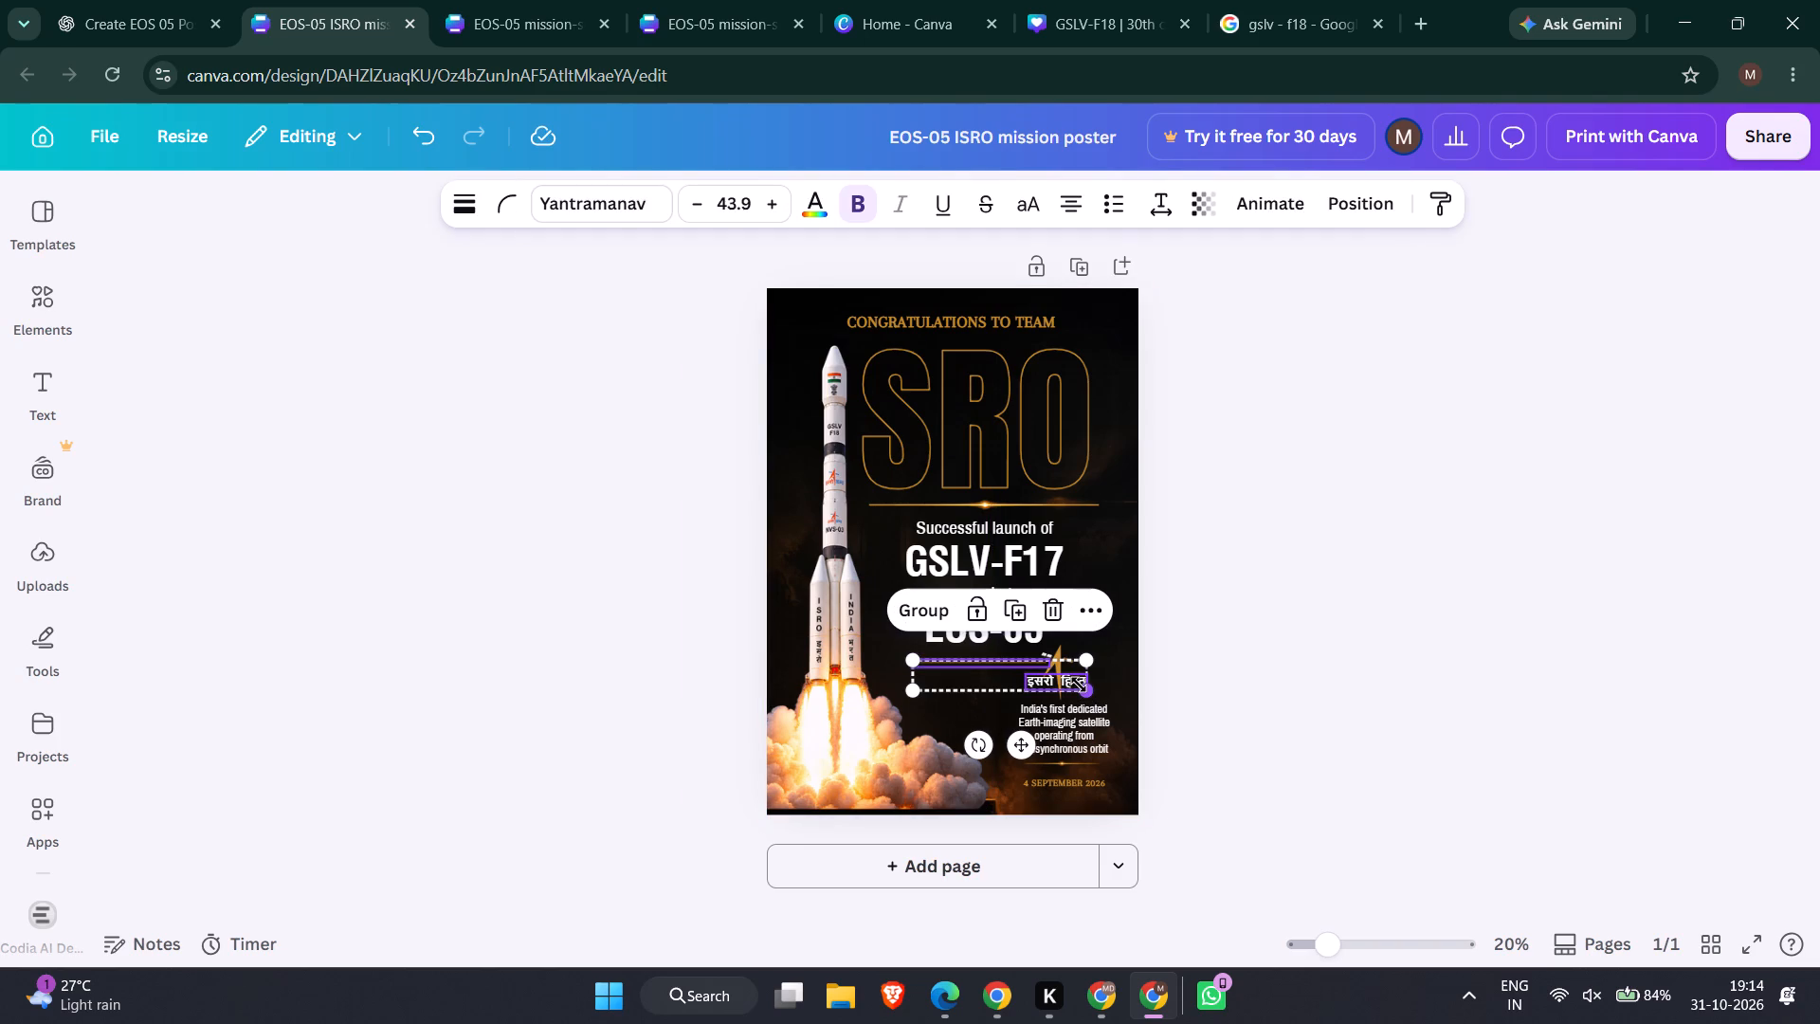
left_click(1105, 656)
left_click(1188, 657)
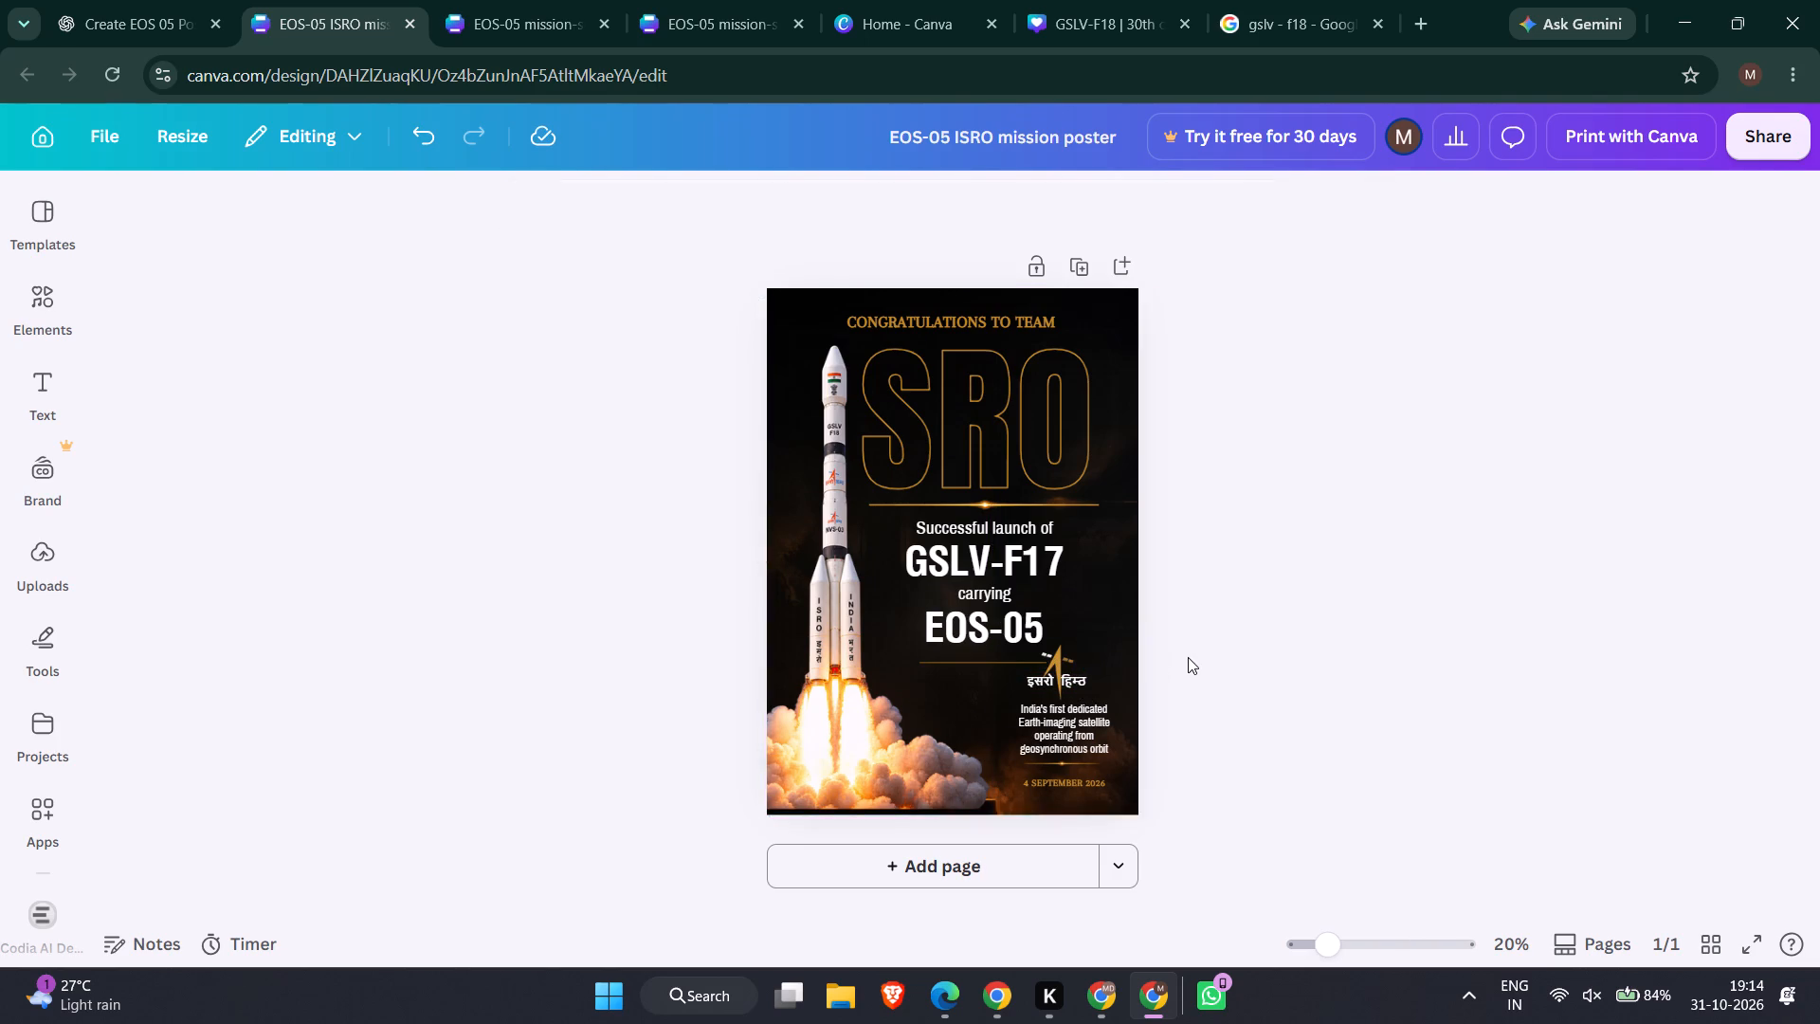
Group the gold ISRO logo mark with its Hindi lettering and move it beneath the thin gold line, centred under EOS-05.
left_click(1065, 666)
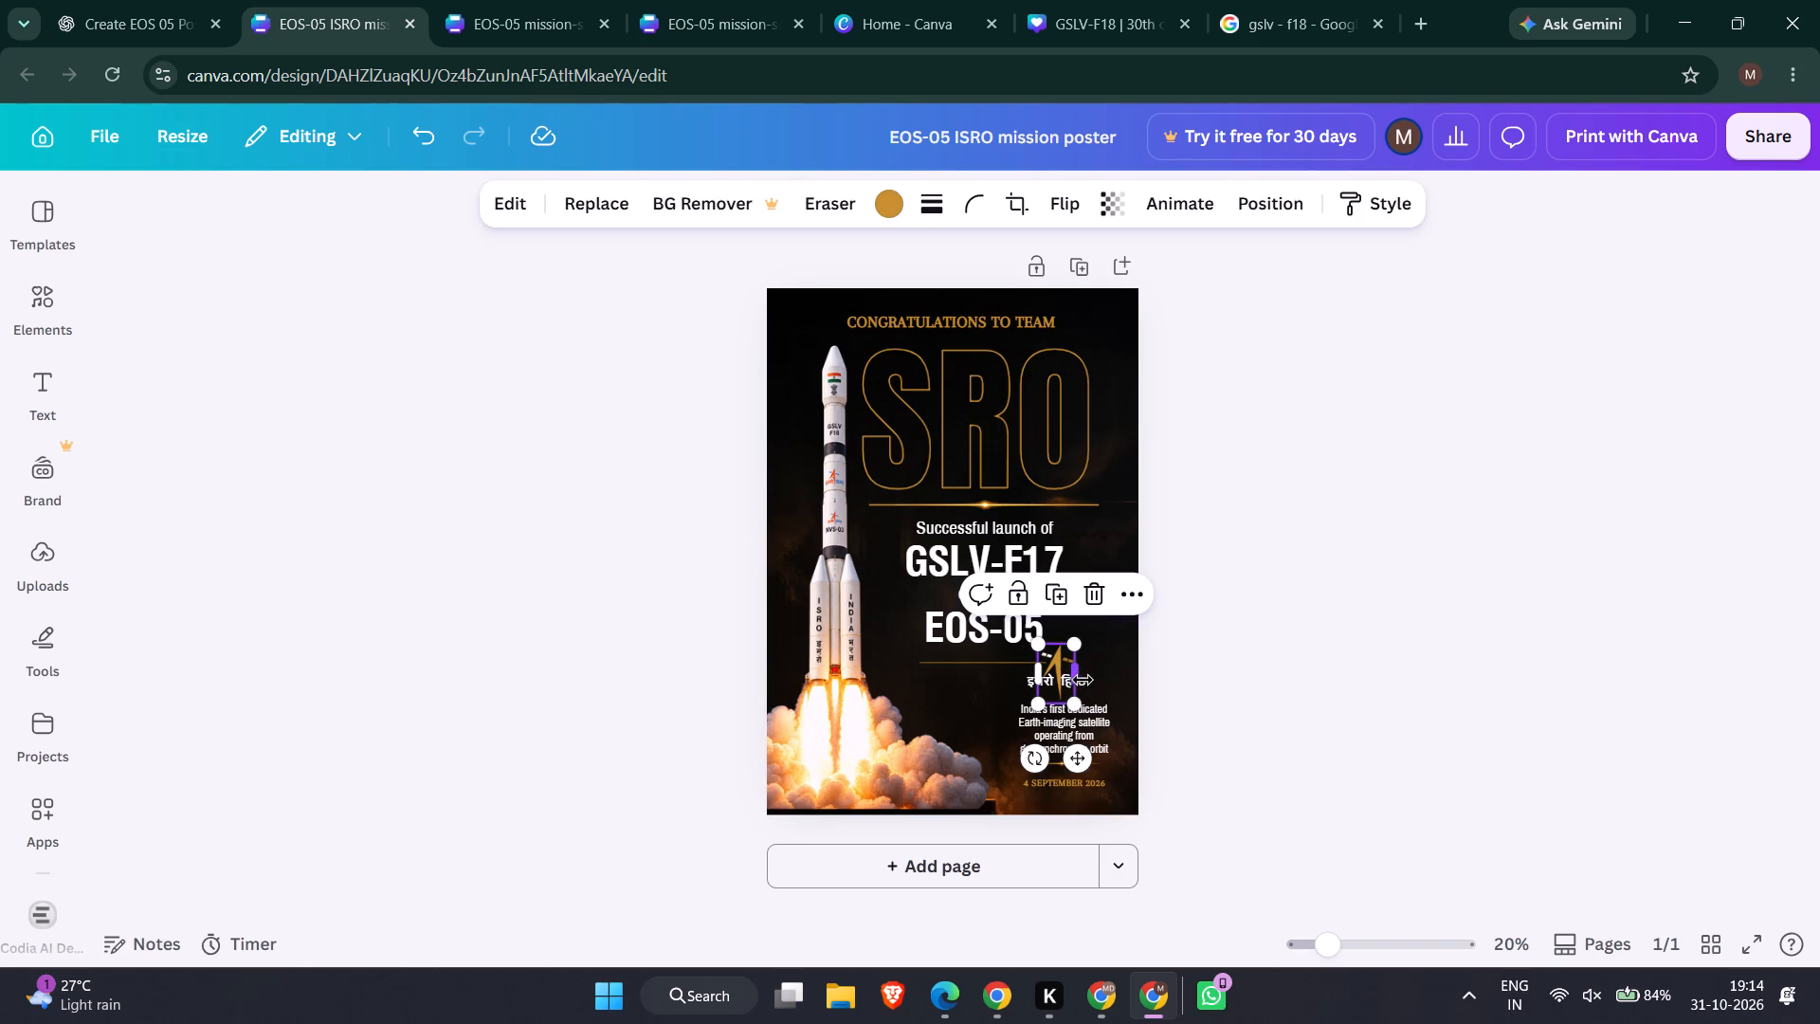
left_click(1085, 682, "shift")
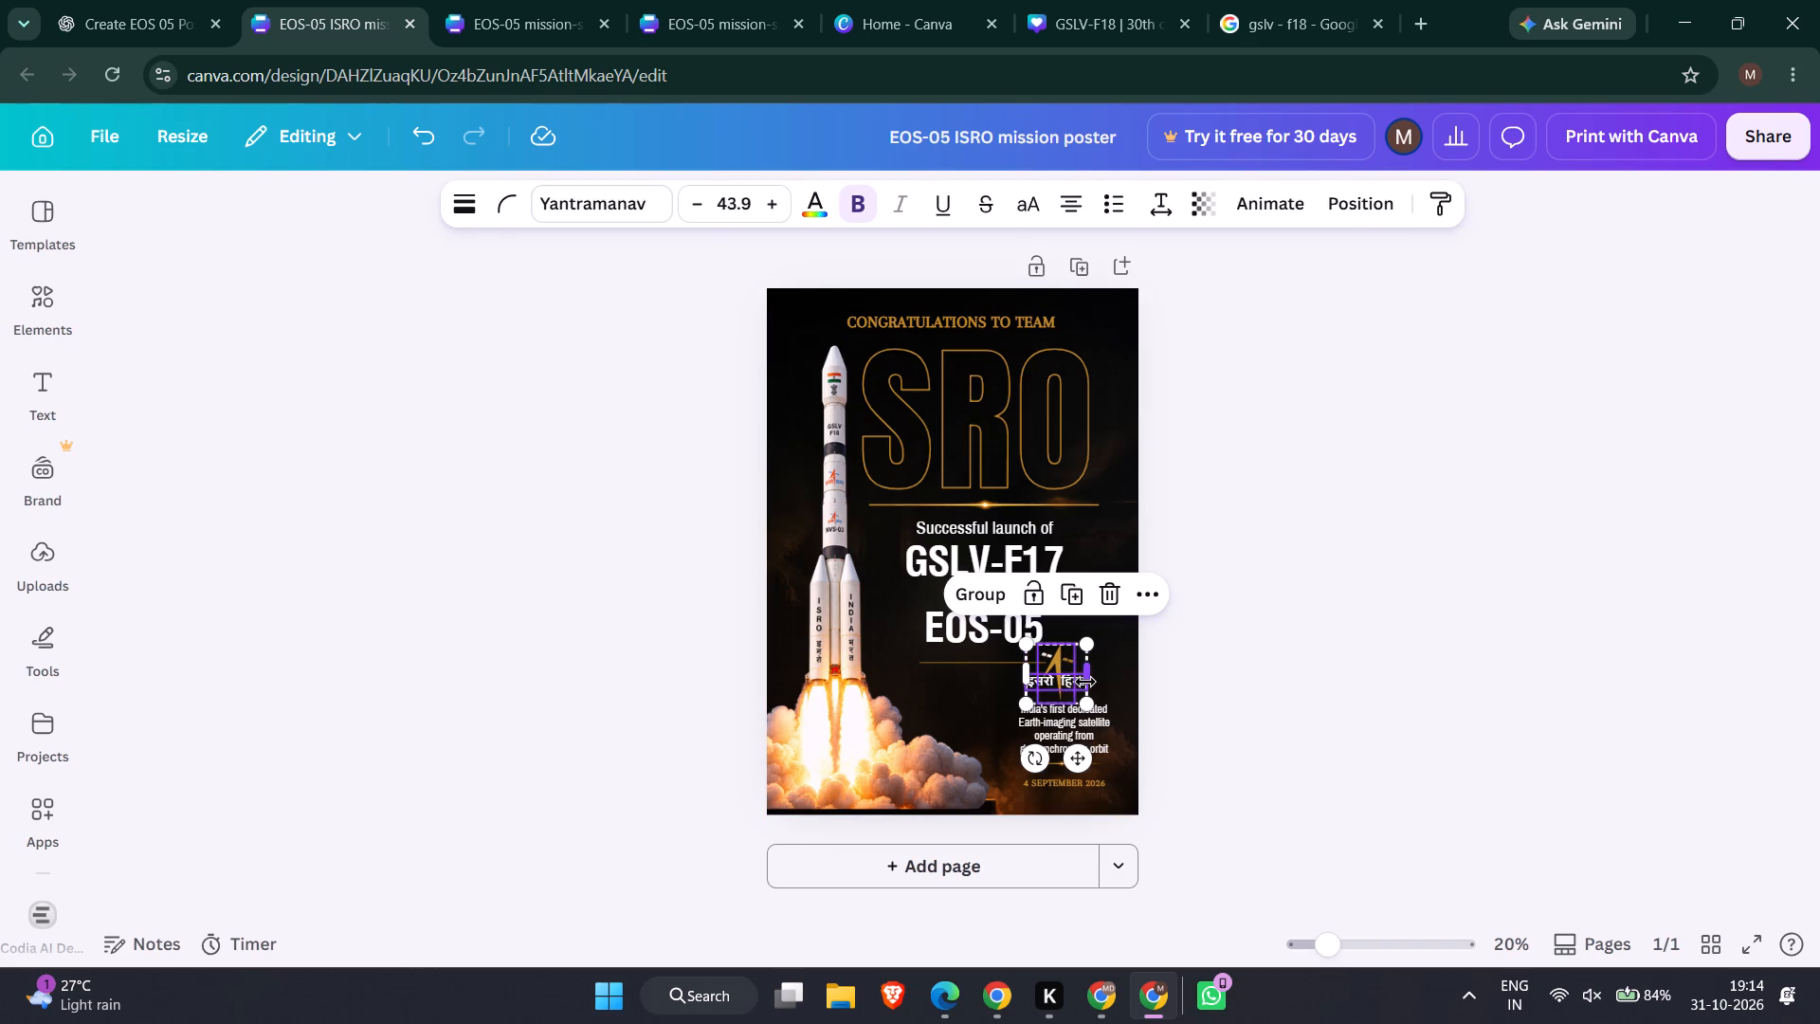
left_click(989, 591)
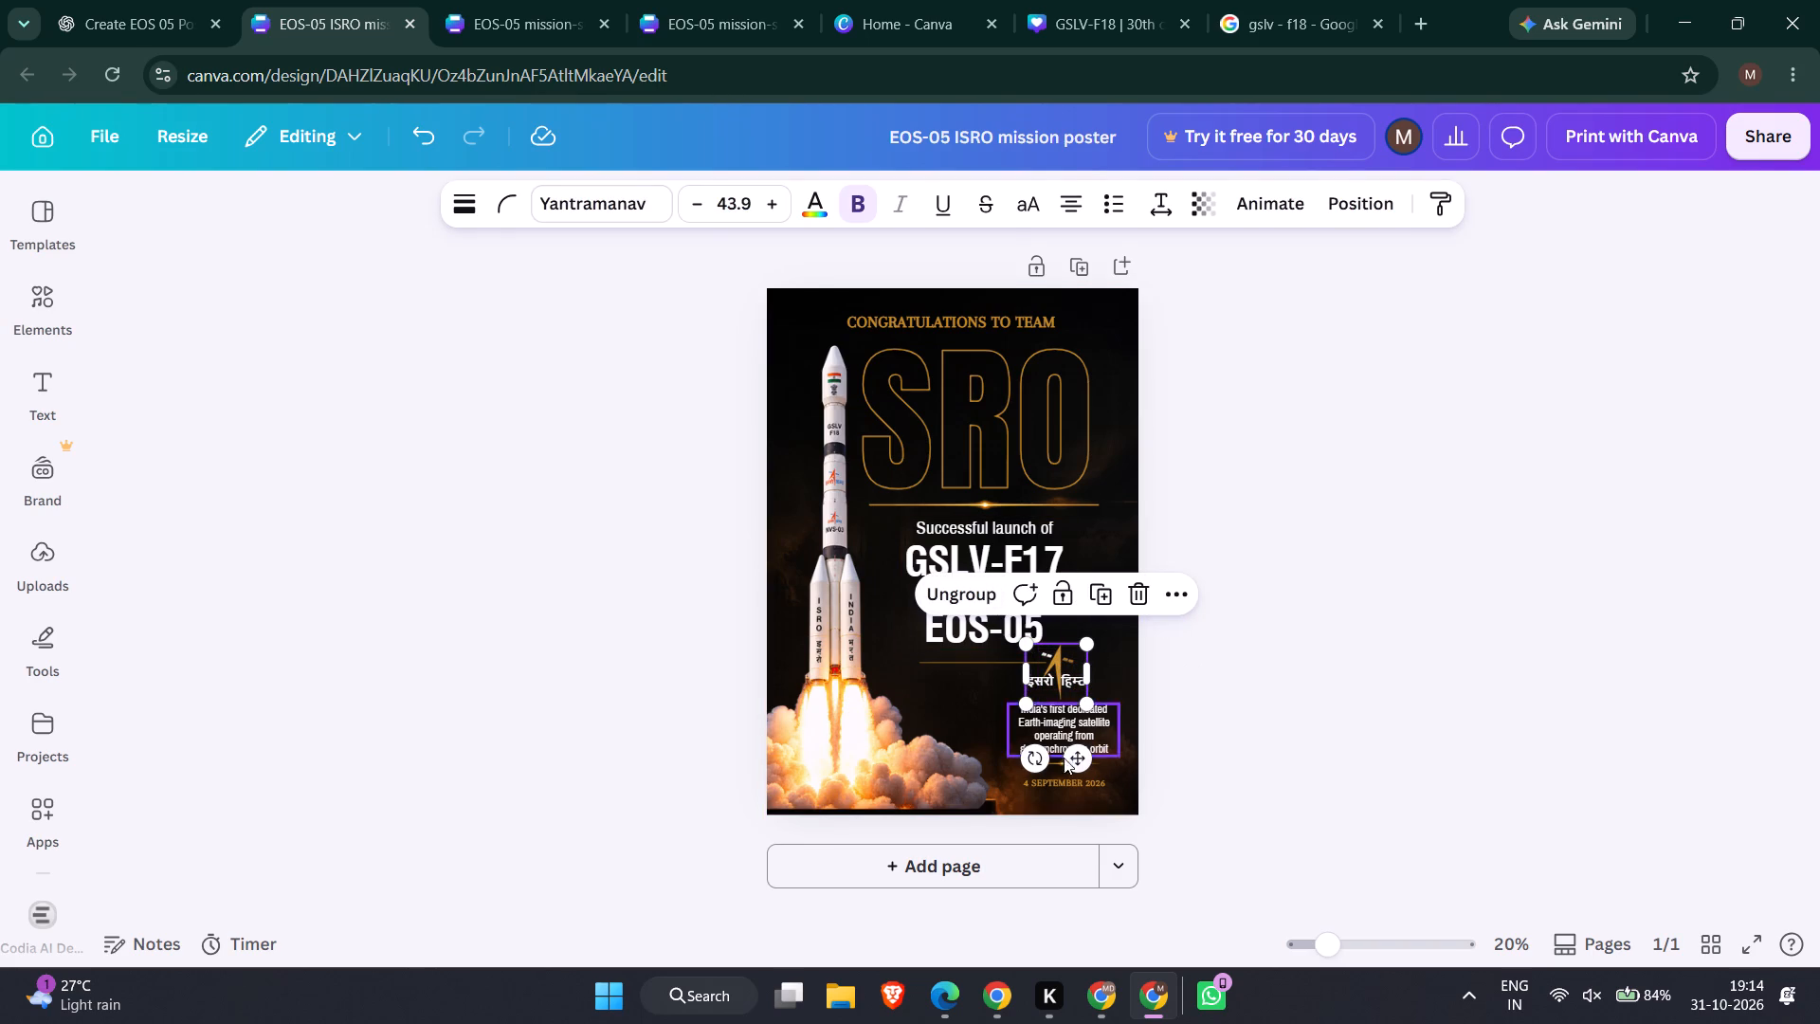
left_click_drag(1075, 757, 1010, 781)
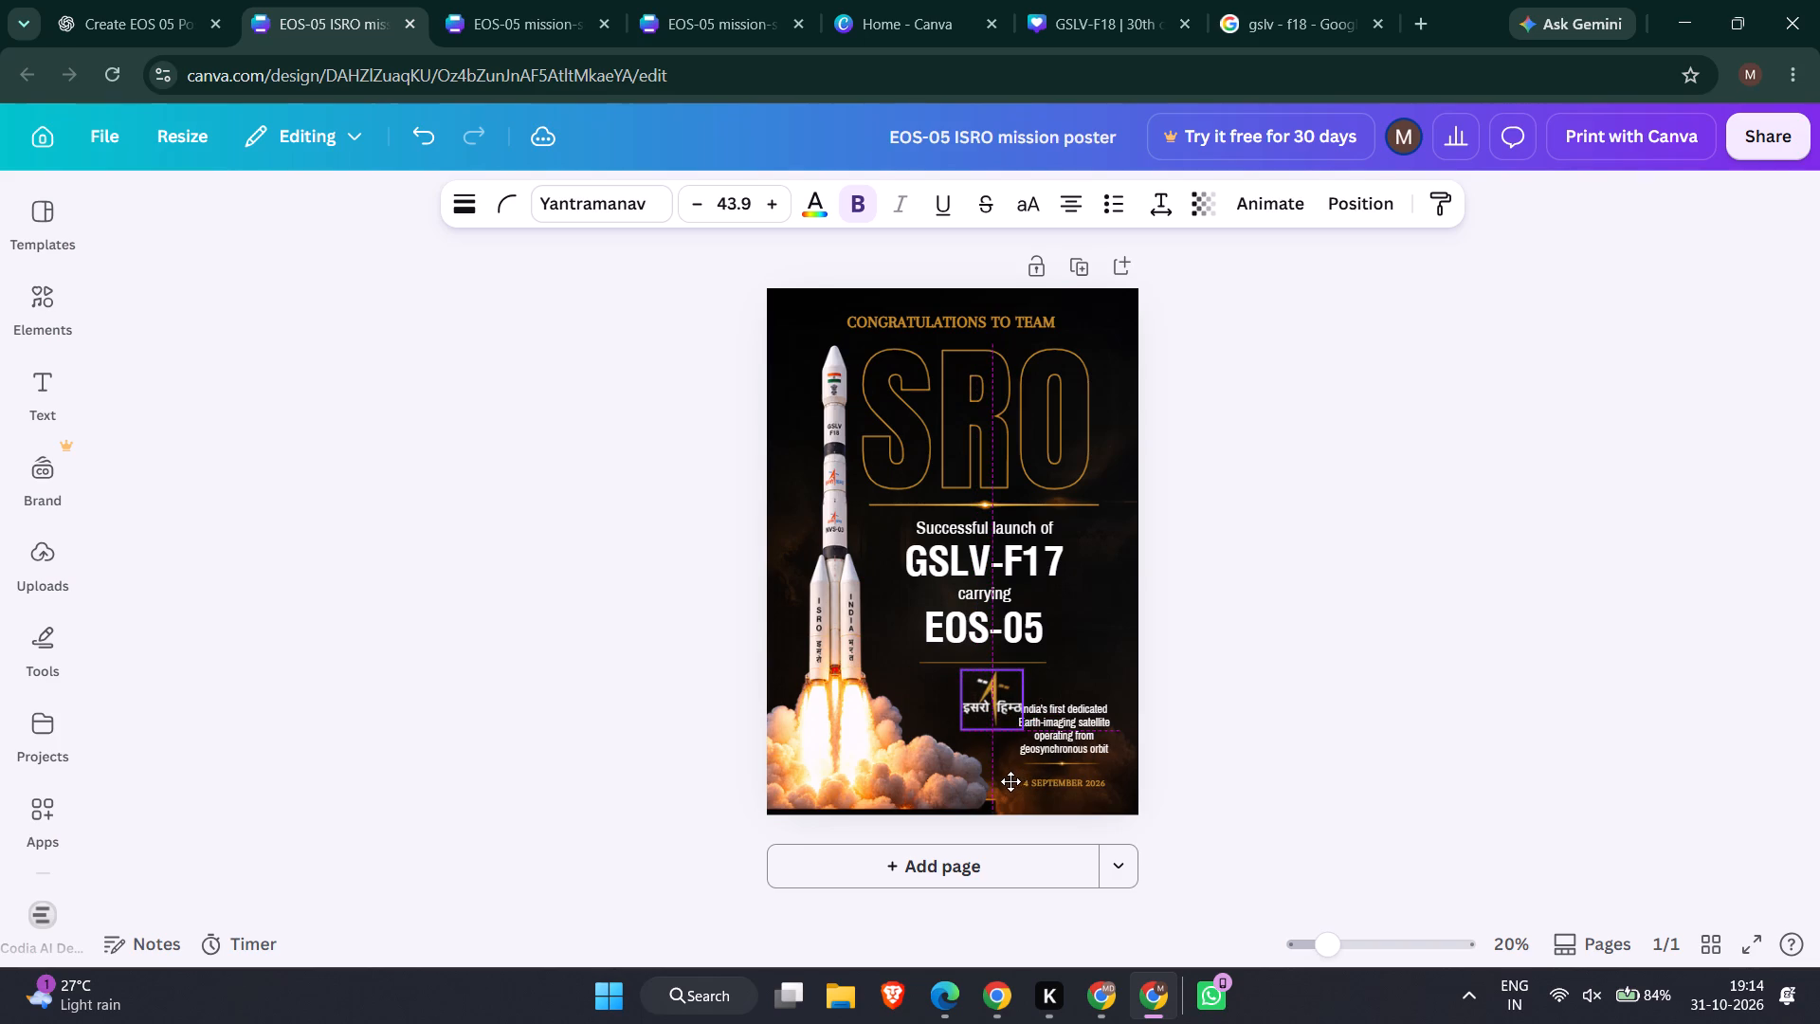
left_click_drag(1010, 781, 1006, 781)
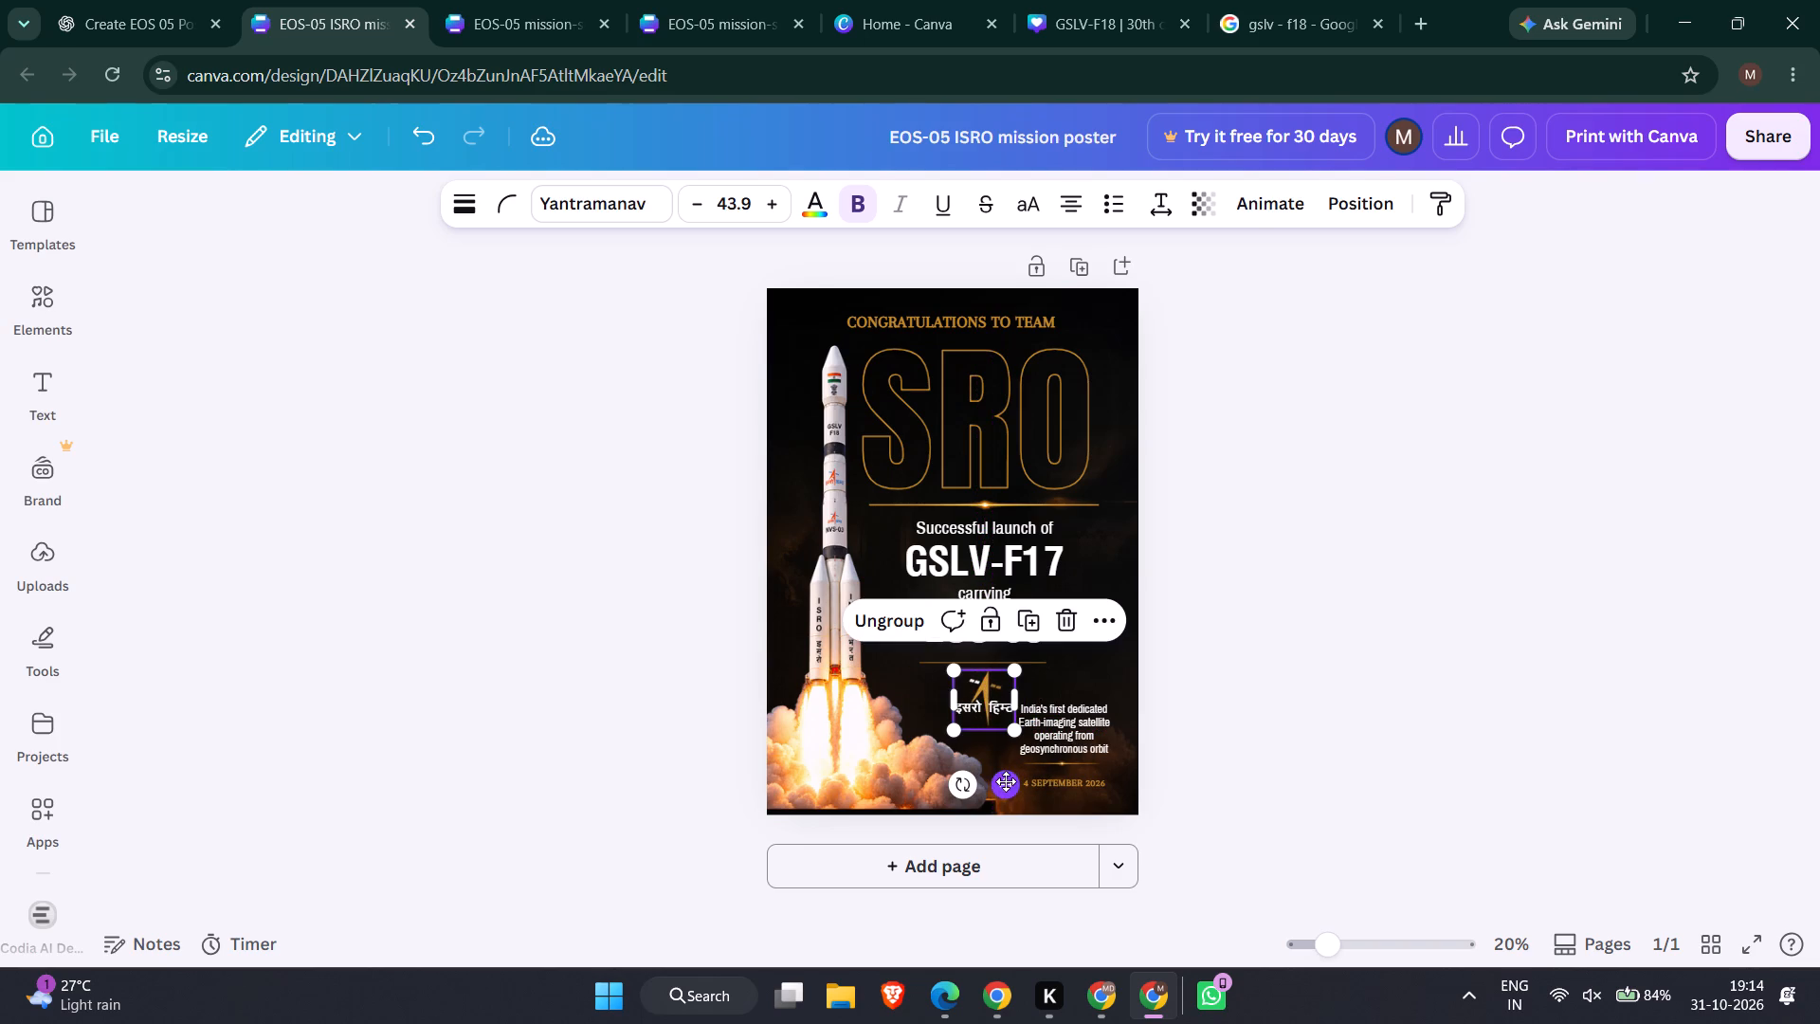
left_click_drag(1285, 736, 1289, 754)
left_click(1289, 754)
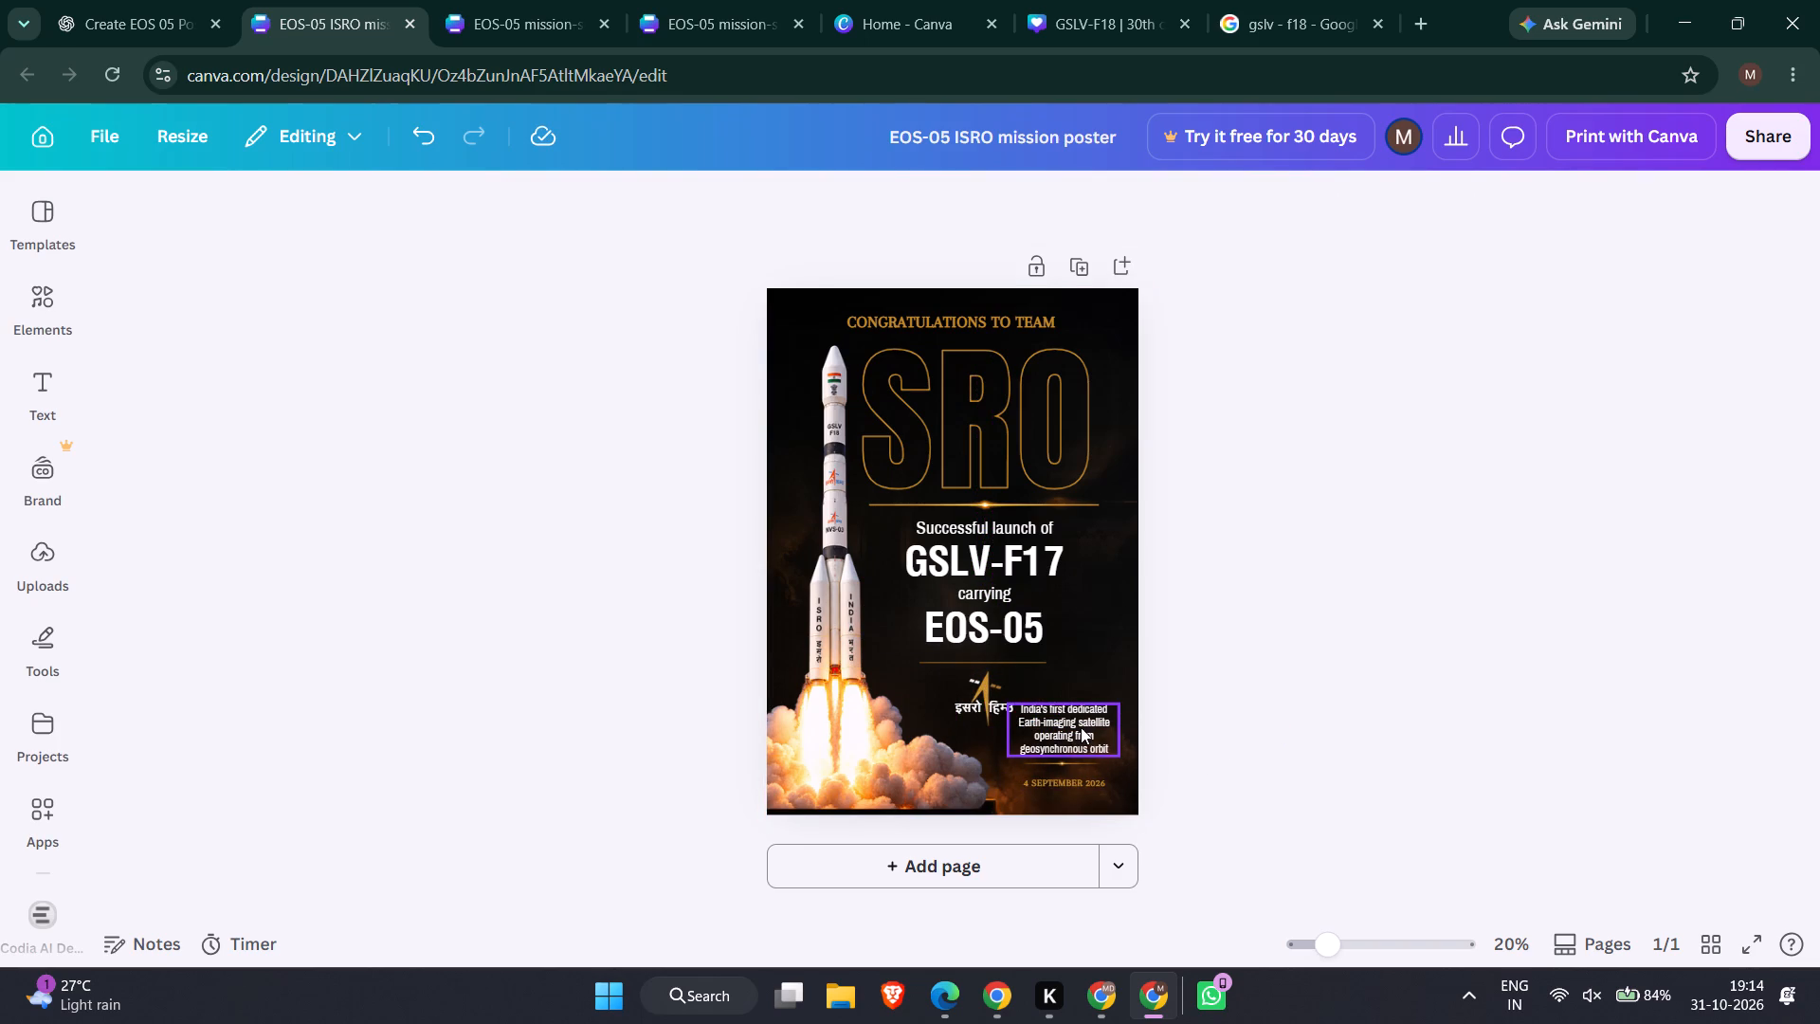
Move the satellite description slightly left and down, and widen its text box to the poster's right edge.
left_click_drag(1081, 727, 1056, 743)
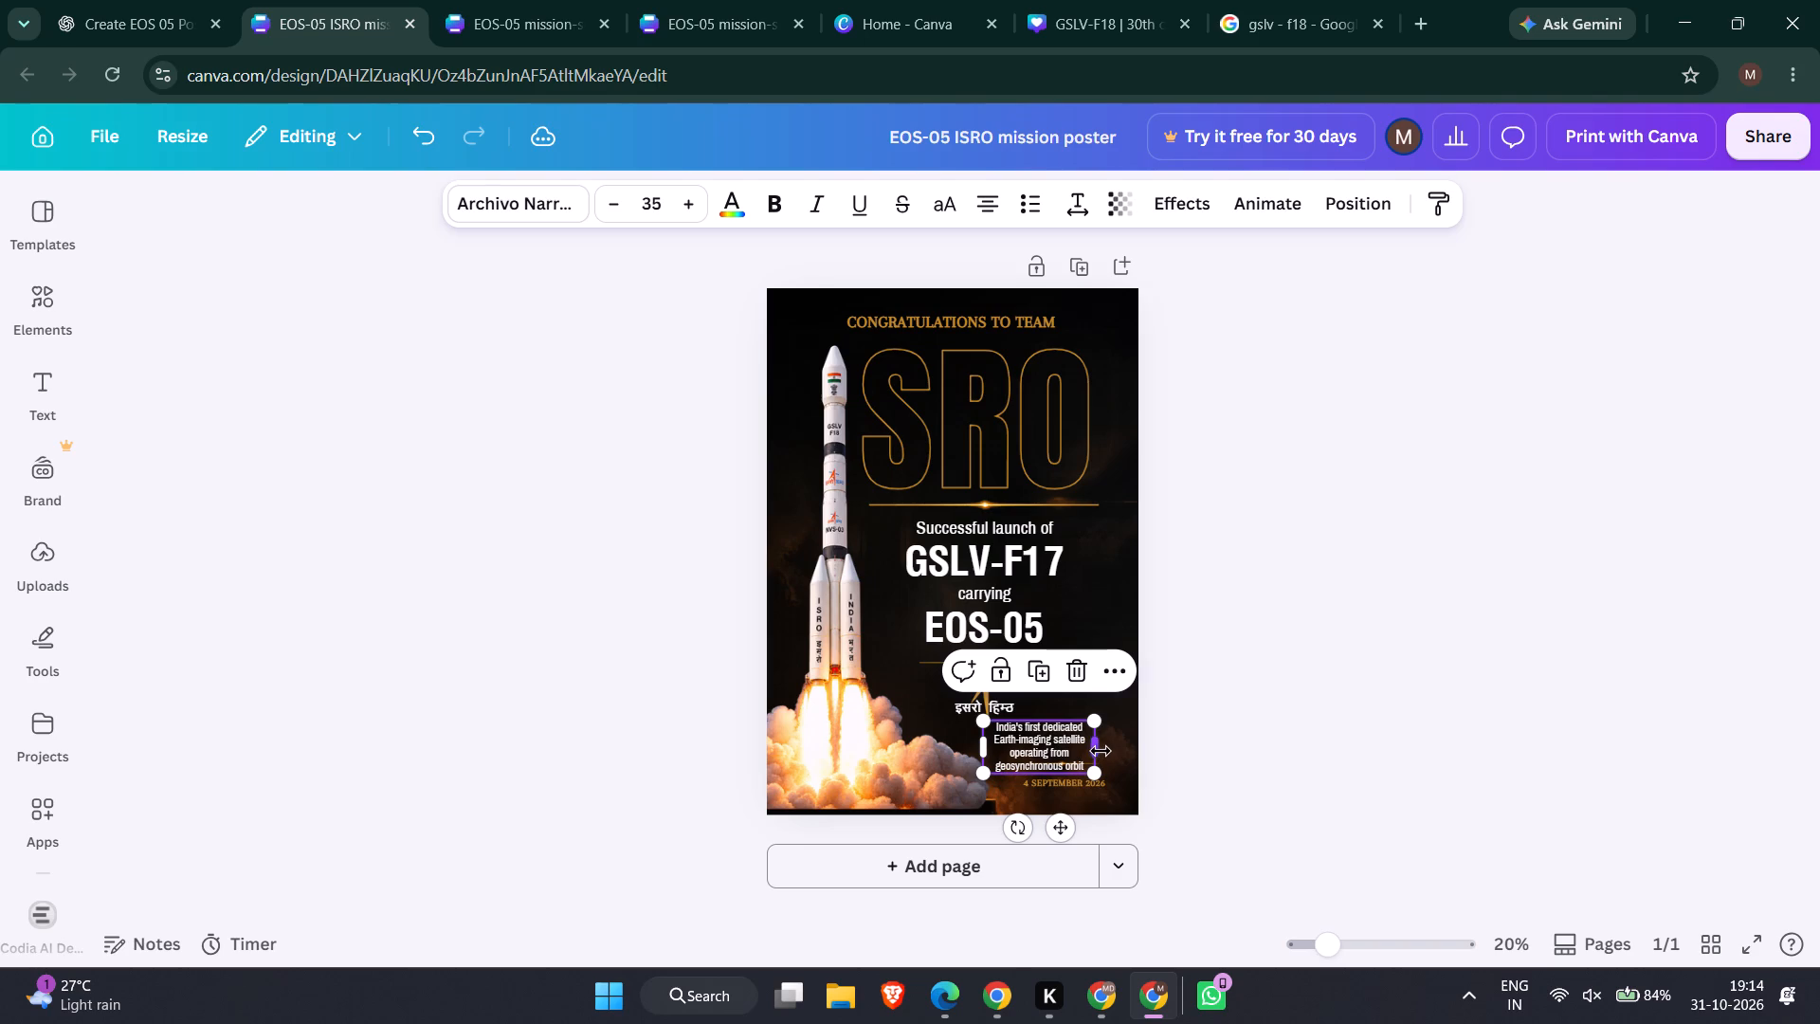
left_click_drag(1099, 750, 1139, 754)
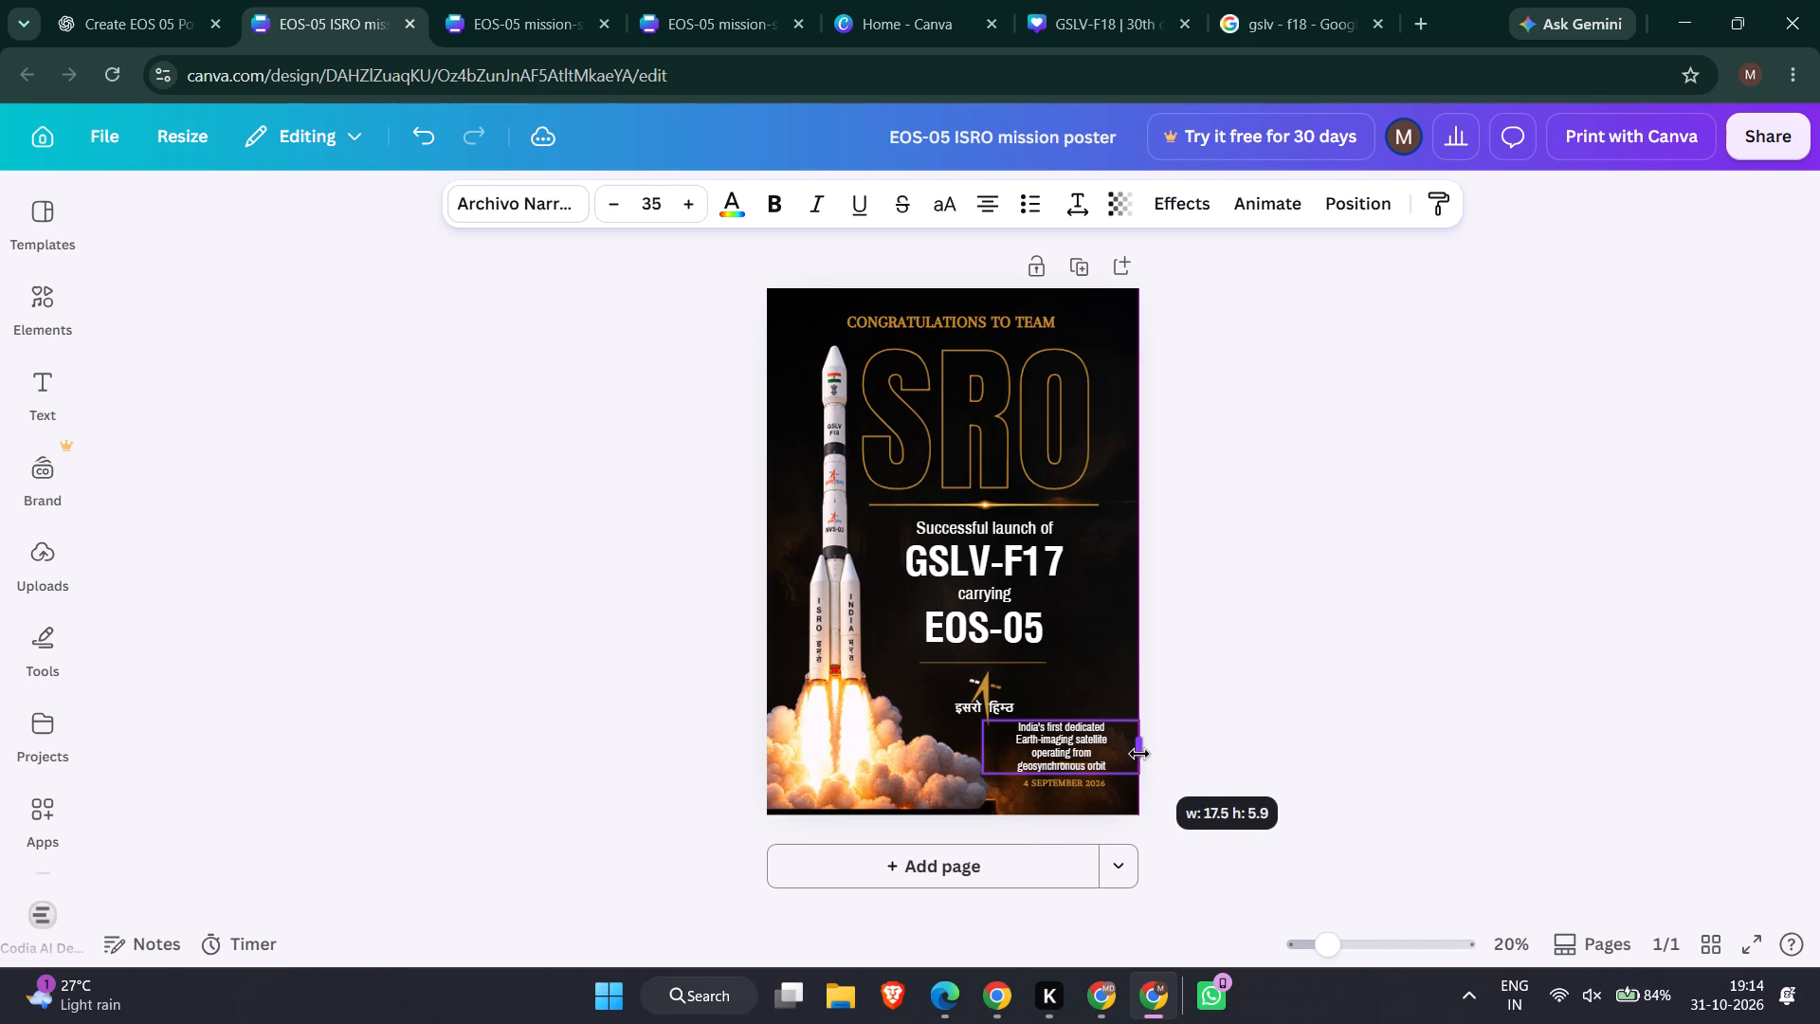
Left-align the satellite description text.
left_click(1065, 750)
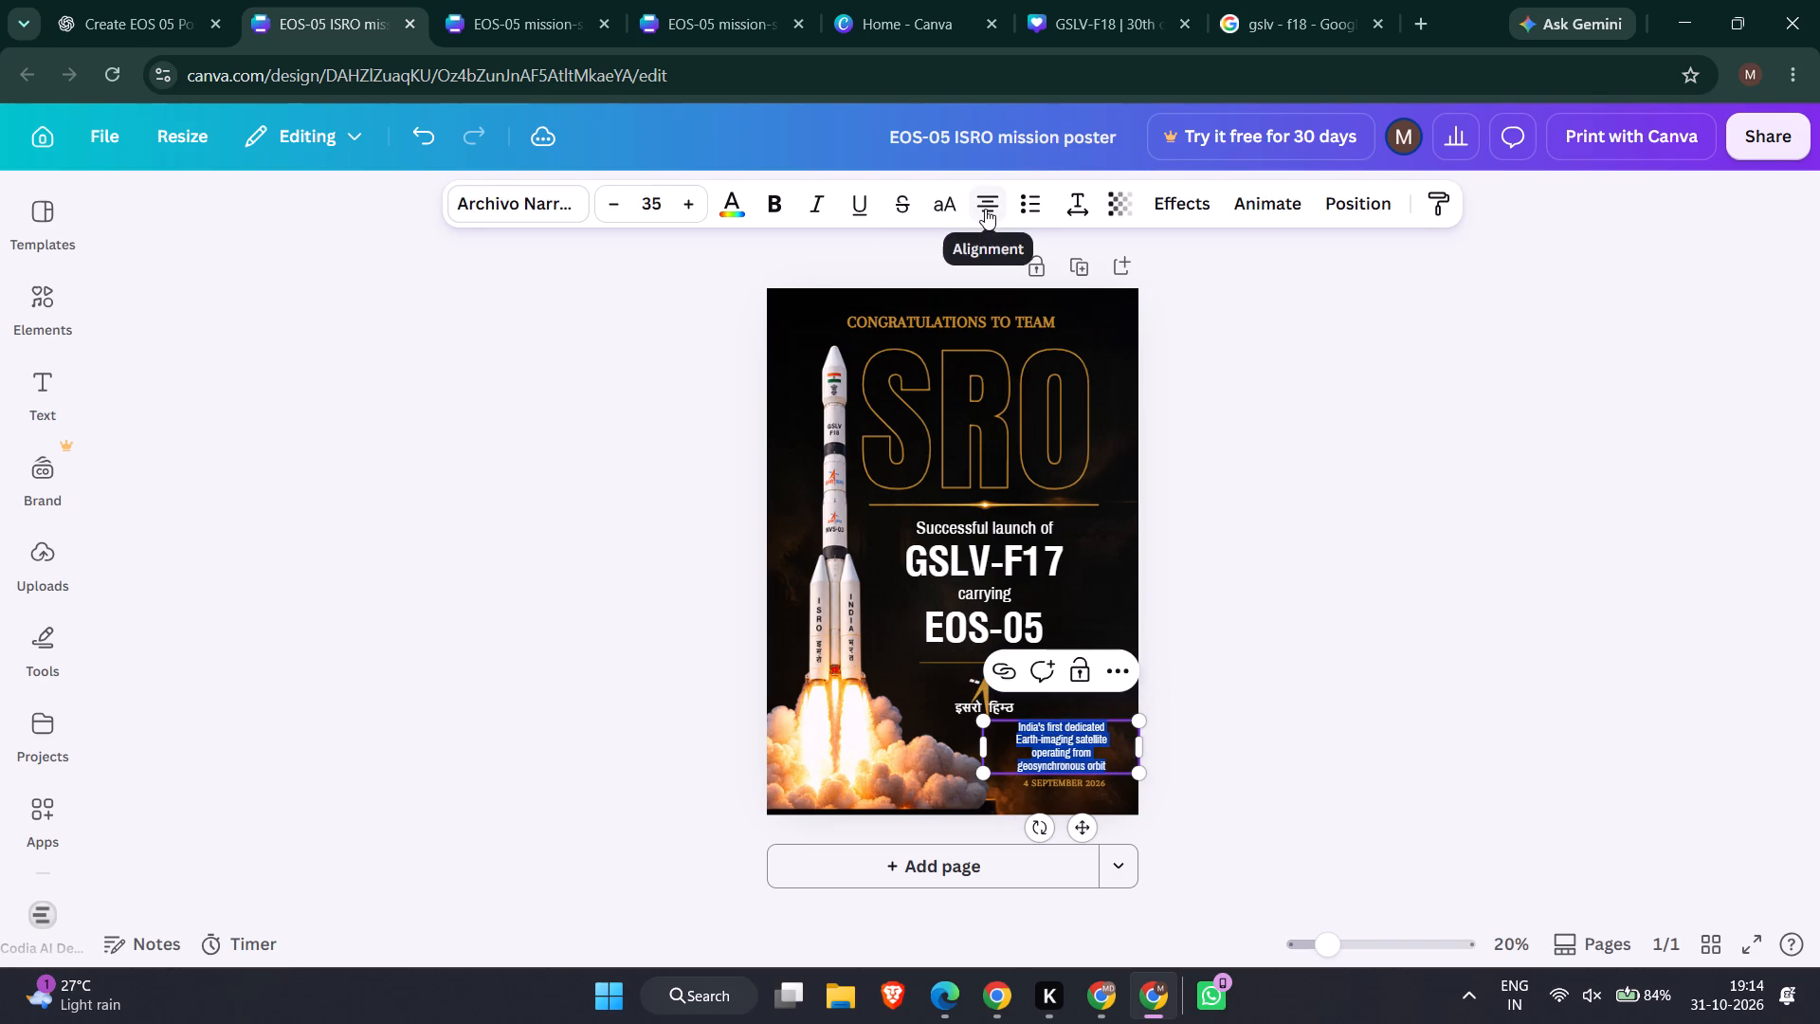
left_click(985, 209)
left_click(985, 209)
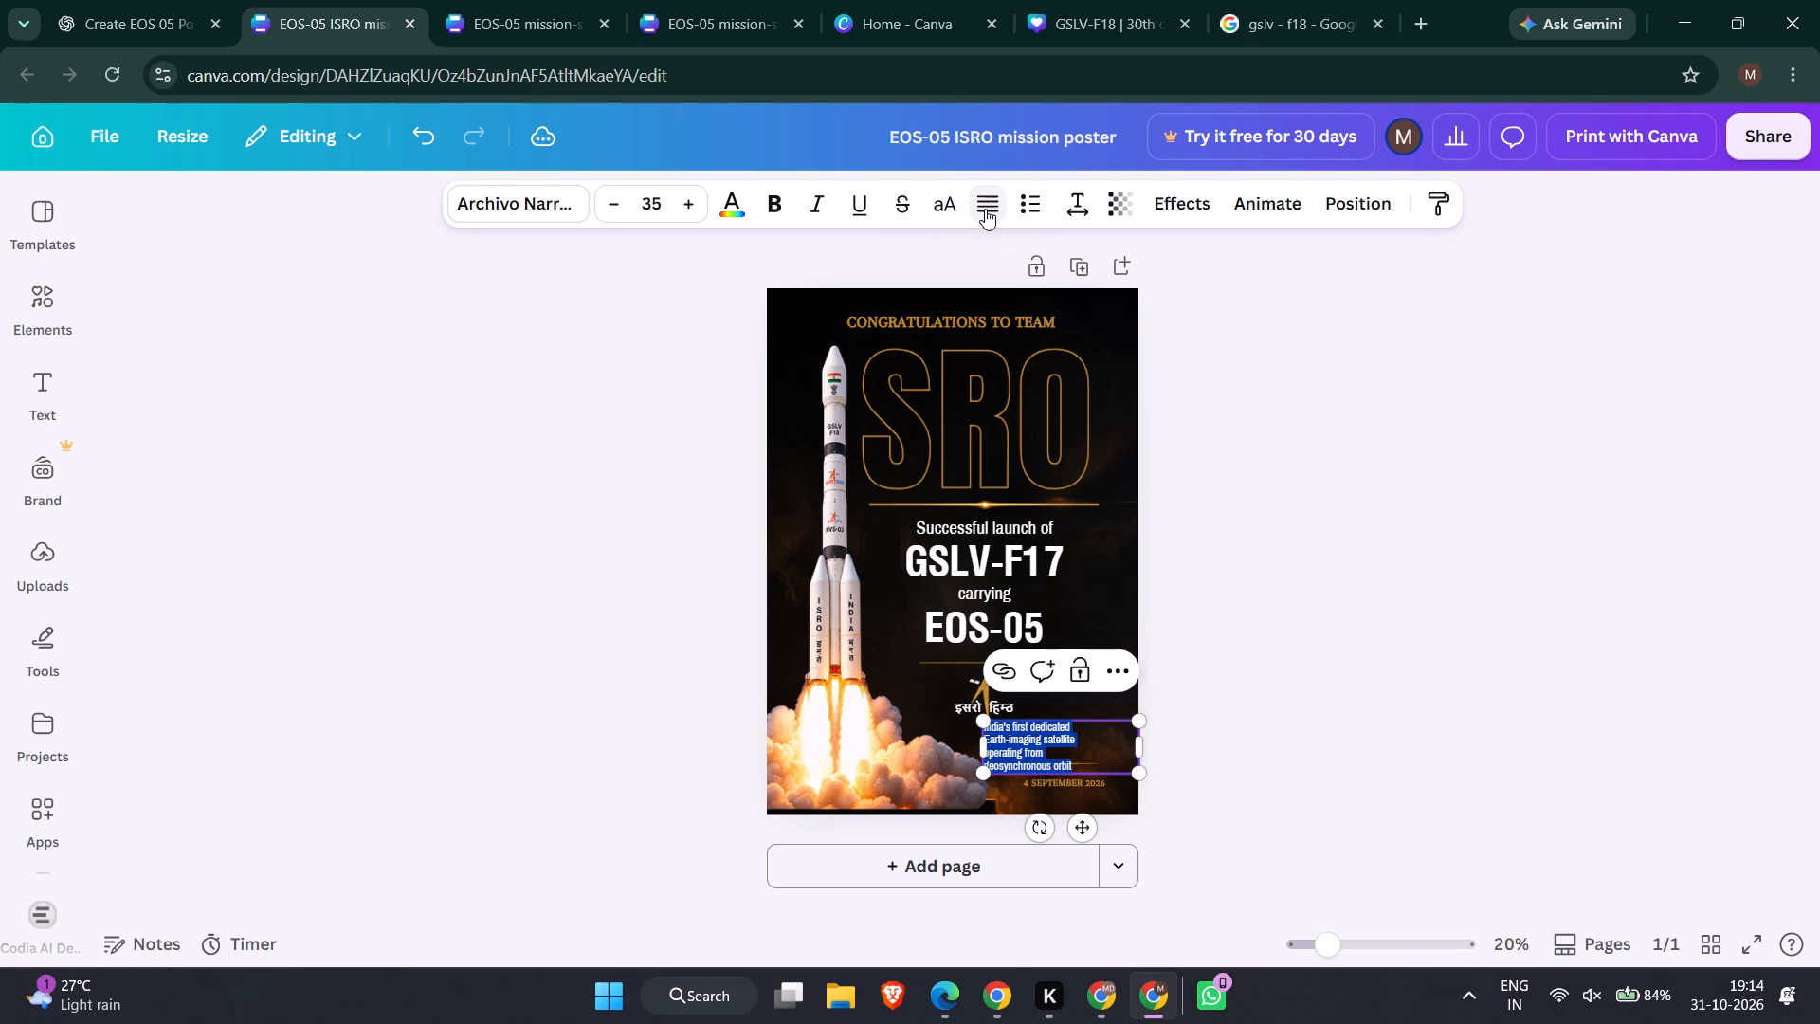
left_click(985, 209)
left_click(985, 209)
left_click(985, 209)
Widen the description's text box past the poster edge and join its text into two lines, the second starting with "operating from".
left_click(1137, 747)
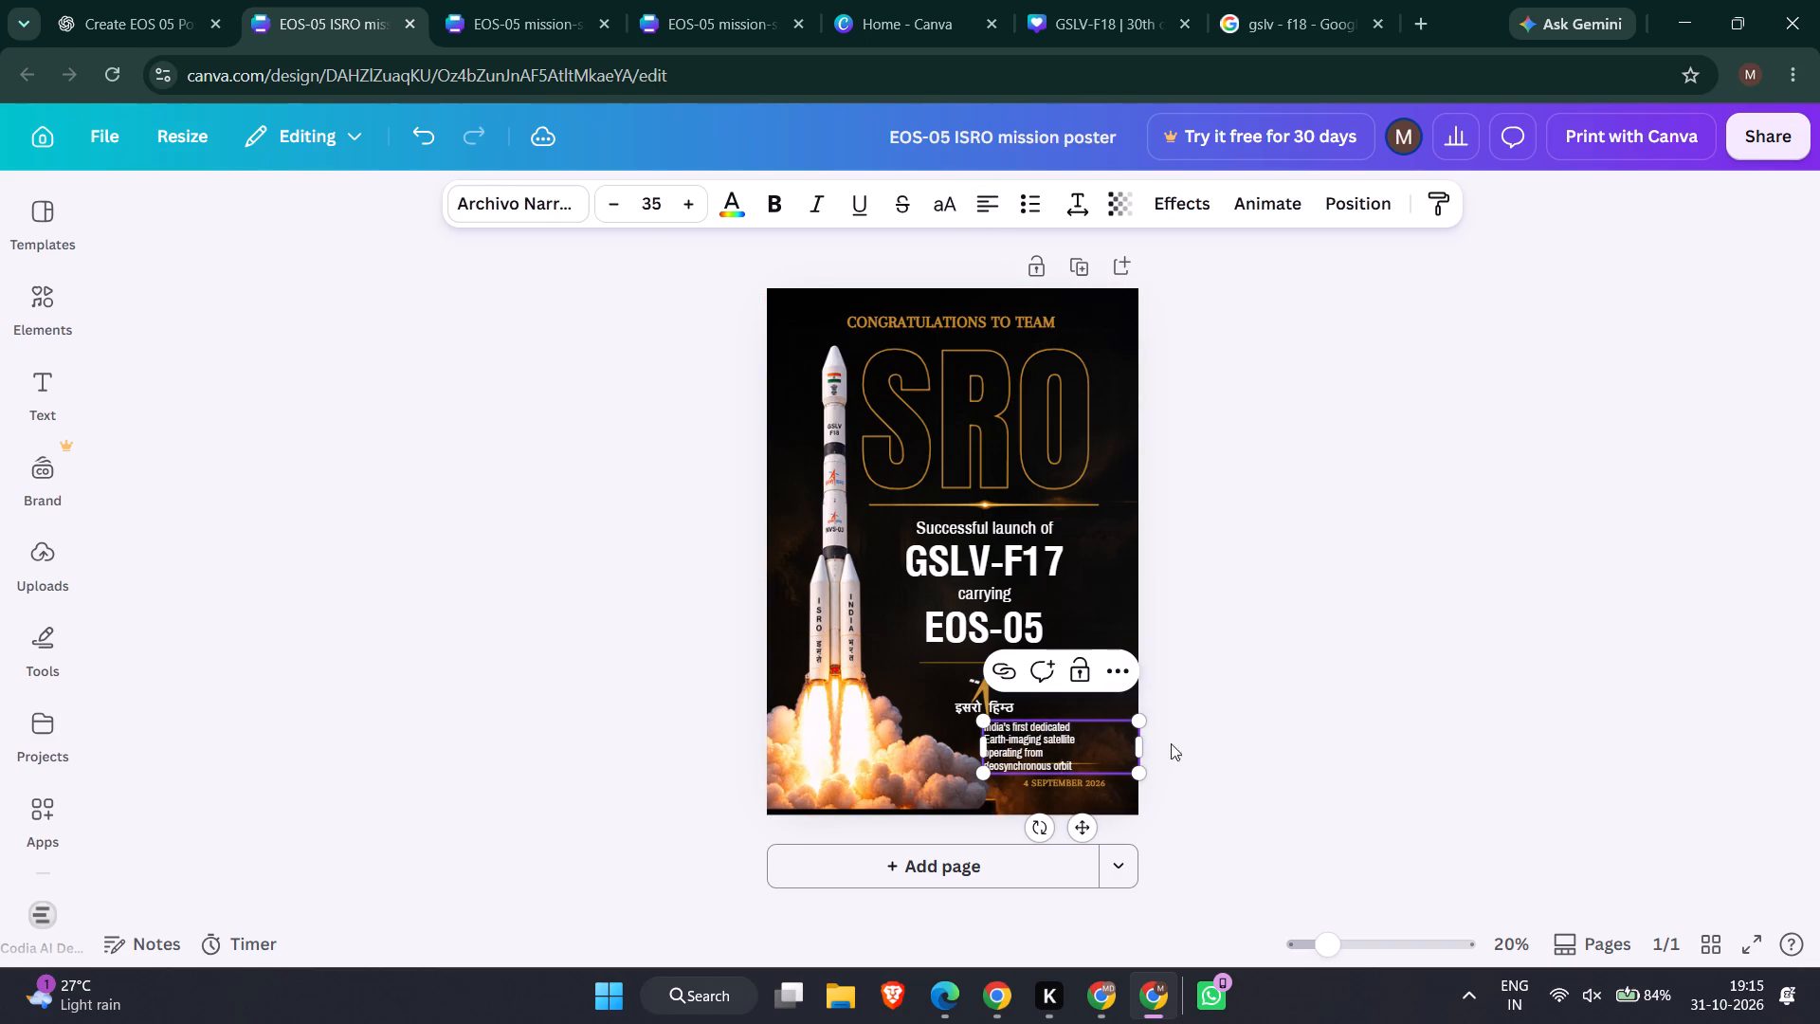
left_click_drag(1140, 743, 1221, 751)
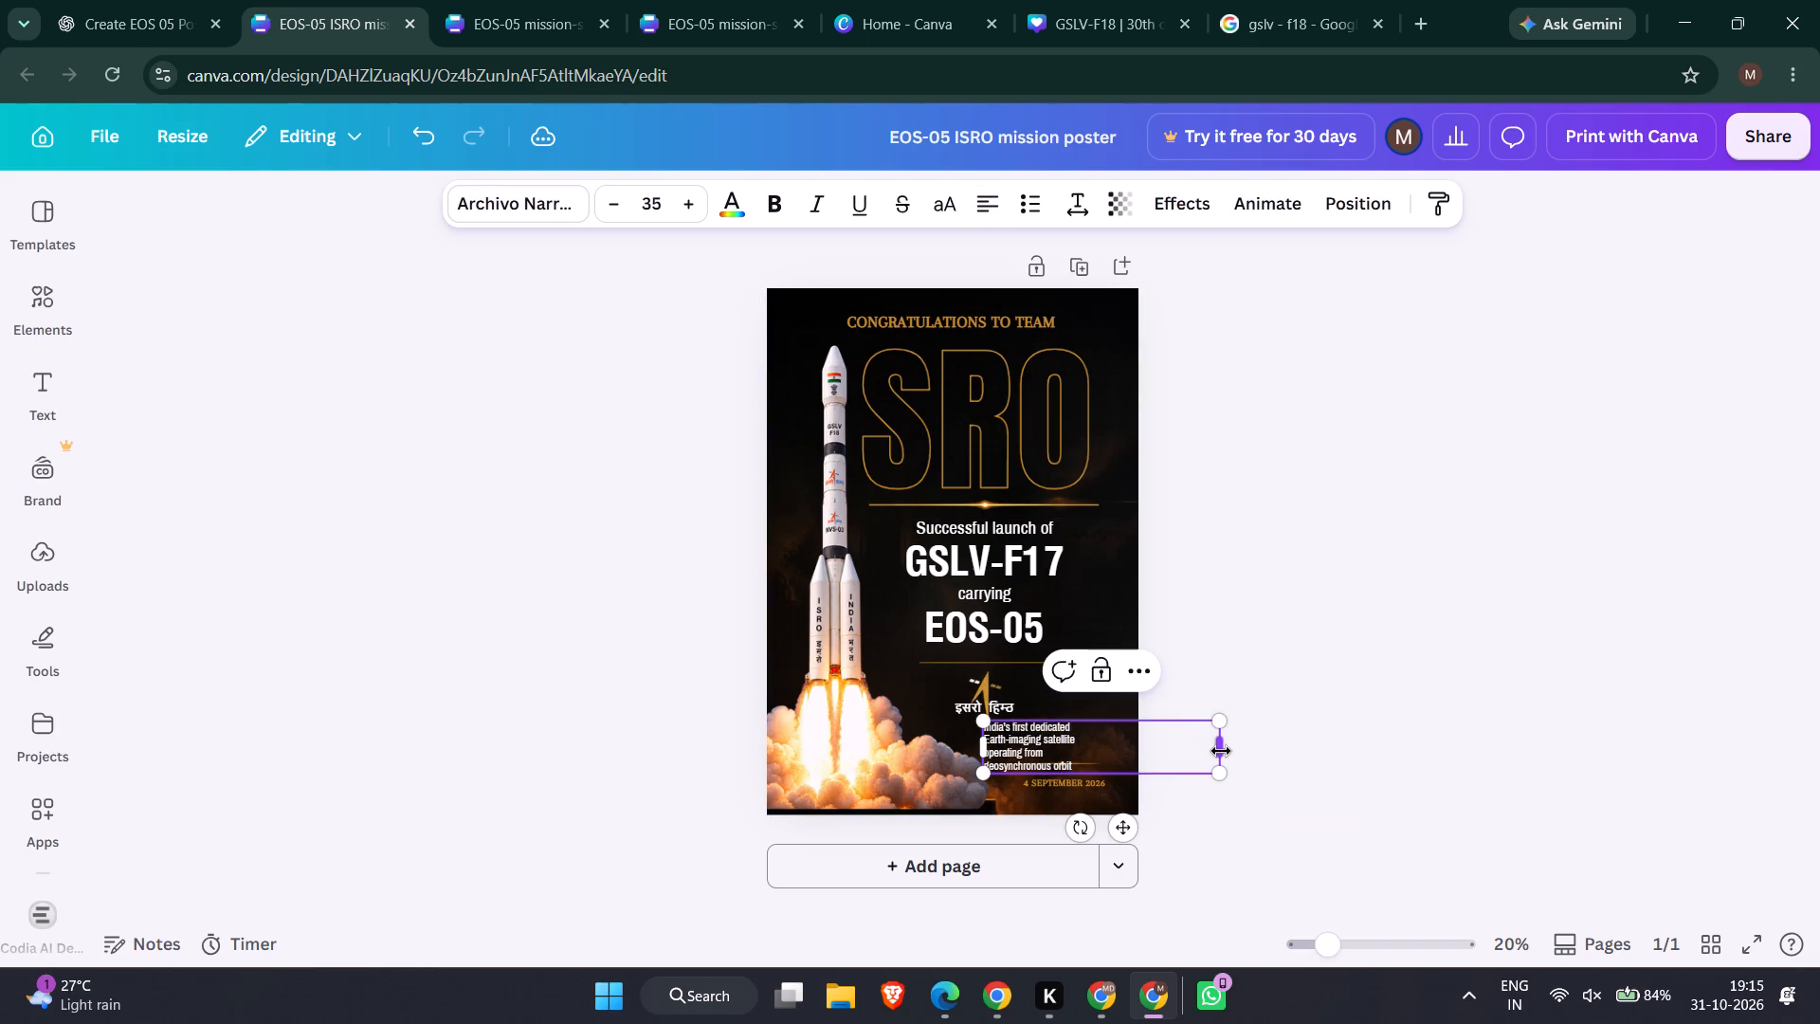
left_click(1221, 751)
left_click_drag(1084, 758, 1003, 741)
left_click_drag(1003, 741, 1101, 757)
left_click(1101, 757)
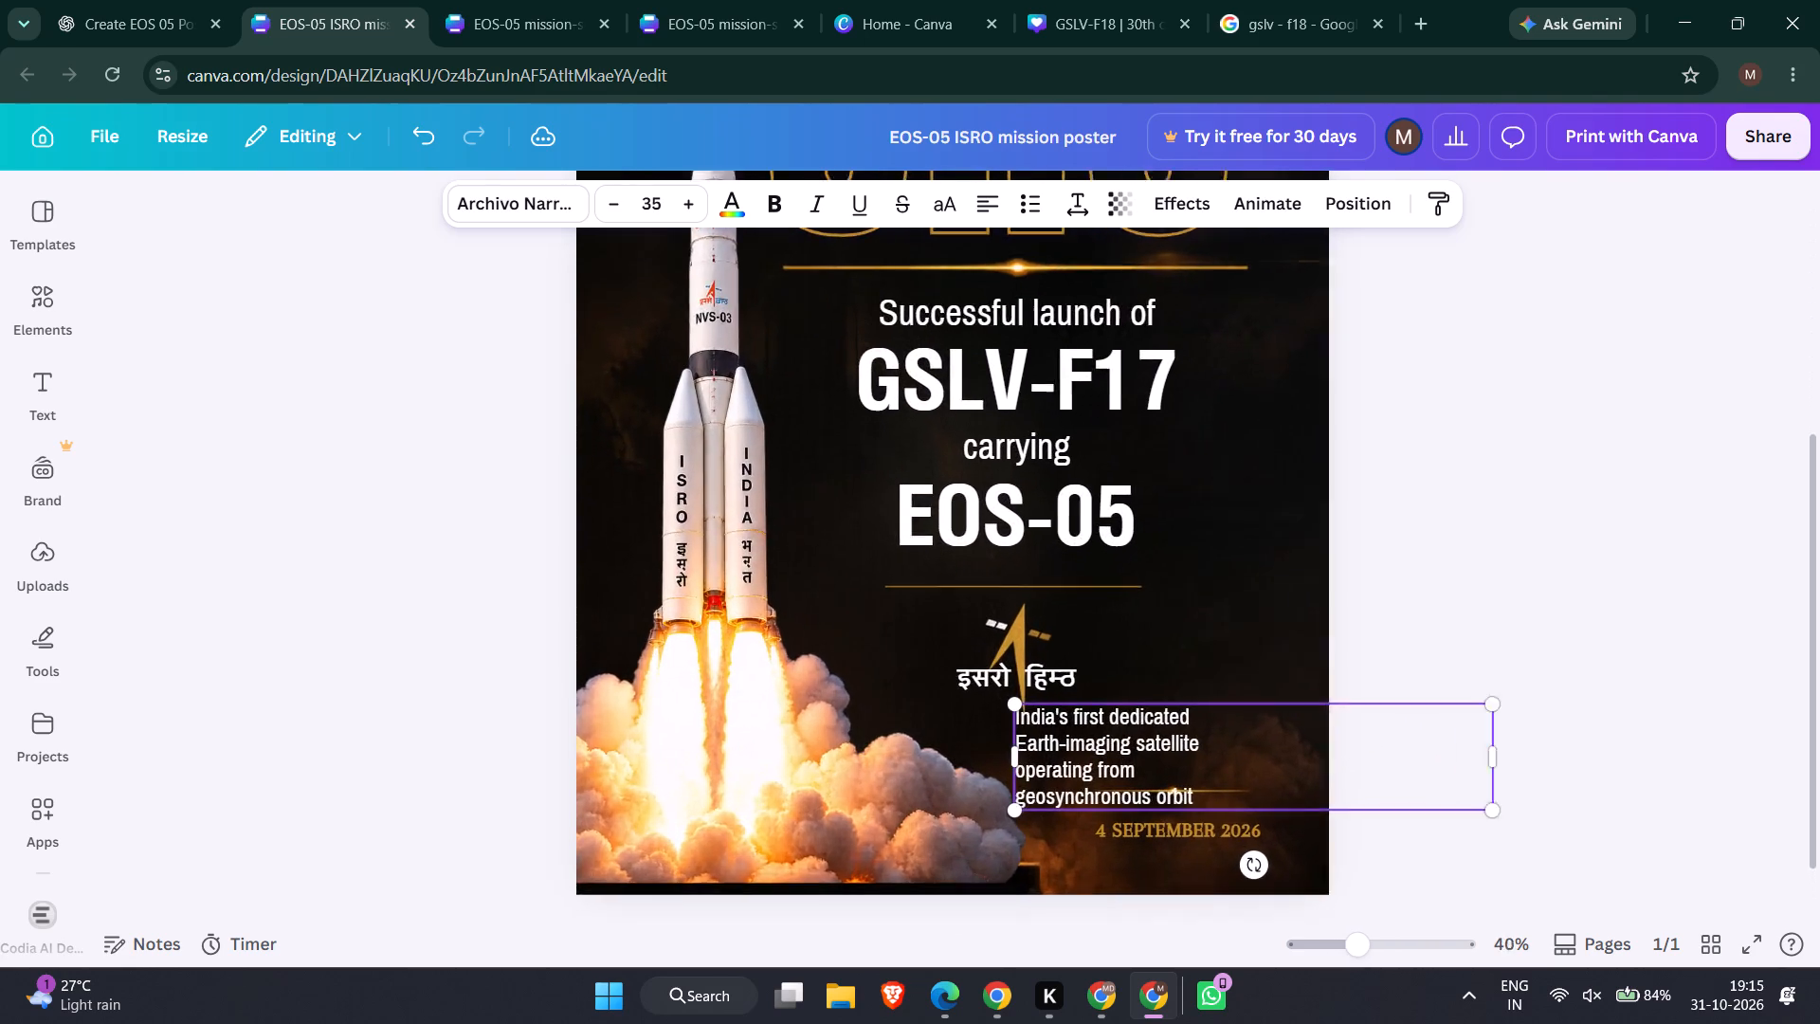
left_click(1035, 741)
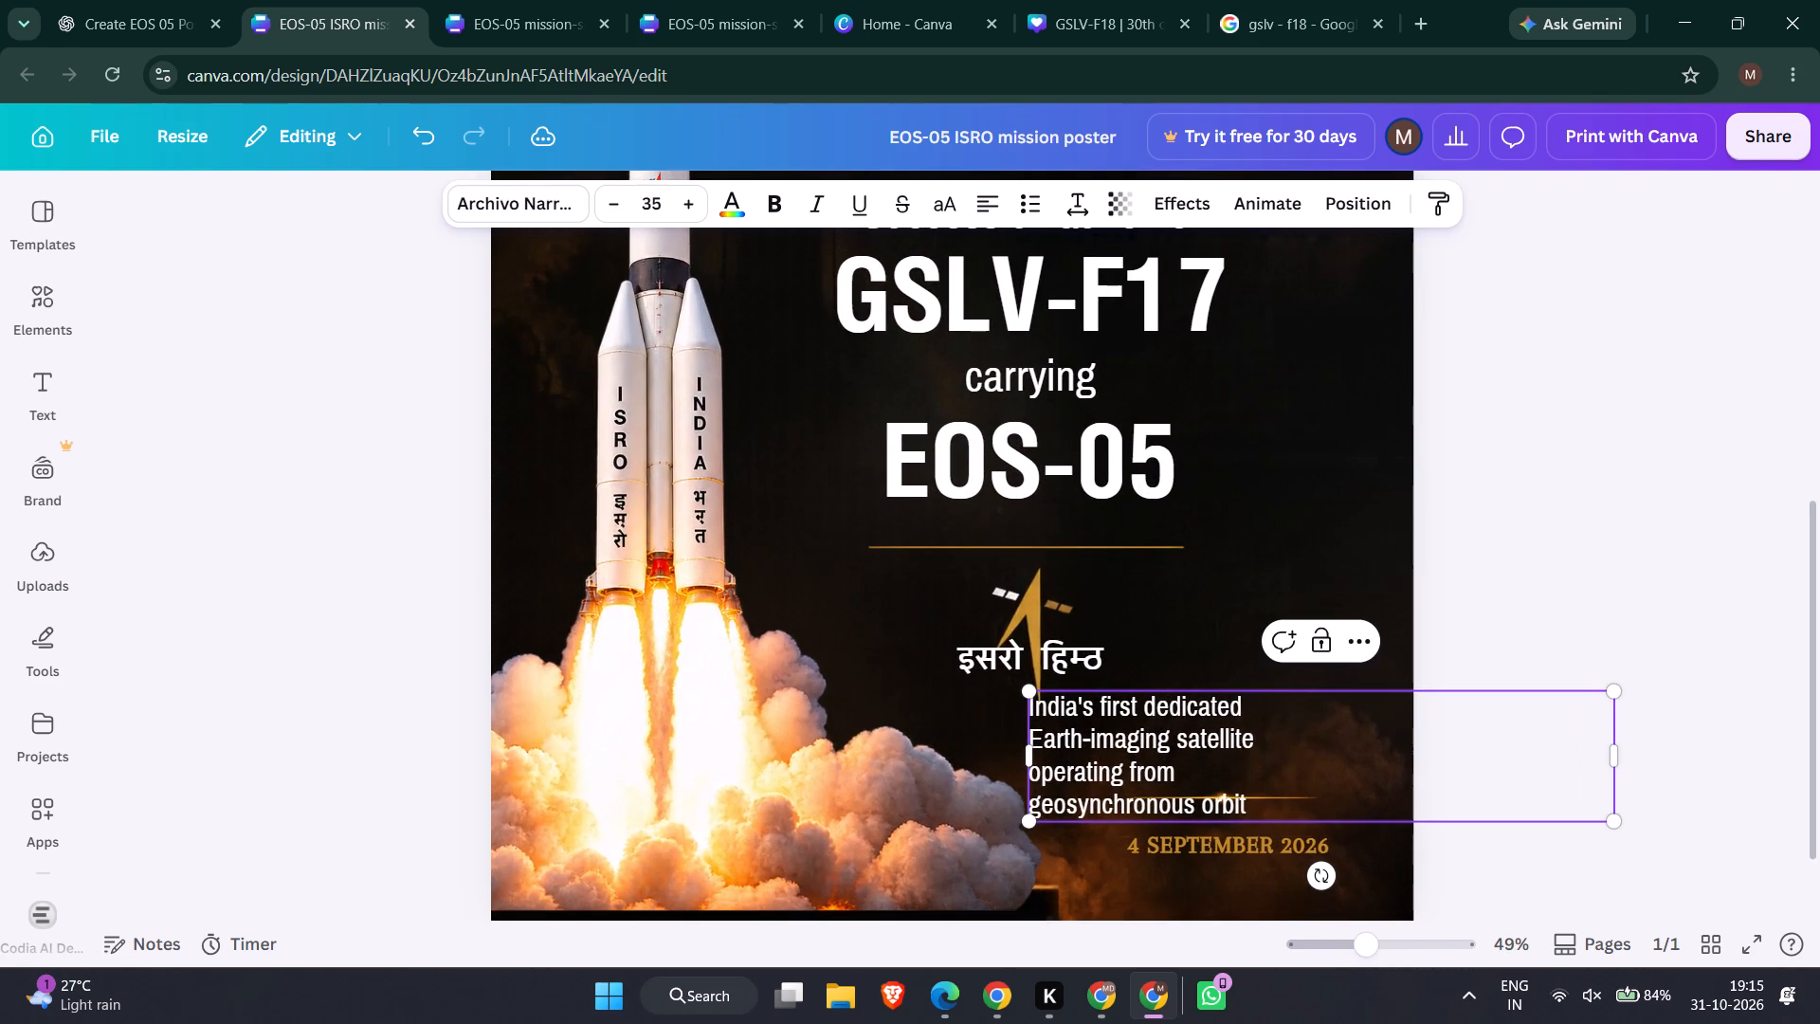
key("BackSpace")
key("space")
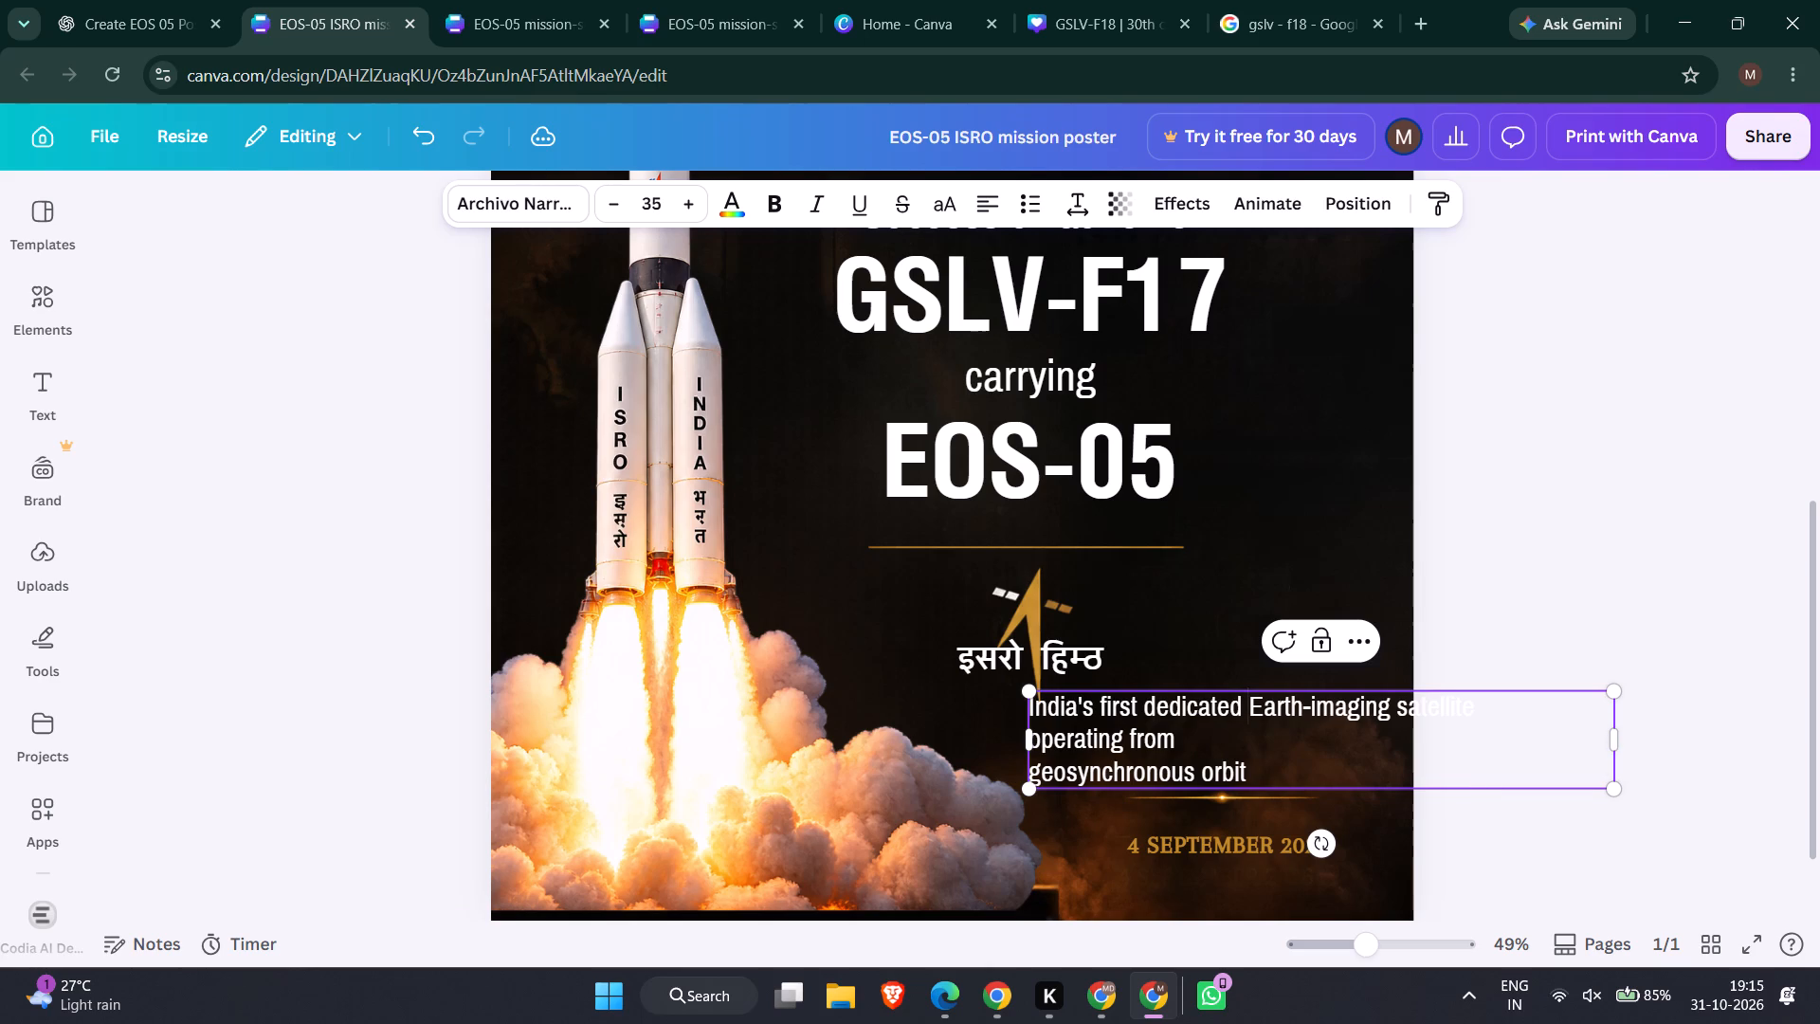
left_click(1034, 777)
left_click(1034, 777)
key("BackSpace")
key("space")
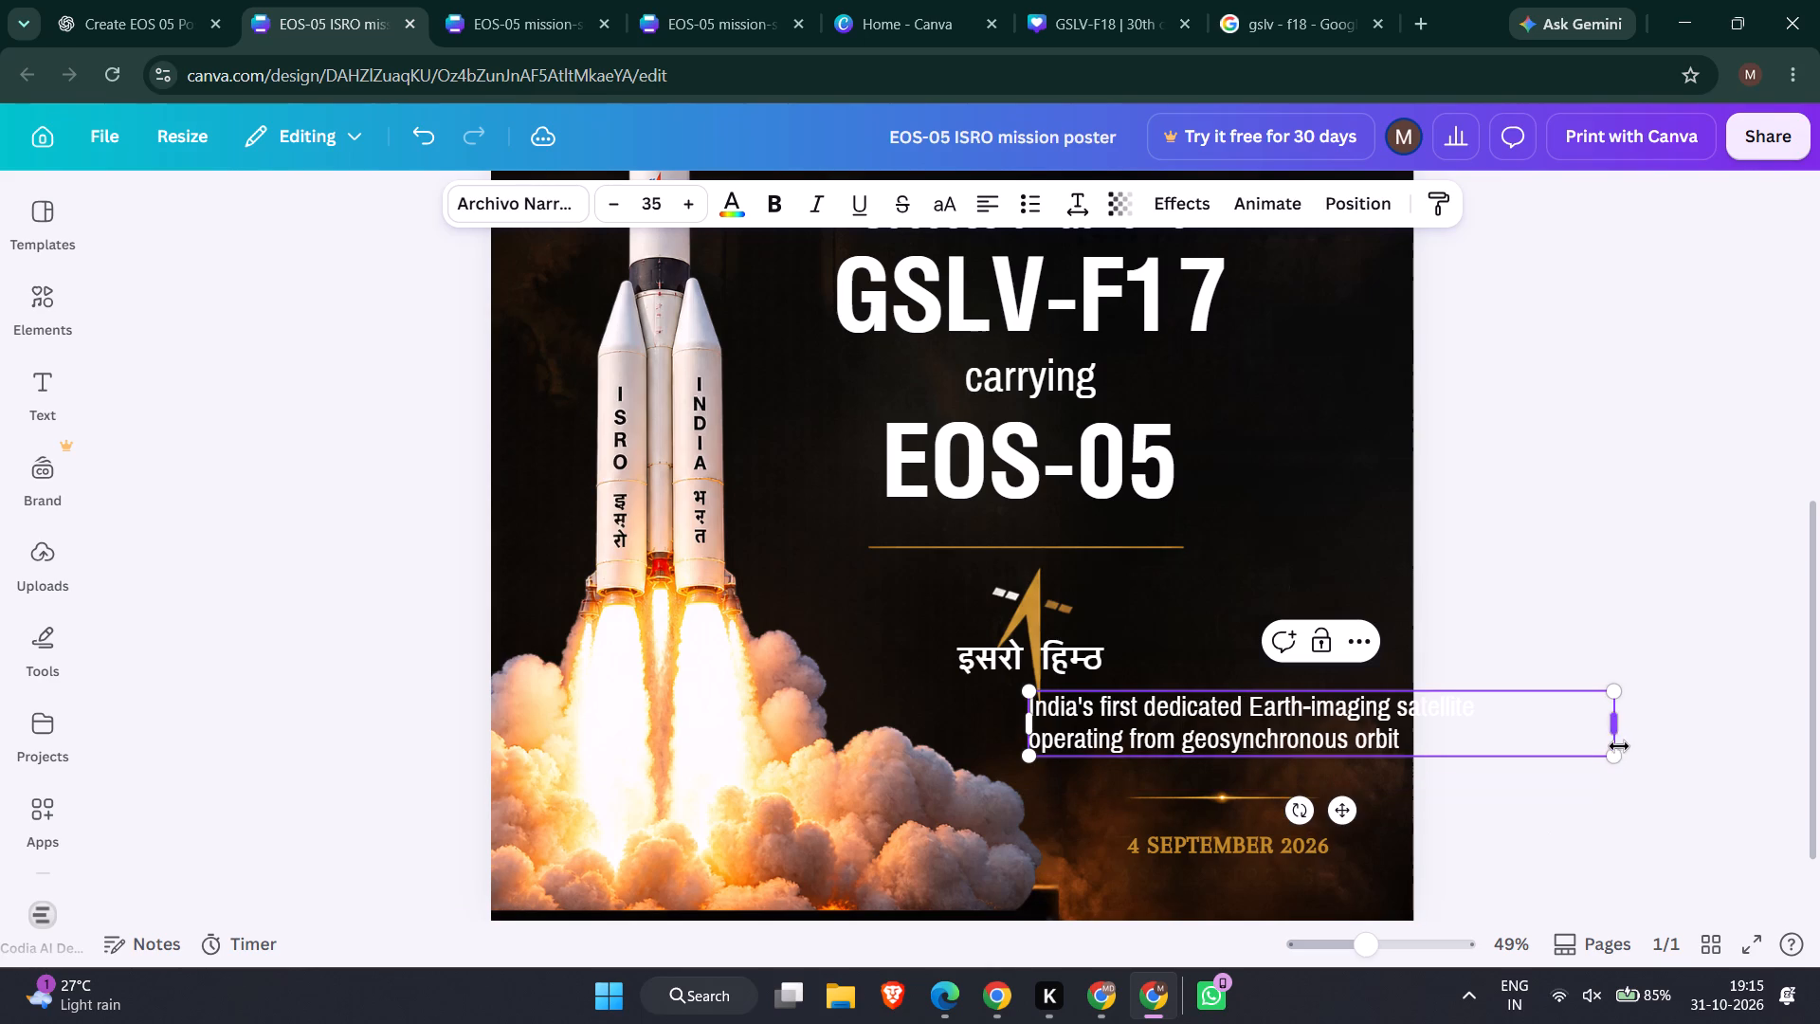
Scale the two-line satellite description down to font size 16.5.
left_click_drag(1614, 754, 1303, 757)
Shift the description down and move the small glowing gold divider from above the date to just beneath the ISRO logo.
left_click_drag(1205, 775, 1192, 763)
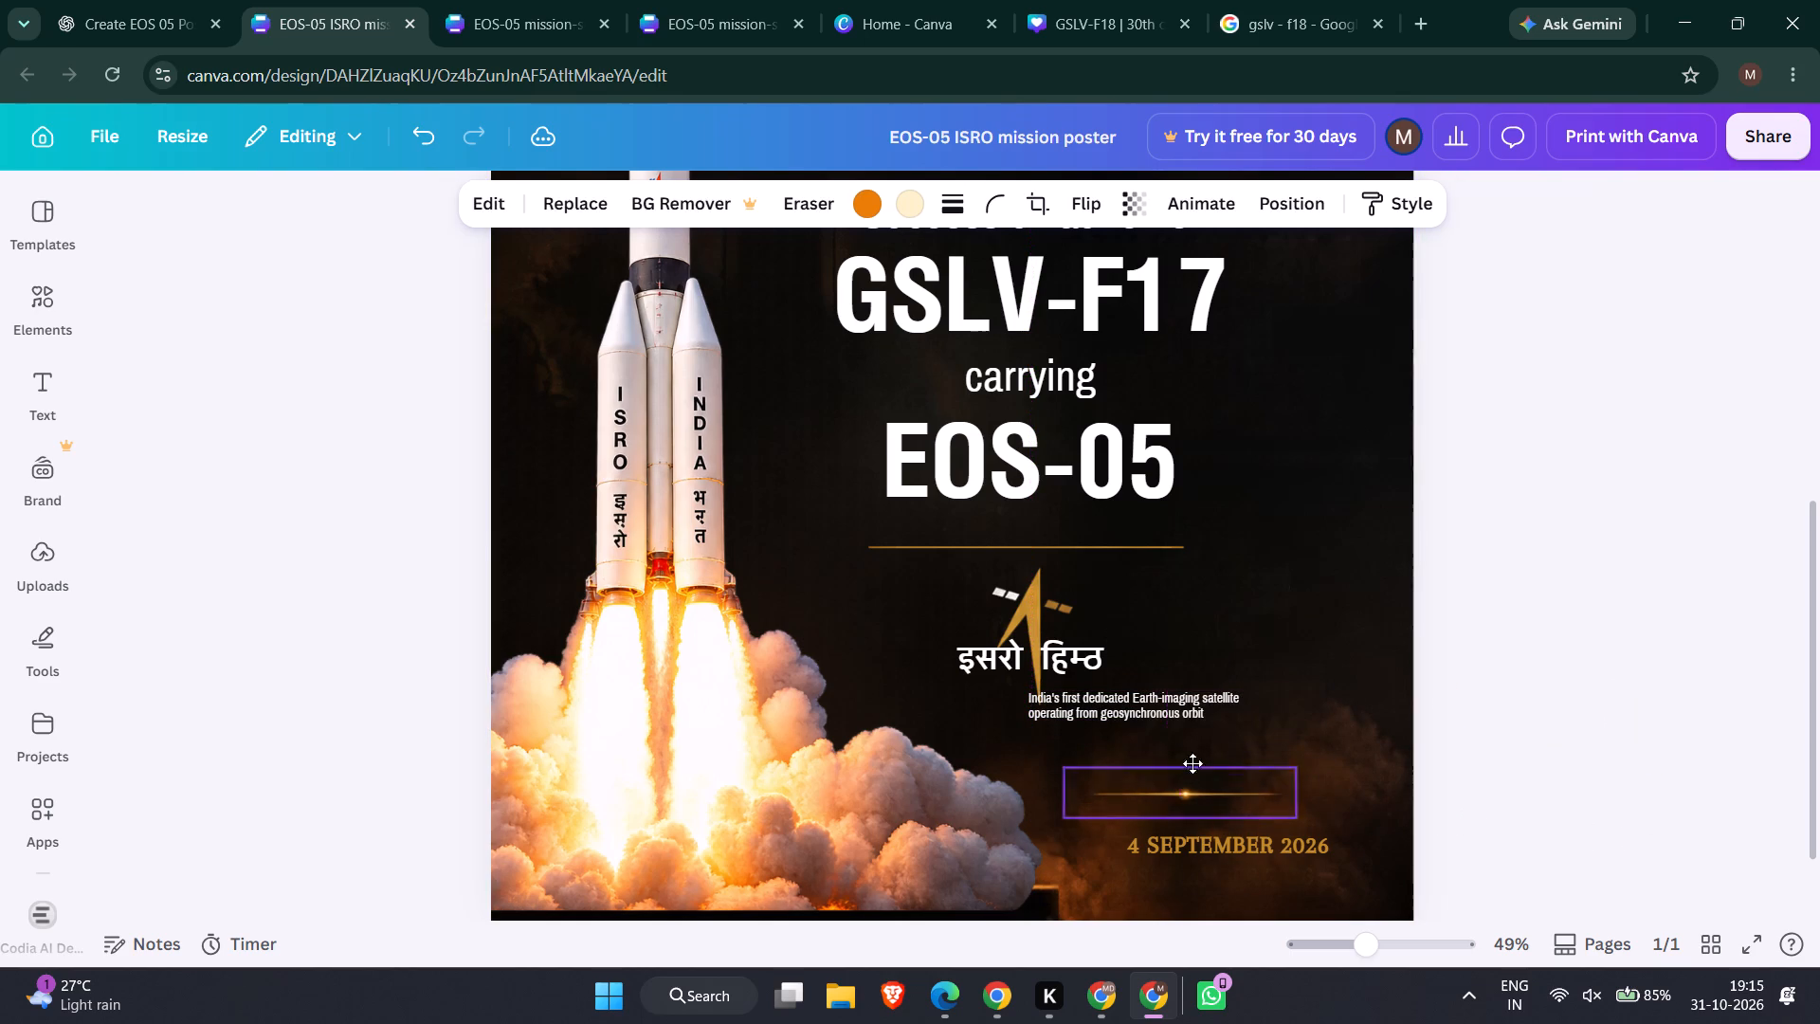
left_click_drag(1192, 763, 1228, 759)
left_click_drag(1110, 706, 1112, 751)
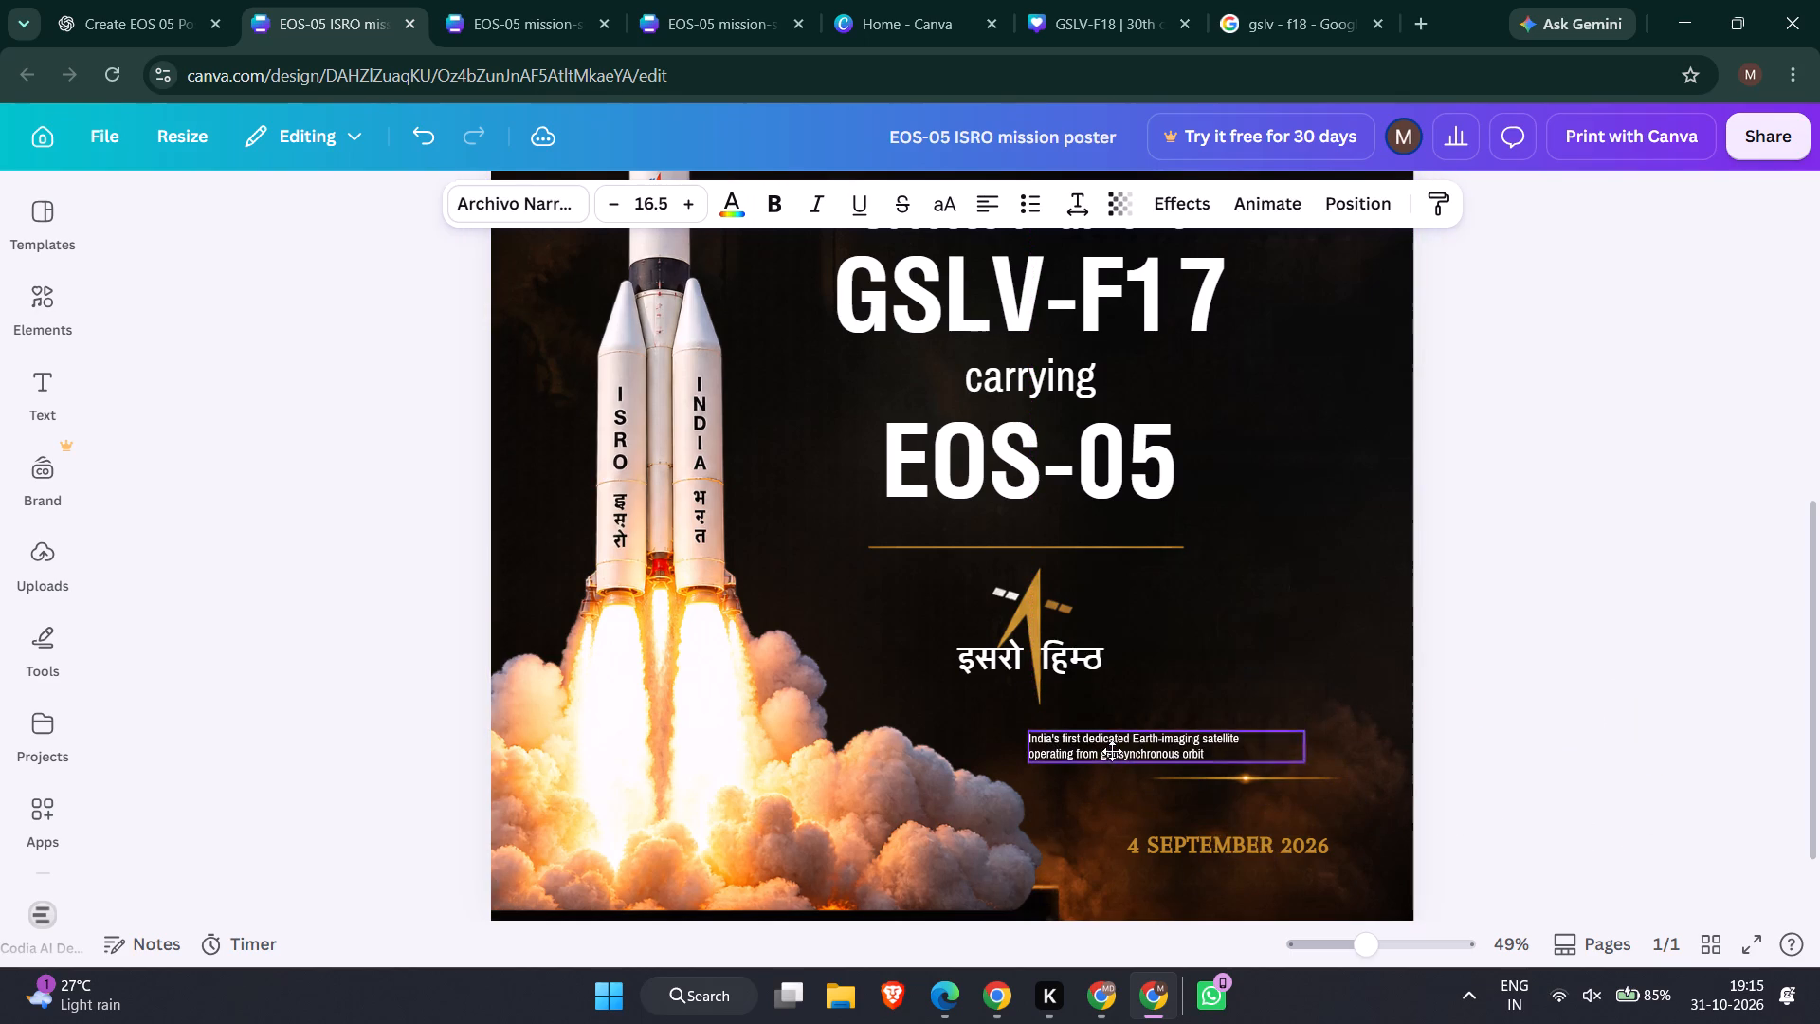
left_click_drag(1112, 751, 1110, 753)
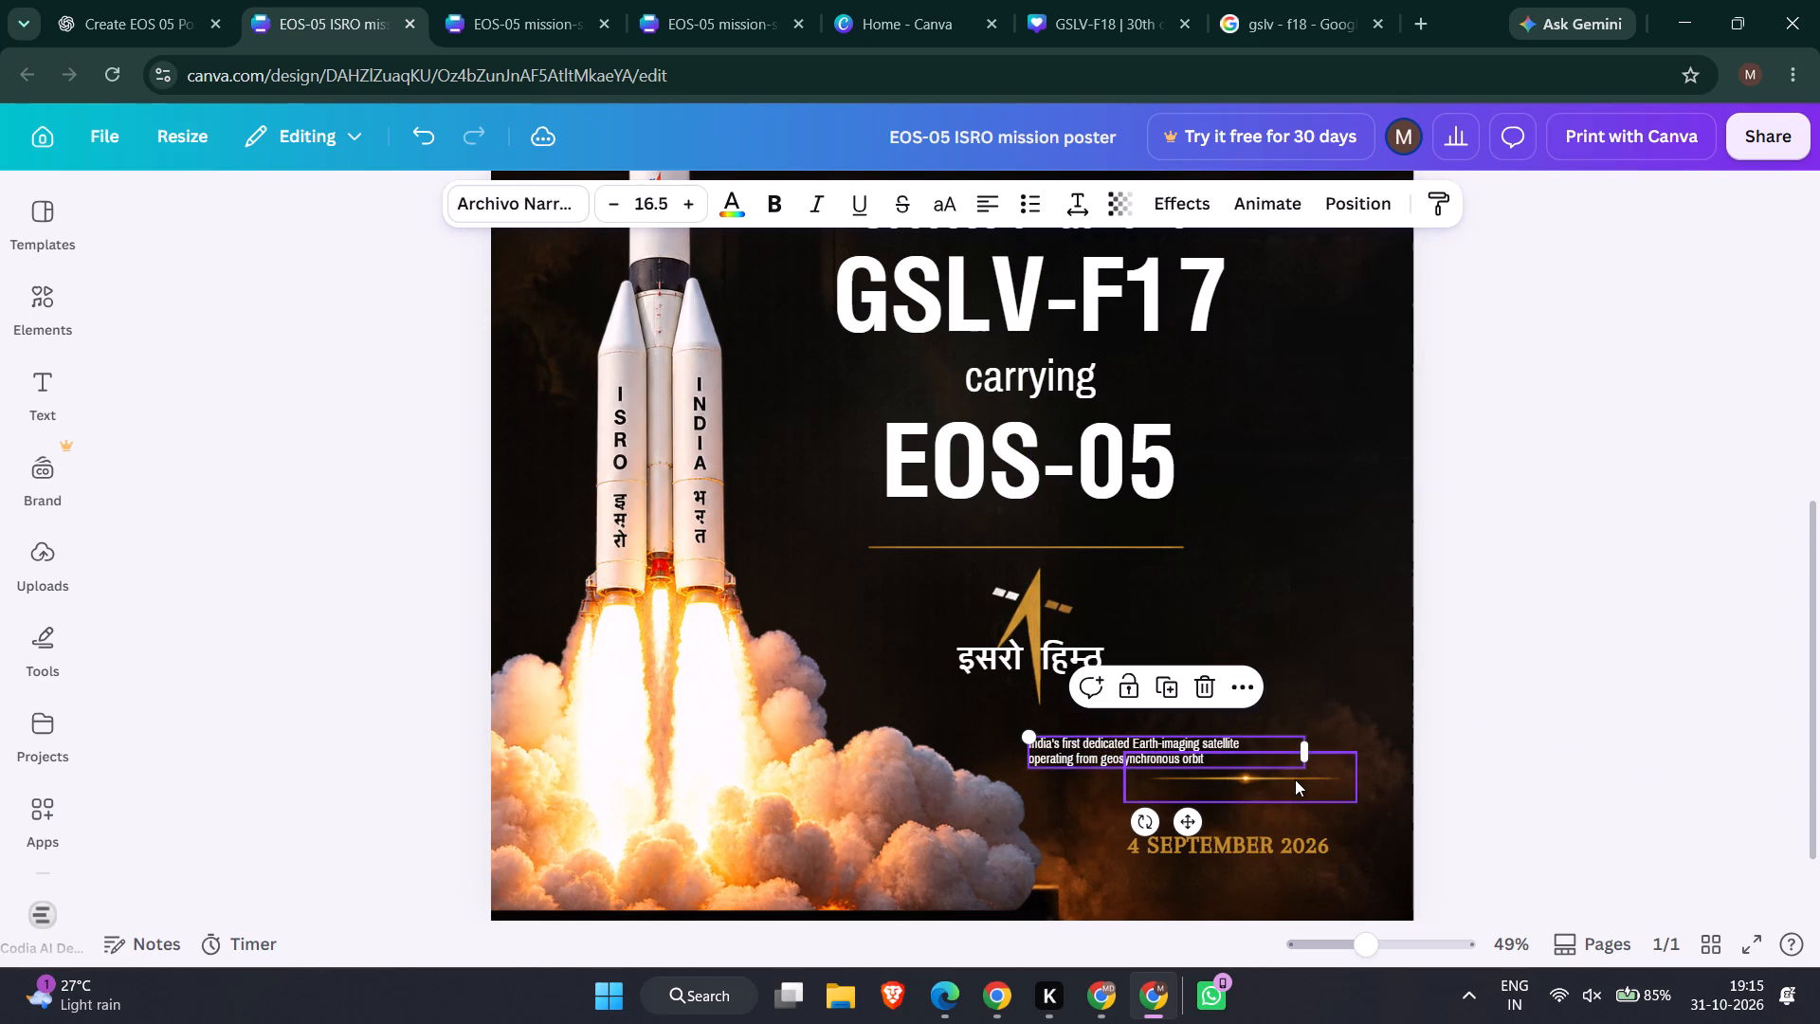
left_click_drag(1295, 780, 1073, 717)
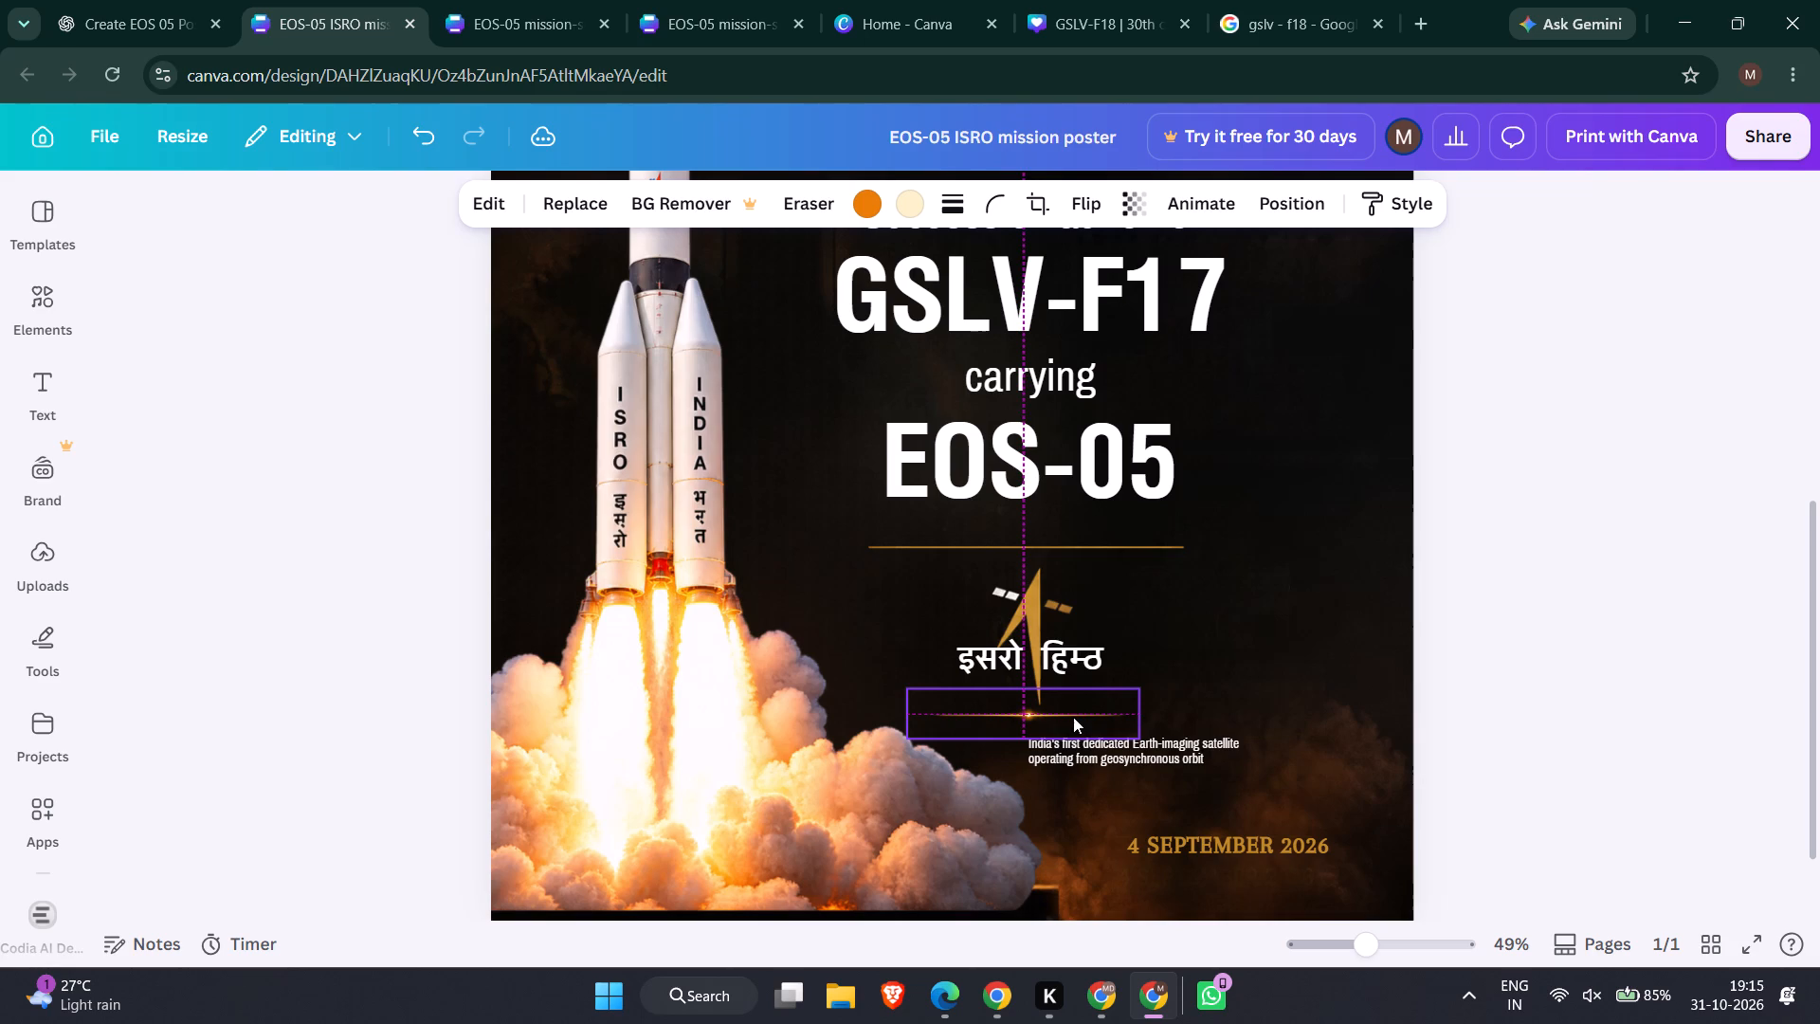
Move the satellite description down and right, midway between the glowing divider and the date.
left_click_drag(1154, 757, 1186, 784)
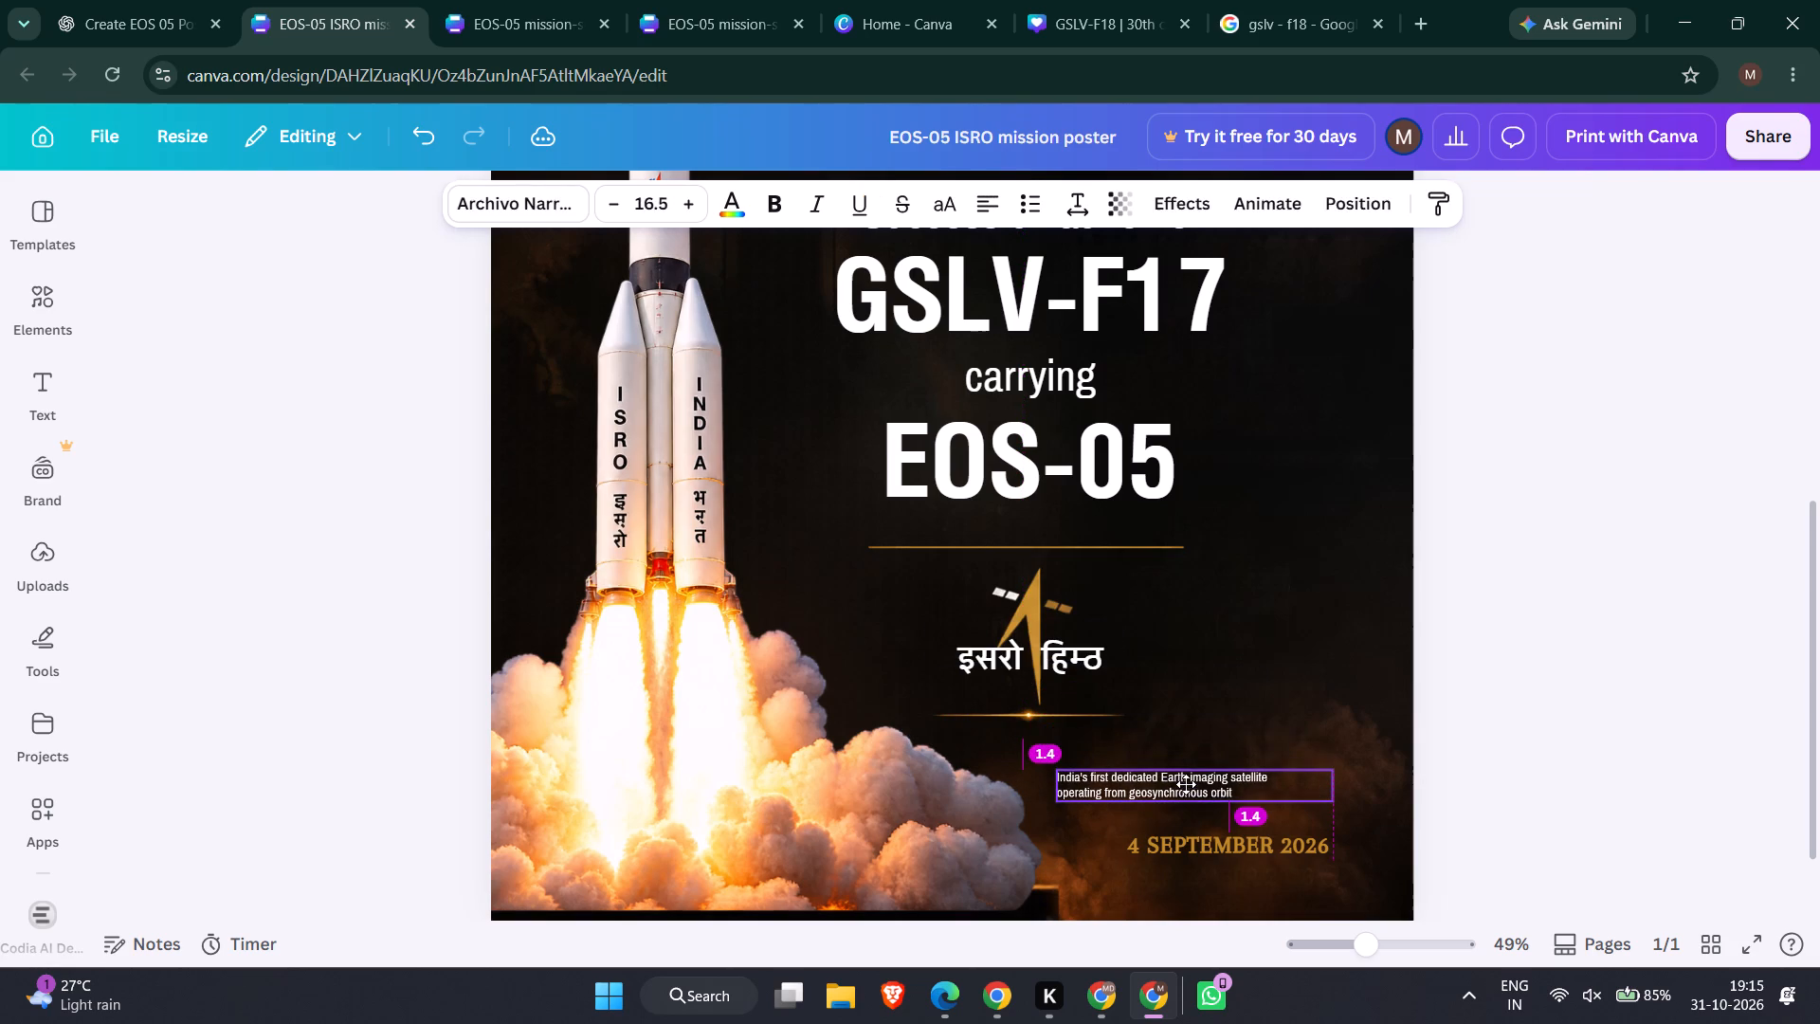
left_click_drag(1186, 784, 1187, 784)
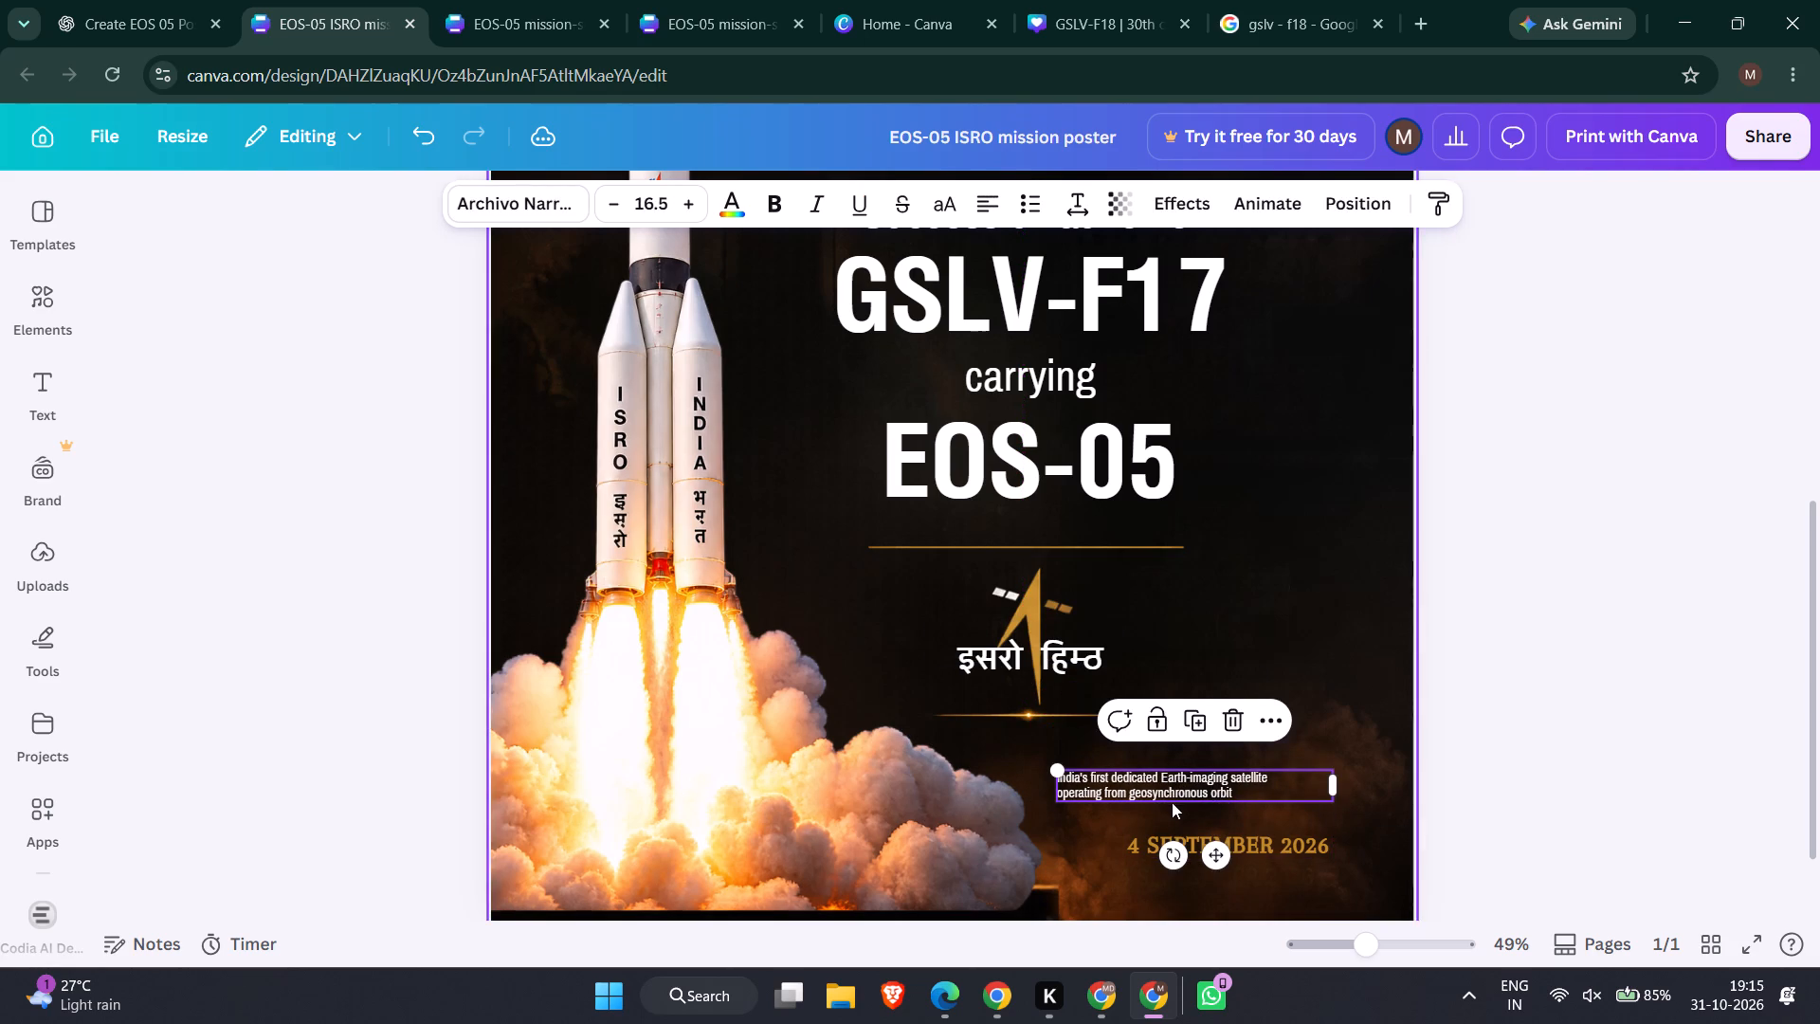
Set the satellite description's font size to 35.
double_click(1169, 799)
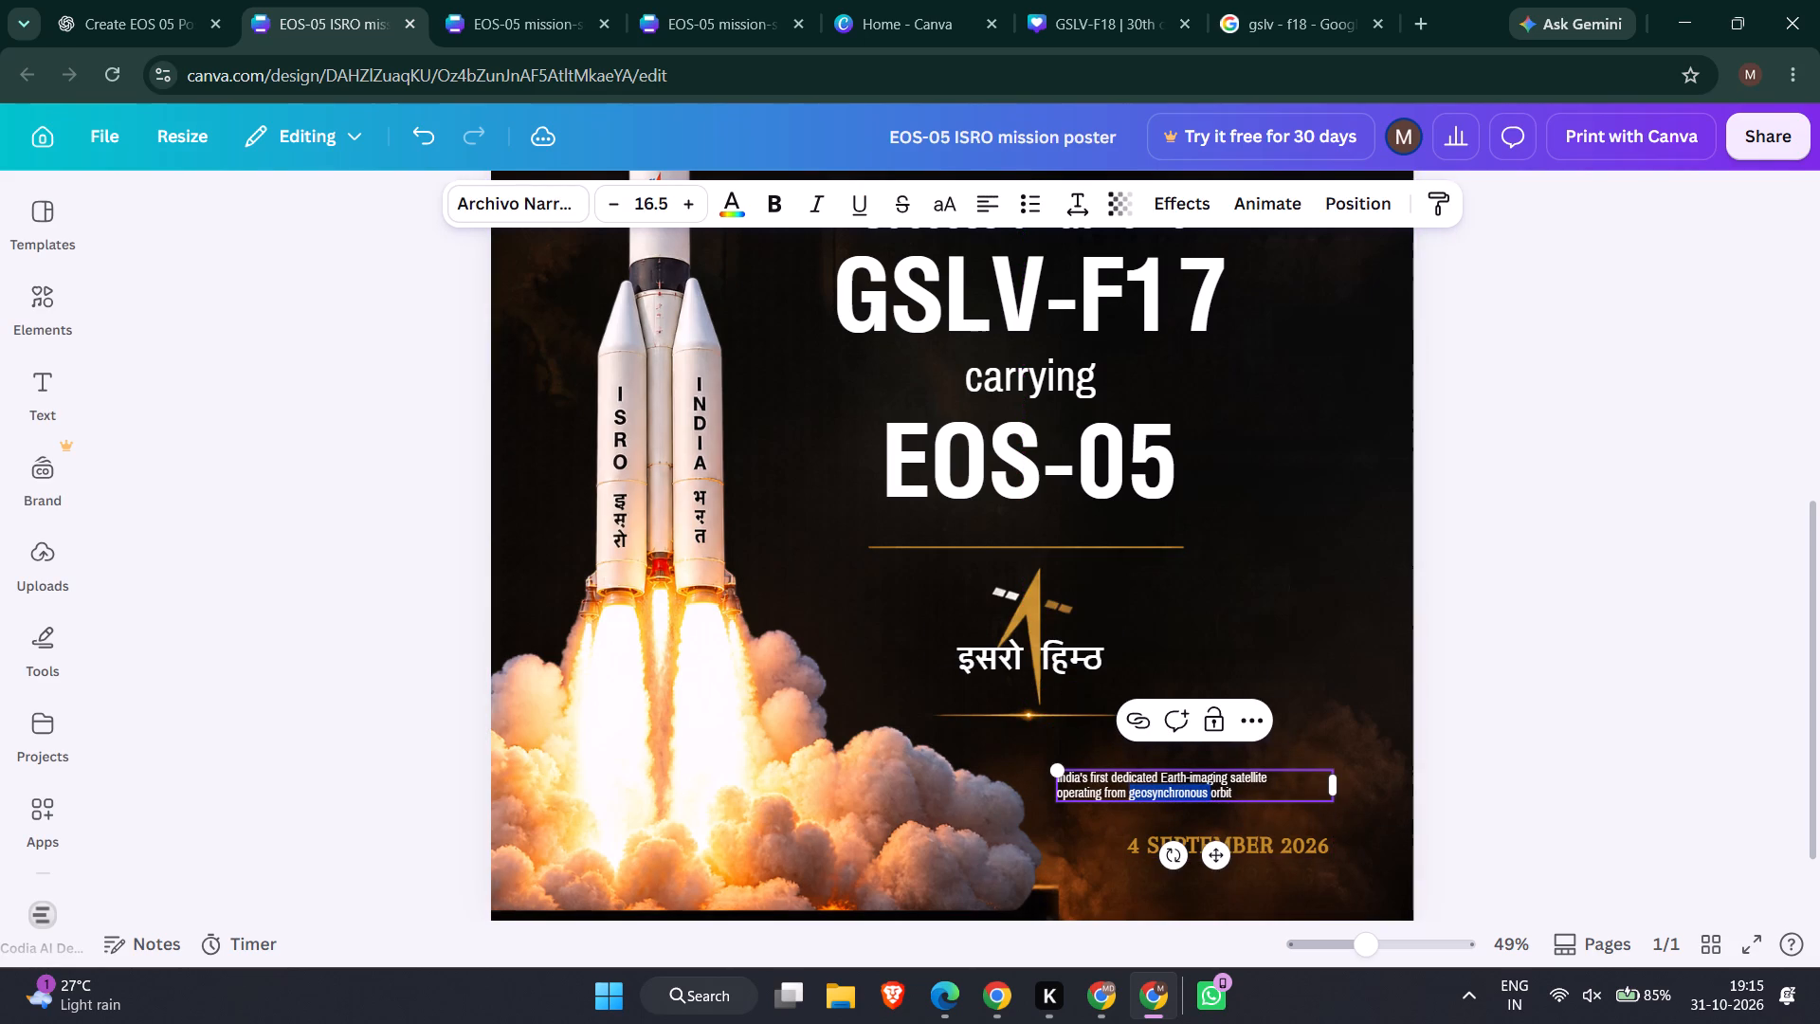
key("ctrl+a")
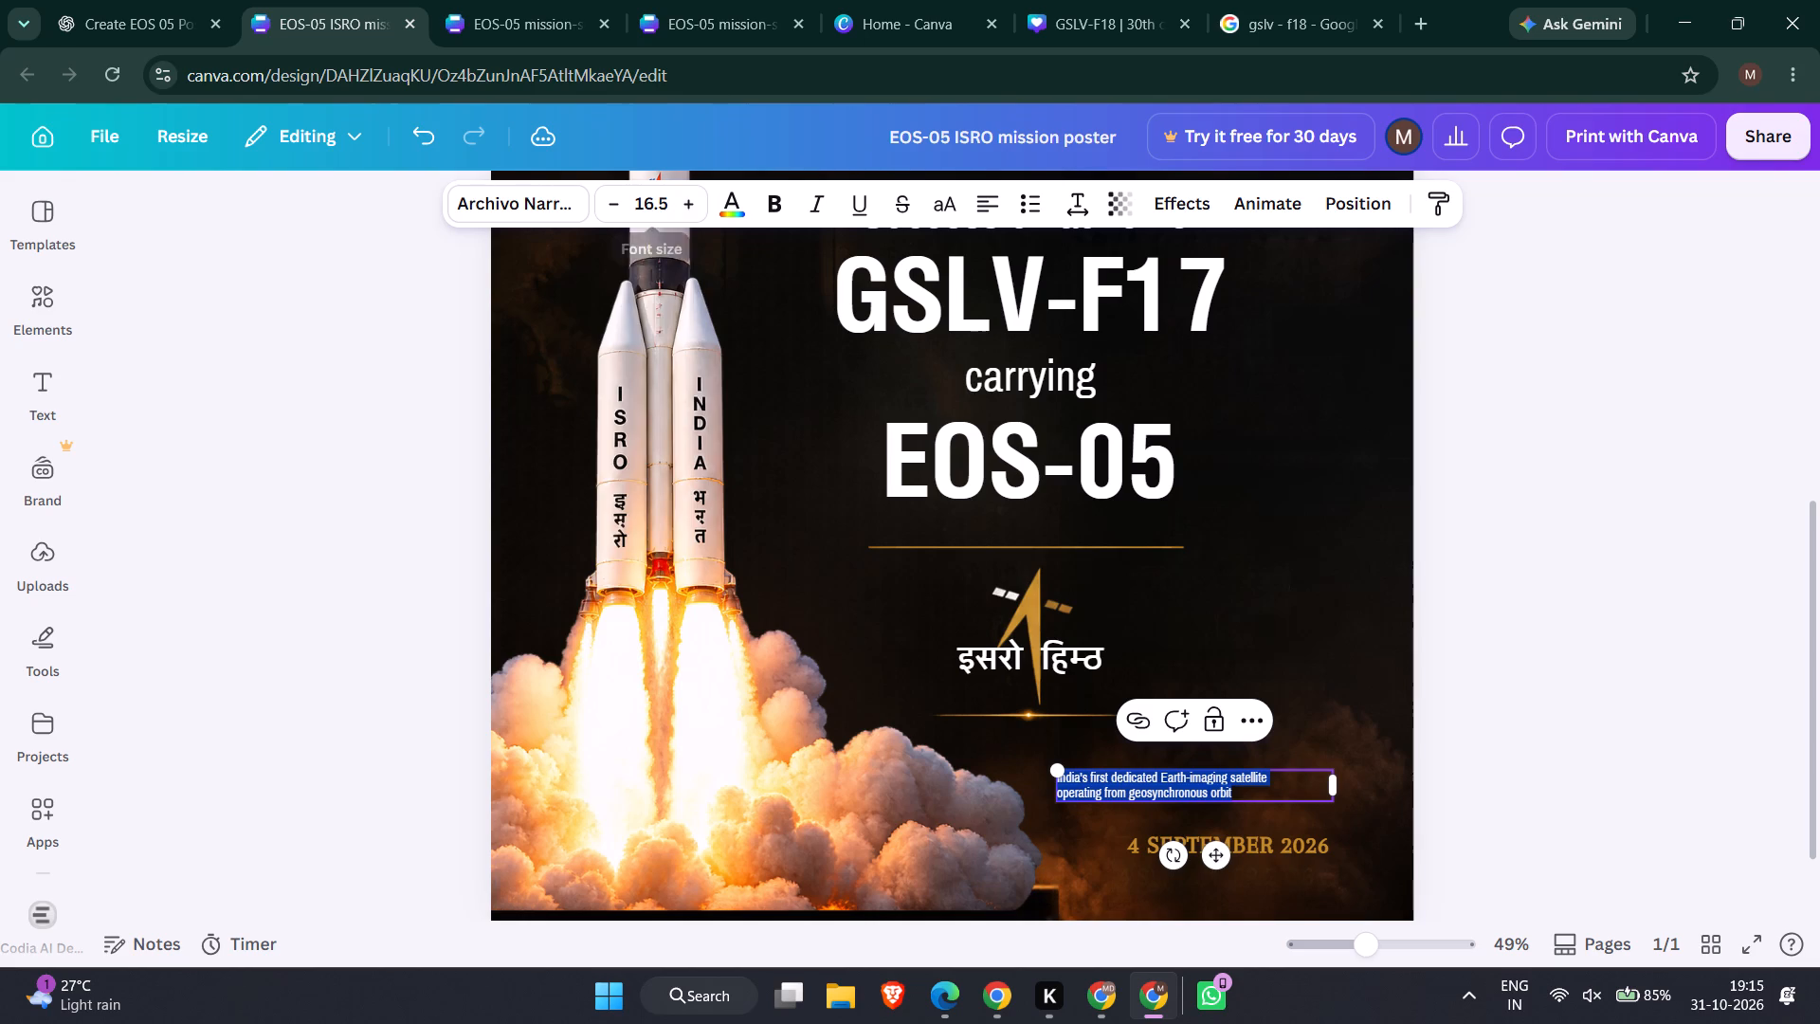
left_click(655, 196)
type("35")
key("Return")
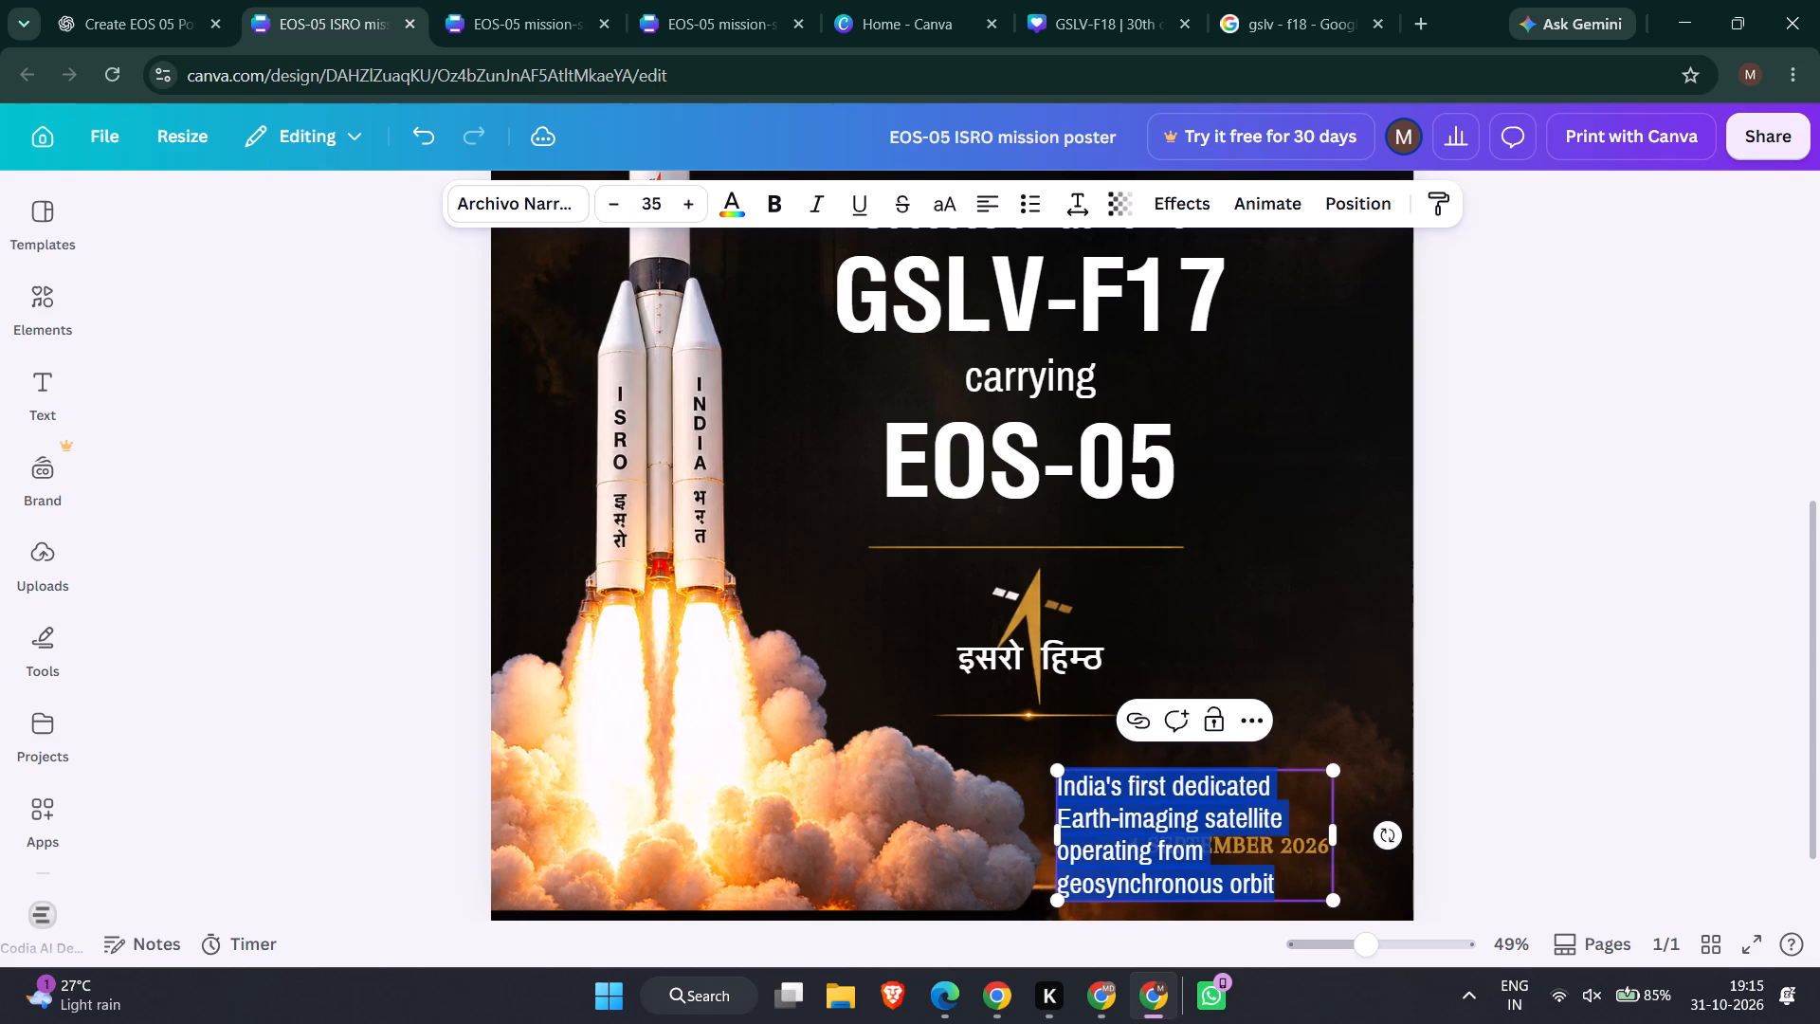
left_click(1492, 675)
Move the enlarged description up and right toward the poster's right edge, and the date down beneath it near the bottom edge.
left_click_drag(1202, 830, 1280, 765)
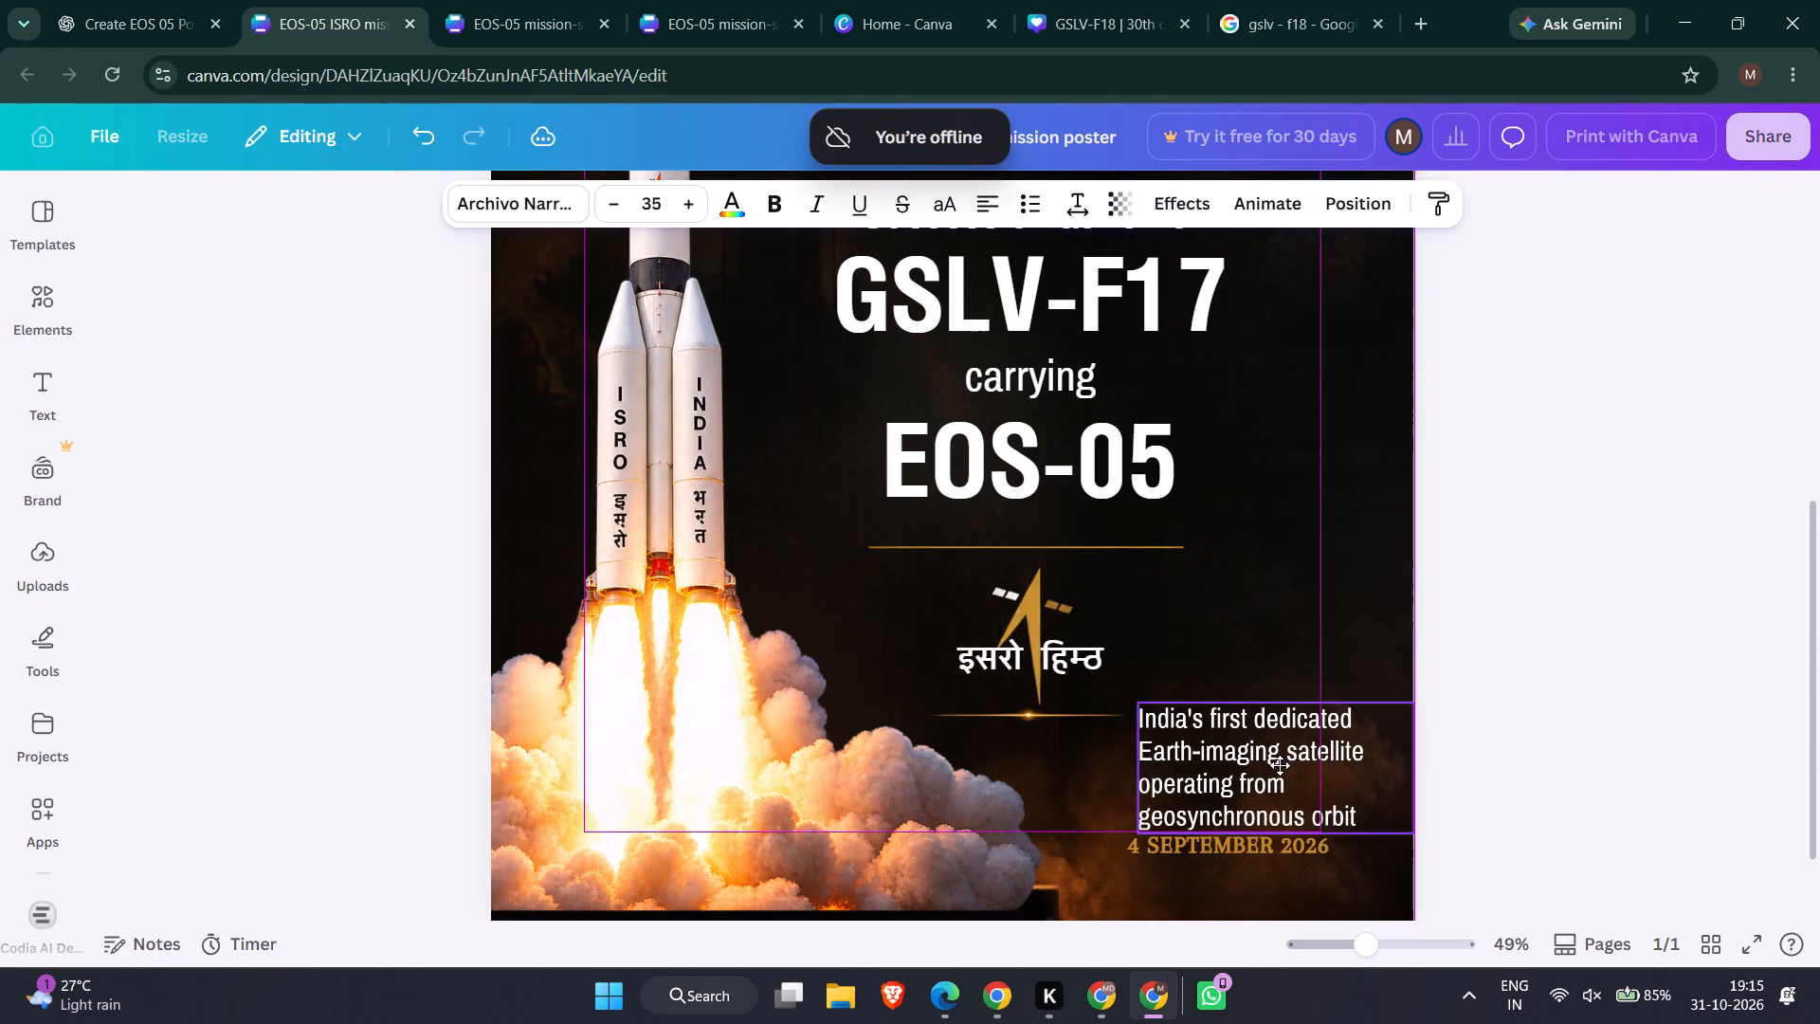
left_click_drag(1280, 765, 1277, 766)
left_click_drag(1221, 850, 1277, 890)
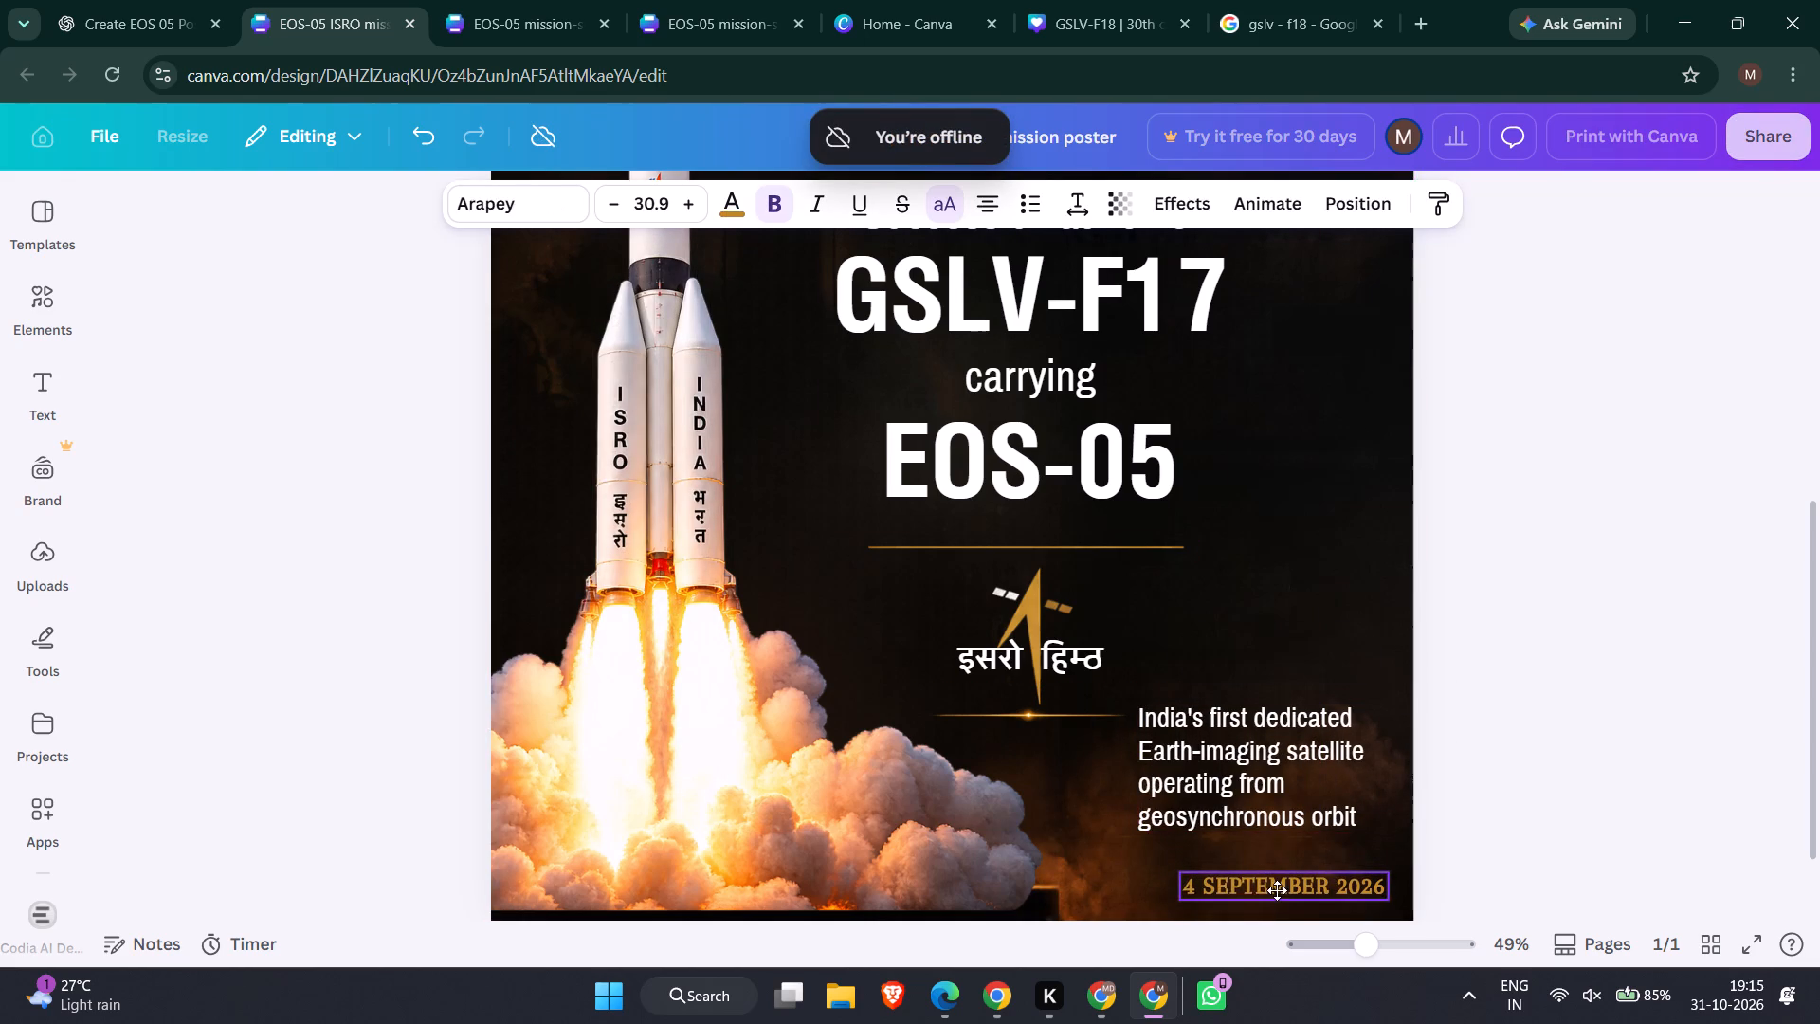
left_click_drag(1277, 890, 1254, 891)
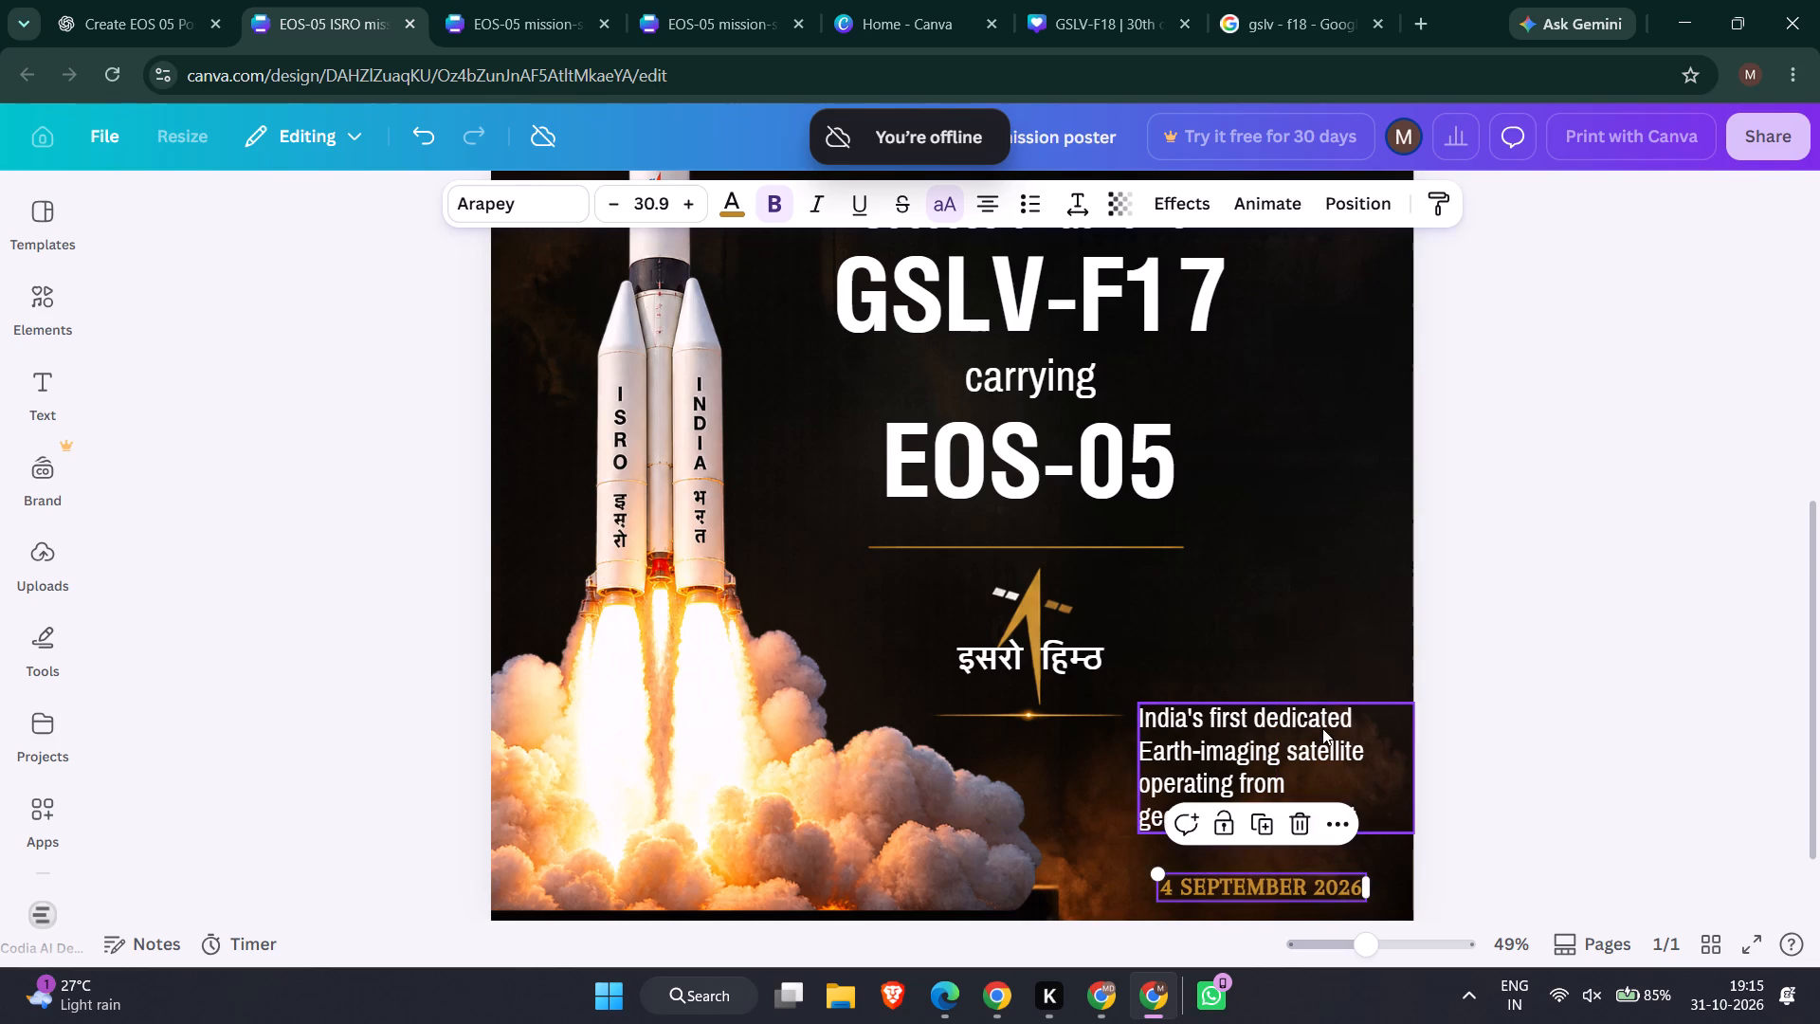
Lower the satellite description so it sits just above the date, close to the poster's right edge.
left_click_drag(1322, 728, 1318, 754)
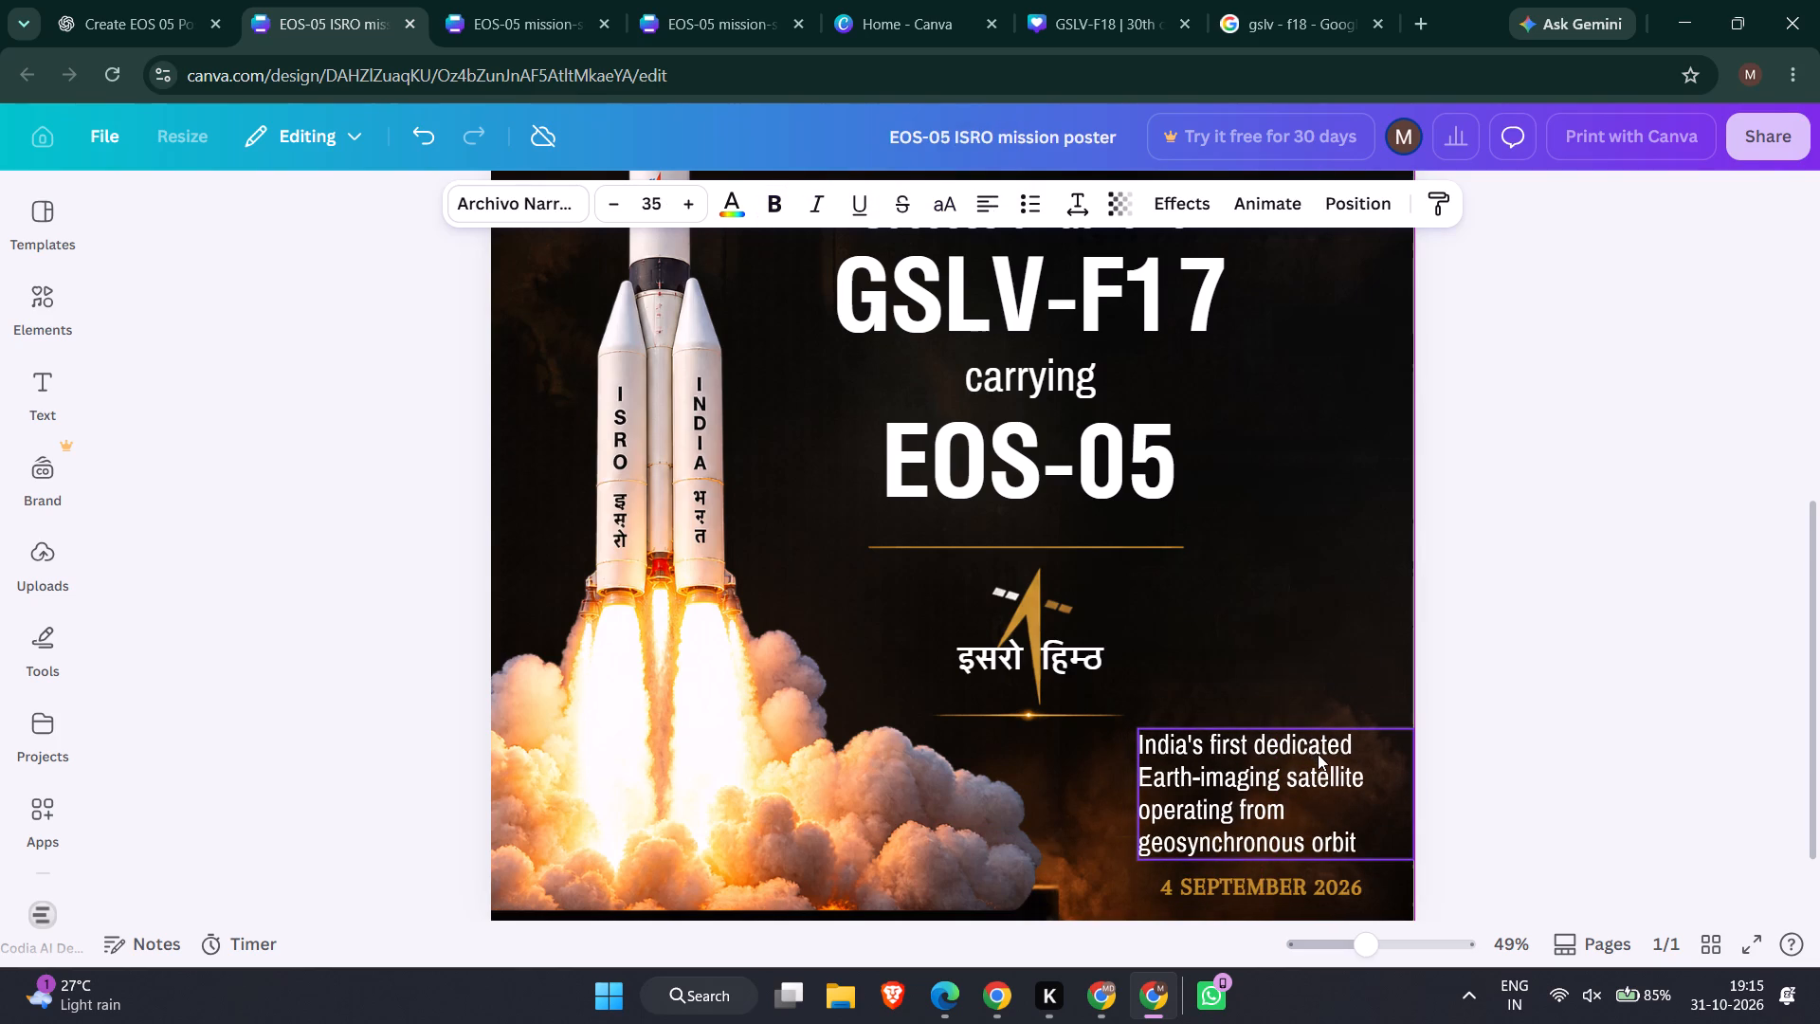
left_click_drag(1318, 754, 1301, 755)
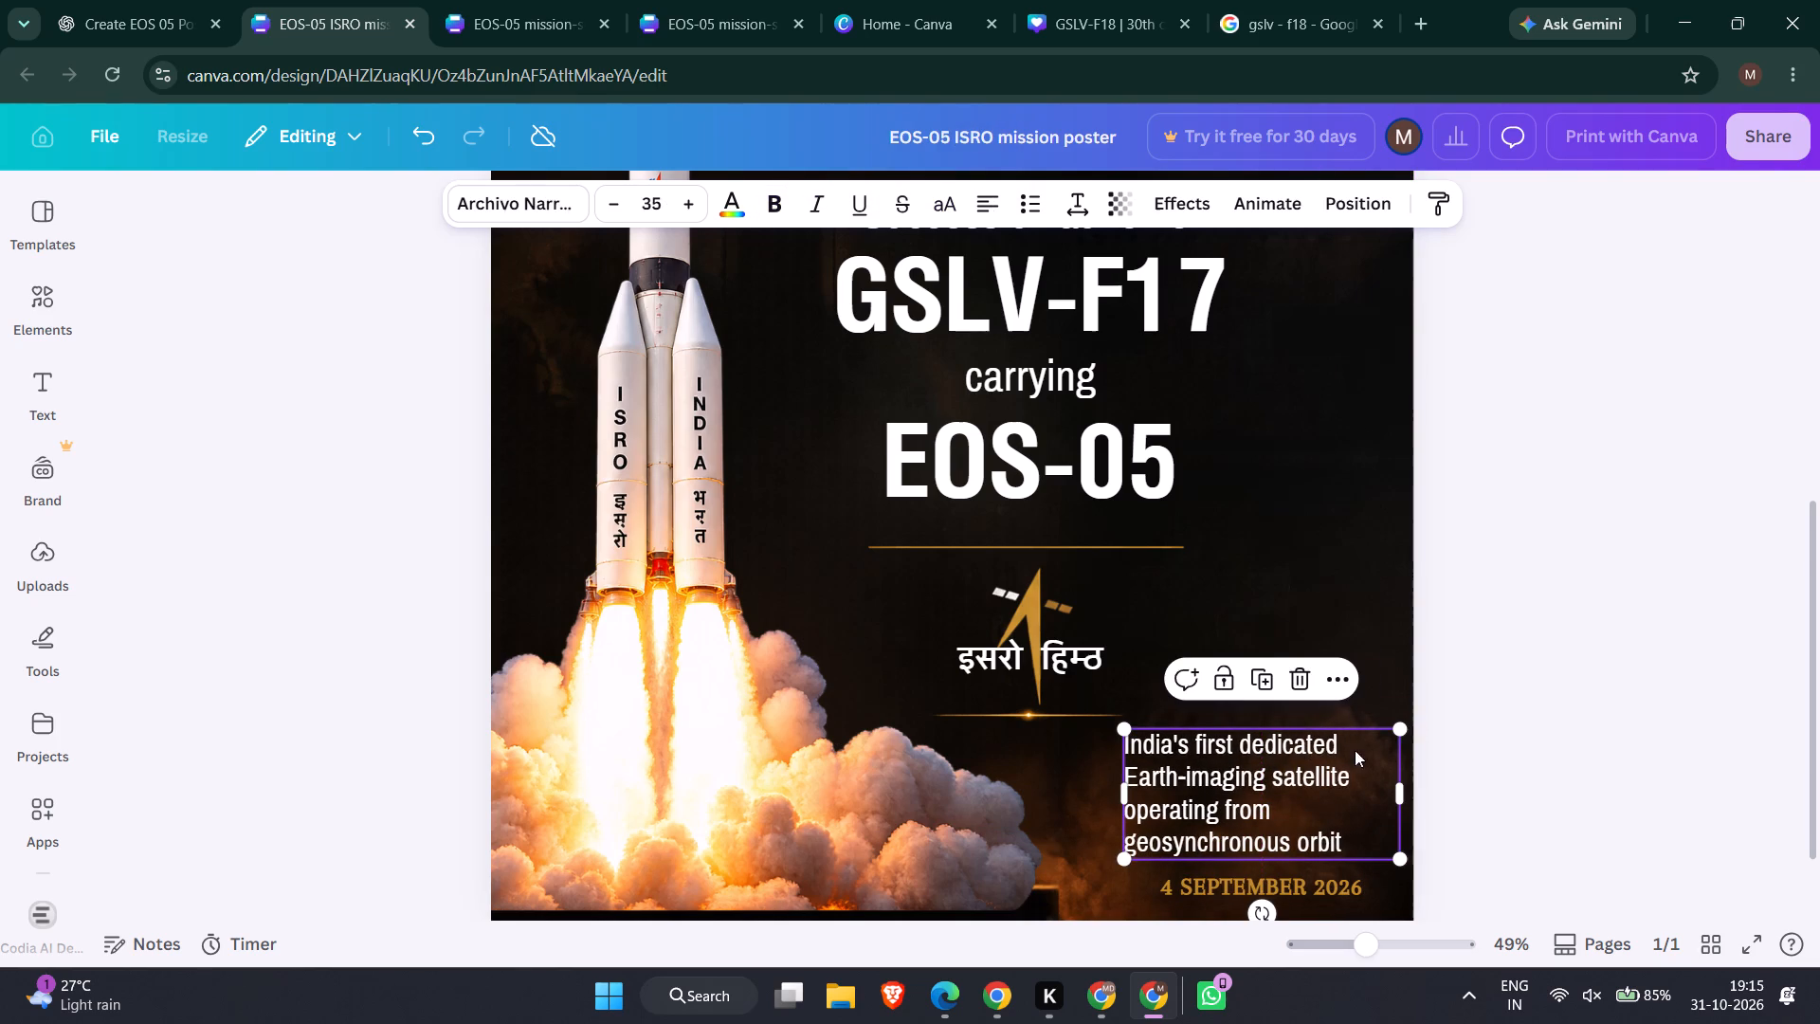
left_click(1433, 745)
left_click(1267, 838)
left_click_drag(1272, 839, 1279, 839)
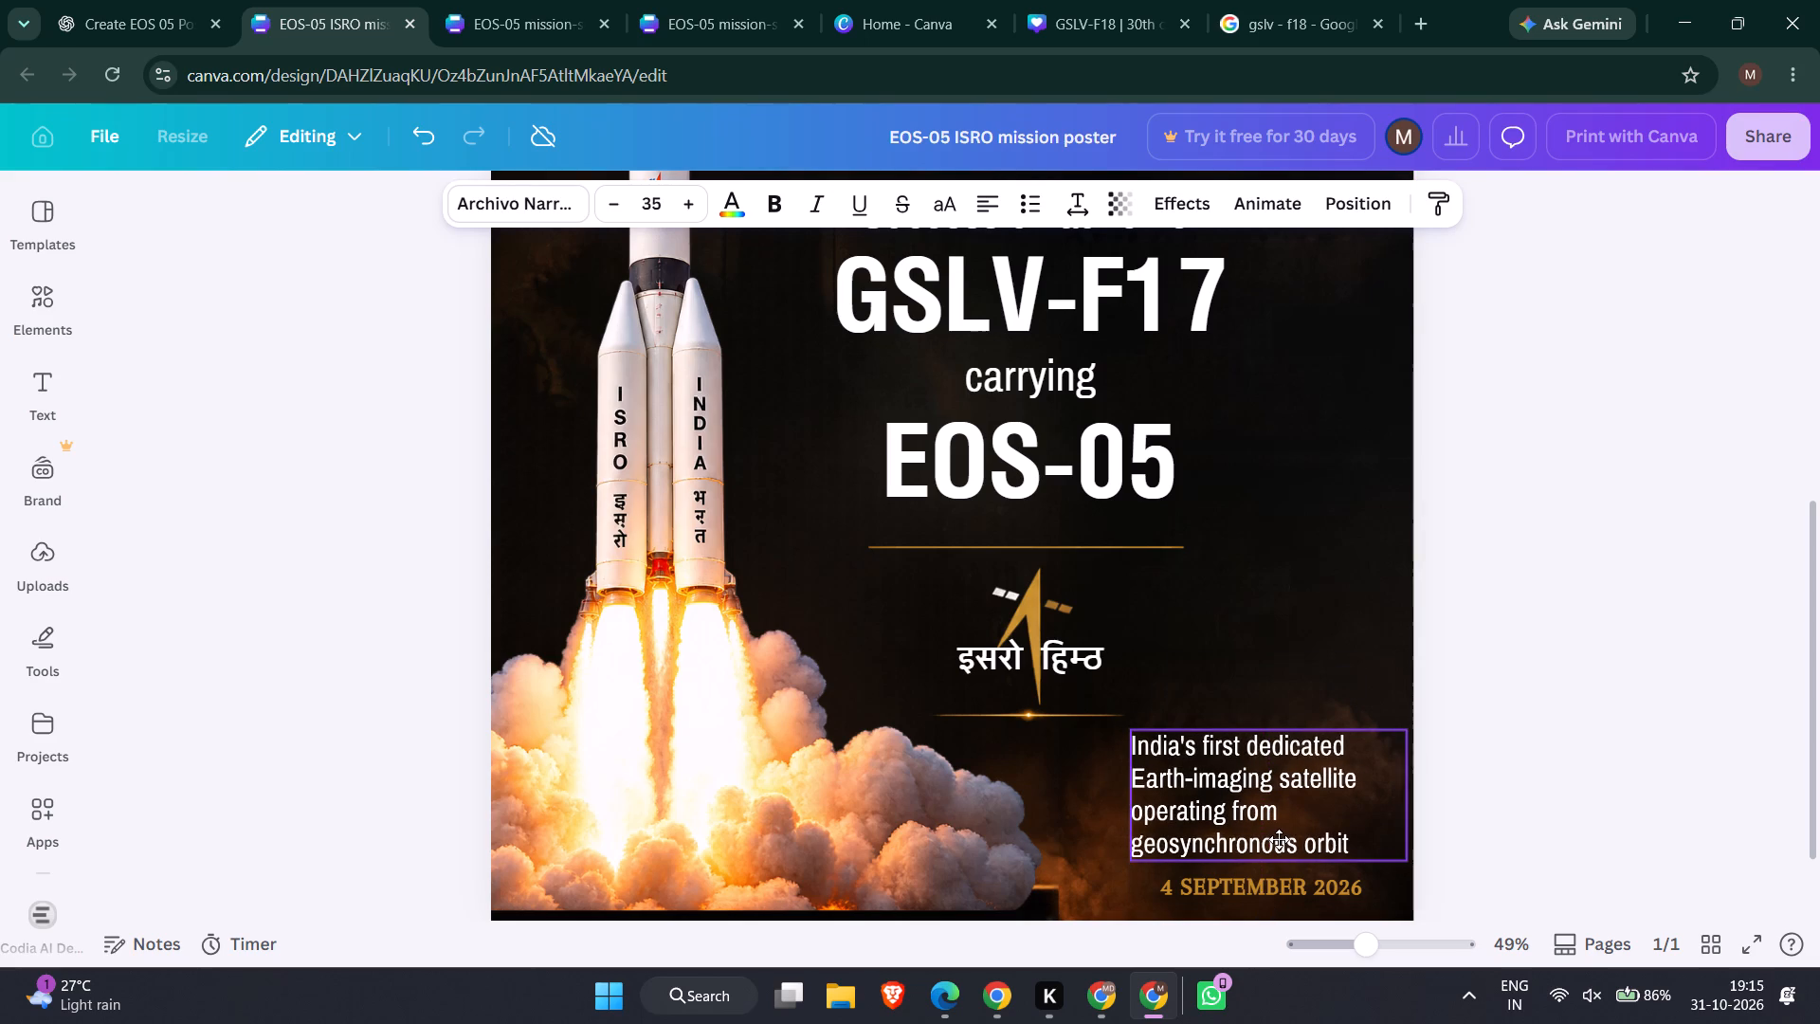
left_click_drag(1279, 839, 1281, 840)
Change the launch date text to "30th Oct 2026" and turn off its all-uppercase formatting.
double_click(1263, 884)
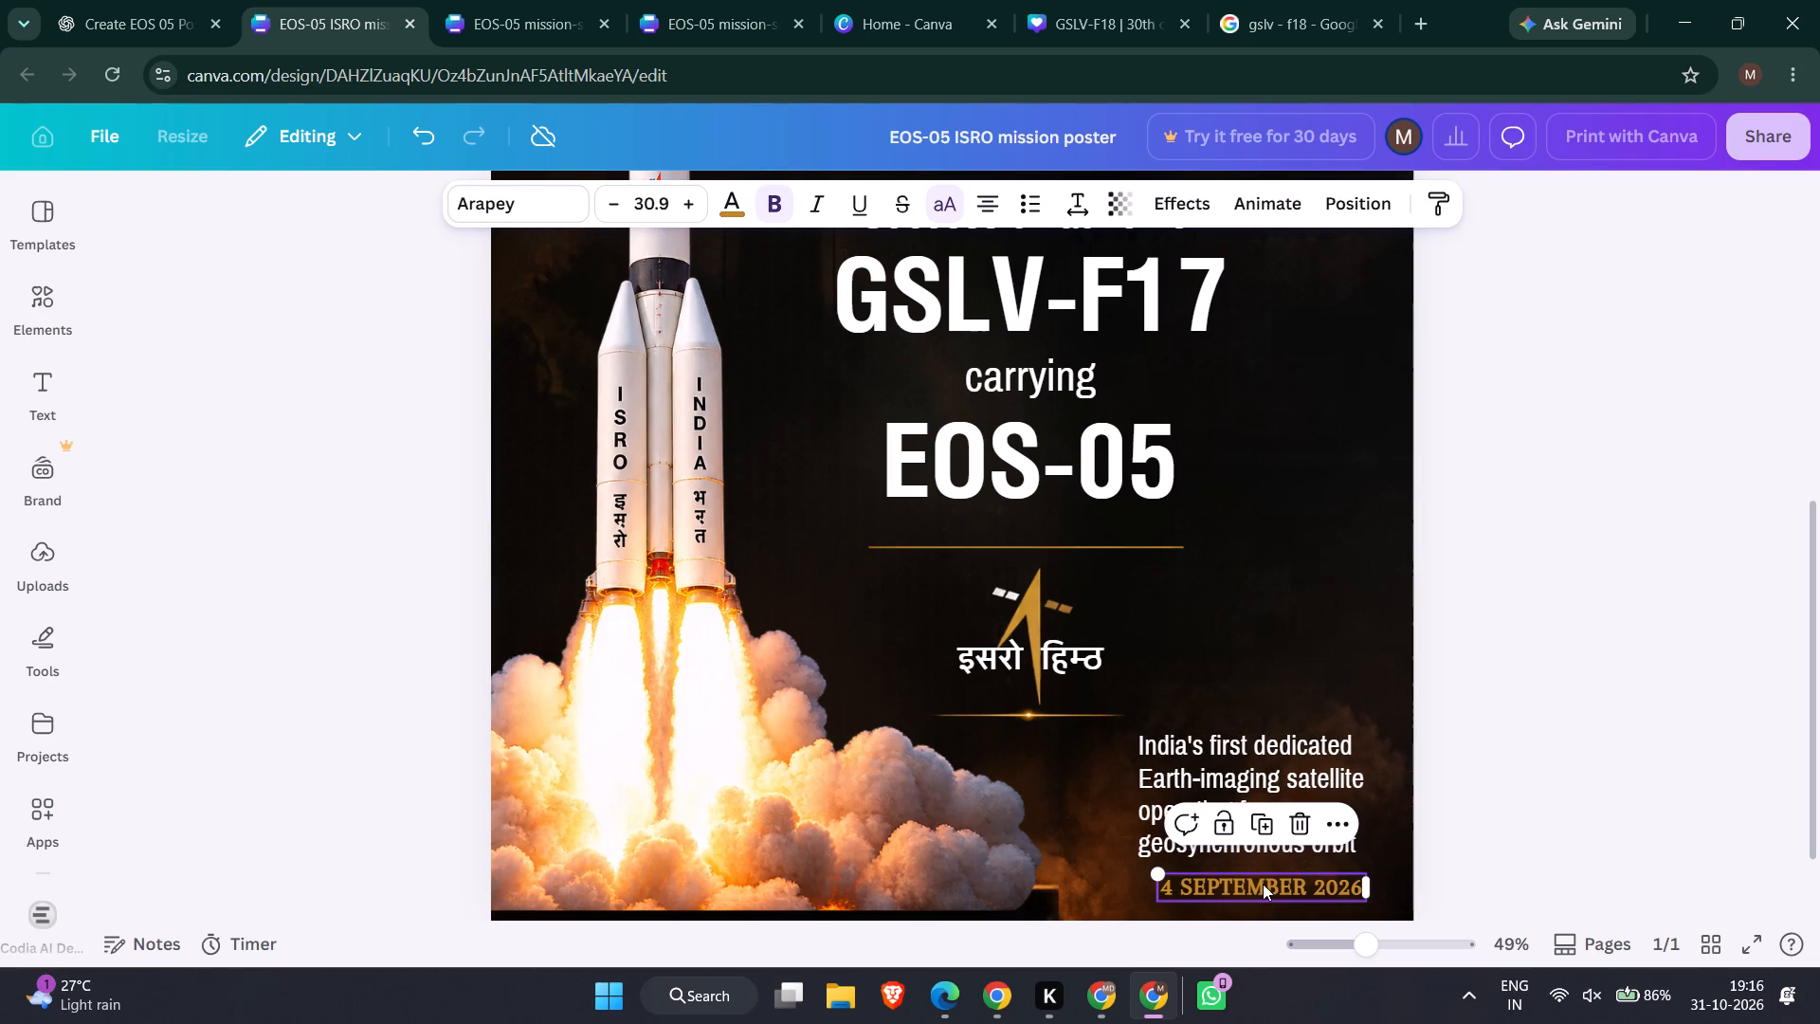
left_click(1263, 884)
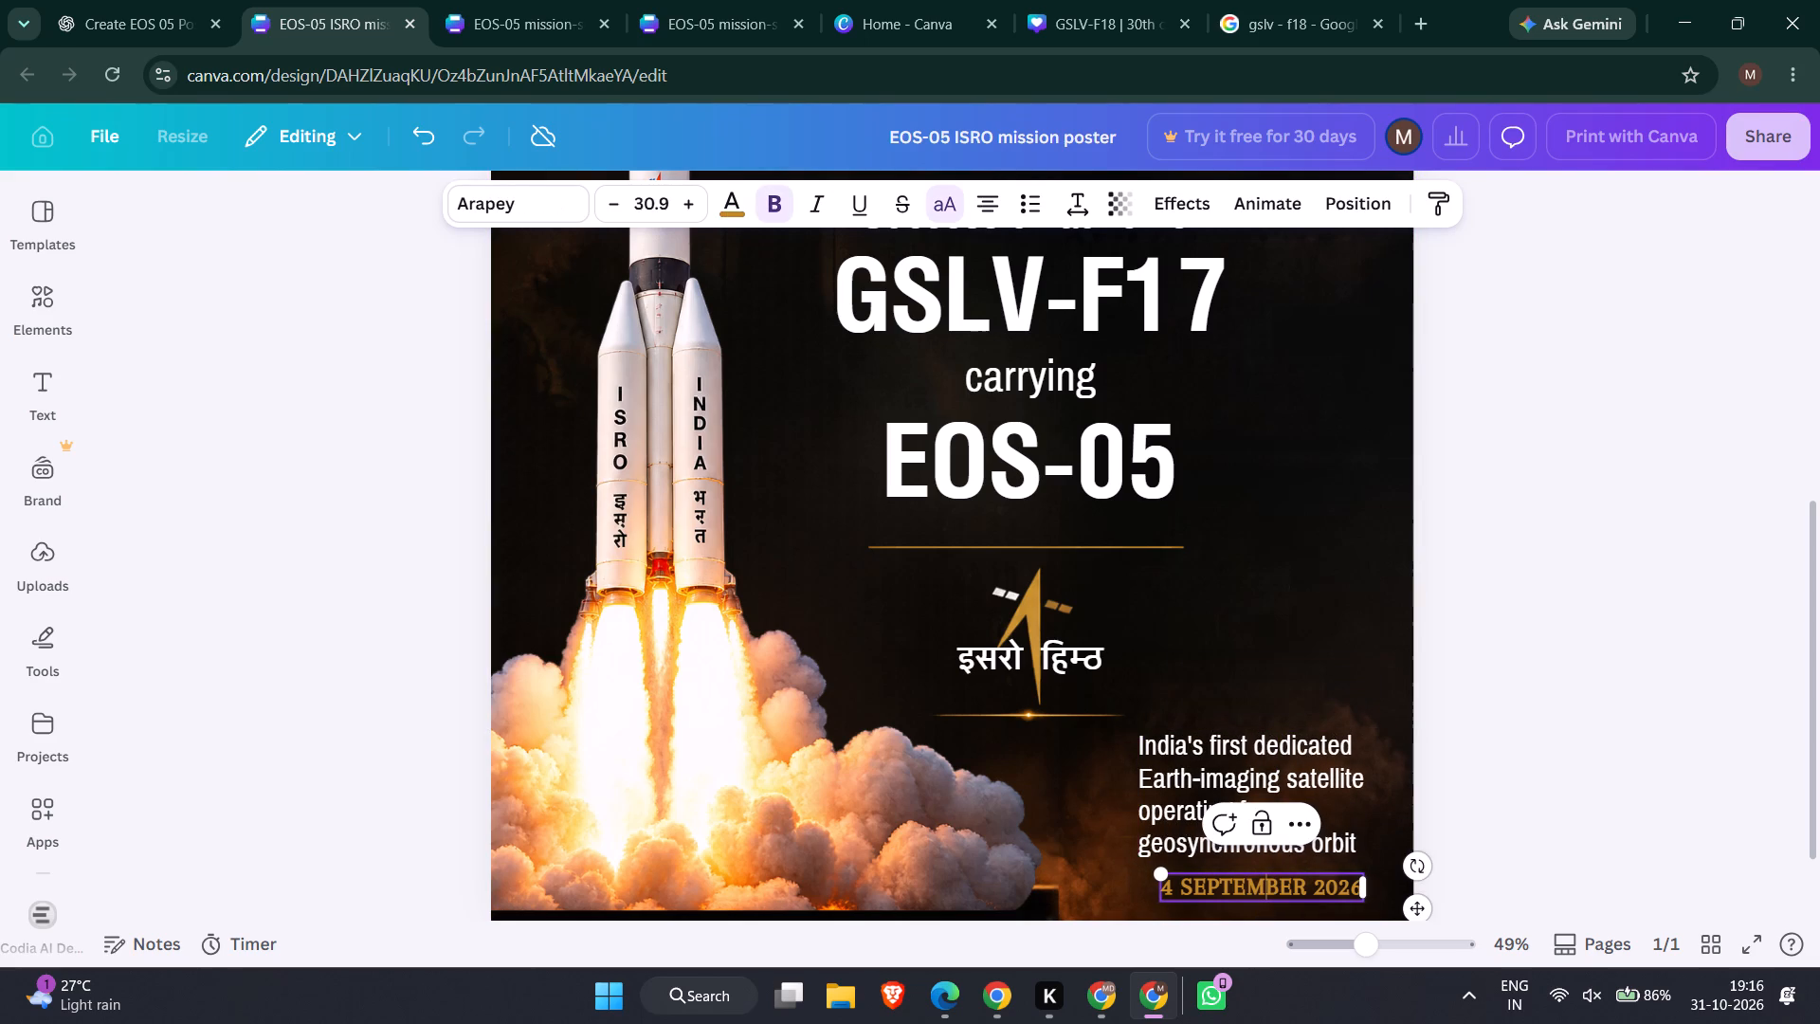
key("Delete")
key("Delete")
key("Delete")
key("BackSpace")
key("BackSpace")
key("BackSpace")
key("BackSpace")
key("BackSpace")
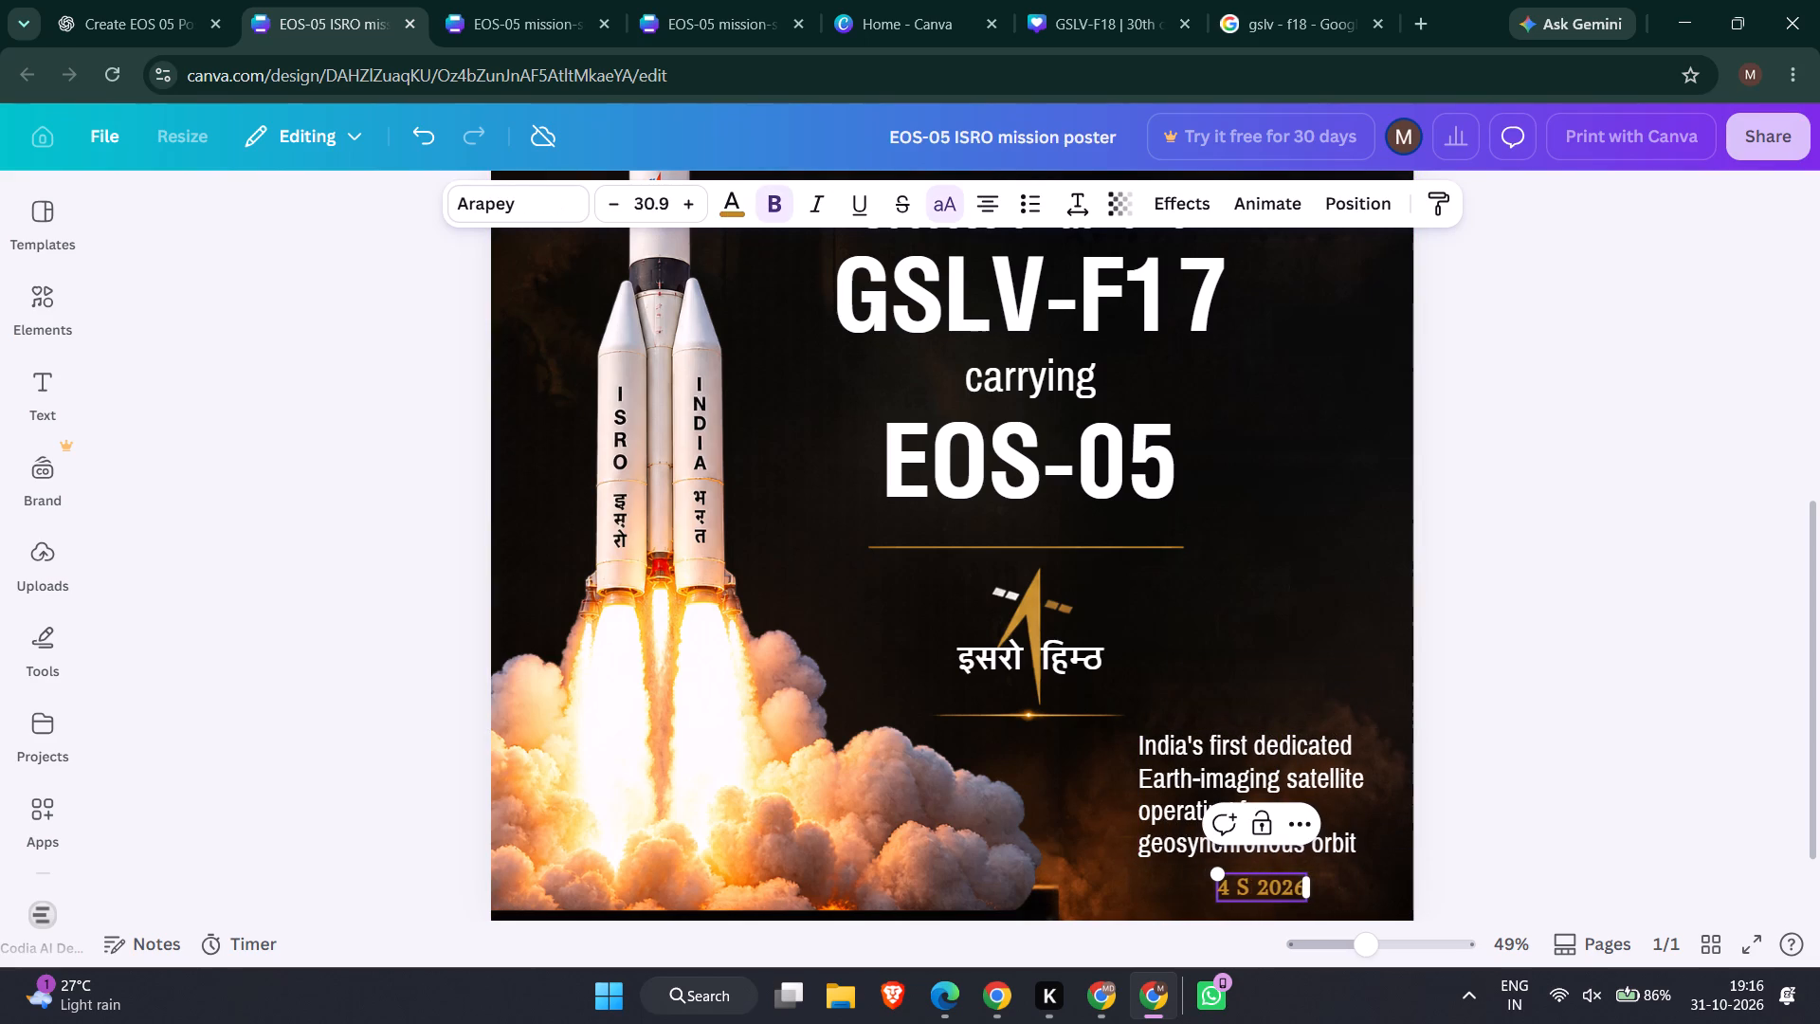
key("BackSpace")
key("BackSpace")
key("BackSpace")
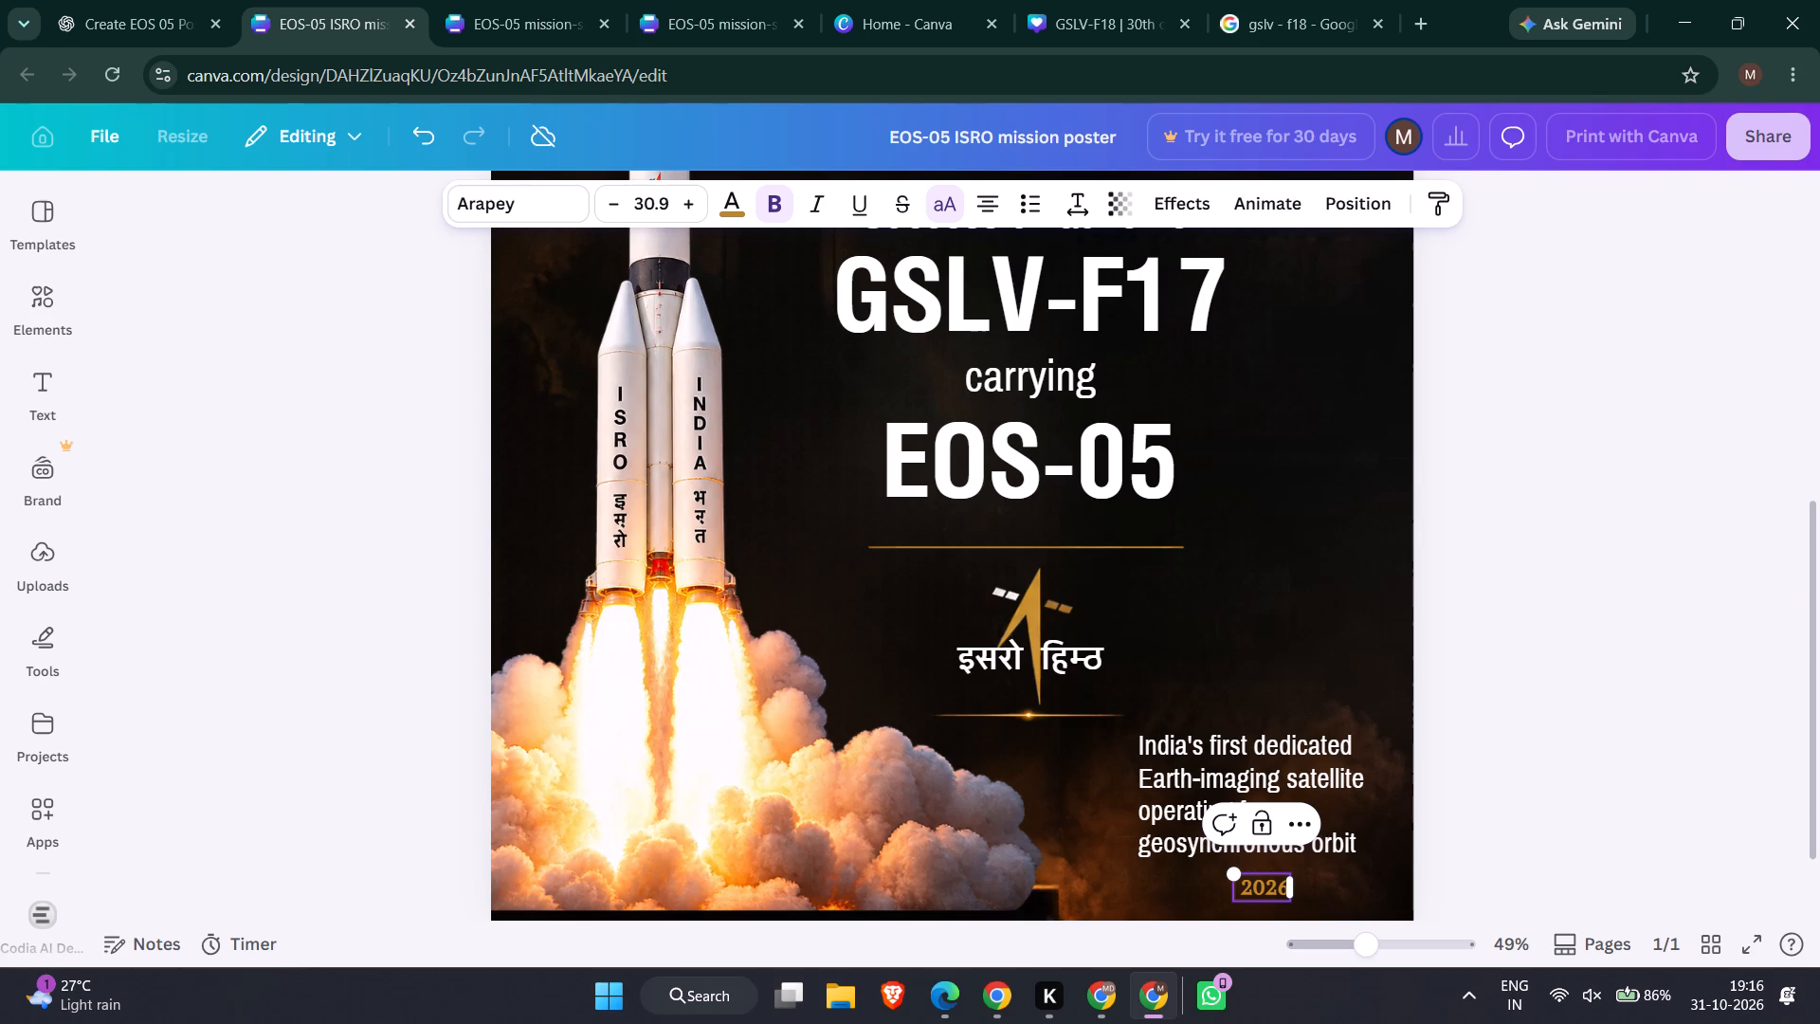
type("30")
type("th")
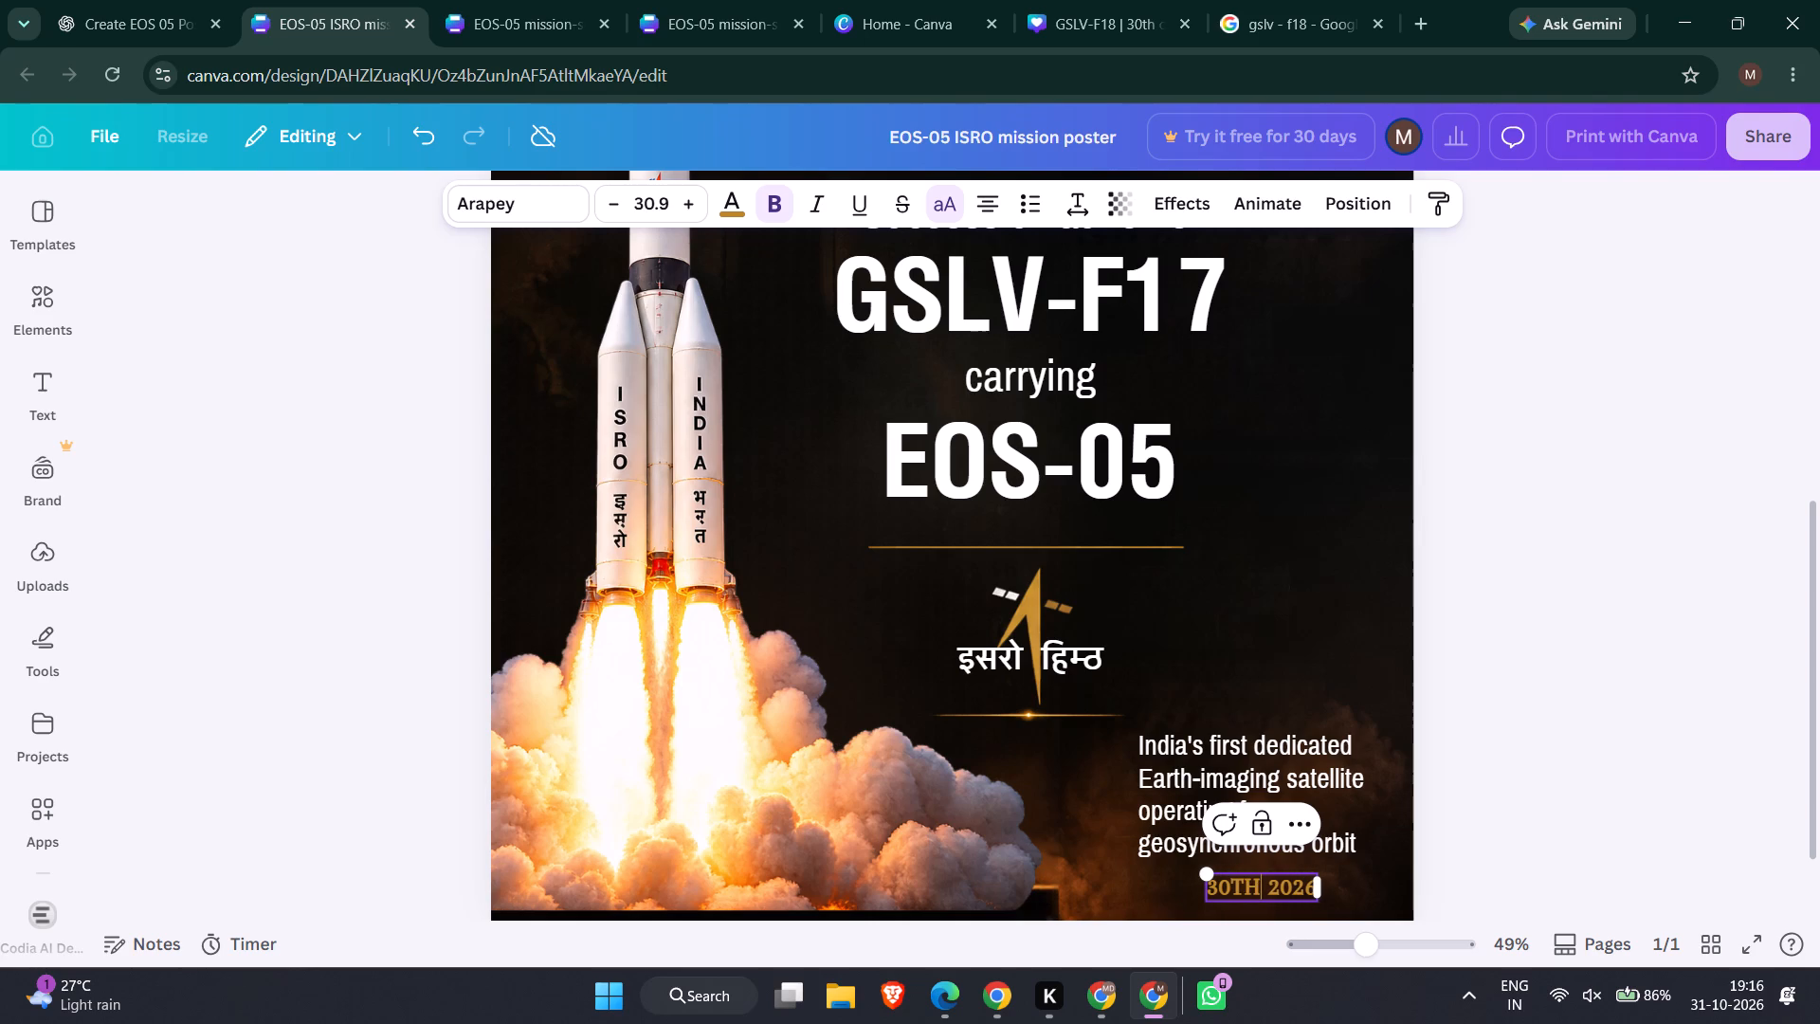
key("space")
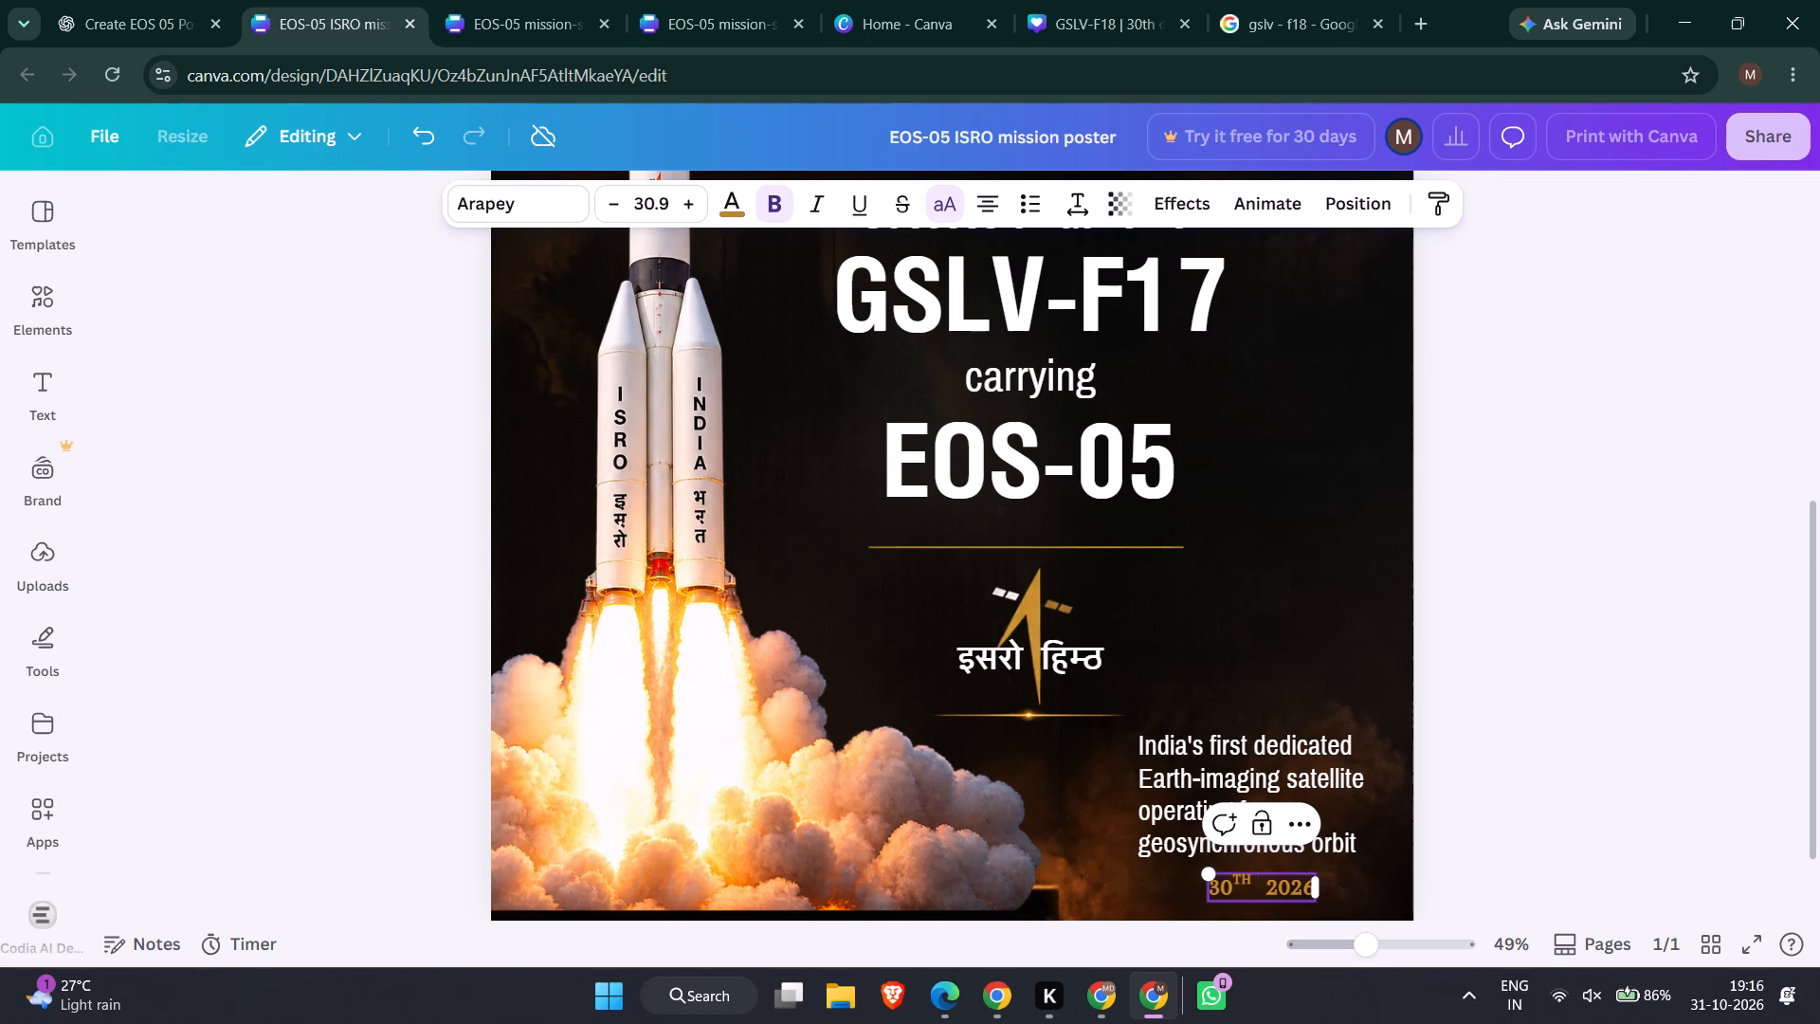
left_click(940, 192)
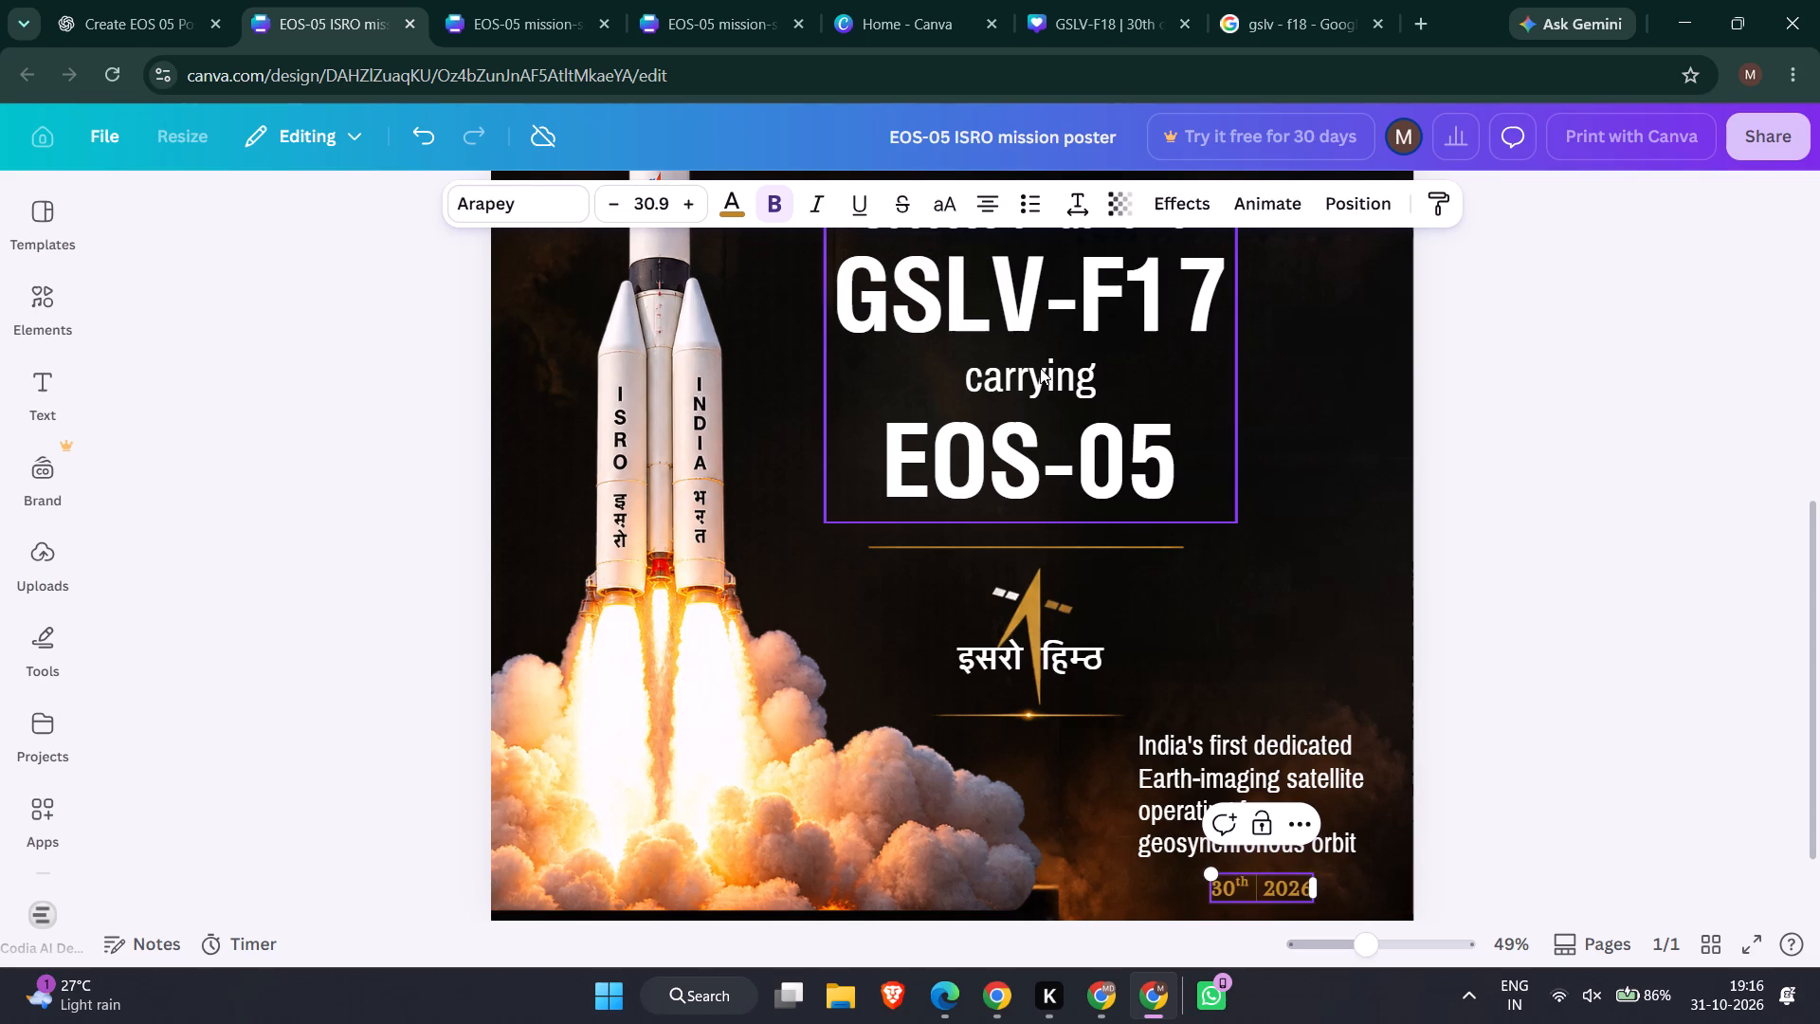
key("o")
key("c")
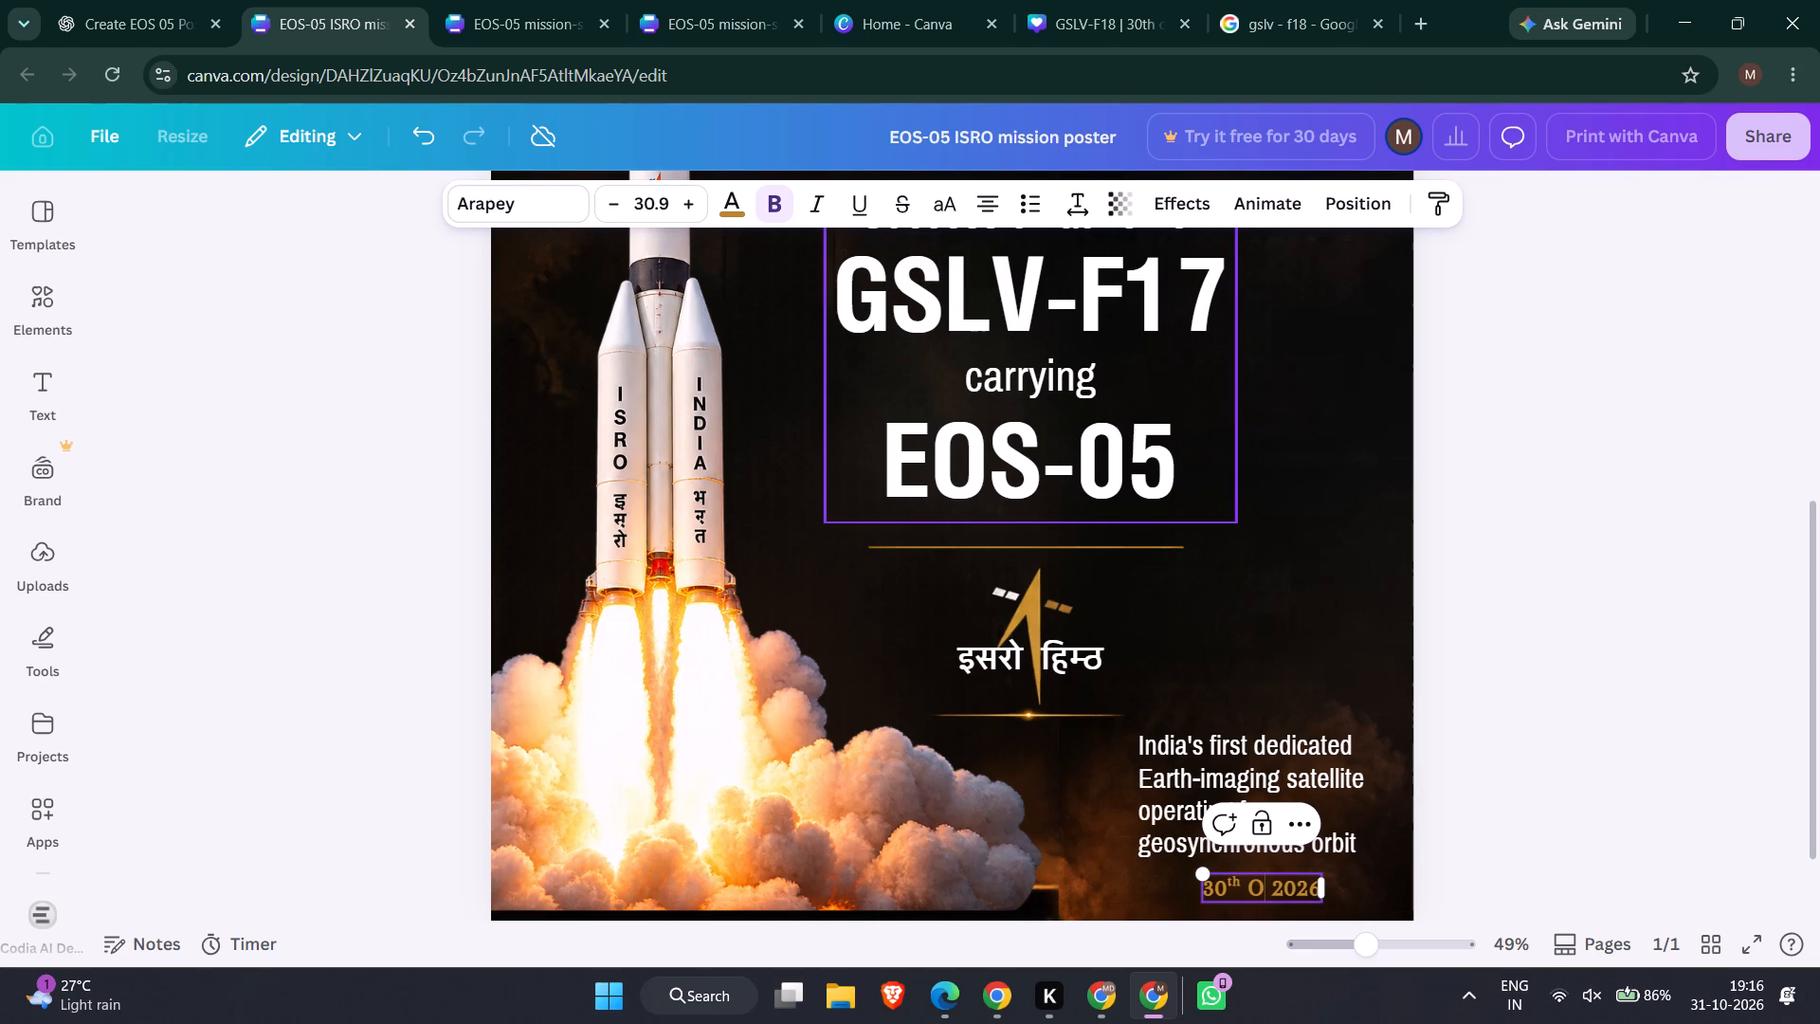
key("t")
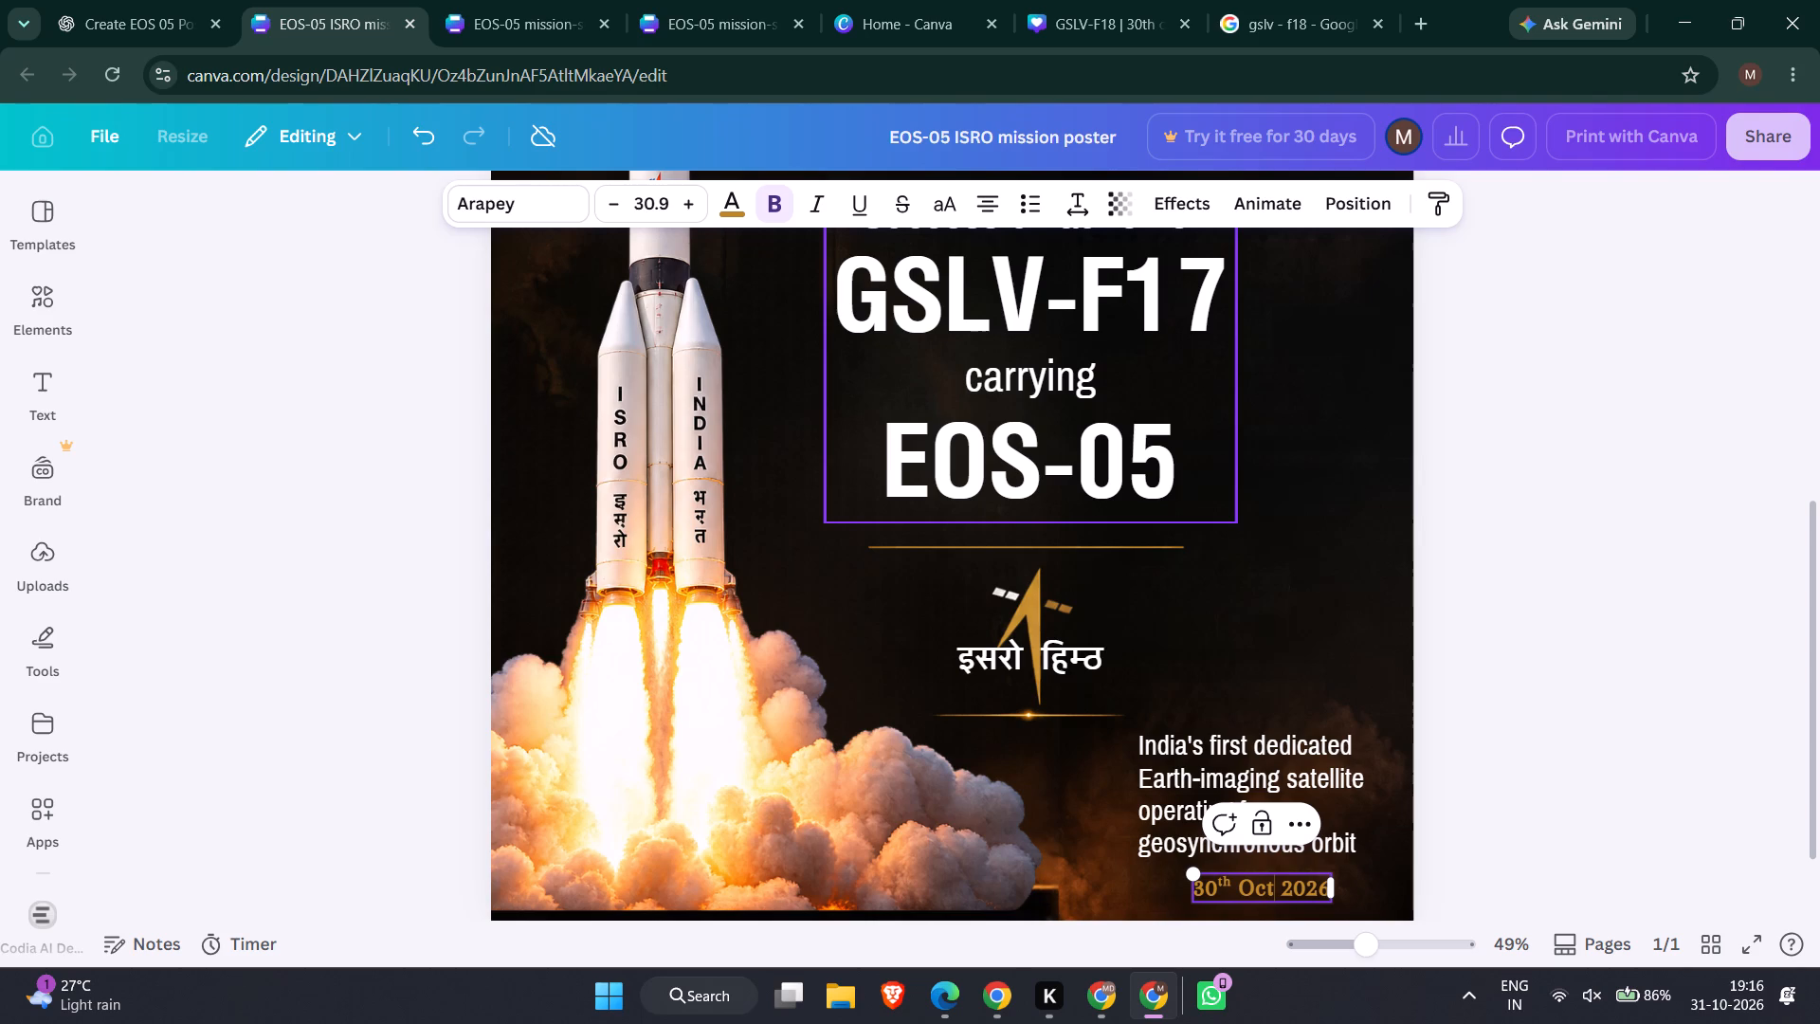
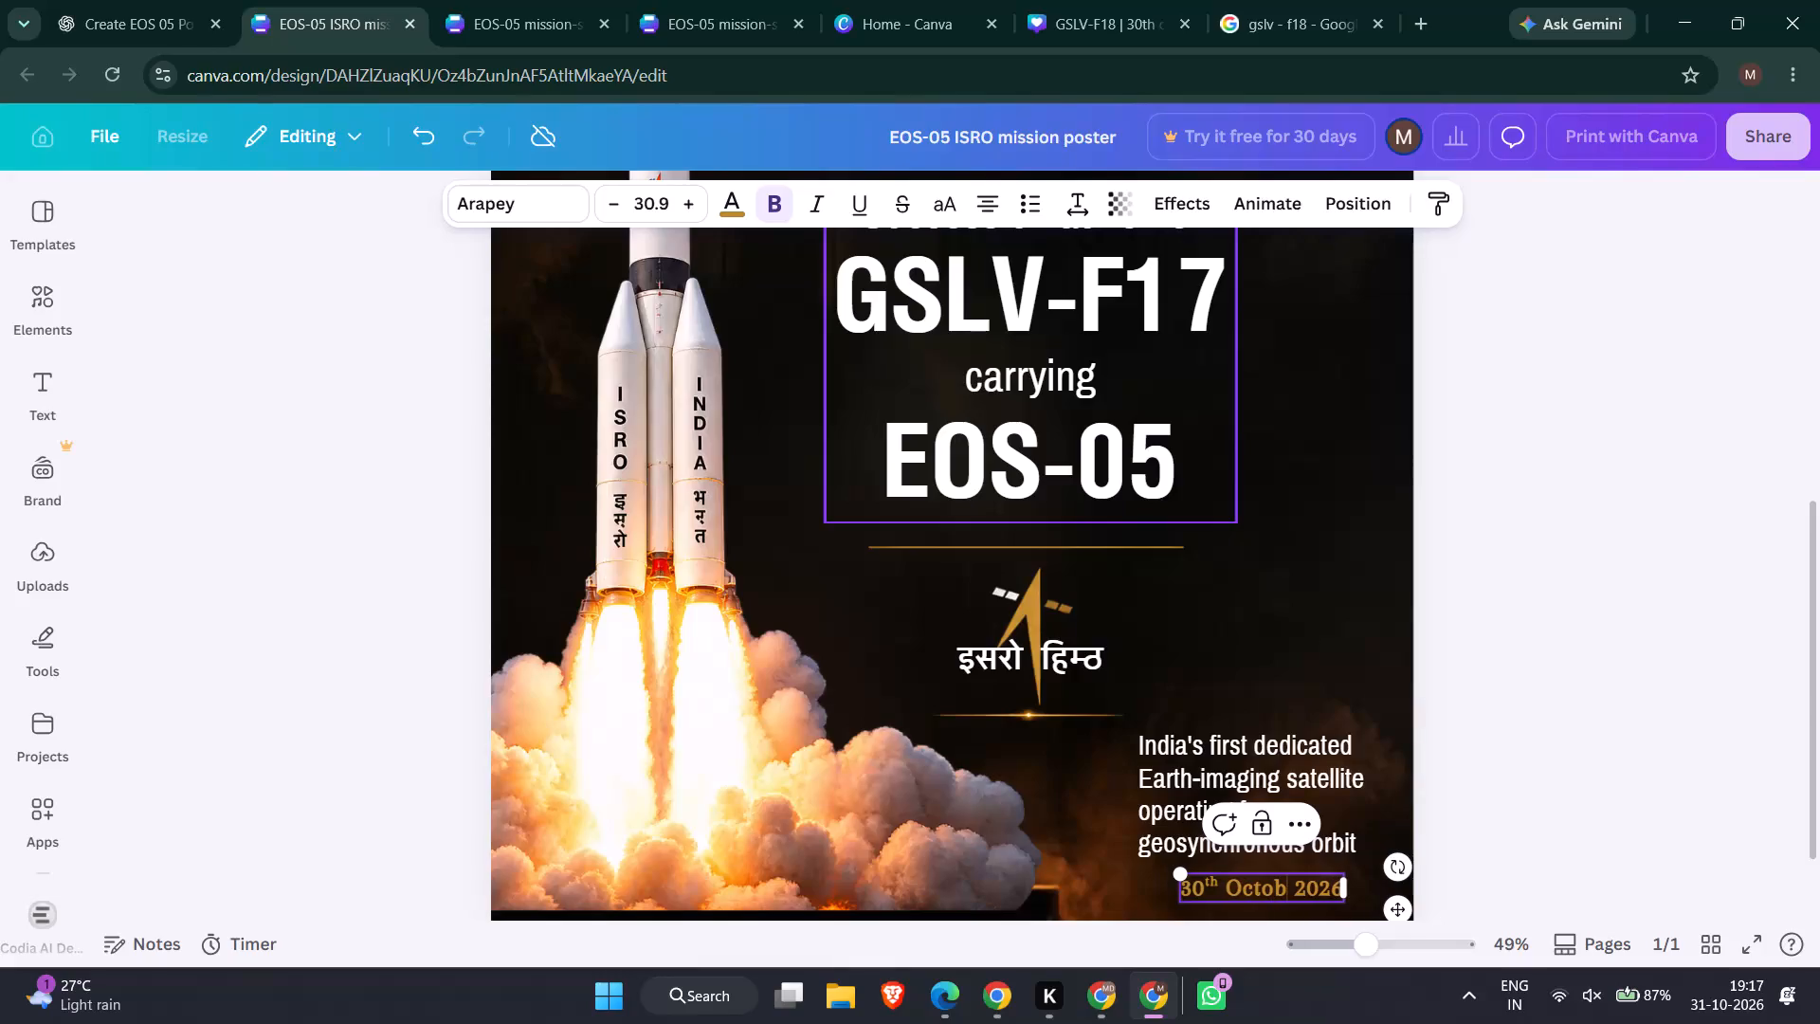
Complete the month name so the launch date reads "30th October 2026", and resume editing after the reconnection.
type("er")
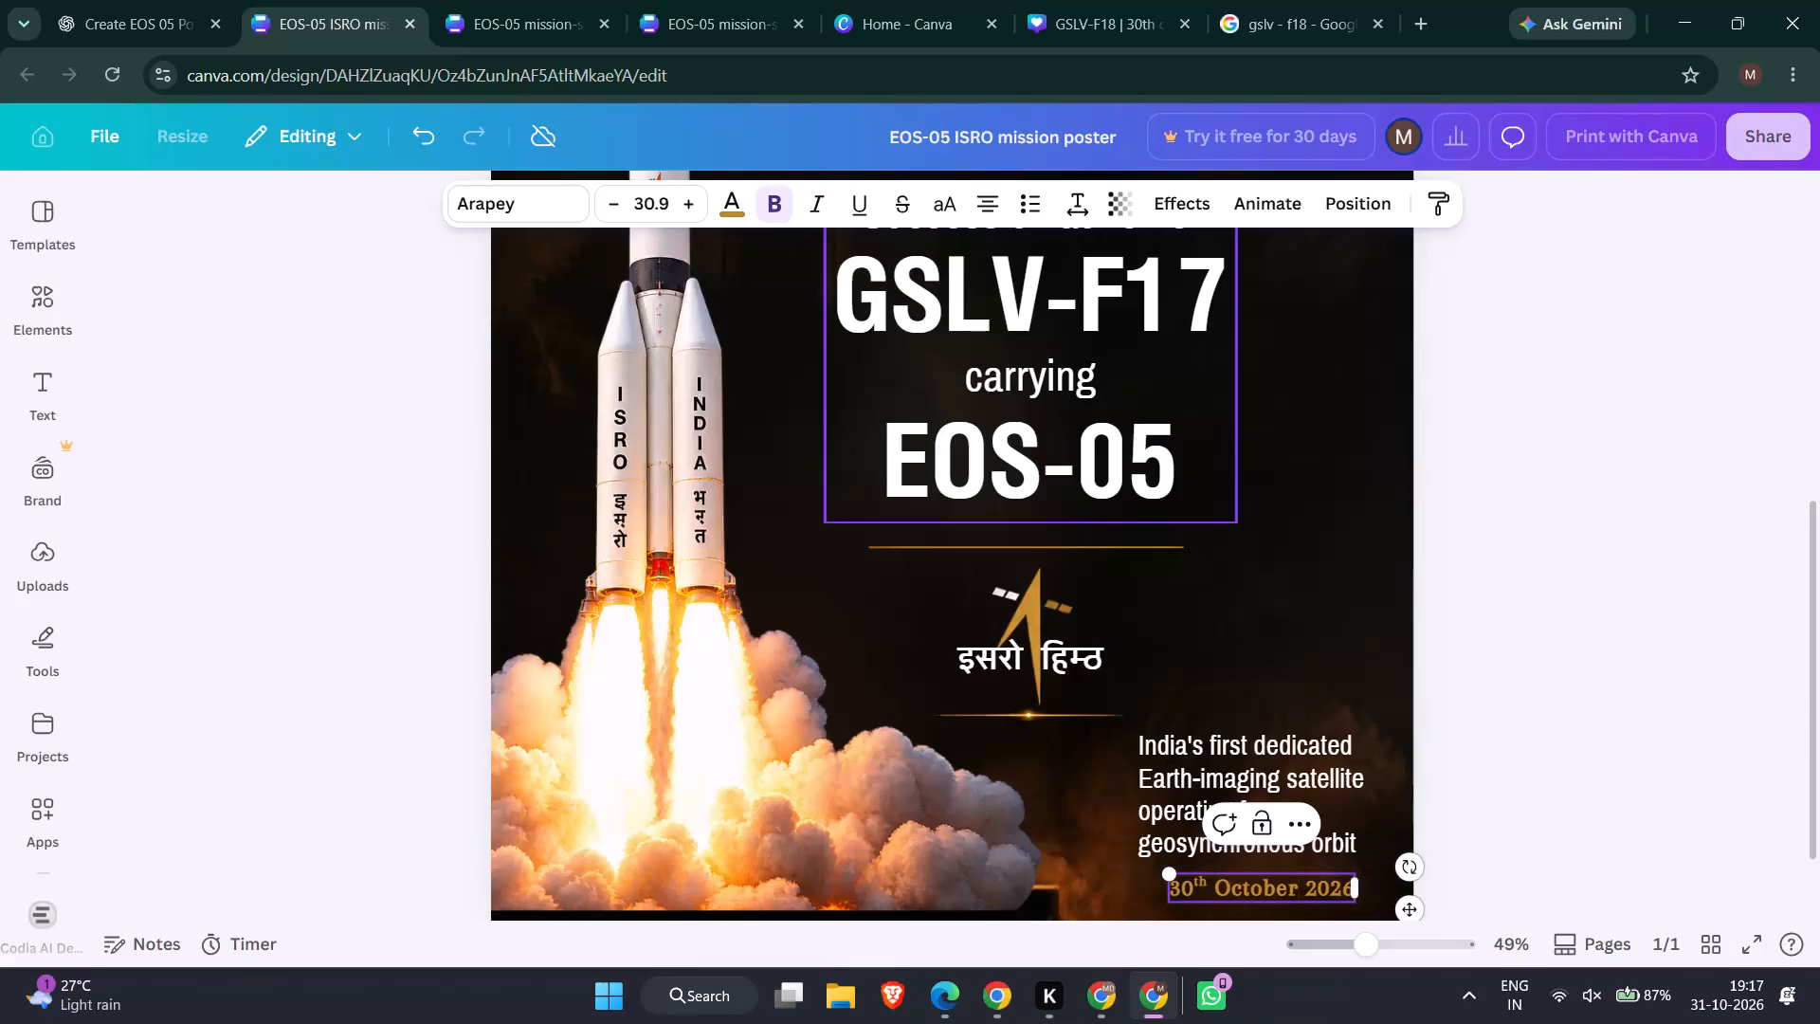
left_click(1529, 459)
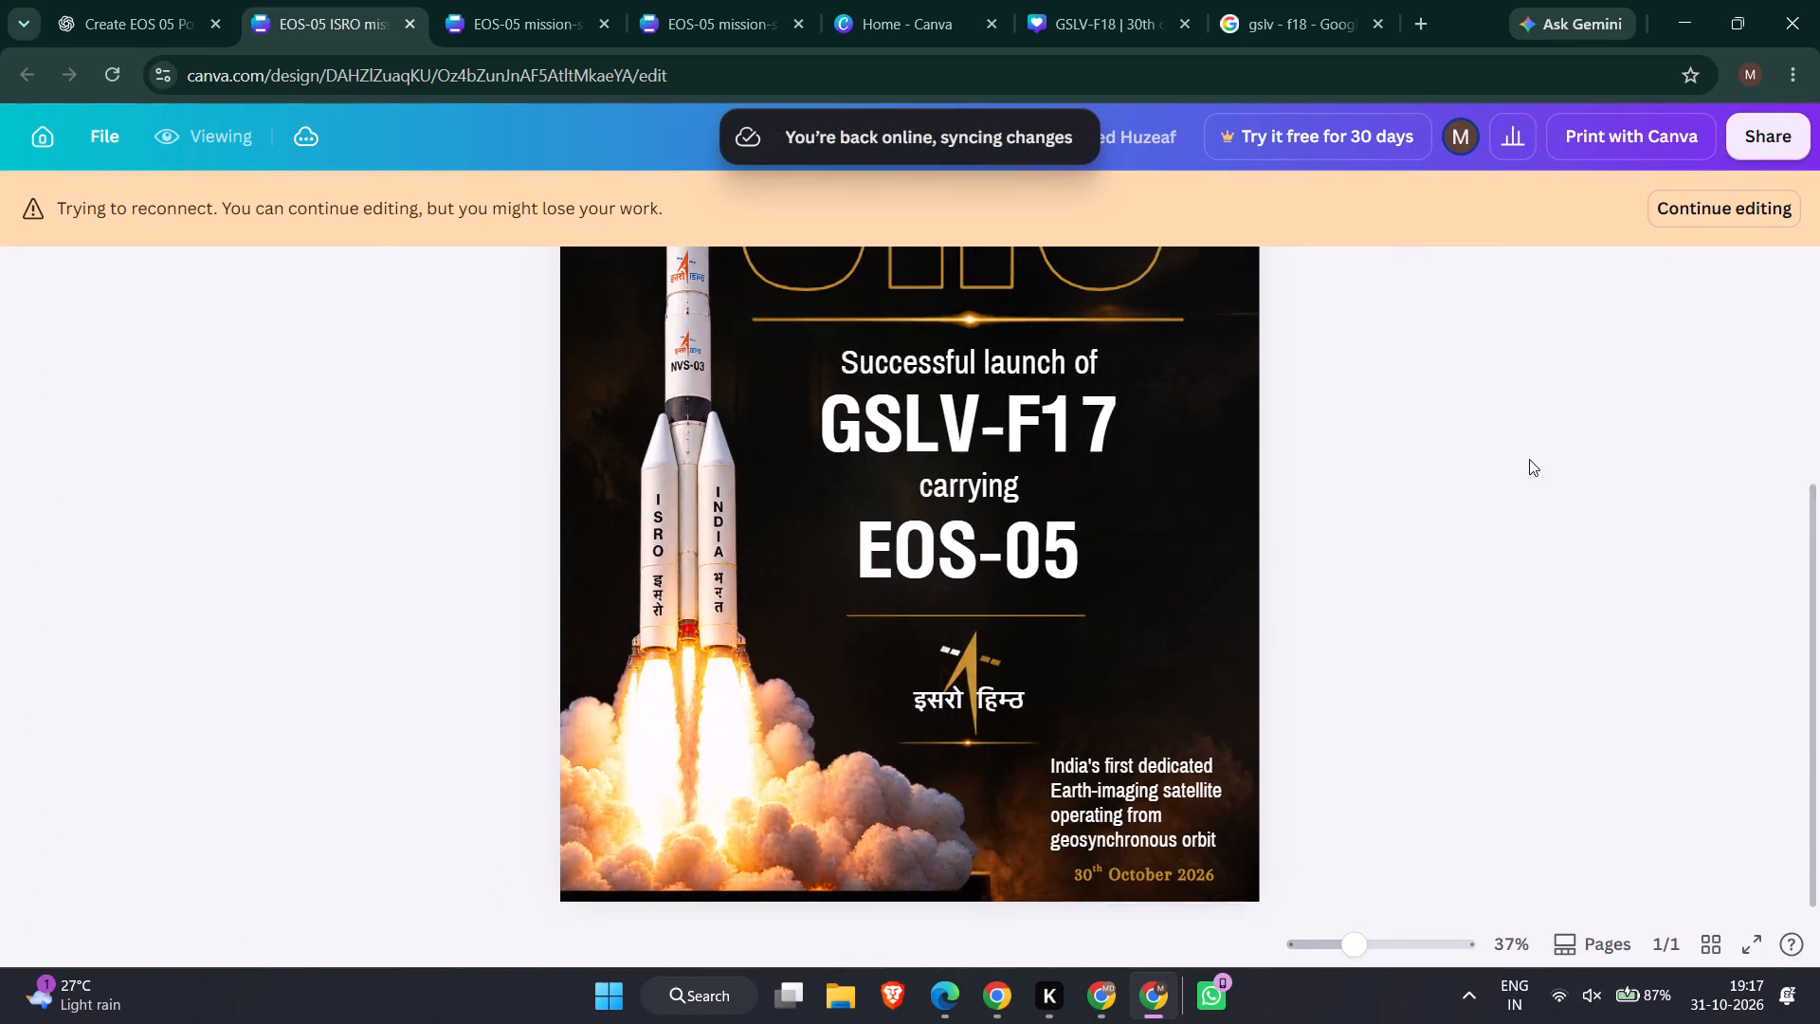
left_click(1740, 203)
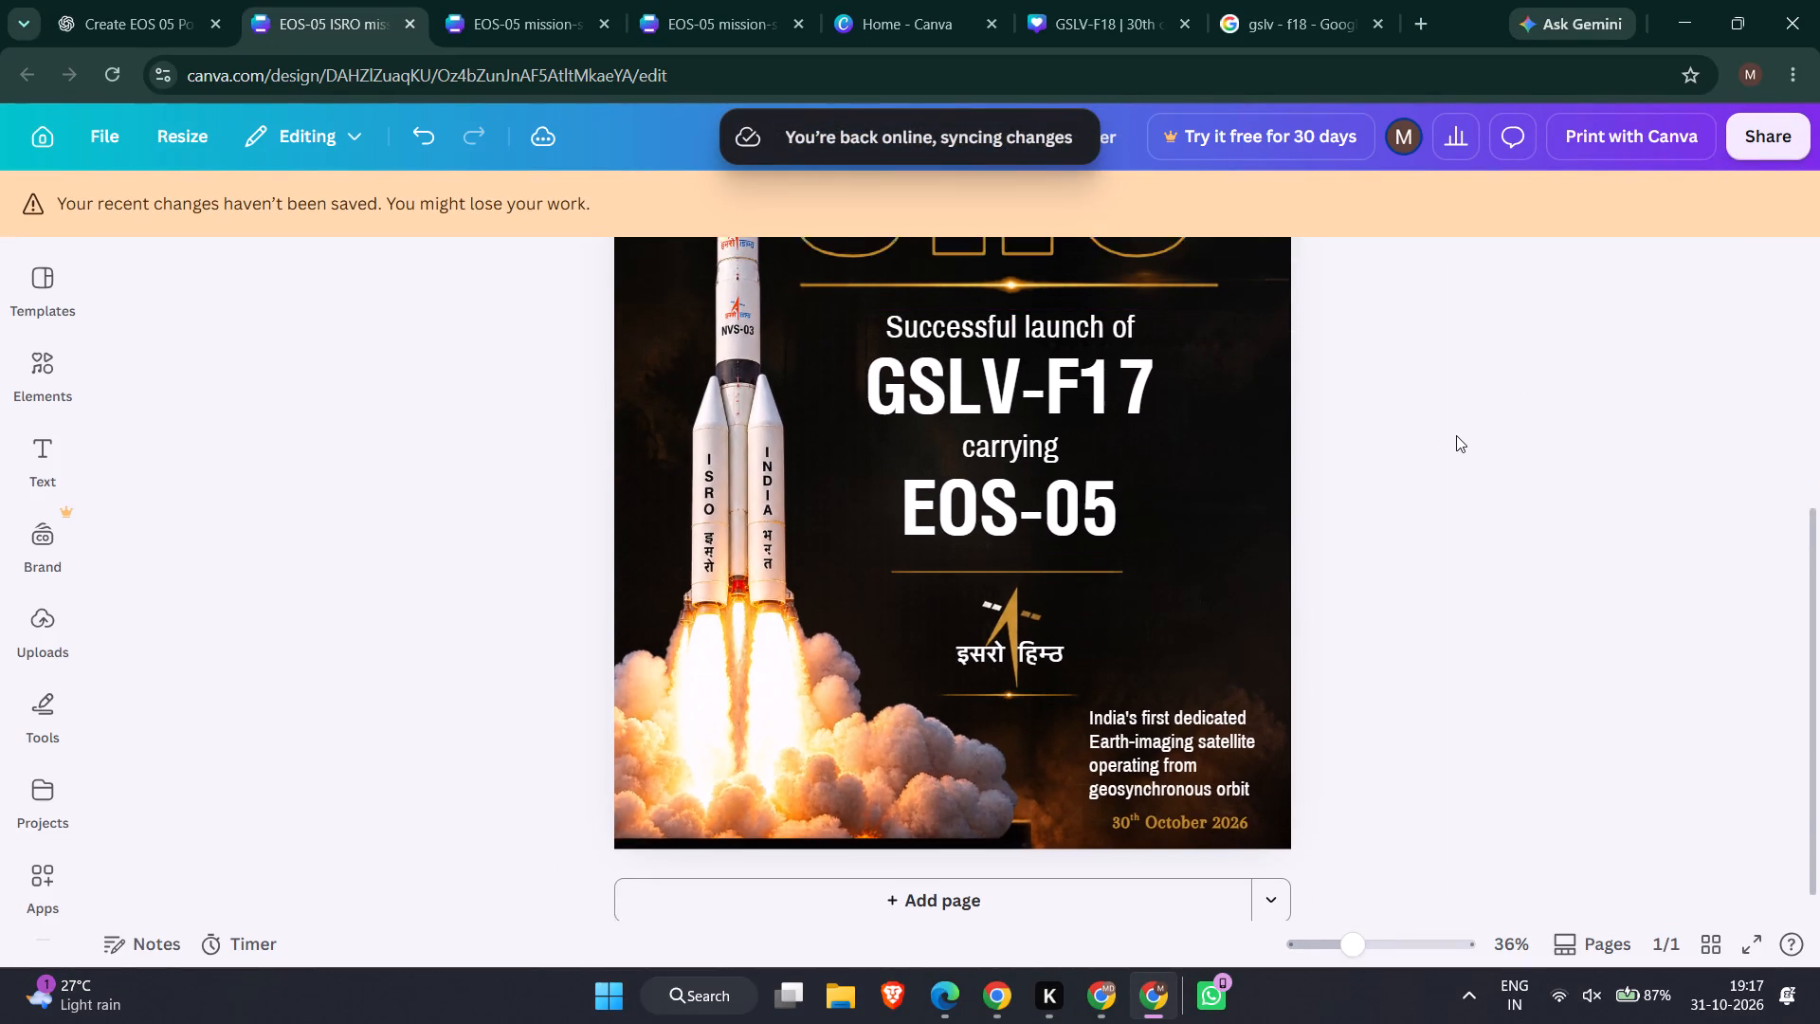
Nudge the "CONGRATULATIONS TO TEAM" heading slightly down and left, closer to the SRO lettering.
scroll(1456, 435, "up", 1)
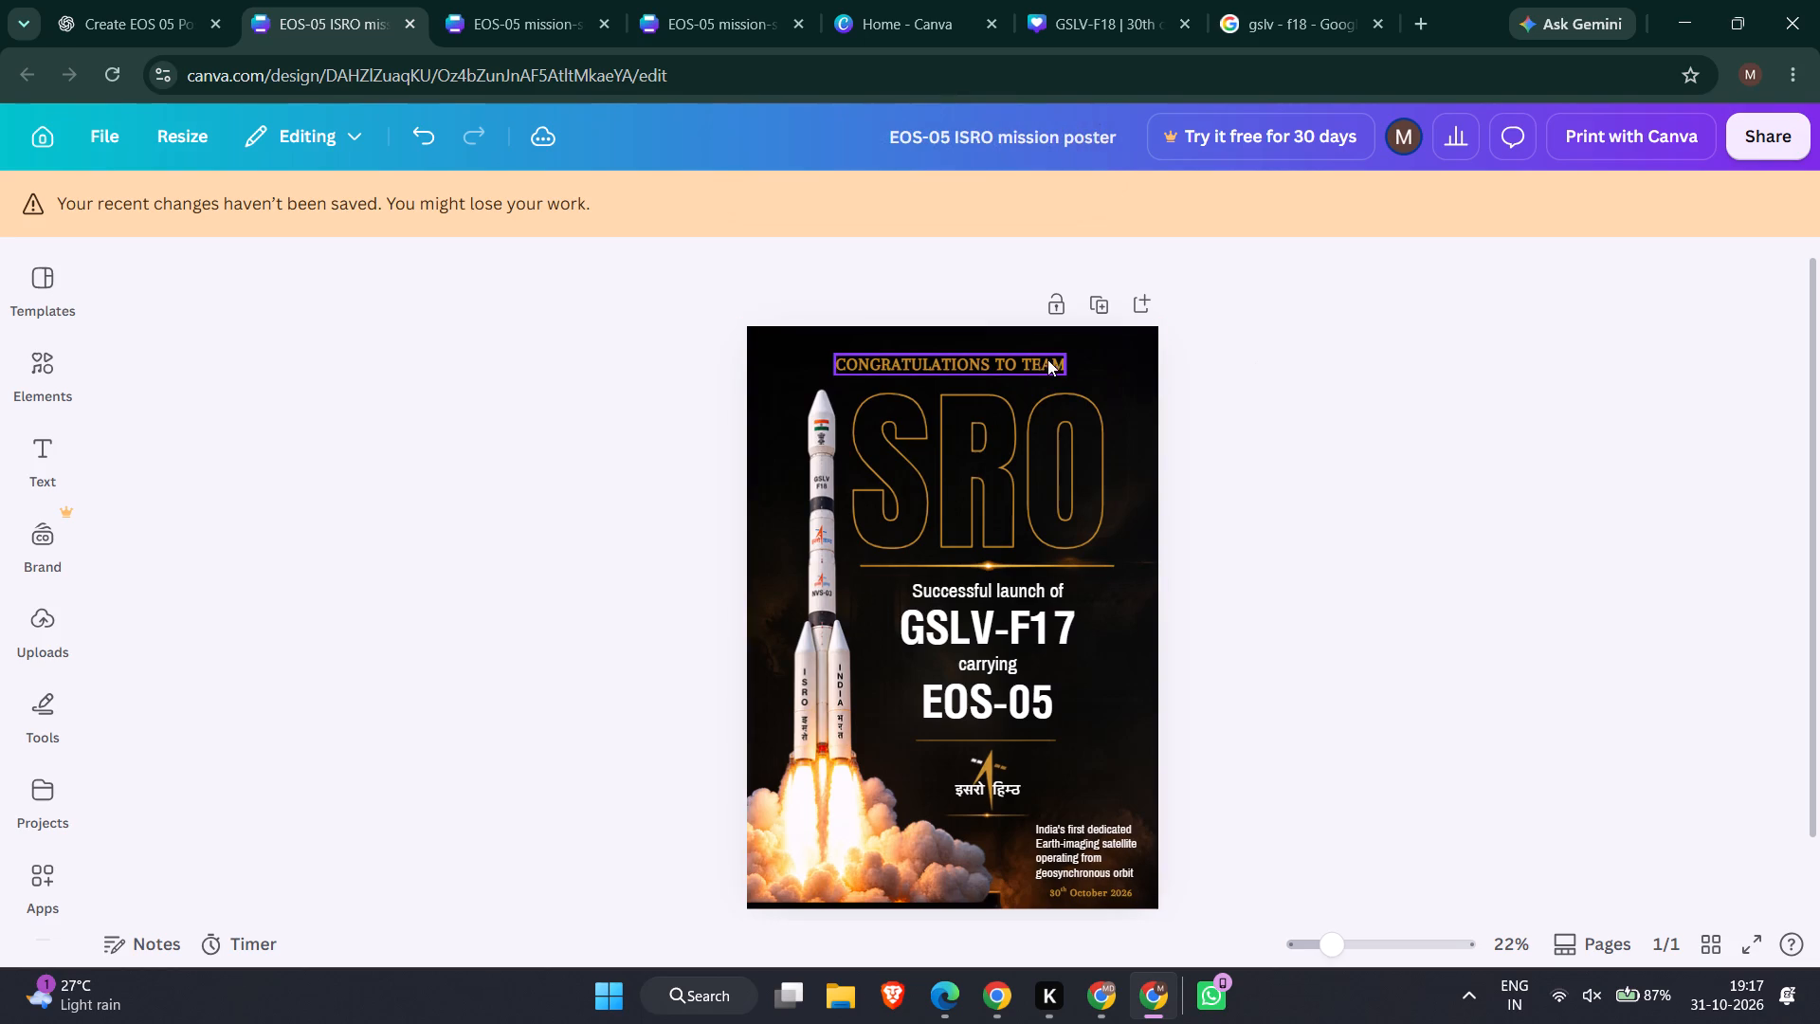
left_click(1038, 358)
key("Down")
key("Down")
key("Down")
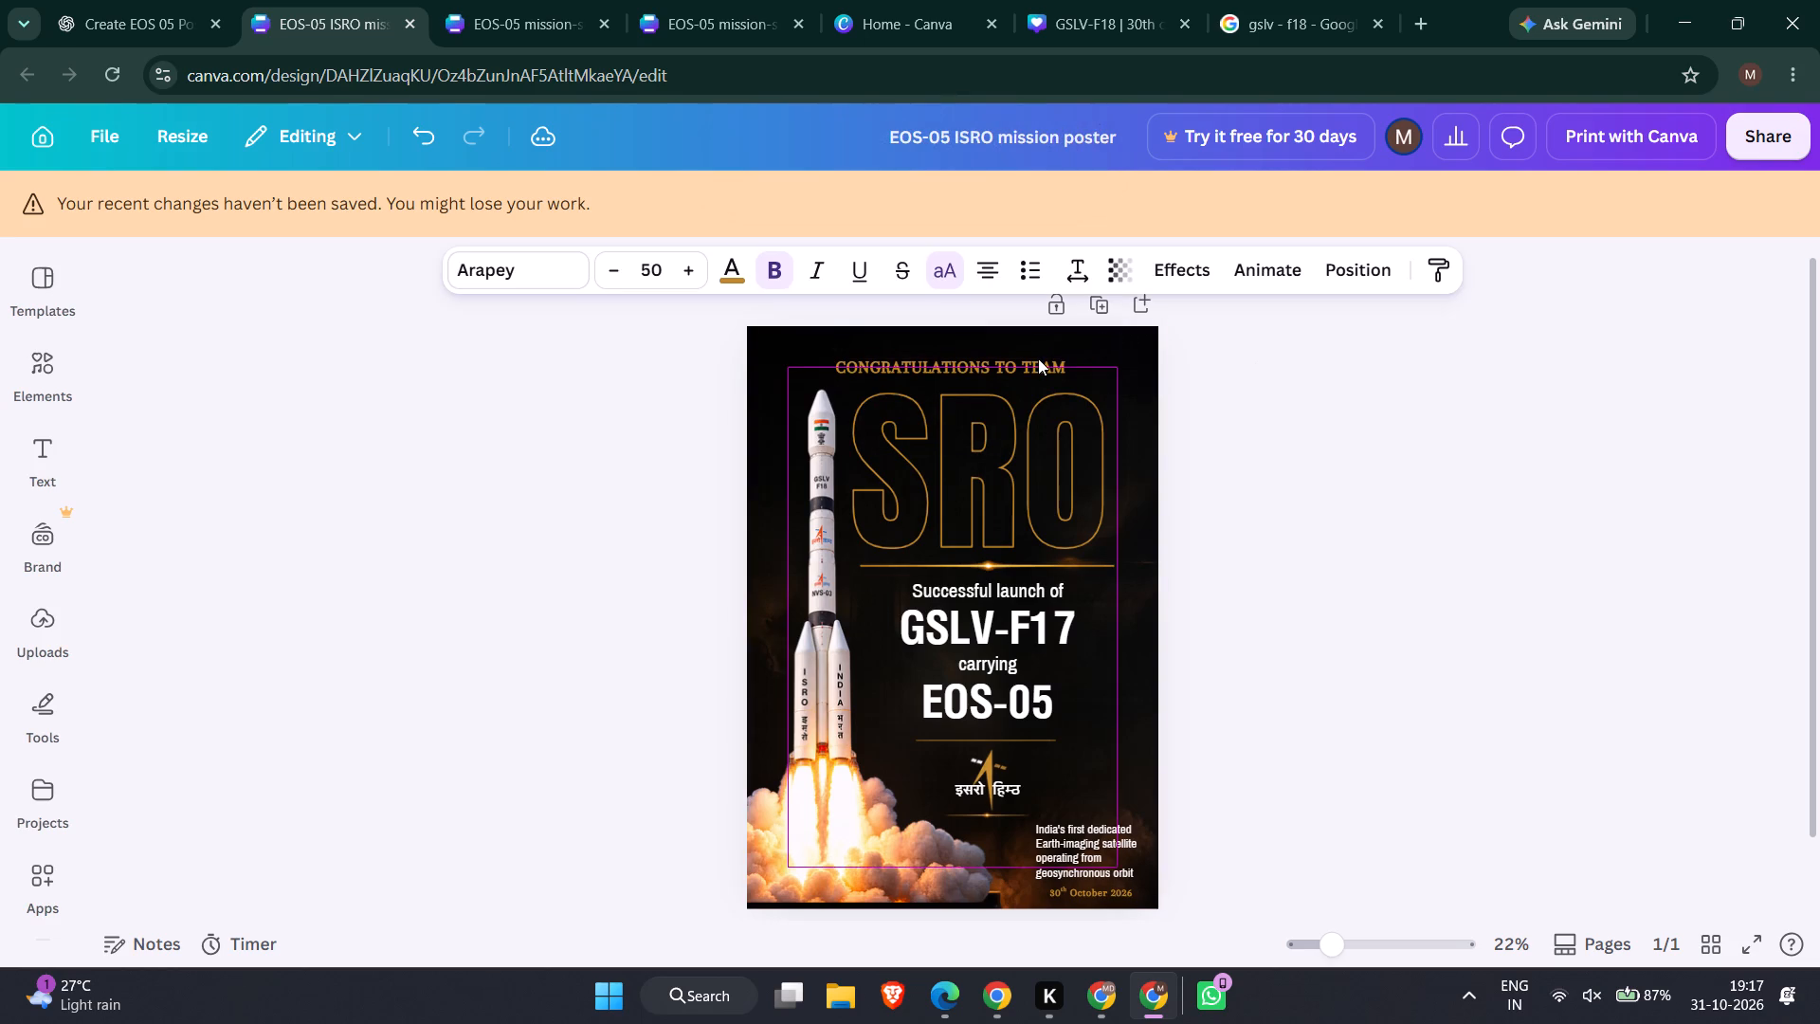
key("Right")
key("Right")
key("Right")
key("Right")
key("Right")
key("Right")
key("Right")
key("Right")
key("Right")
key("Left")
key("Left")
key("Left")
key("Left")
key("Left")
key("Left")
key("Left")
key("Left")
key("Left")
key("Left")
key("Left")
key("Left")
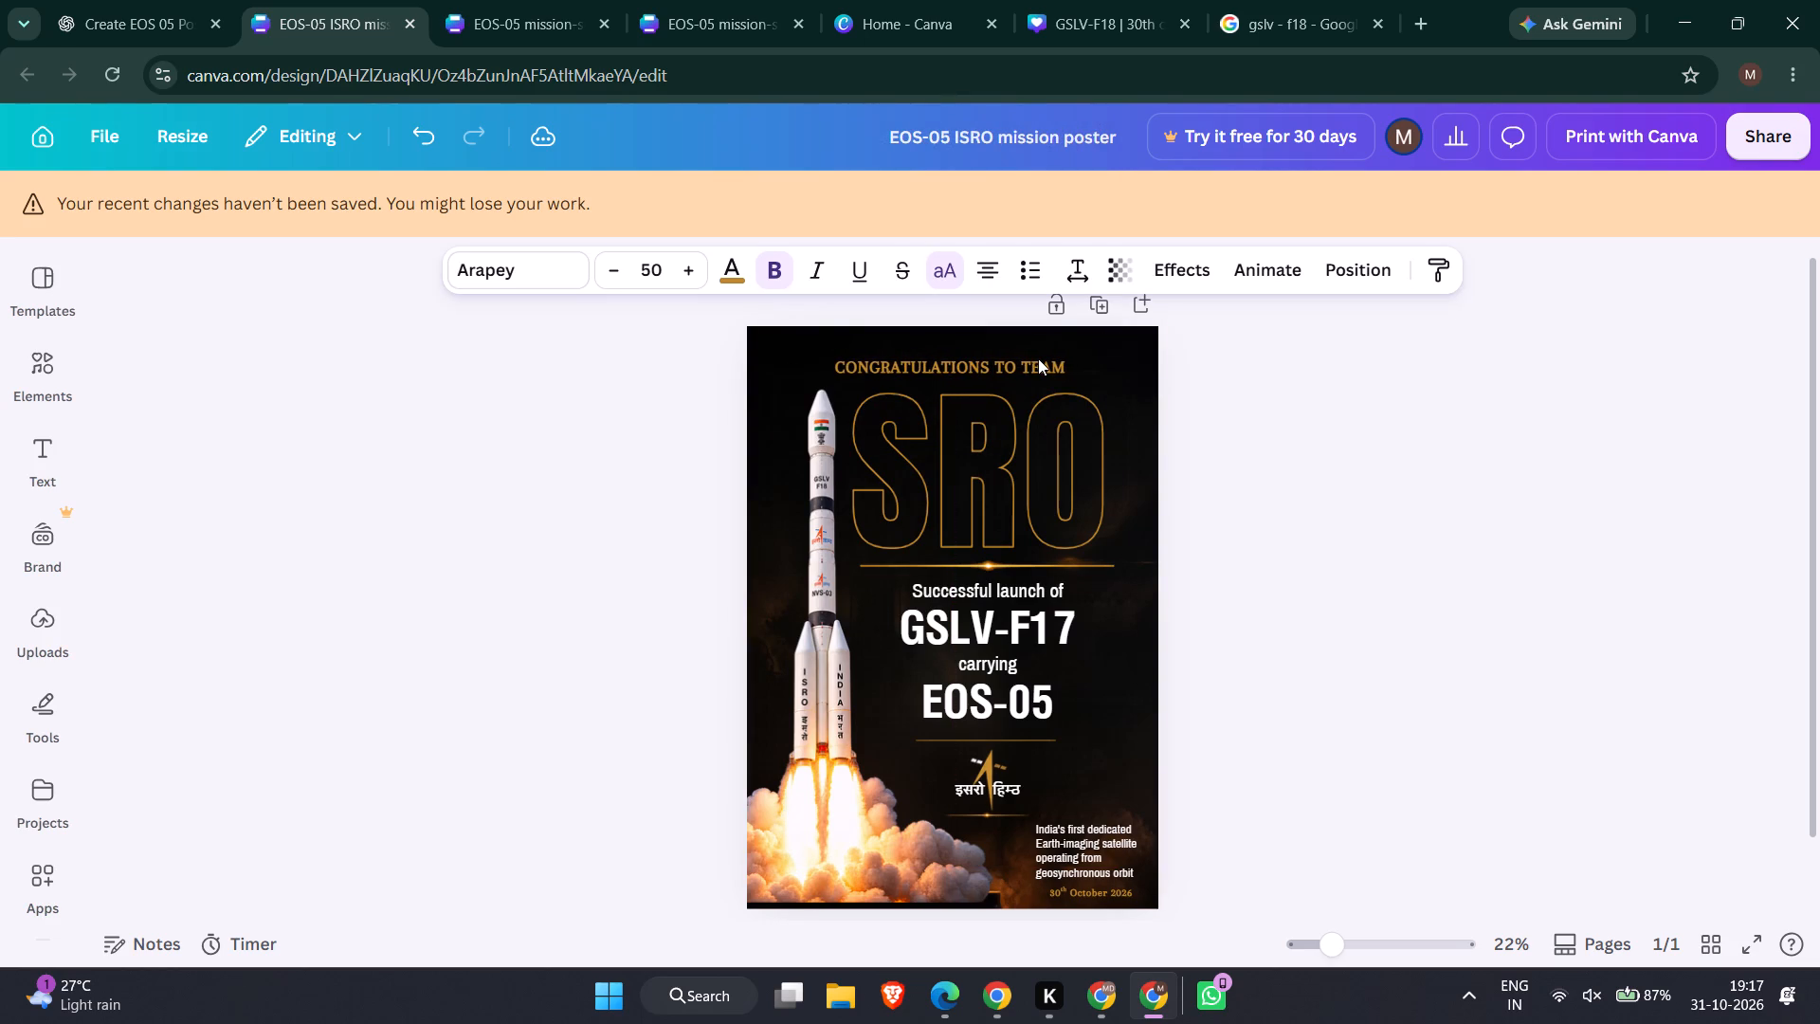
key("Down")
key("Down")
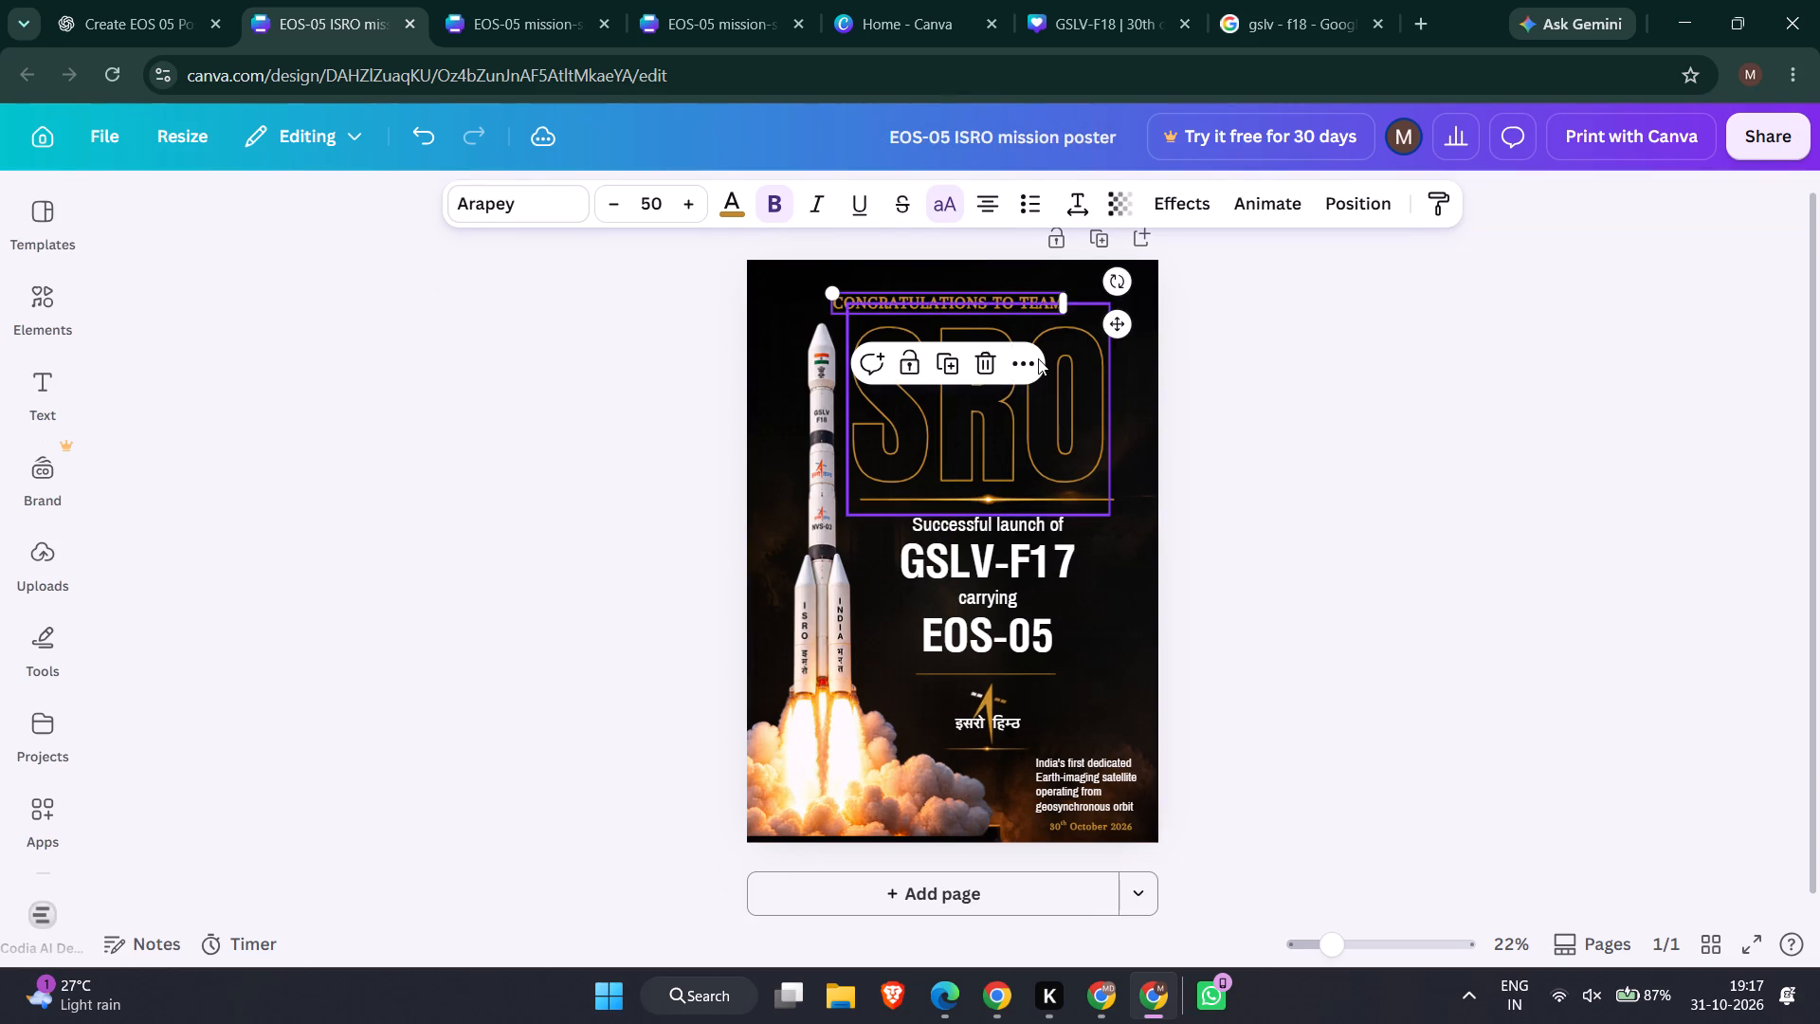
left_click(1355, 397)
Set the design's access level to anyone with the link, with edit permission, and copy the share link.
scroll(1355, 397, "up", 1)
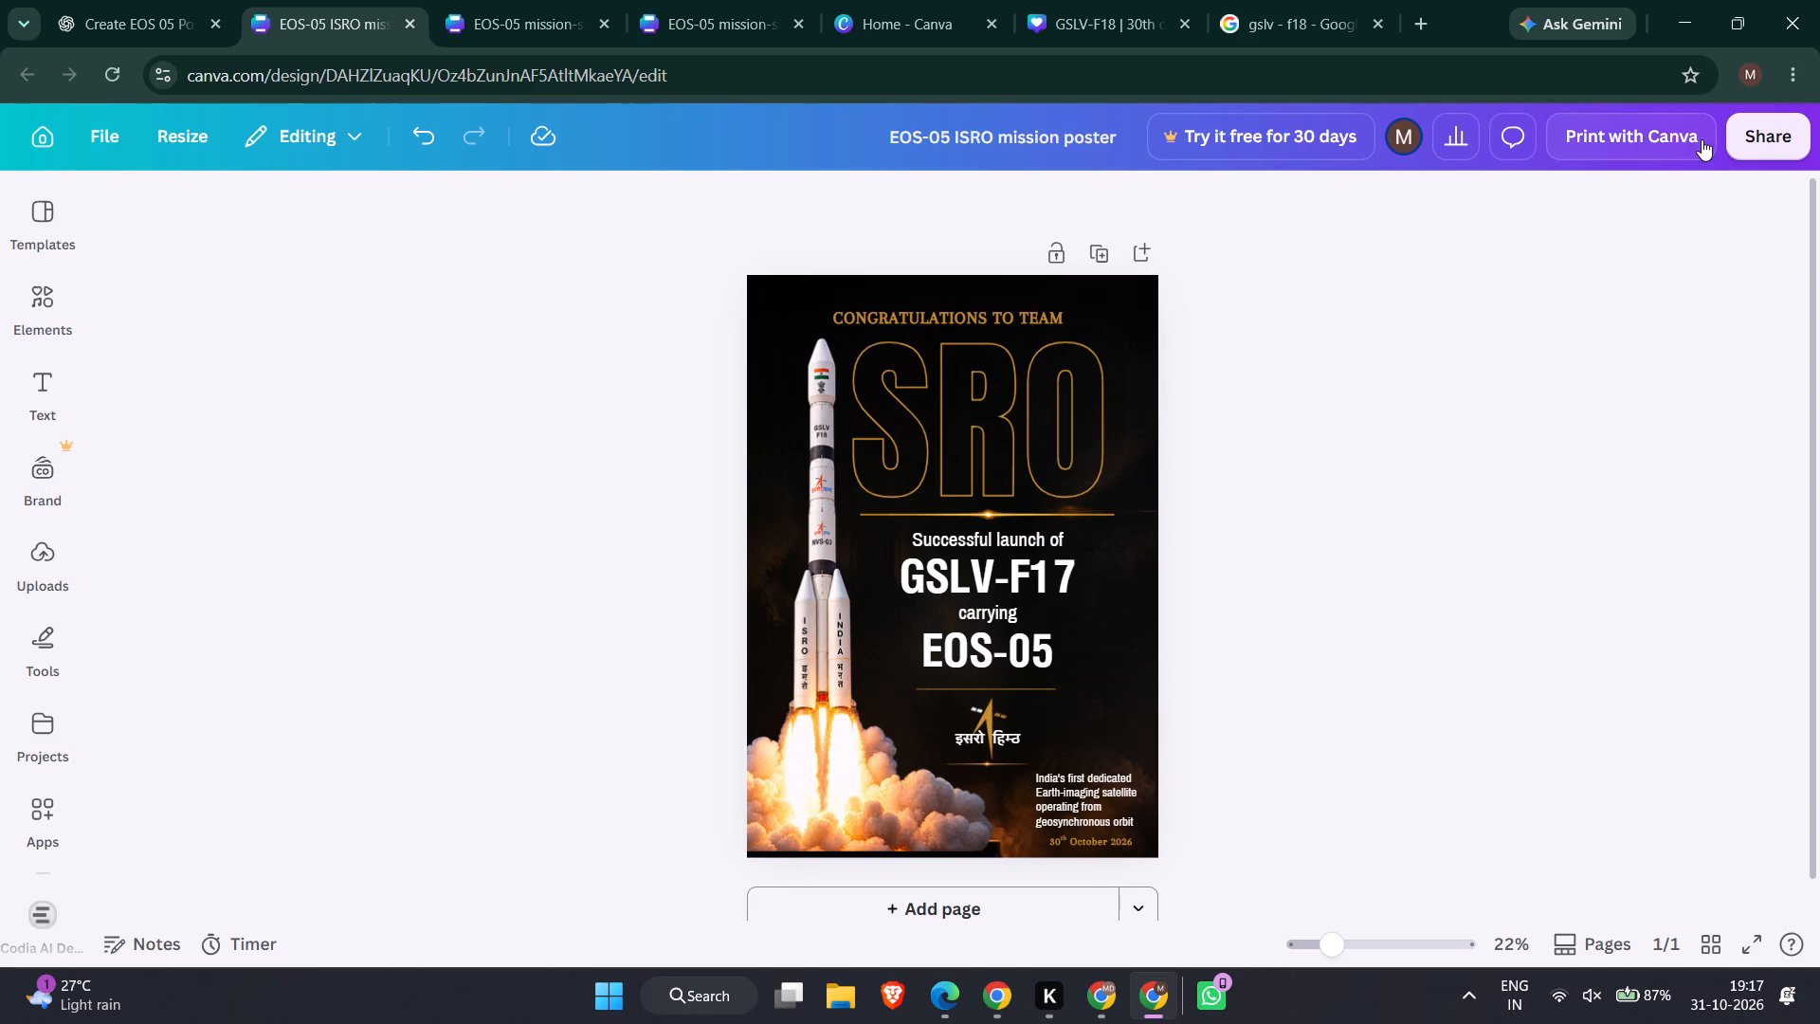
left_click(1765, 138)
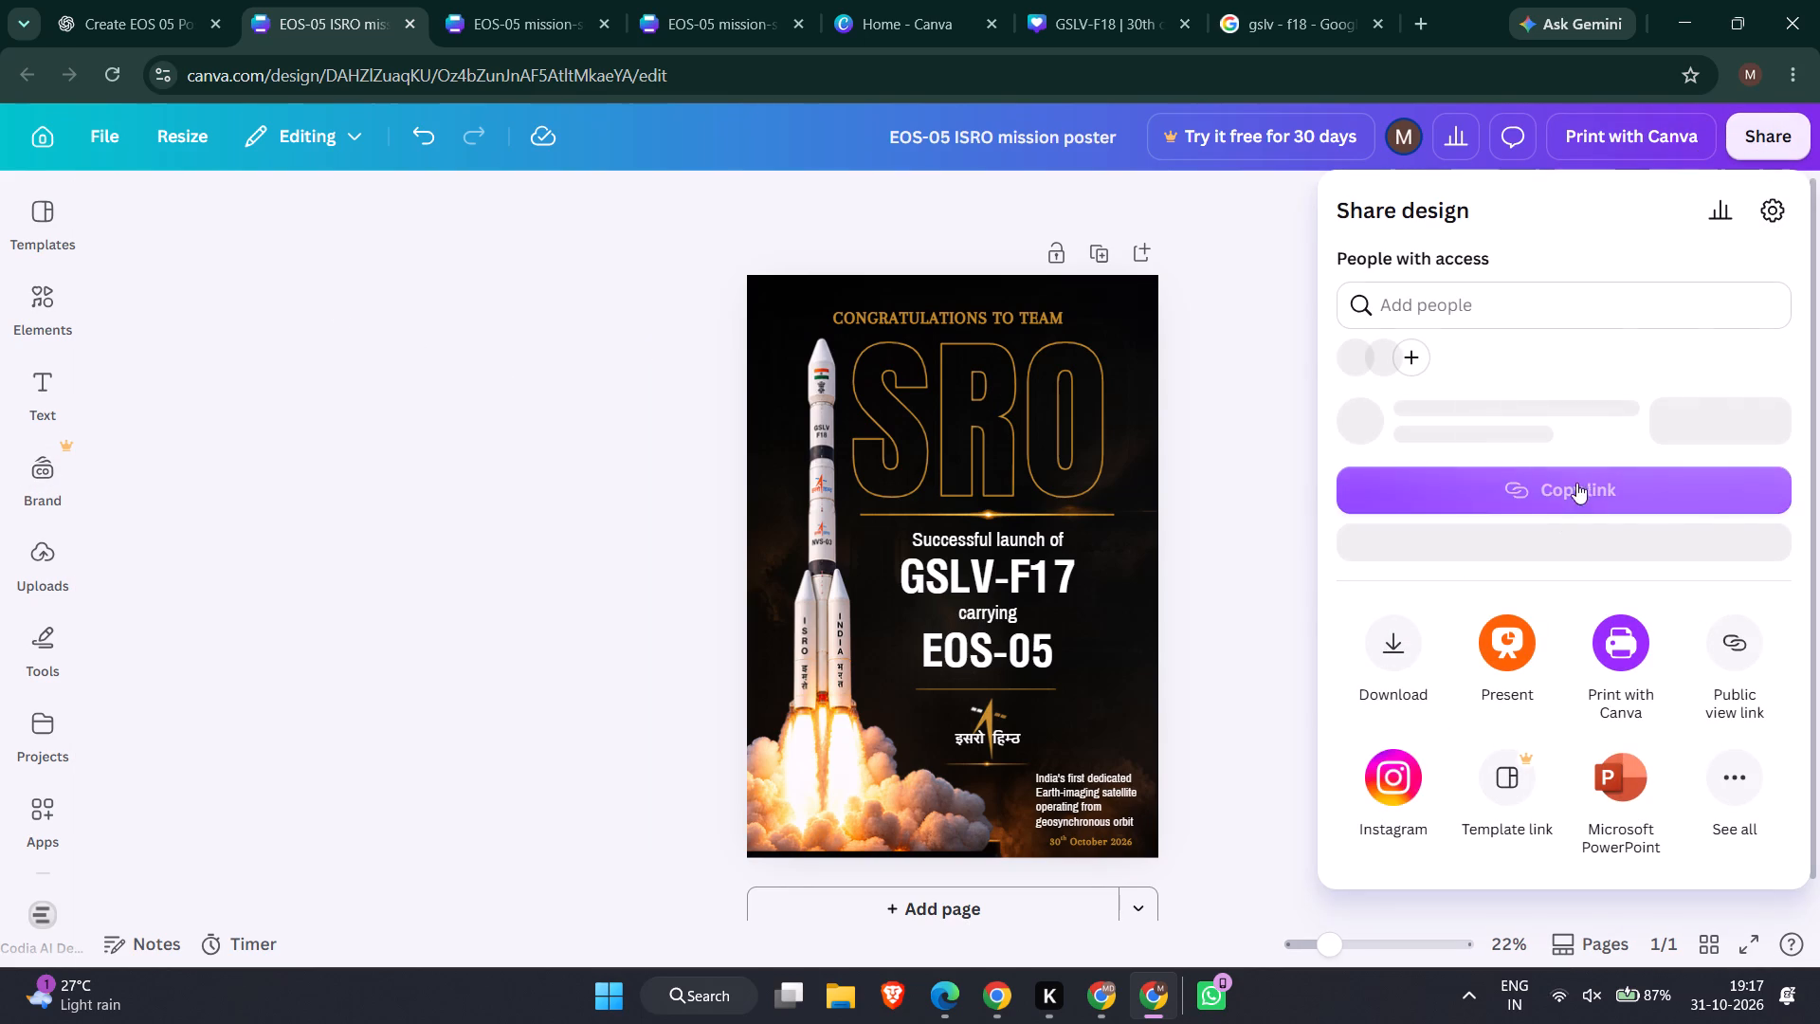
left_click(1626, 458)
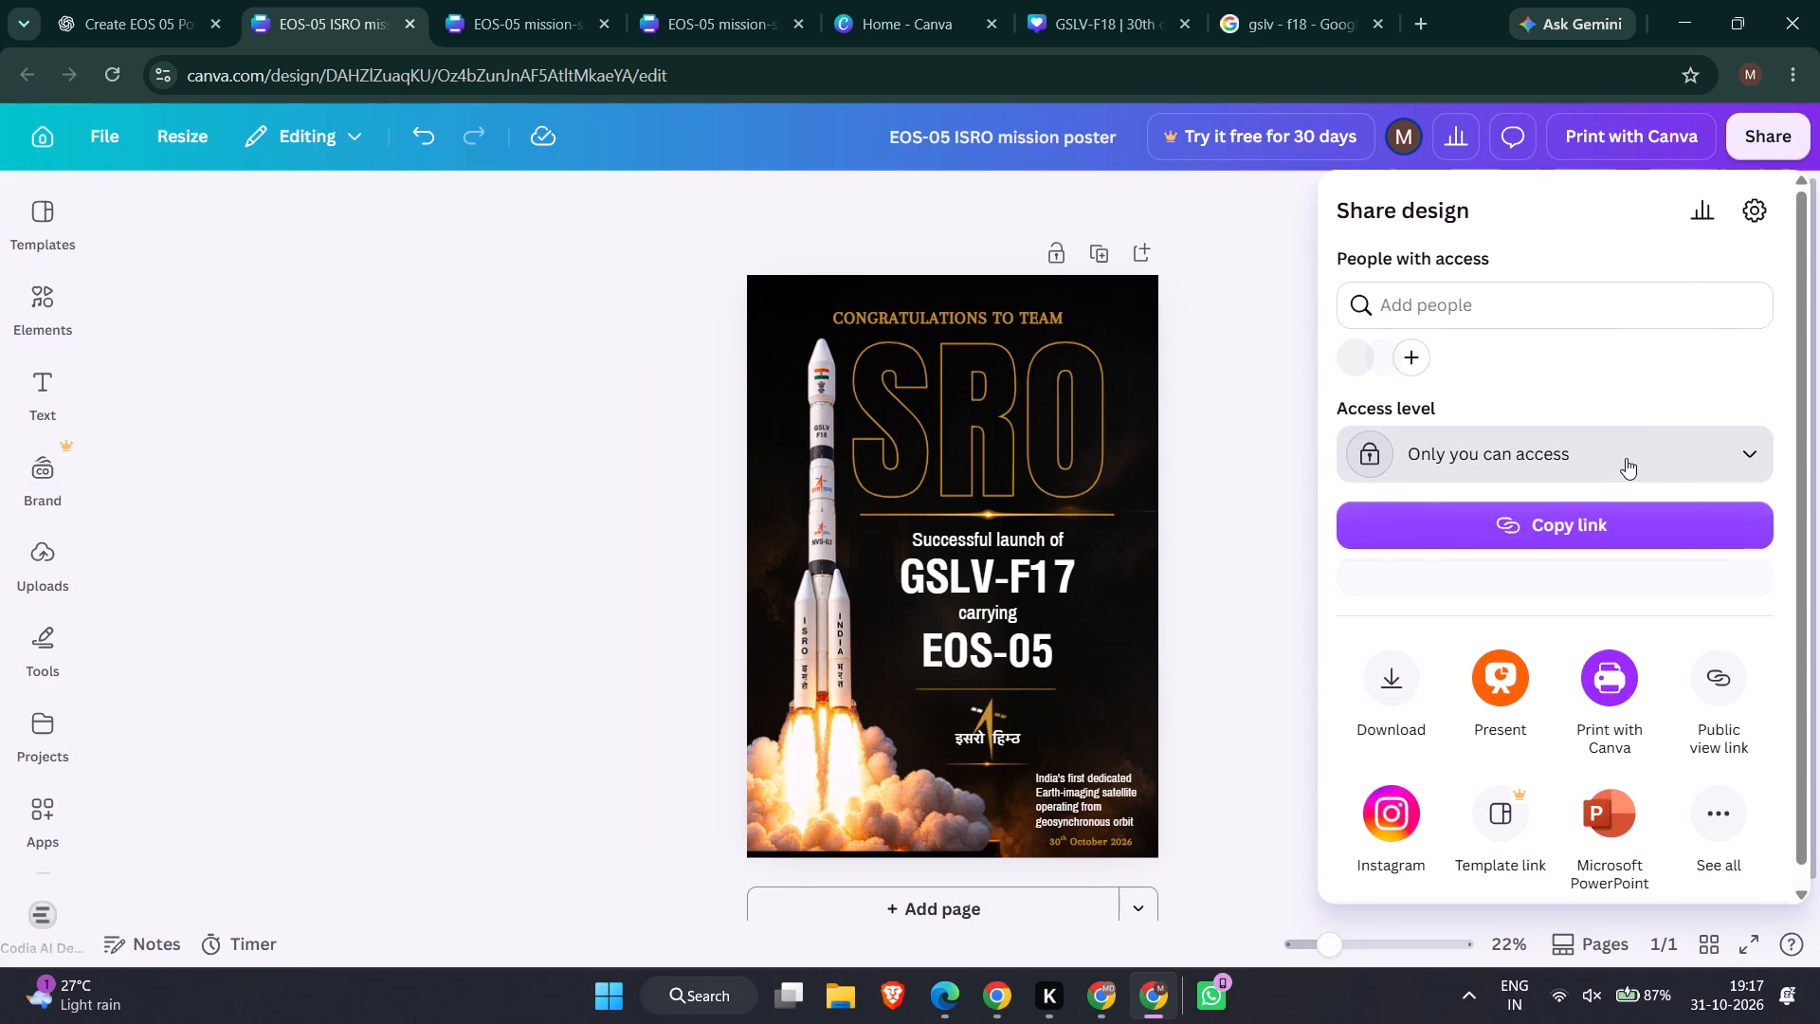
left_click(1599, 605)
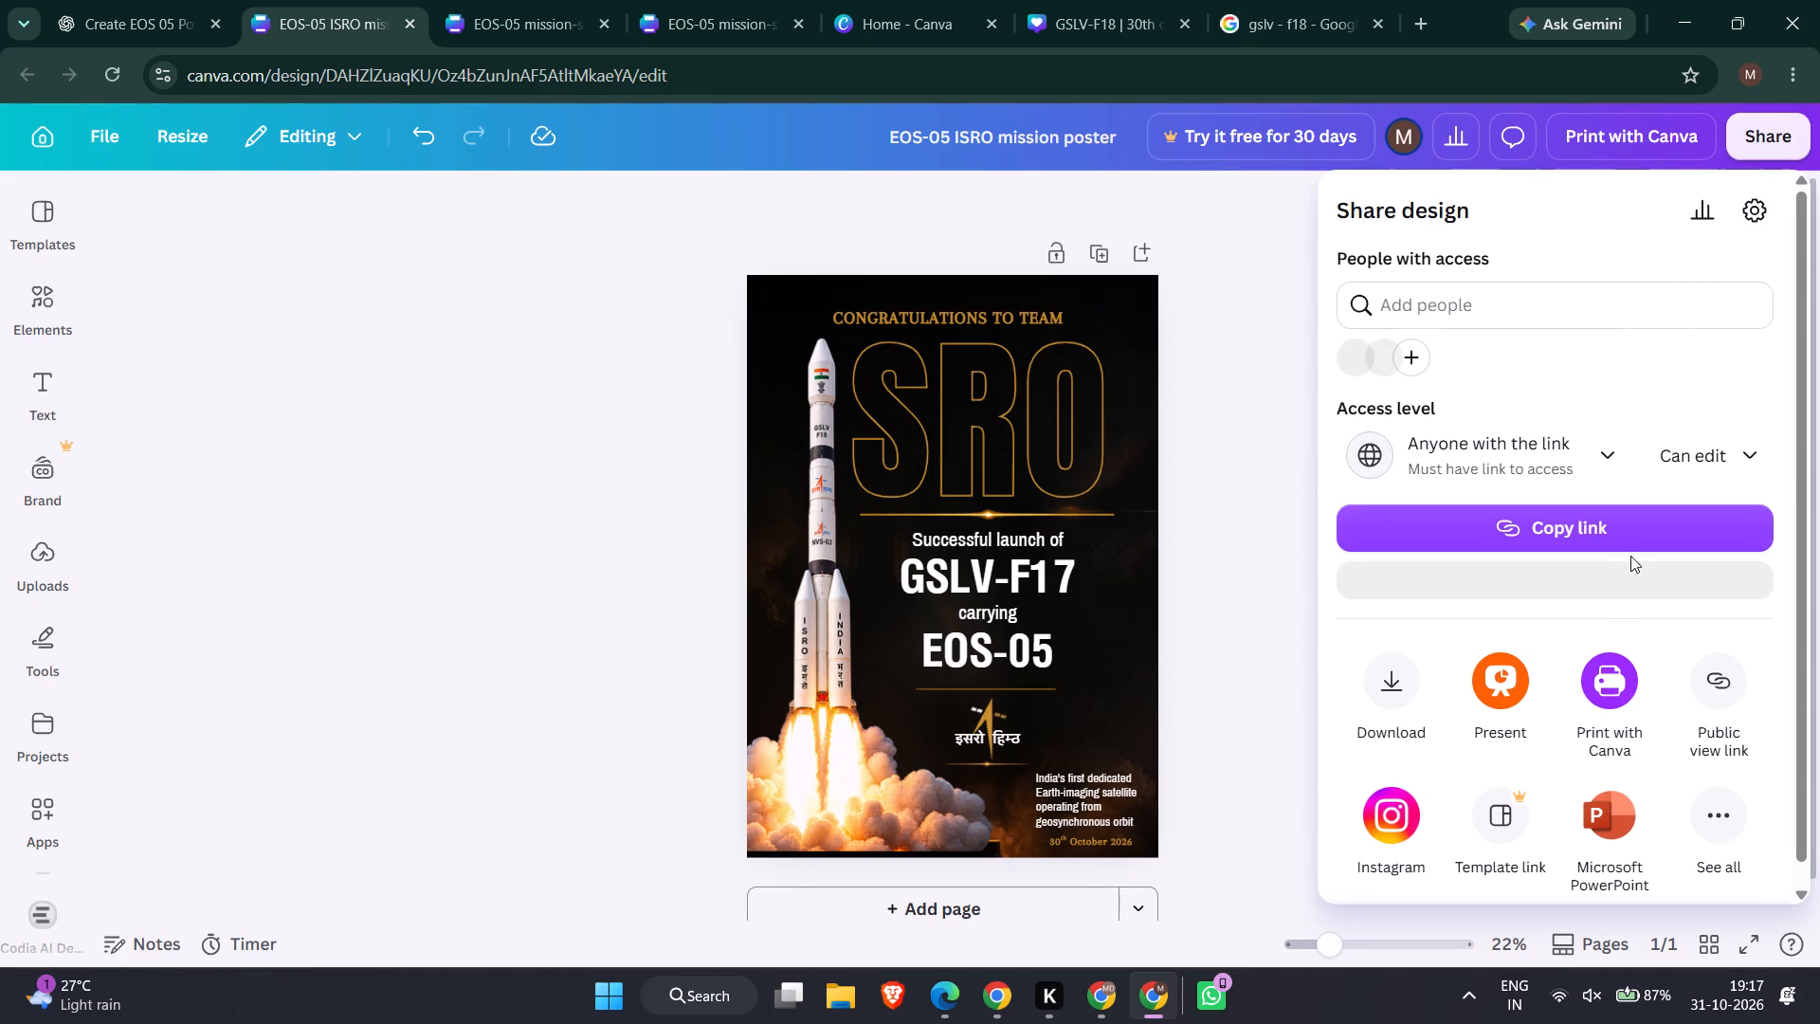
left_click(1636, 538)
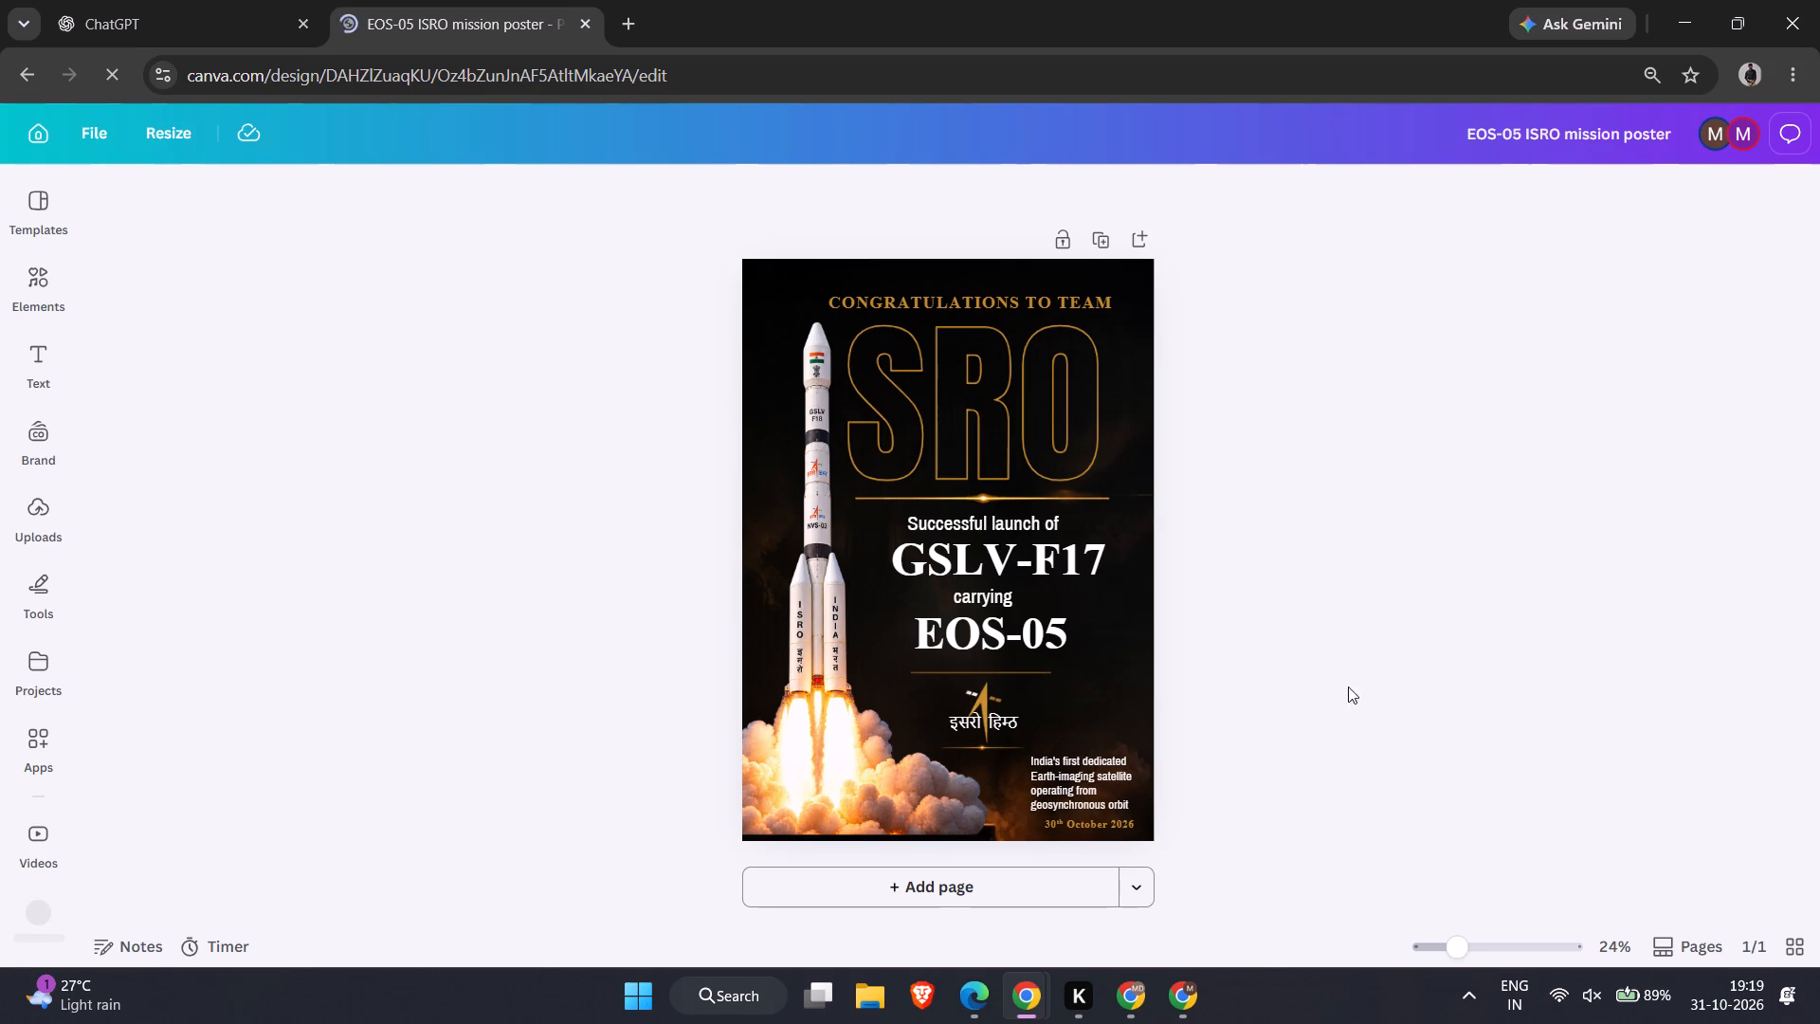
Nudge the mission text block from "Successful launch of" to "EOS-05" slightly down, closer to the line above the logo.
left_click(1016, 528)
key("Down")
key("Down")
key("Down")
key("Down")
key("Down")
key("Down")
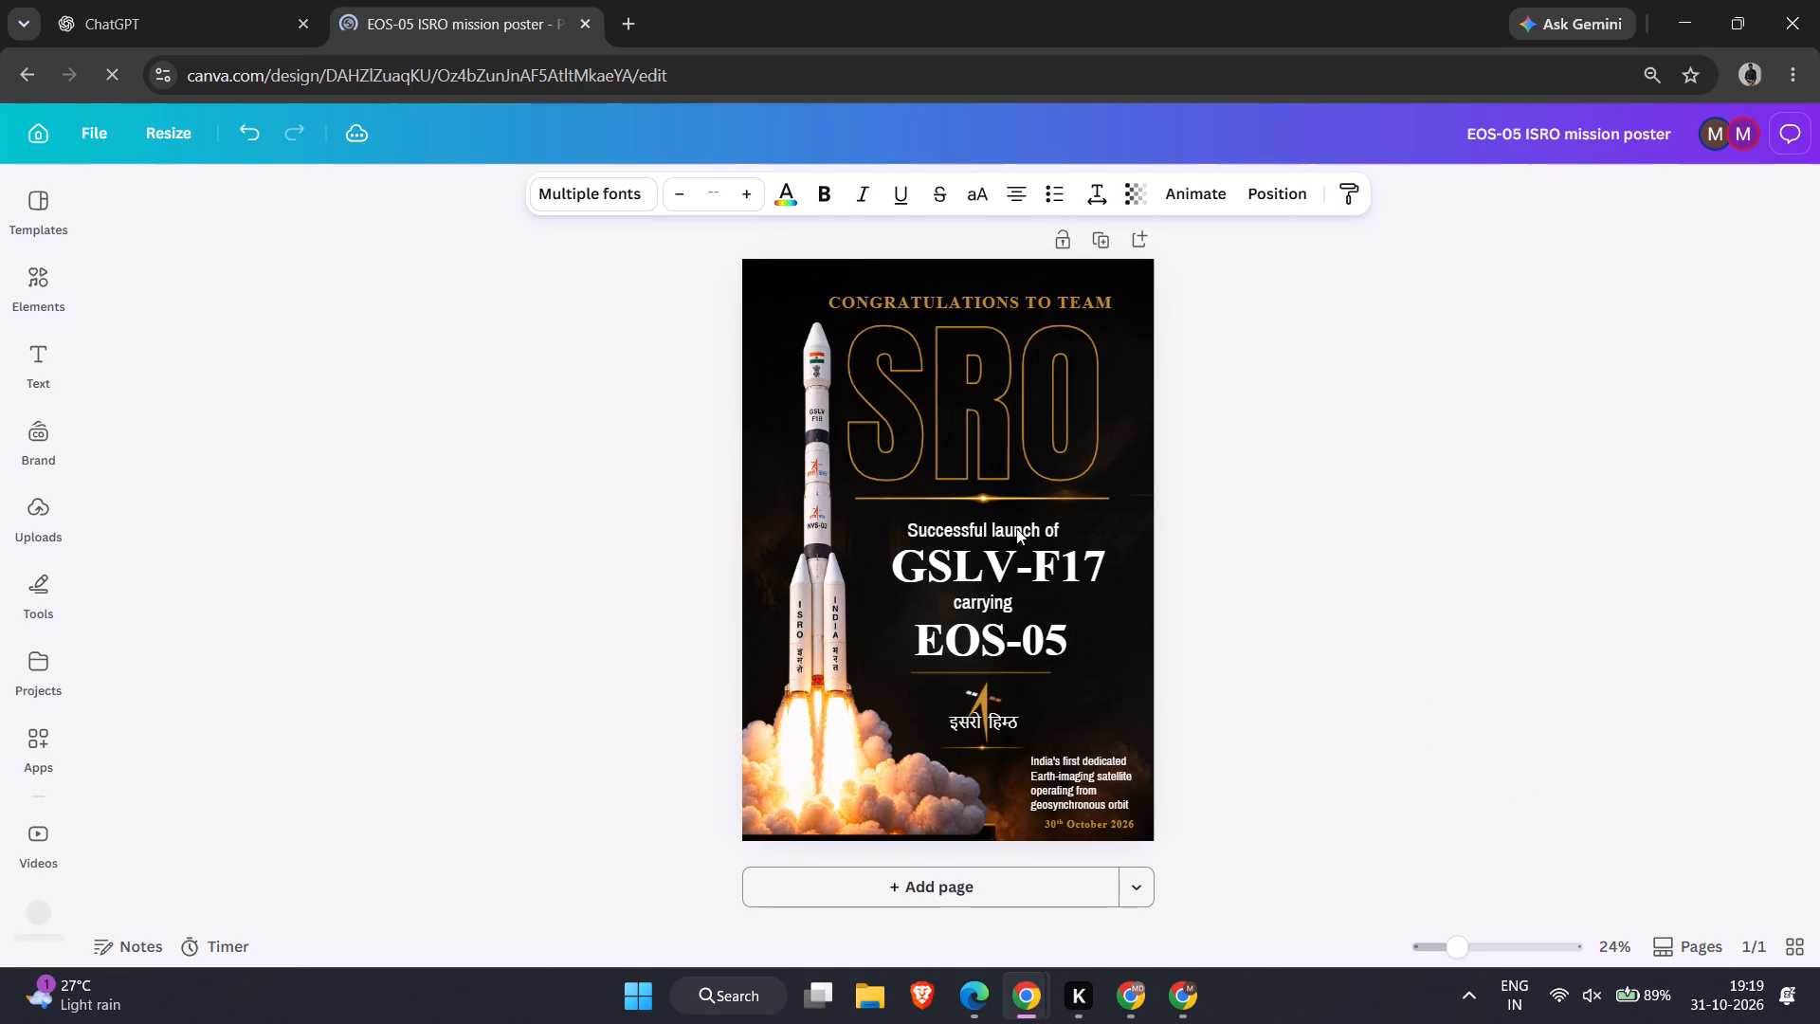
key("Down")
key("Down")
key("Down")
key("Down")
key("Down")
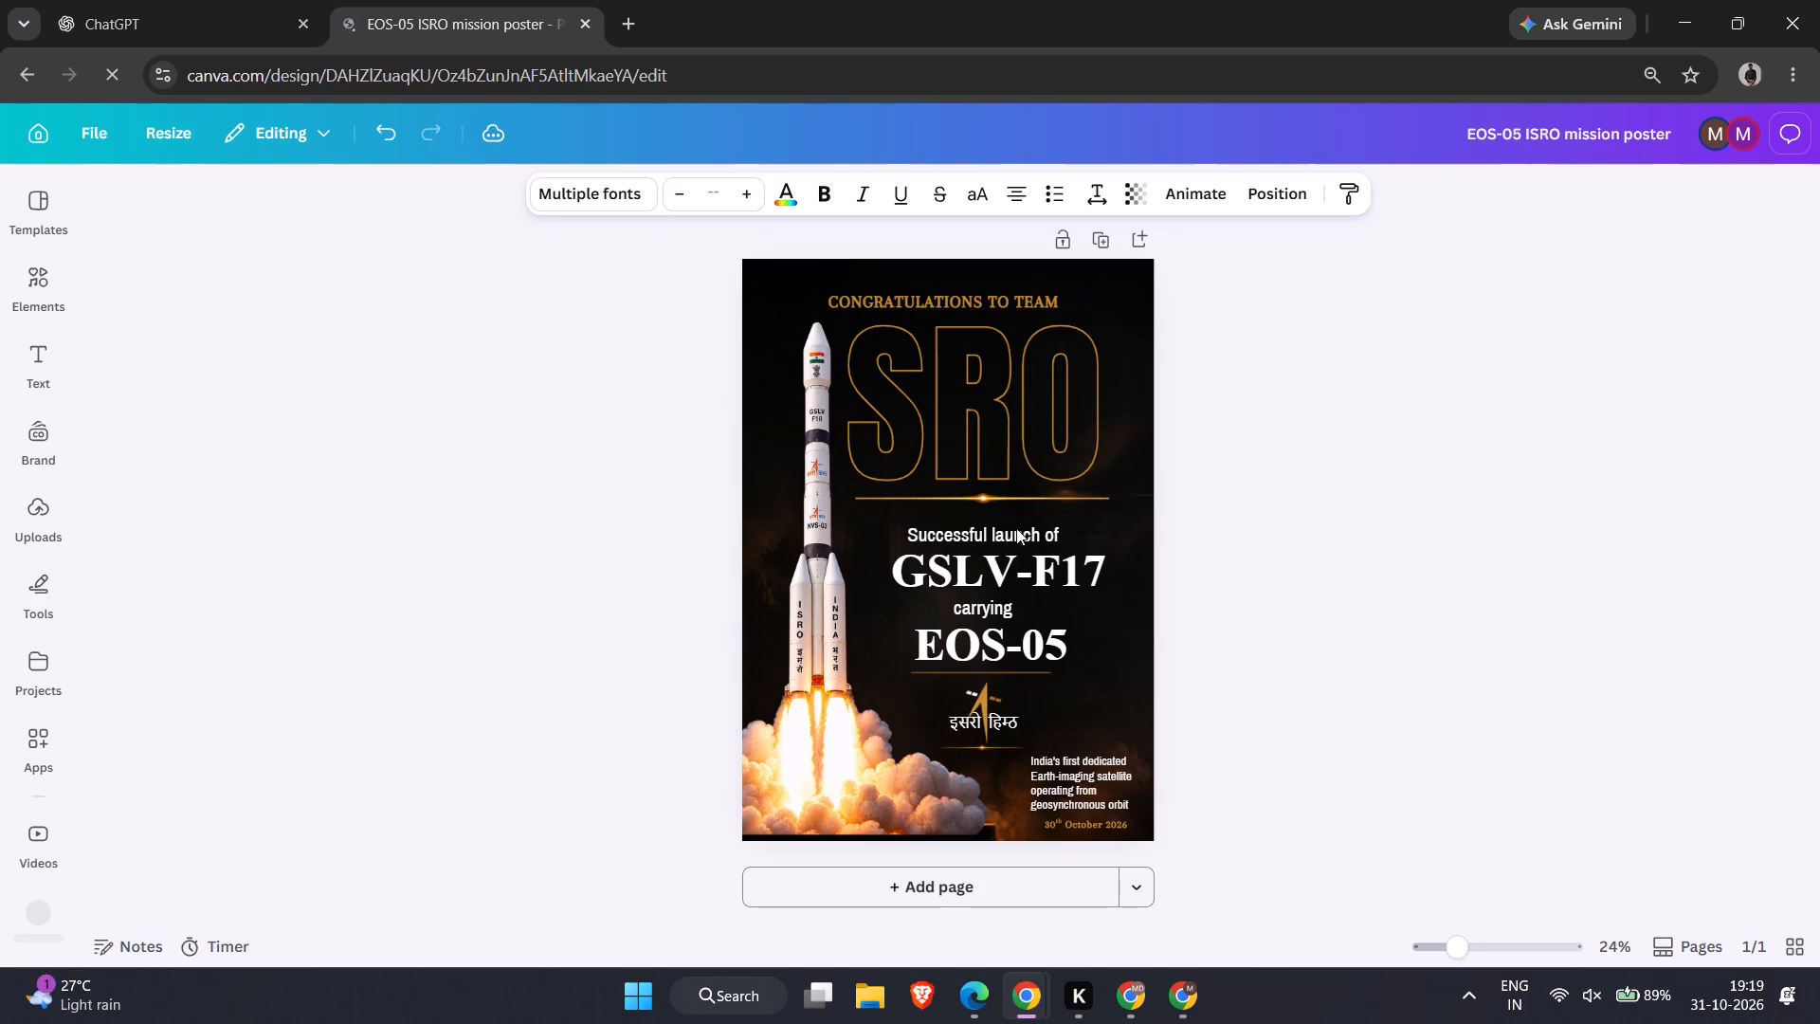
left_click(1300, 472)
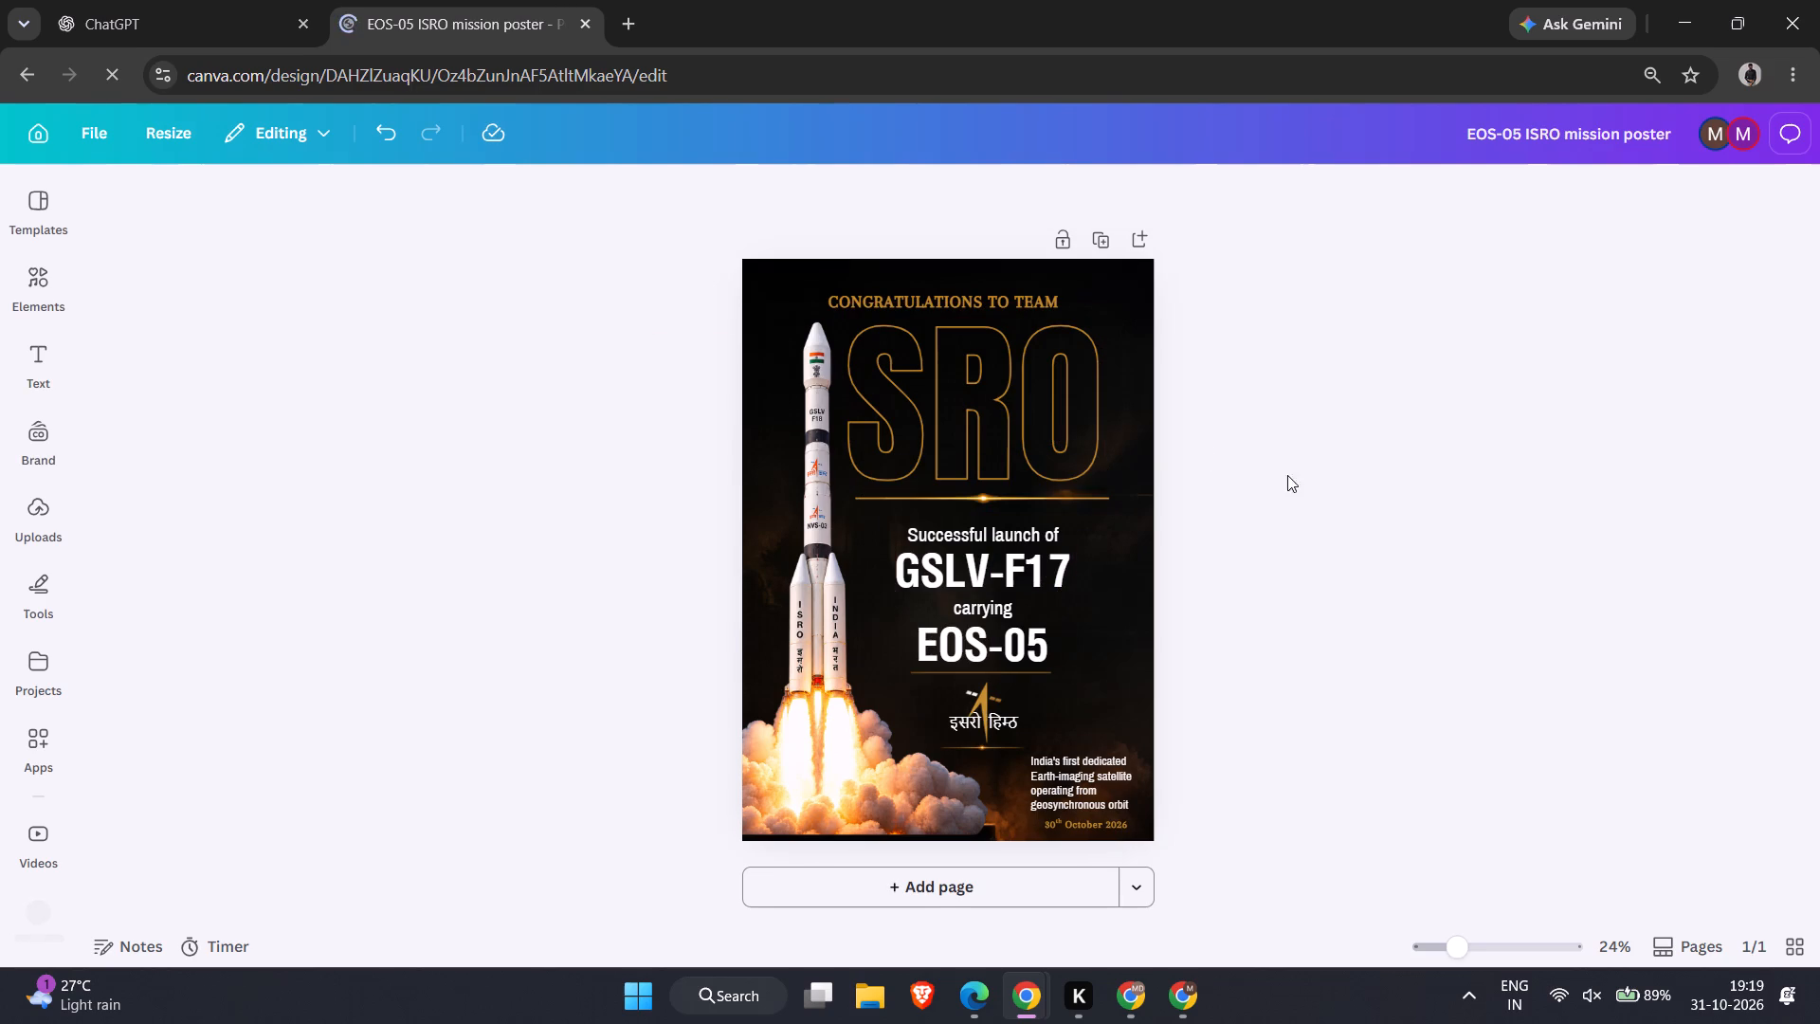
Nudge the gold divider beneath the SRO lettering down until it sits just above "Successful launch of".
left_click(1107, 496)
key("Down")
key("Down")
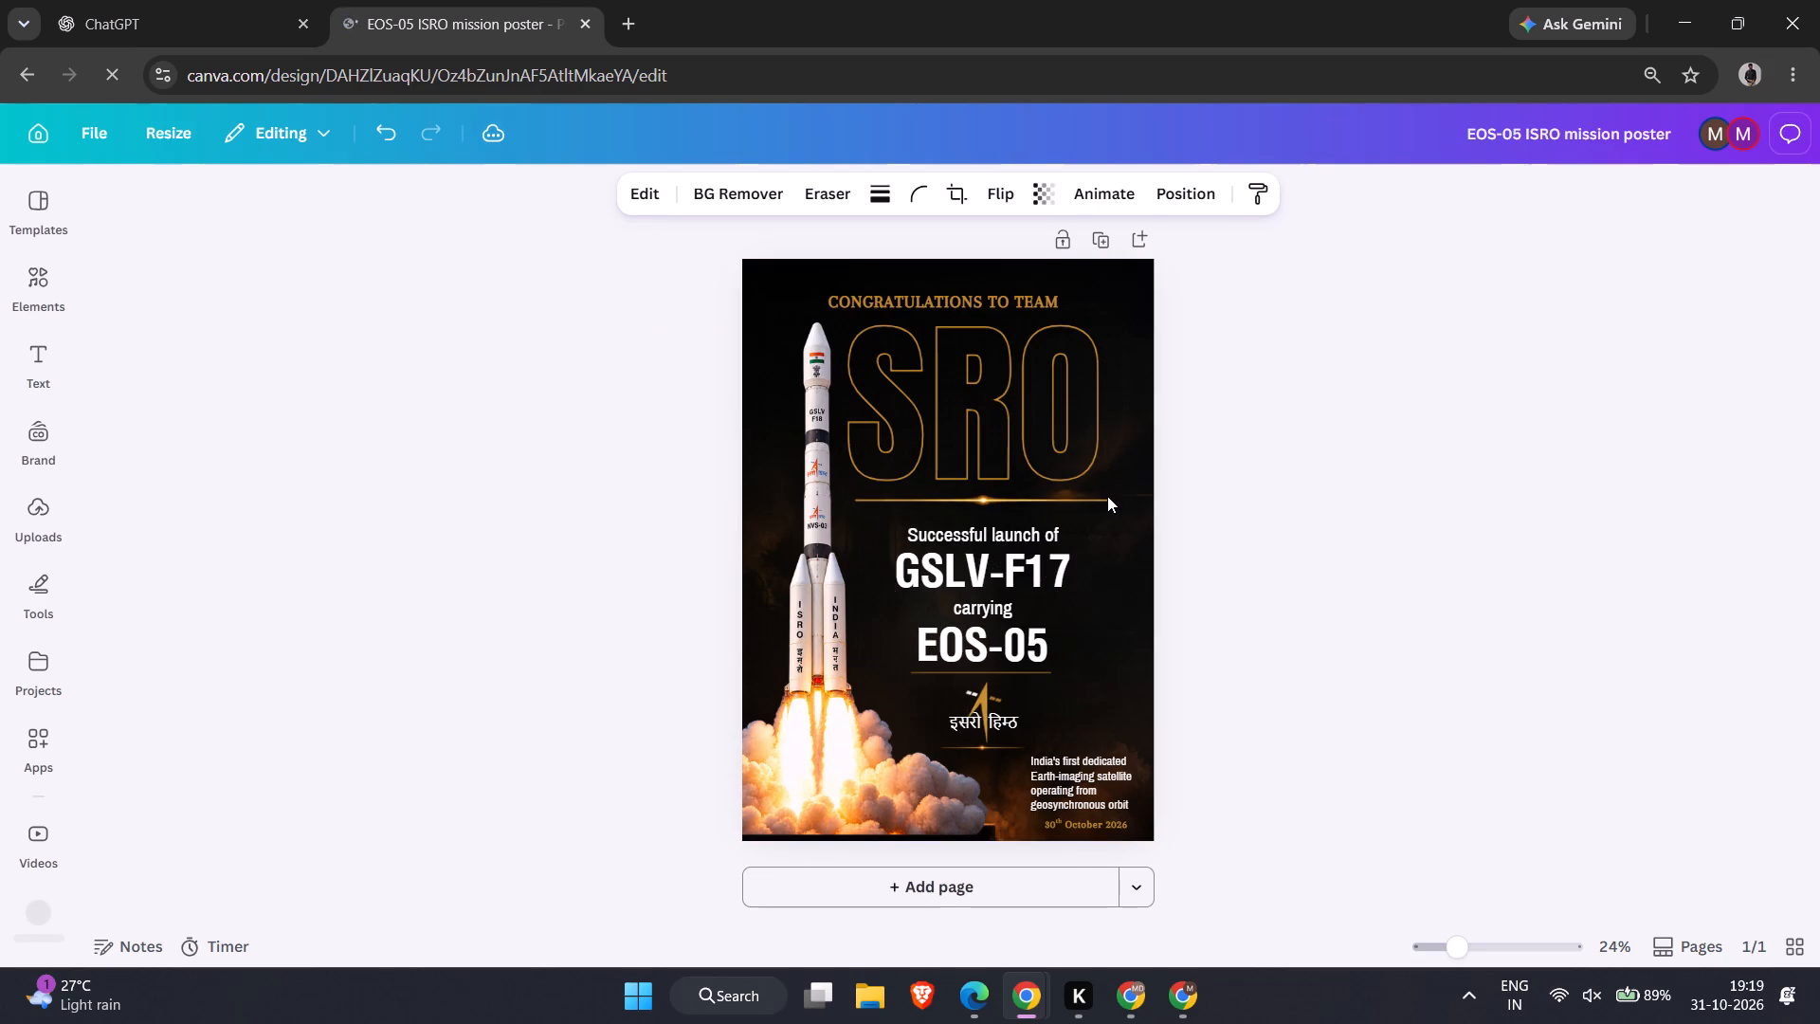
key("Down")
key("Down")
key("Down")
key("Down")
key("Down")
key("Down")
key("Down")
key("Down")
key("Down")
key("Down")
key("Down")
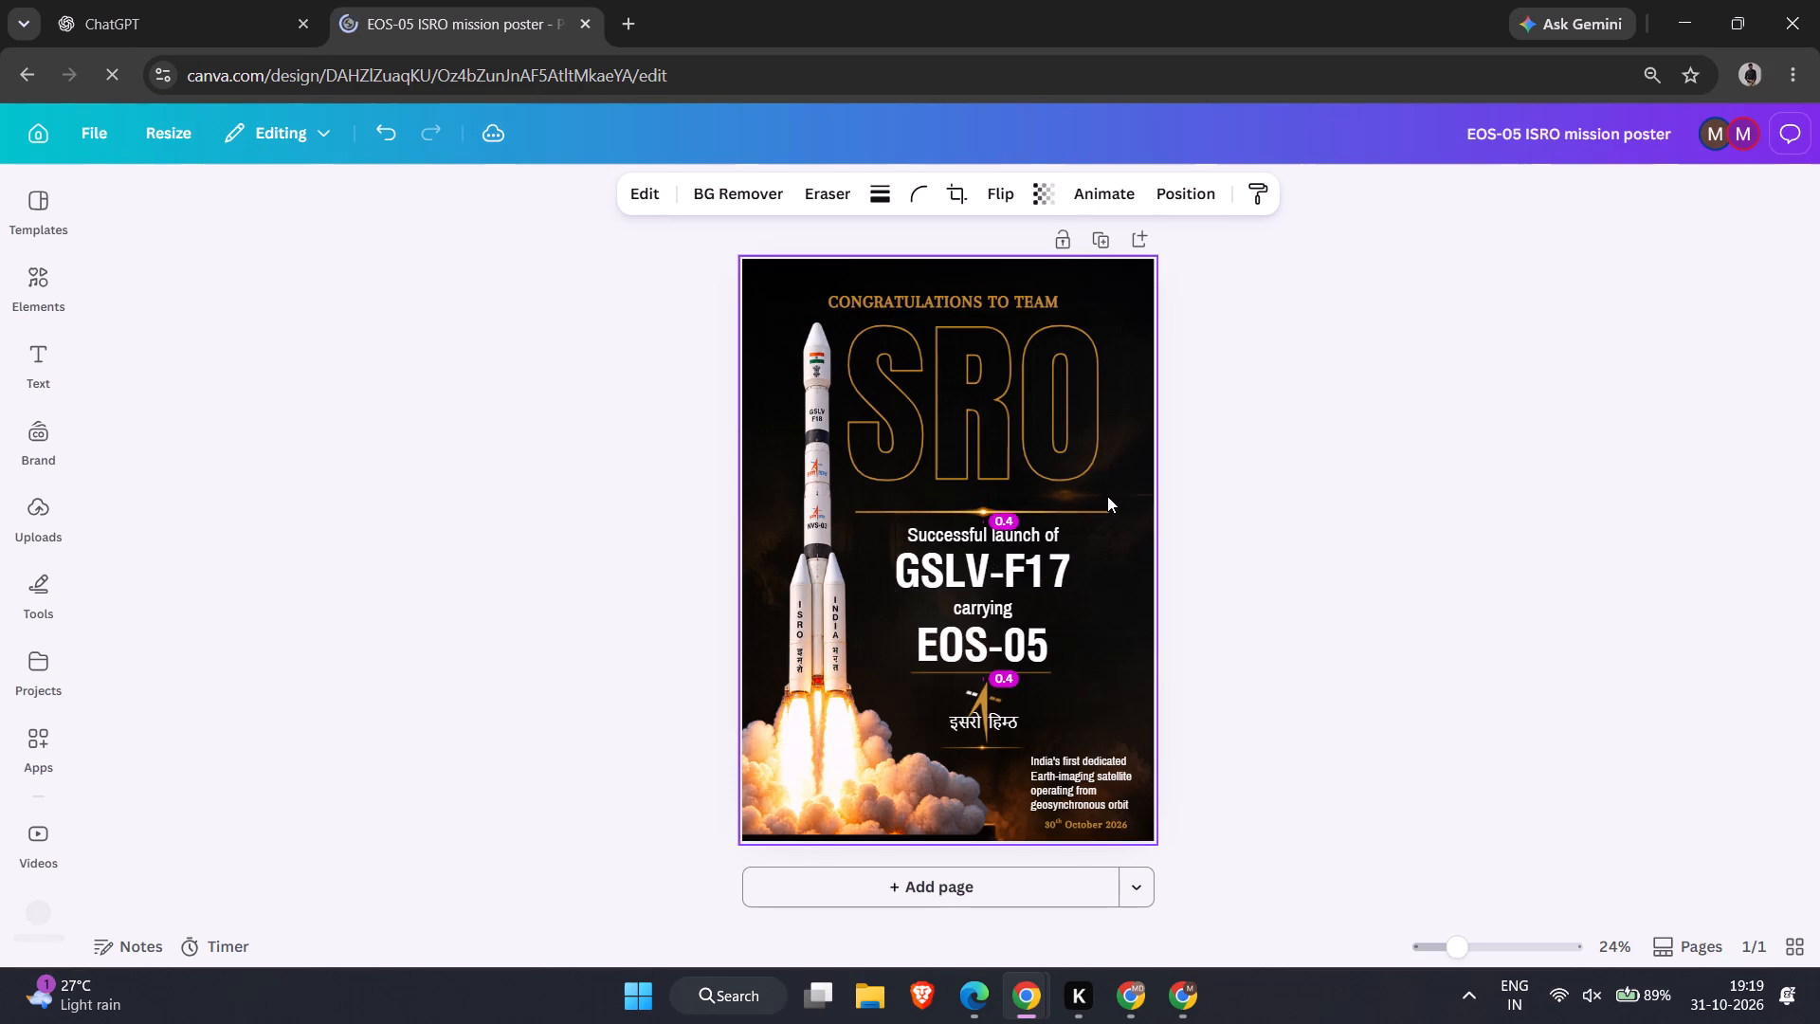
Nudge the outlined SRO lettering slightly down toward the gold divider.
left_click(1051, 396)
key("Down")
key("Down")
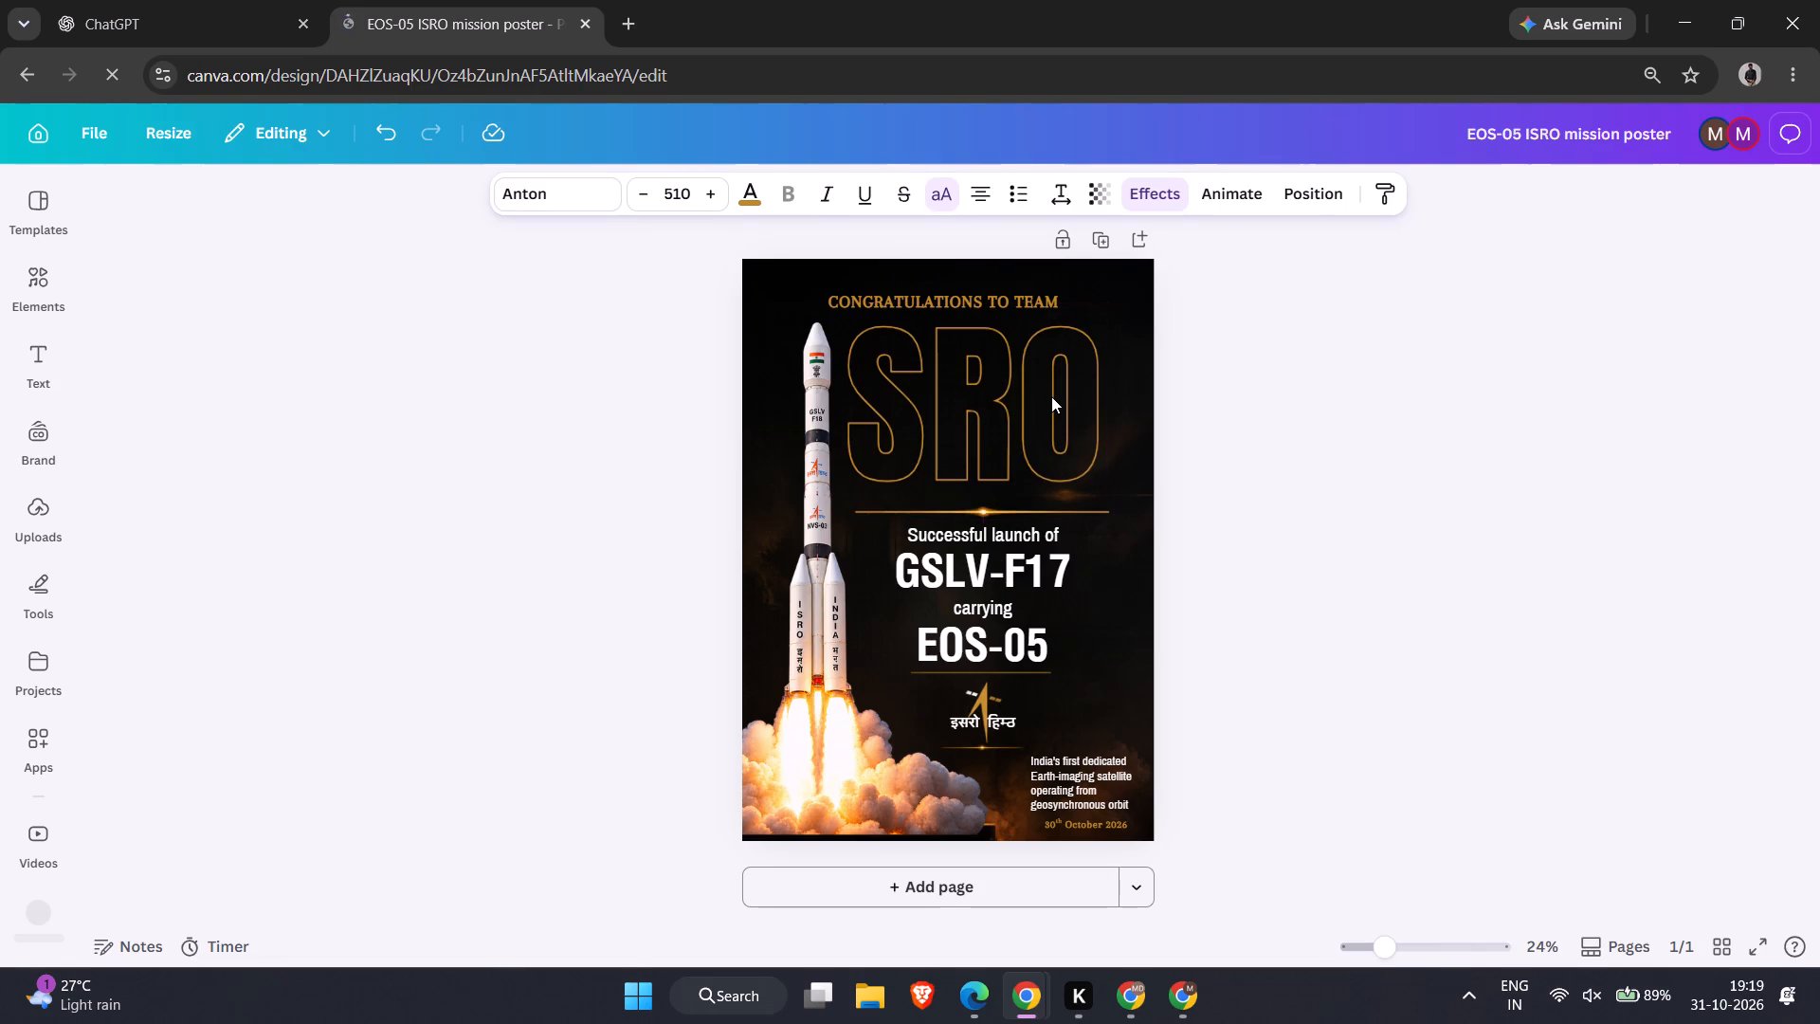
key("Down")
key("Down")
key("Down")
key("Down")
key("Down")
key("Down")
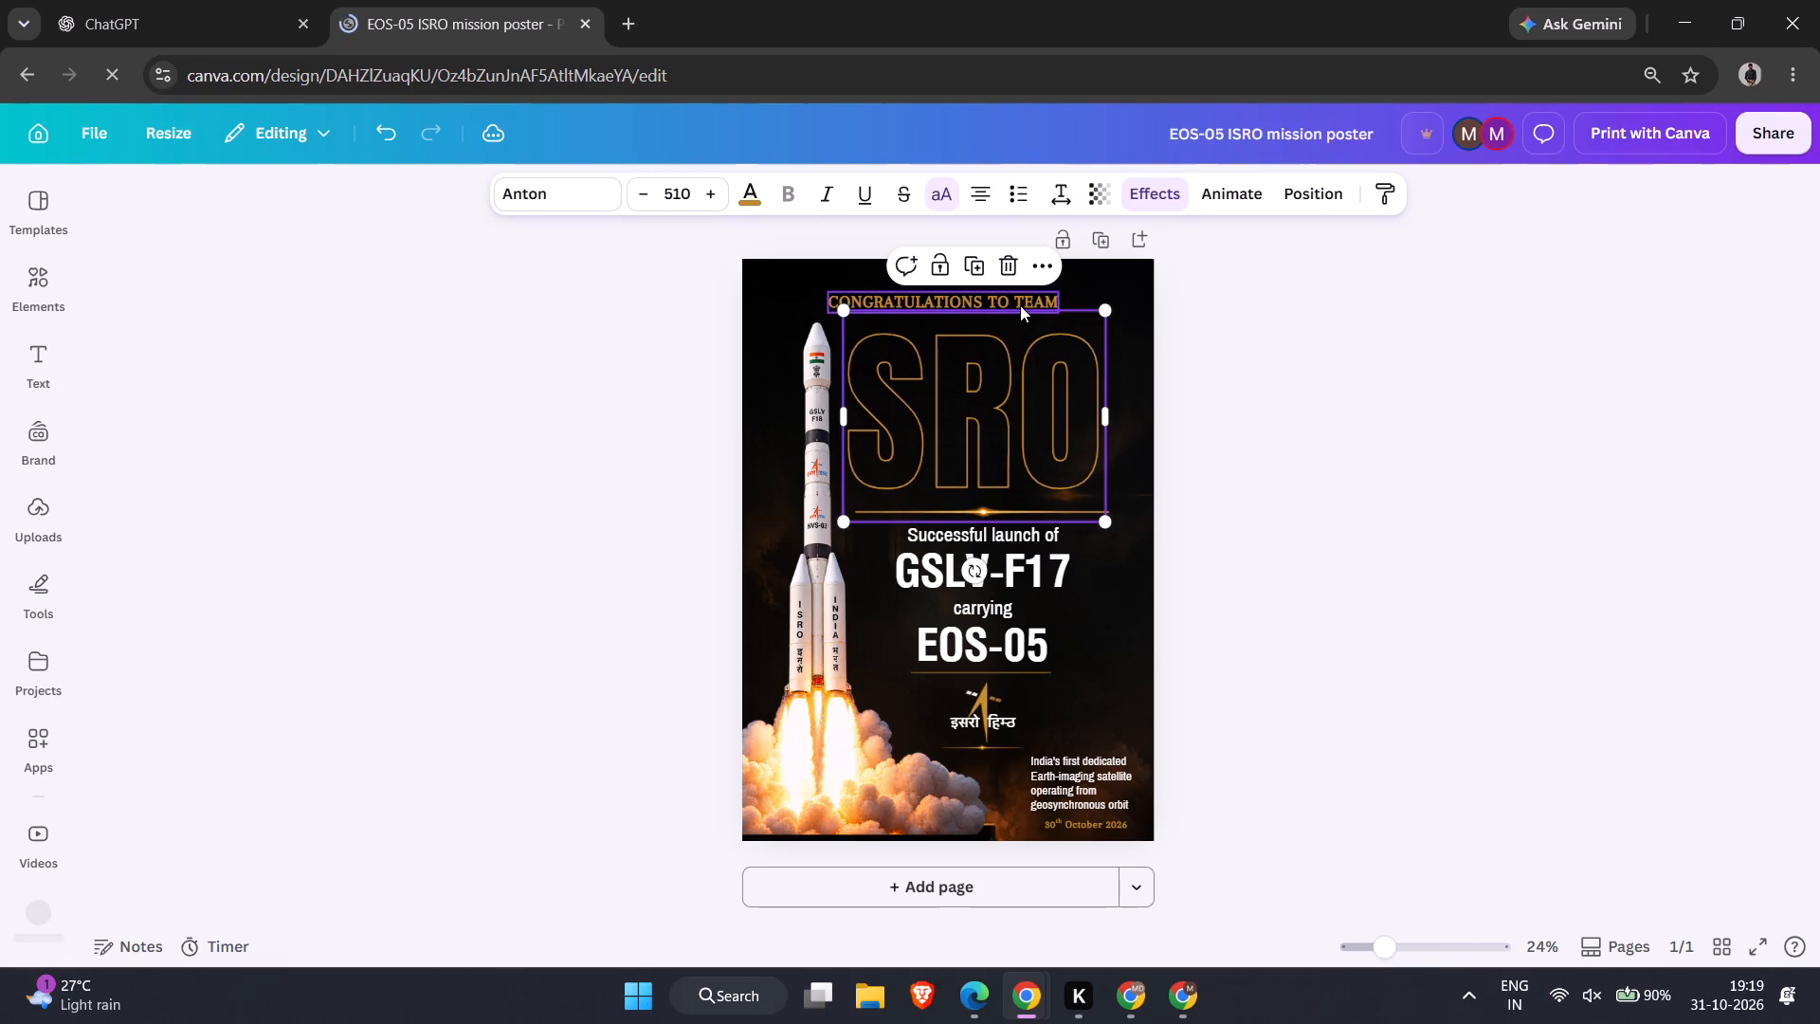
Nudge the "CONGRATULATIONS TO TEAM" heading down and slightly right so it sits just above the SRO lettering.
left_click(1025, 303)
key("Down")
key("Down")
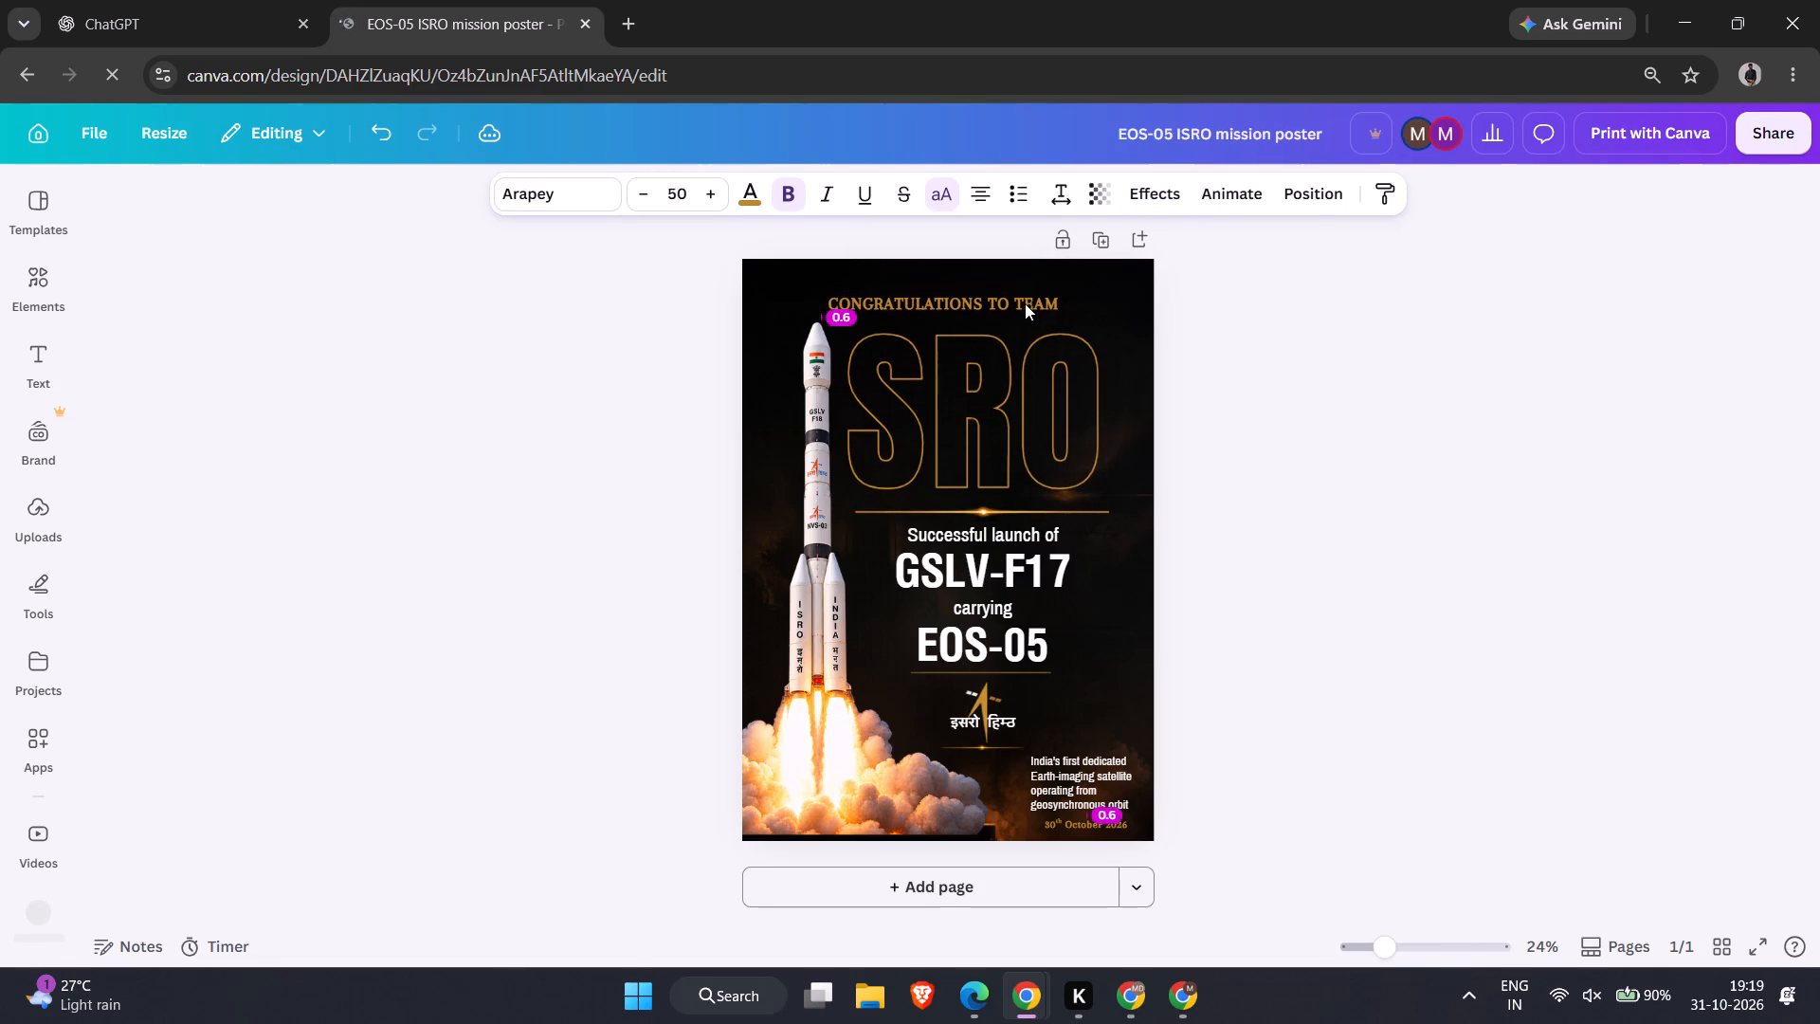
key("Down")
key("Down")
key("Down")
key("Down")
key("Down")
key("Right")
key("Right")
key("Right")
key("Right")
key("Right")
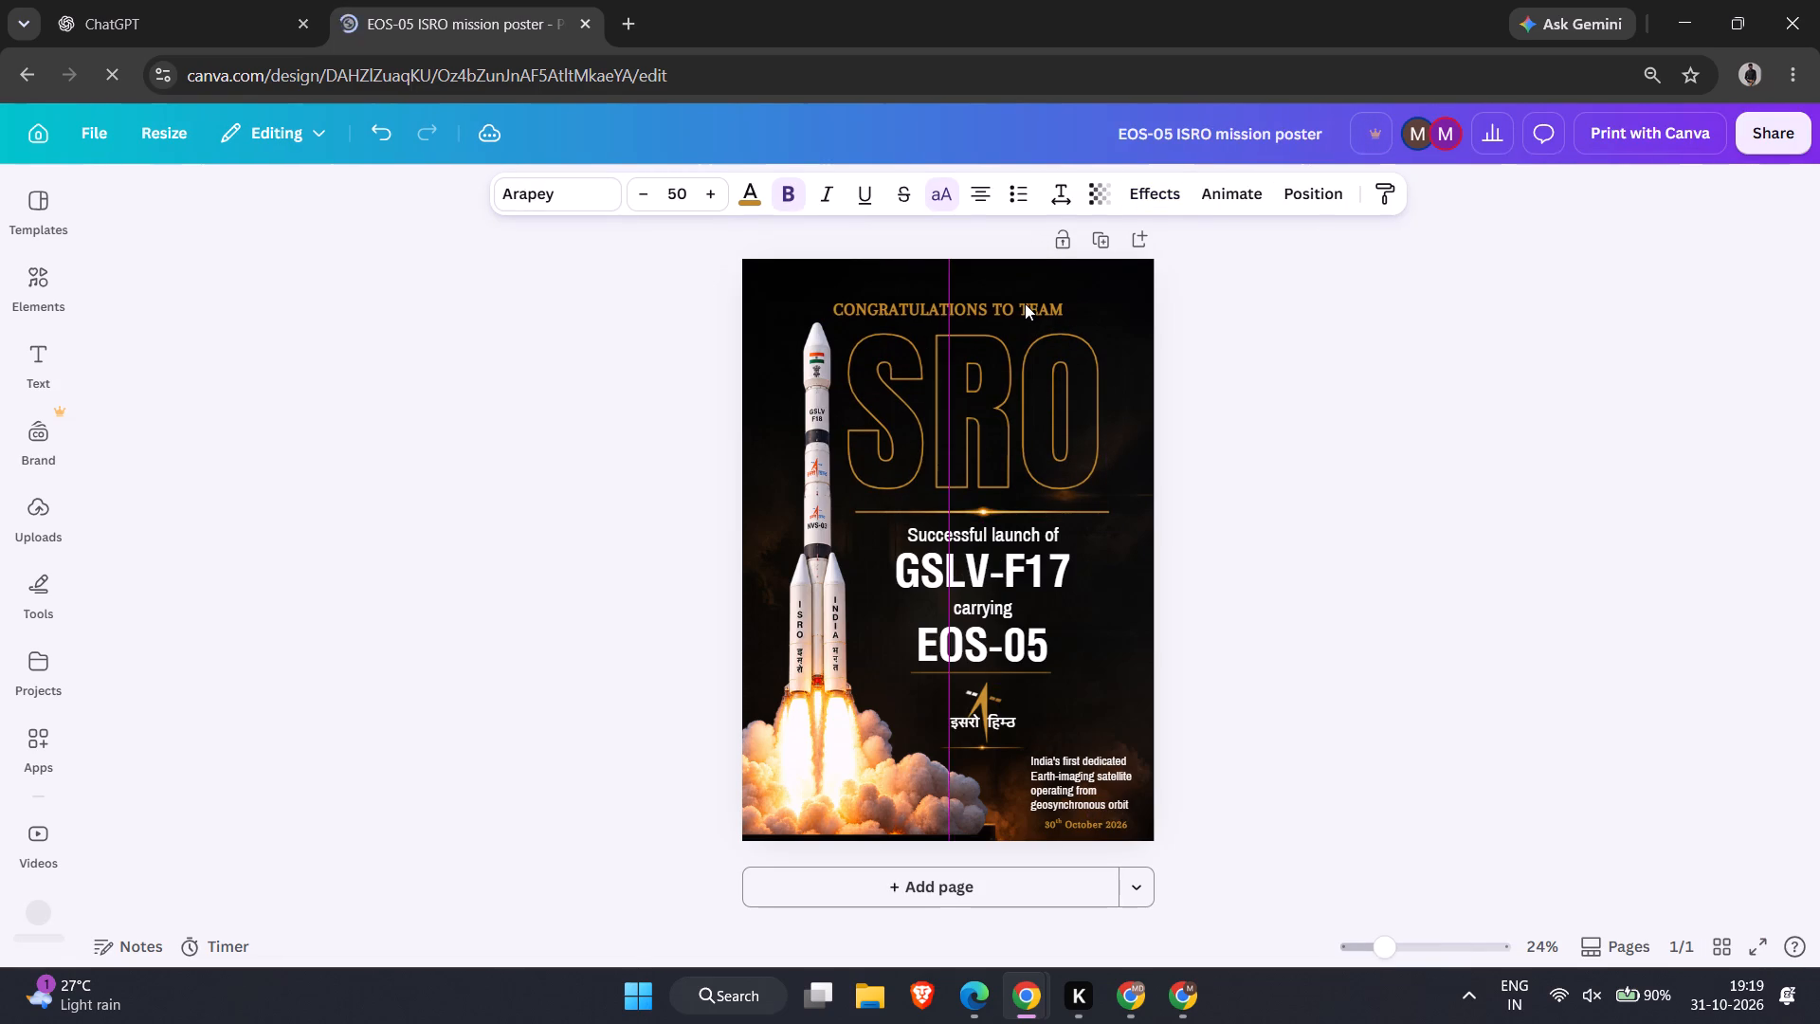
key("Right")
key("Down")
key("Down")
key("Down")
key("Down")
key("Down")
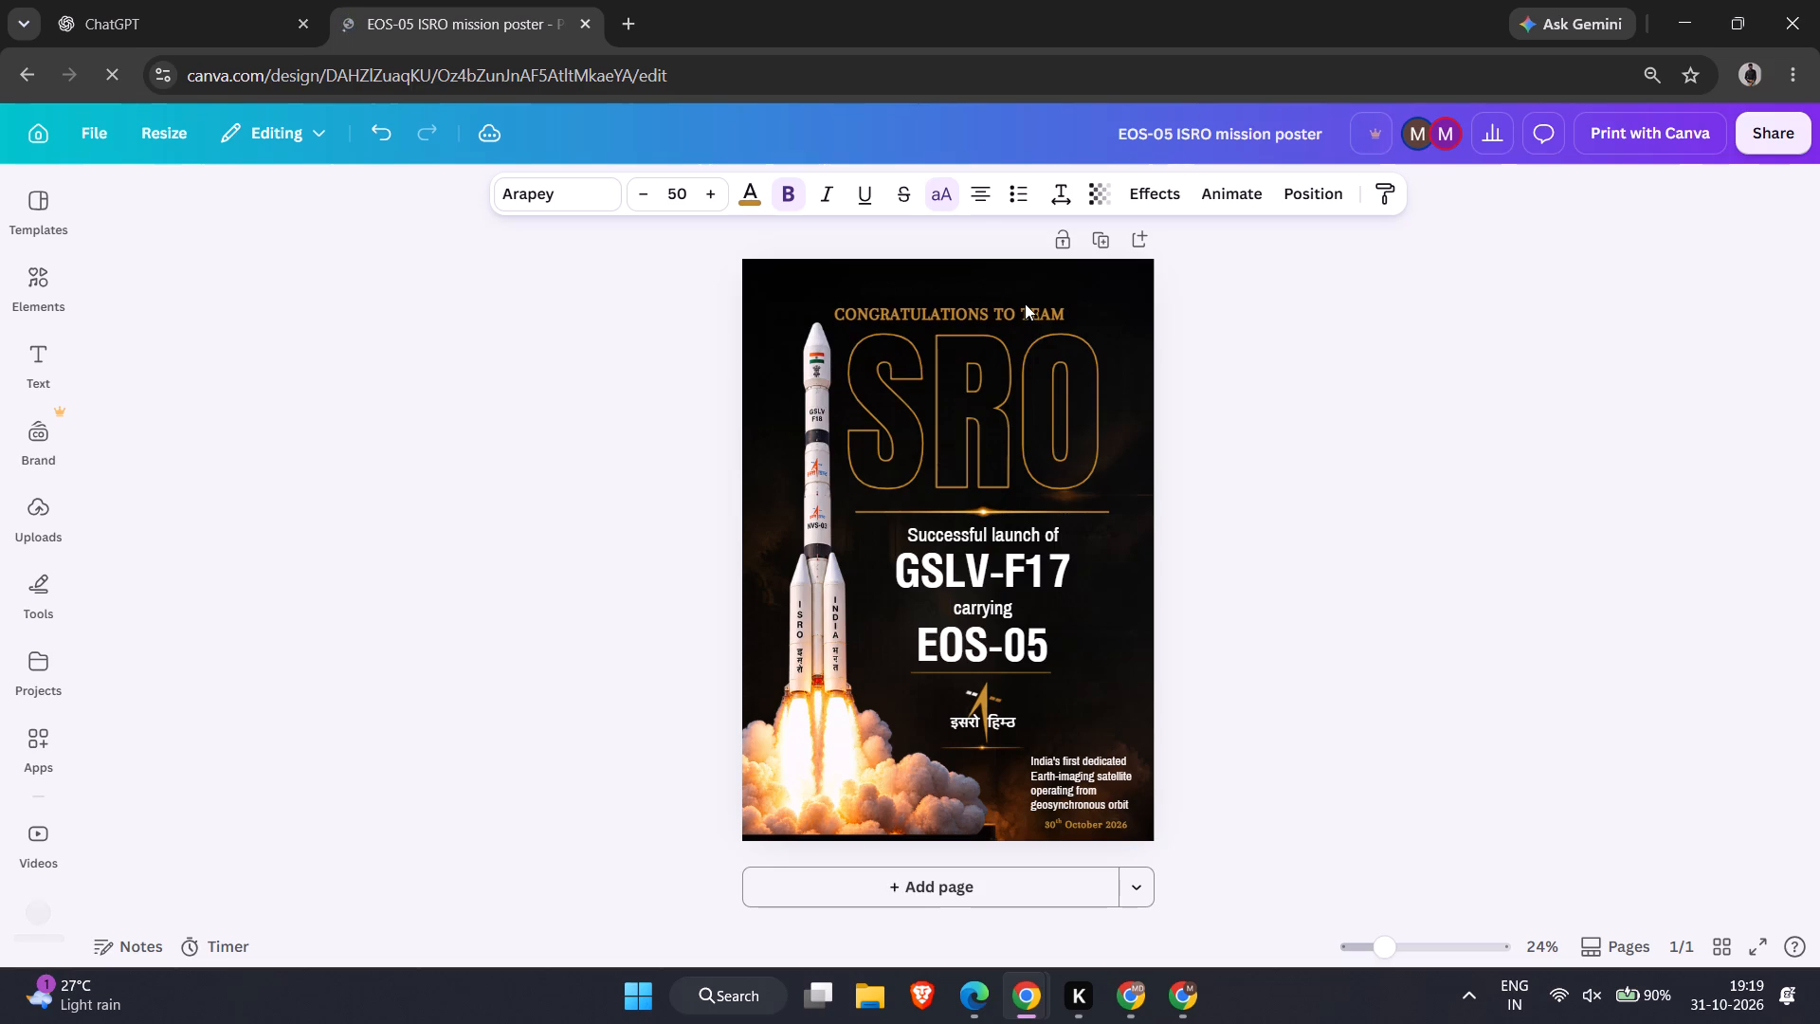
left_click(1385, 365)
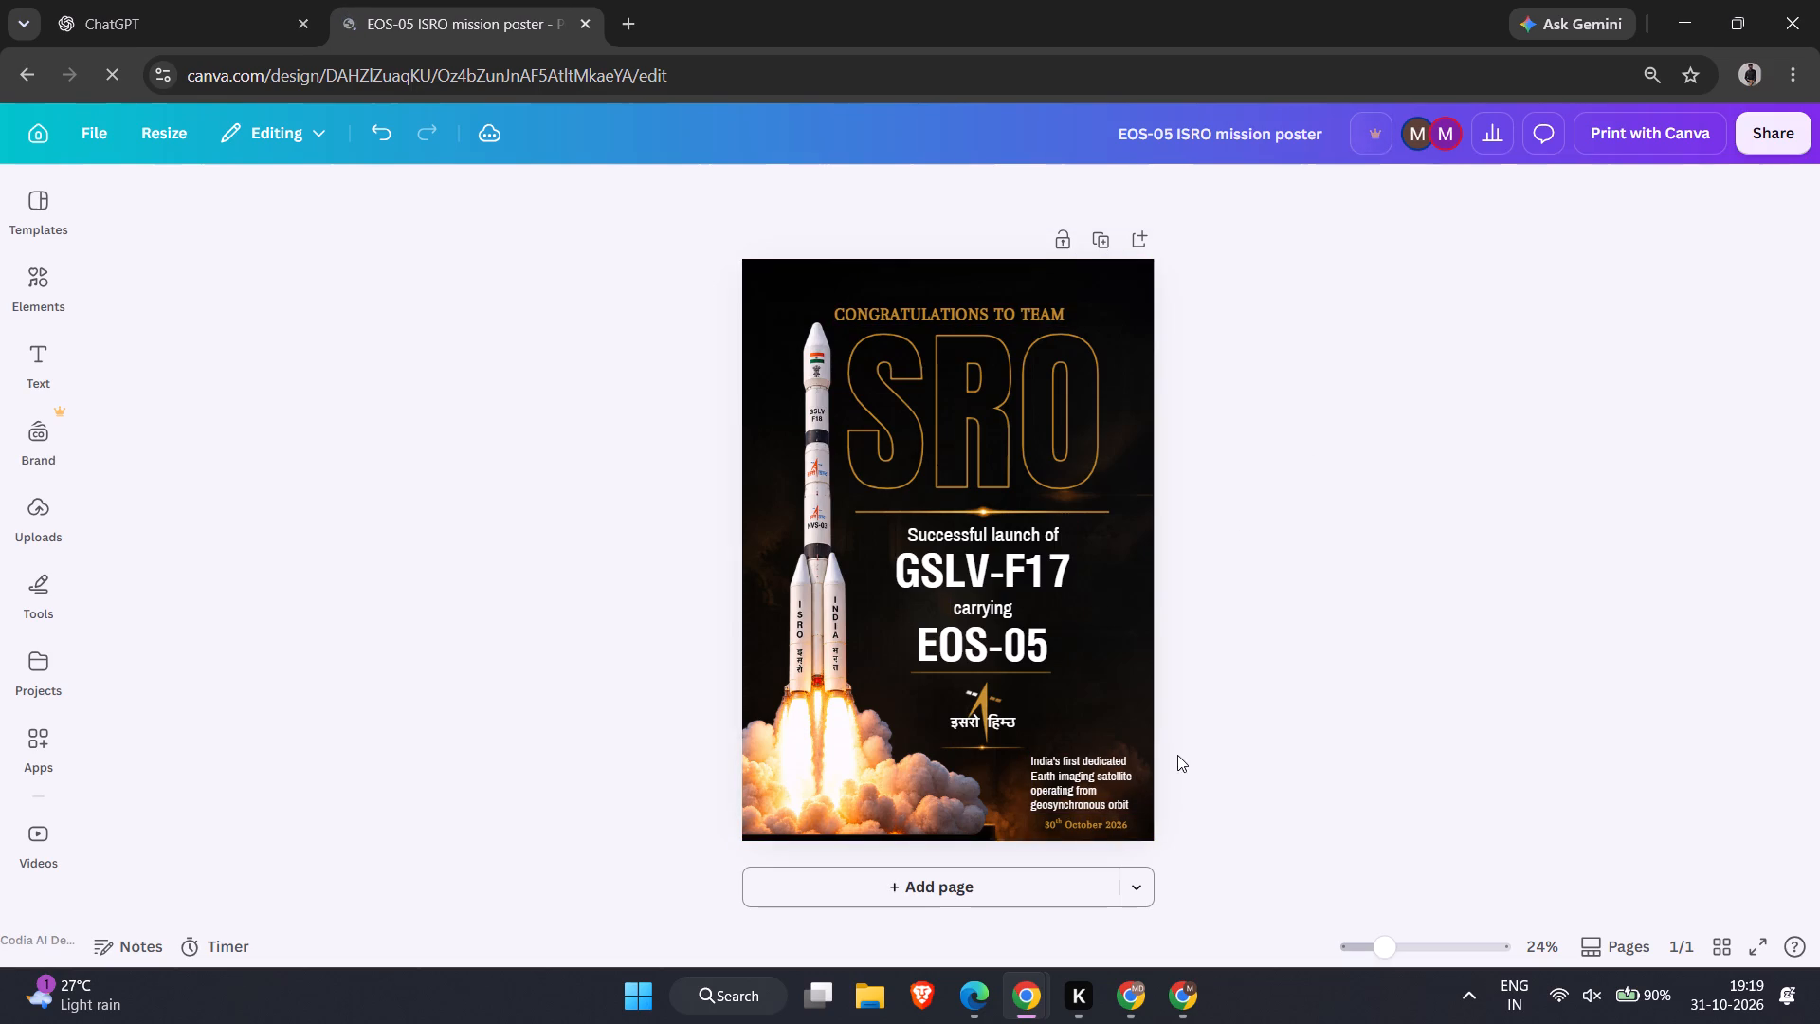
Enlarge the launch date's font size, first to 32 and finally to 35.
left_click(1102, 824)
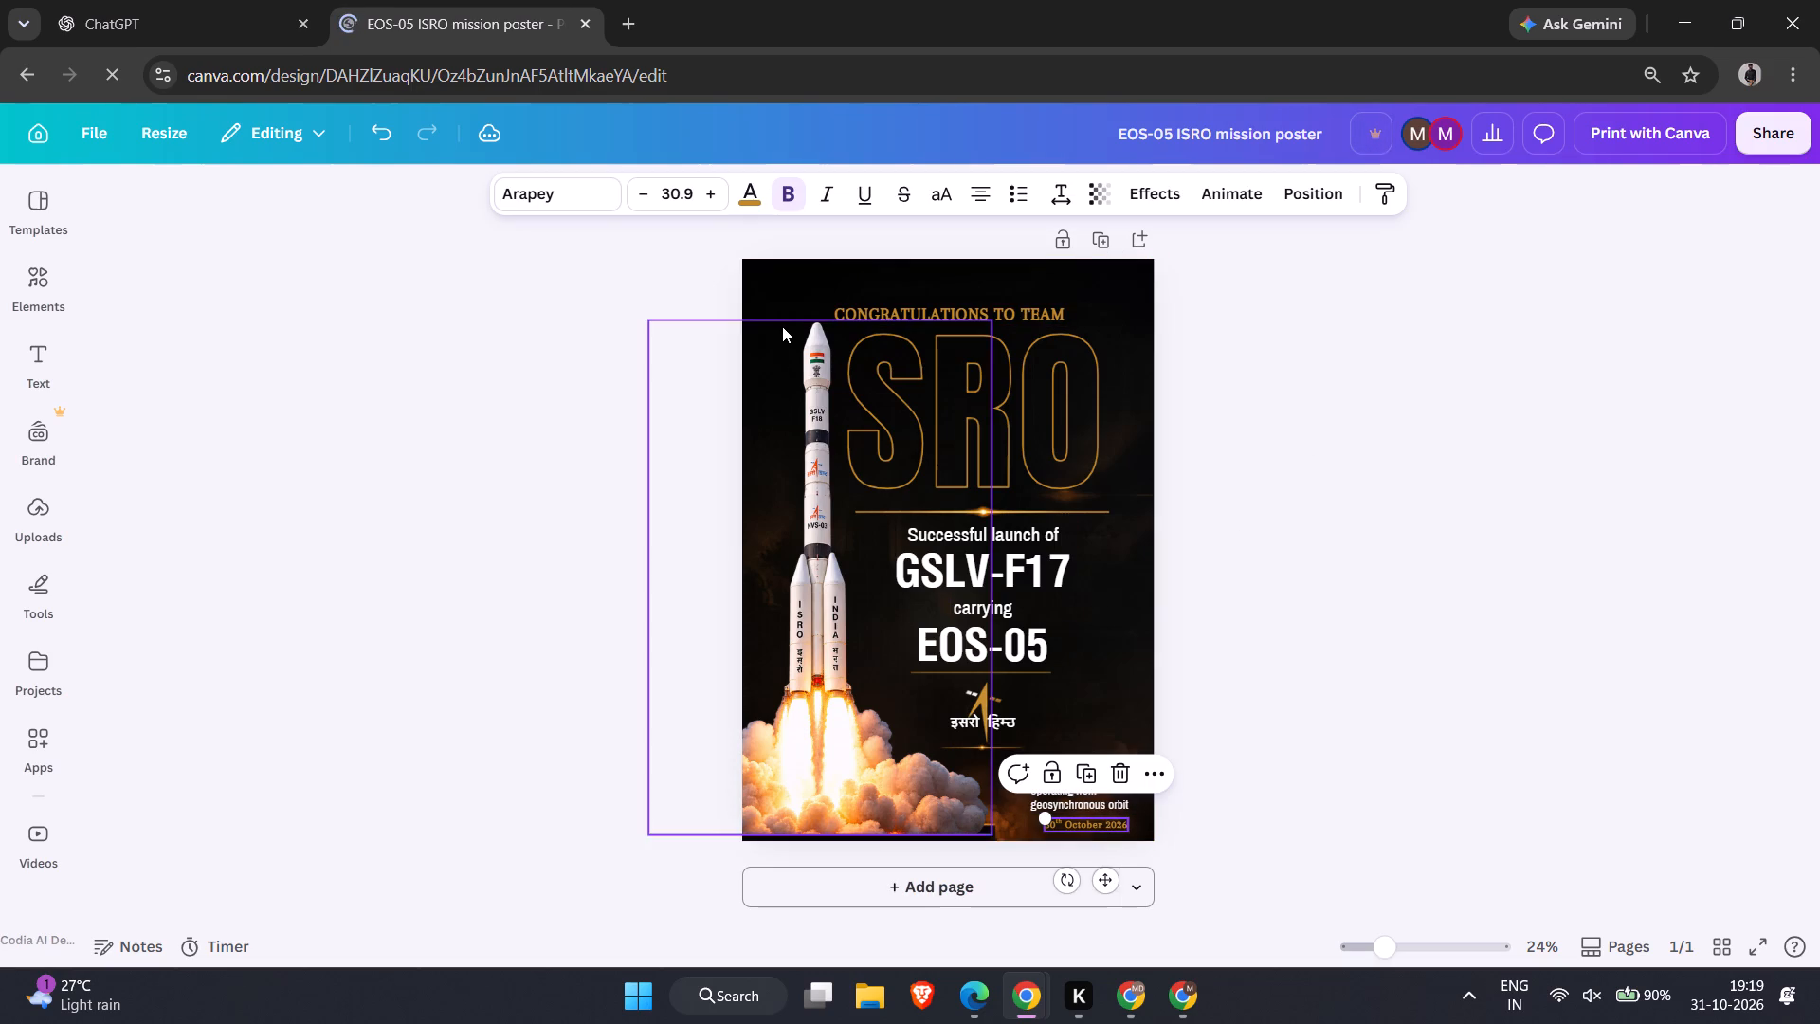
left_click(688, 191)
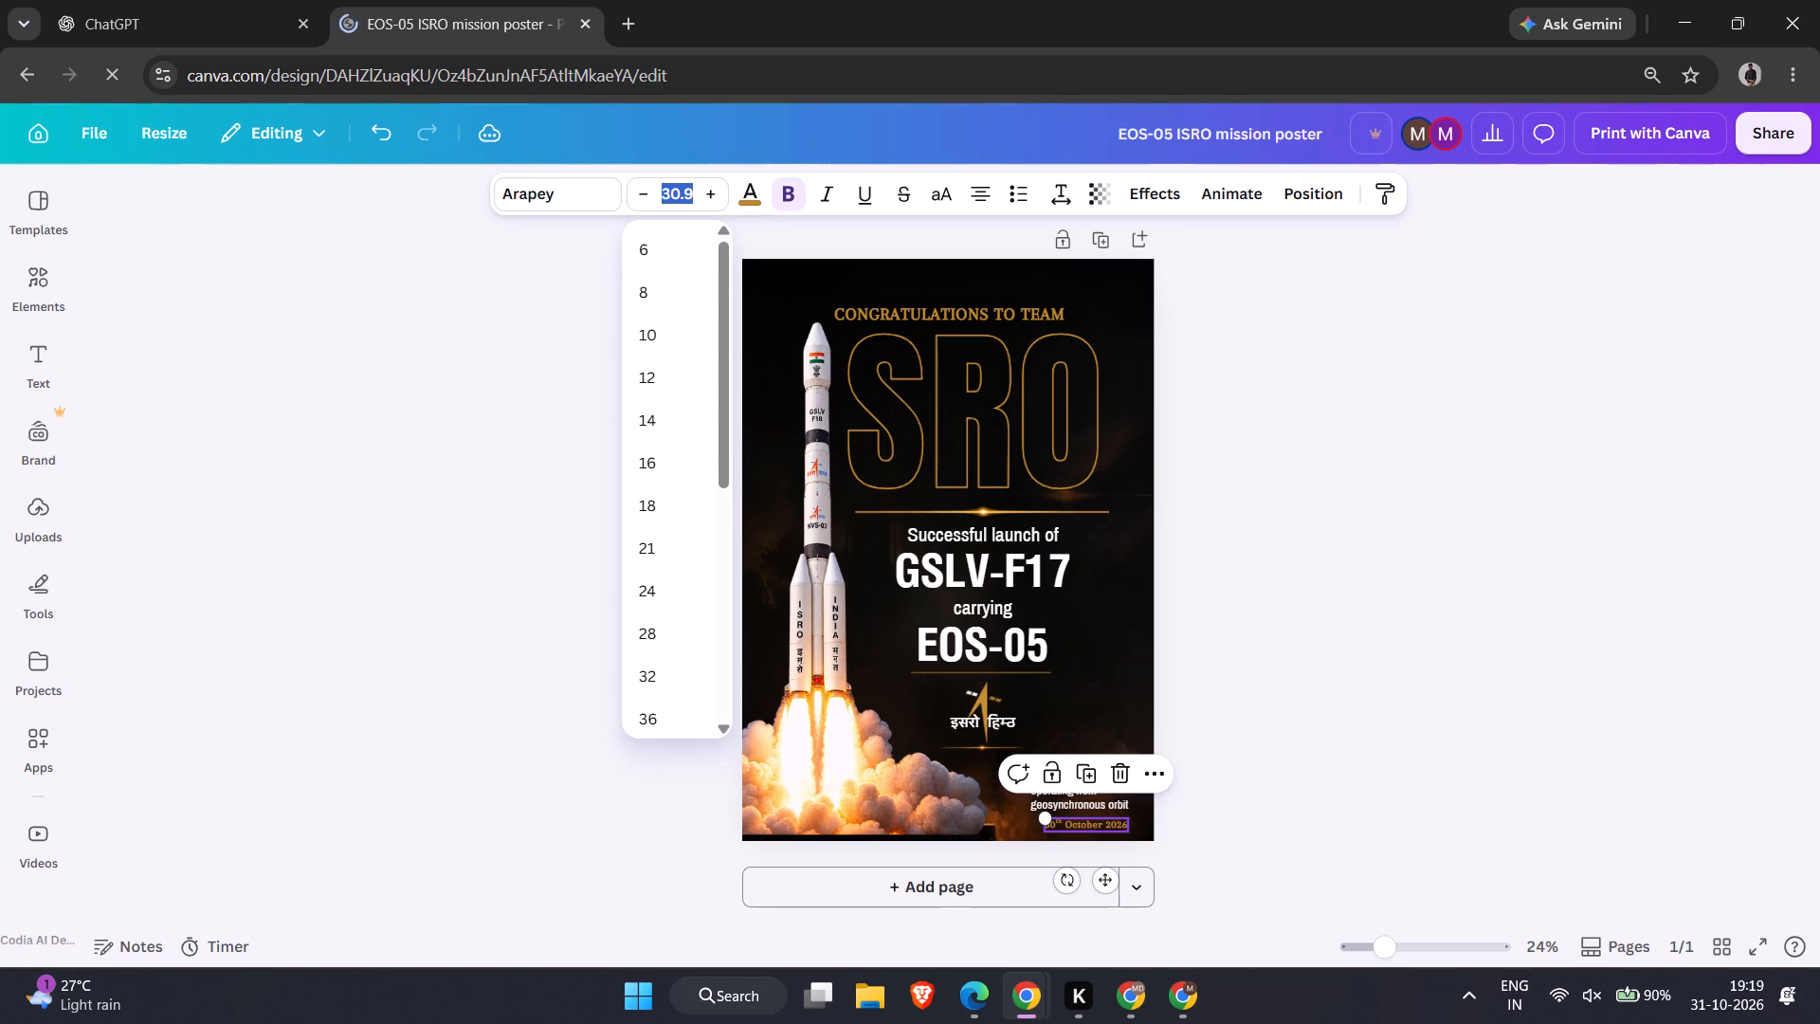
type("32")
key("Return")
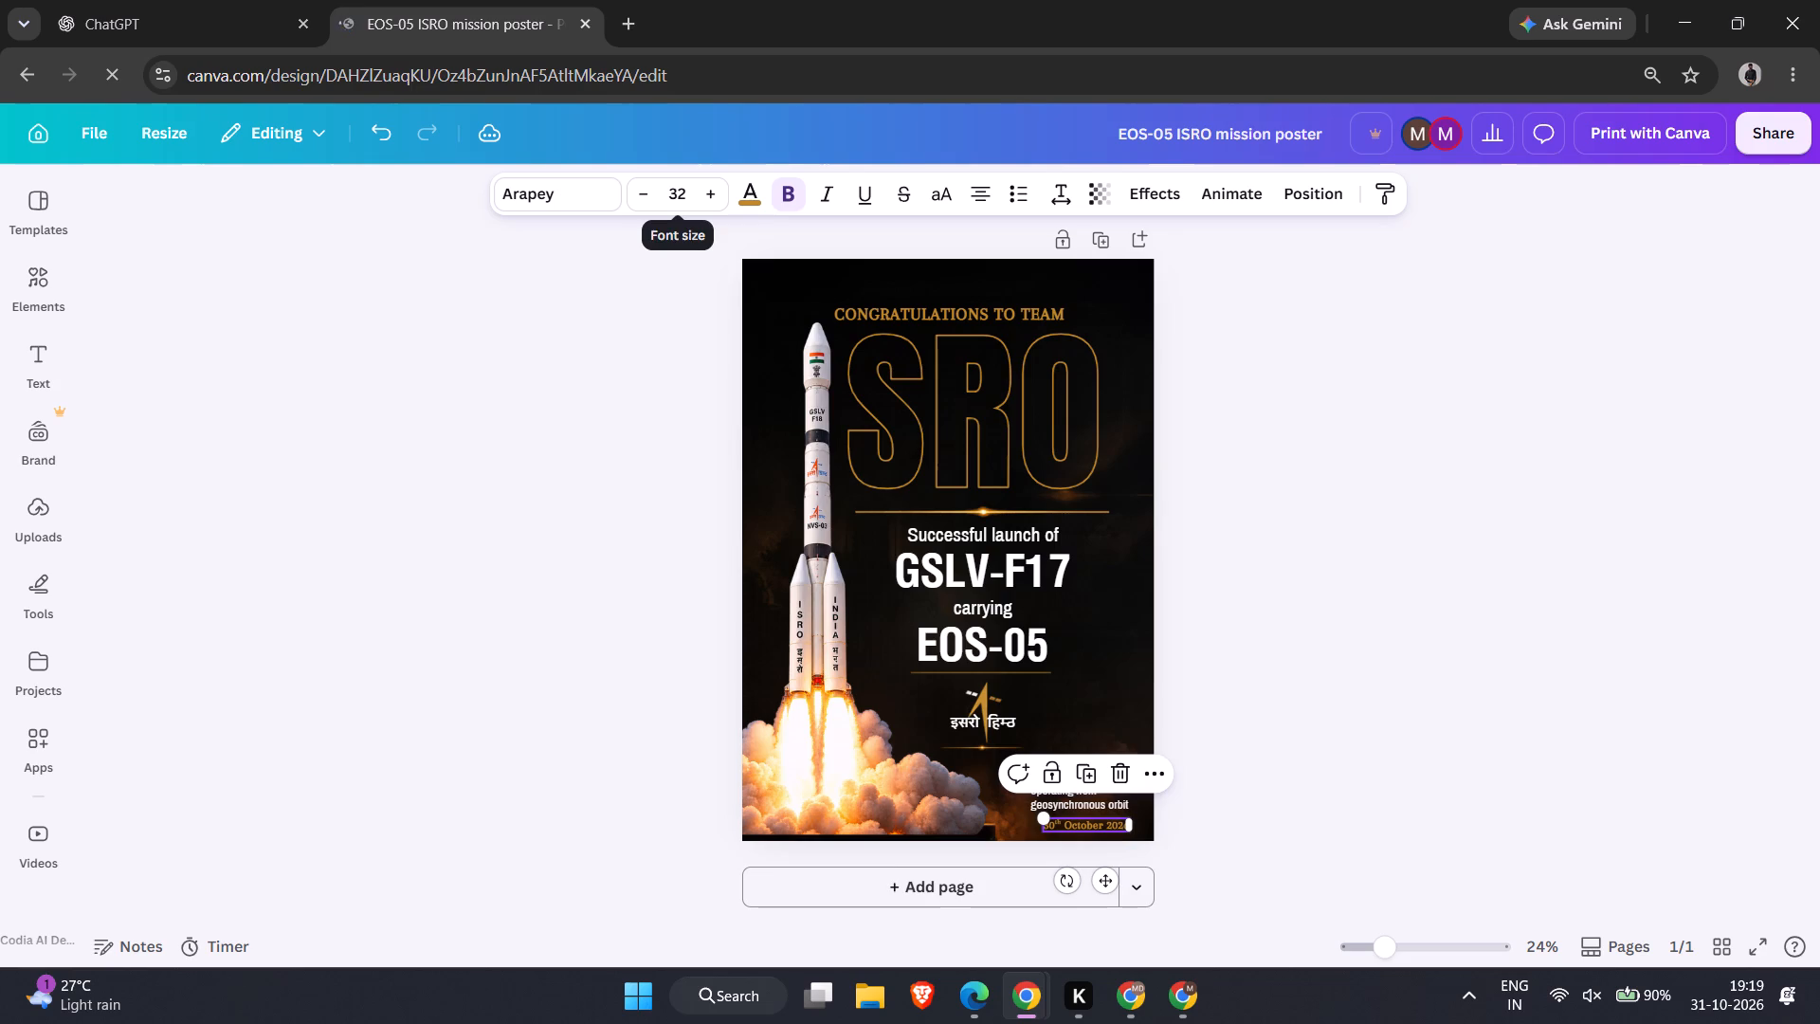
left_click(675, 192)
type("35")
key("Return")
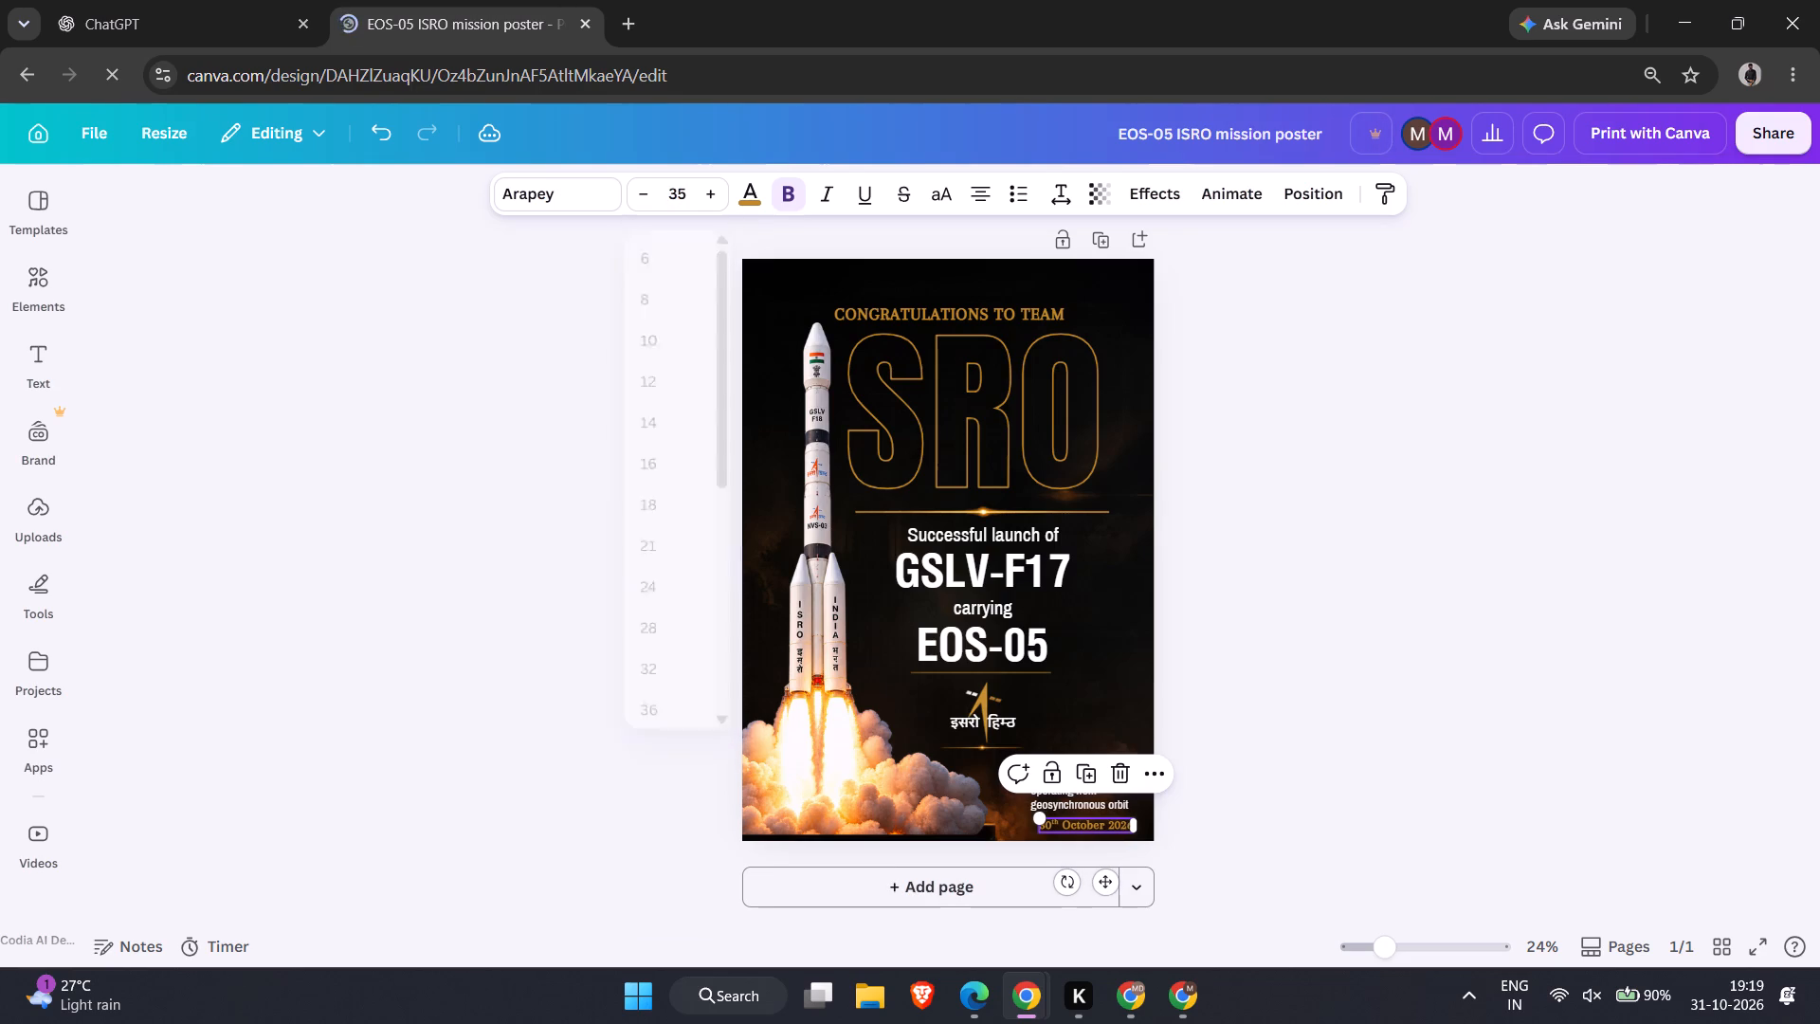
left_click(1210, 473)
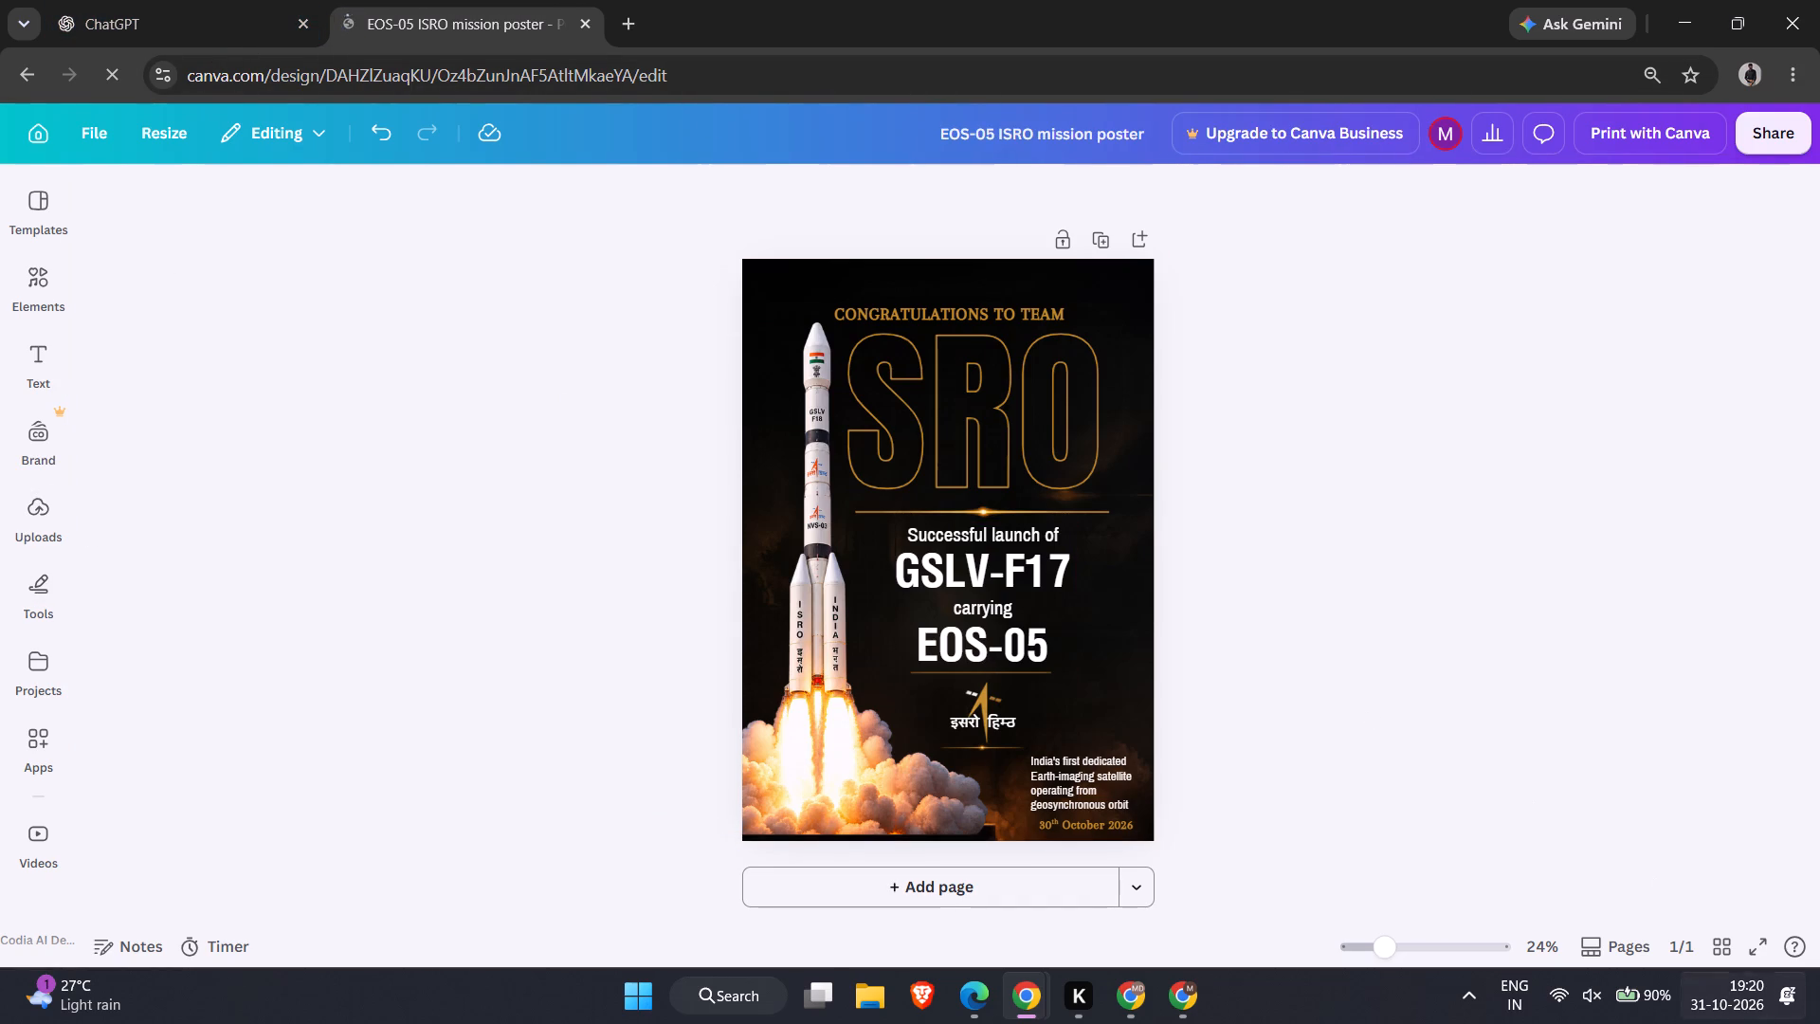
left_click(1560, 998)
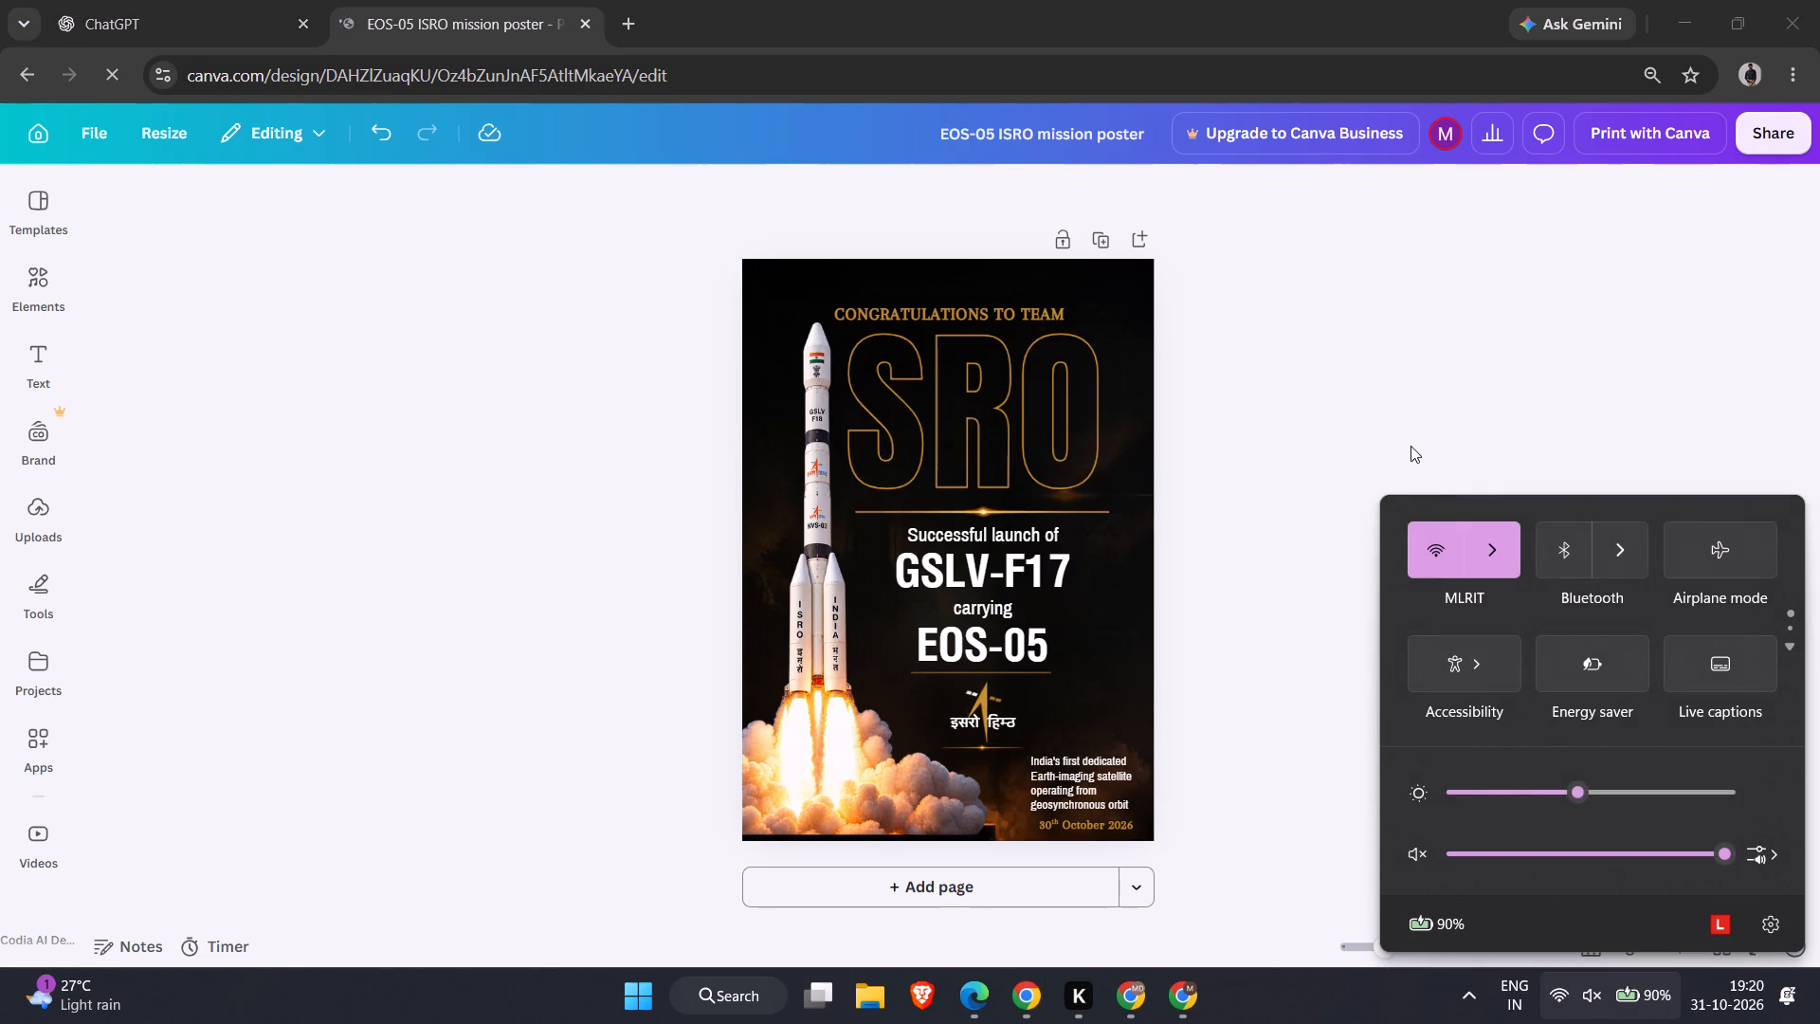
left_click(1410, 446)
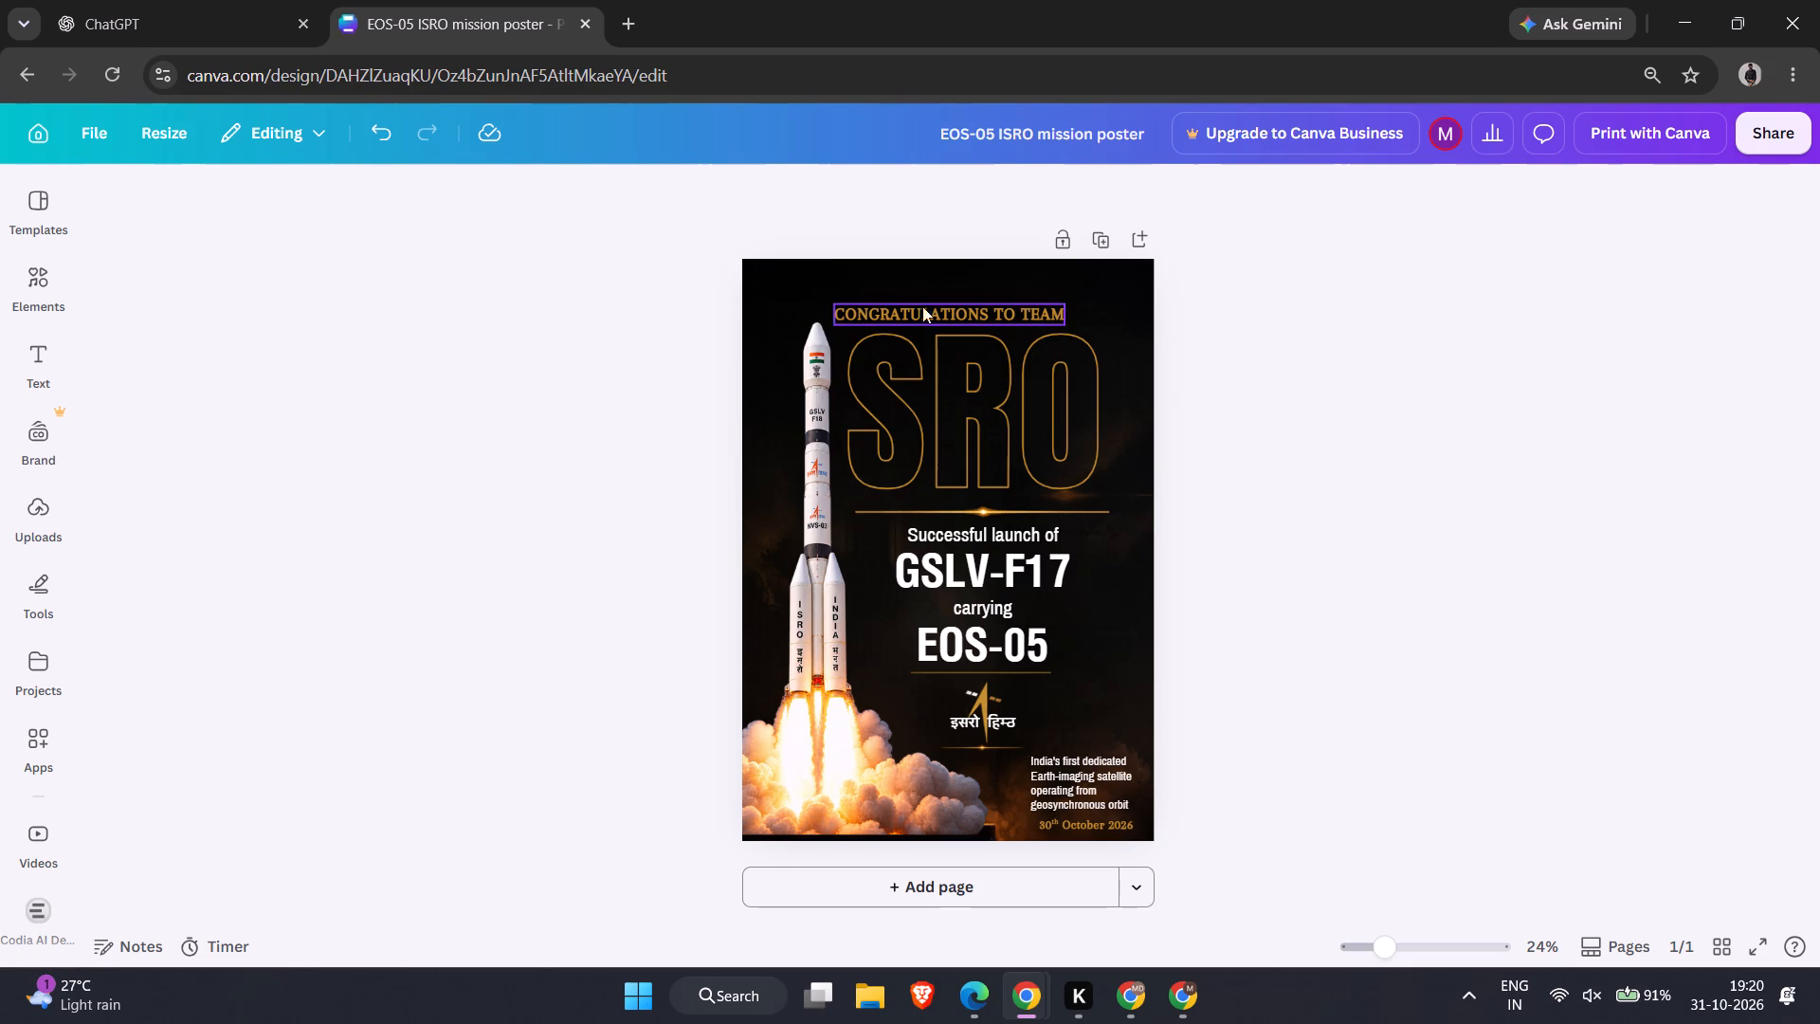
Open the uploaded files for the poster.
left_click(27, 507)
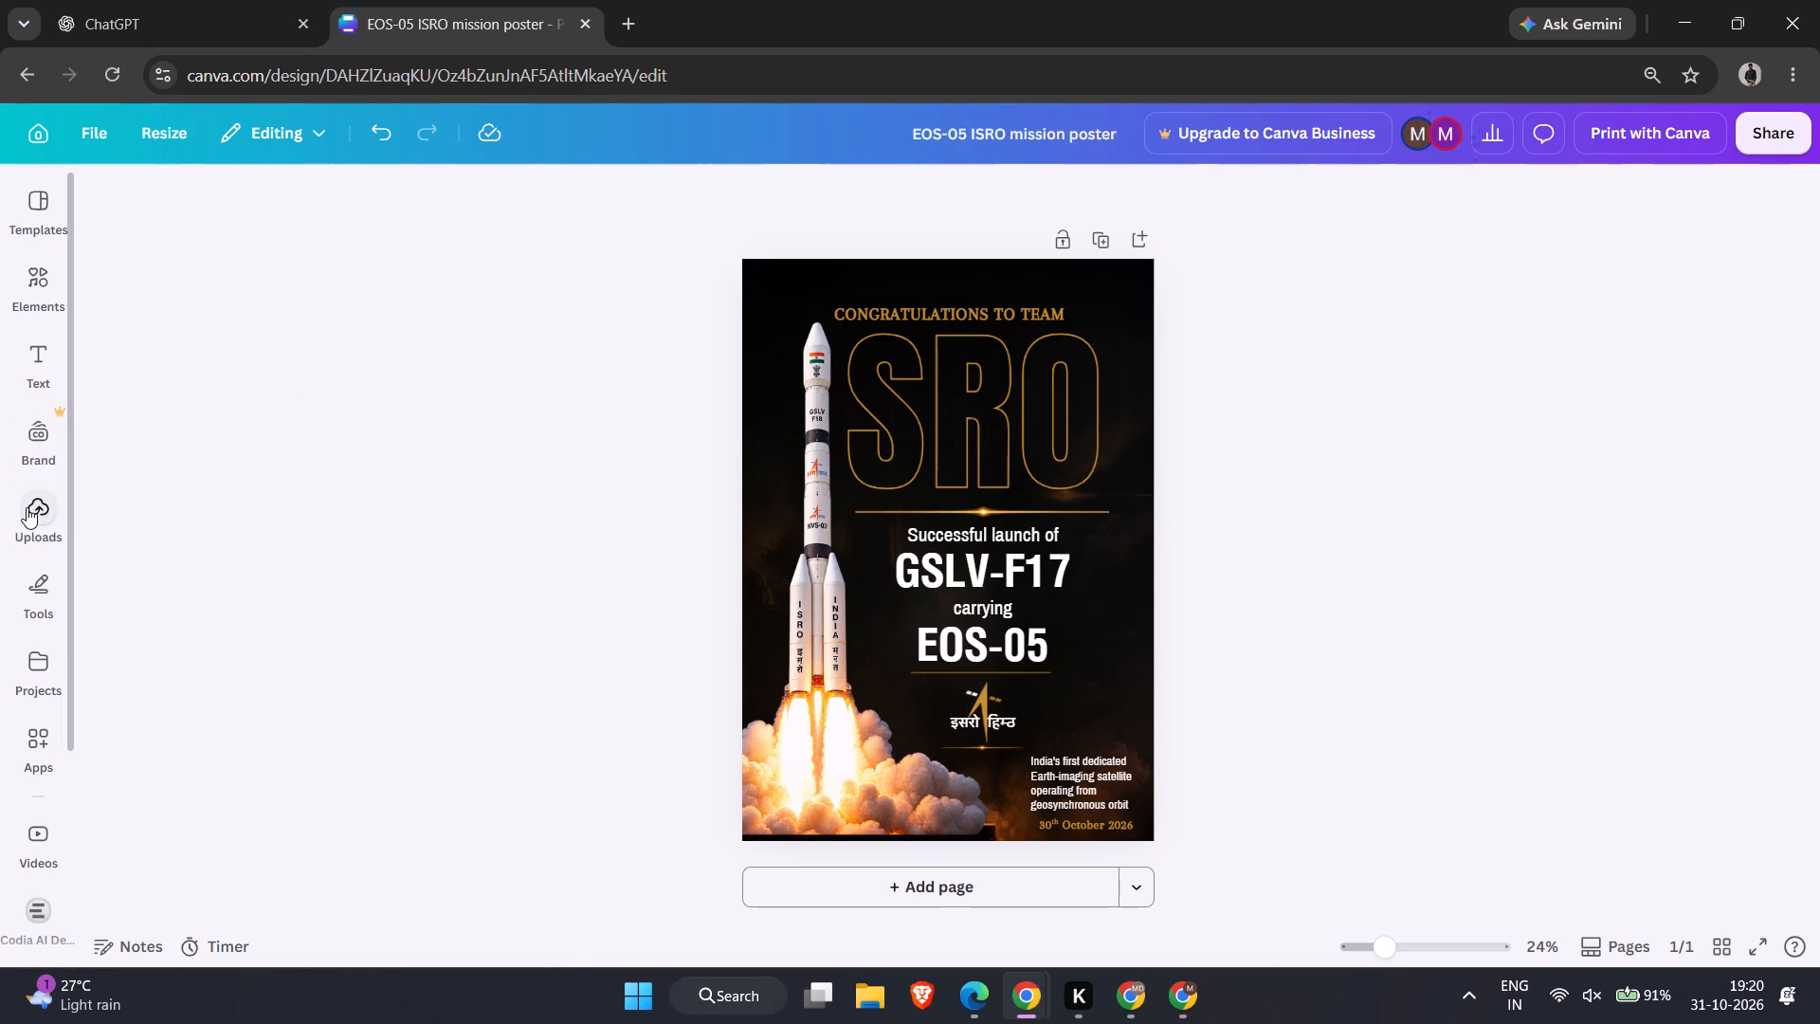
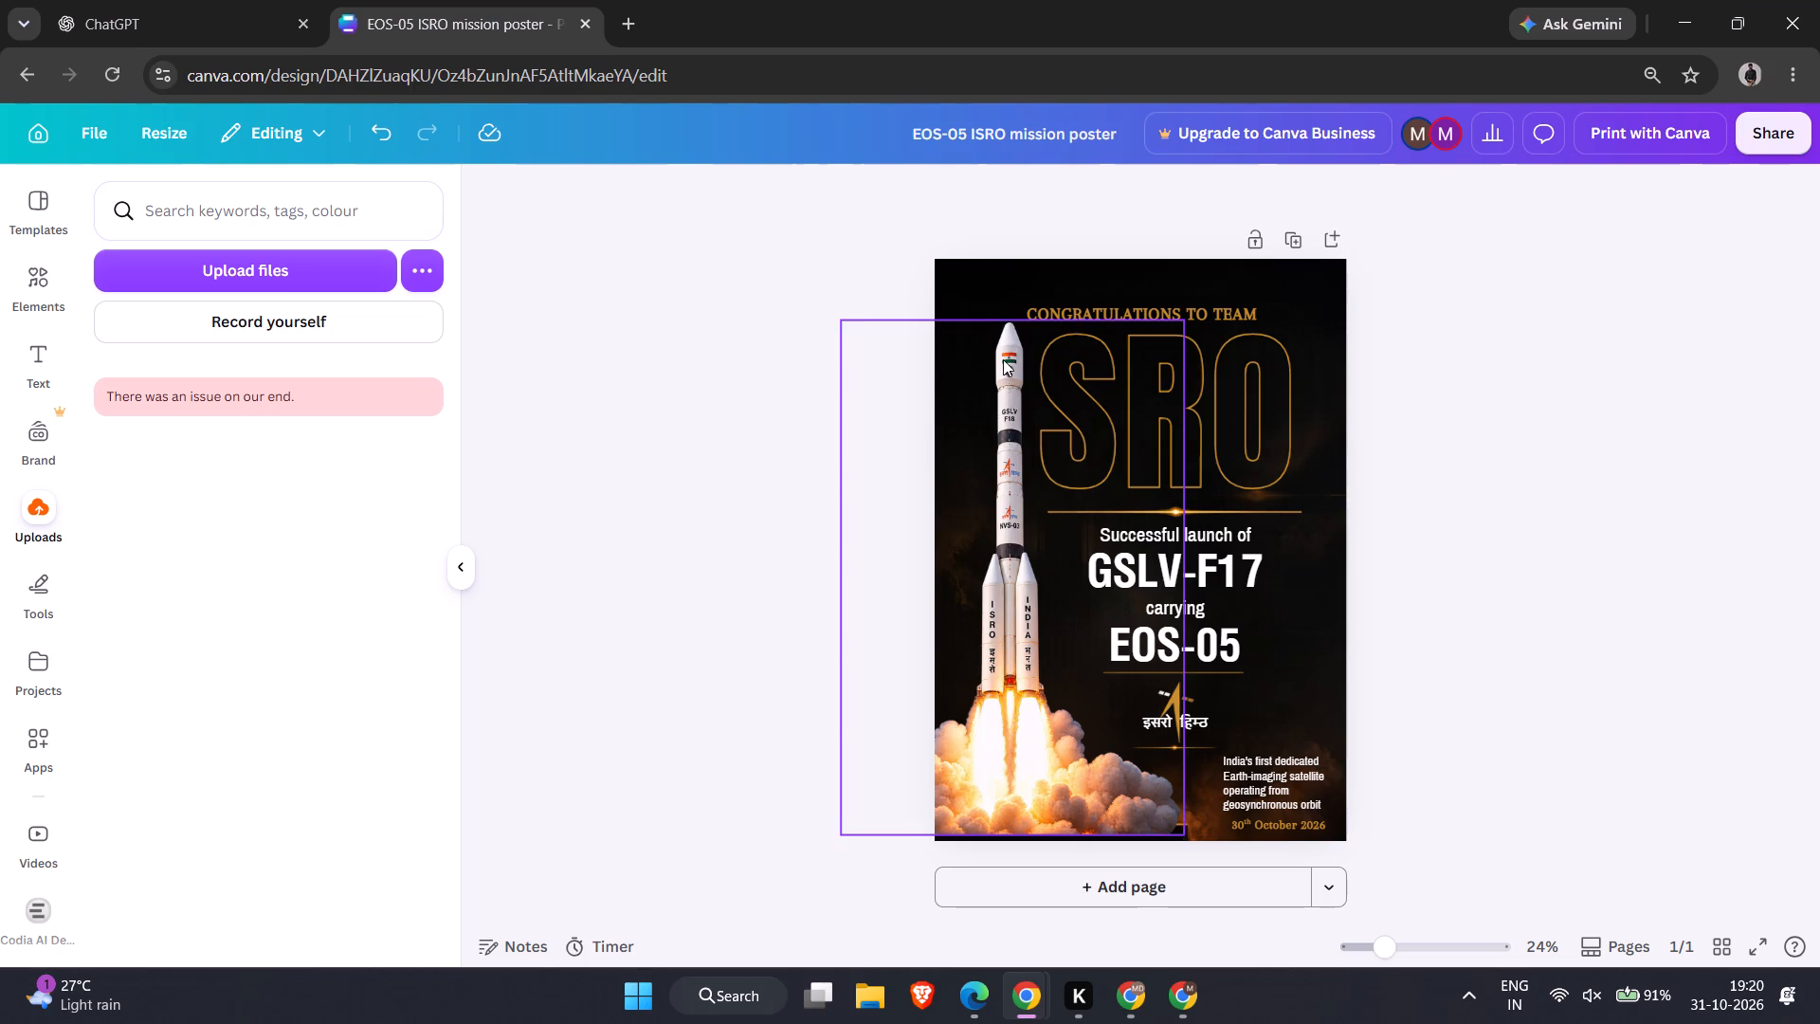
Paste the copied MLRIT logo onto the poster and place it in the poster's top-left corner, above the rocket.
key("ctrl+v")
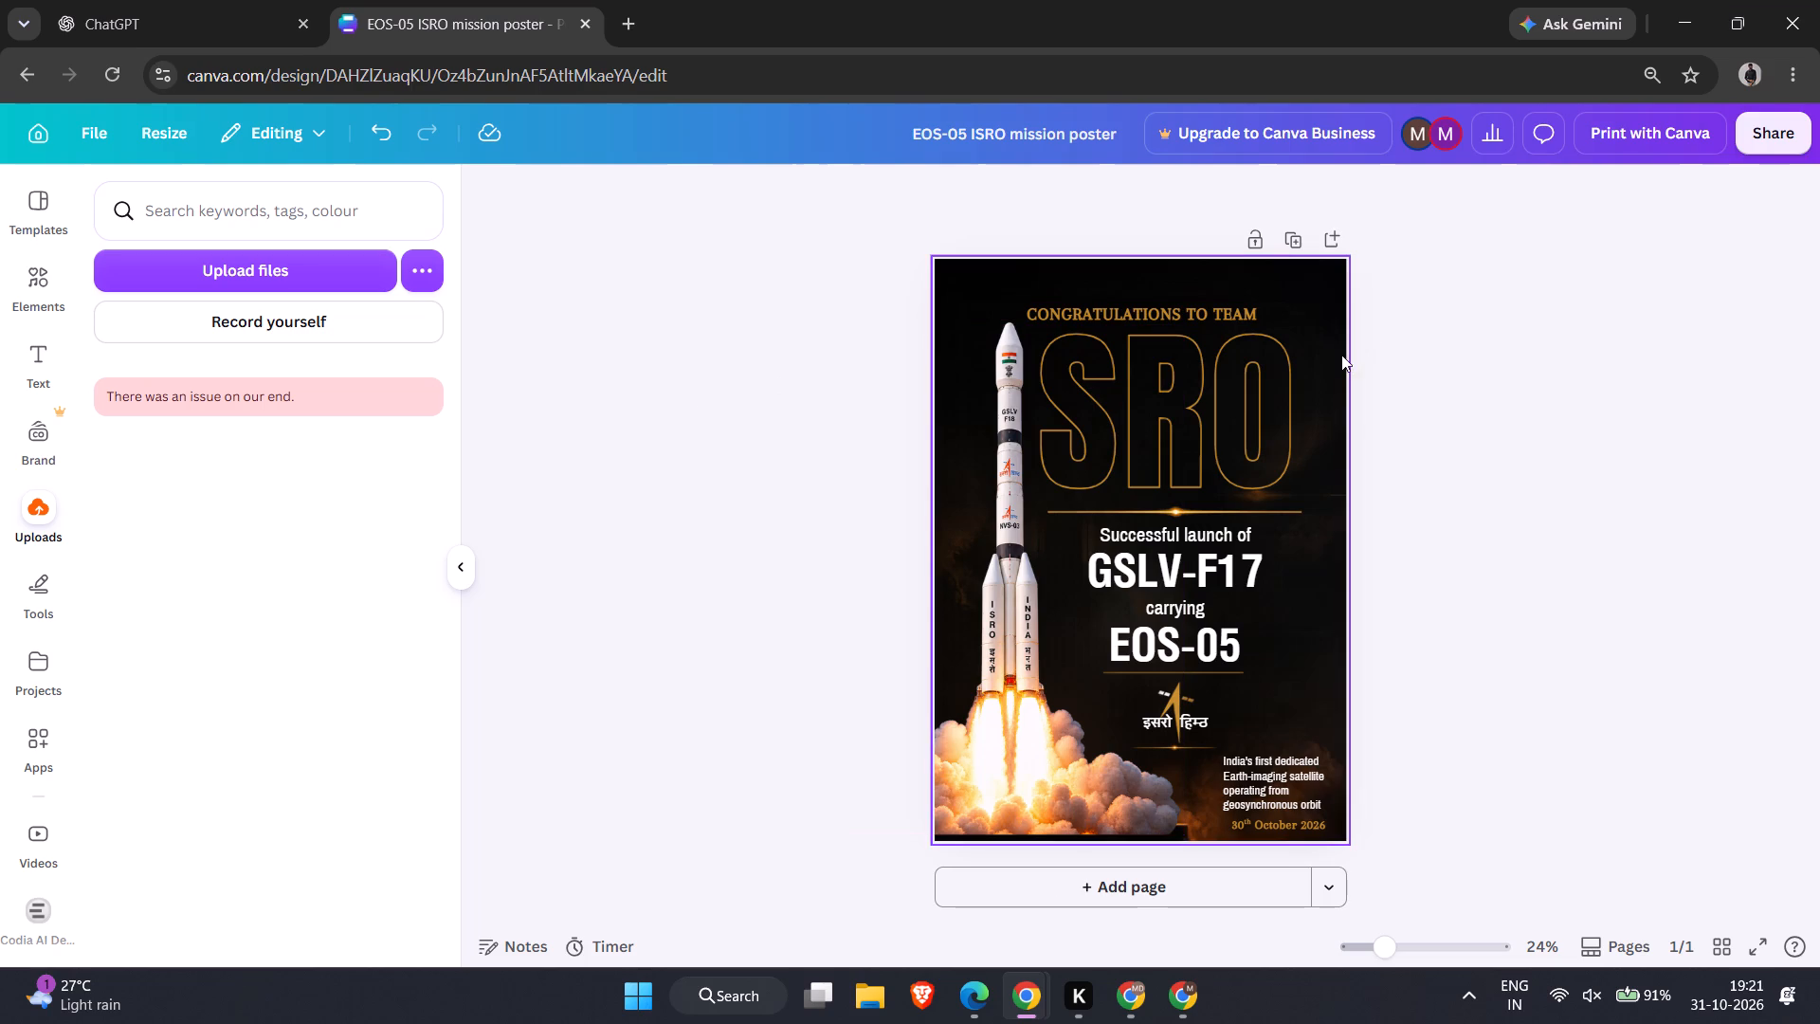
left_click(1330, 366)
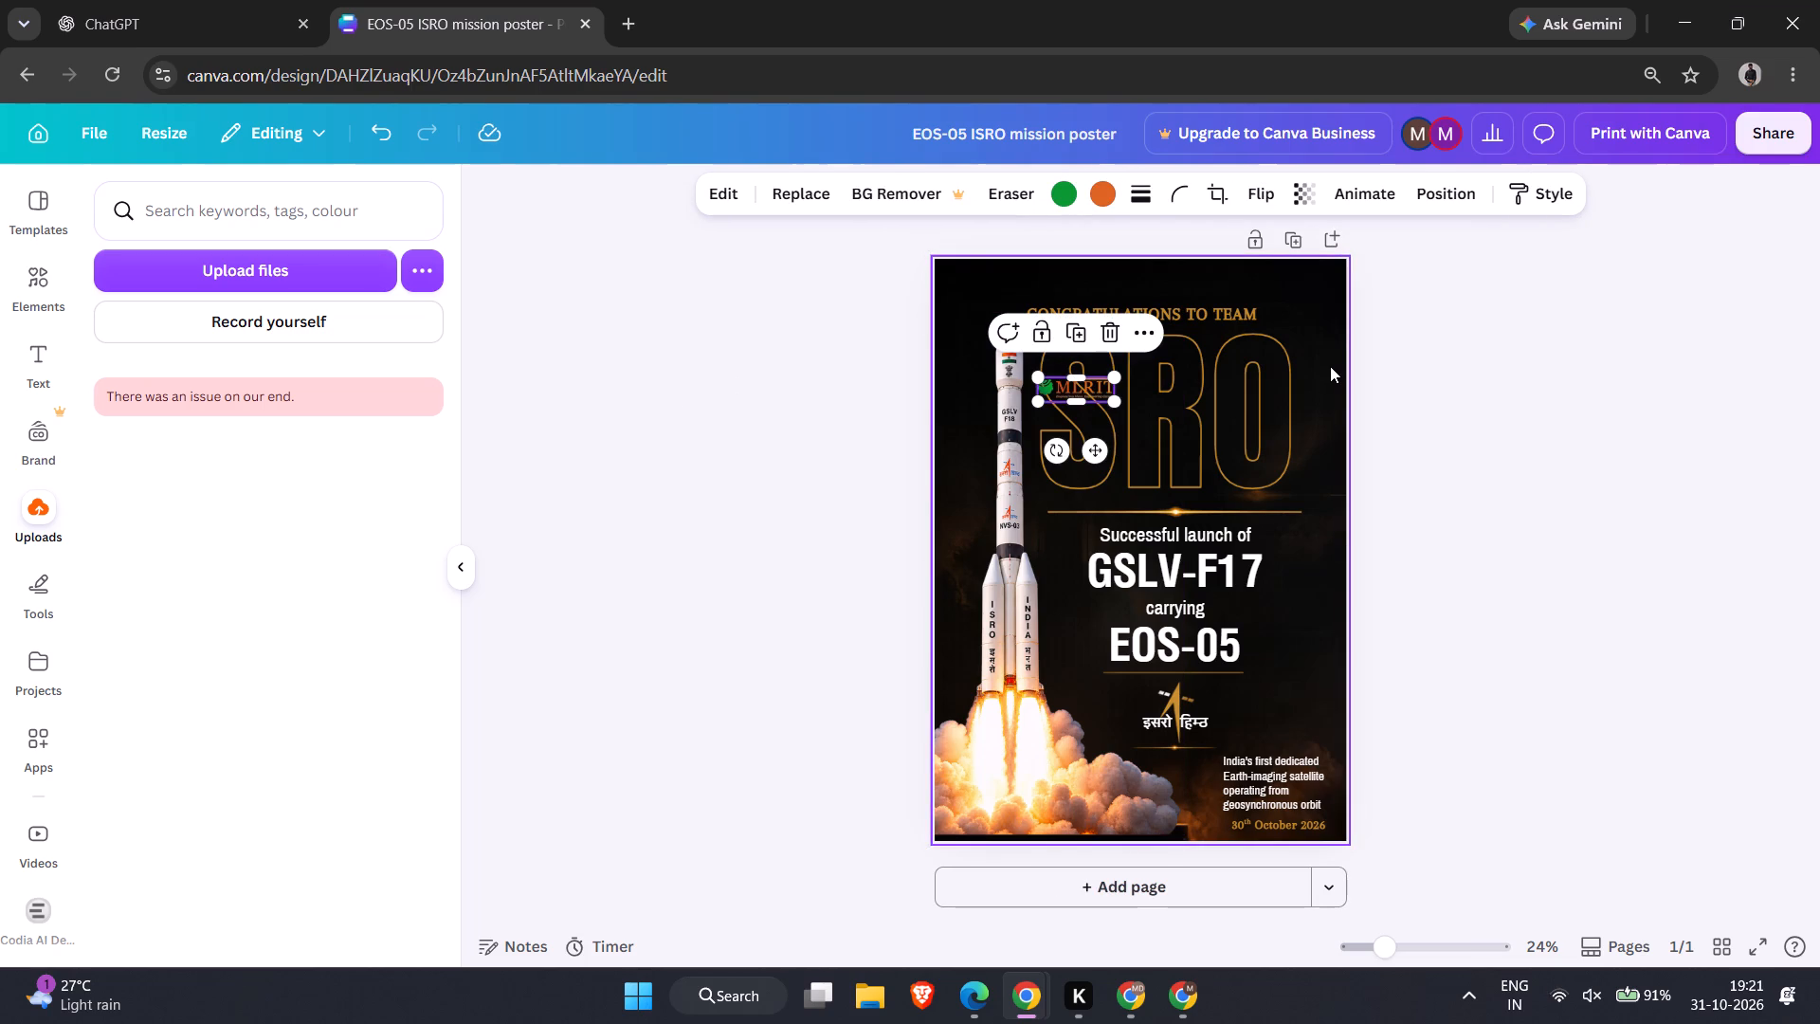
left_click_drag(1096, 449, 1052, 405)
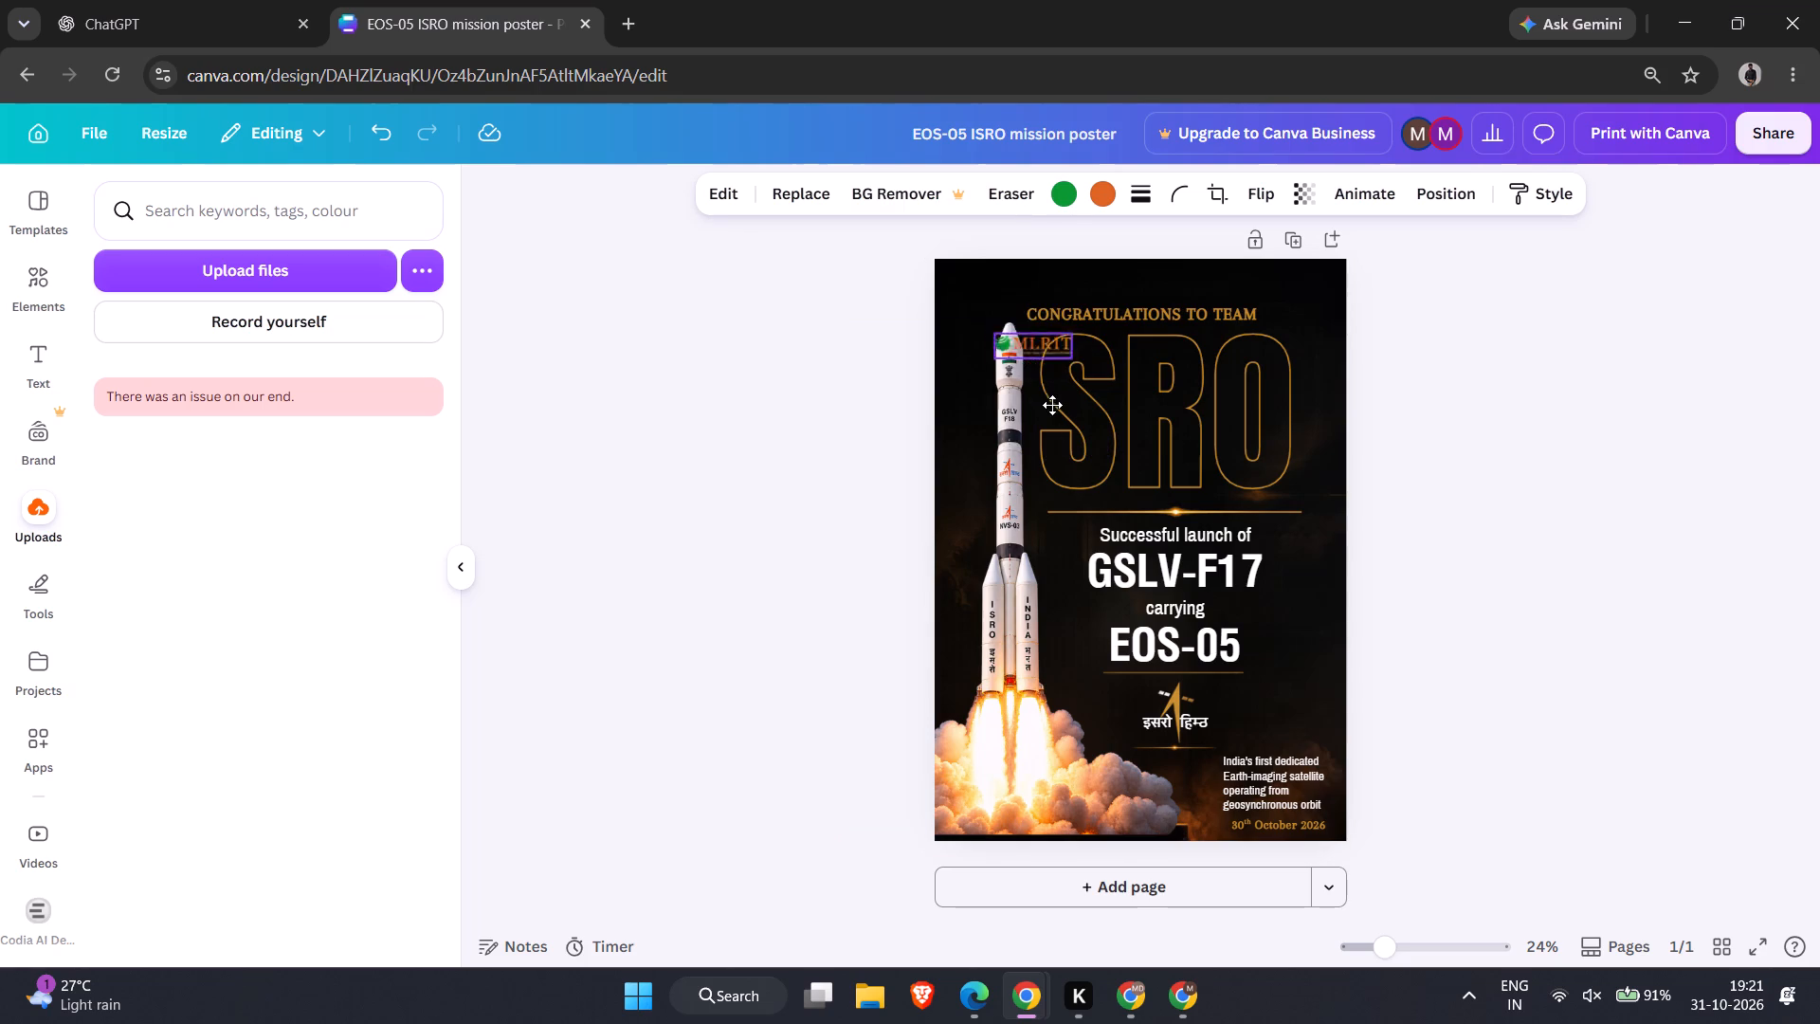
left_click_drag(1052, 405, 1008, 348)
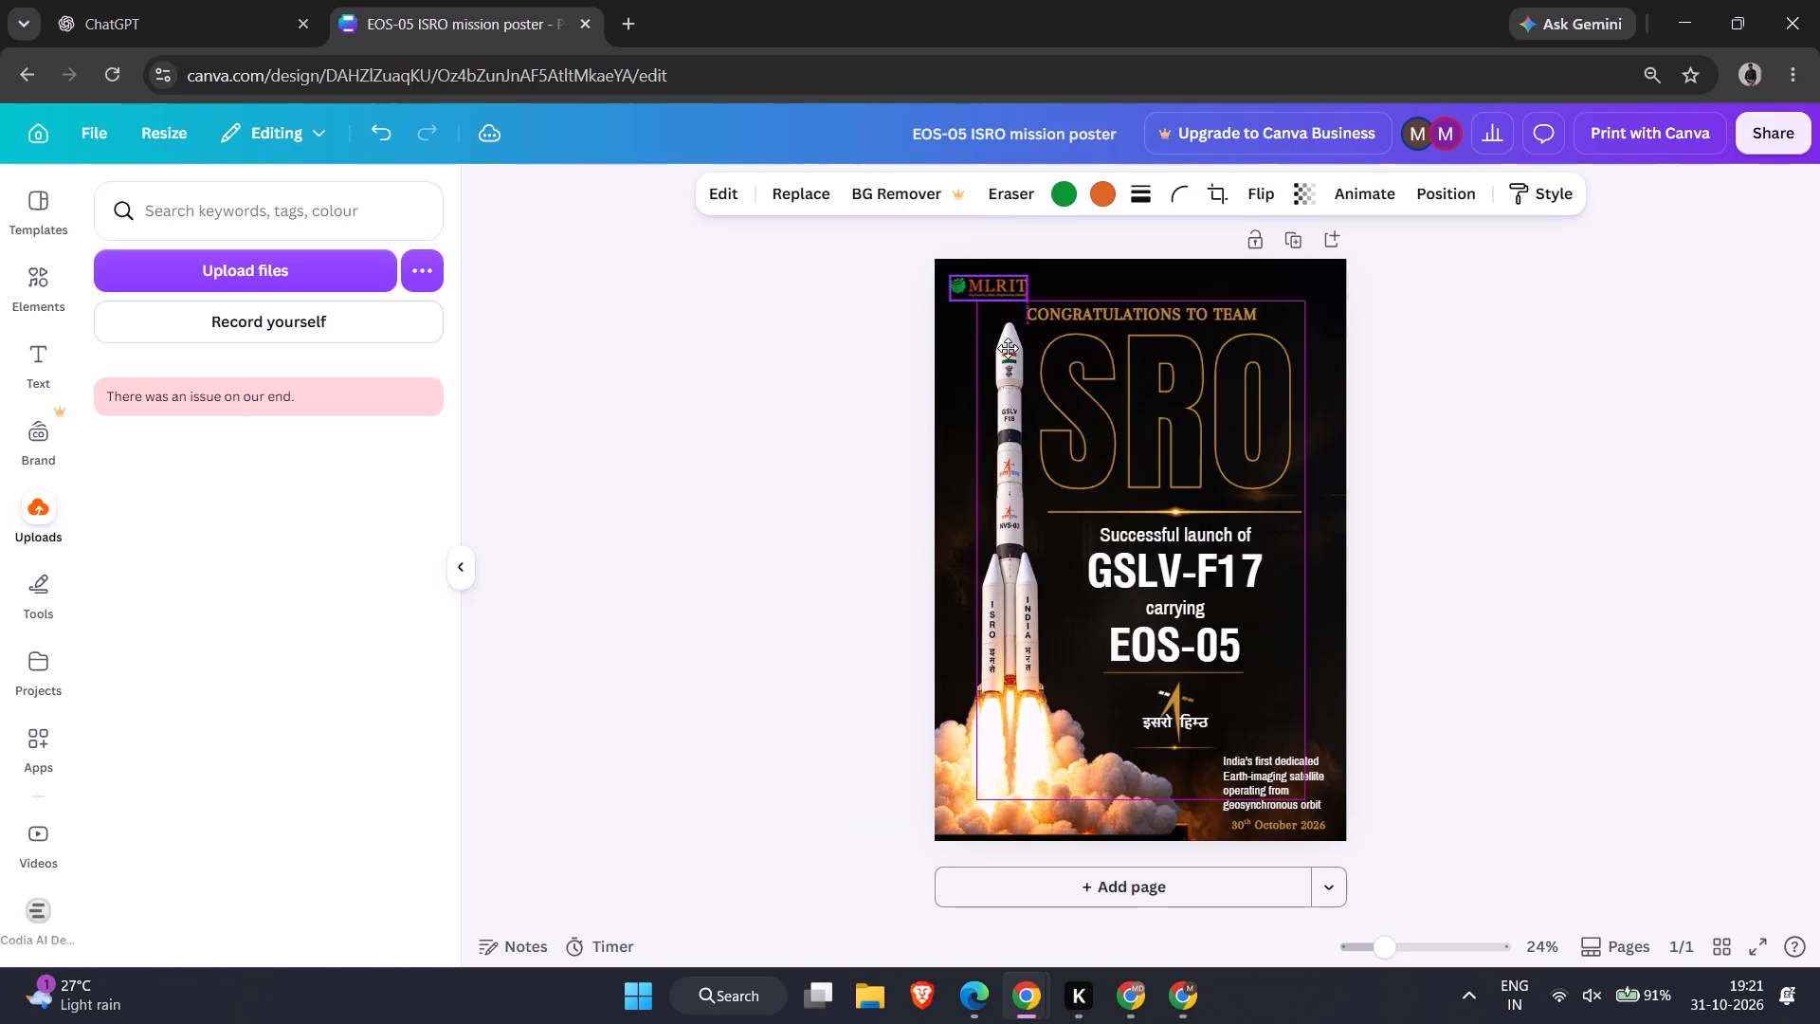
left_click_drag(1008, 348, 1007, 347)
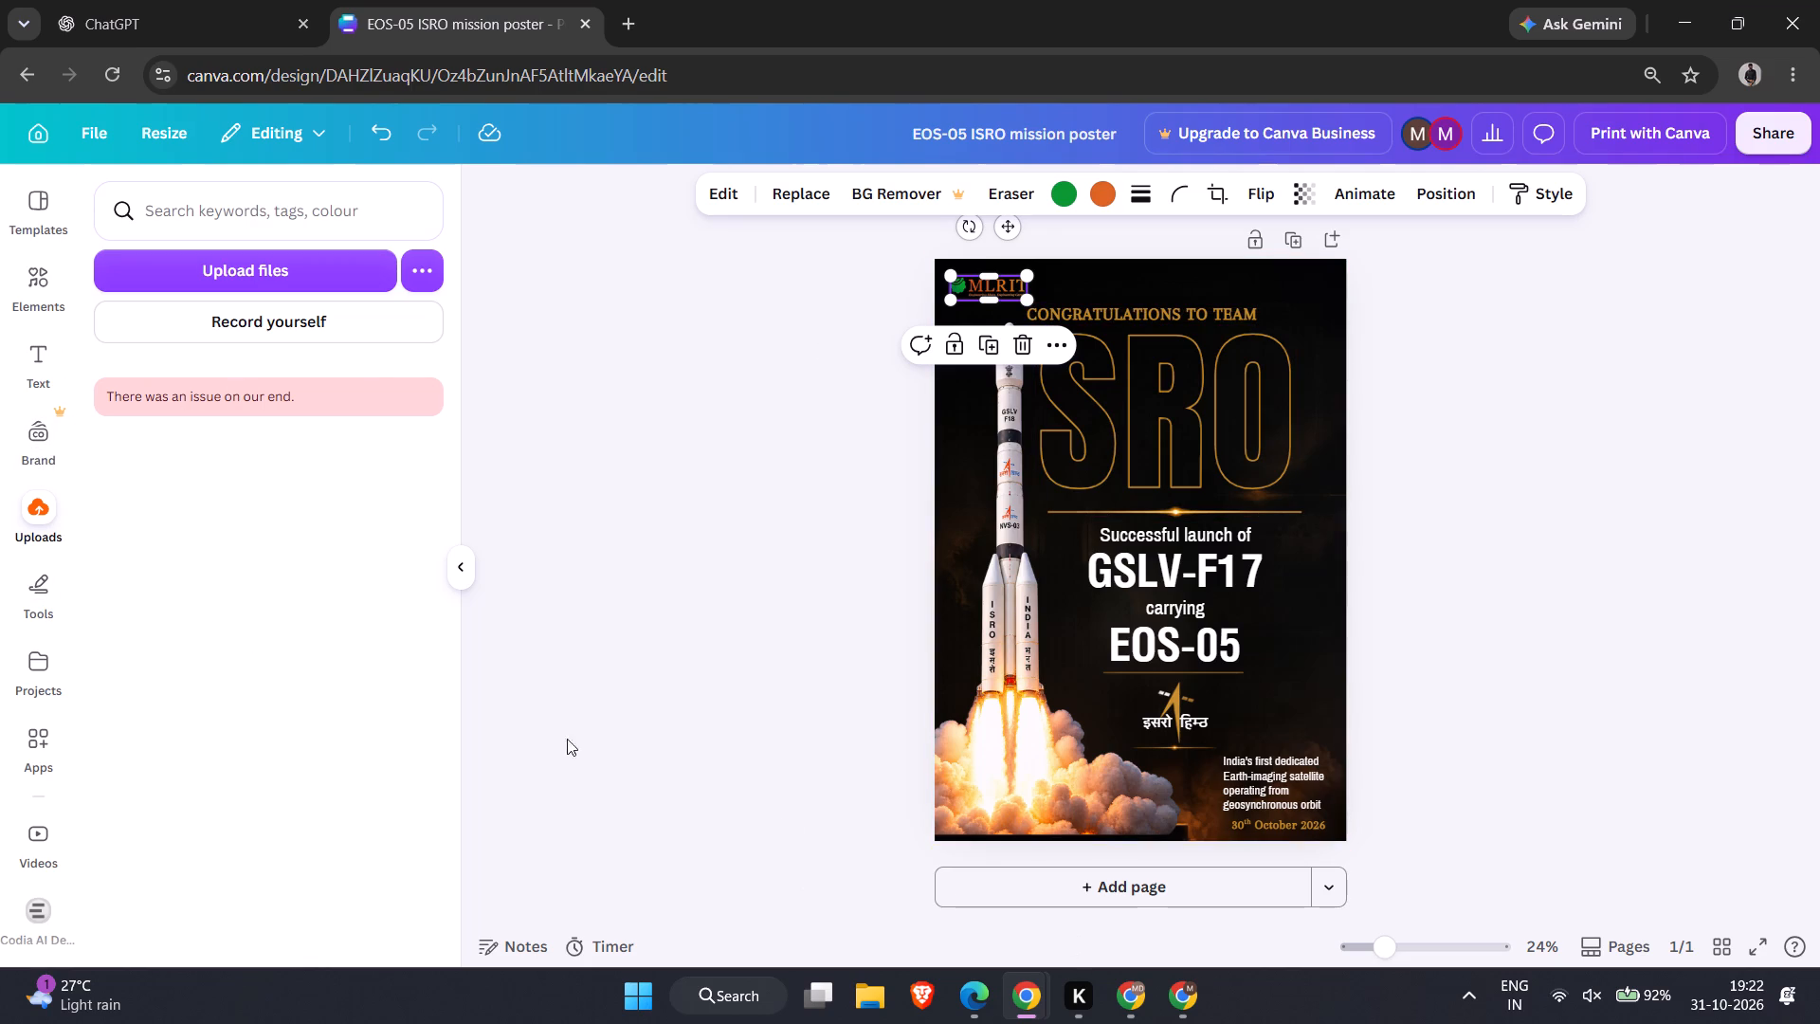
left_click(1132, 998)
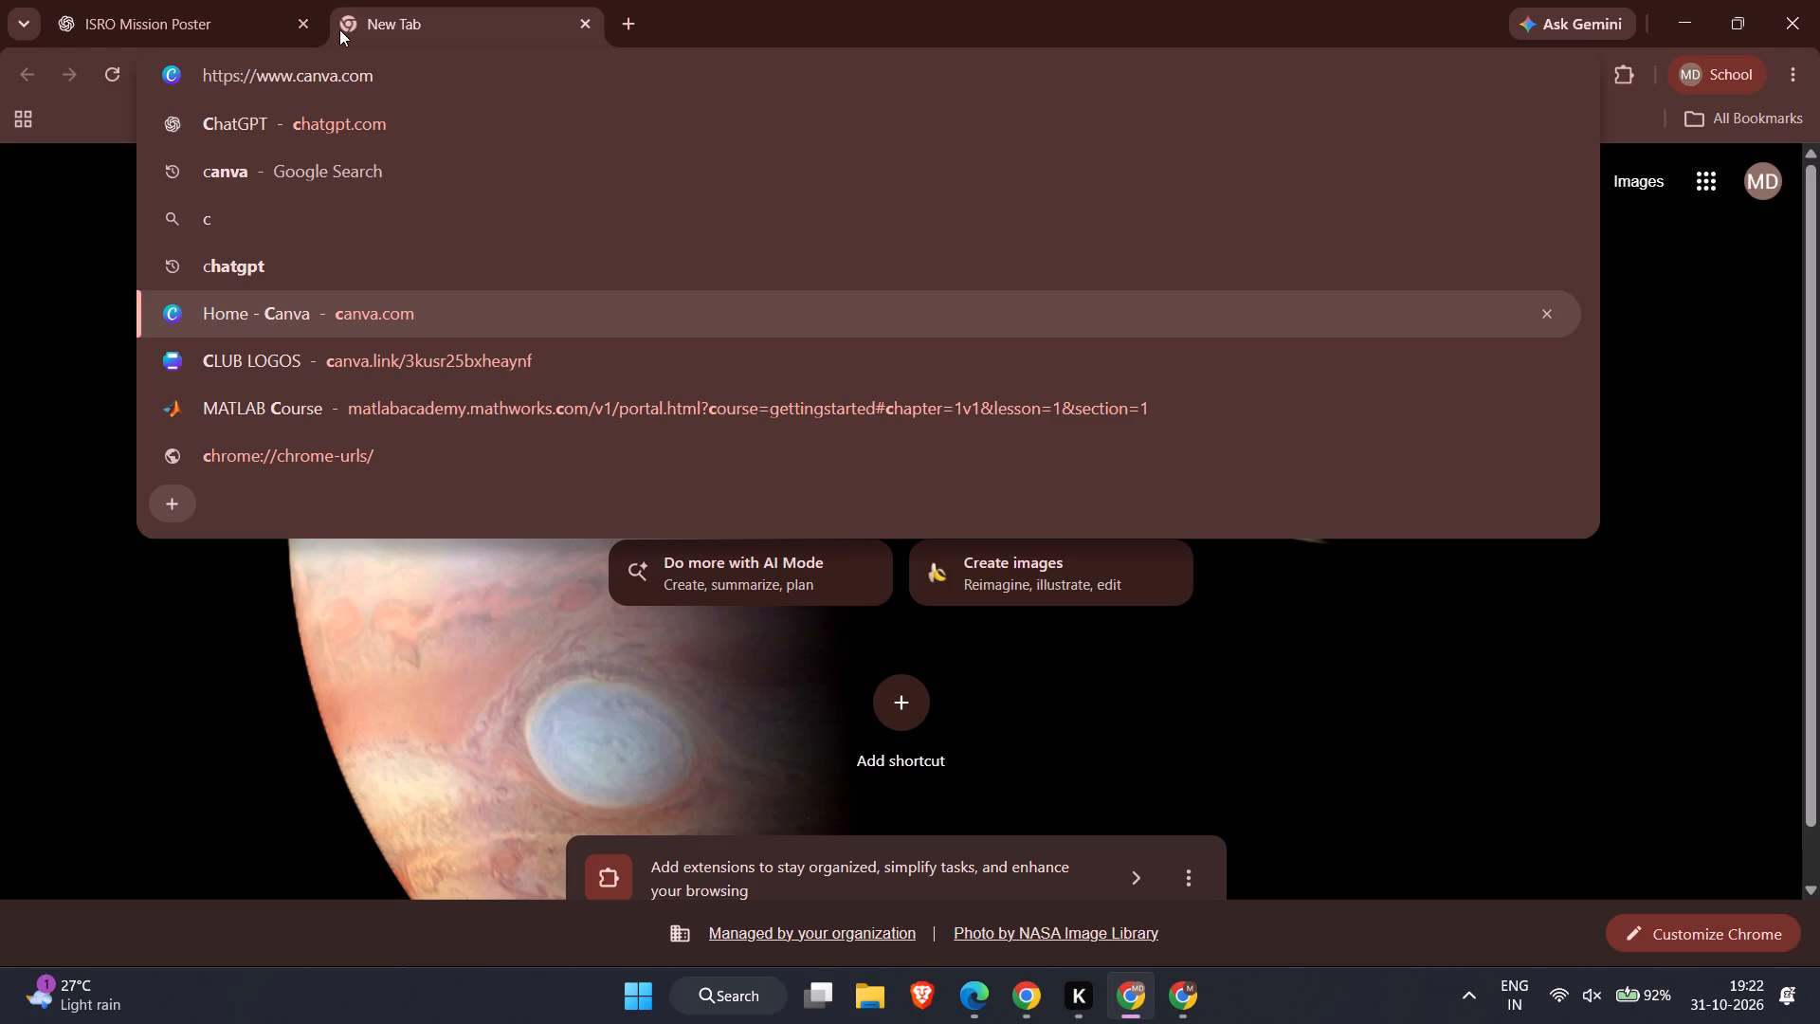
key("Return")
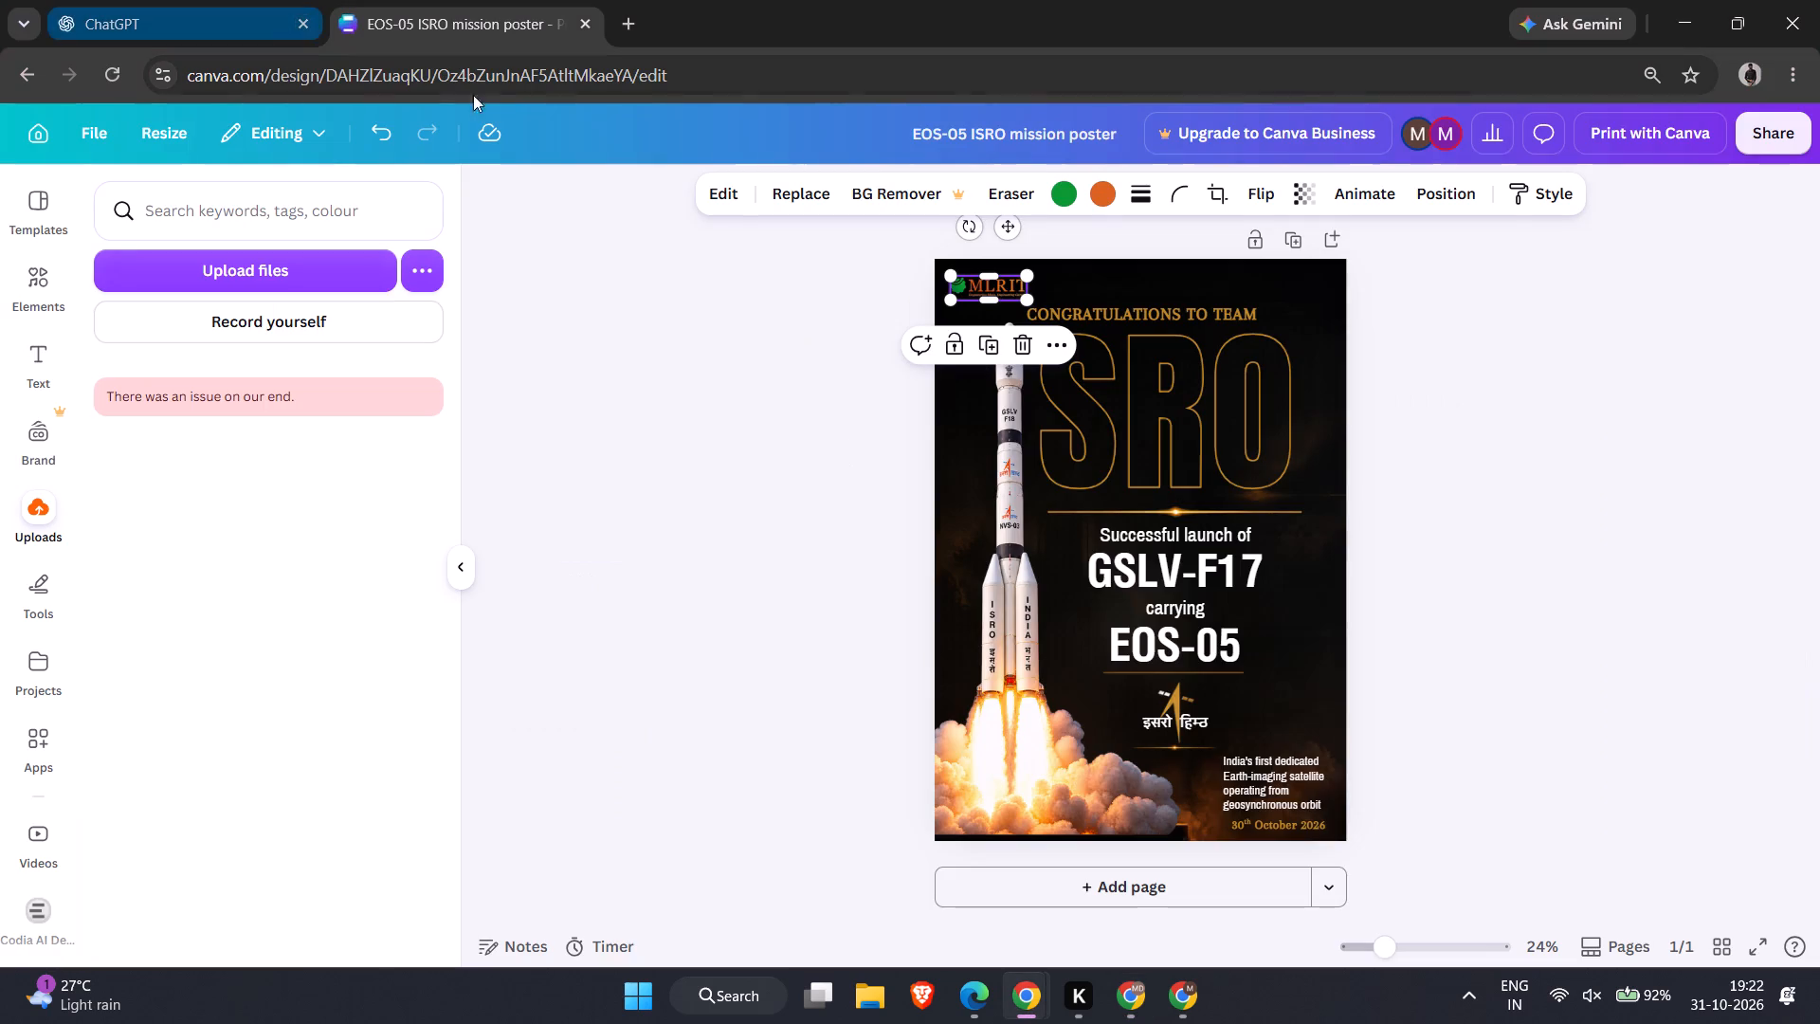
Back on the EOS-05 poster, enlarge the MLRIT logo slightly and nudge it a little up and left in its corner.
left_click(1029, 299)
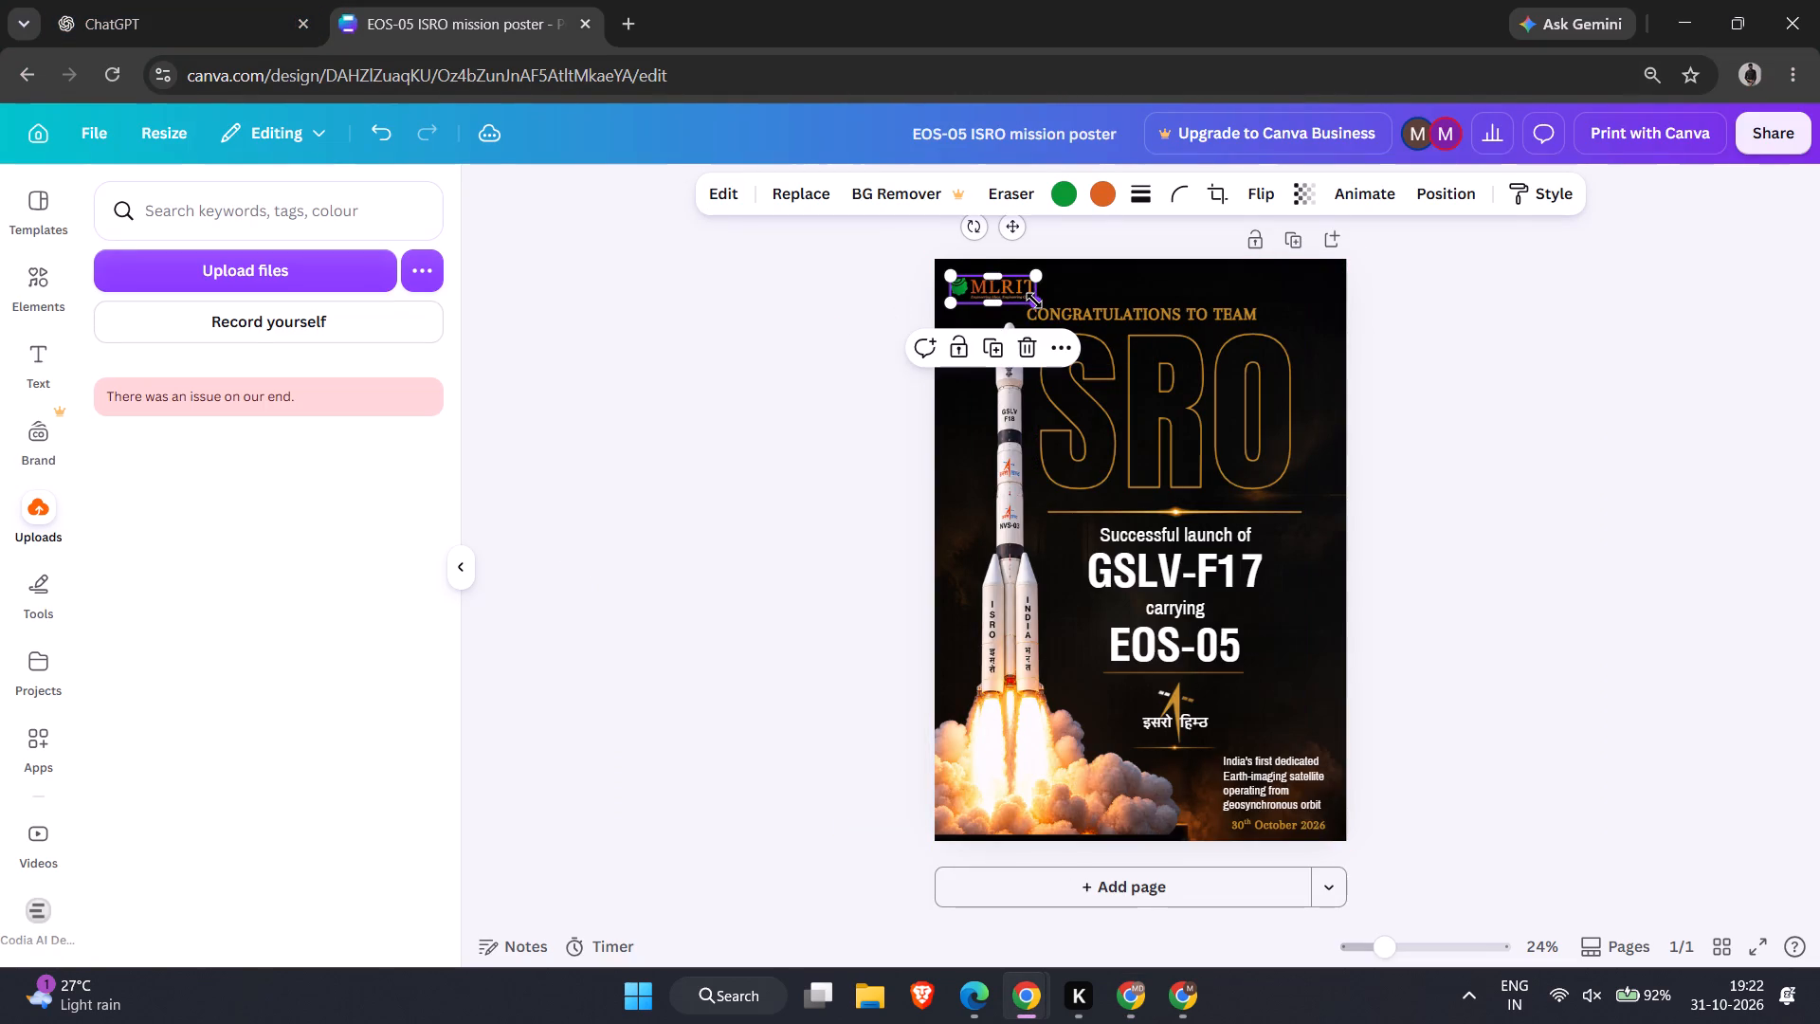
key("Up")
key("Up")
key("Up")
left_click(776, 315)
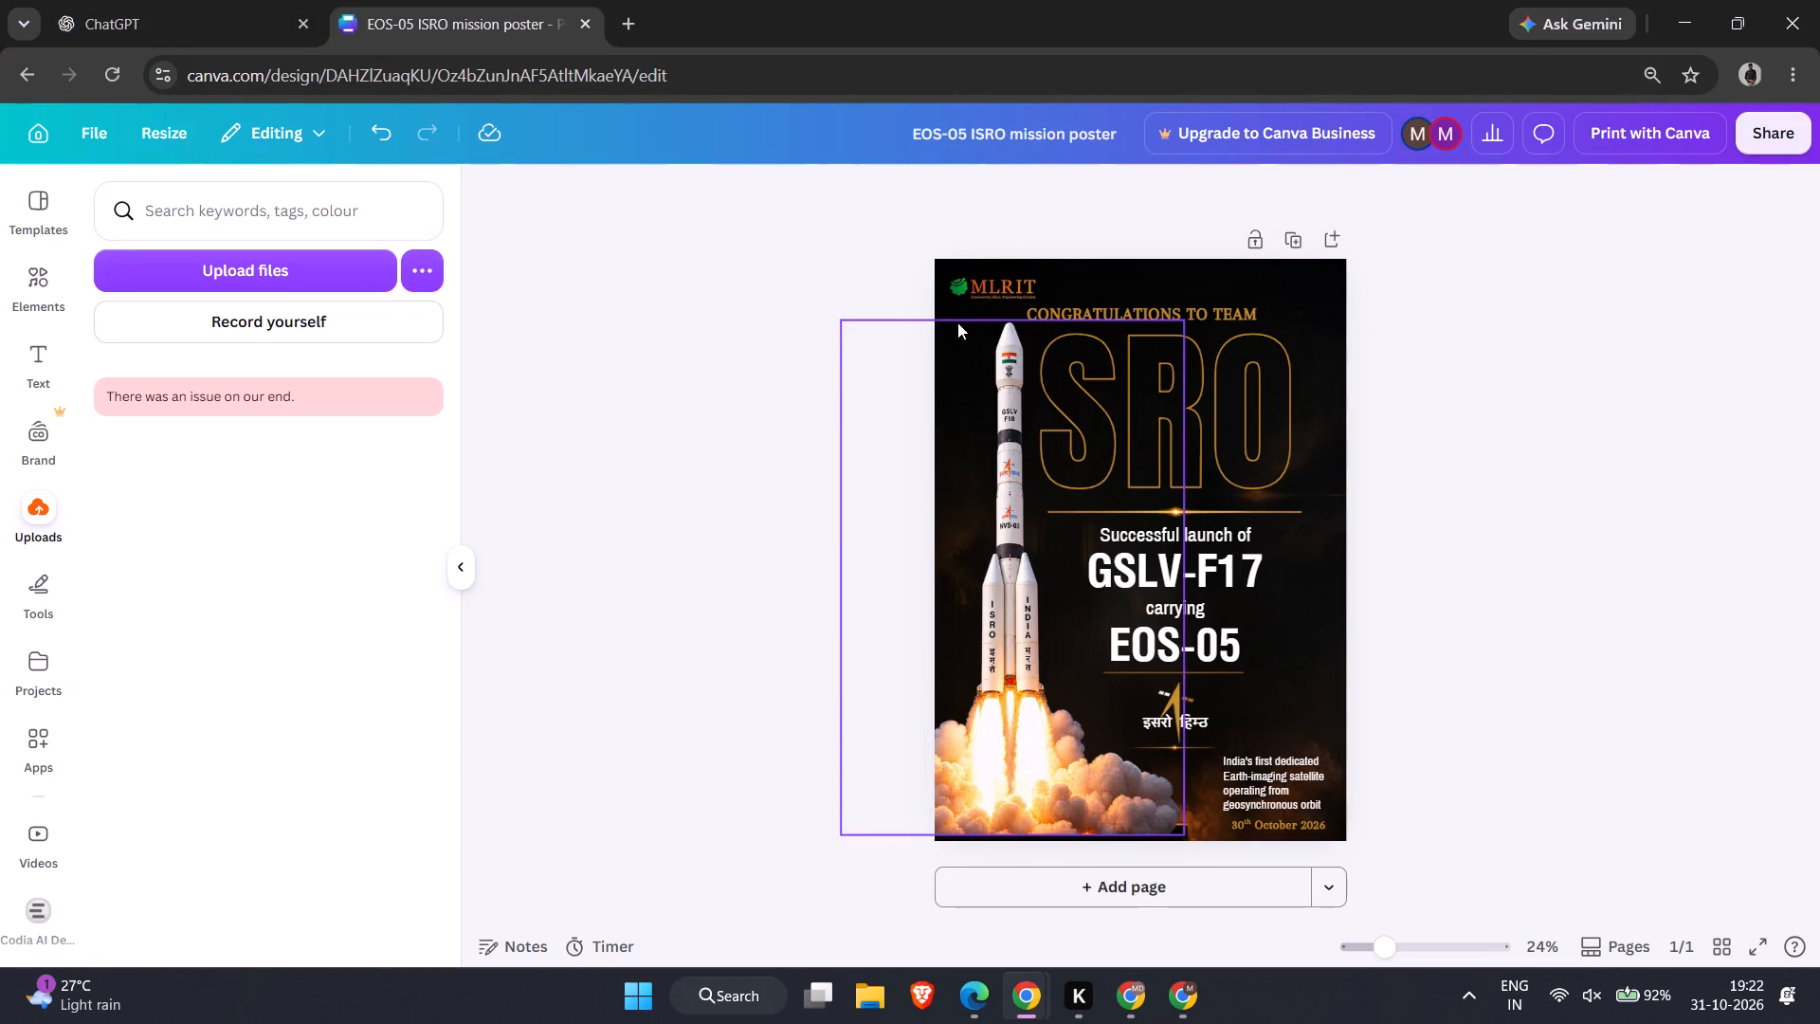
left_click(992, 291)
key("Up")
key("Up")
key("Up")
key("Up")
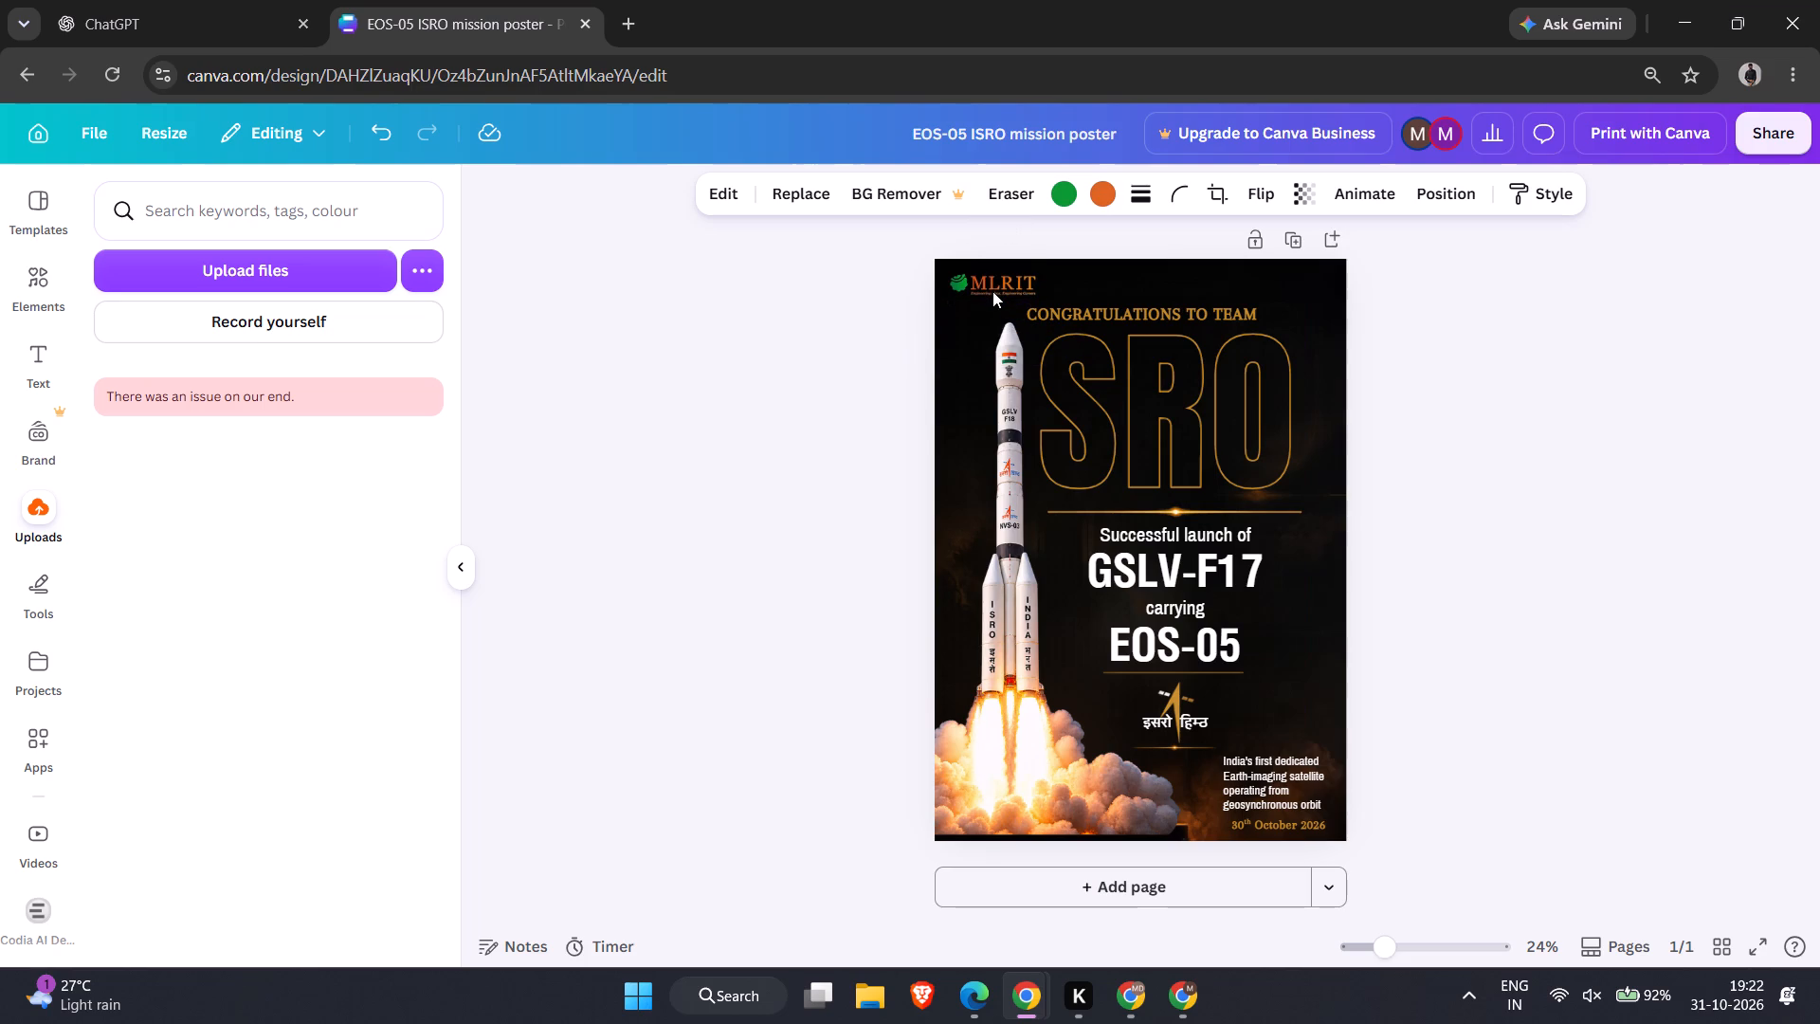
key("Left")
key("Left")
key("Down")
key("Down")
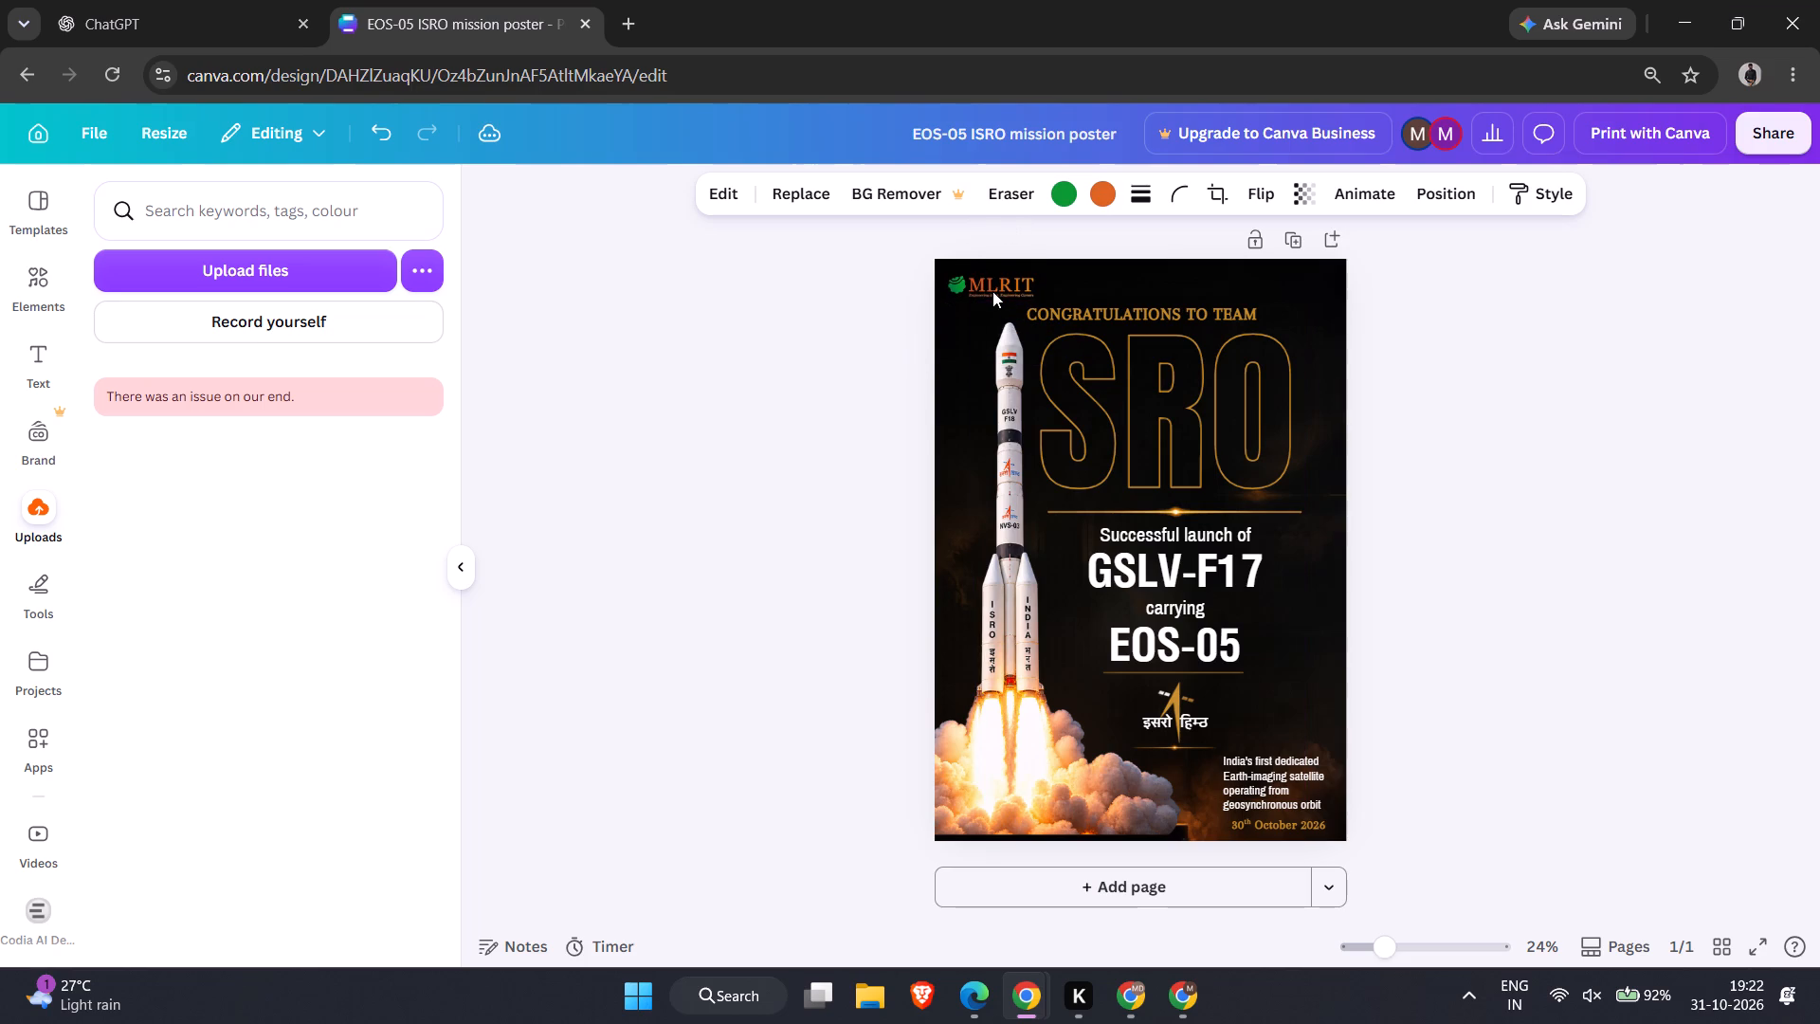
left_click(819, 369)
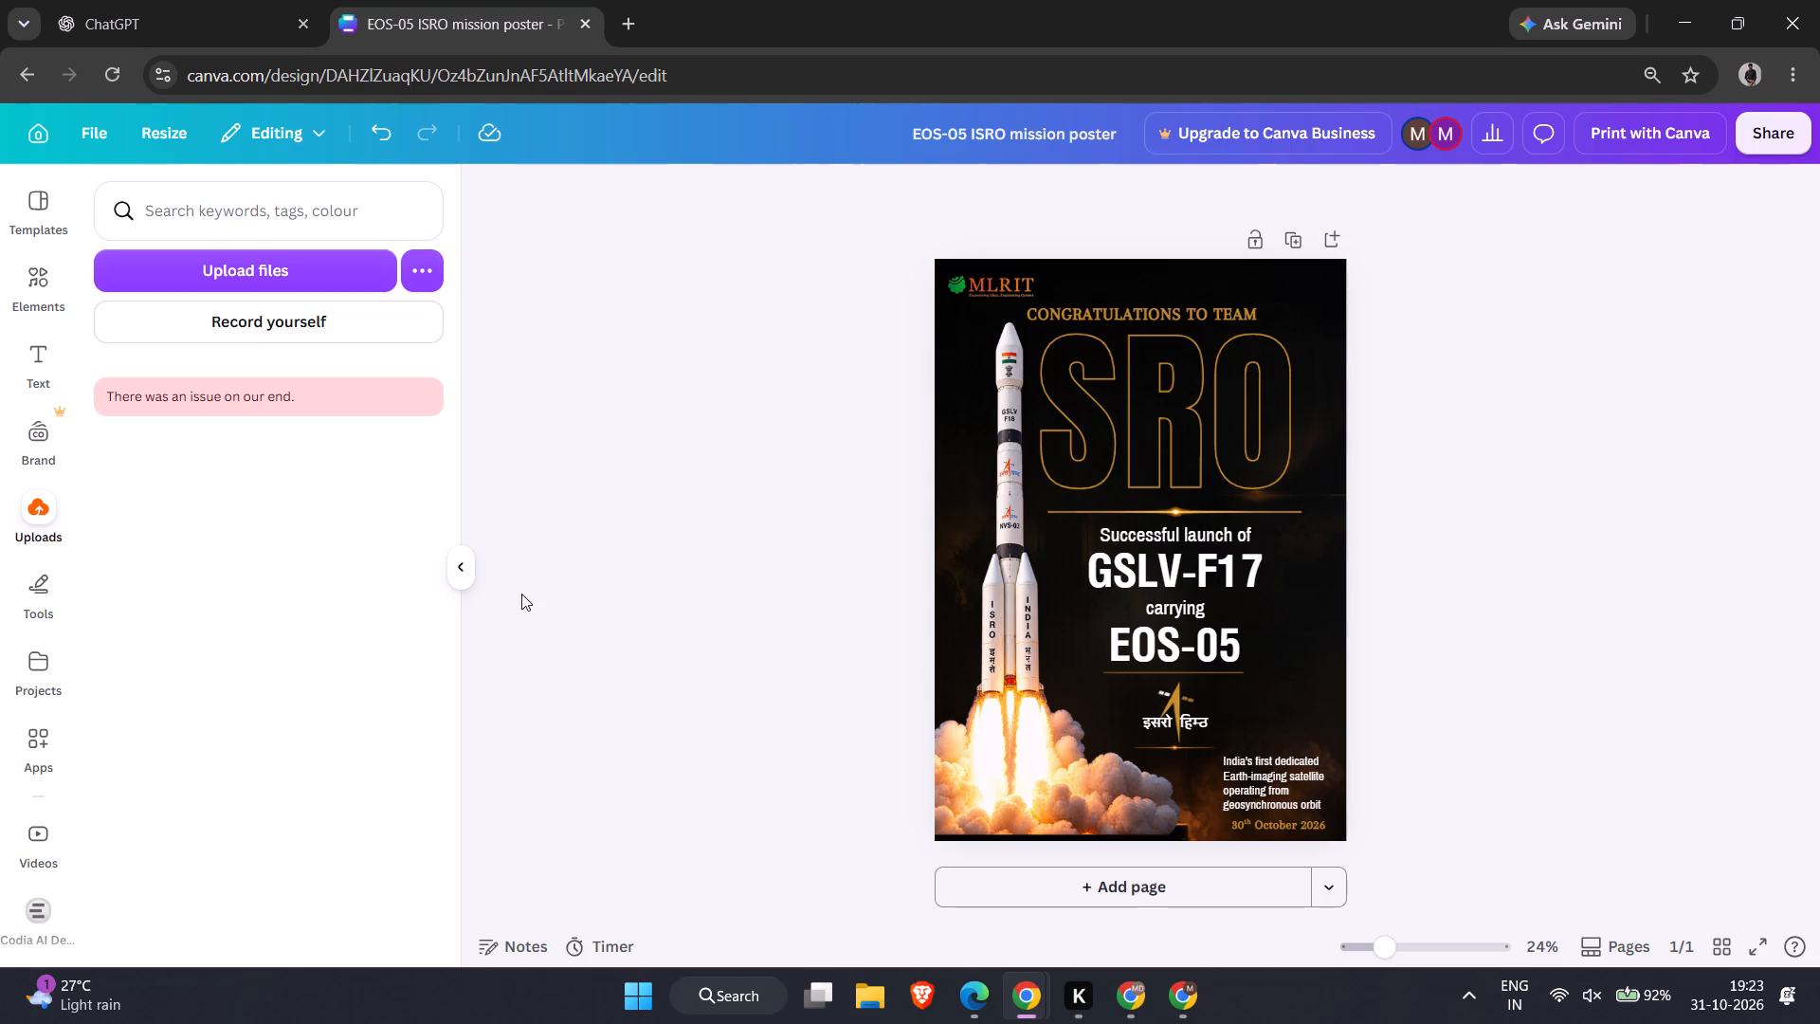
Reopen the uploaded files to check them again, and hide them.
left_click(464, 577)
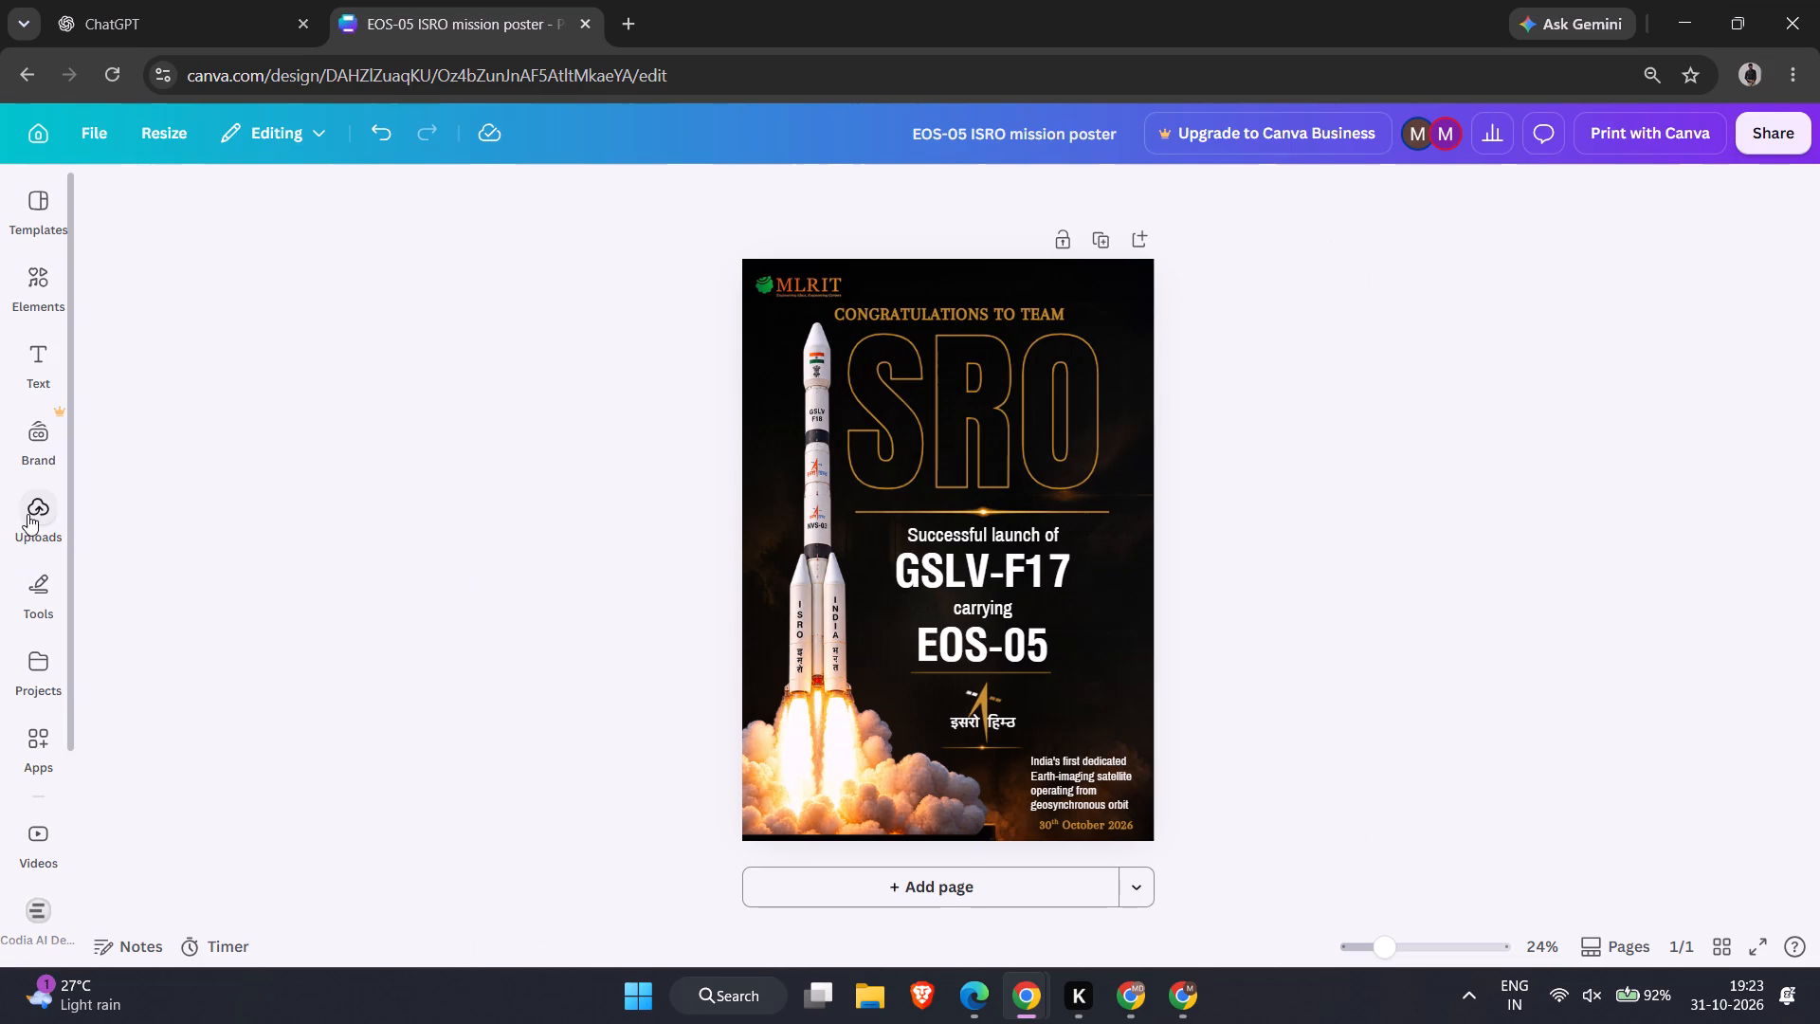
left_click(22, 508)
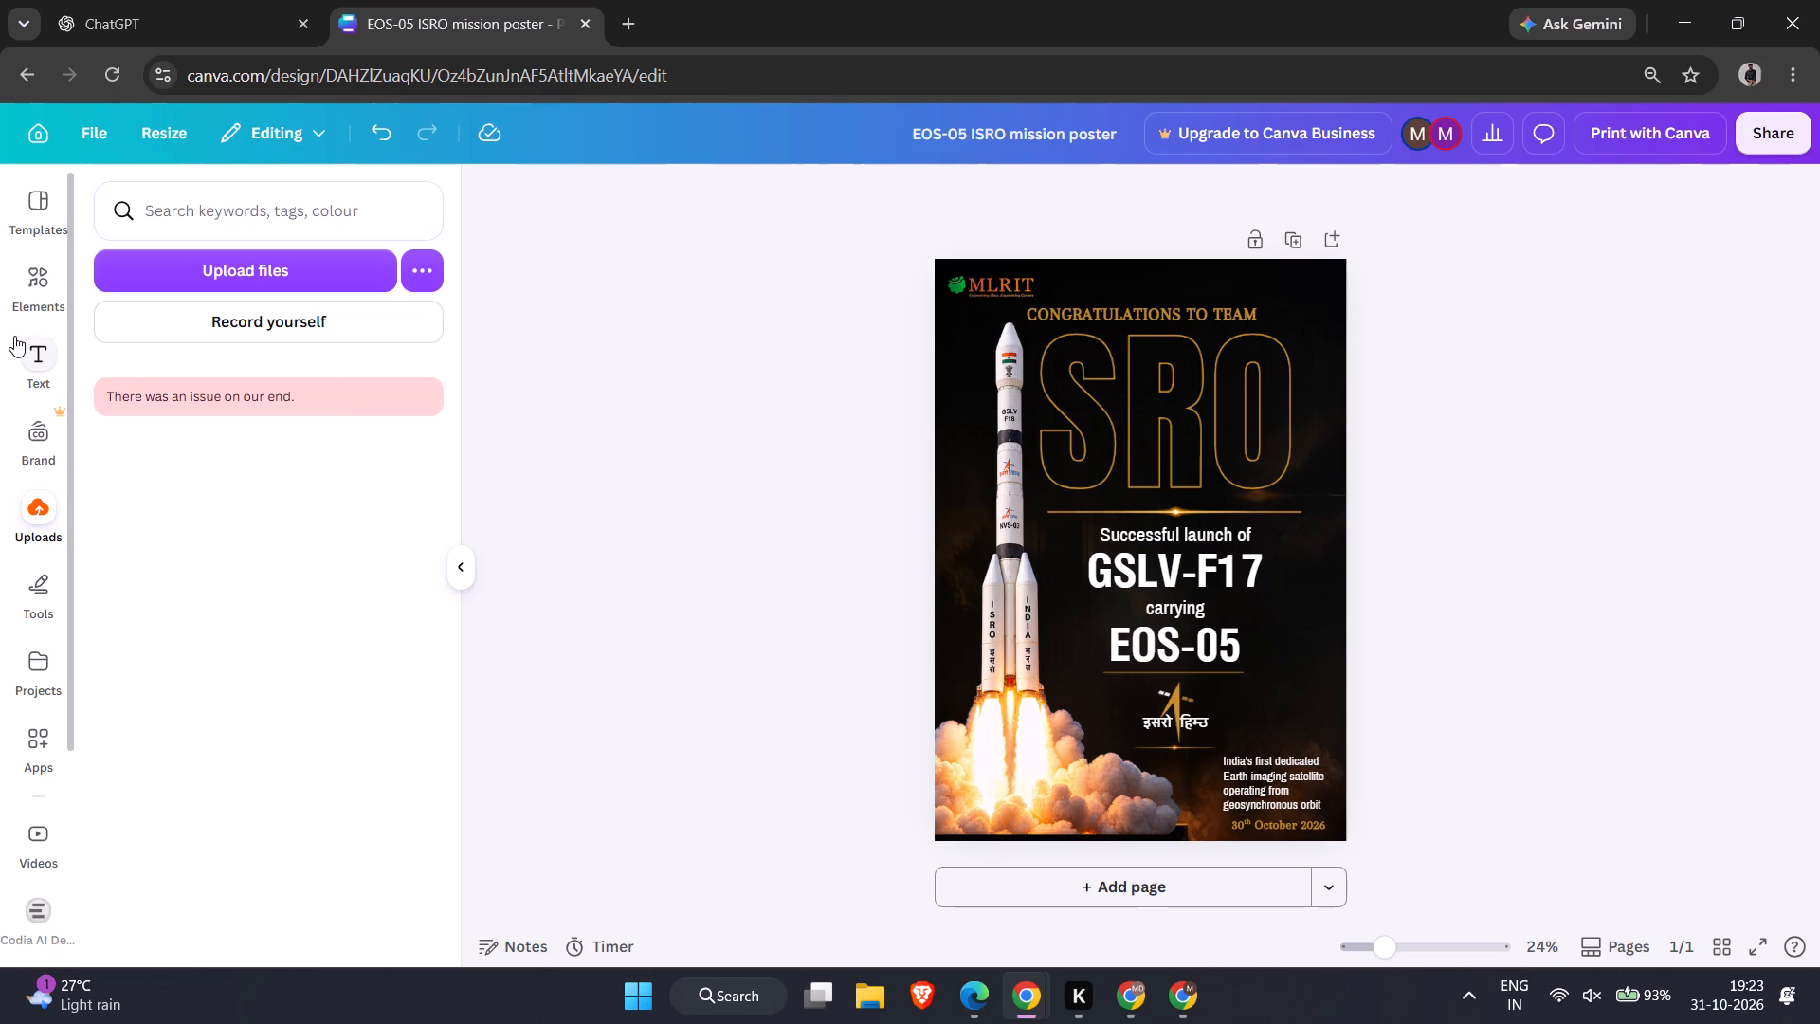
left_click(45, 488)
left_click(45, 488)
left_click(463, 566)
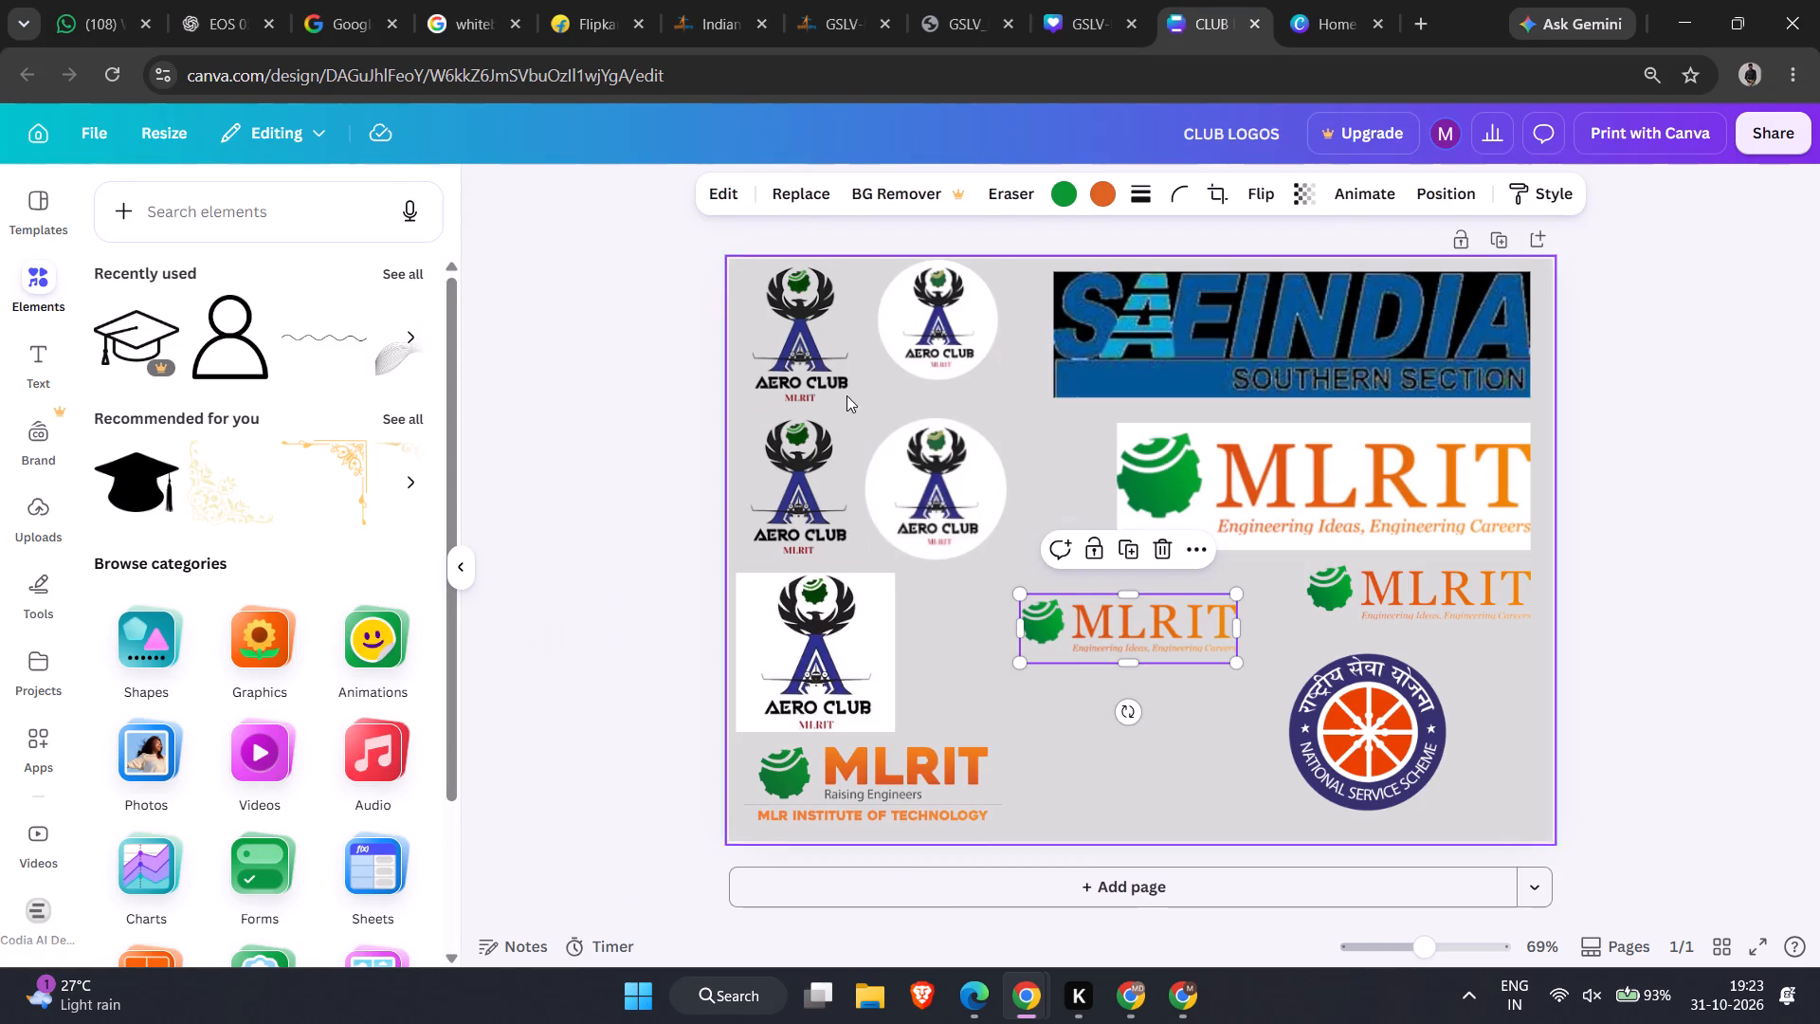
Copy the CLUB LOGOS design's address and open it in a new tab beside the EOS-05 poster.
left_click_drag(720, 89, 162, 94)
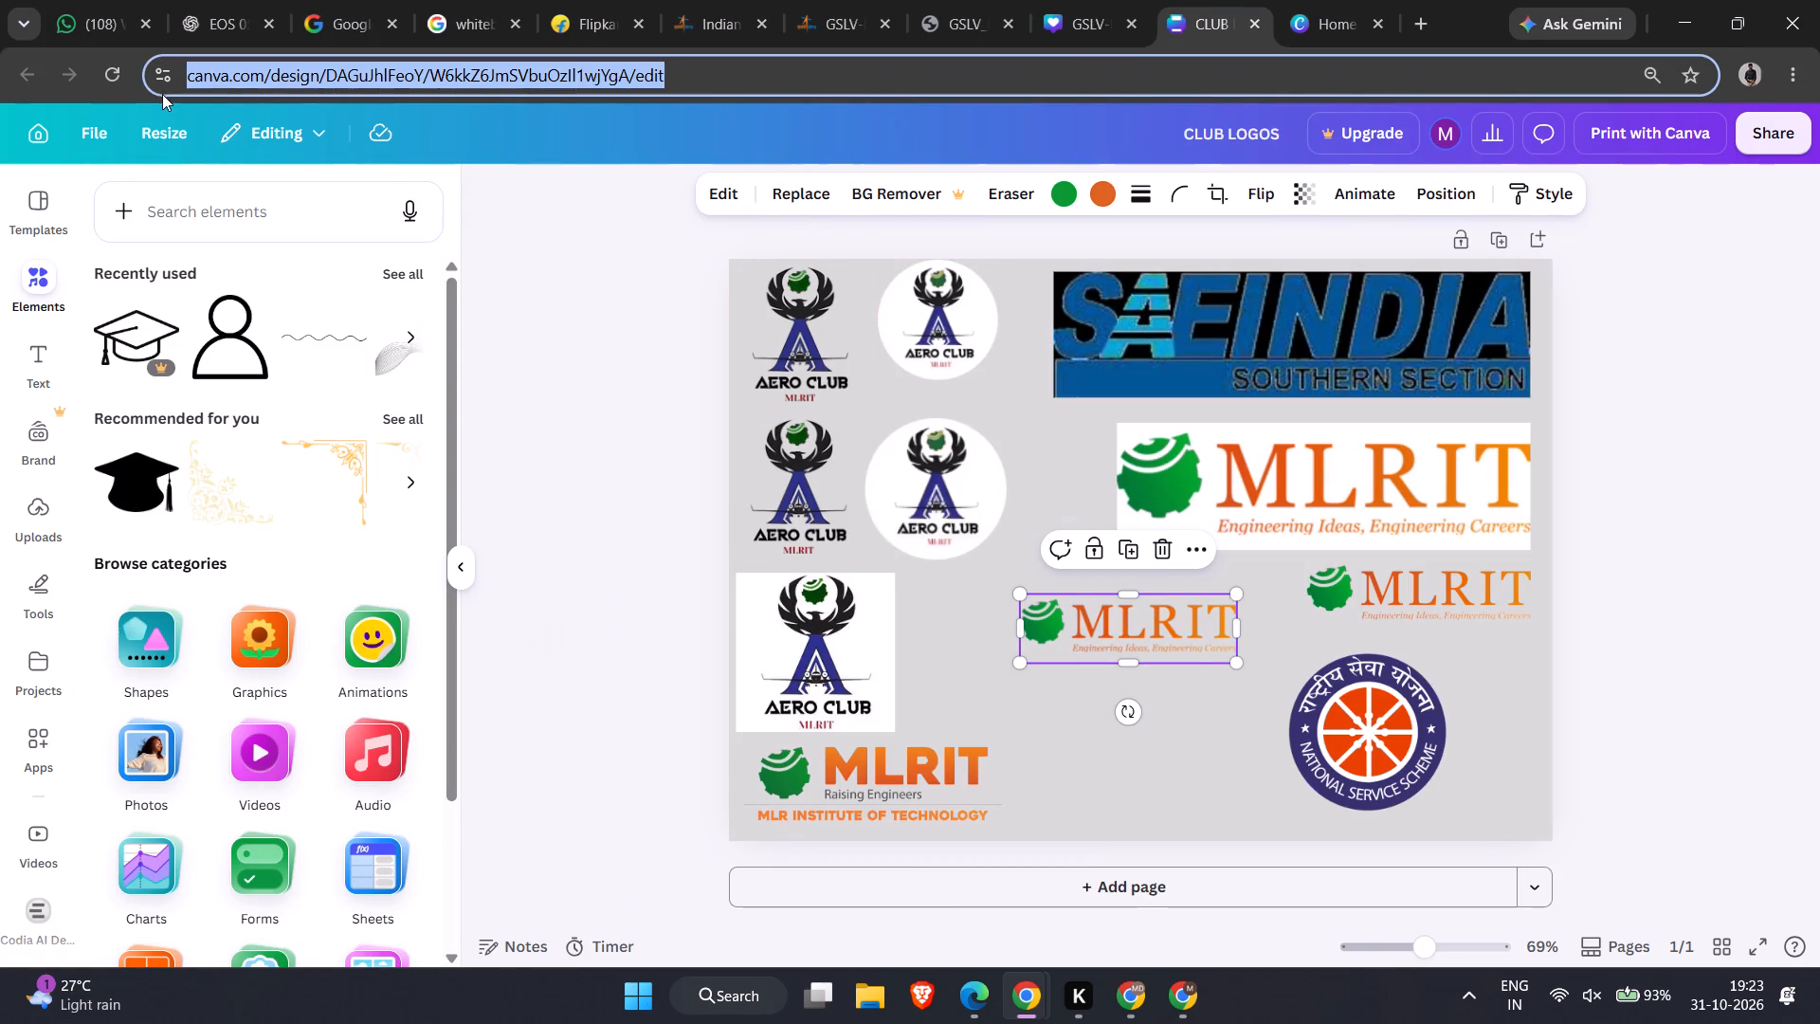
left_click_drag(162, 94, 154, 91)
key("ctrl+c")
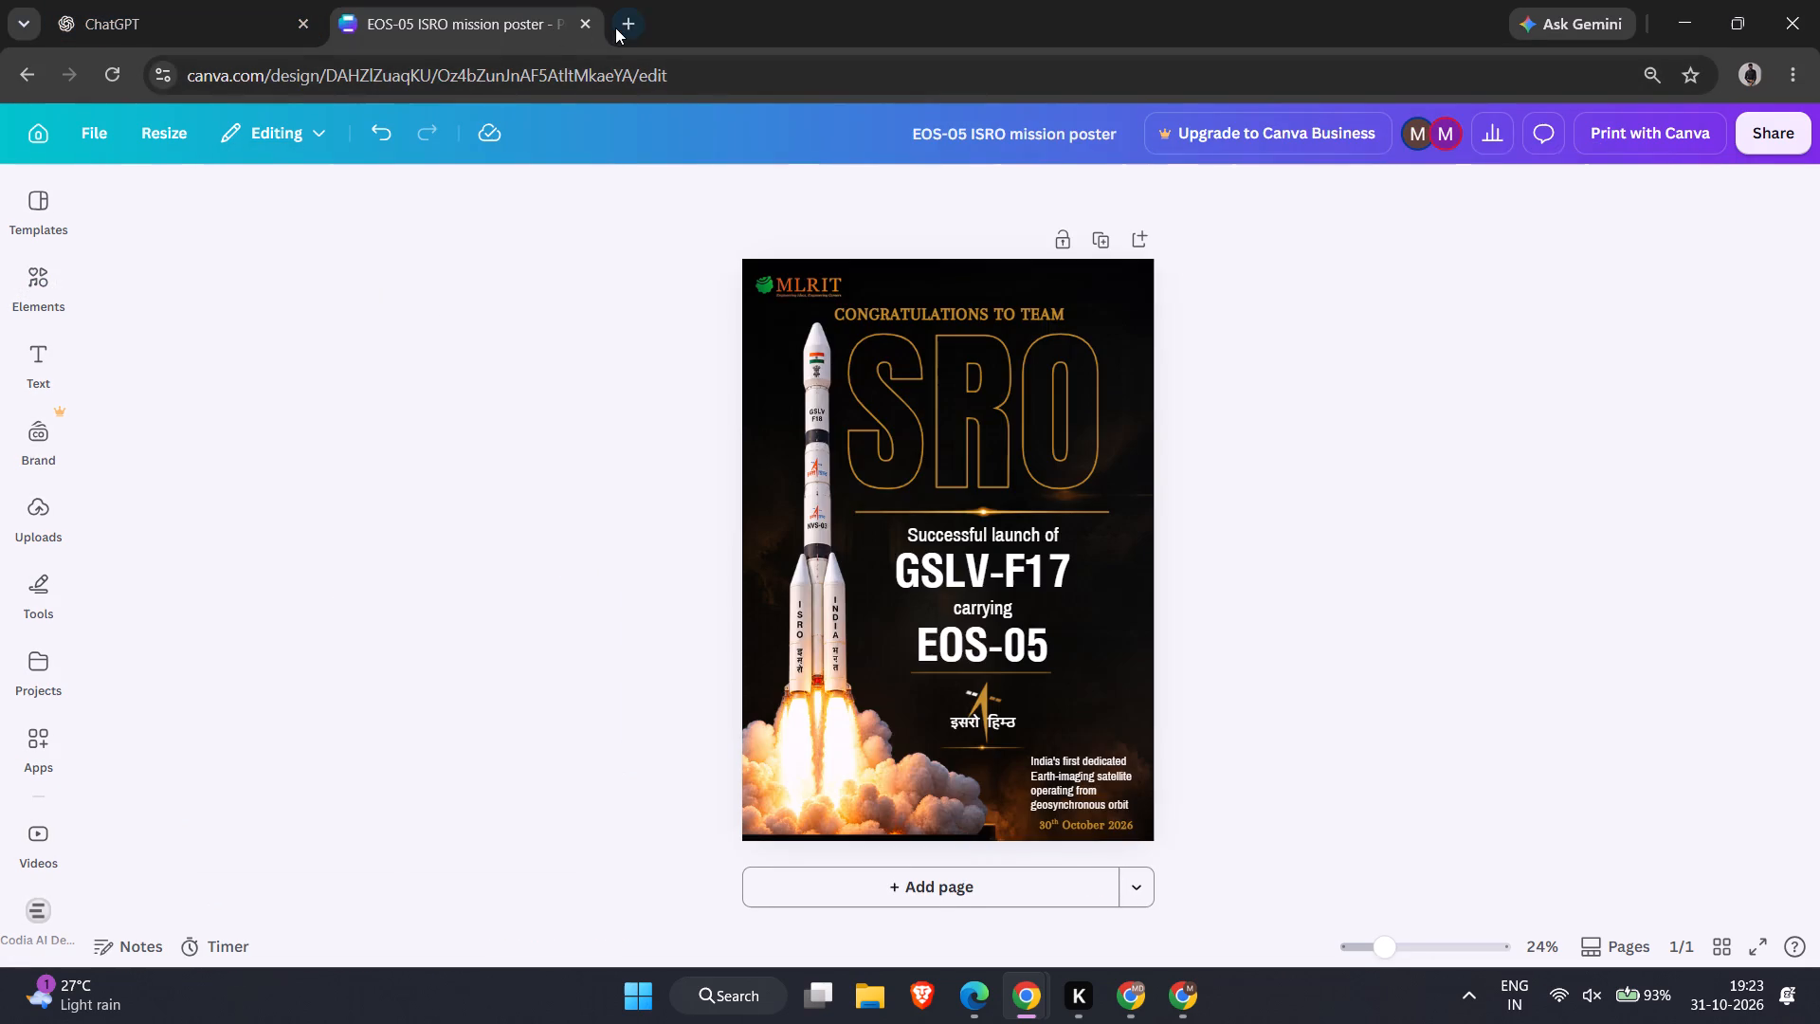
left_click(623, 29)
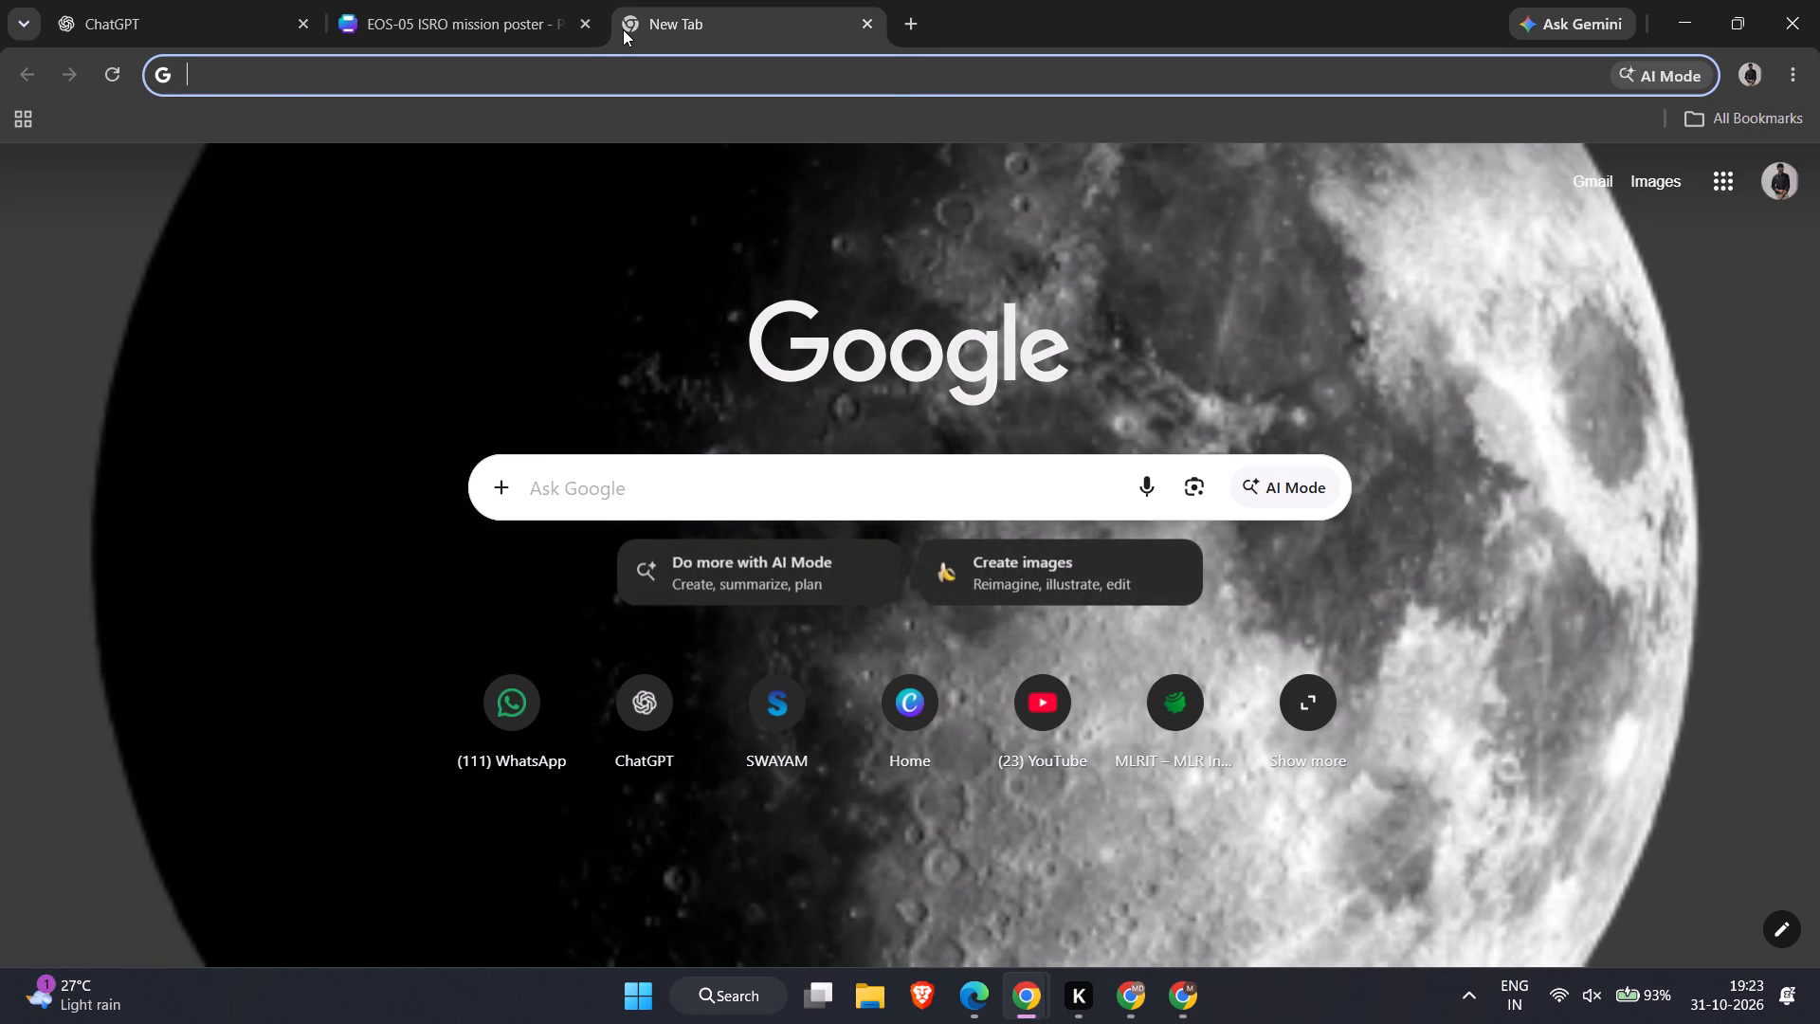
key("ctrl+v")
key("Return")
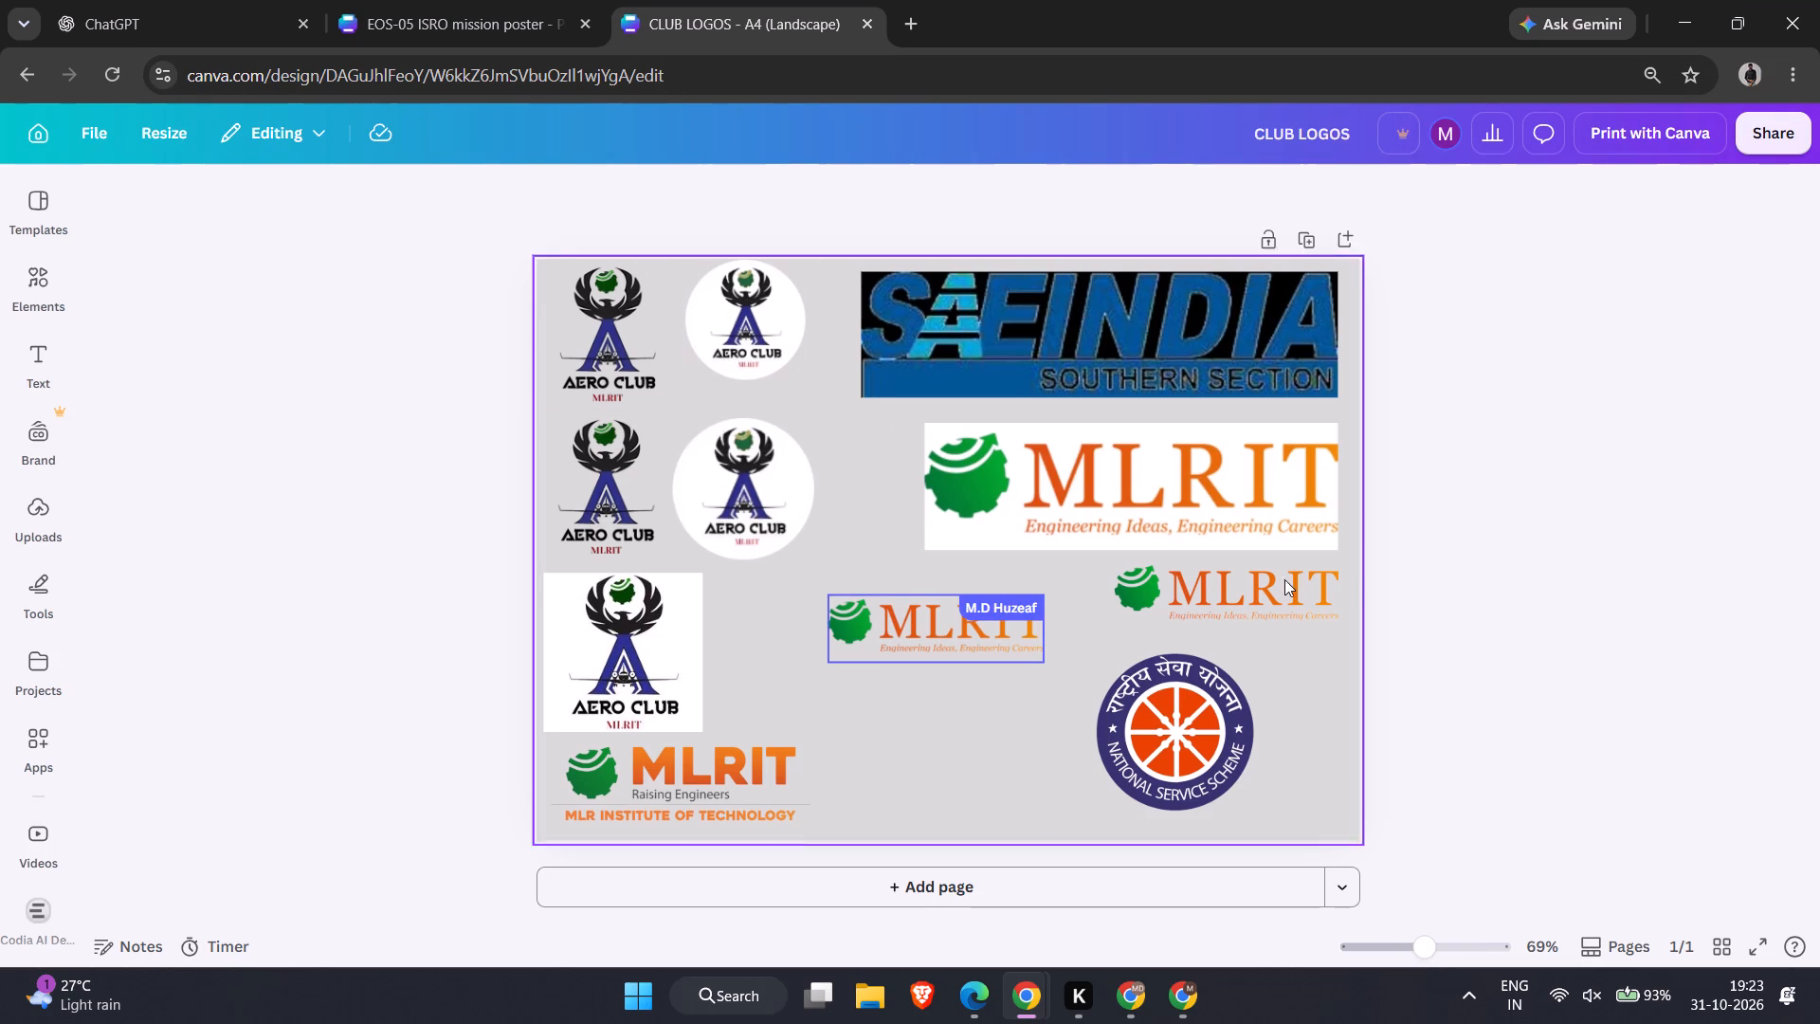
Copy the larger round Aero Club logo from the CLUB LOGOS design and place it in the poster's top-right corner.
left_click(610, 457)
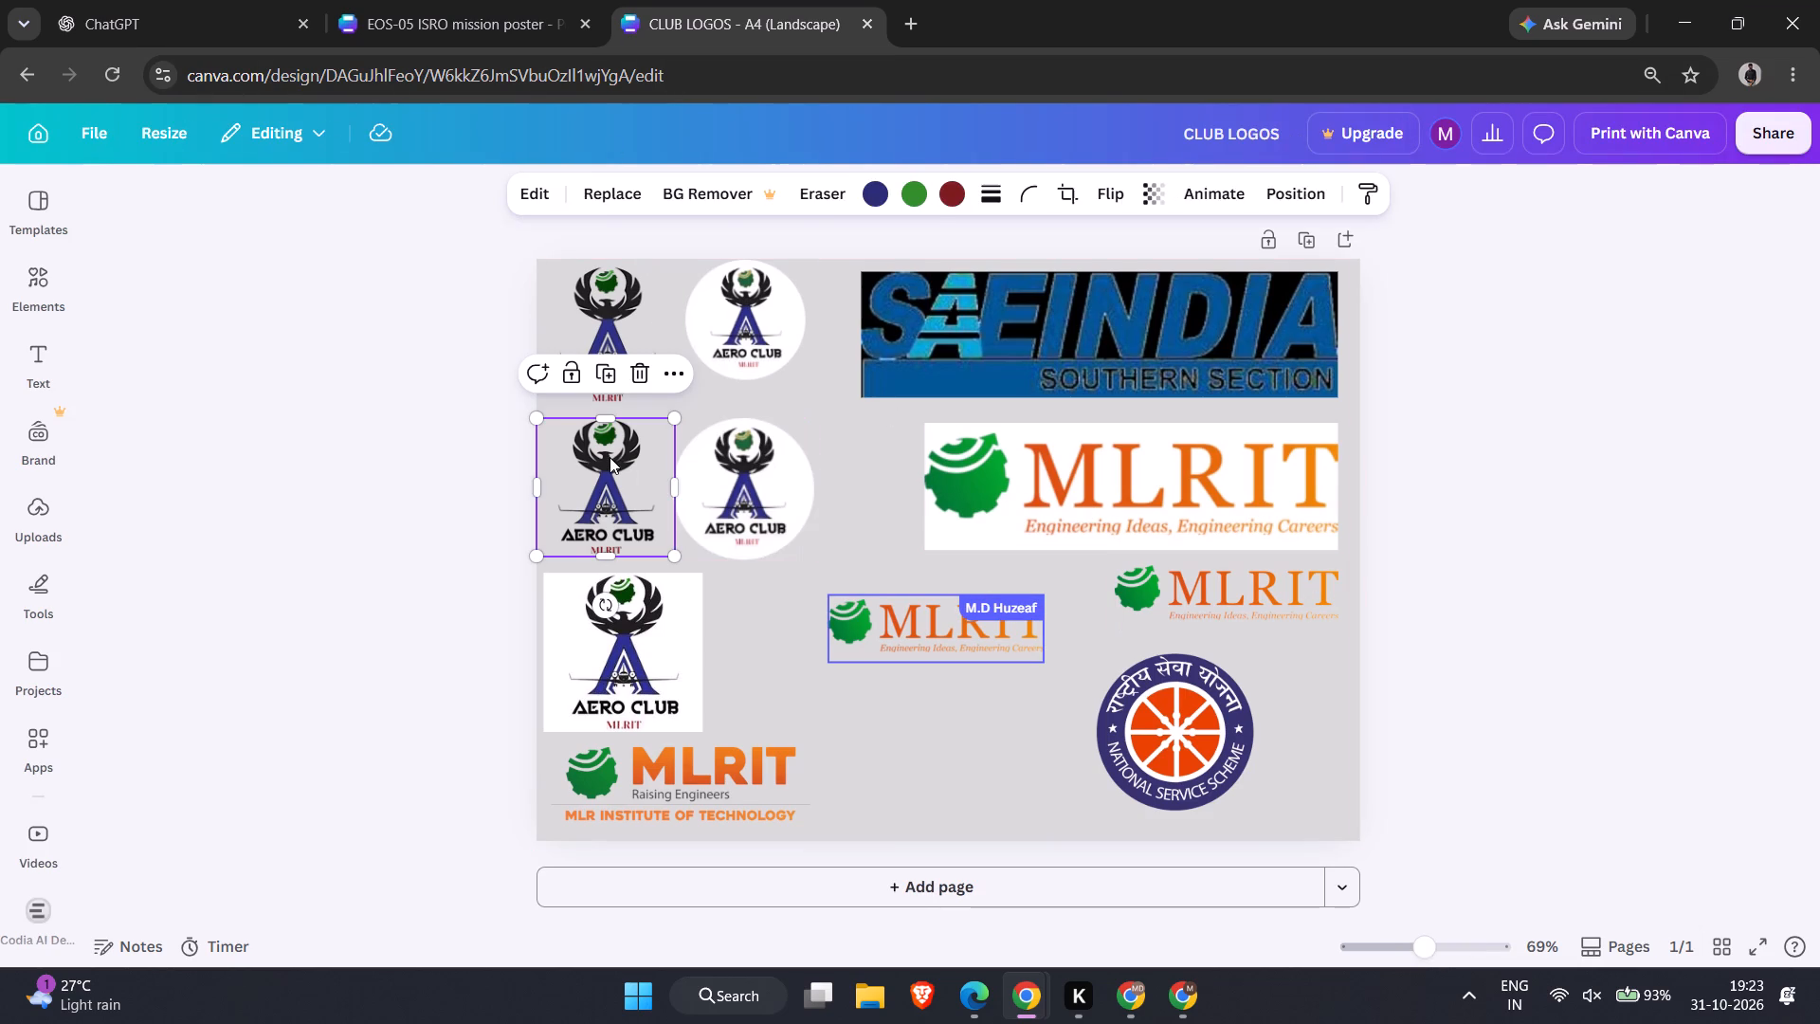
left_click(738, 338)
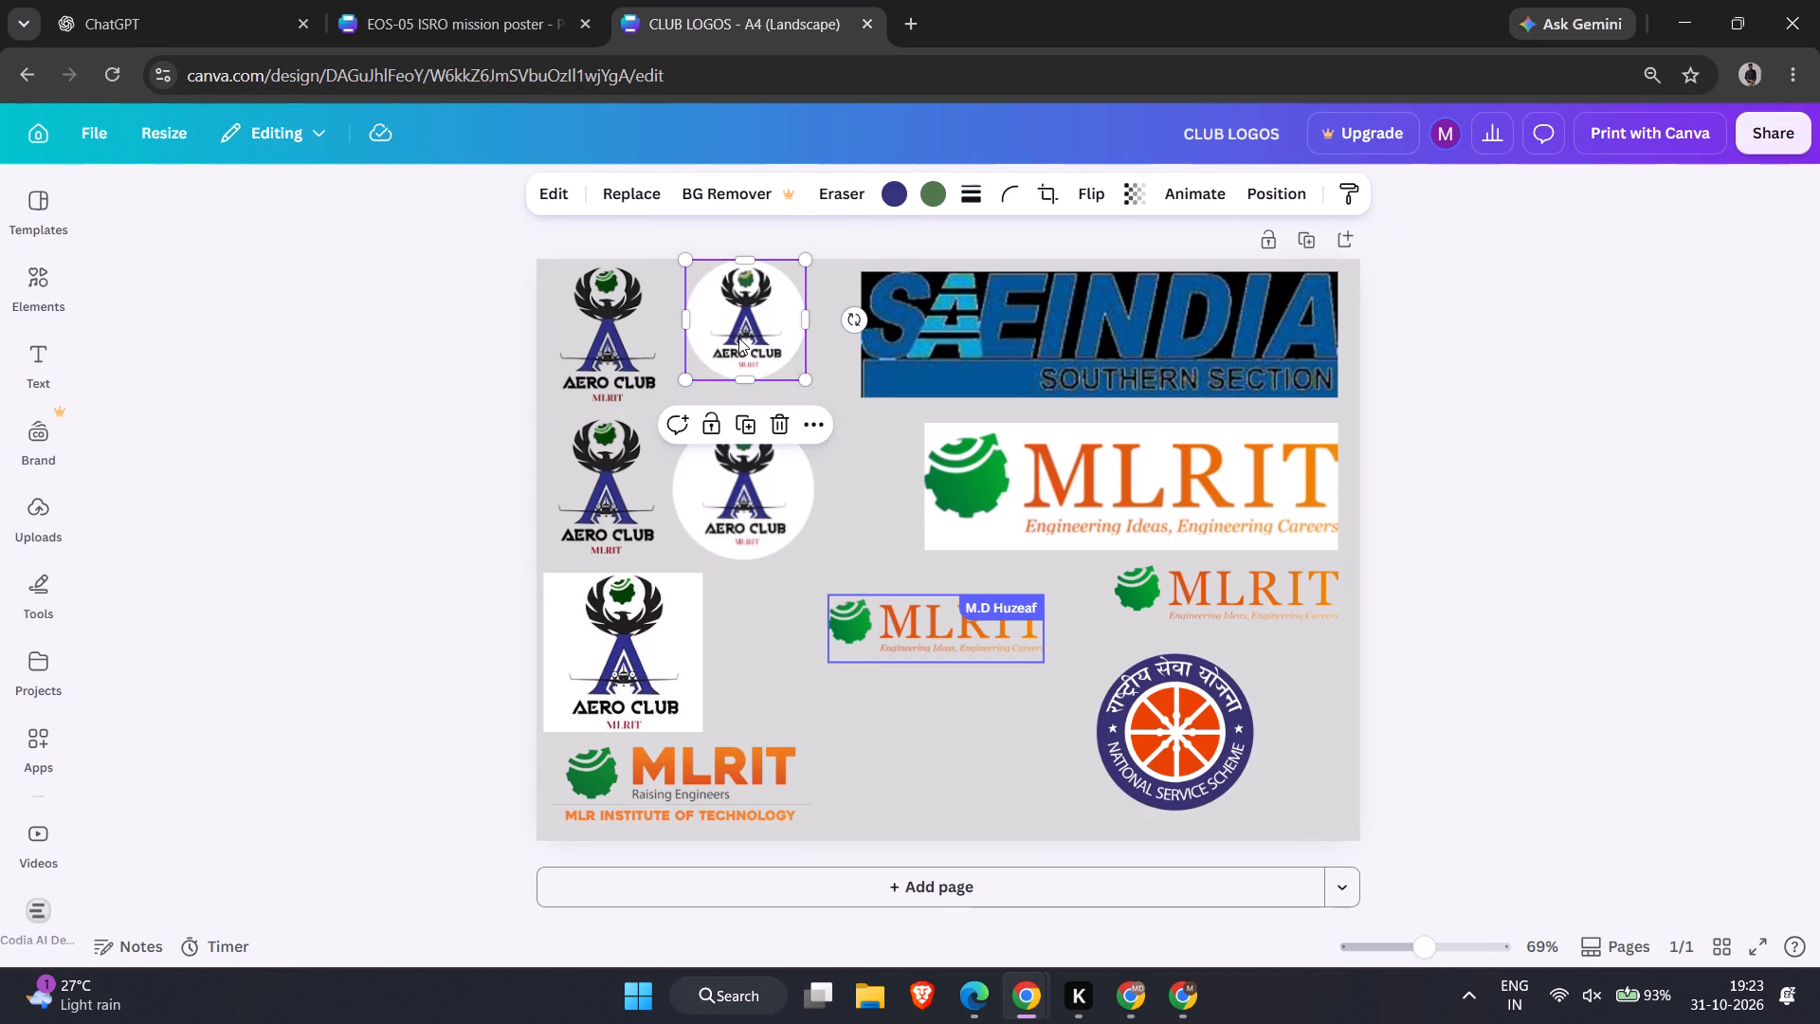
left_click(747, 515)
key("ctrl+c")
key("ctrl+c")
key("ctrl+c")
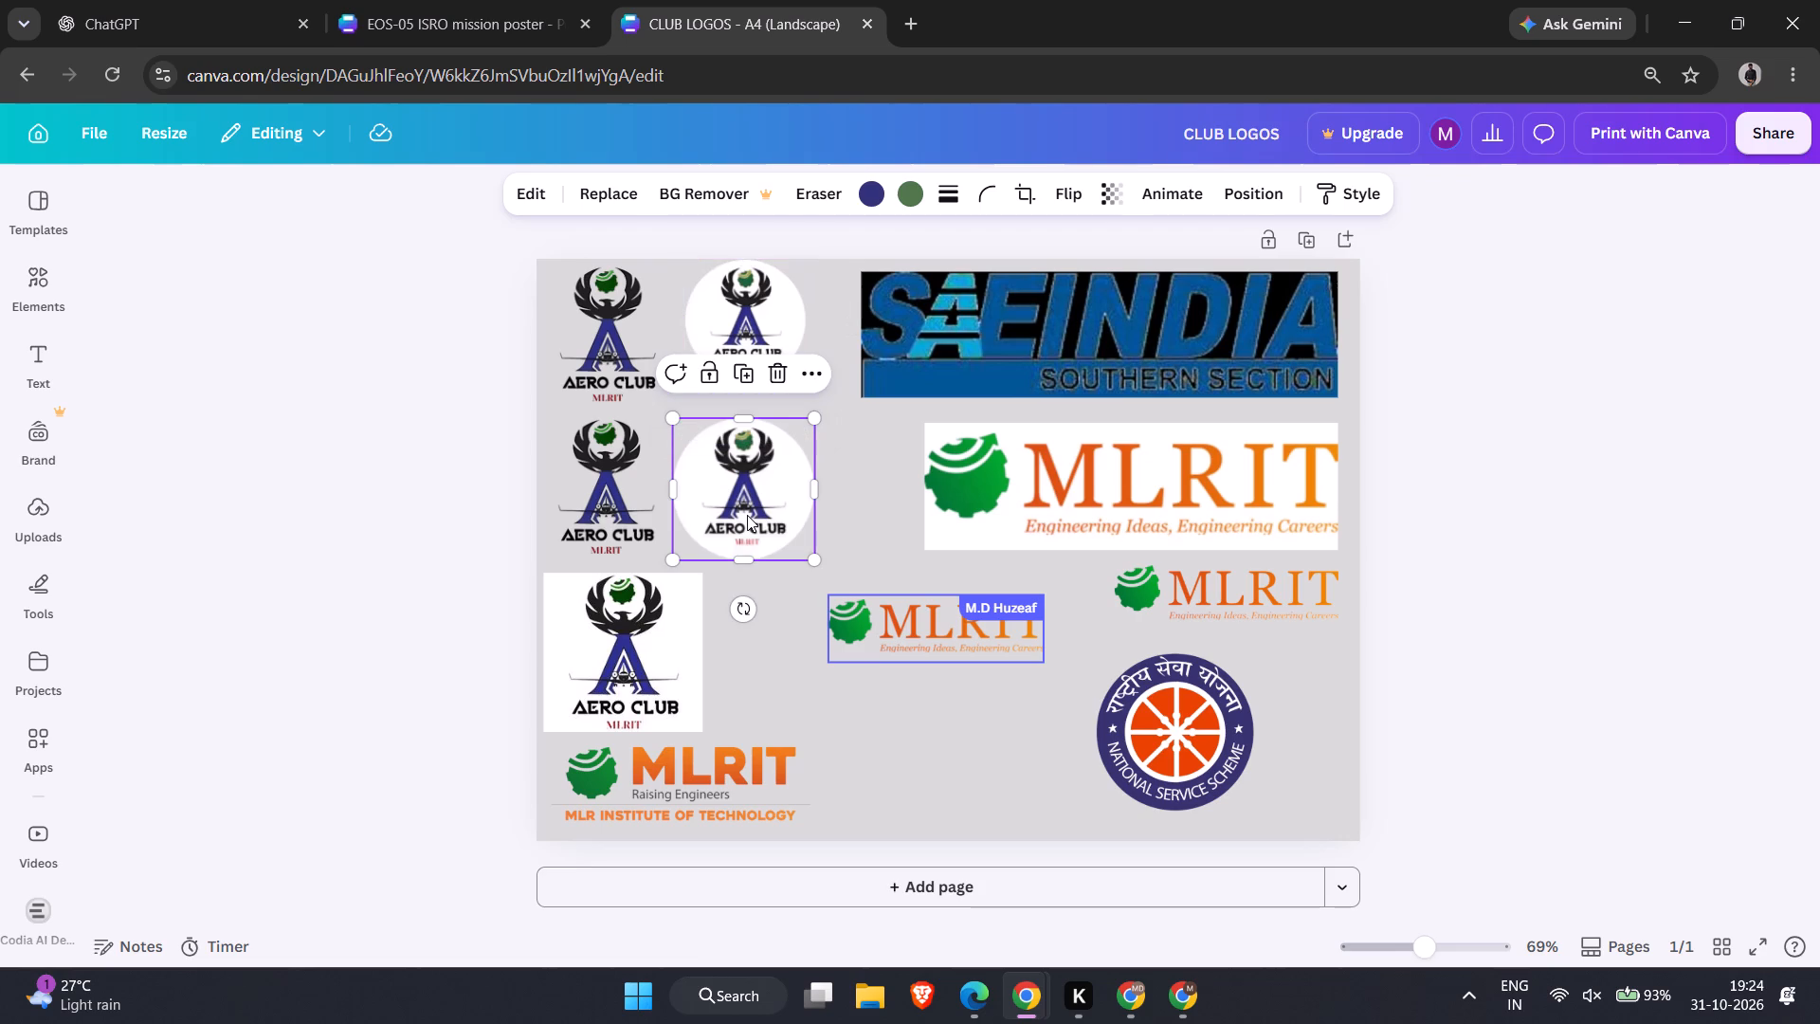
left_click(470, 1)
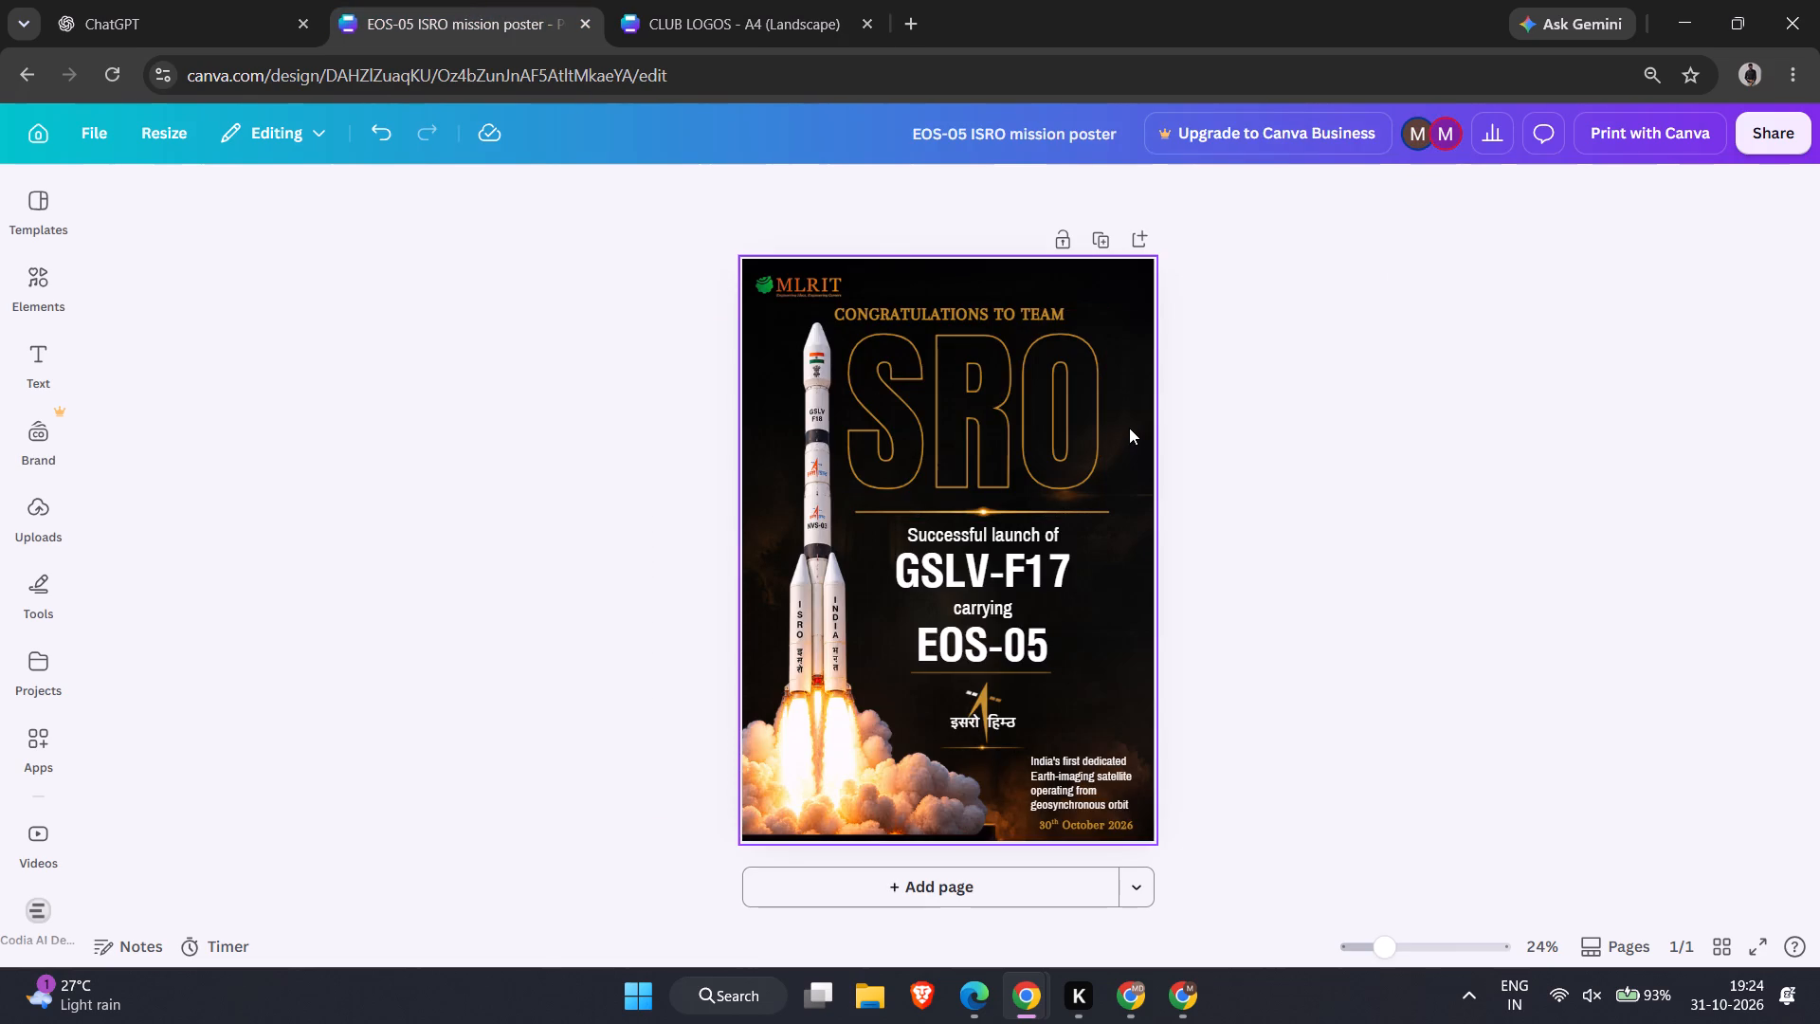
key("ctrl+v")
left_click_drag(840, 413, 1142, 370)
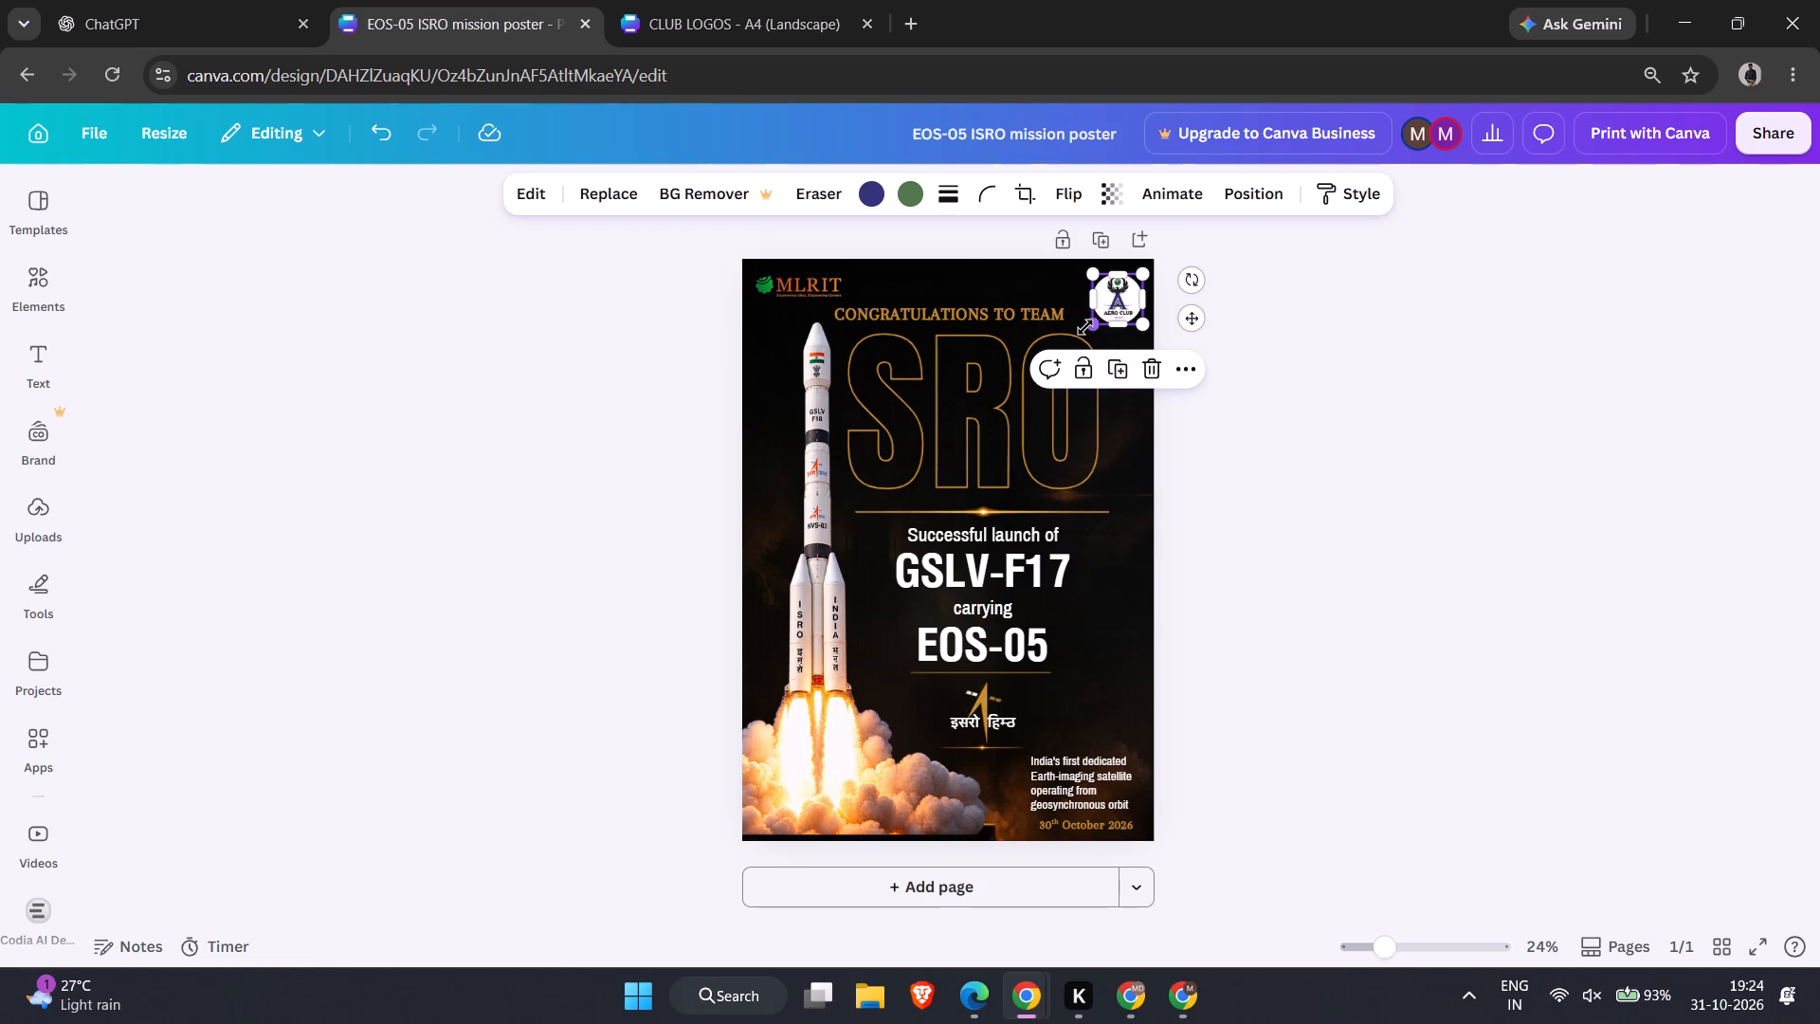
Nudge the MLRIT logo slightly down in the poster's top-left corner.
left_click(825, 281)
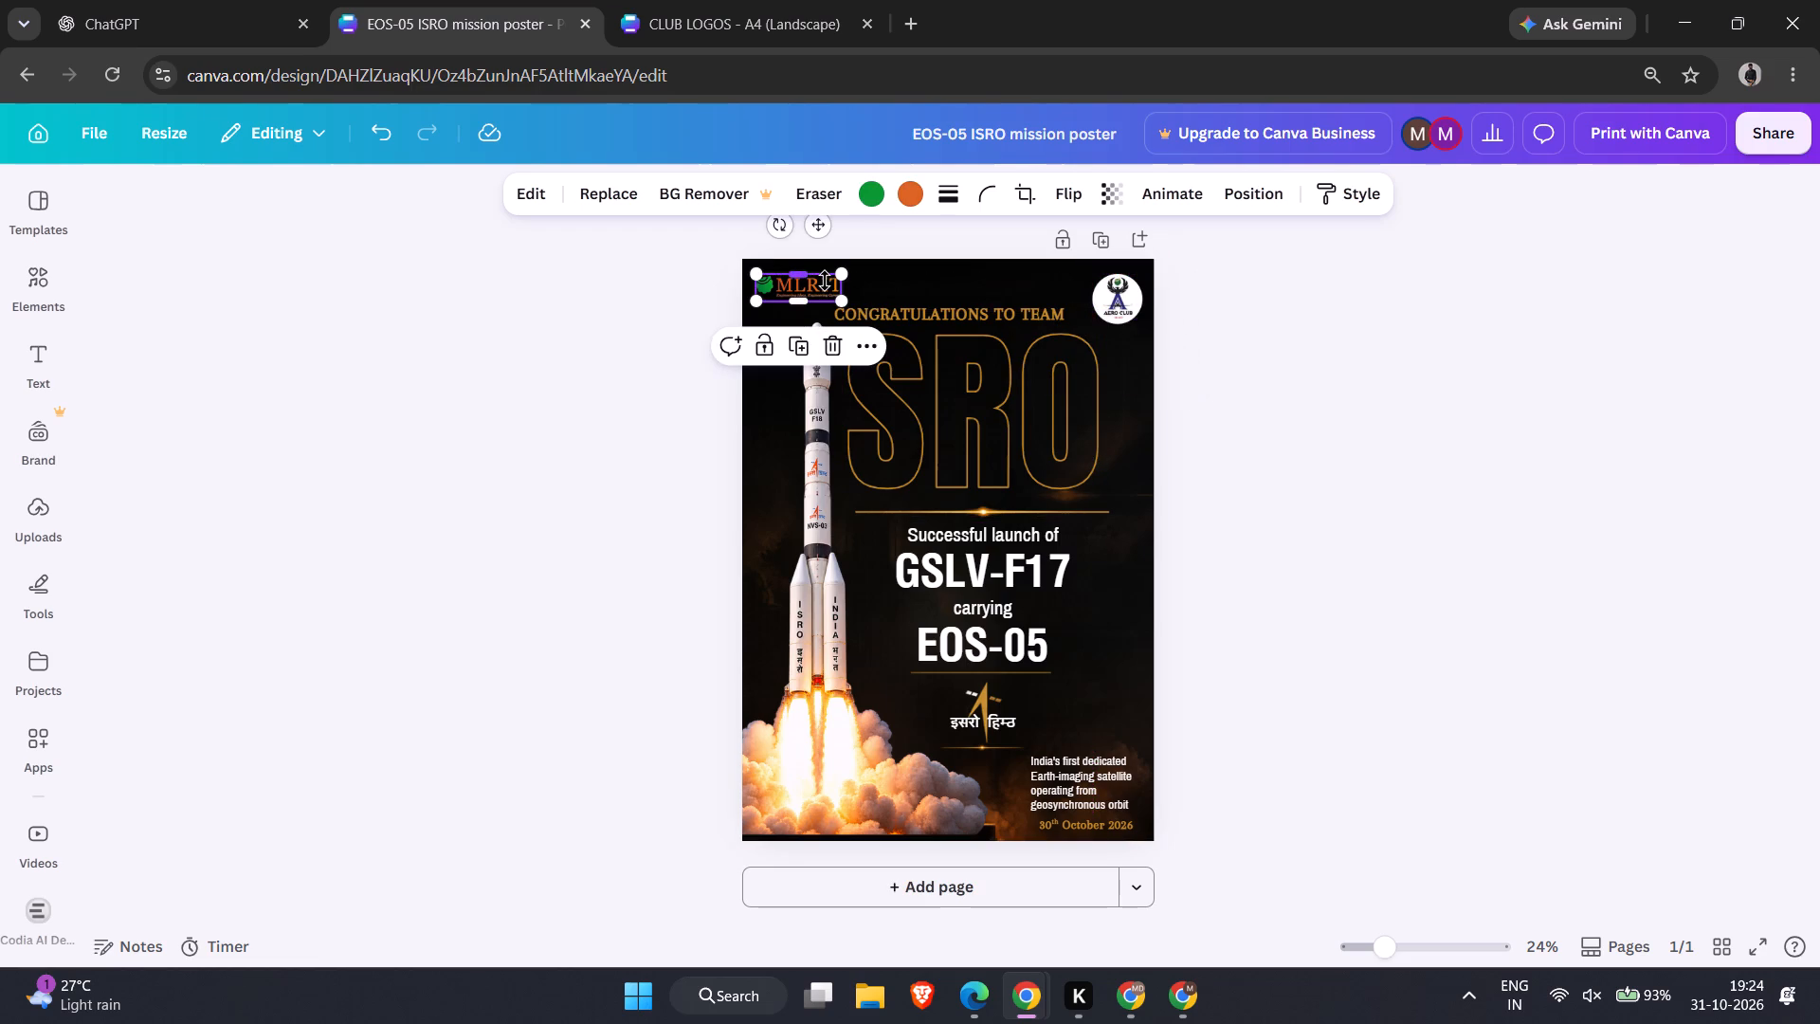
key("Down")
key("Down")
key("Down")
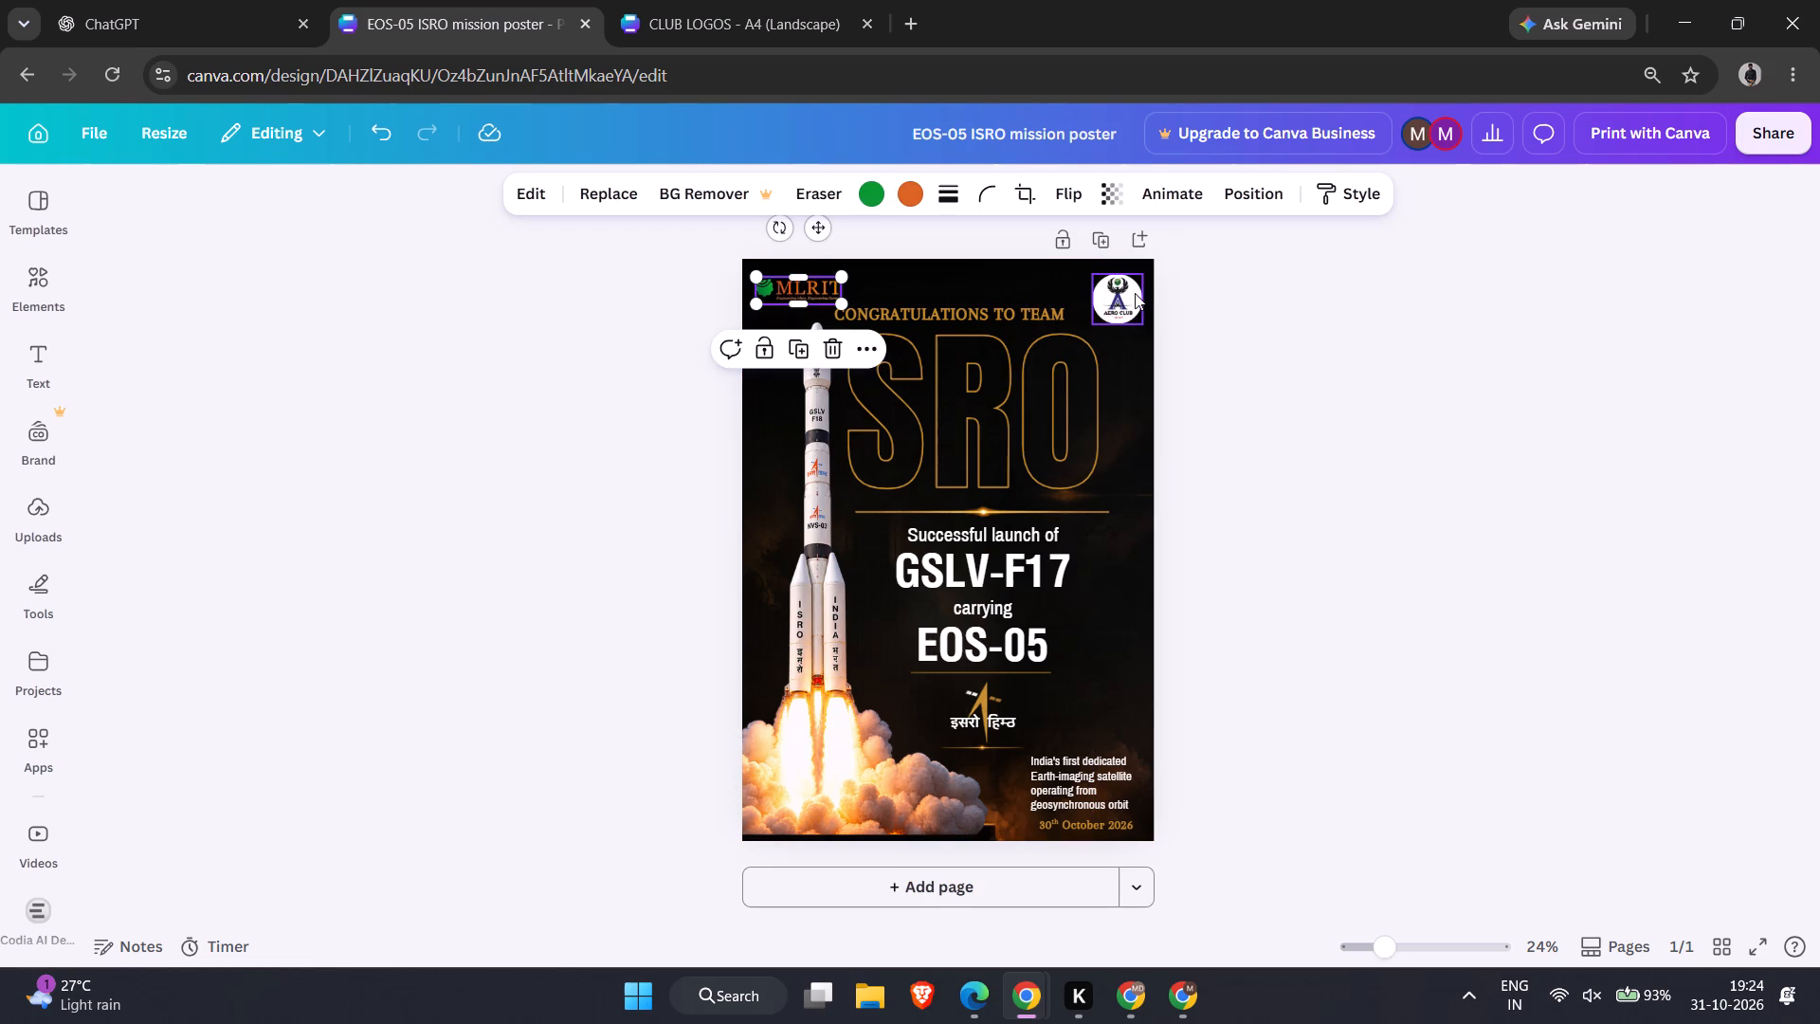
Nudge the round Aero Club logo up and slightly left so it lines up with the MLRIT logo across the poster.
left_click(1135, 293)
key("Up")
key("Up")
key("Up")
key("Left")
key("Left")
key("Left")
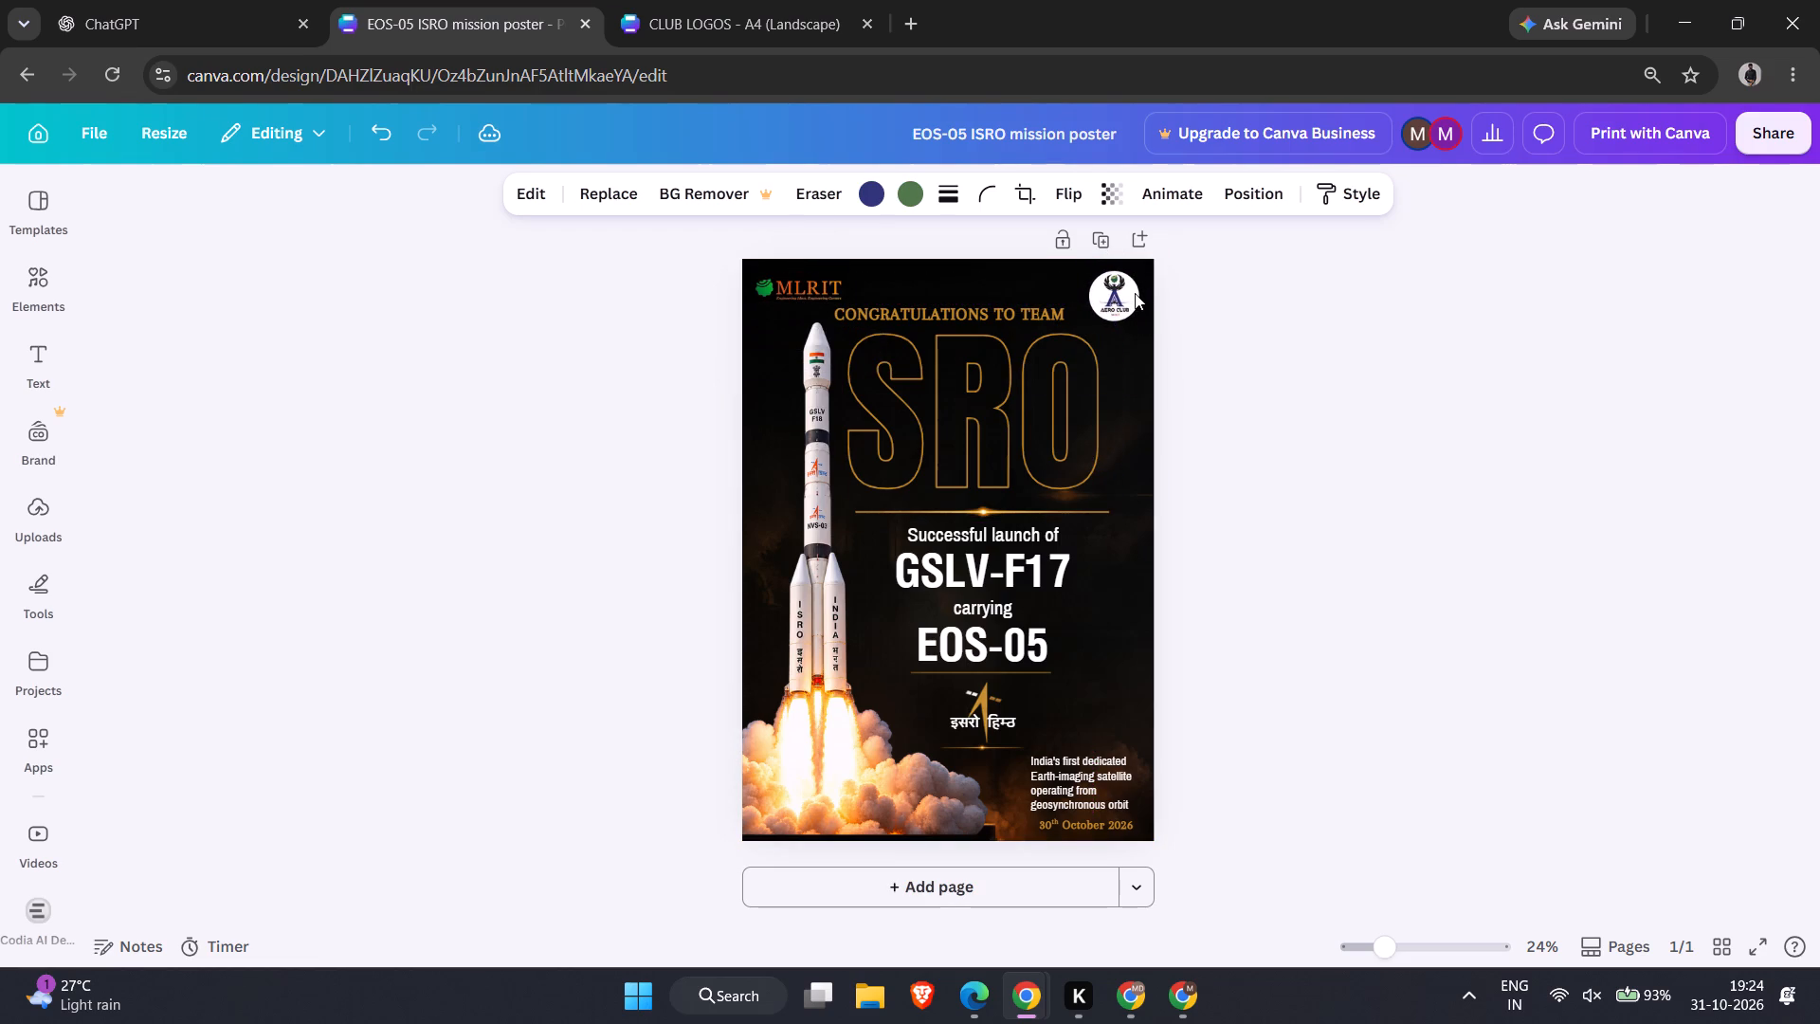
key("Left")
key("Up")
key("Right")
key("Right")
key("Up")
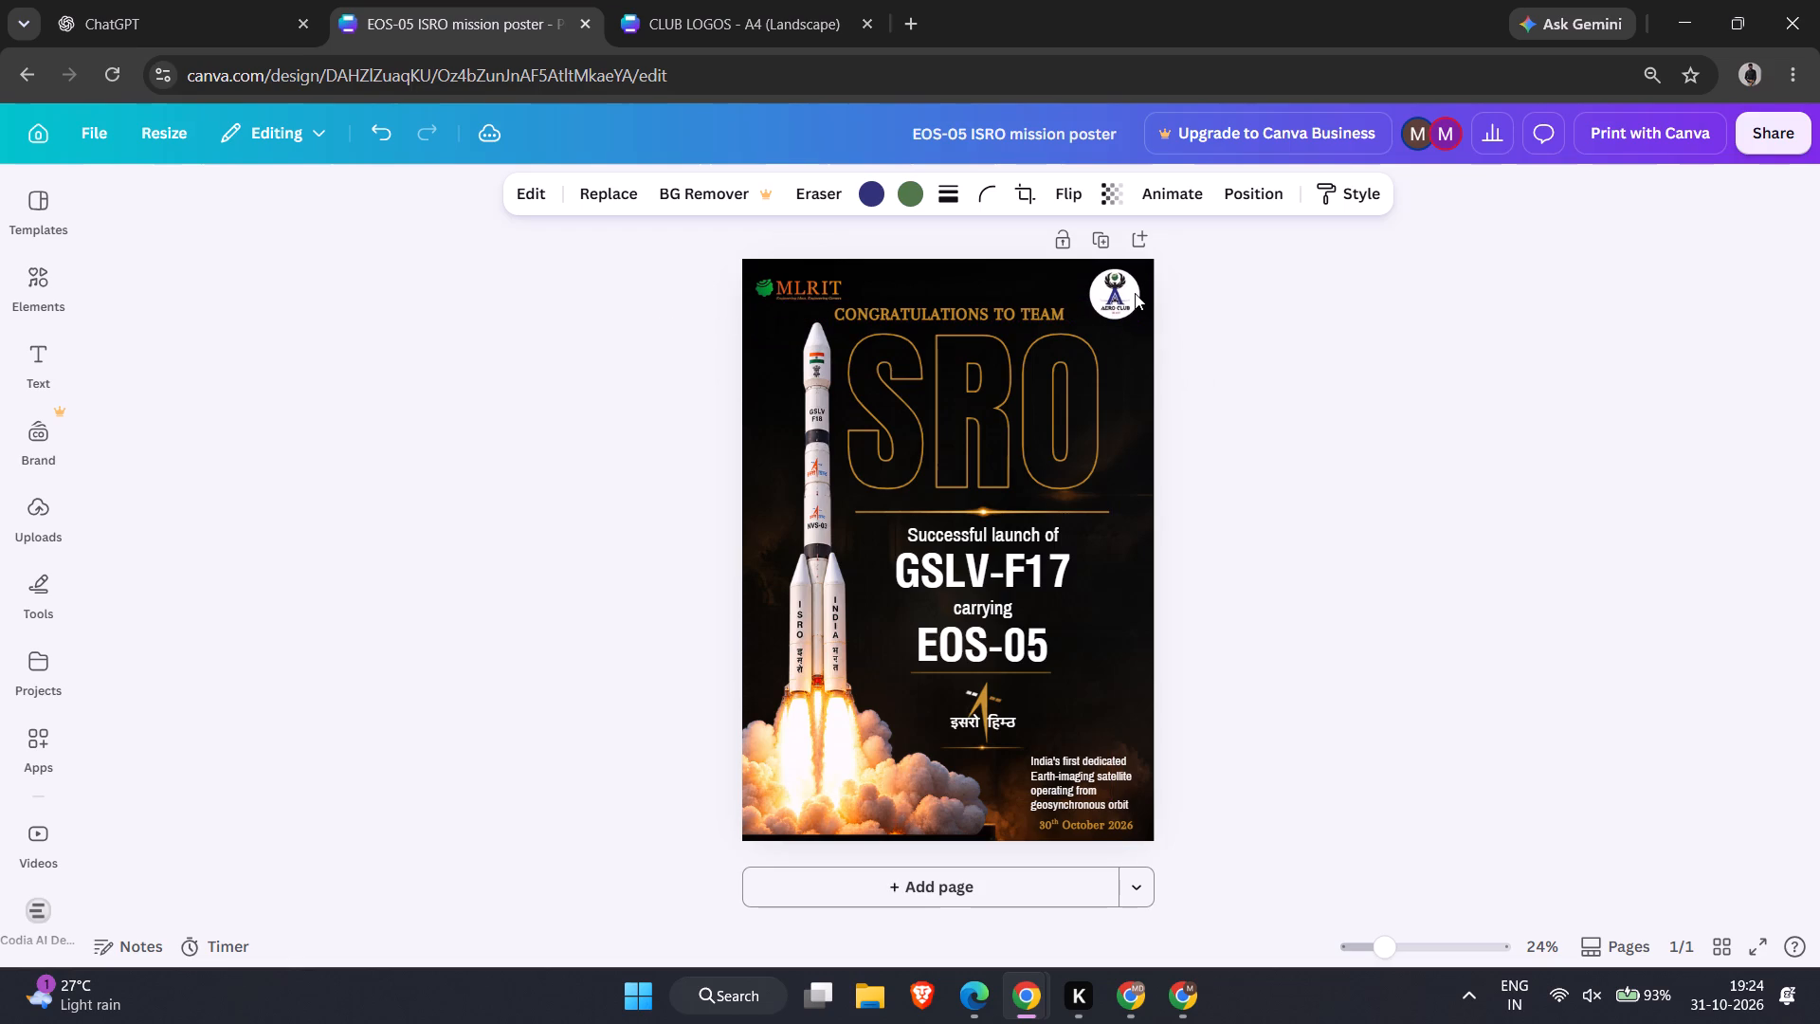
key("Up")
key("Up")
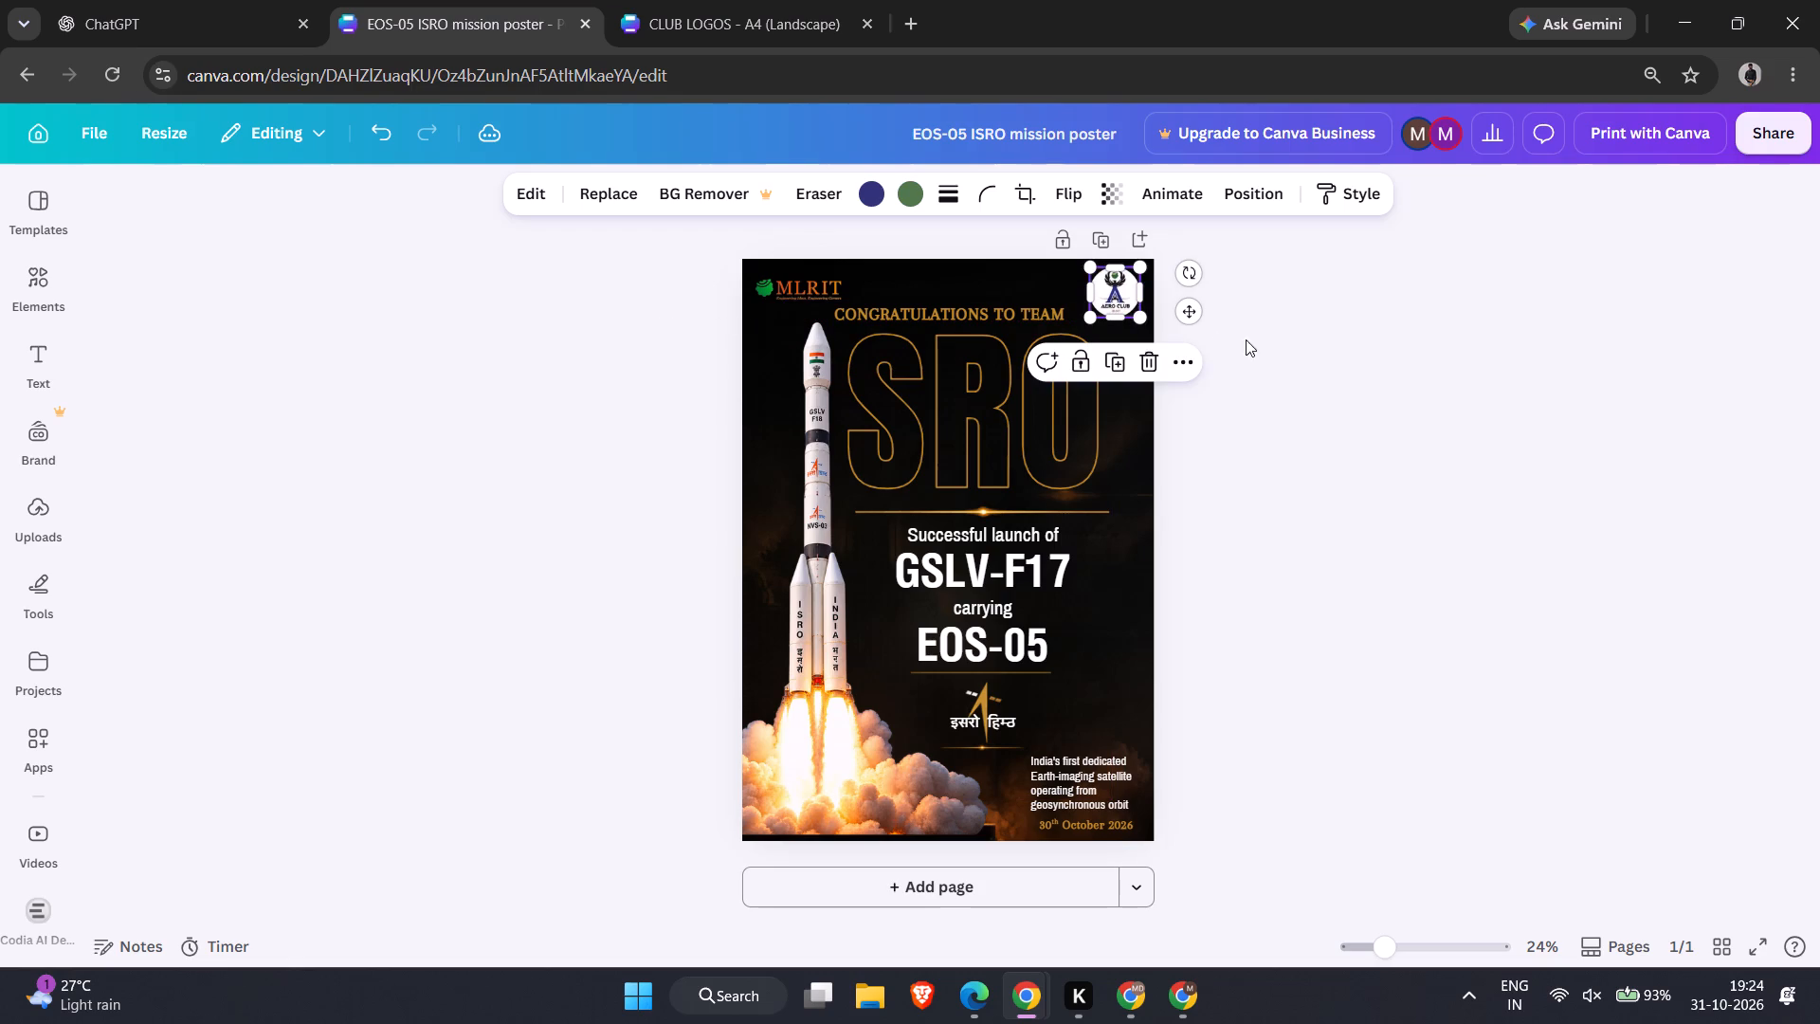
Nudge the round Aero Club logo slightly down in the poster's top-right corner.
left_click(1304, 348)
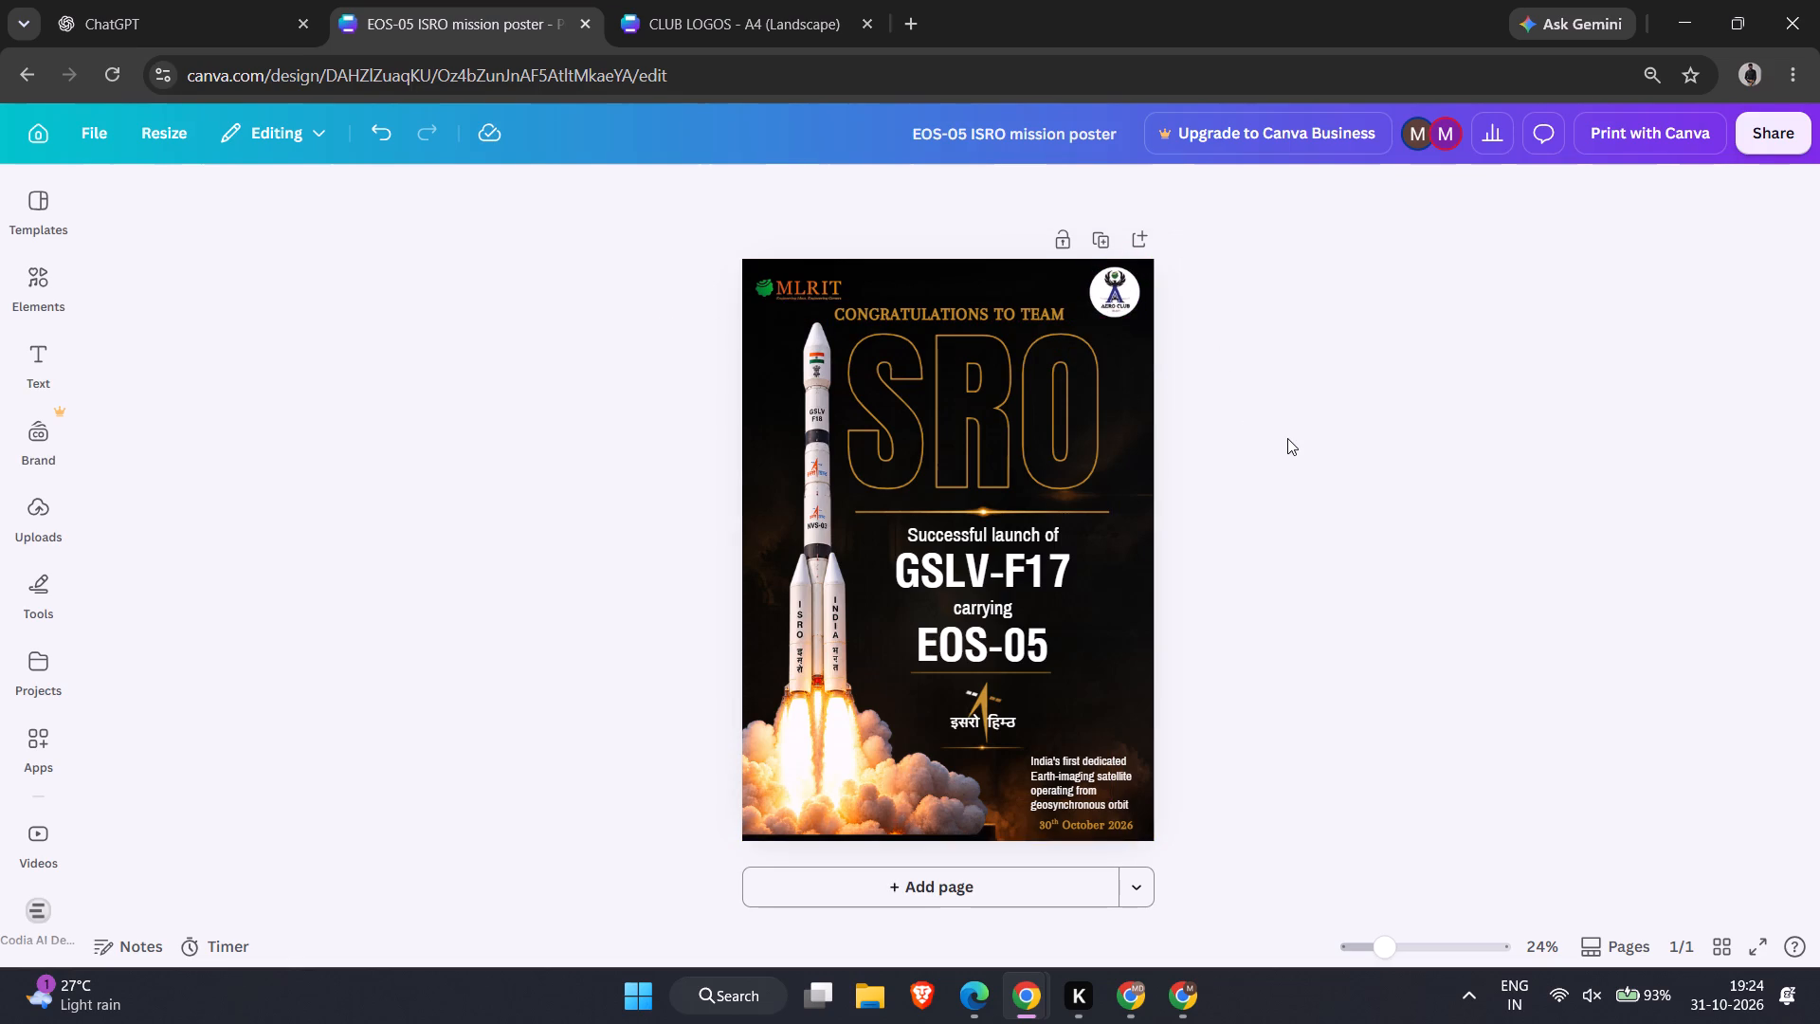
left_click(1121, 314)
key("Down")
key("Down")
key("Down")
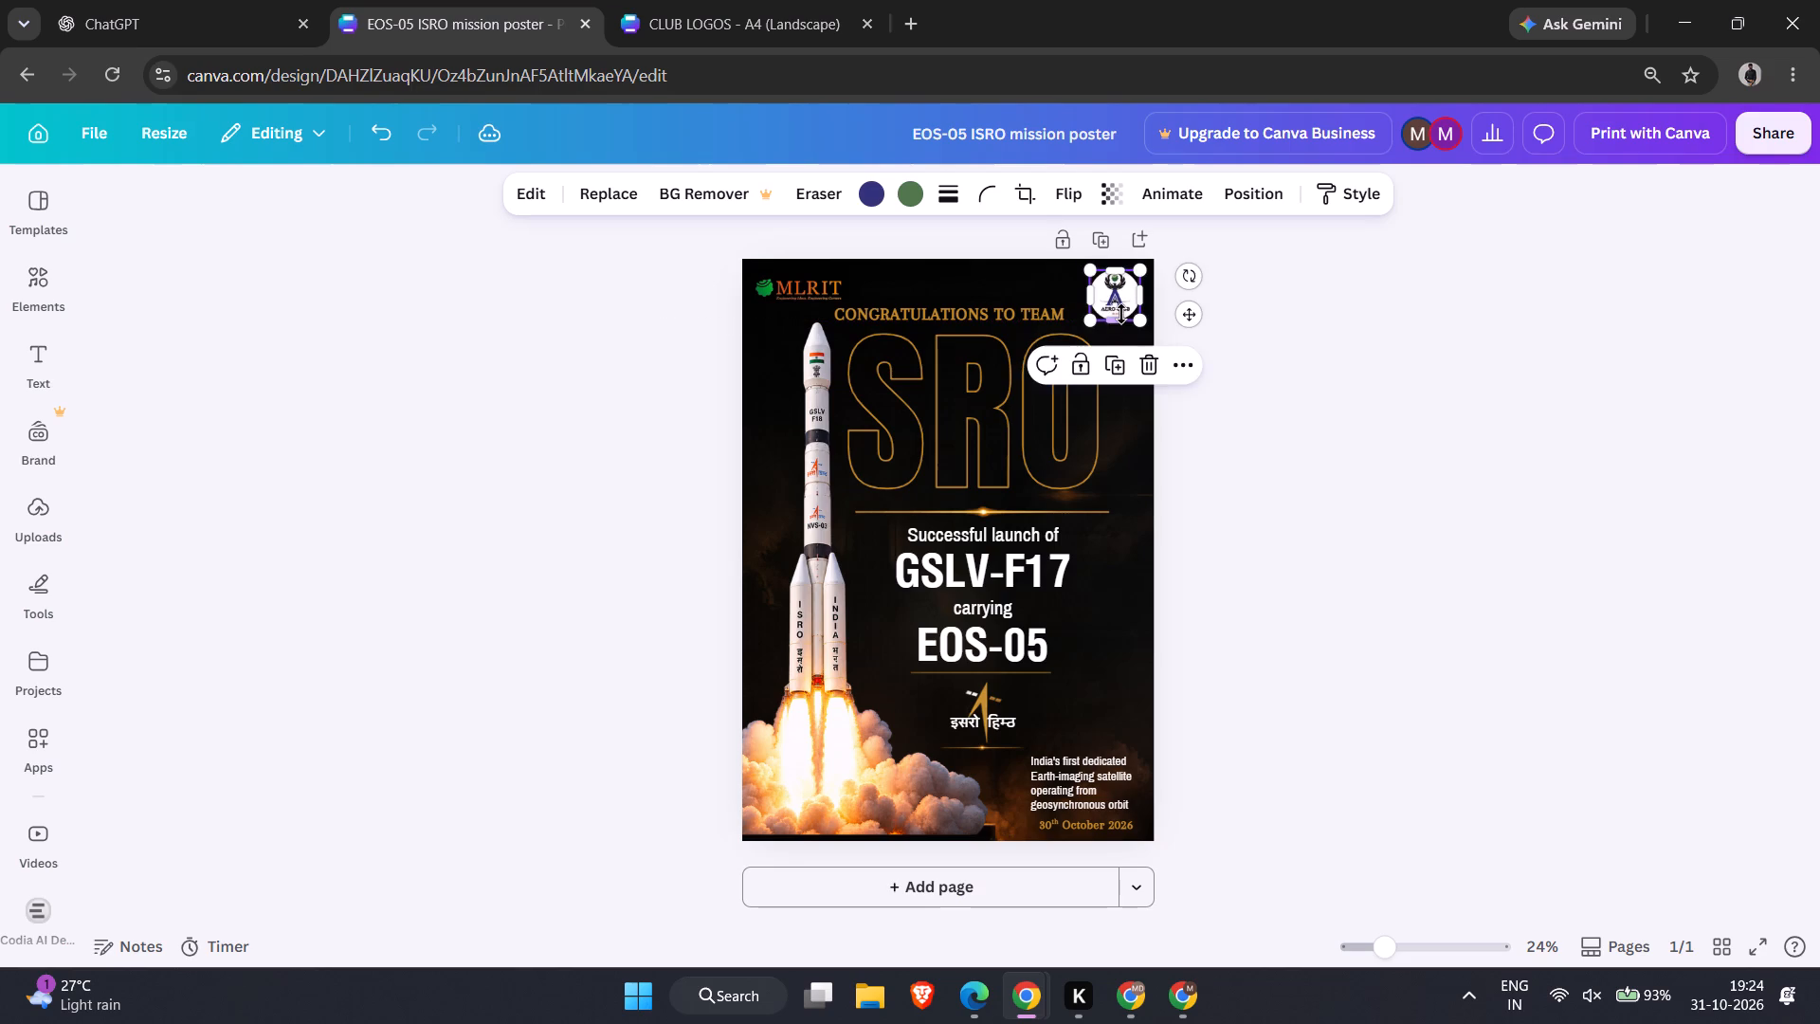
left_click(1330, 309)
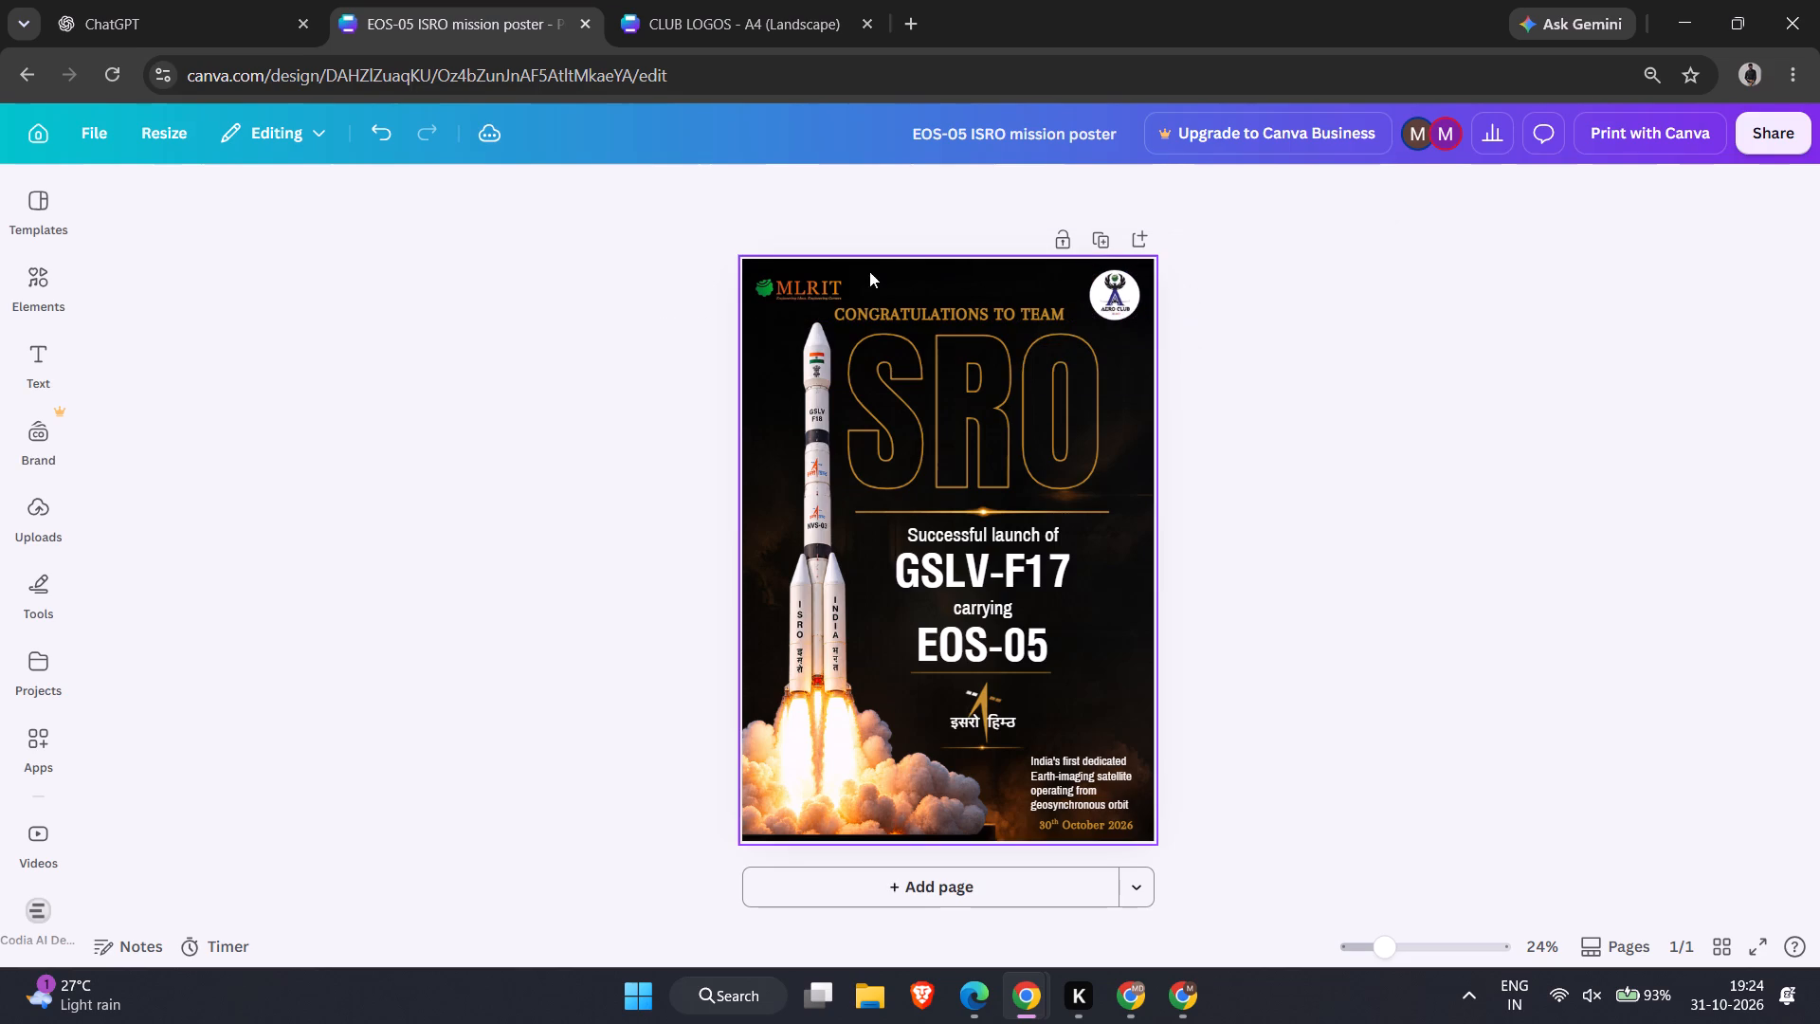
Nudge the CONGRATULATIONS TO TEAM heading slightly right above the SRO lettering.
left_click(925, 315)
key("Right")
key("Right")
key("Right")
key("Right")
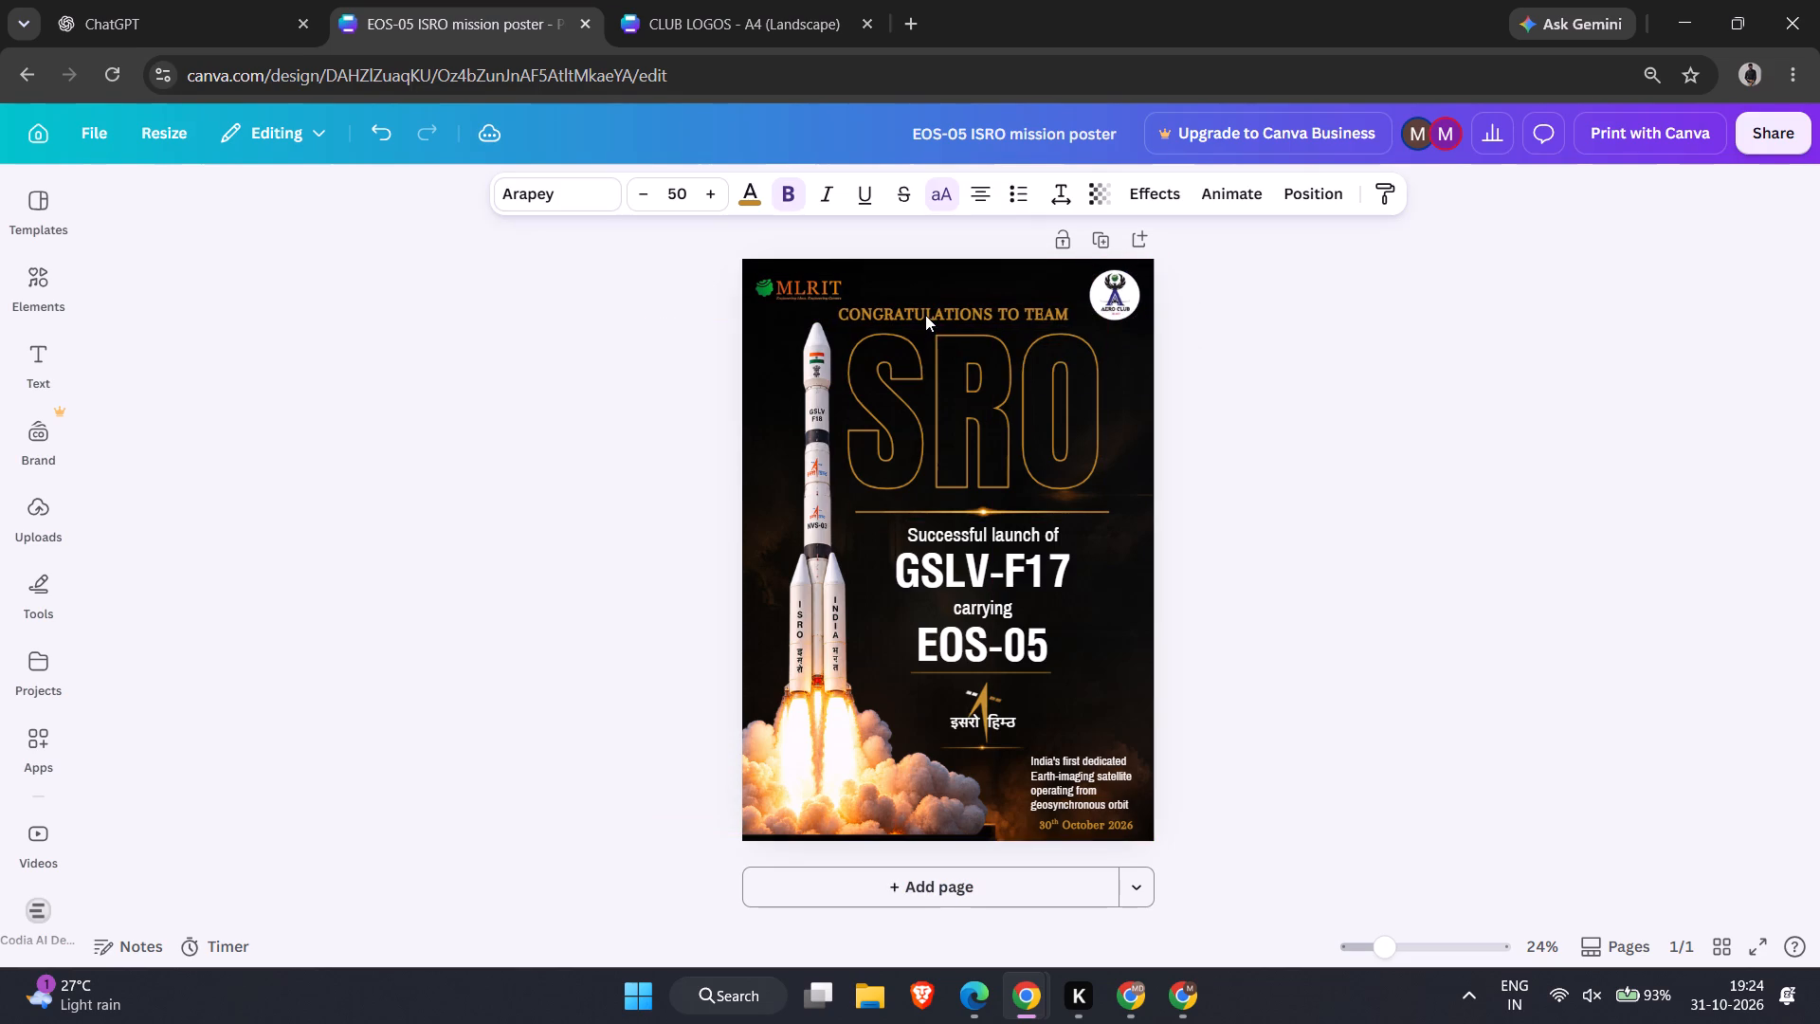
key("Right")
key("Right")
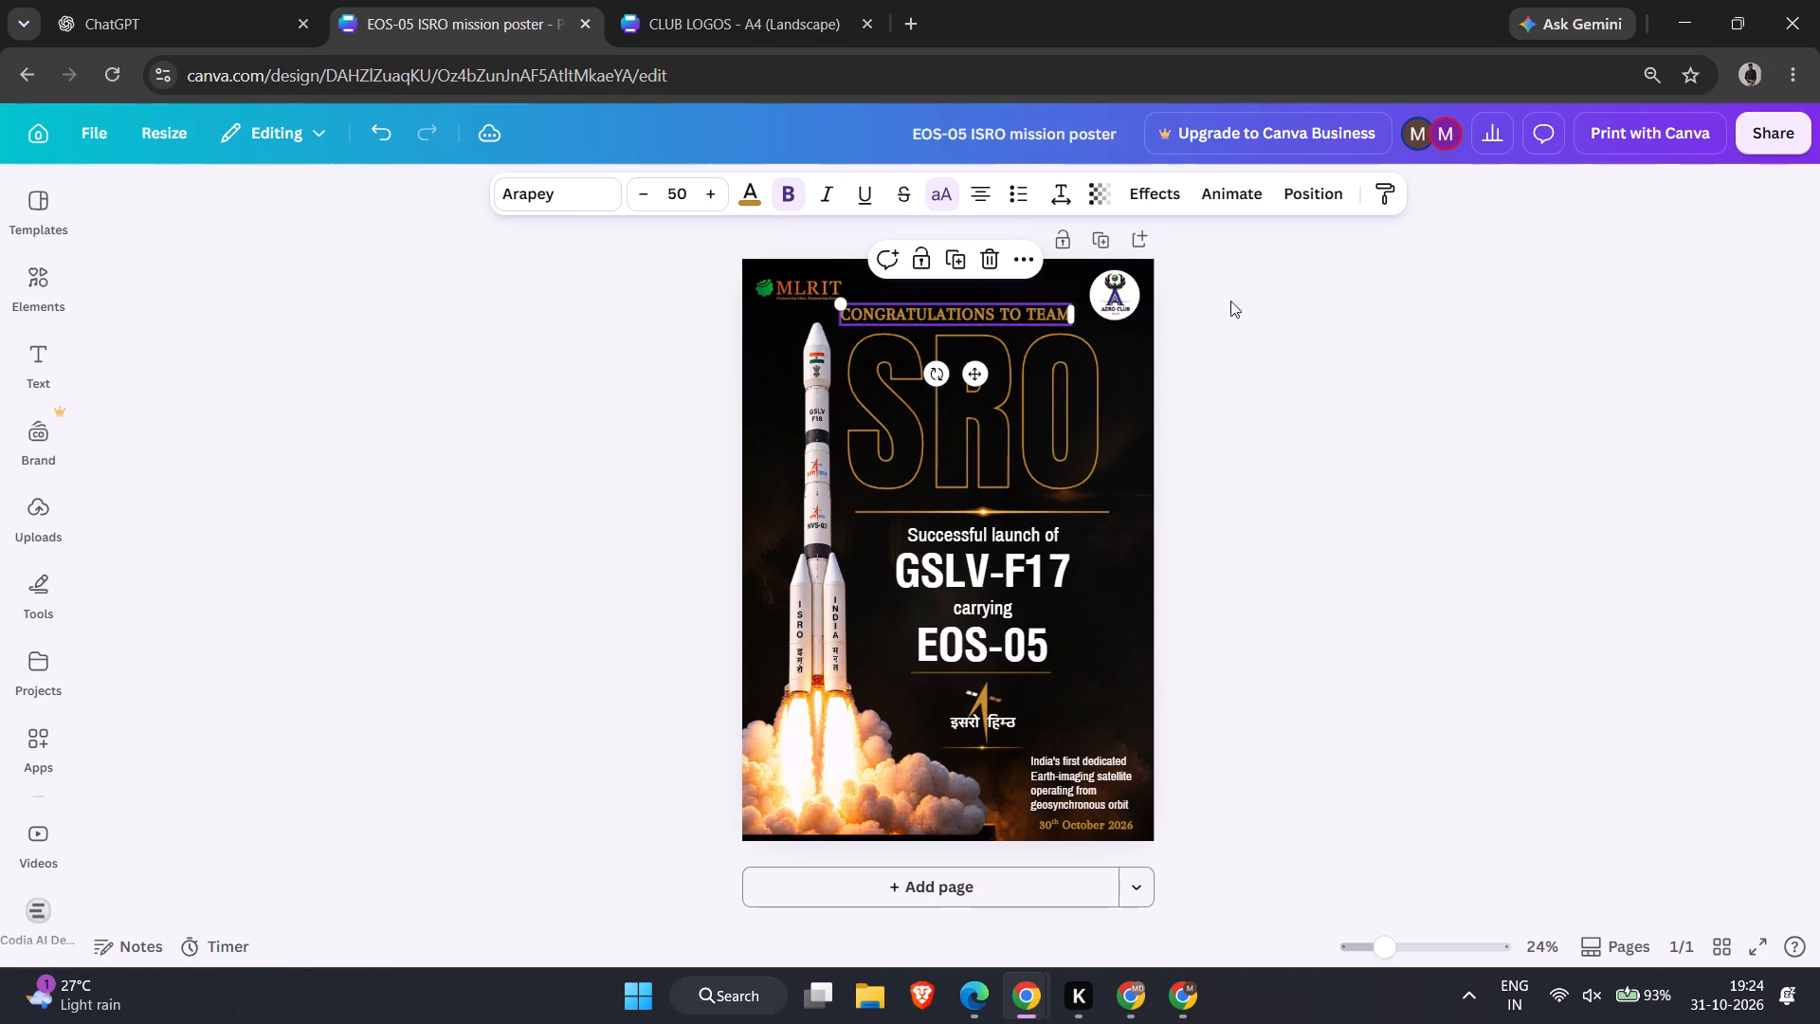
left_click(1345, 317)
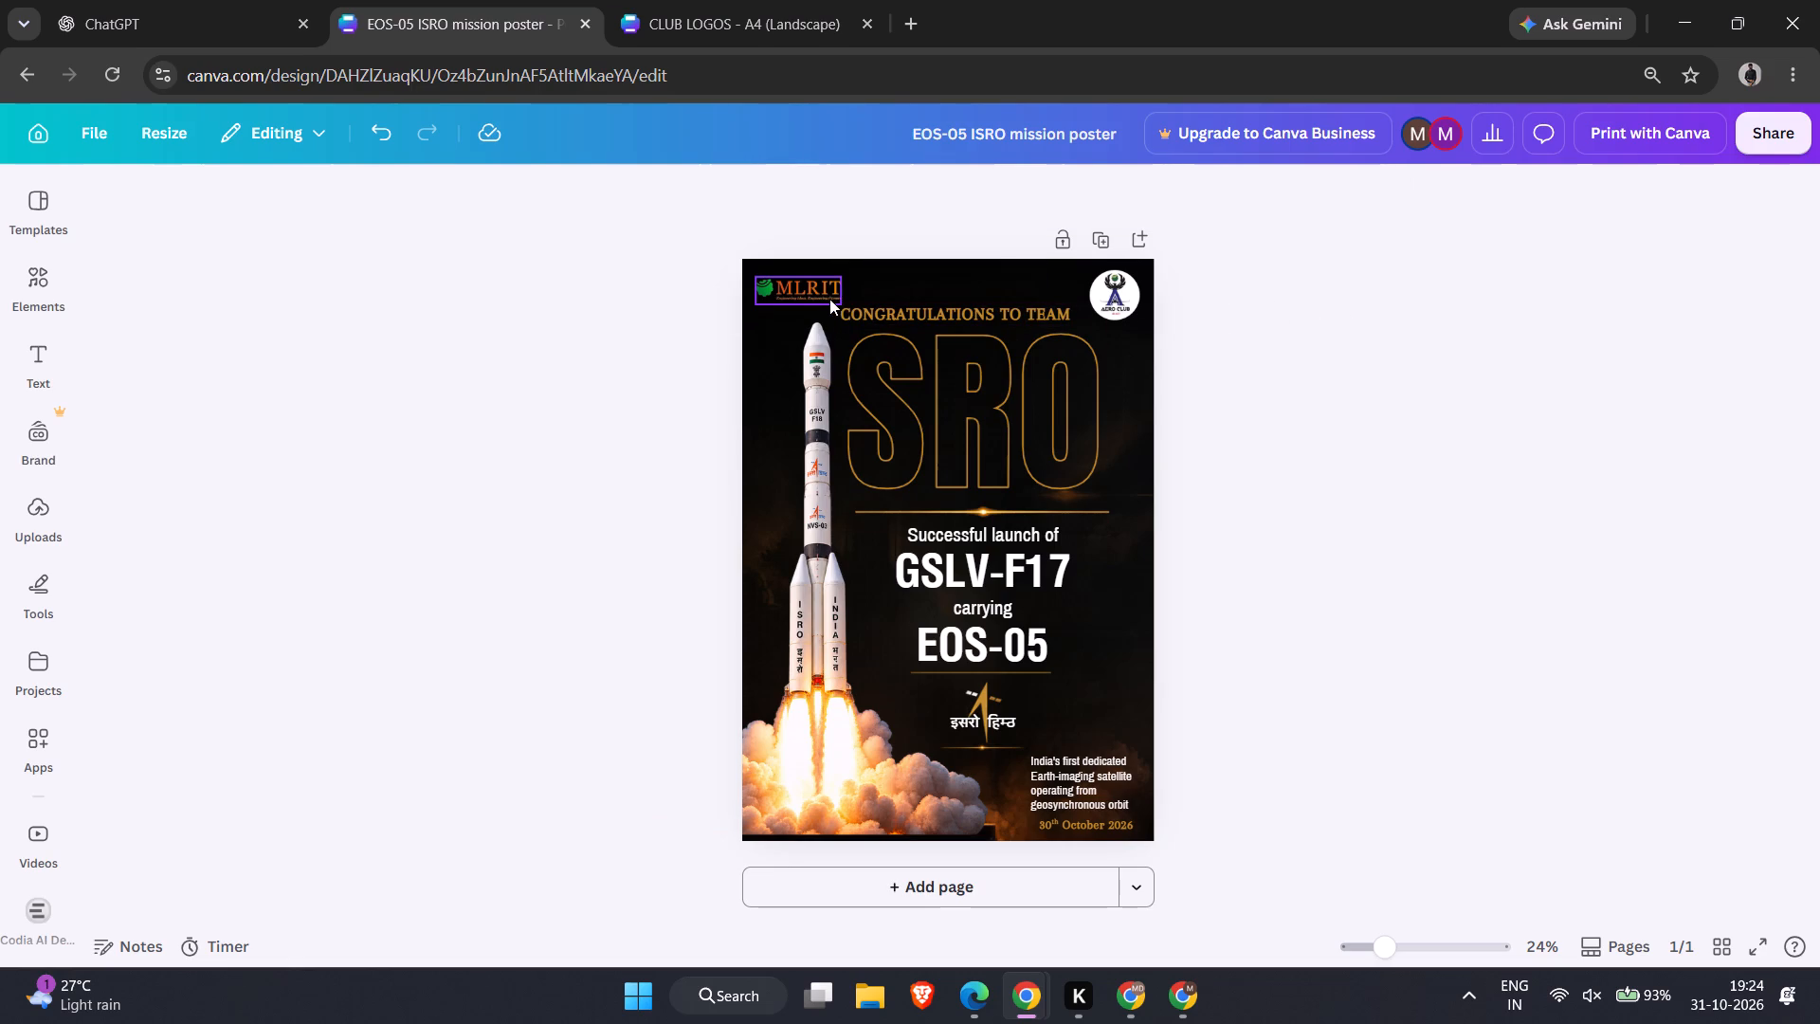
Nudge the MLRIT logo slightly up in the poster's top-left corner.
left_click(824, 297)
key("Up")
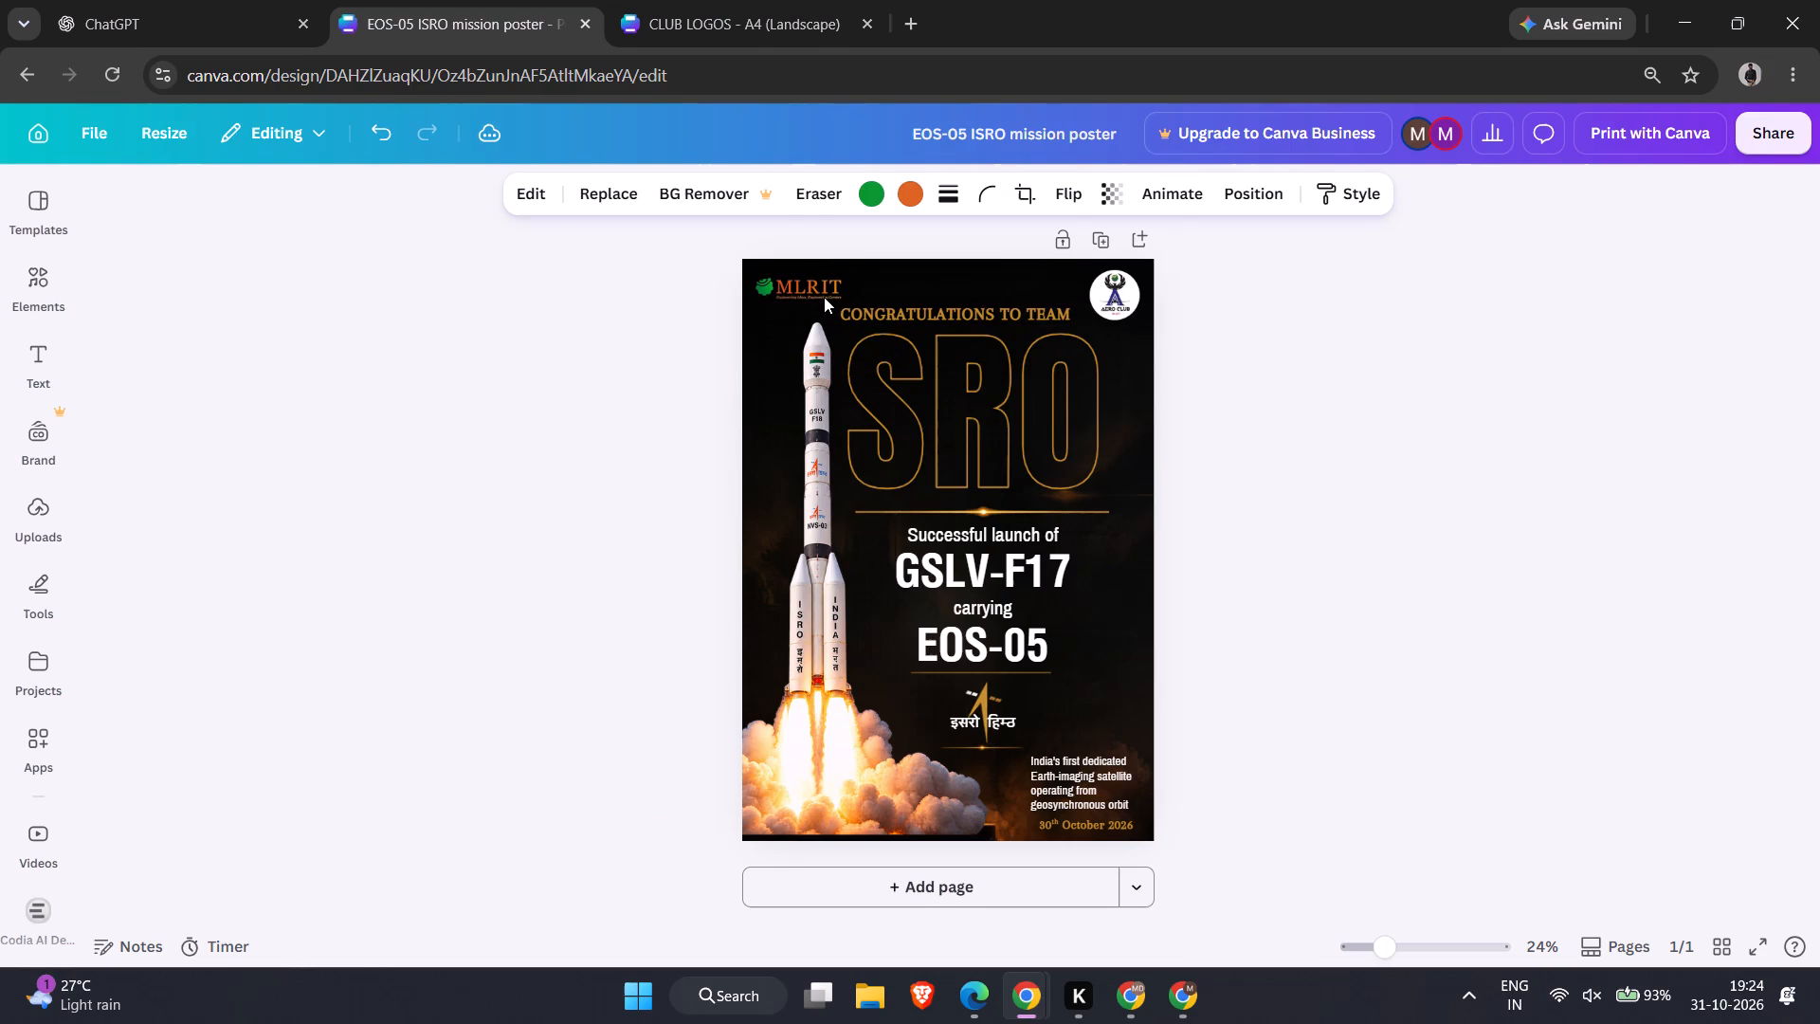
left_click(1348, 375)
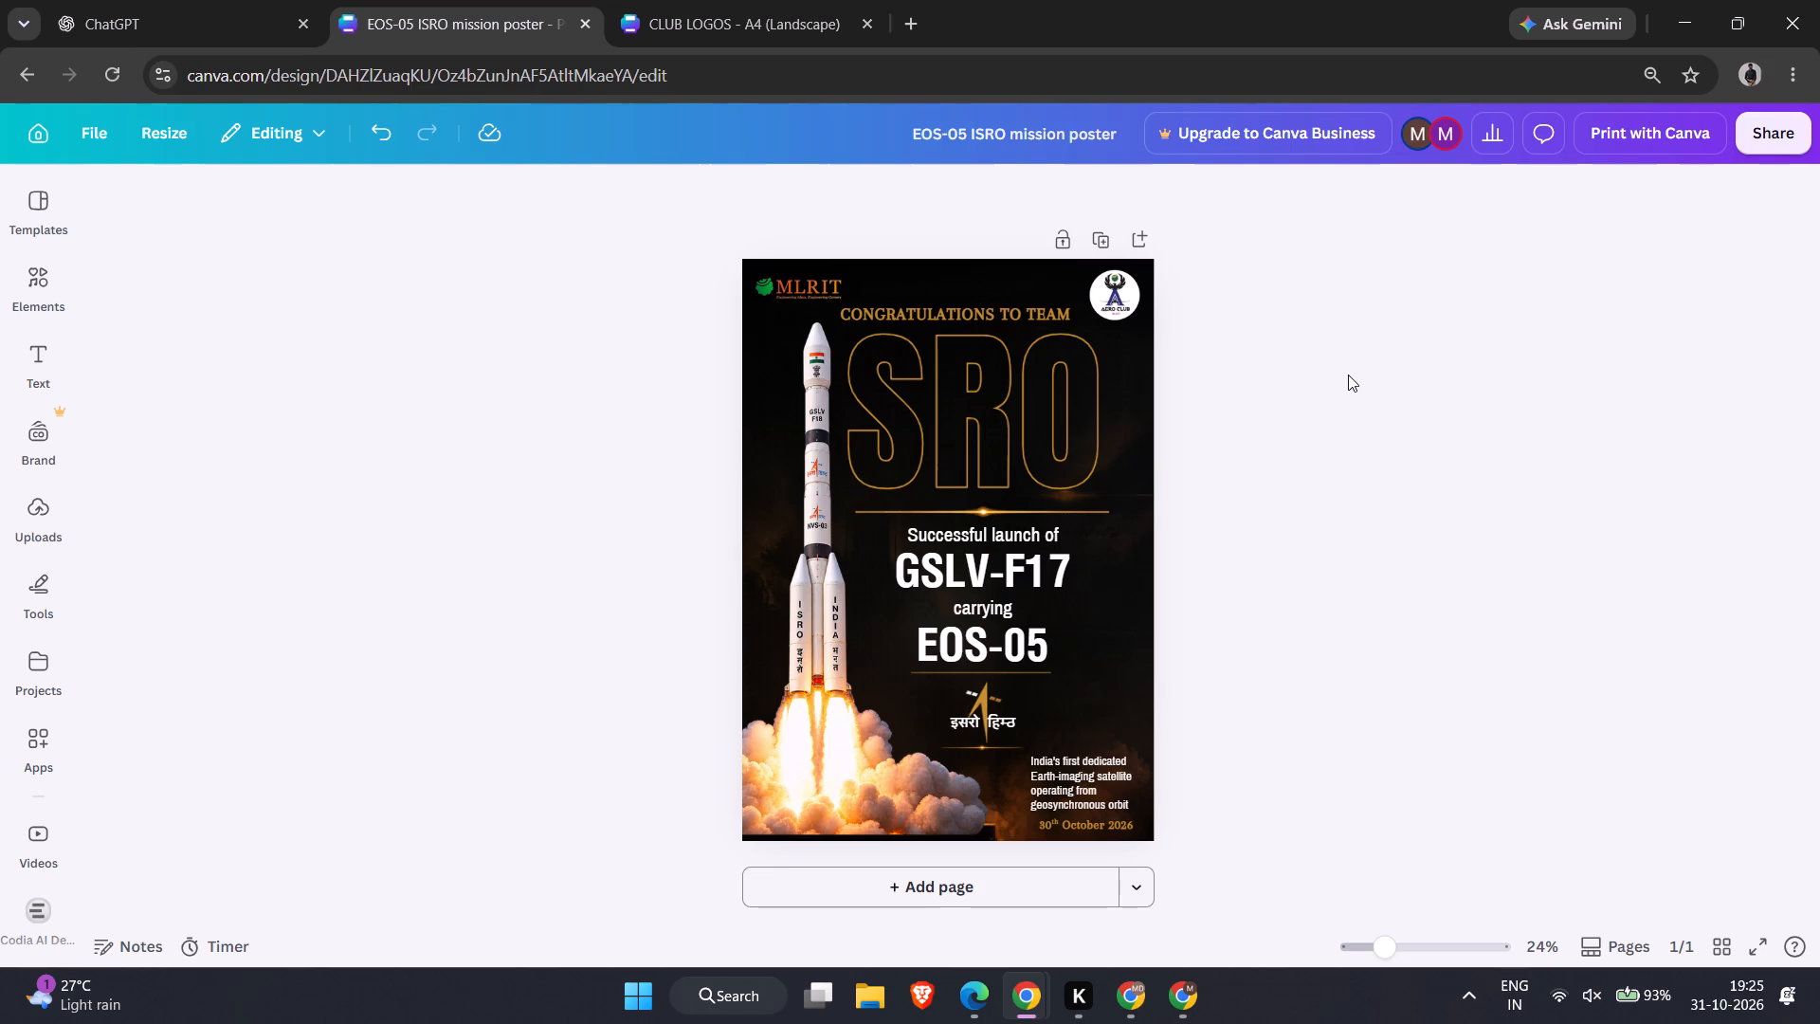
left_click(1394, 371)
Copy all elements of the EOS-05 poster and switch to the CLUB LOGOS design.
left_click(1093, 550)
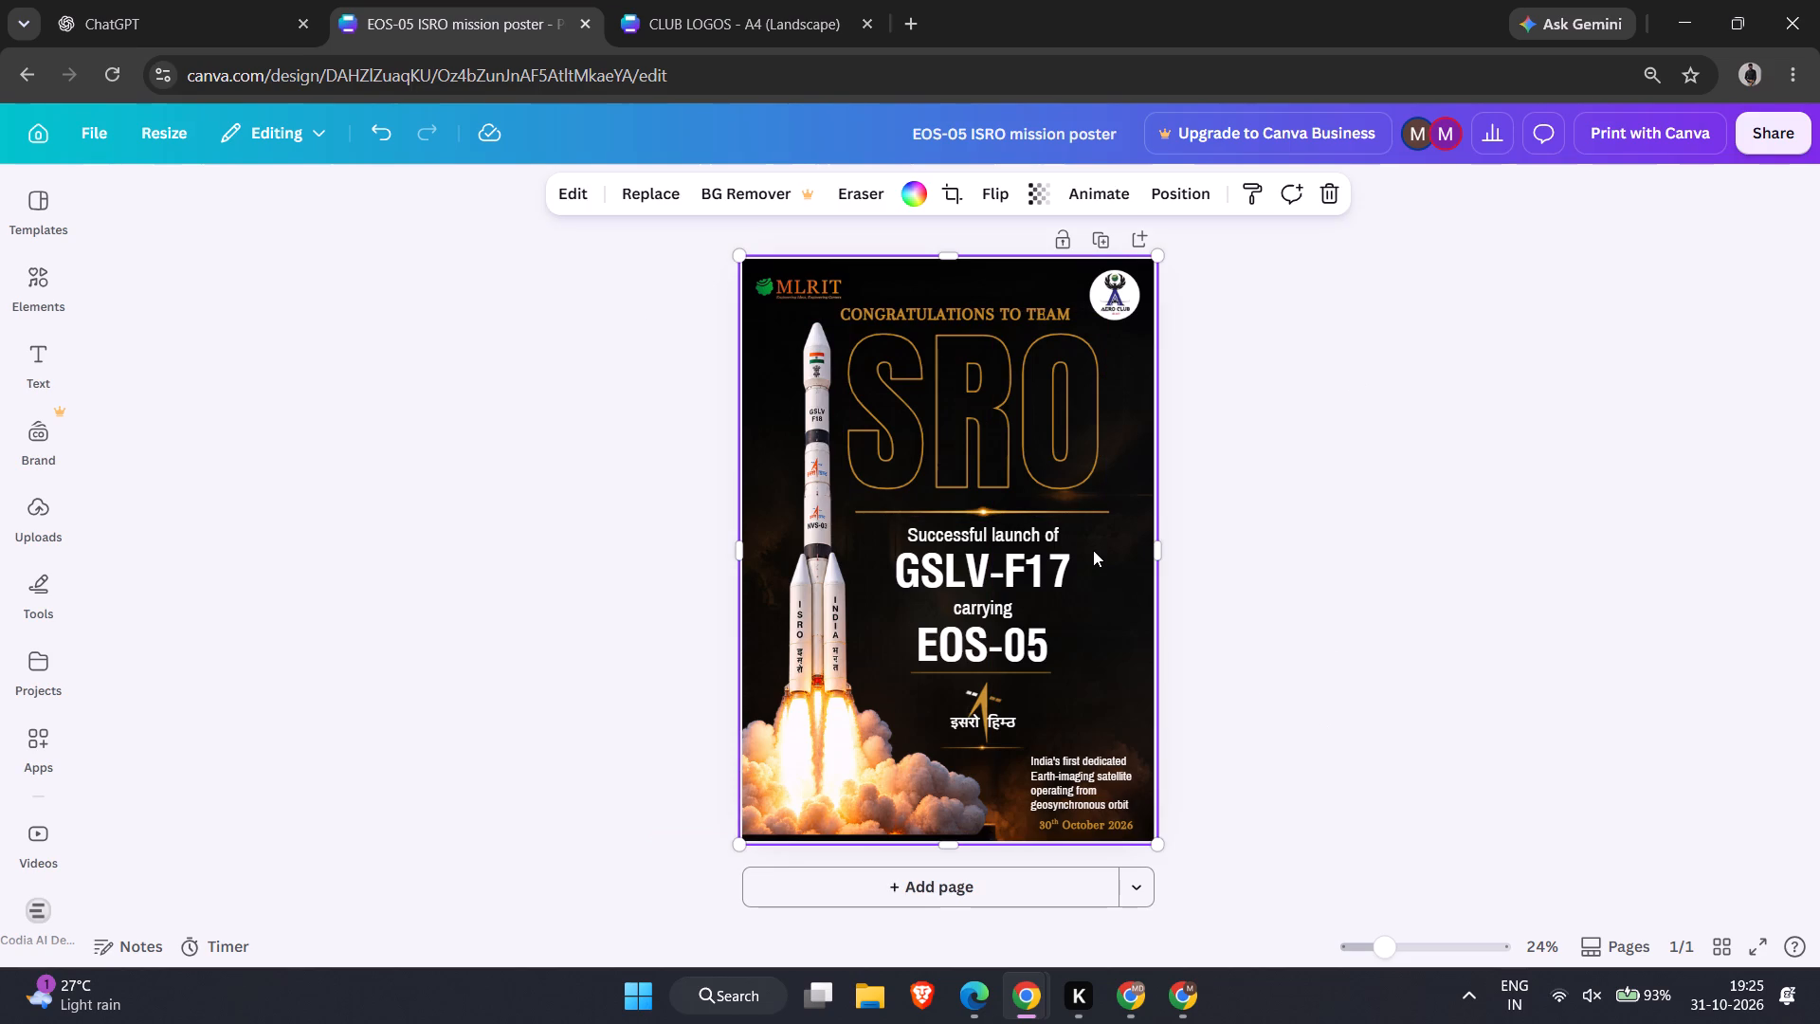
key("ctrl+a")
key("ctrl+c")
key("ctrl+c")
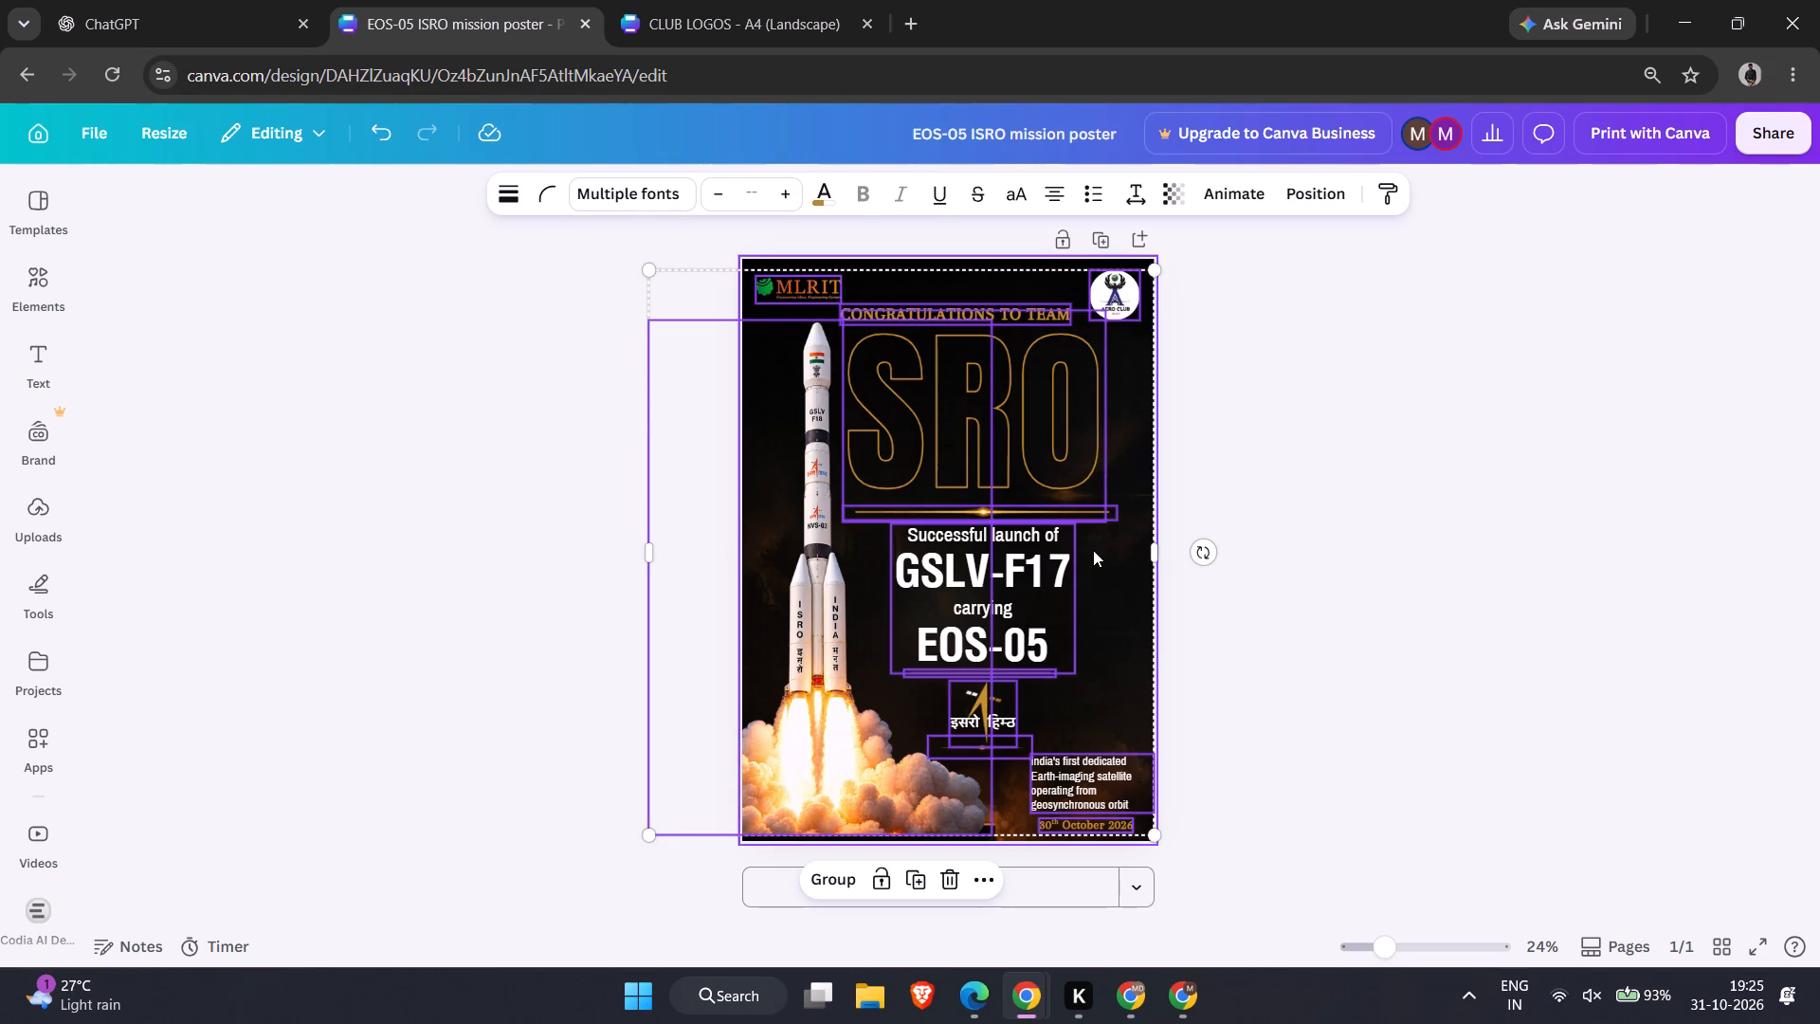
key("ctrl+c")
key("ctrl+c")
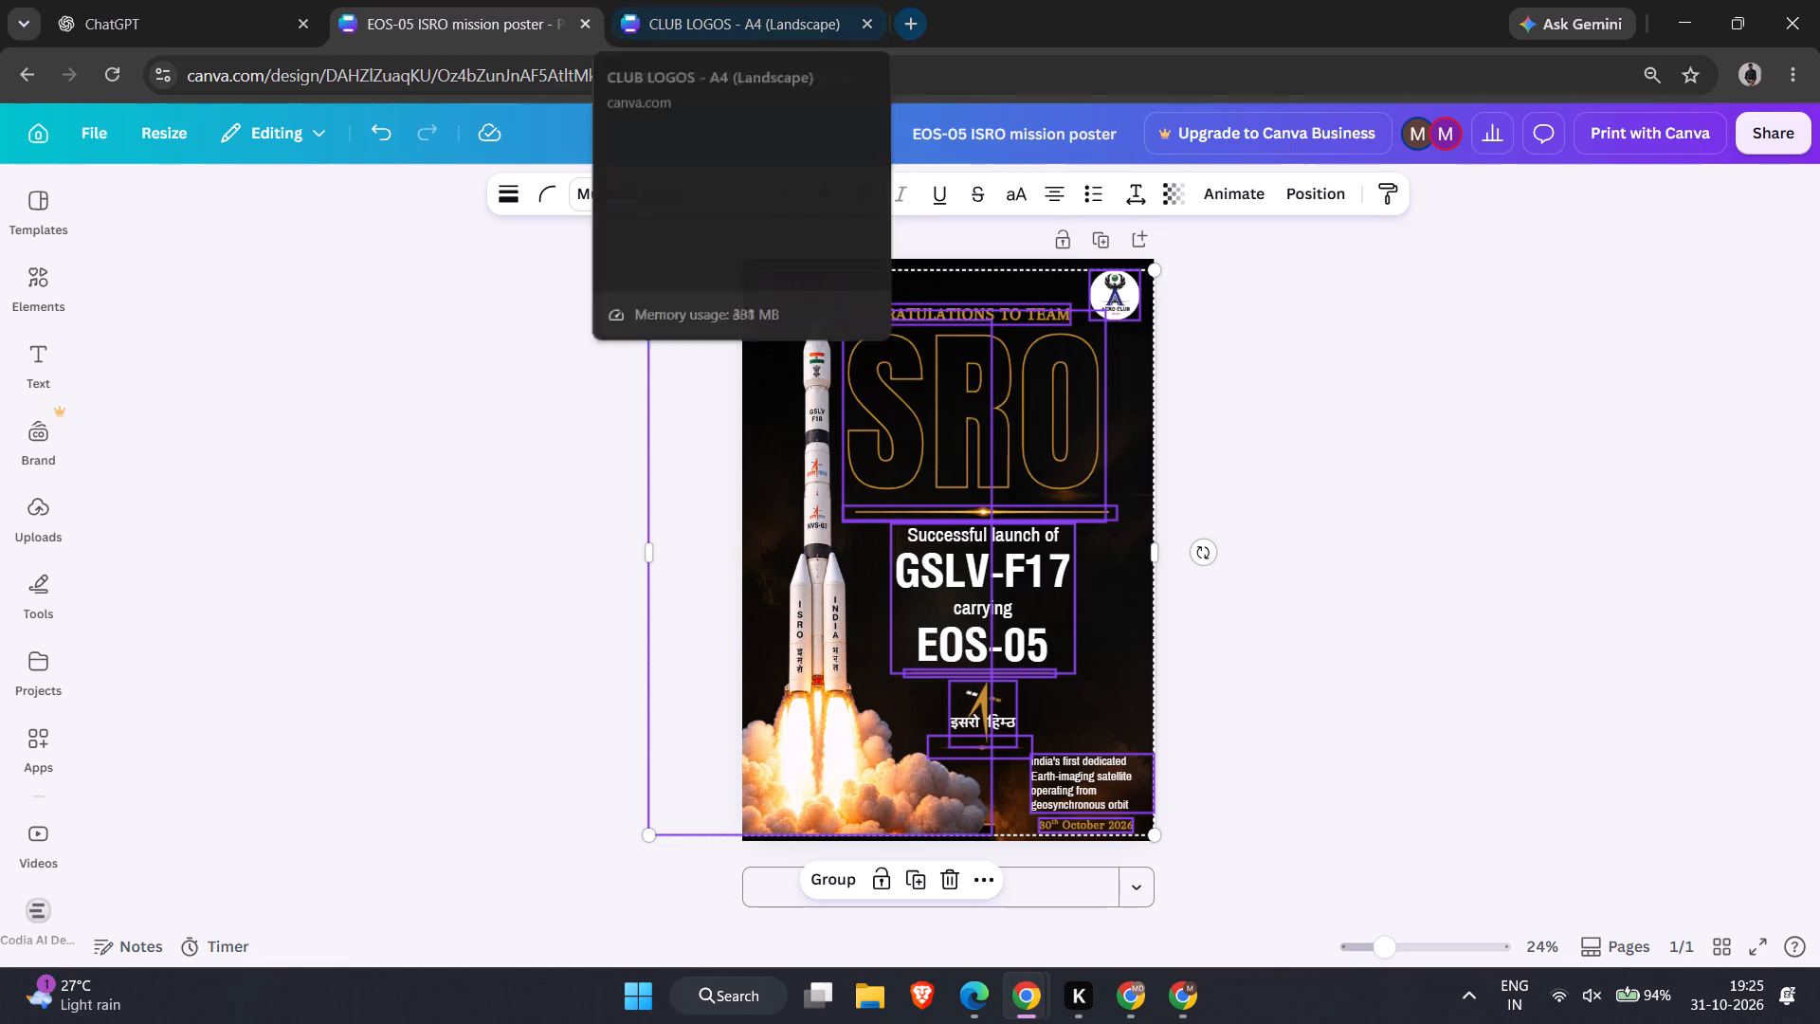
left_click(737, 0)
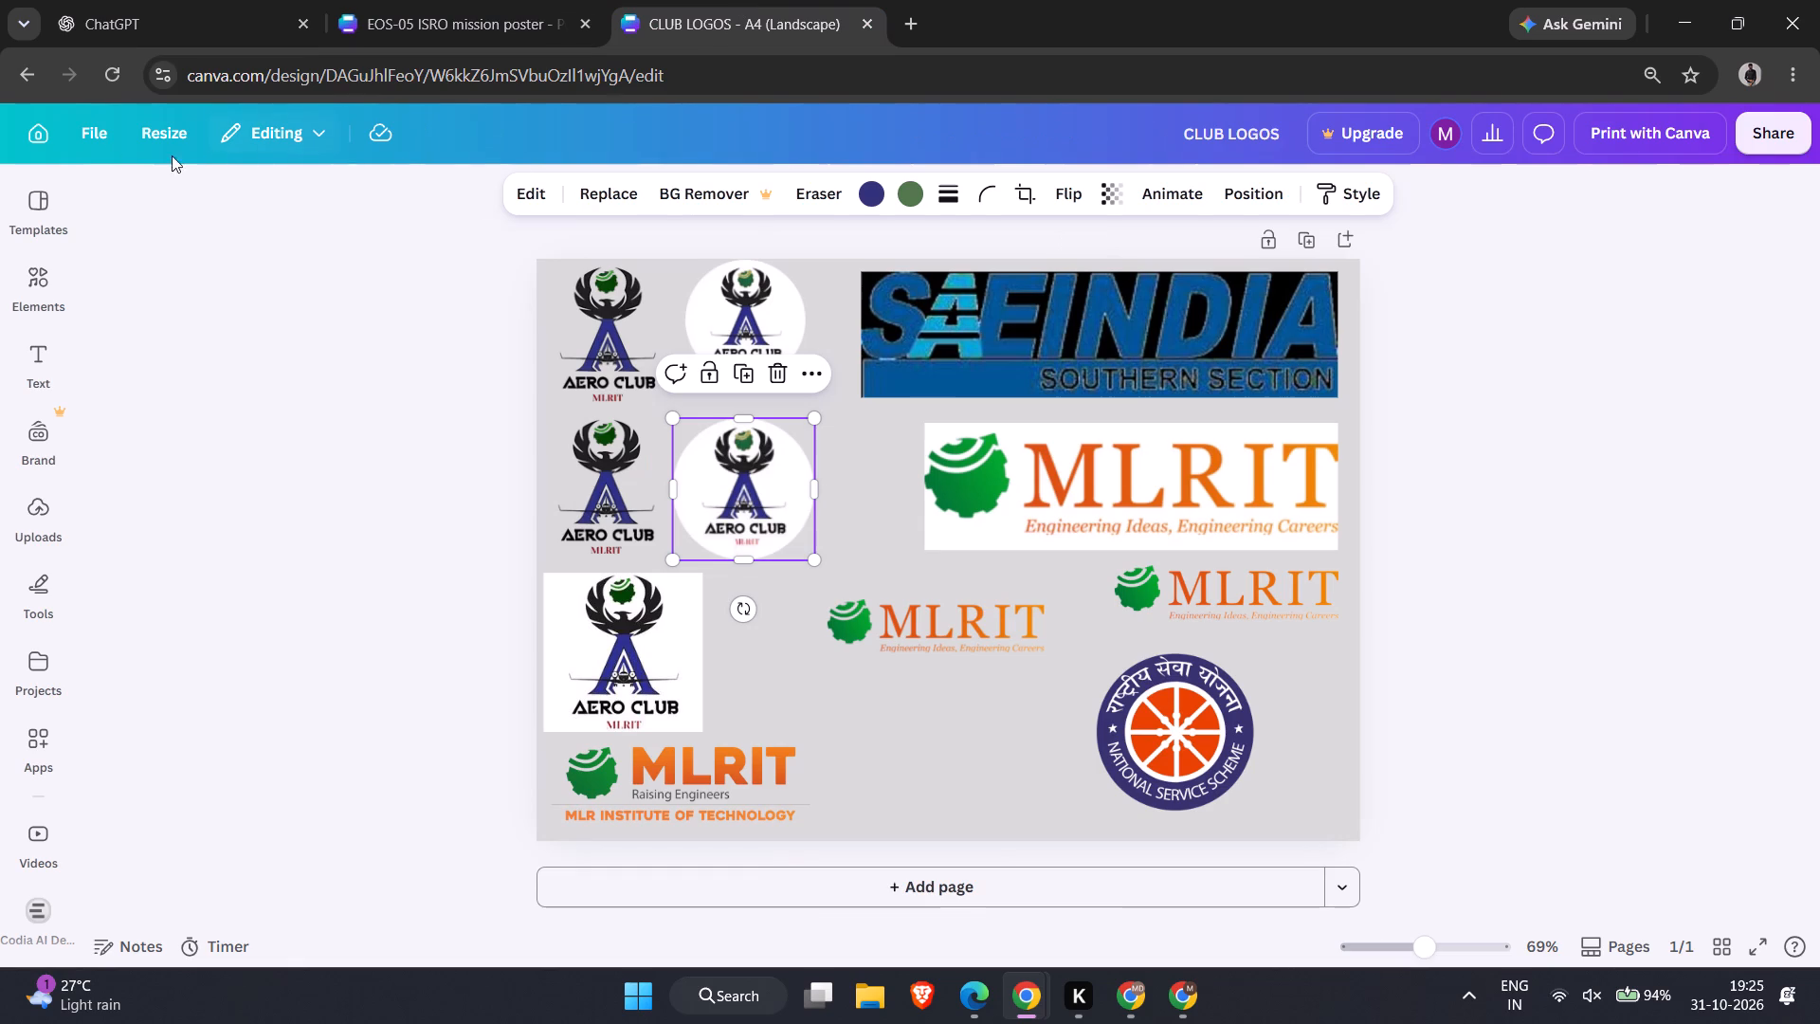
Create a blank Instagram Post (4:5) design and paste the copied EOS-05 poster elements into it.
left_click(30, 135)
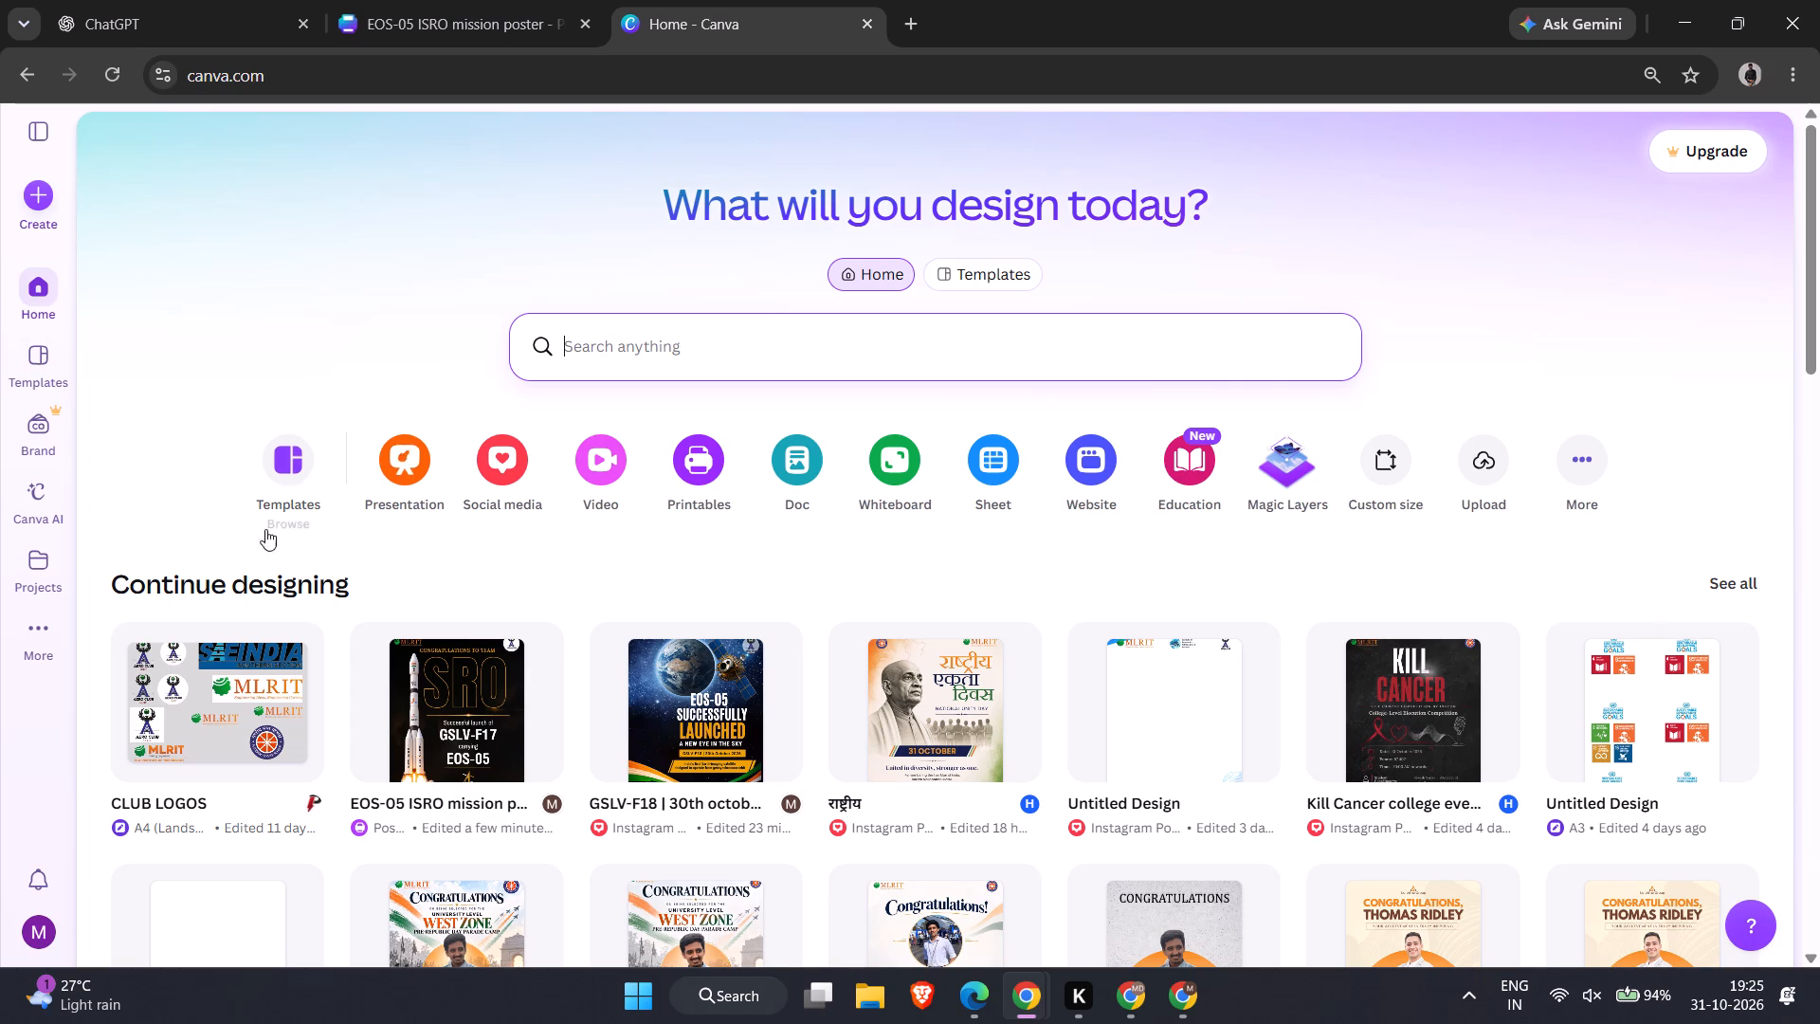
left_click(481, 476)
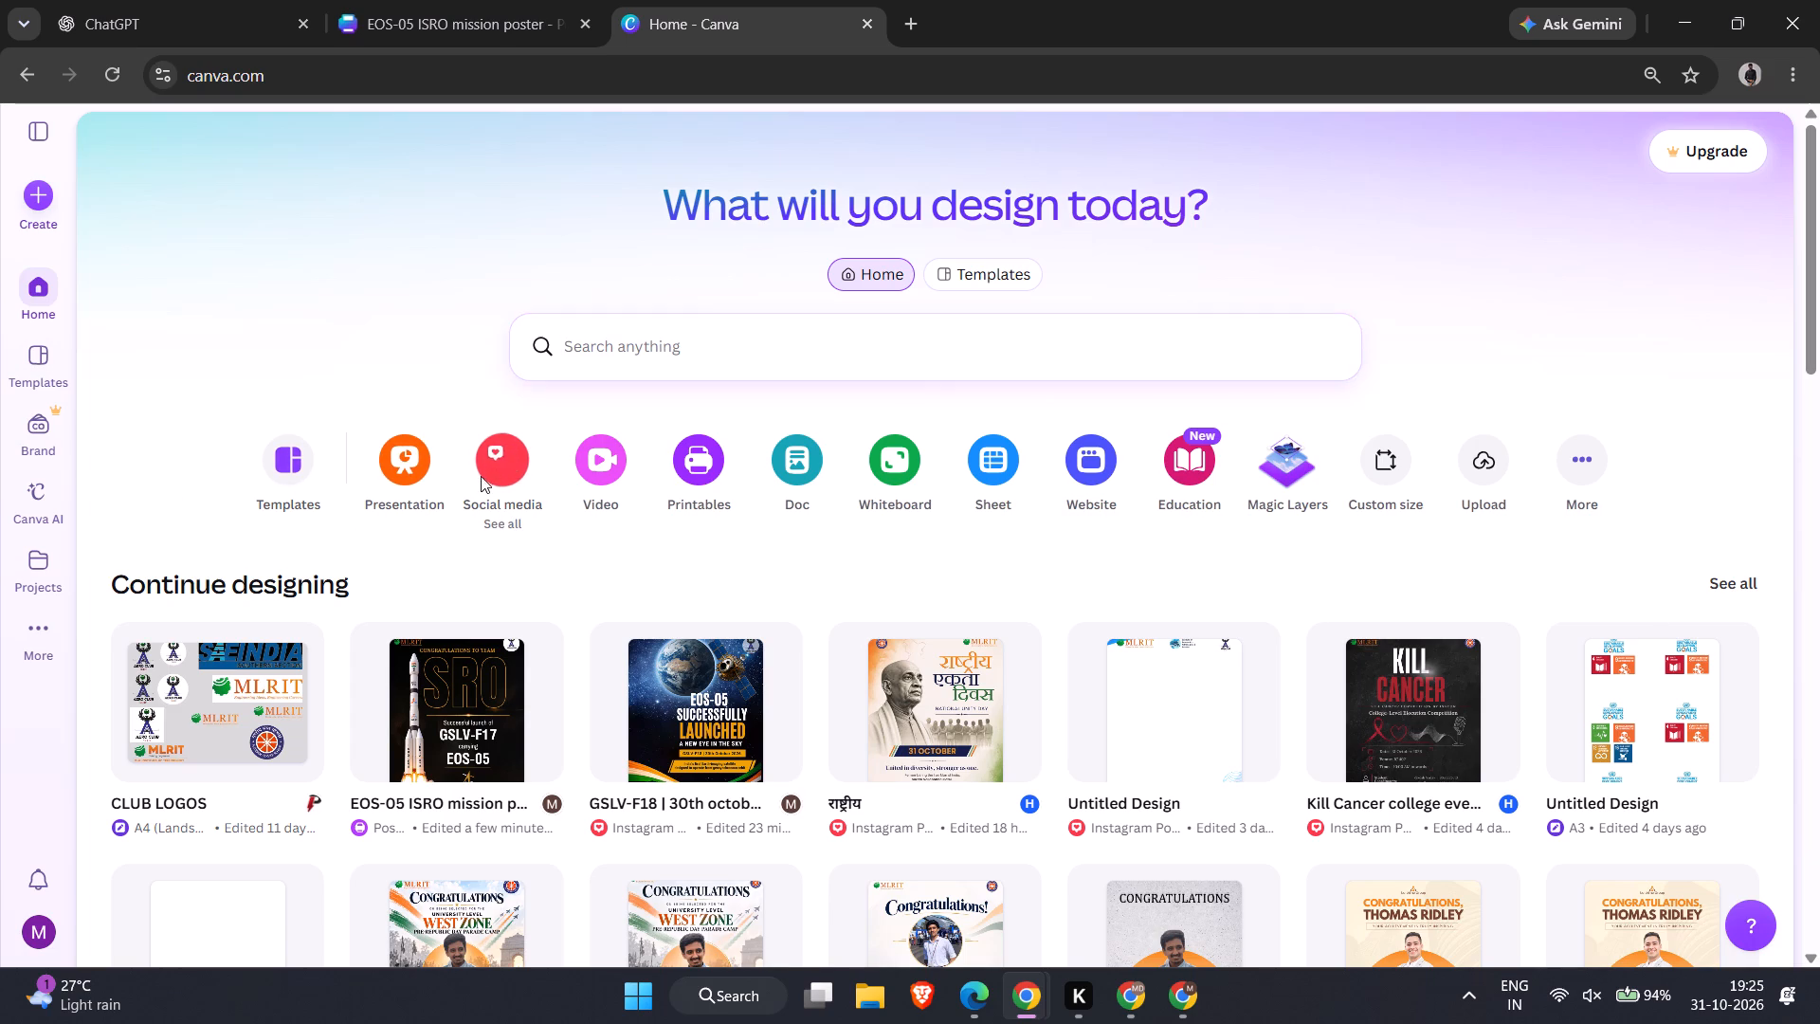
left_click(640, 457)
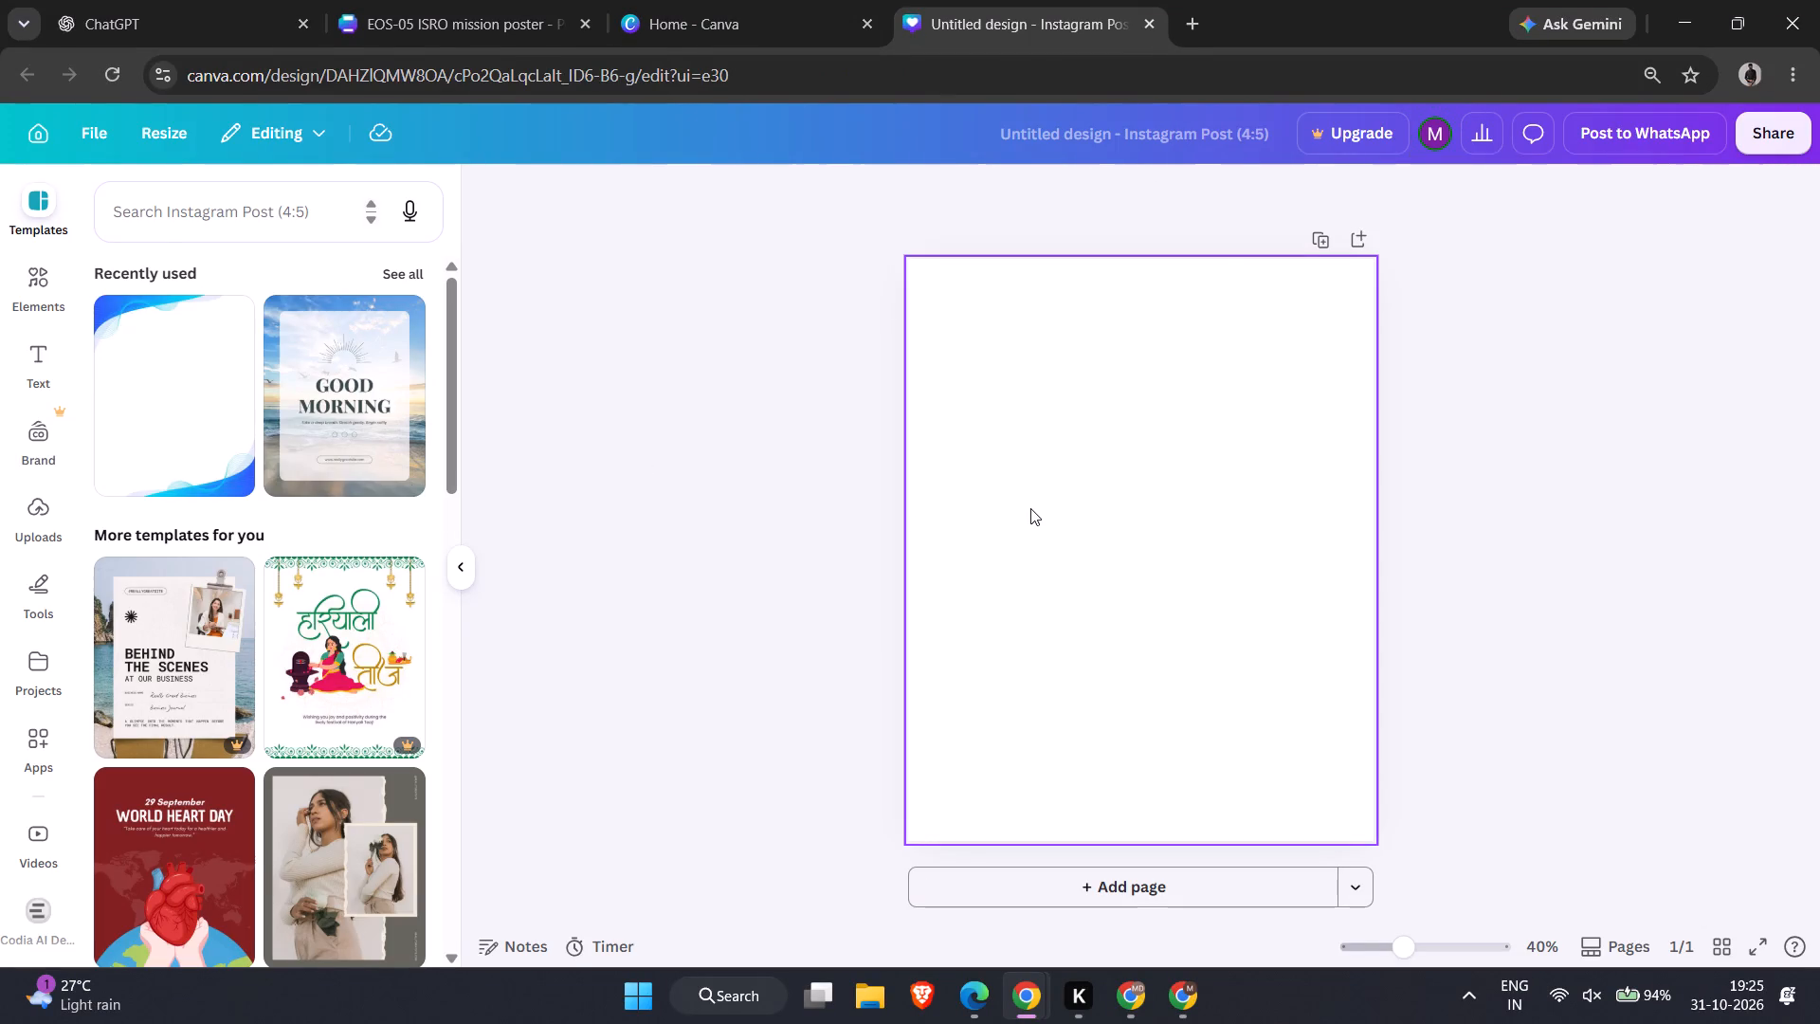
key("ctrl+v")
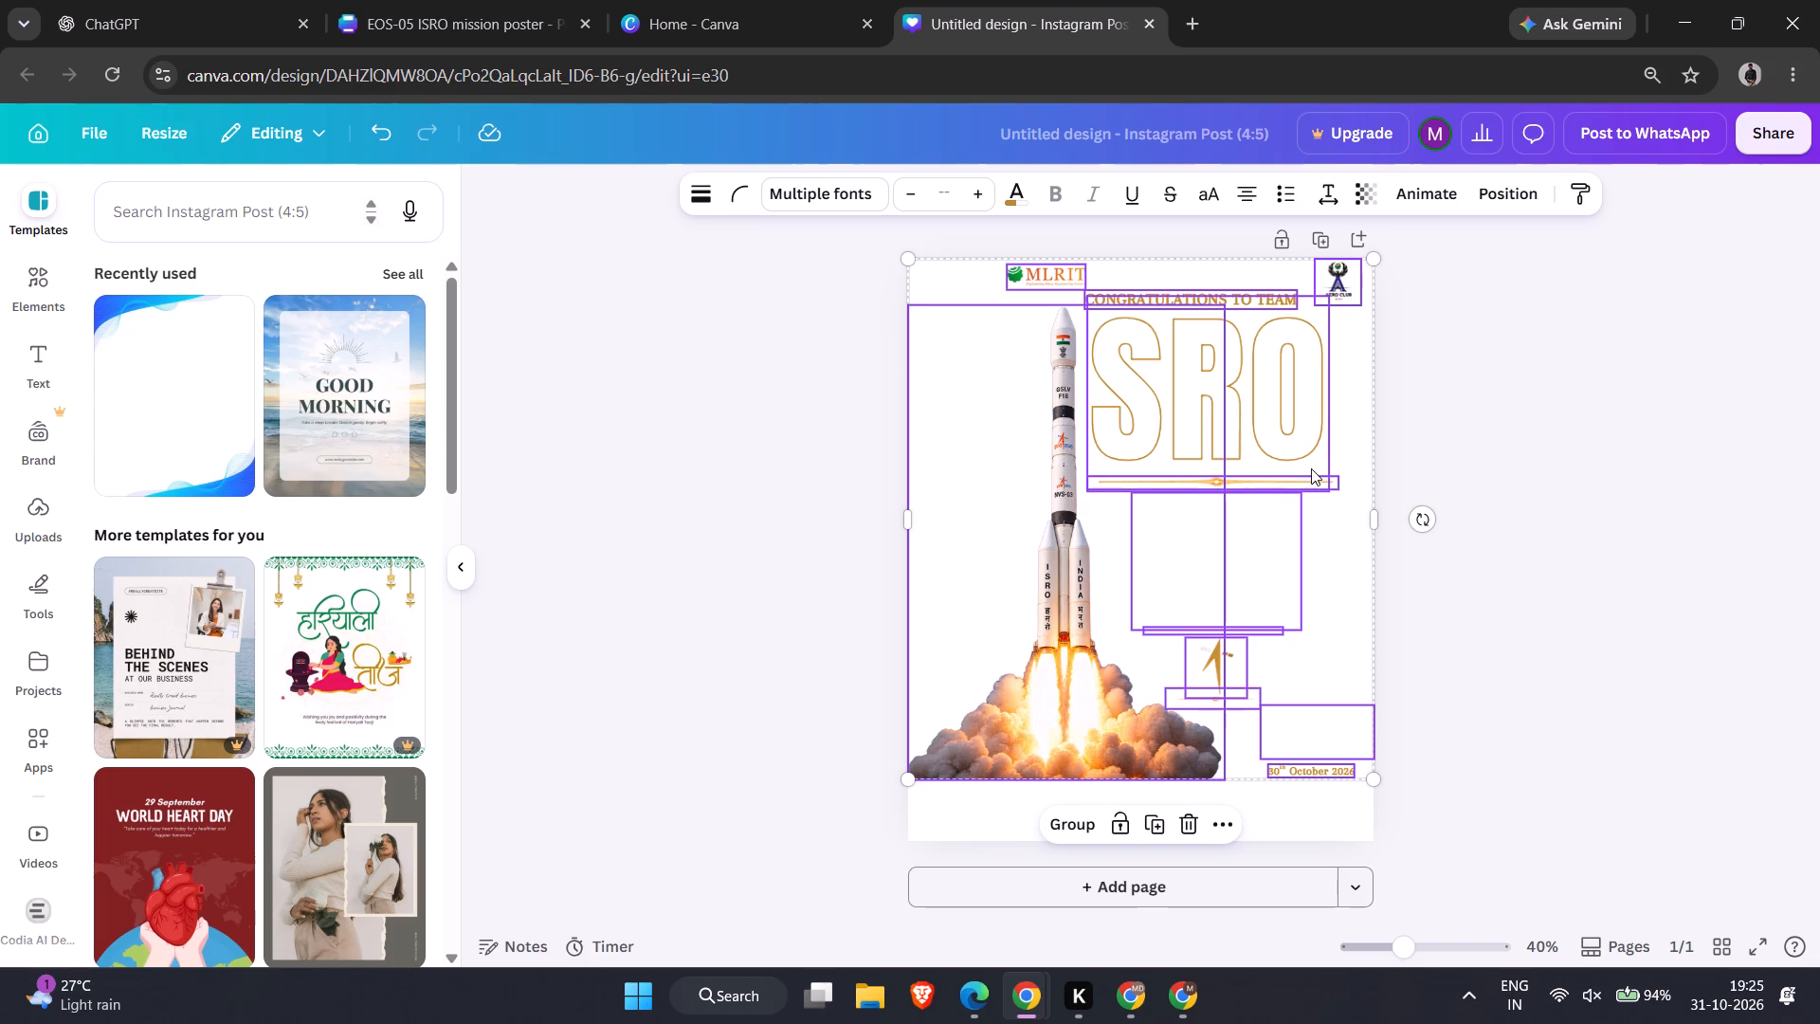
left_click(1482, 528)
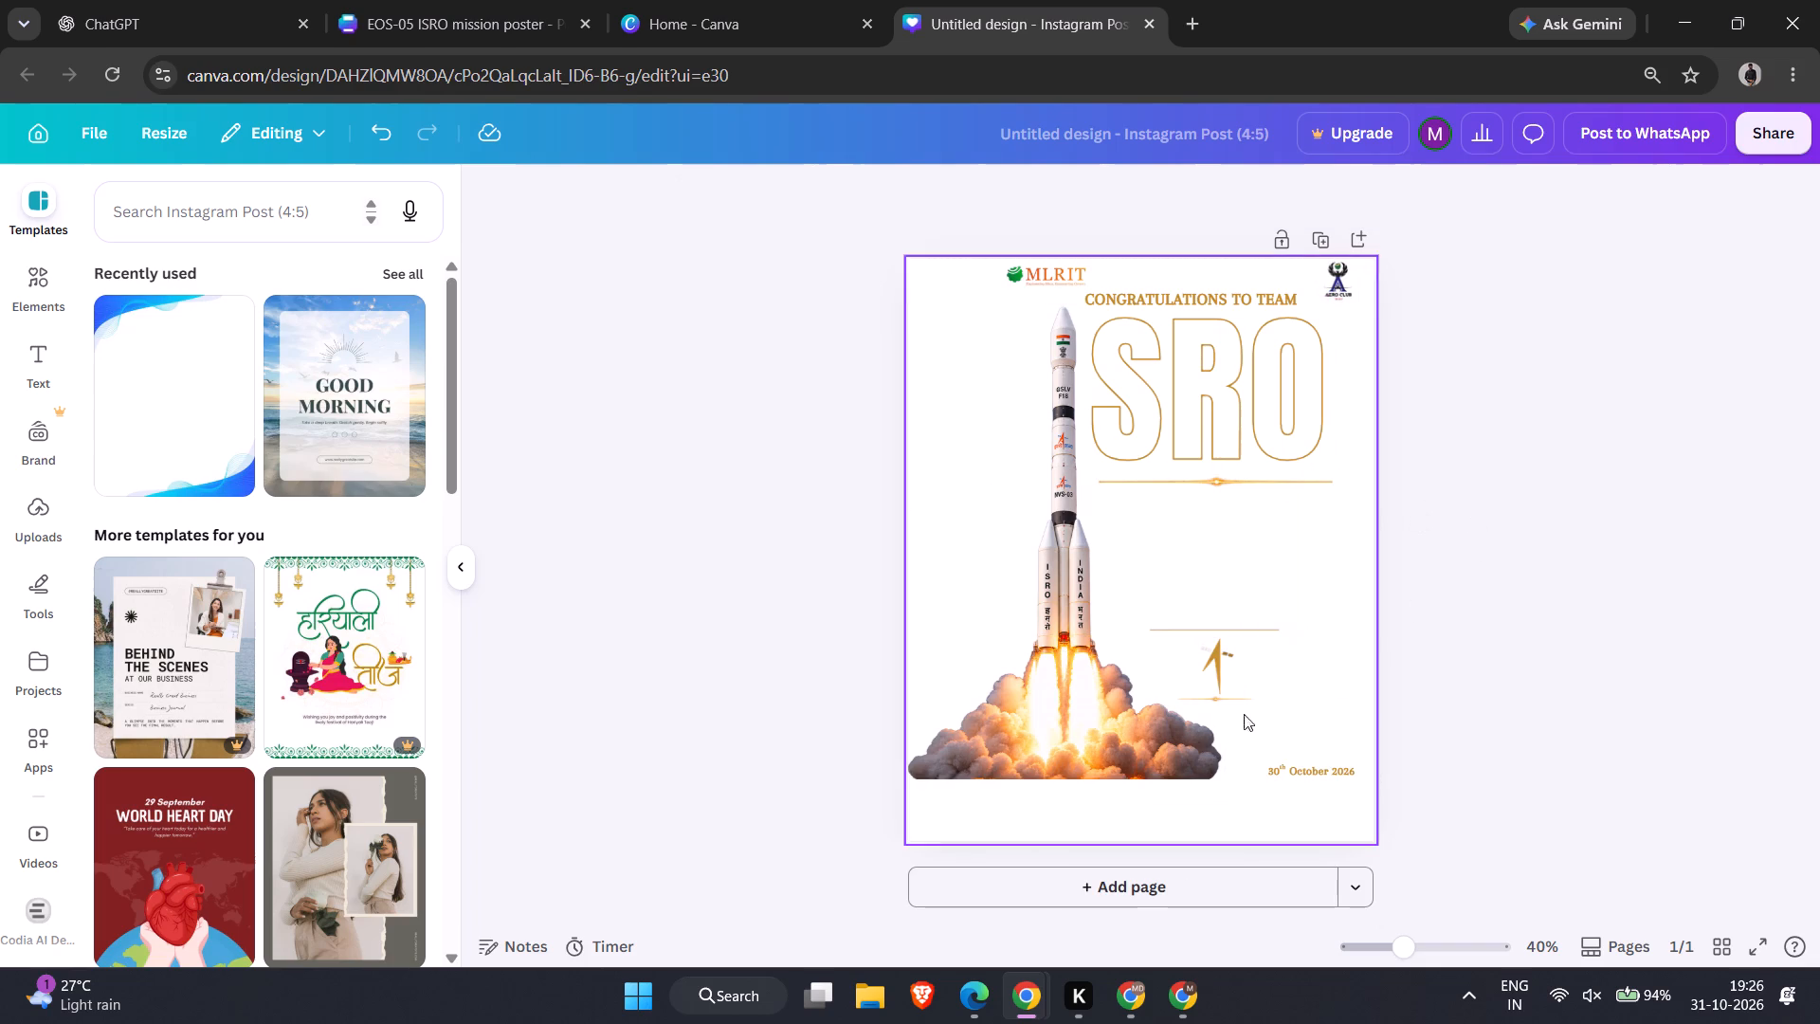
Move the rocket image down to the page's bottom edge, enlarge it to about 825 wide and shift it toward the left edge.
left_click_drag(1076, 737, 1047, 797)
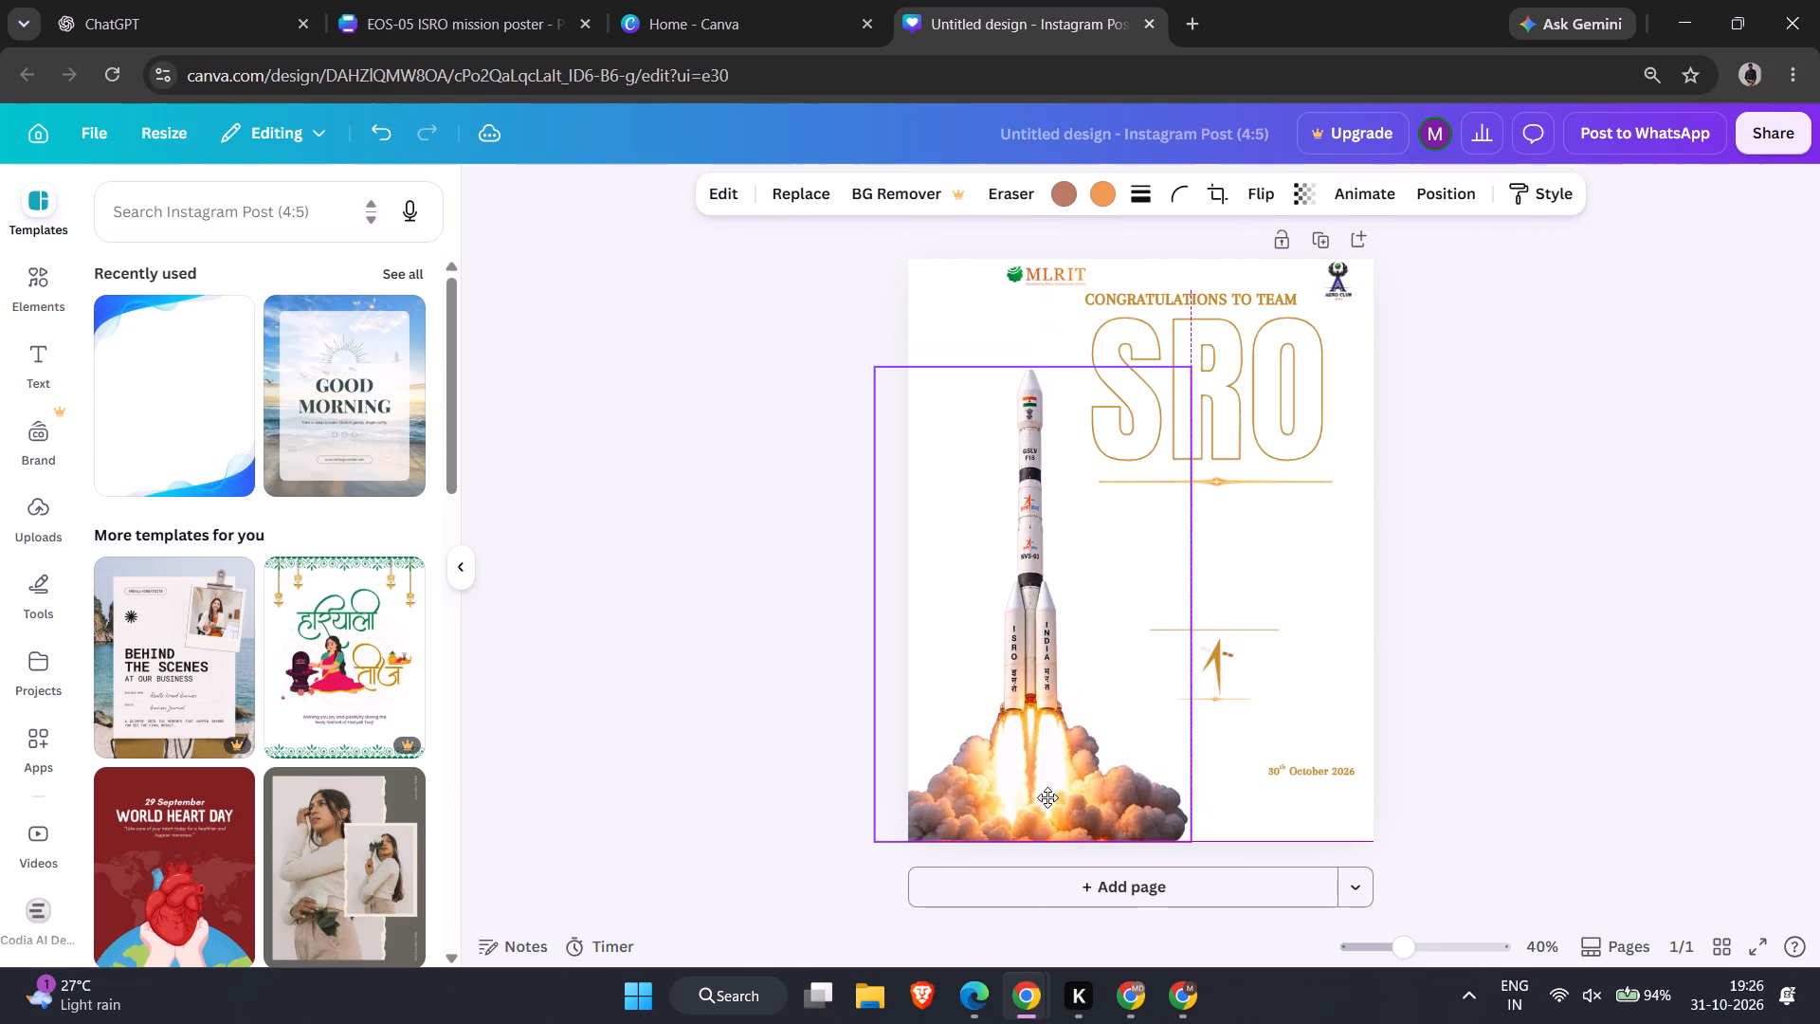
left_click_drag(1047, 797, 1047, 796)
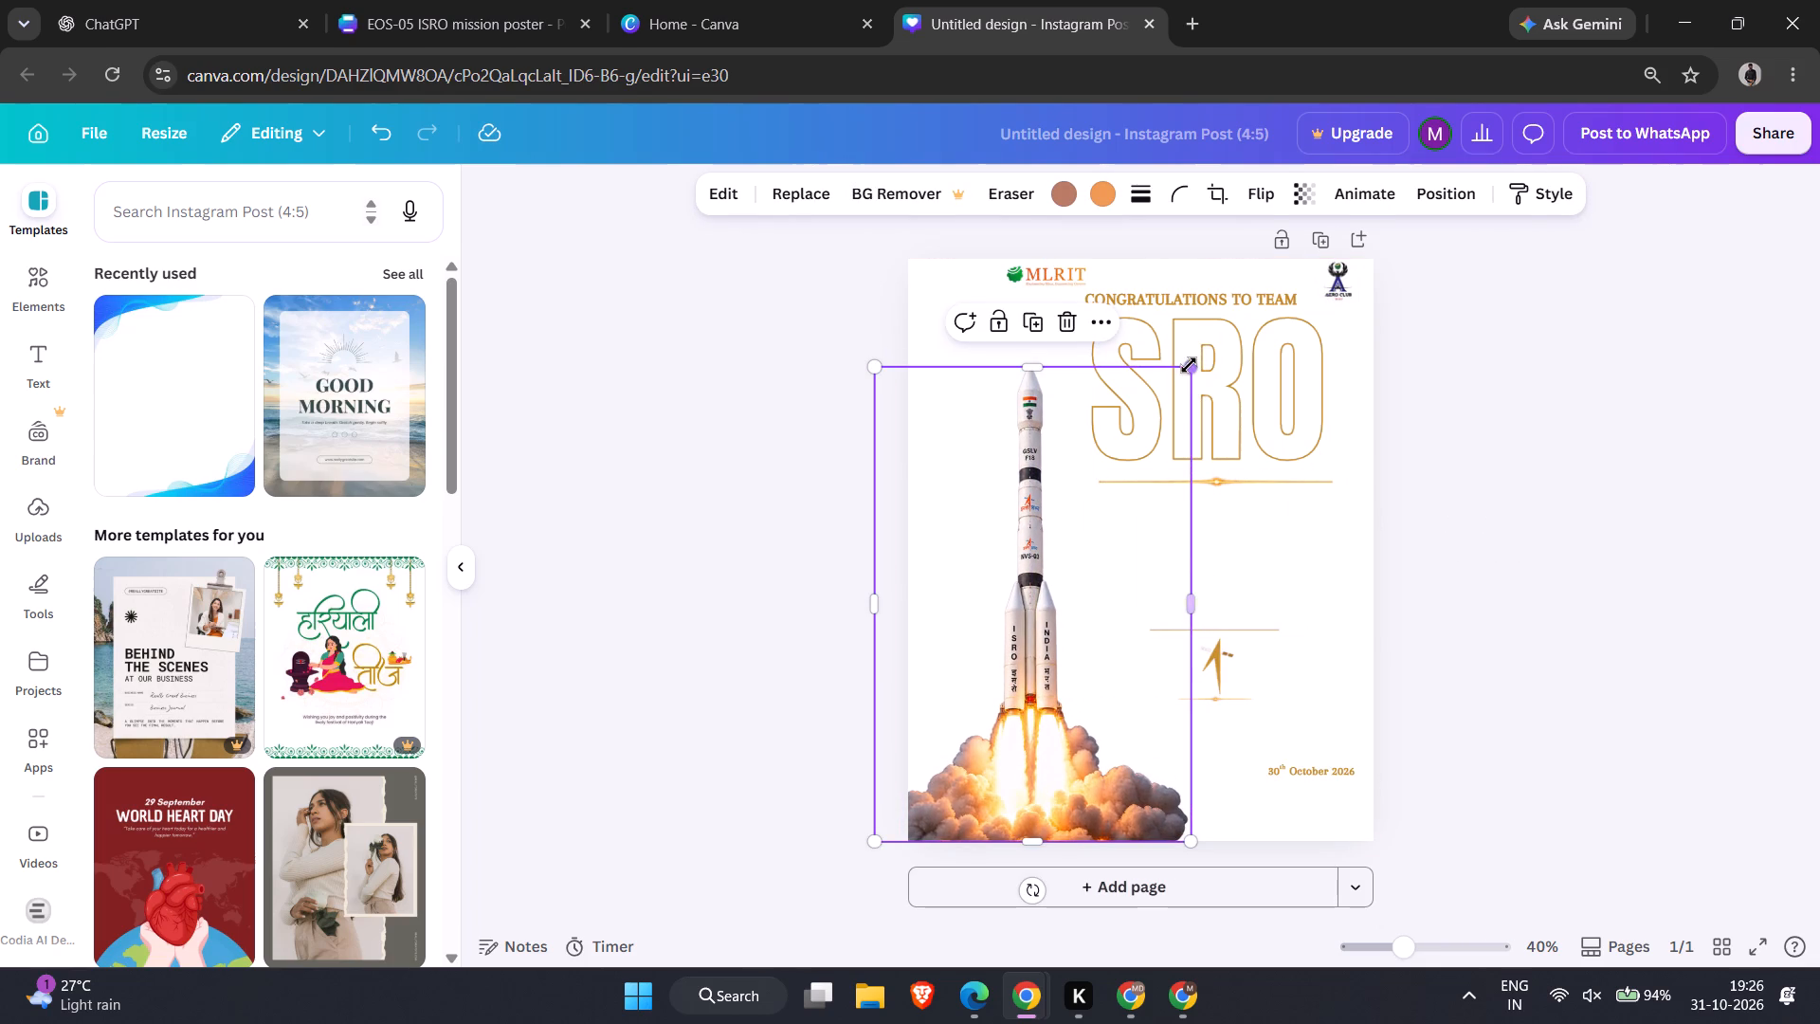
left_click_drag(1189, 364, 1189, 320)
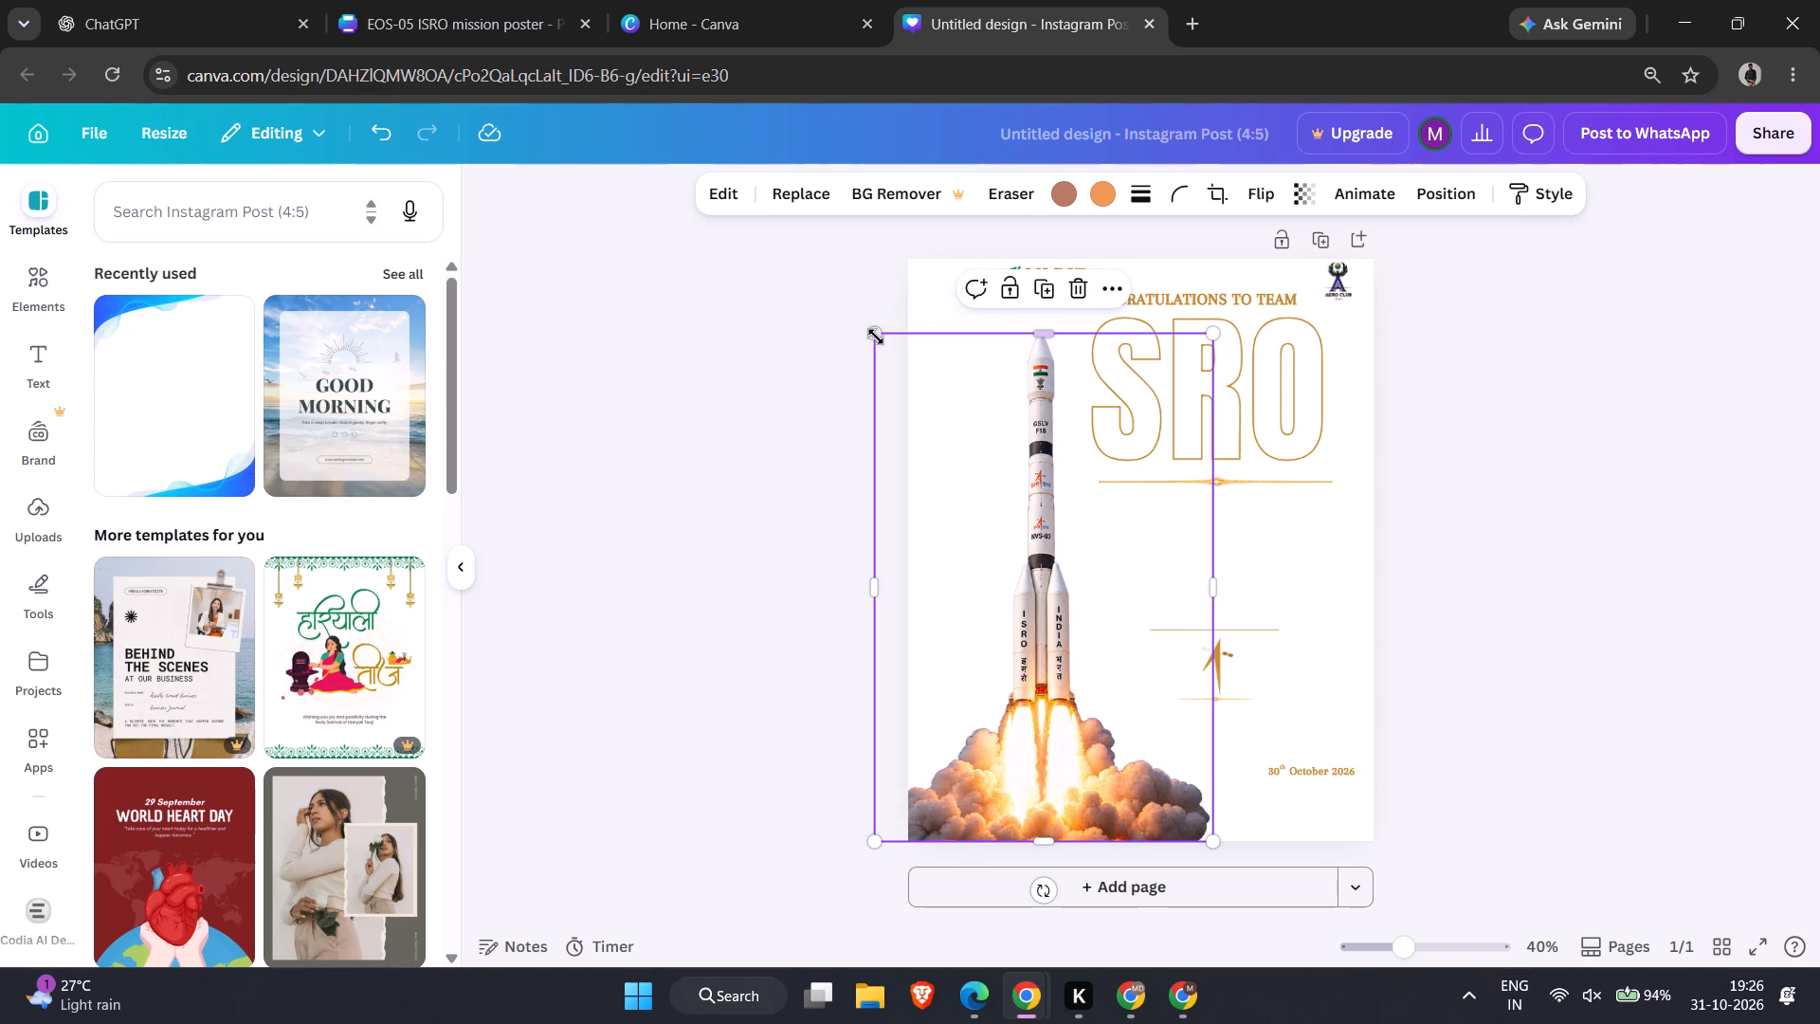
left_click_drag(868, 335, 834, 322)
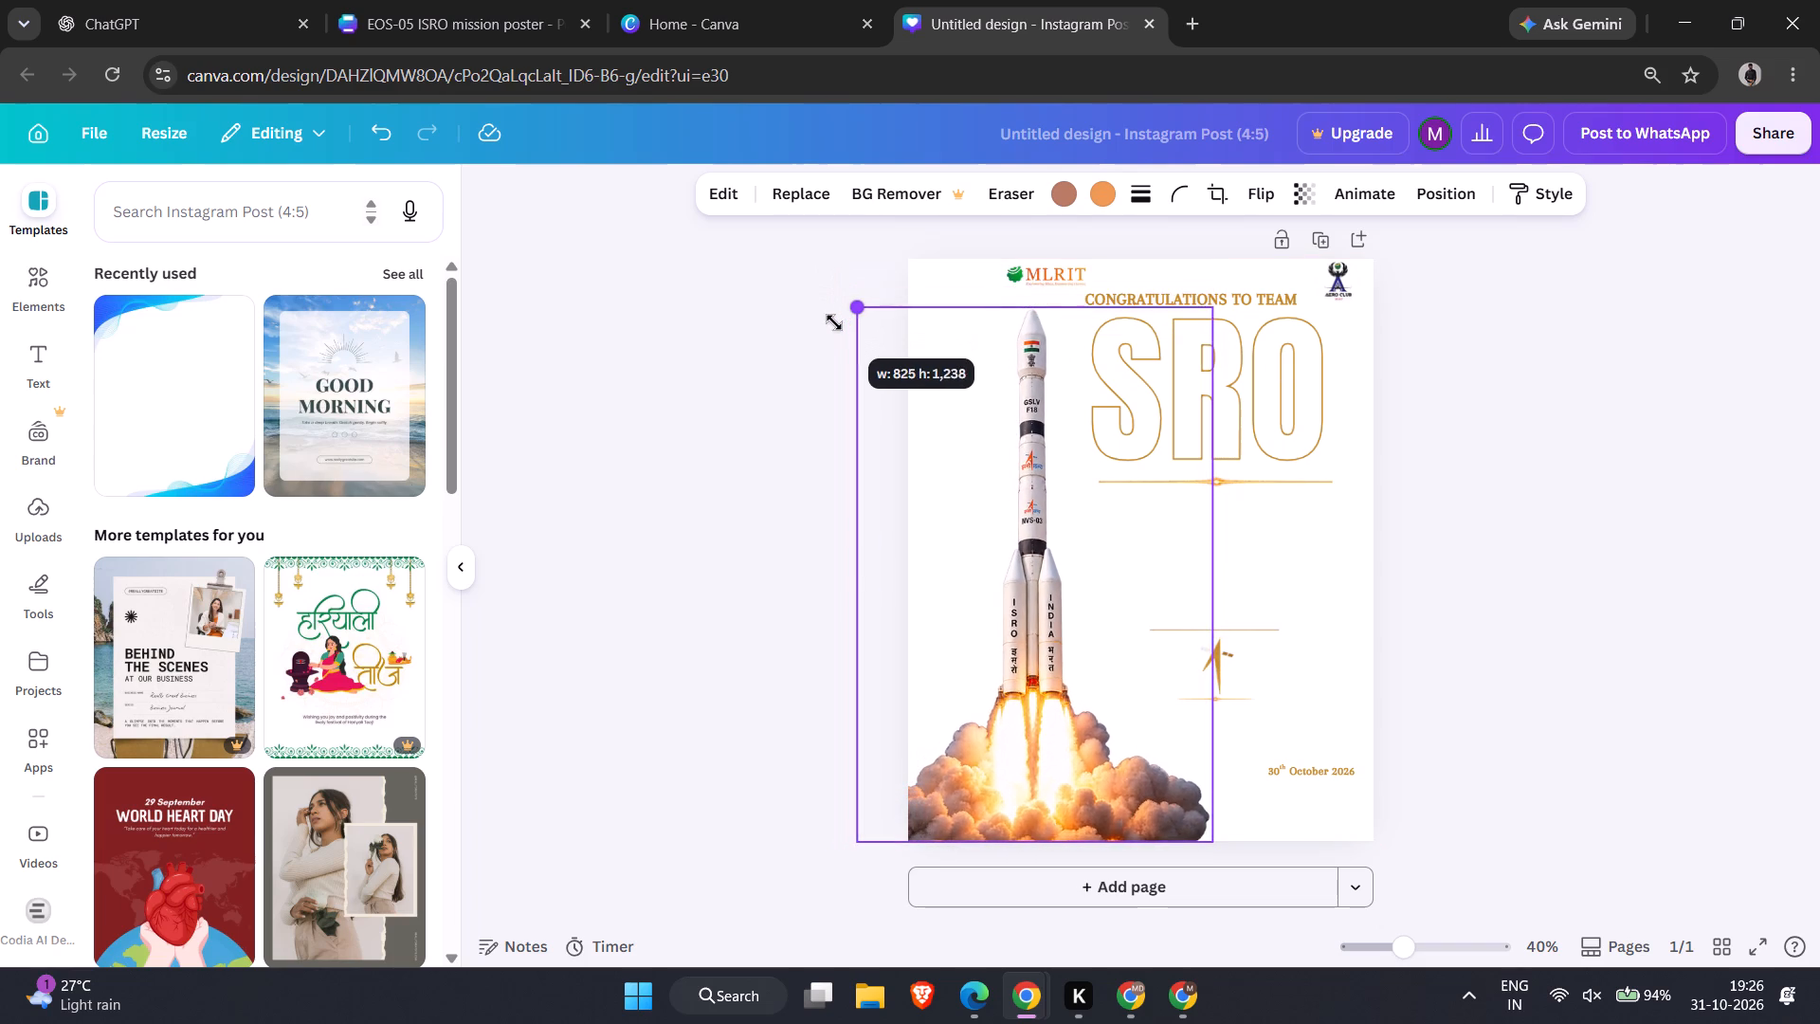
left_click_drag(834, 322, 834, 324)
left_click_drag(1050, 478, 1036, 478)
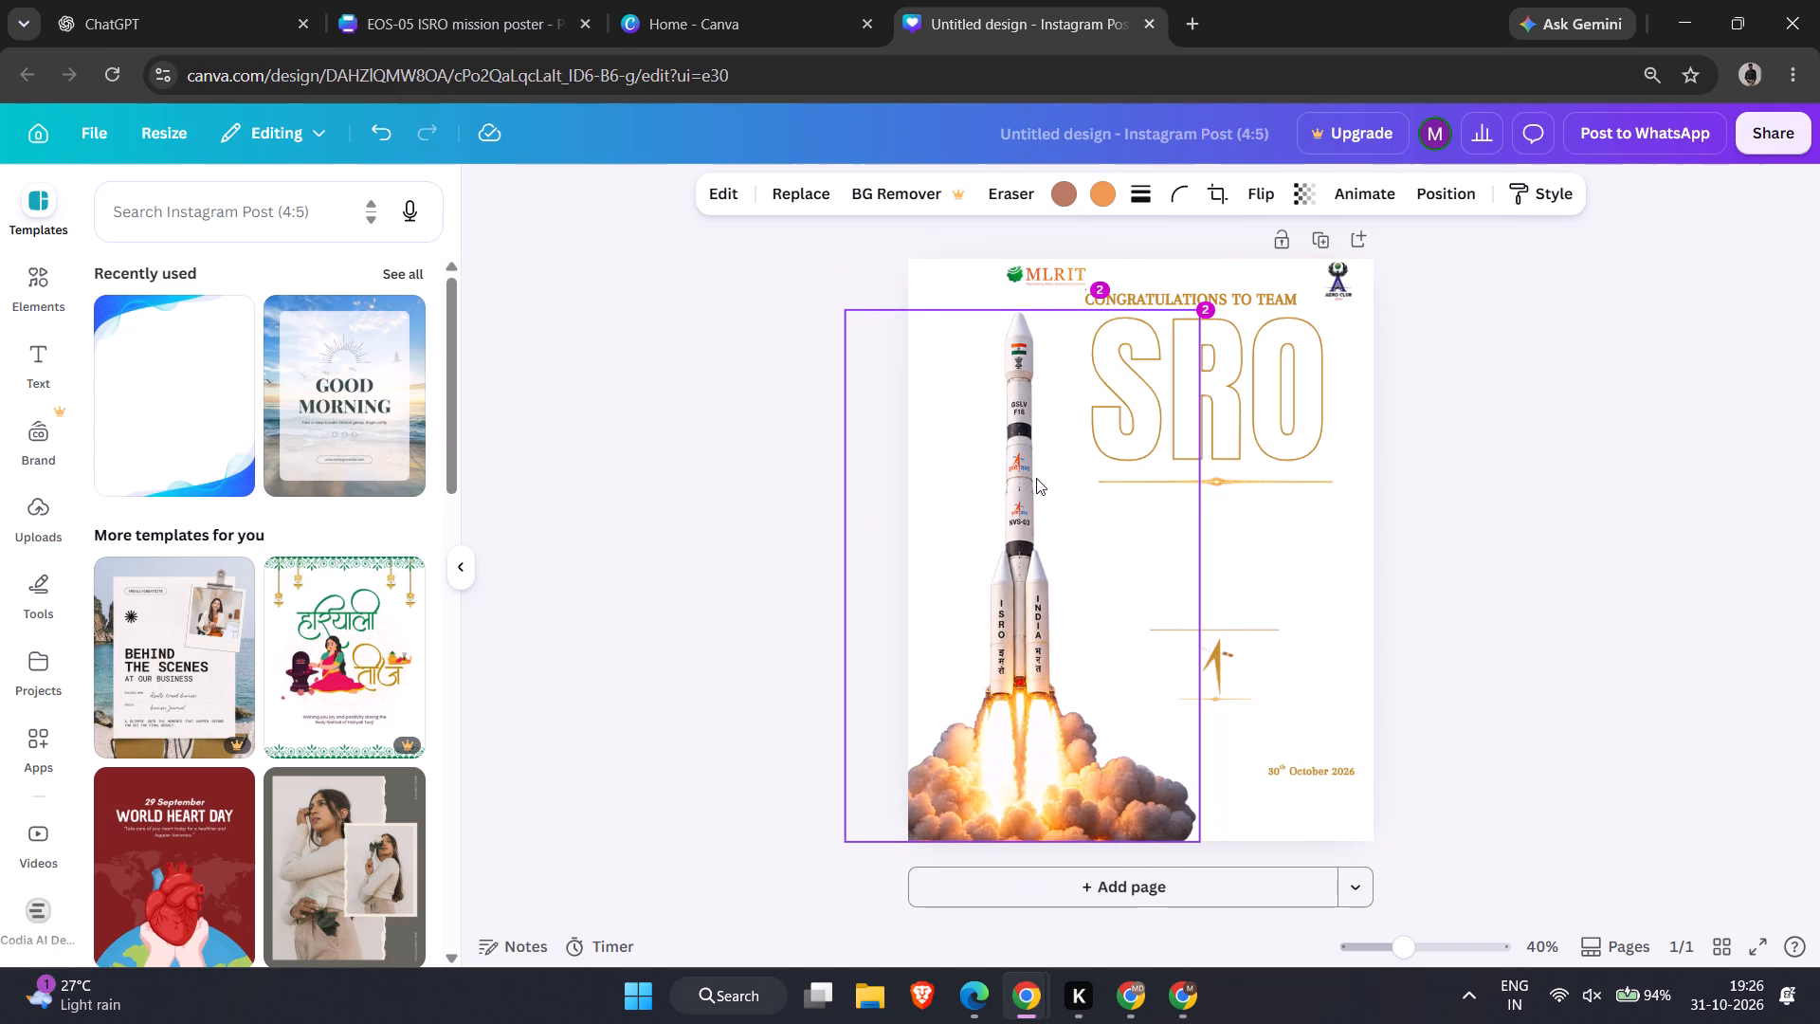
left_click_drag(1036, 478, 1020, 478)
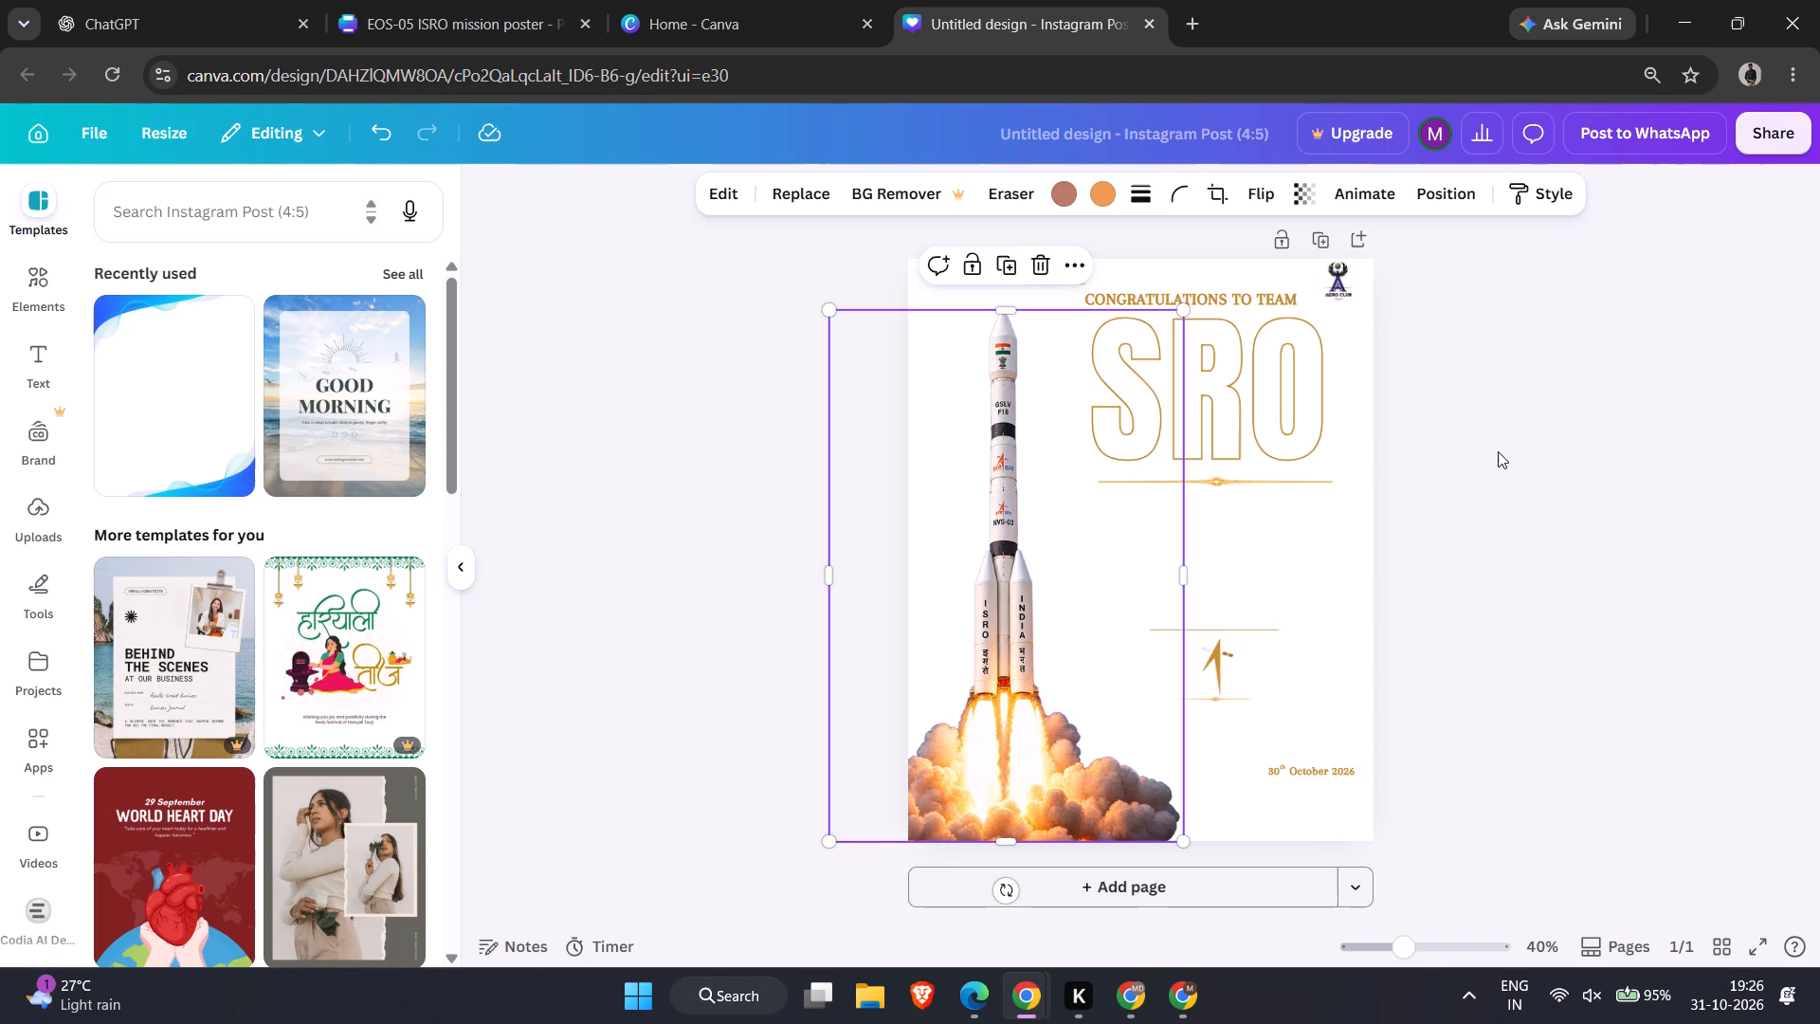
left_click(1500, 453)
Move the outlined SRO lettering left so it sits close beside the rocket's upper body.
left_click_drag(1286, 435, 1260, 435)
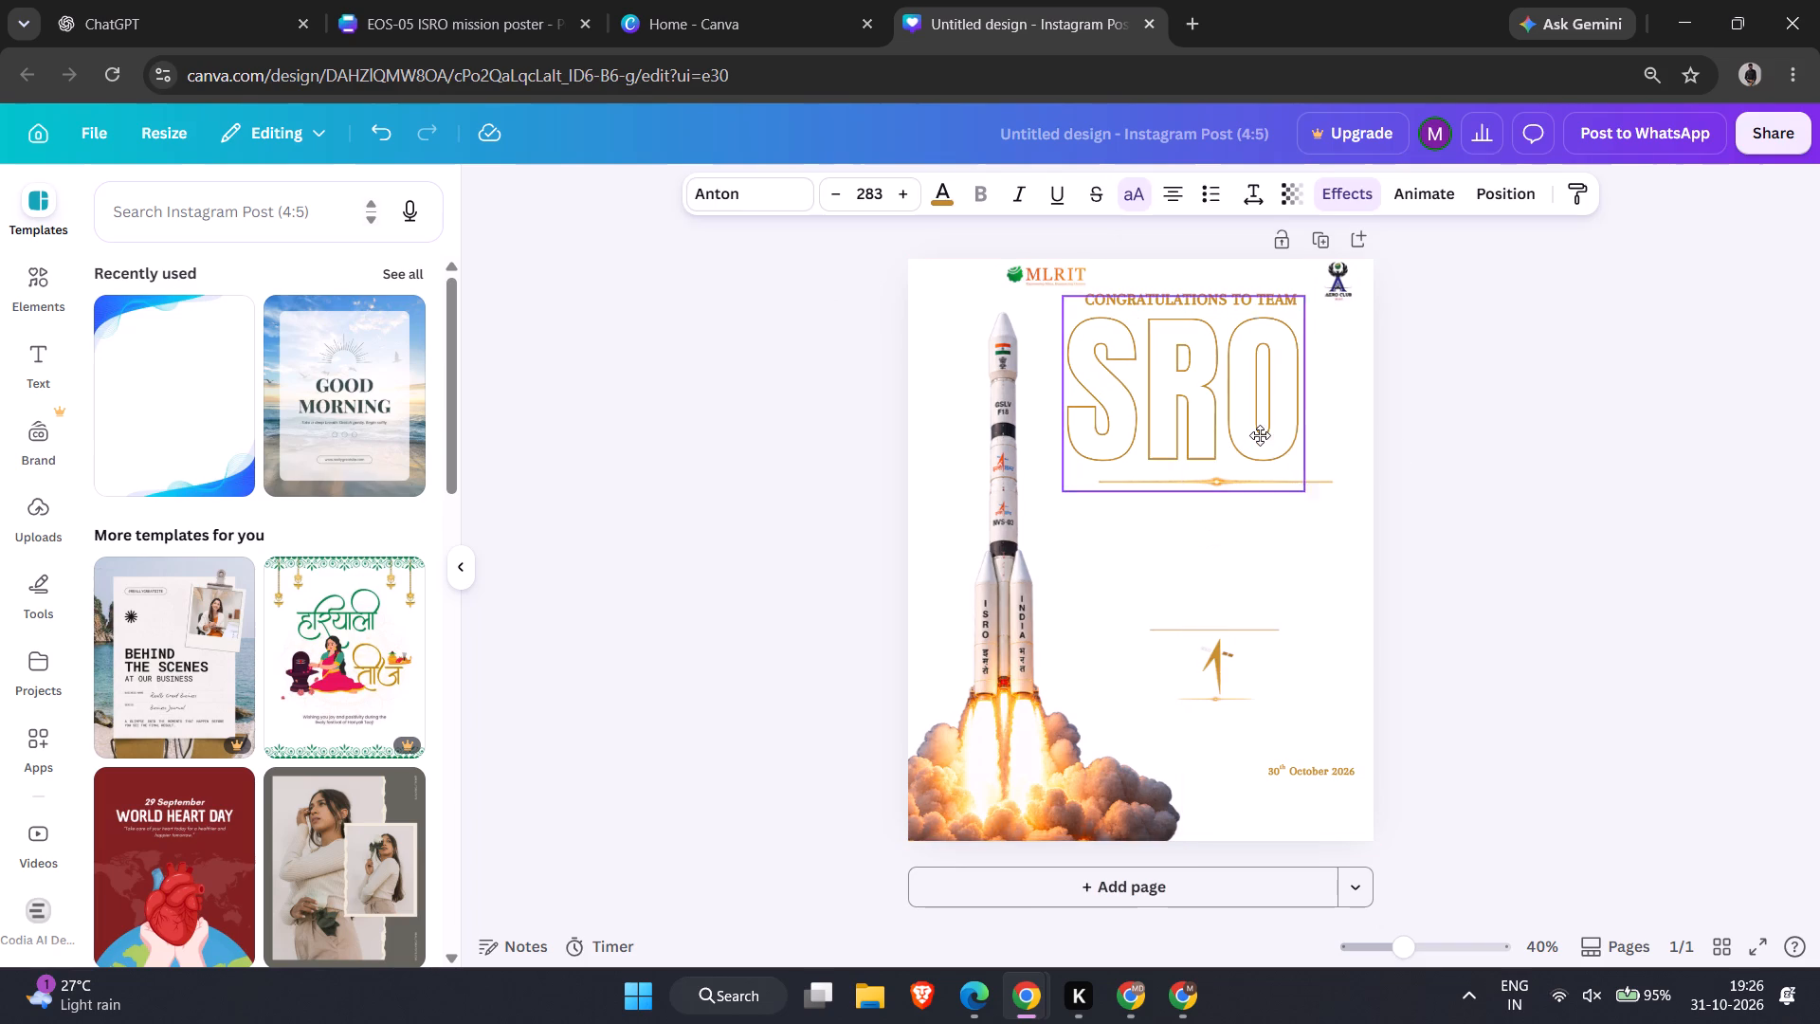
left_click_drag(1260, 435, 1235, 437)
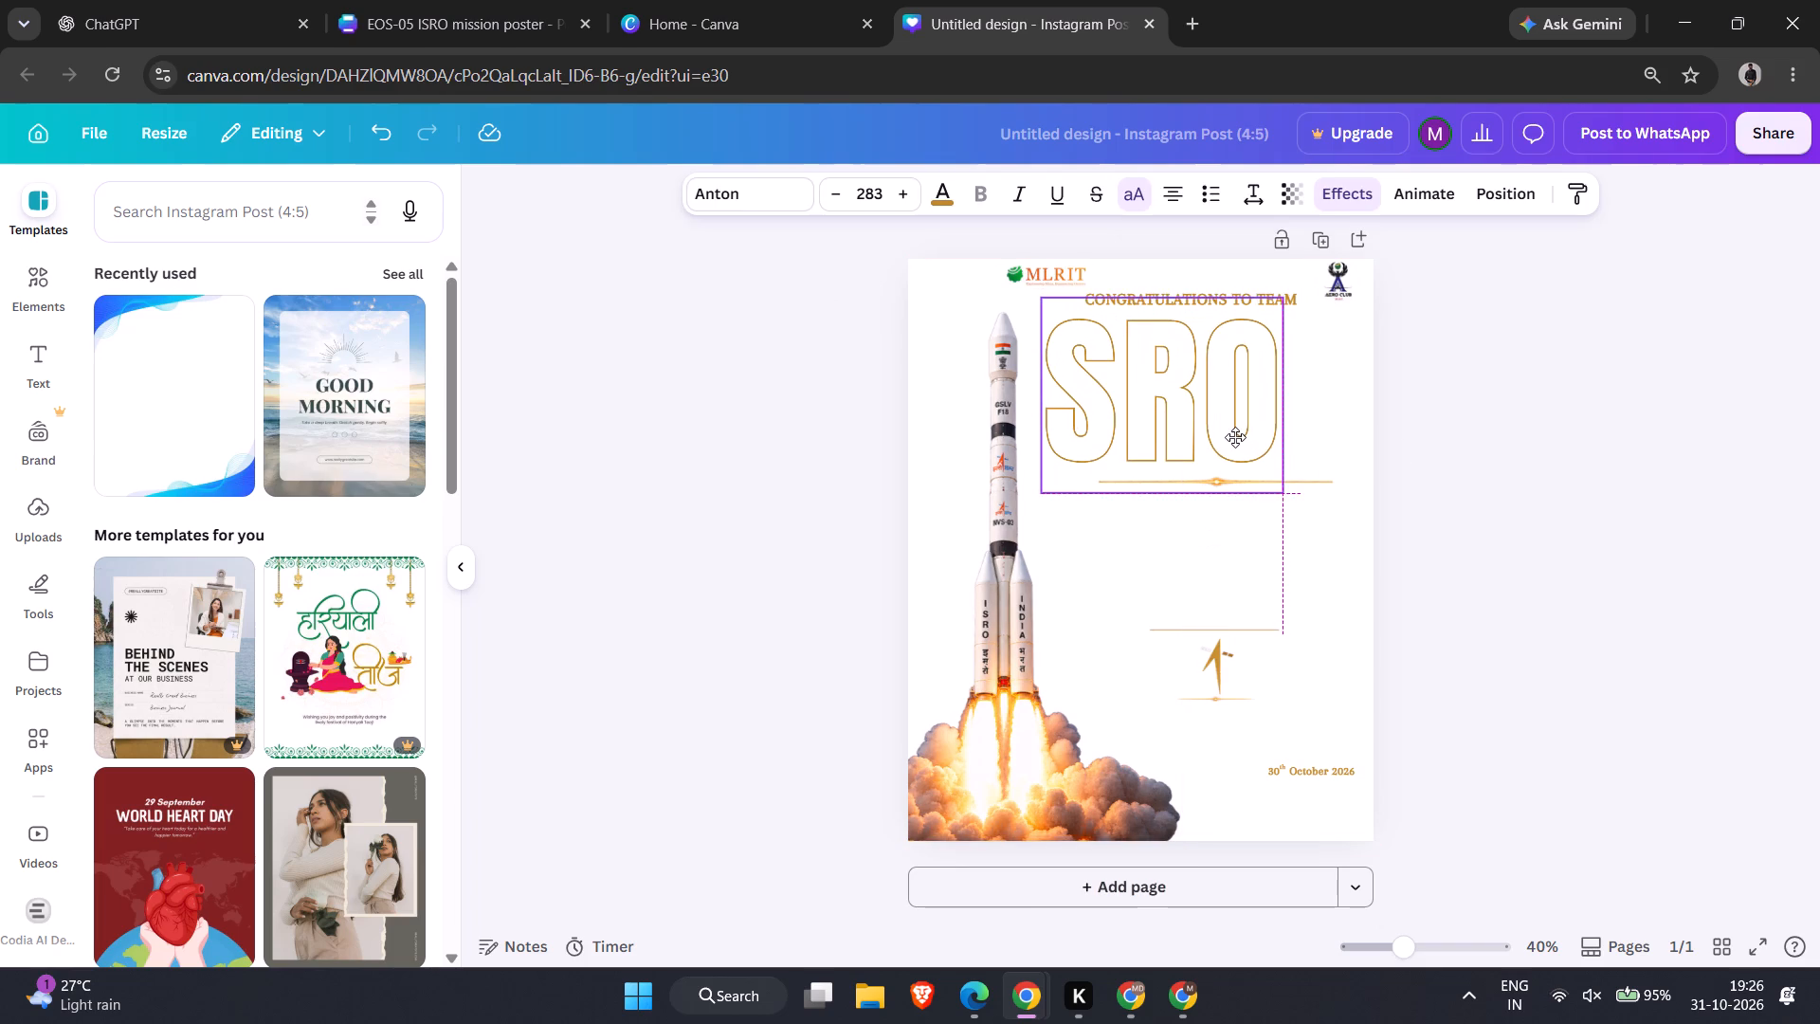
left_click_drag(1235, 437, 1237, 438)
Move the gold ornamental divider left beneath the SRO lettering.
left_click_drag(1319, 484, 1255, 483)
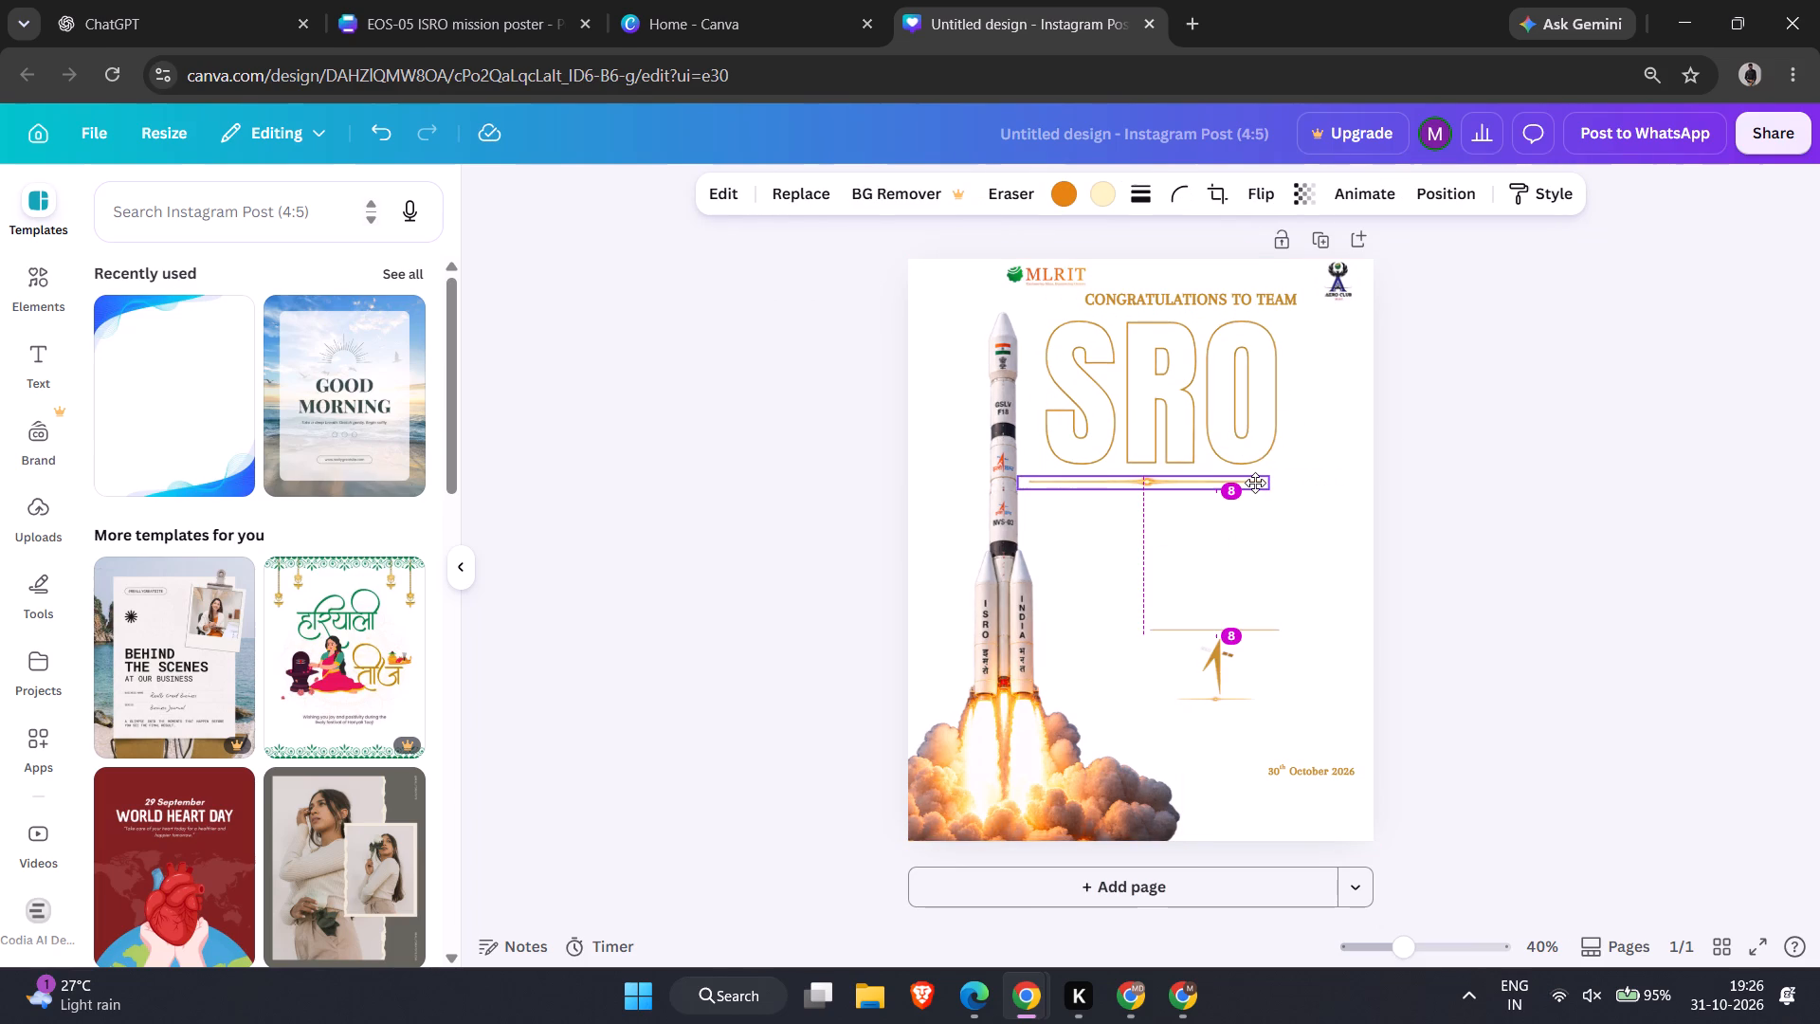
In the untitled Instagram Post design, centre the gold divider under the SRO lettering and move the launch text block left beneath it.
left_click_drag(1255, 483, 1264, 484)
left_click_drag(1282, 569, 1224, 569)
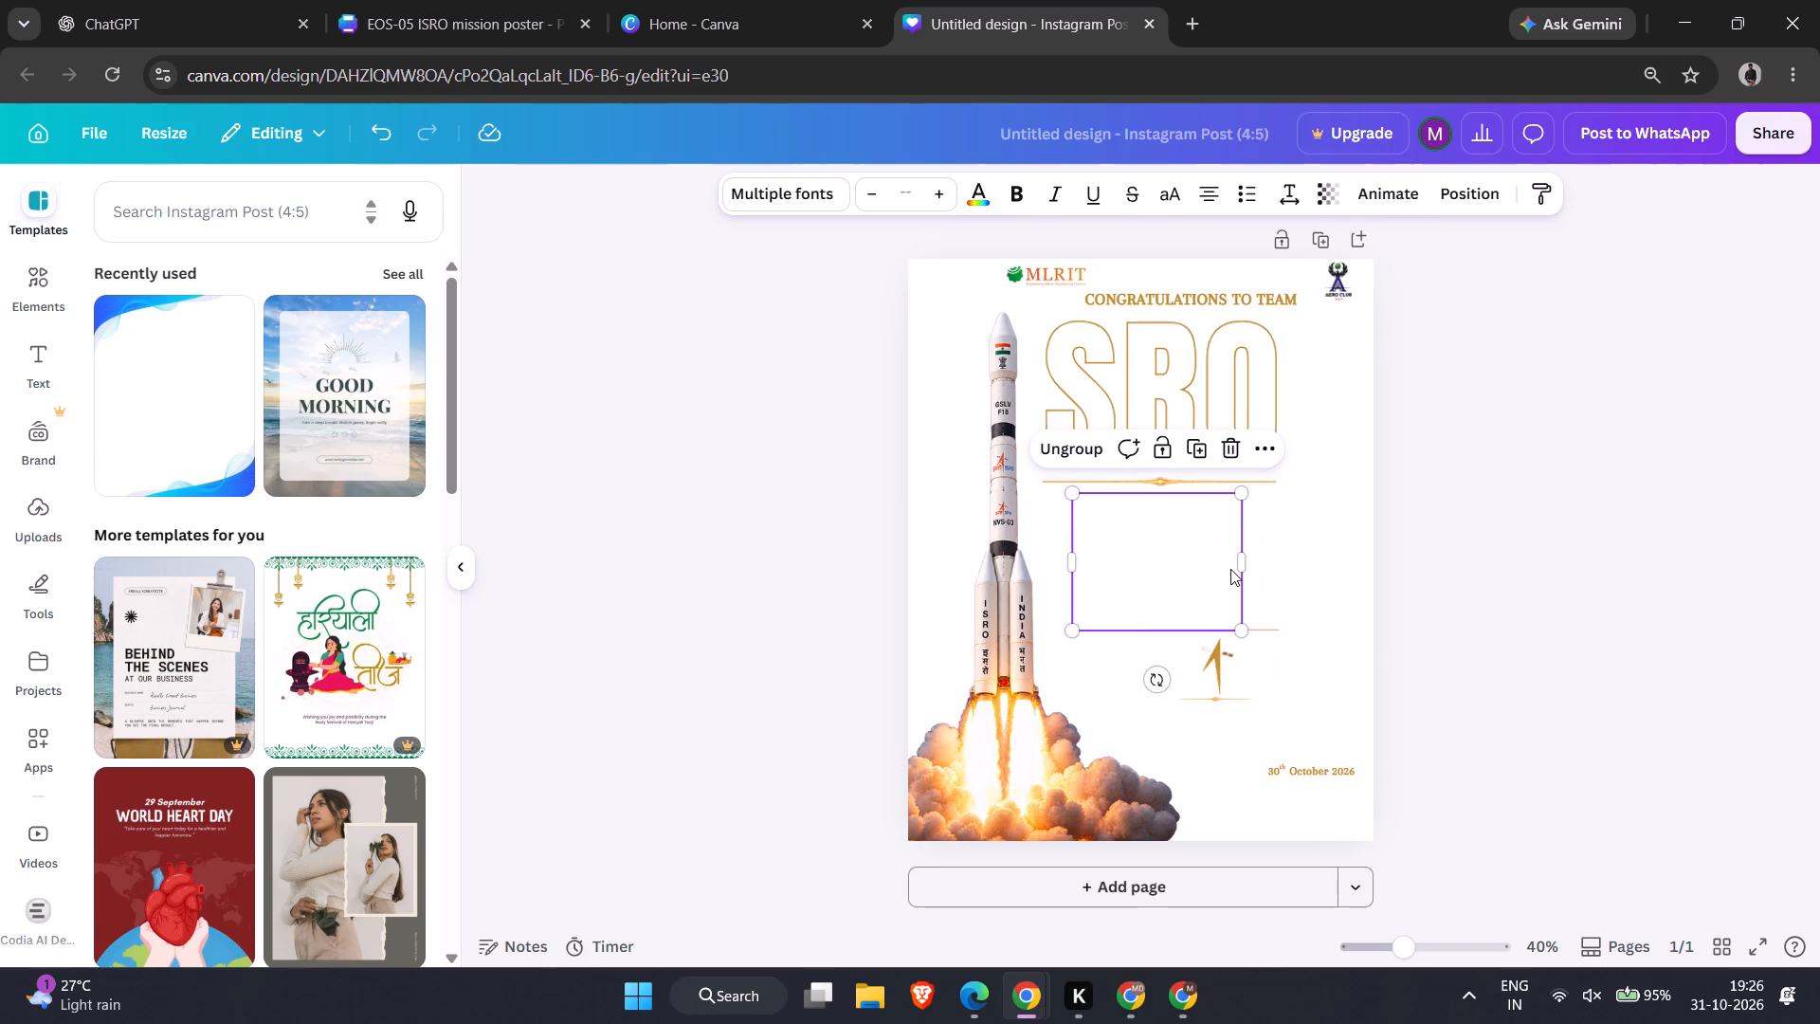
left_click(1230, 569)
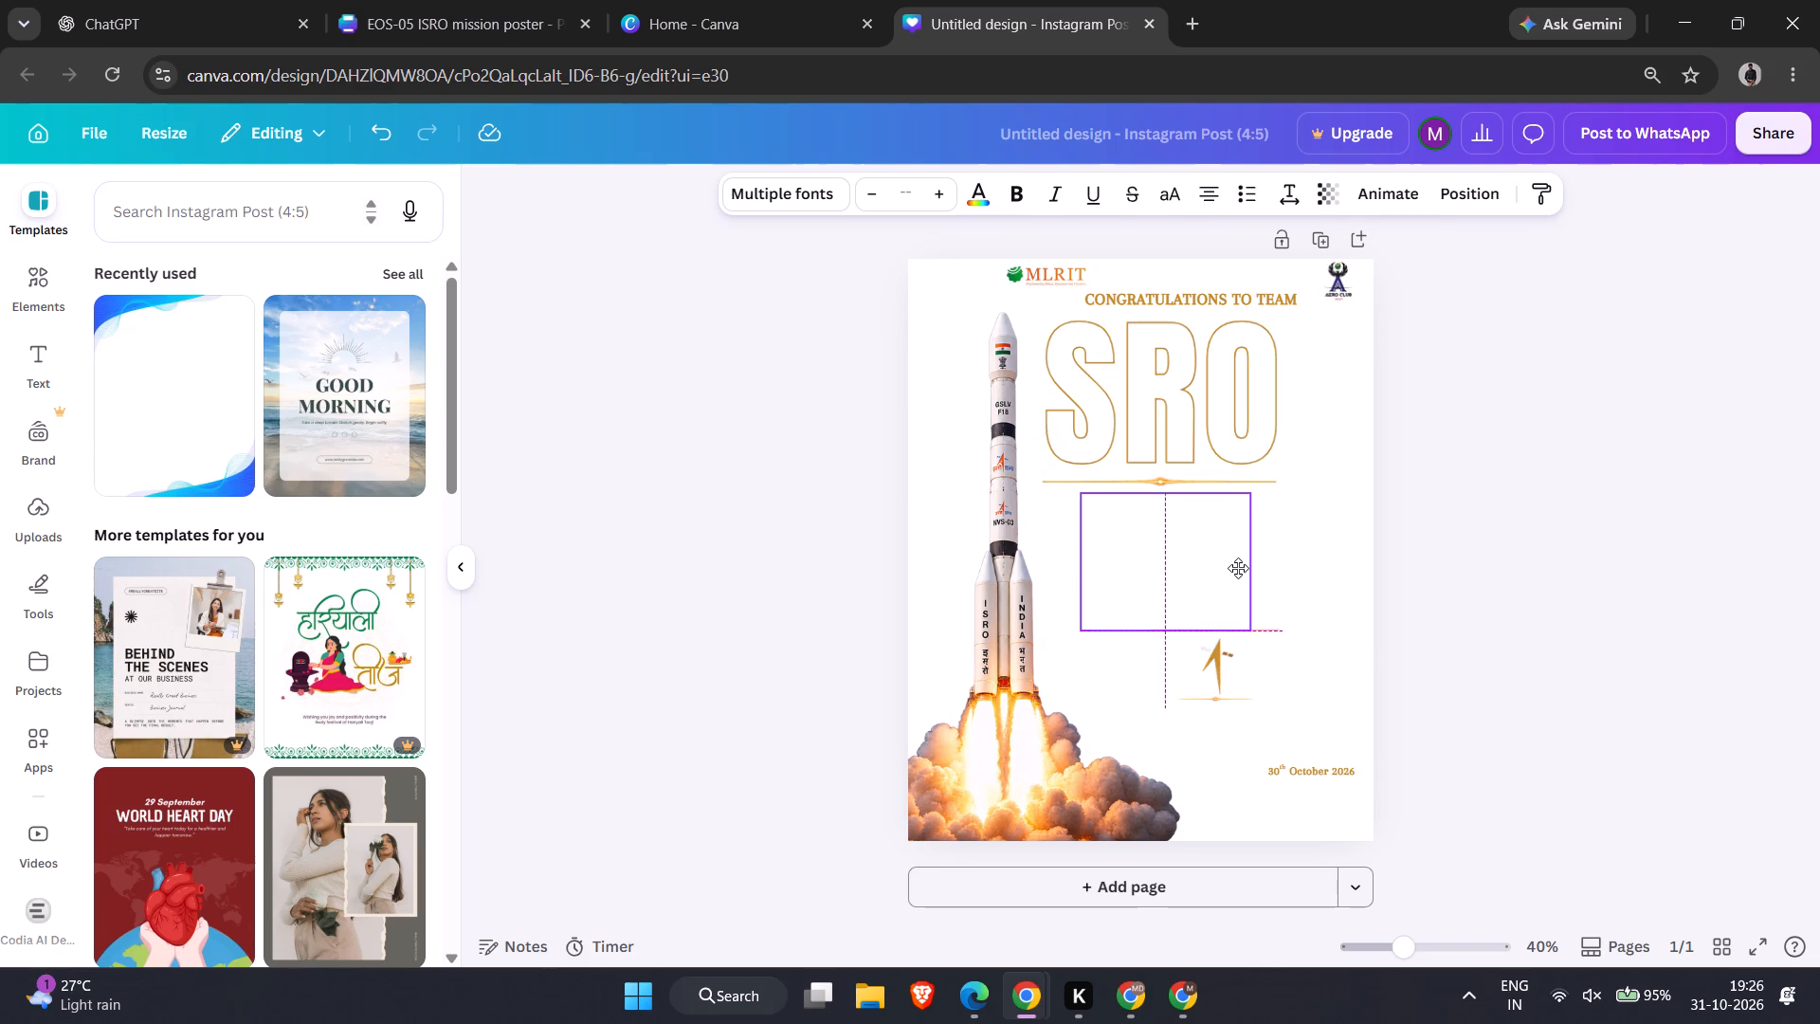
Shift the thin gold line left until it is centred below the launch text block, in line with the SRO lettering.
left_click(1278, 631)
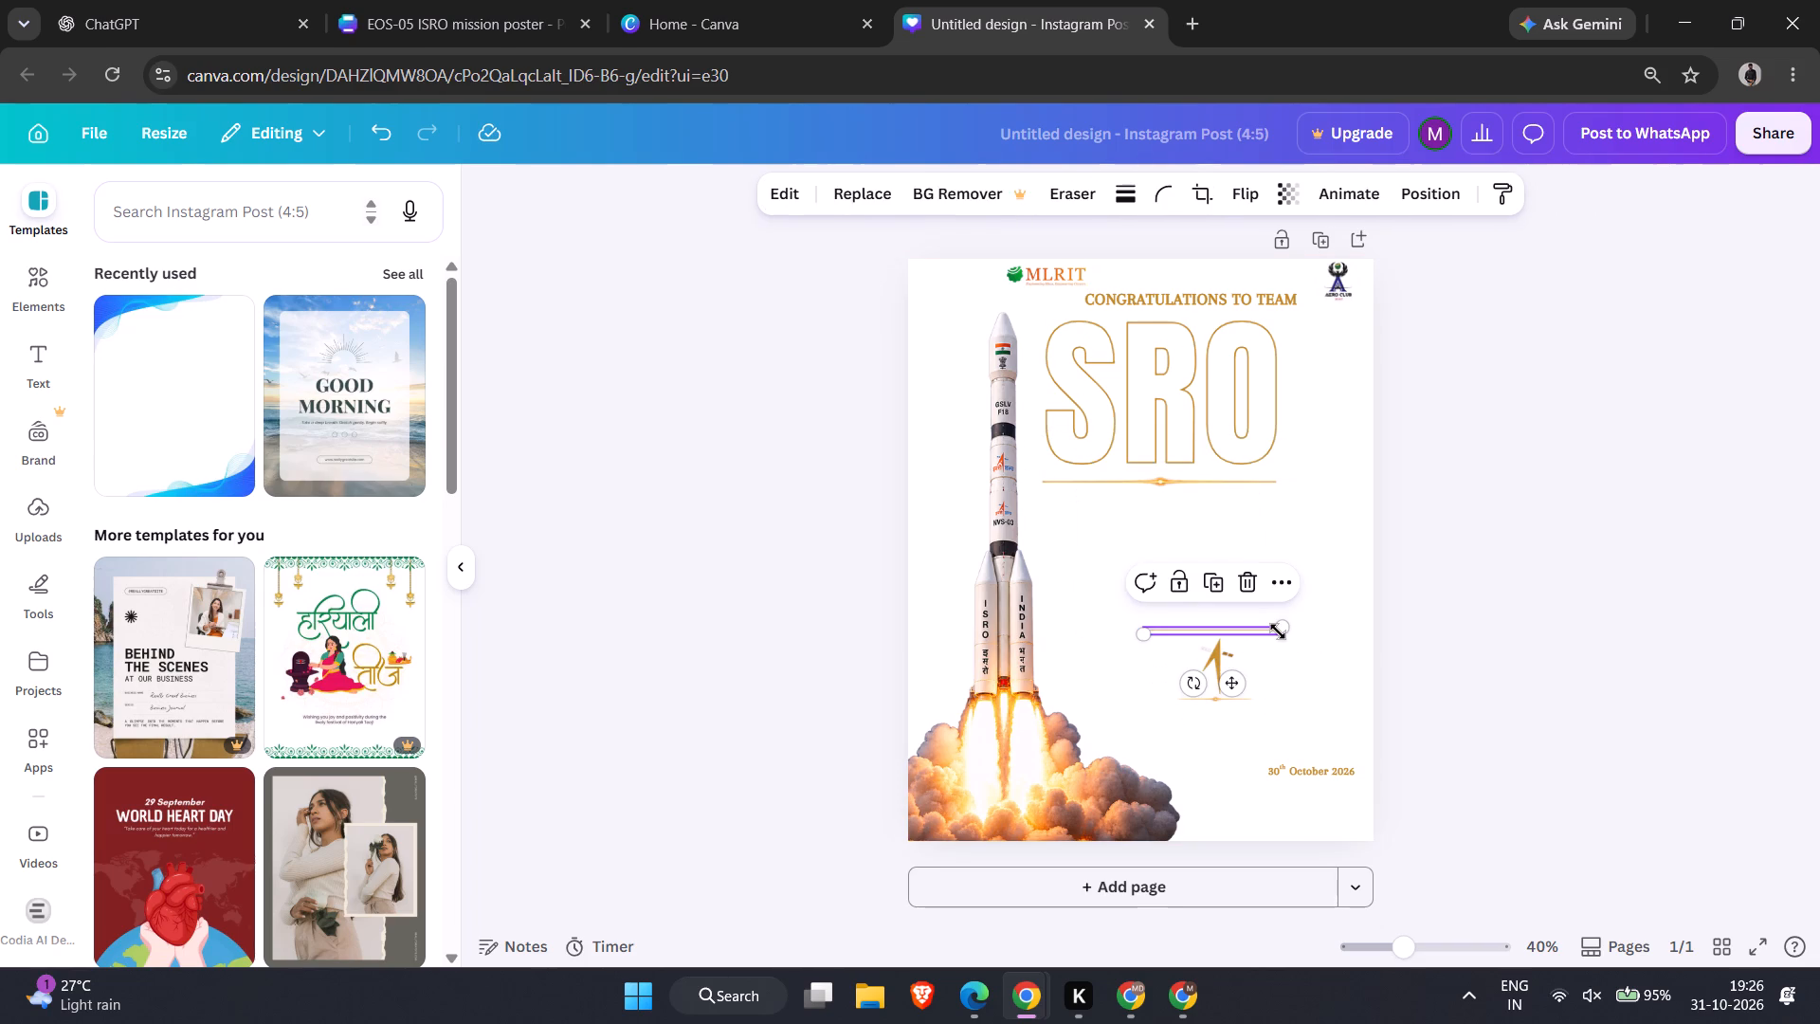
key("Left")
key("Left")
key("Left")
key("Left")
key("Left")
key("Left")
key("Left")
key("Left")
key("Left")
key("Left")
key("Left")
key("Left")
key("Left")
key("Left")
key("Left")
key("Left")
key("Left")
key("Left")
key("Left")
key("Left")
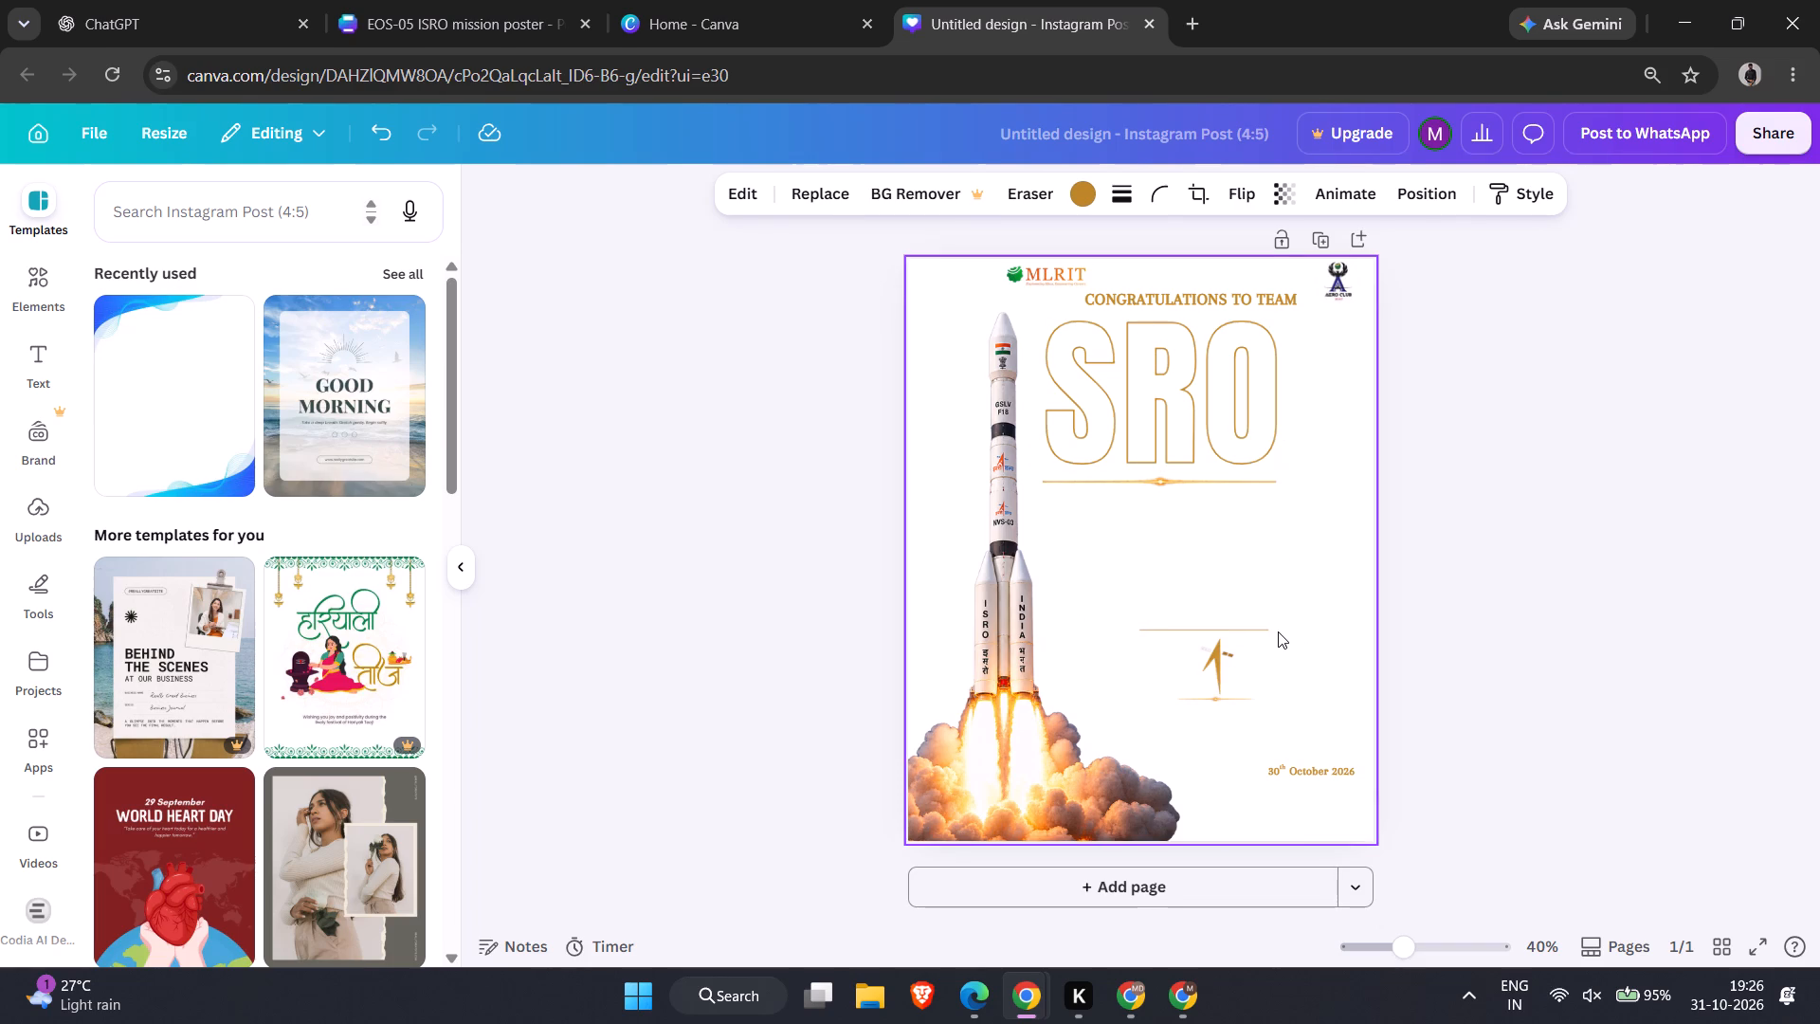
key("Left")
key("Left")
key("Left")
key("Left")
key("Left")
key("Left")
key("Left")
key("Left")
key("Left")
key("Left")
key("Left")
key("Left")
key("Left")
key("Left")
key("Left")
key("Left")
key("Left")
key("Left")
key("Left")
key("Left")
key("Left")
key("Left")
key("Left")
key("Left")
key("Left")
key("Left")
key("Left")
key("Left")
key("Left")
key("Left")
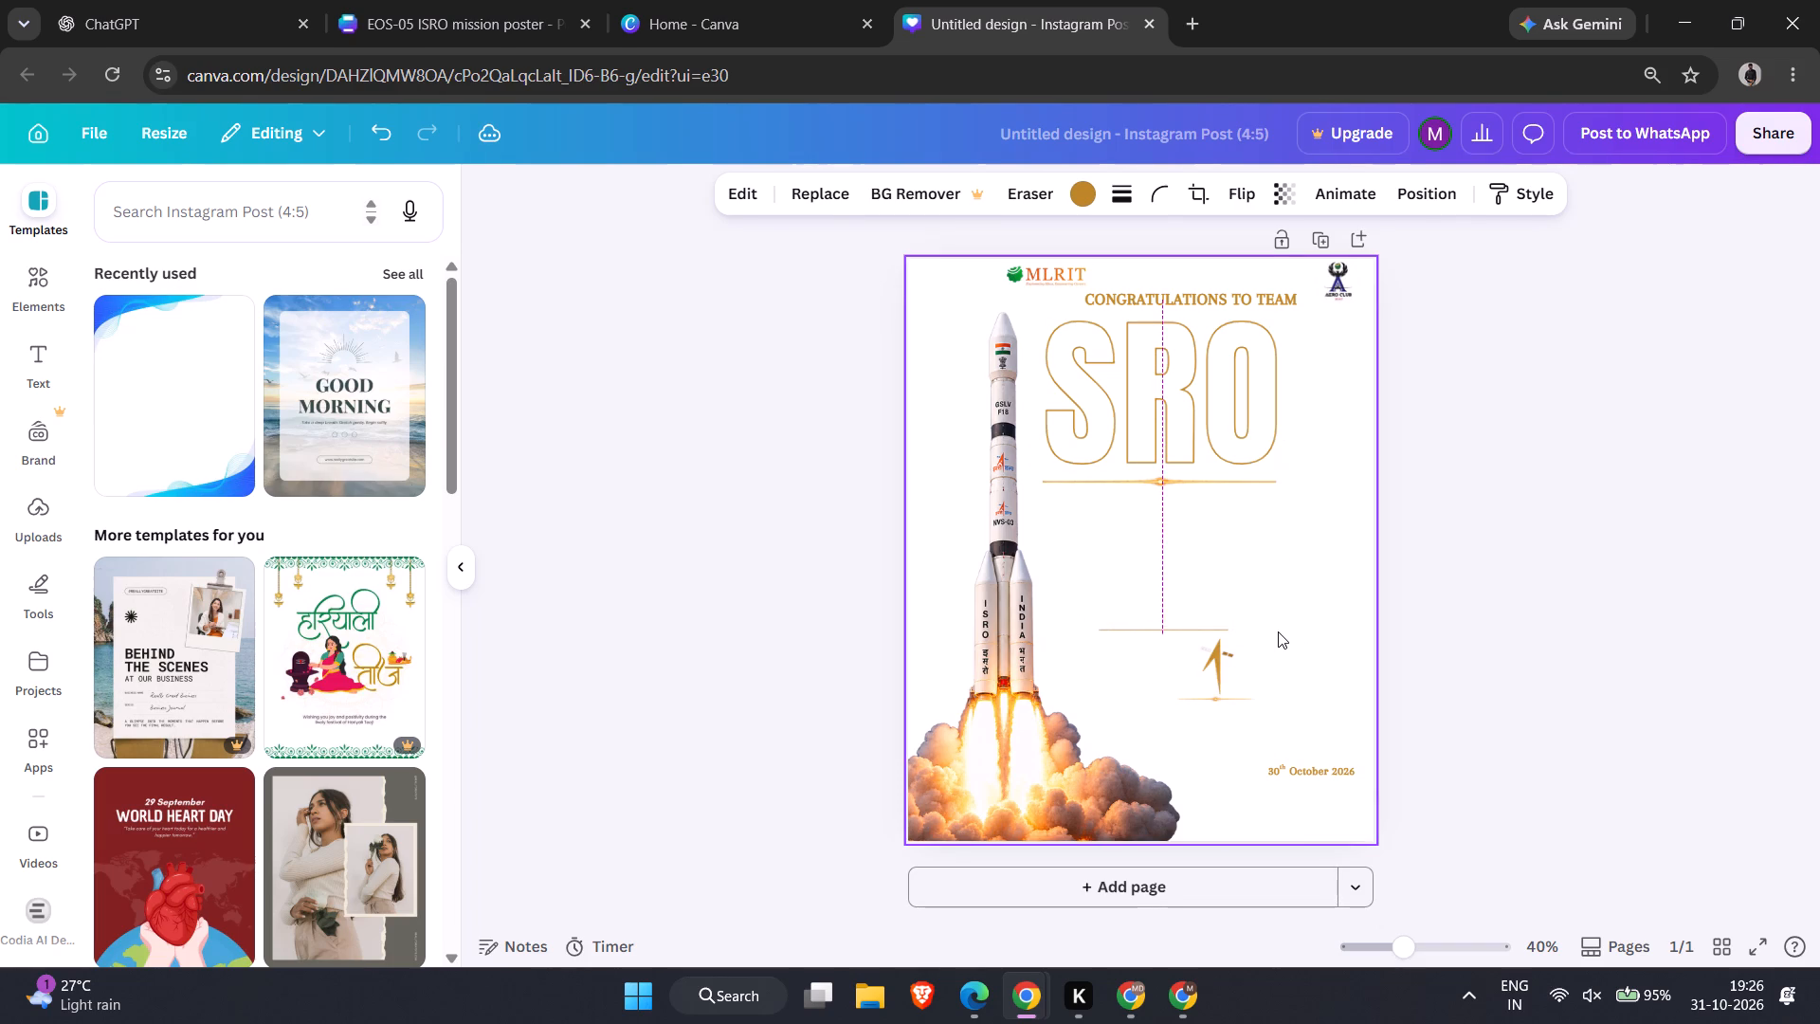
key("Left")
key("Left")
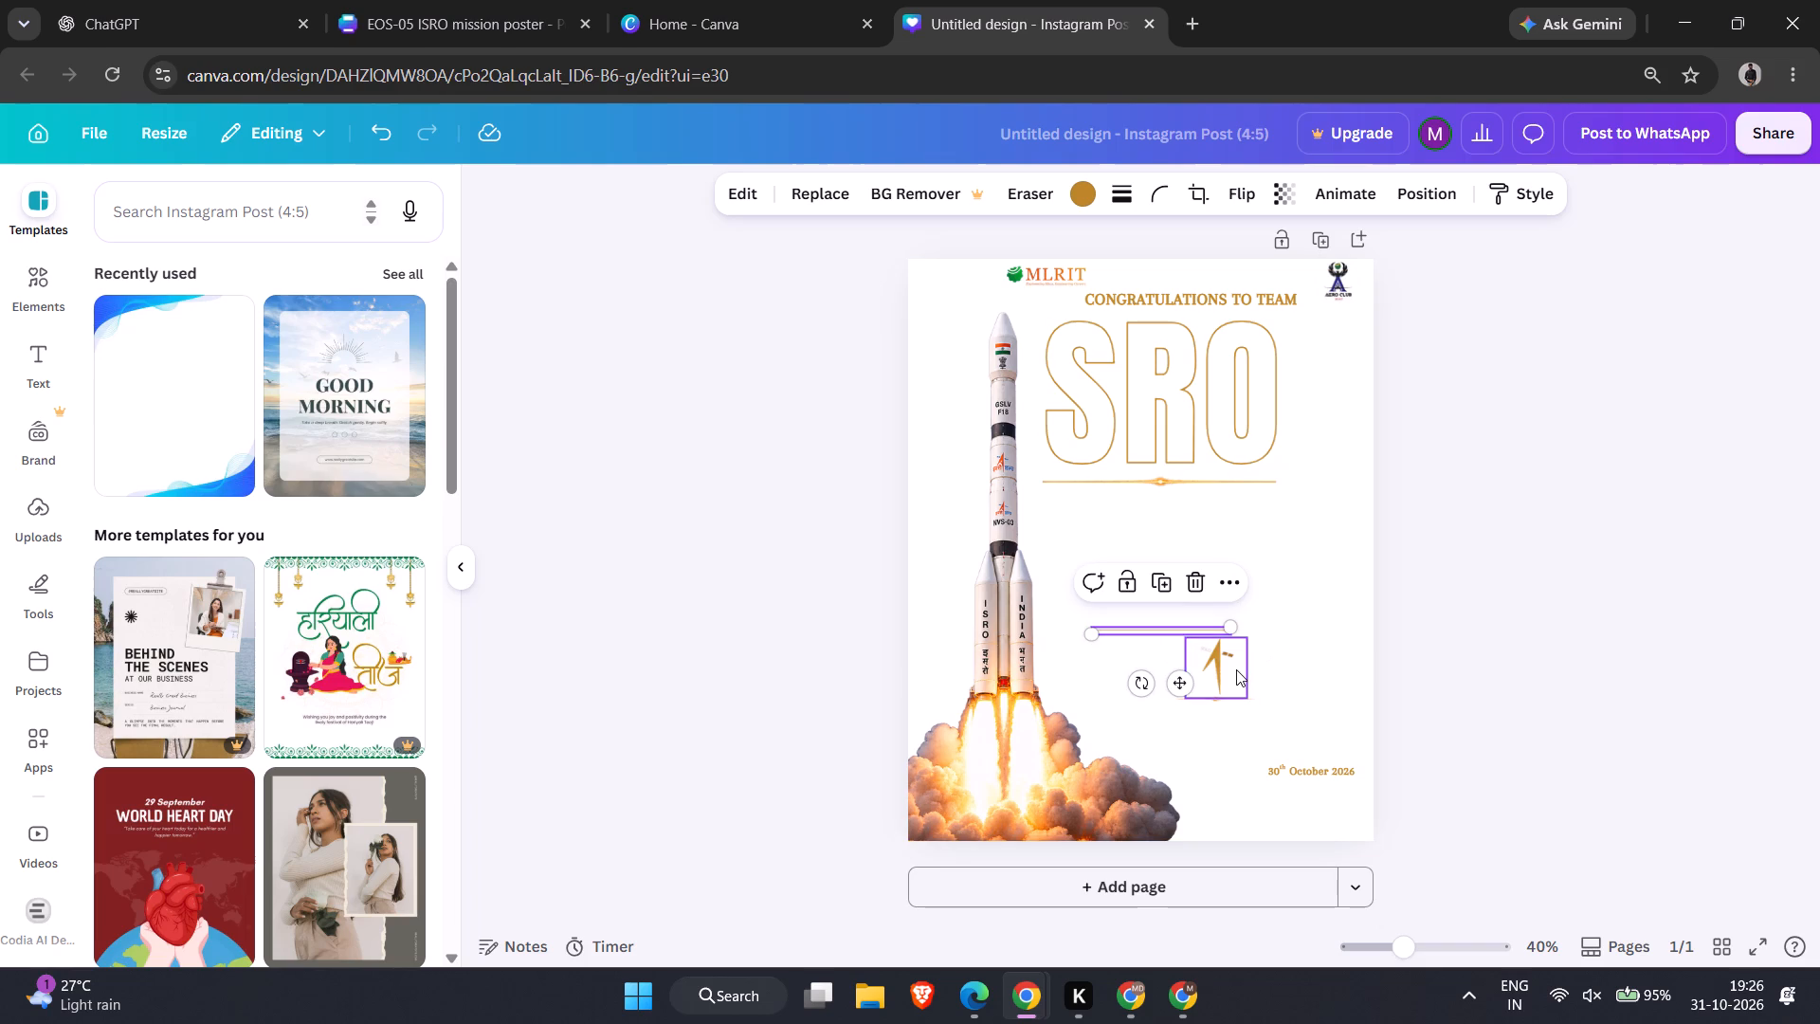
Move the ISRO emblem left under the thin gold line and shift the Earth-imaging description text left.
left_click_drag(1236, 669, 1176, 671)
left_click_drag(1325, 741, 1203, 747)
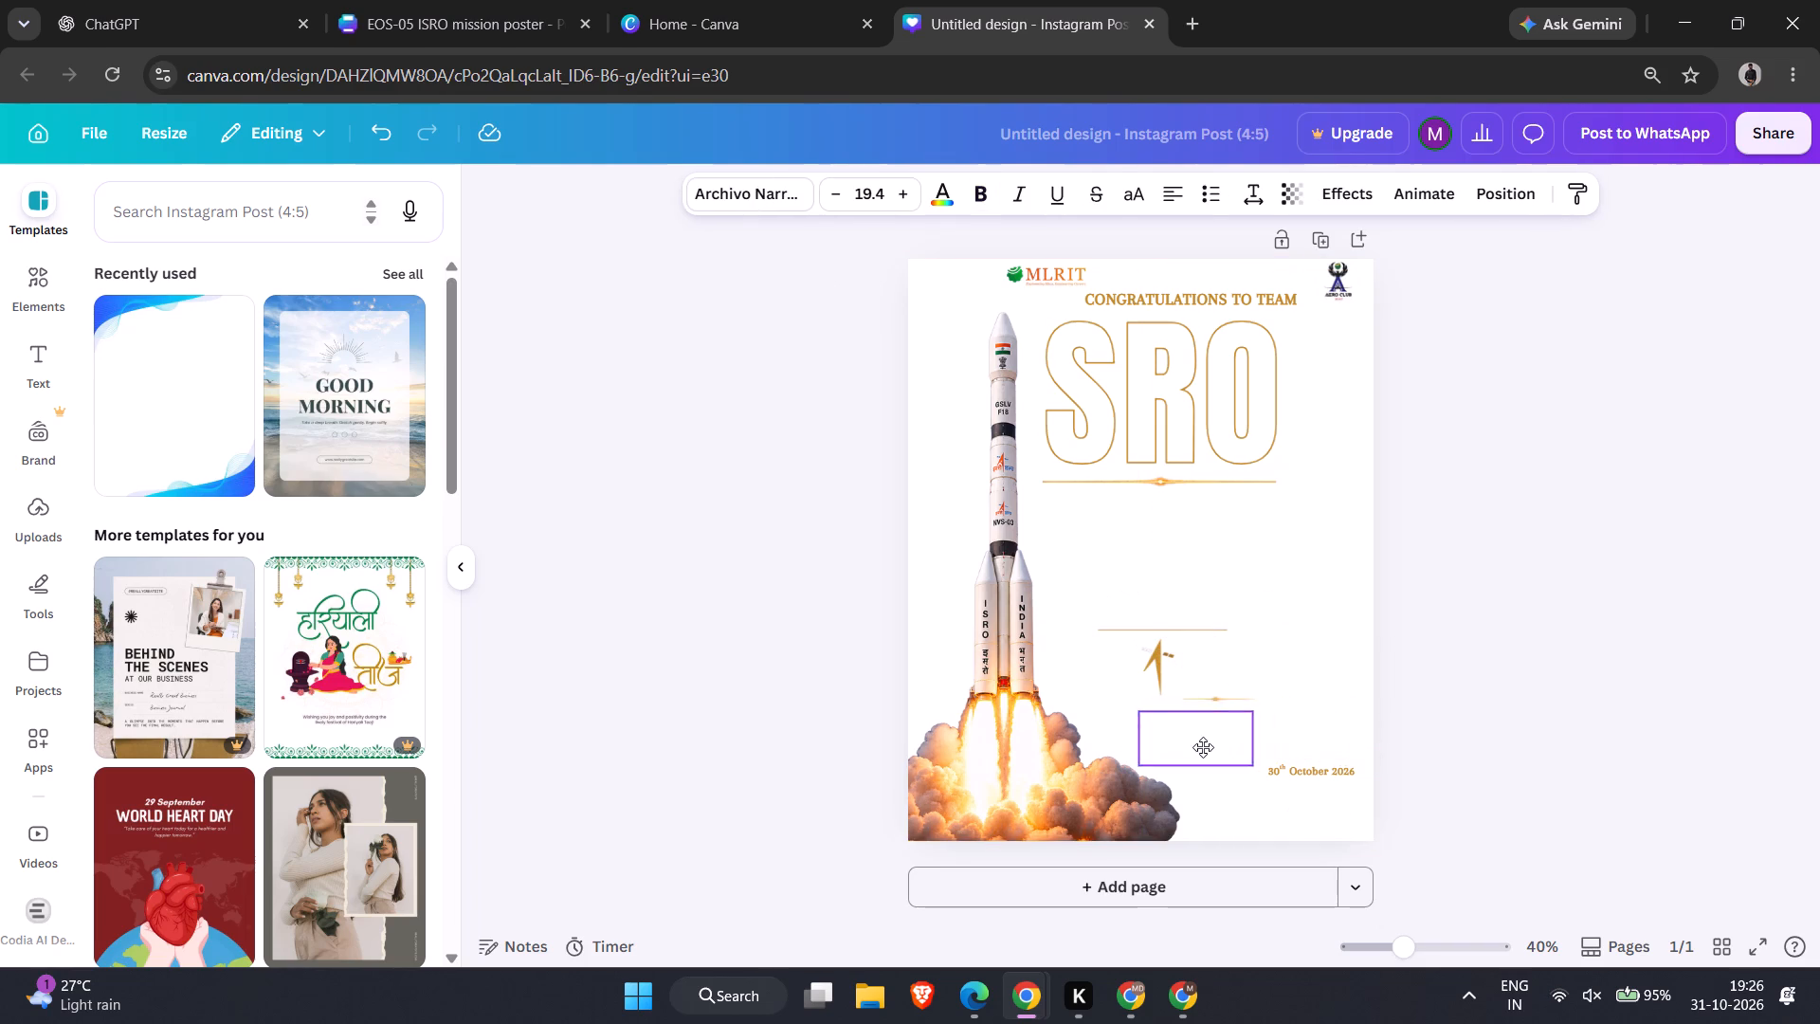
Nudge the Earth-imaging description text left and centre the small gold divider directly under the ISRO emblem.
left_click_drag(1203, 747, 1189, 749)
left_click_drag(1252, 697, 1199, 697)
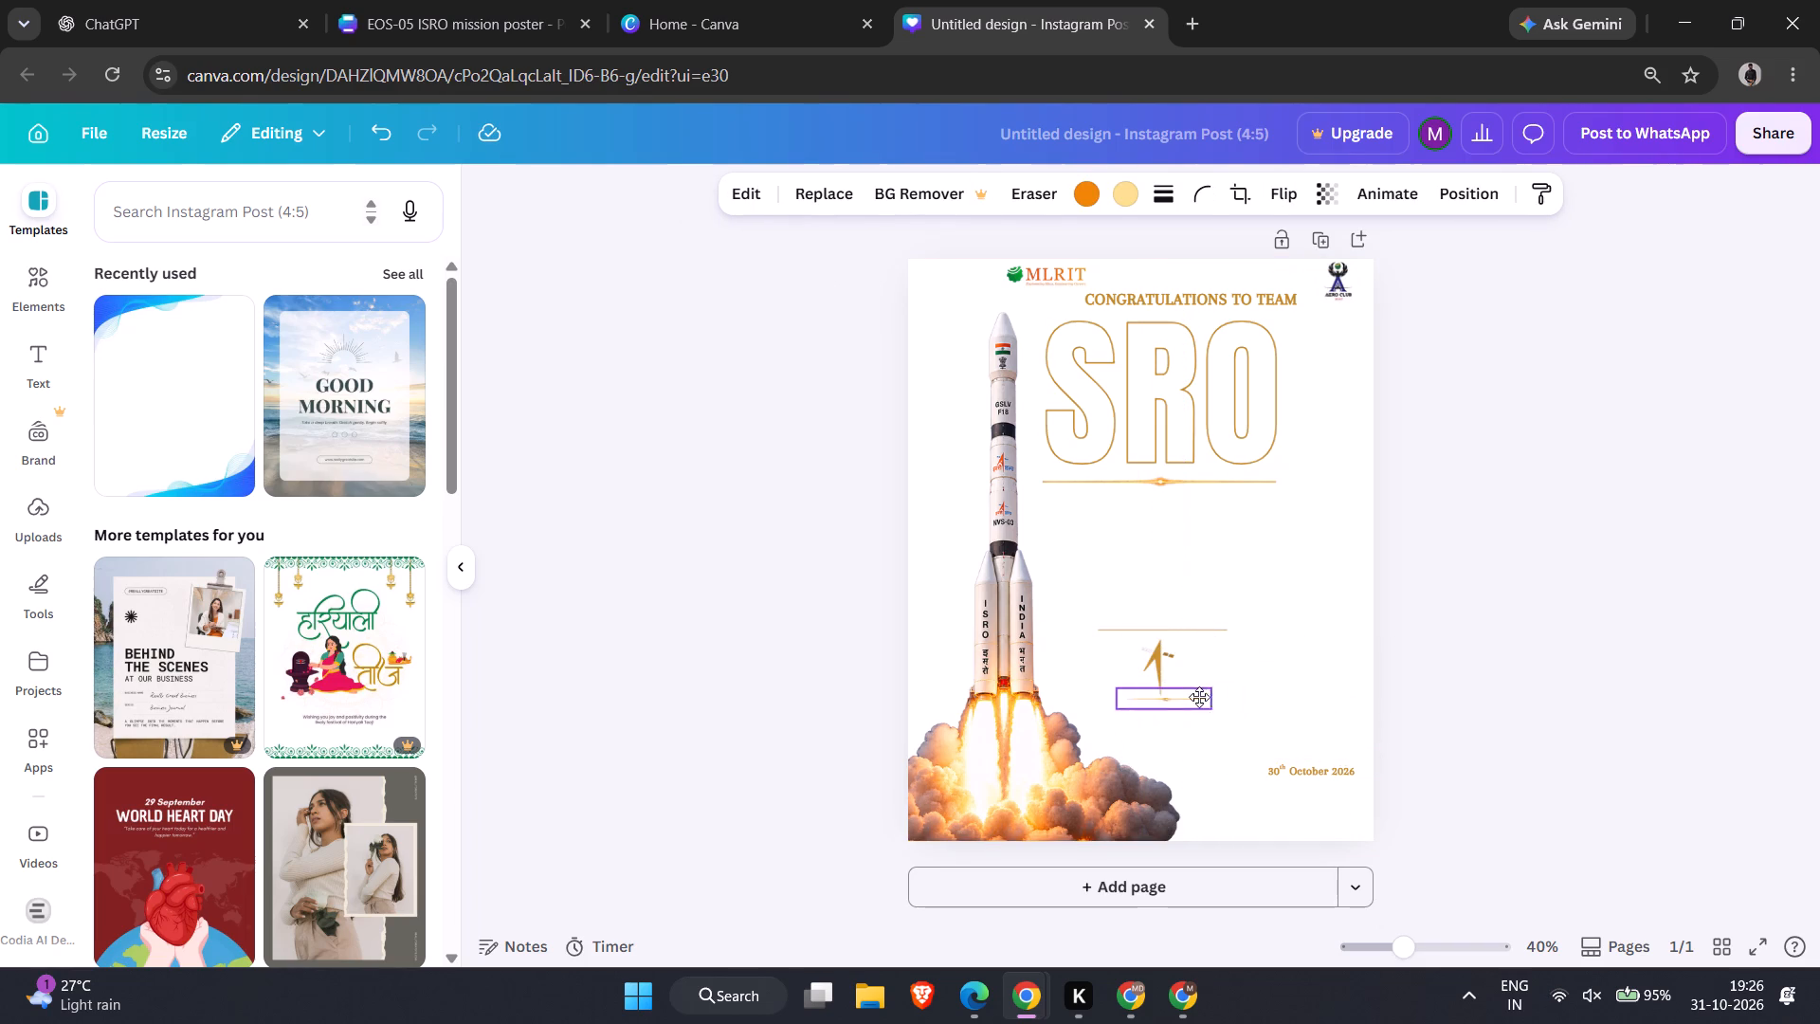
left_click_drag(1199, 697, 1202, 700)
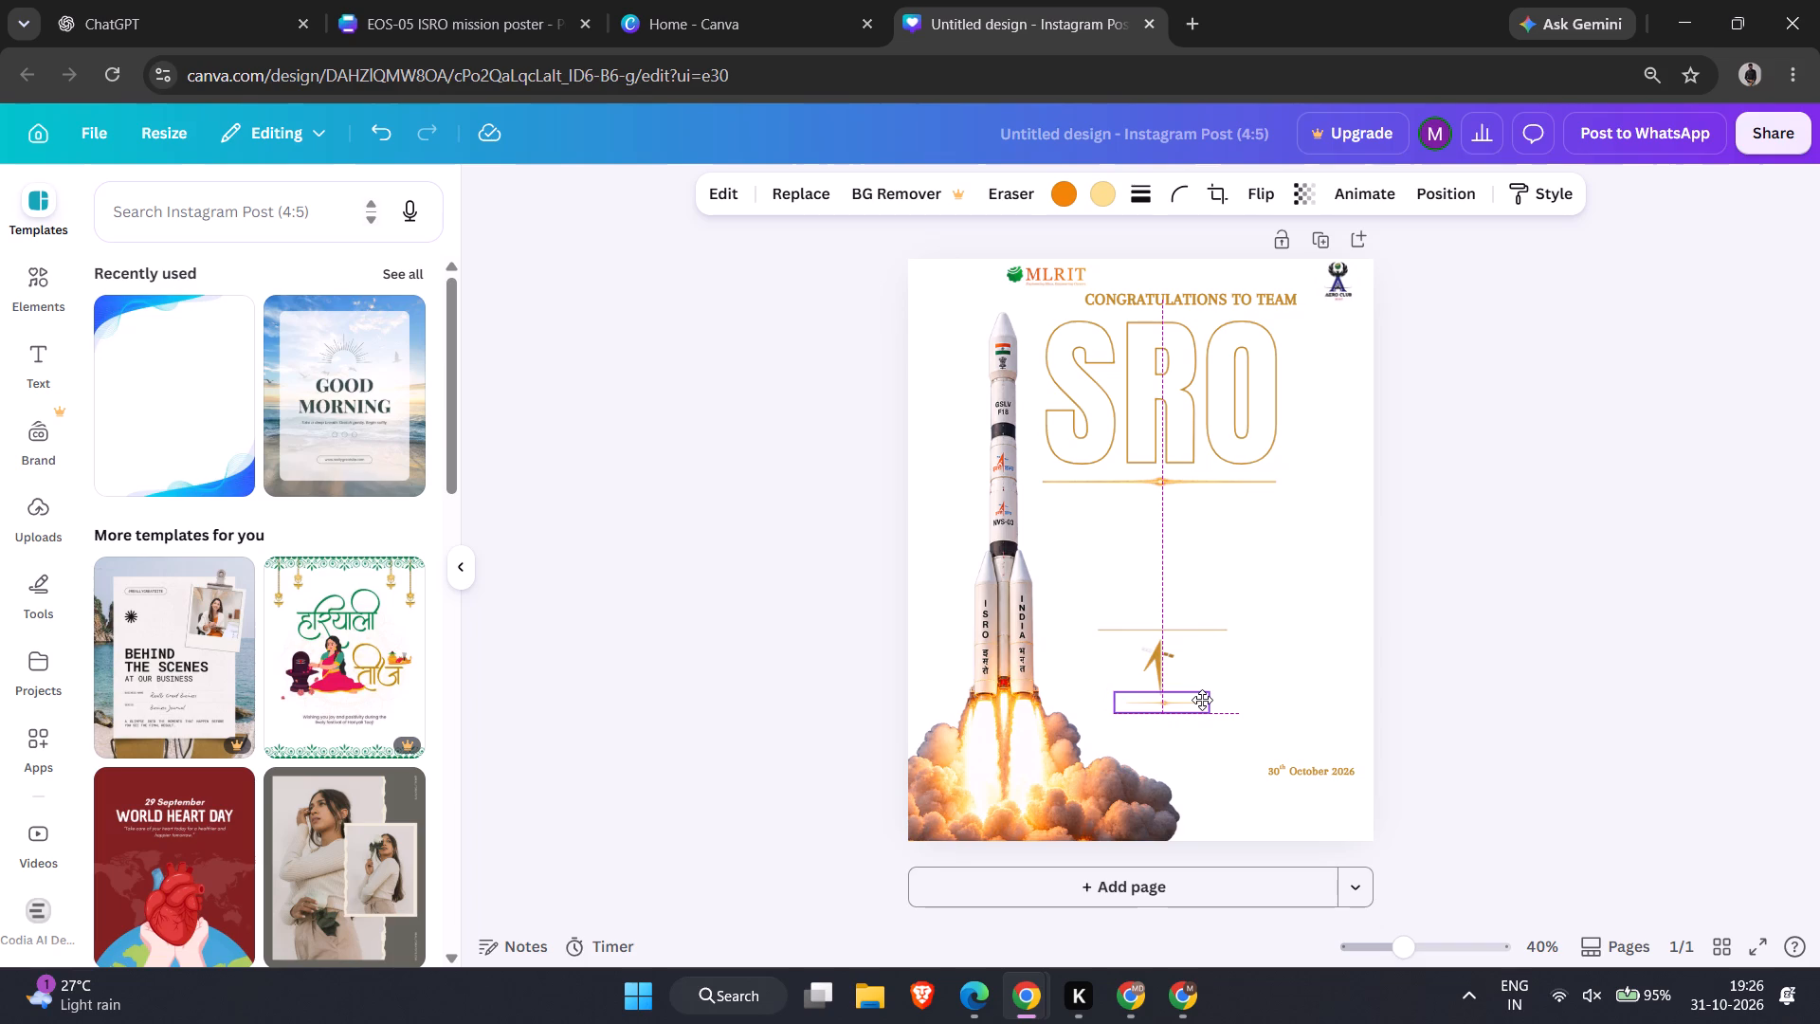
left_click_drag(1202, 700, 1198, 704)
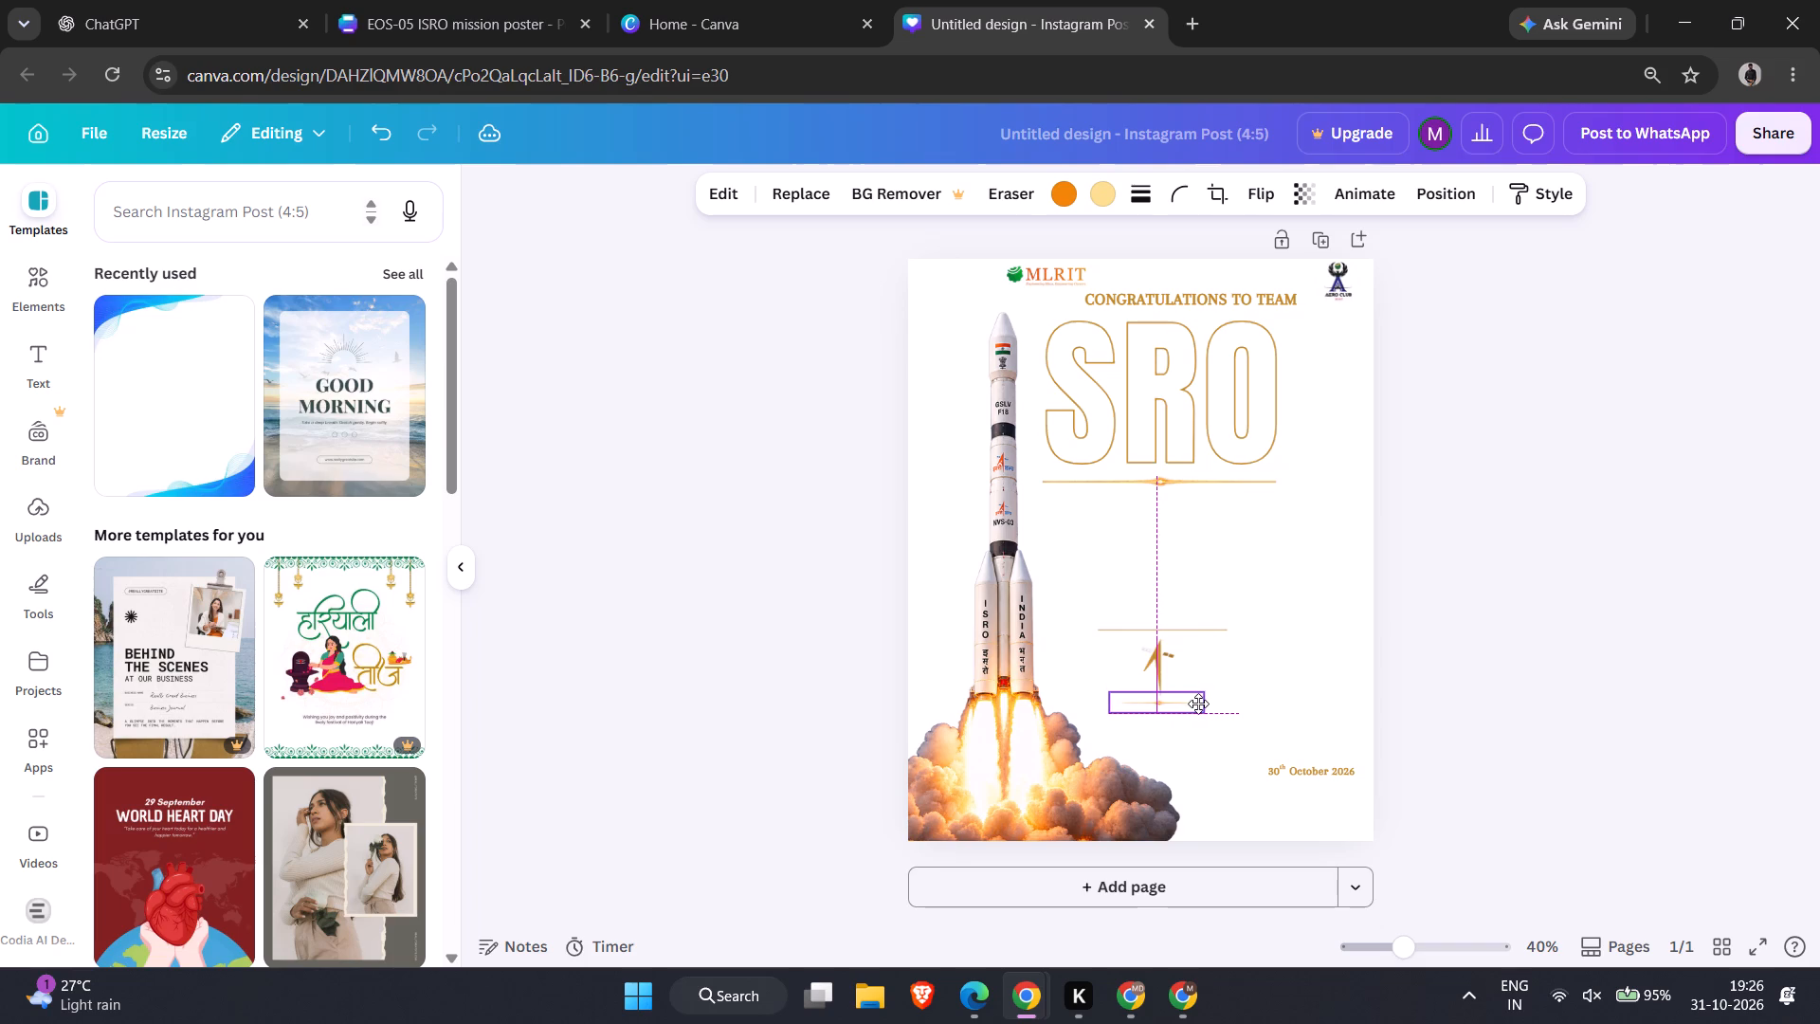
left_click_drag(1198, 704, 1201, 704)
left_click(1224, 739)
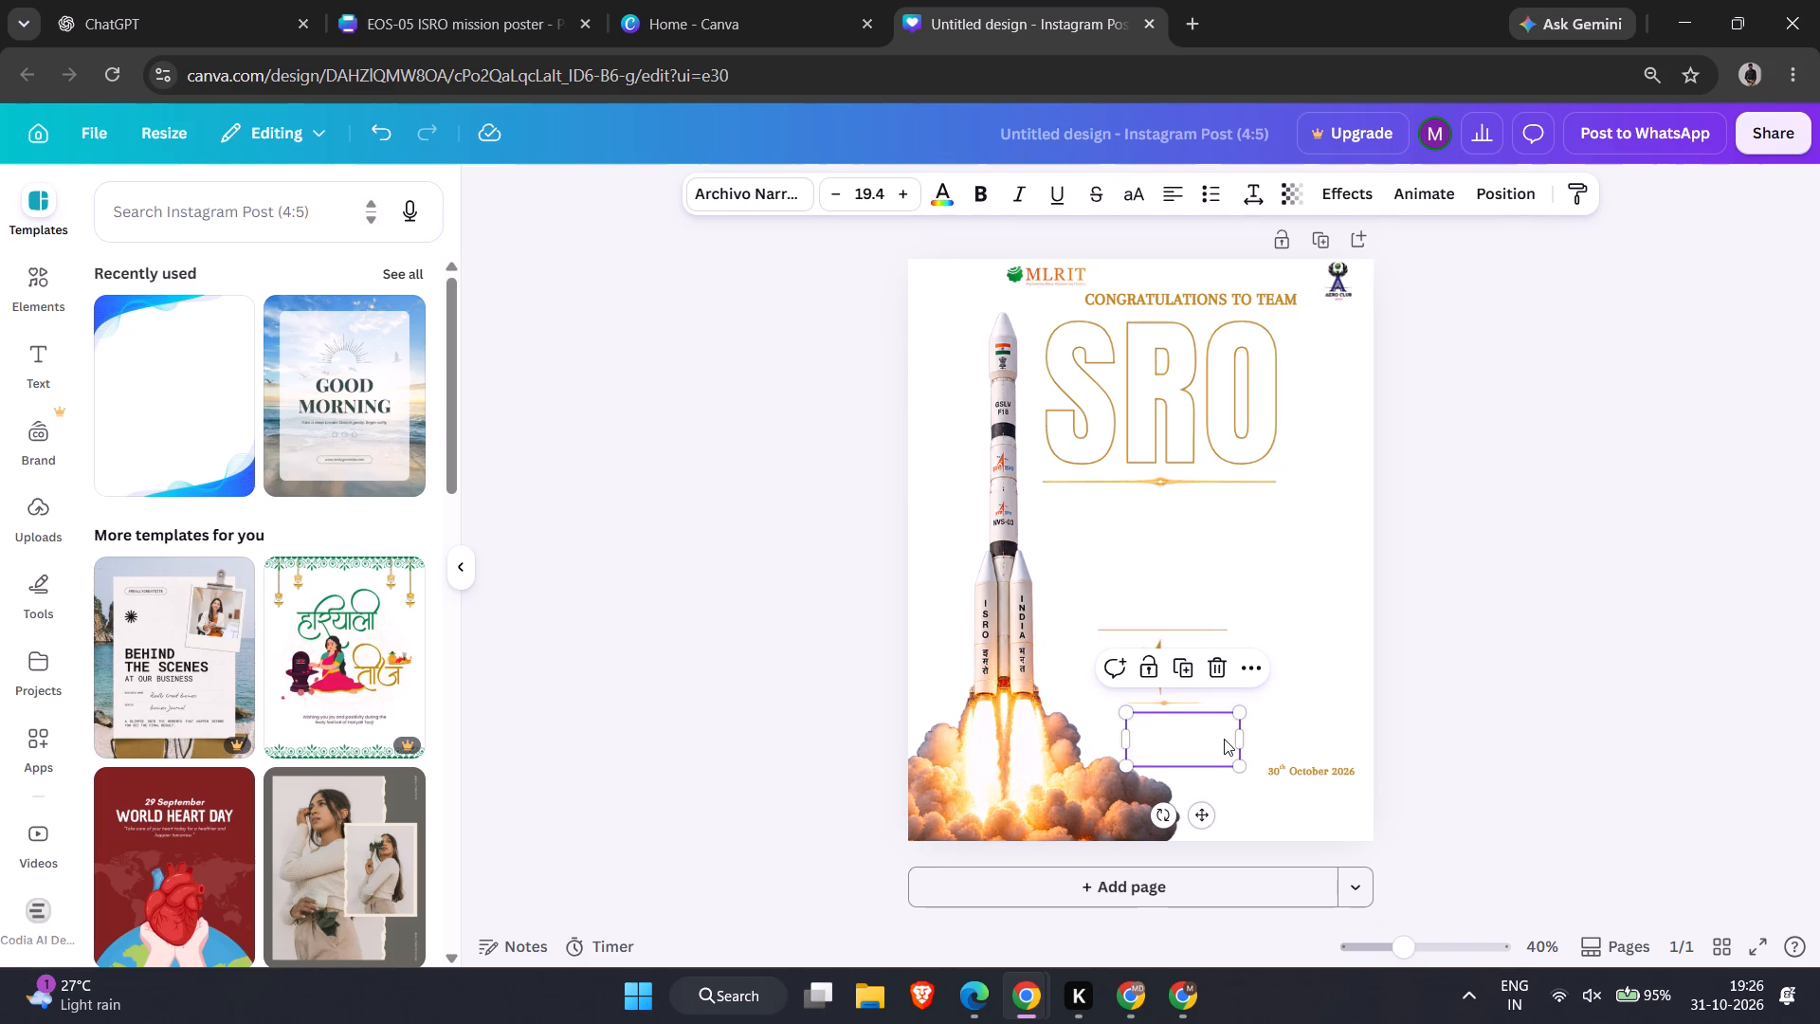
Move the 30th October 2026 date left so it sits beneath the Earth-imaging description text.
left_click_drag(1291, 774, 1184, 775)
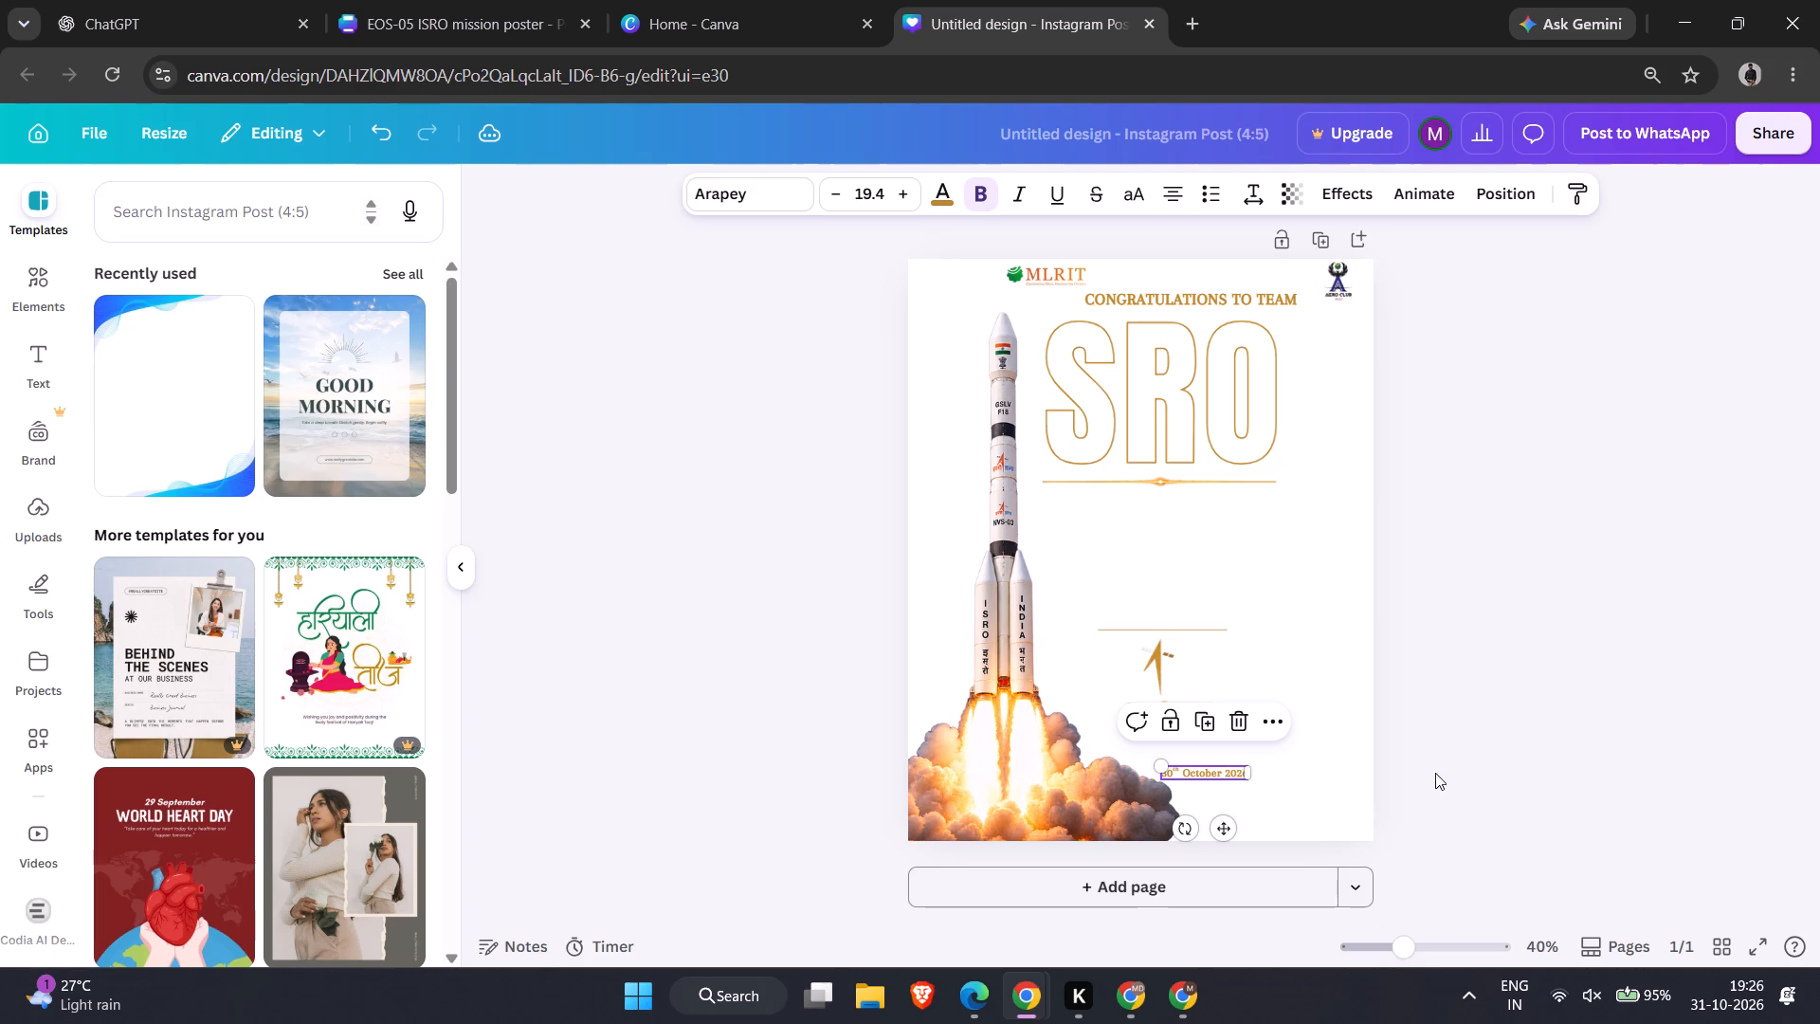
left_click(1435, 773)
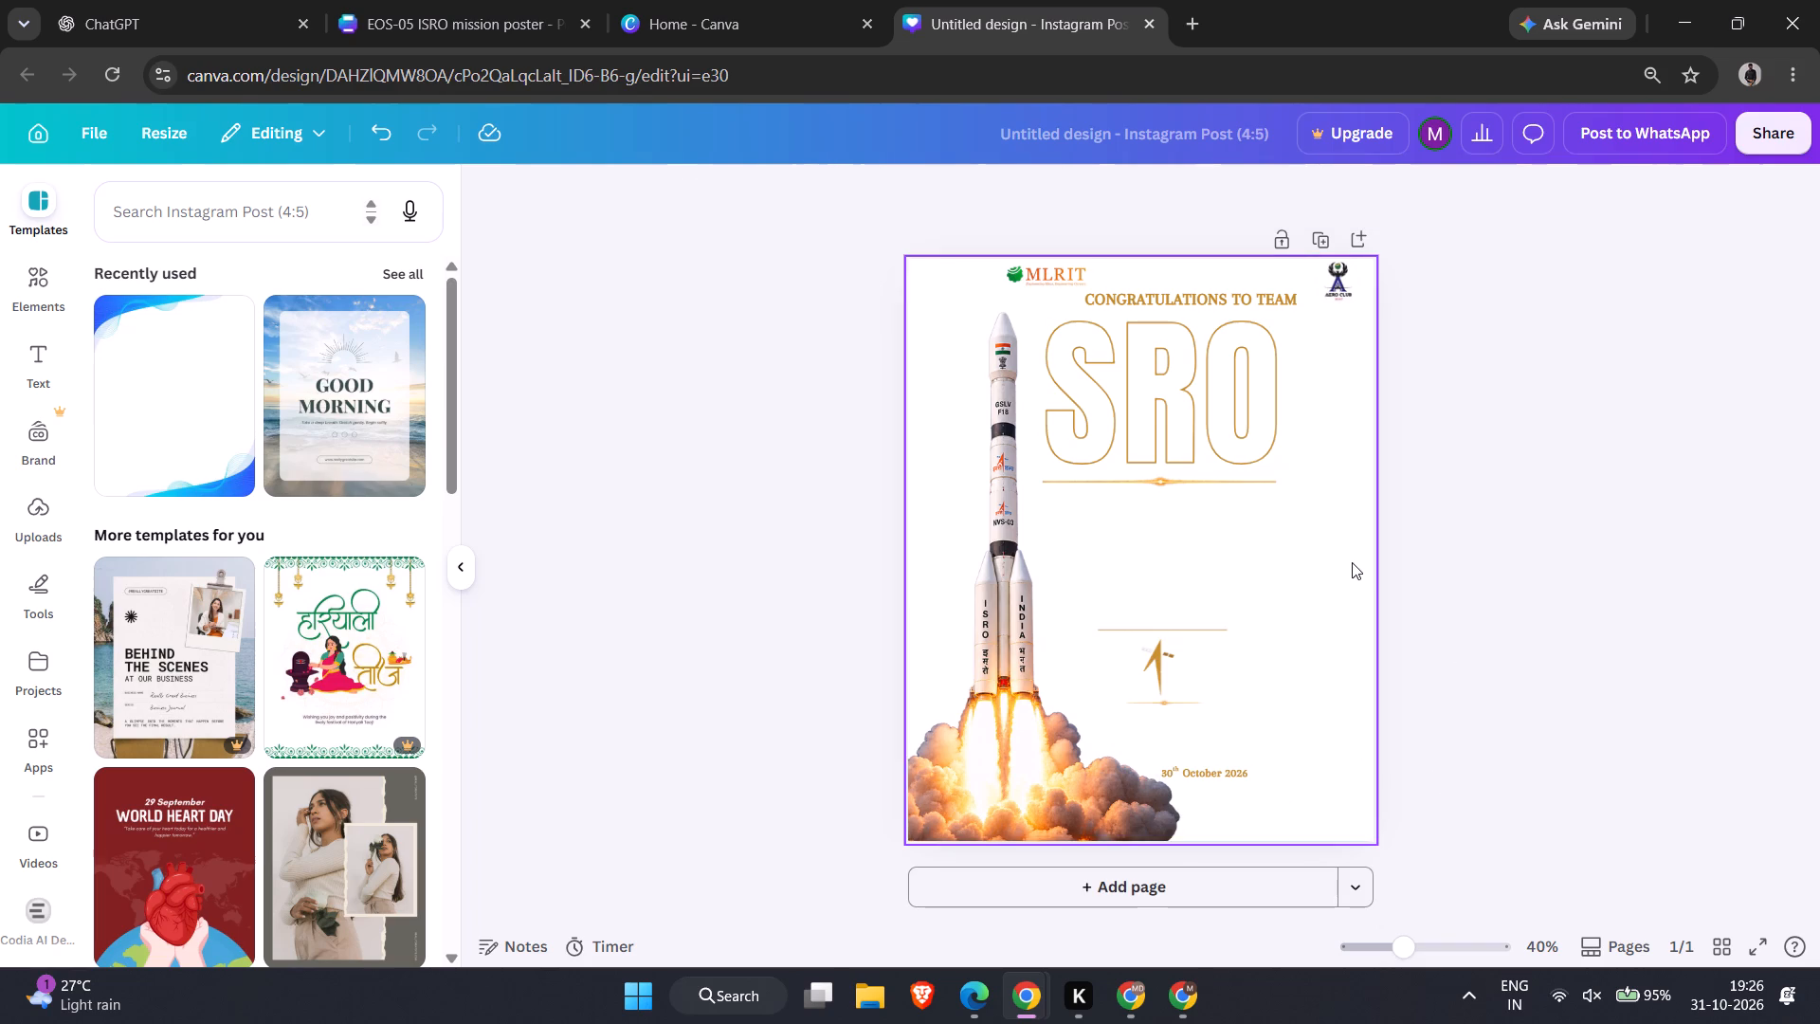
Move the MLRIT logo into the page's upper-left corner and slightly enlarge the Aero Club logo in the opposite corner.
left_click_drag(1027, 266, 1003, 268)
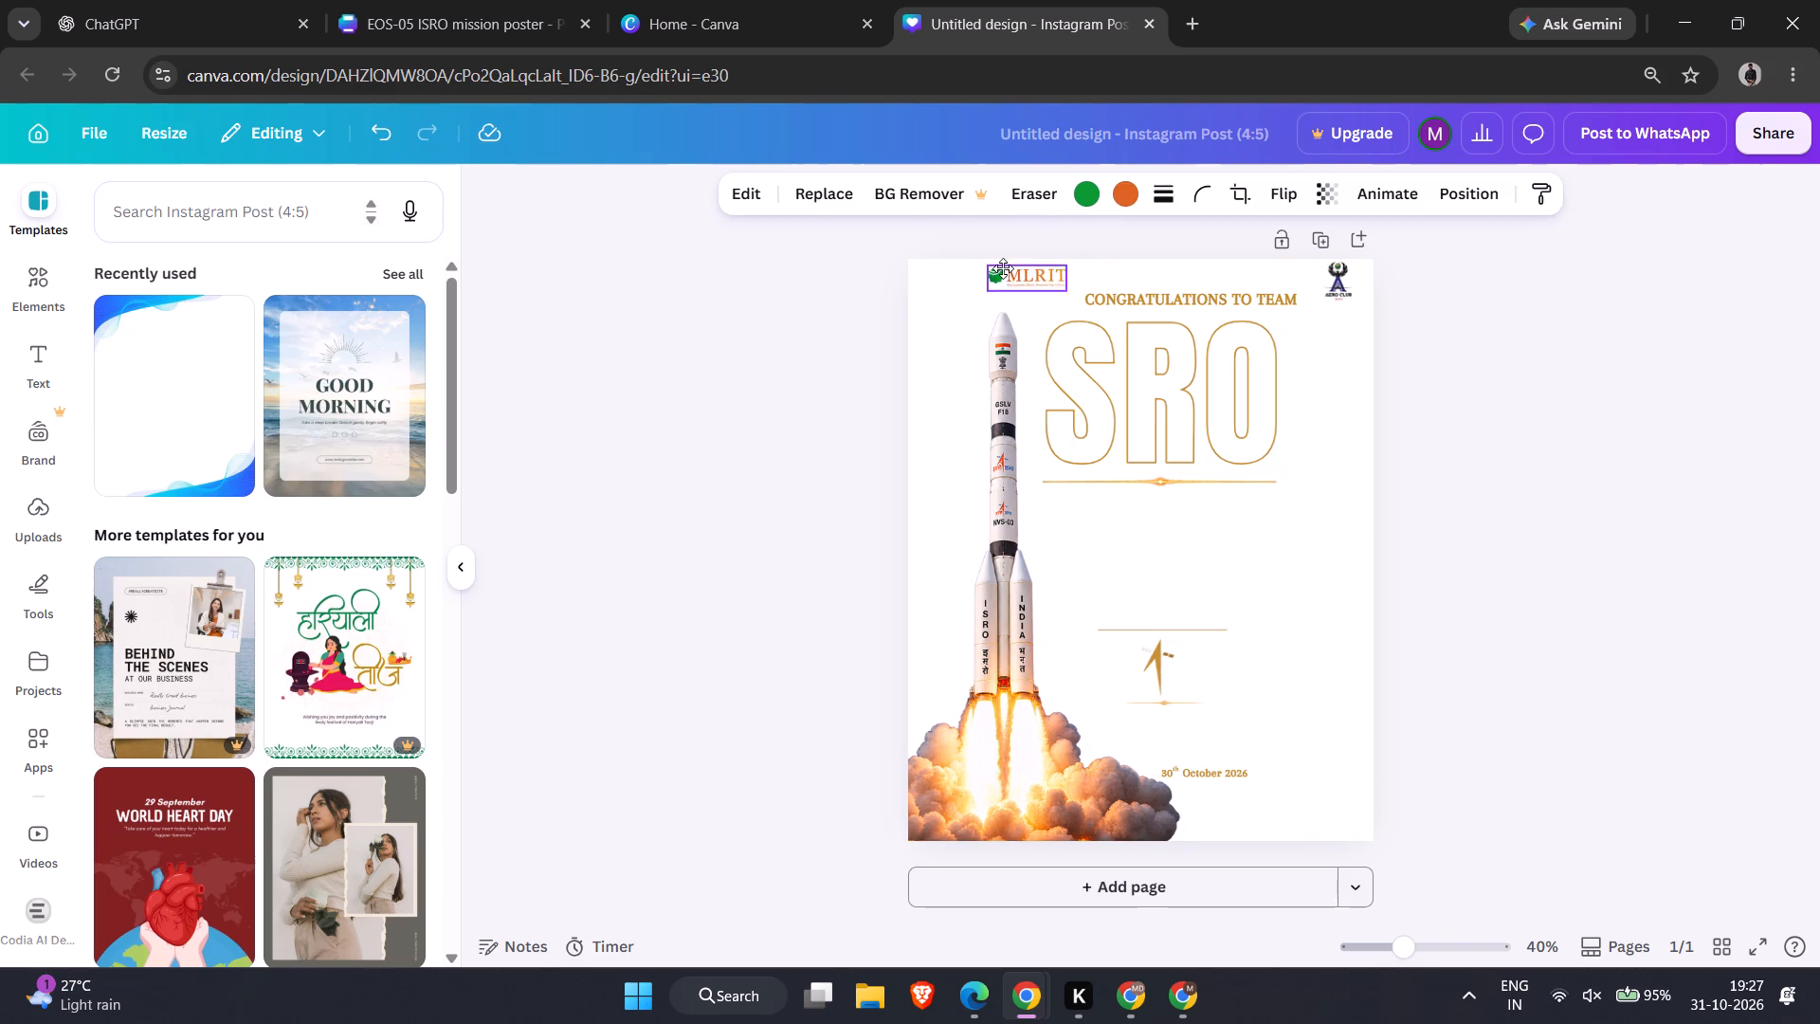
left_click_drag(1003, 268, 948, 272)
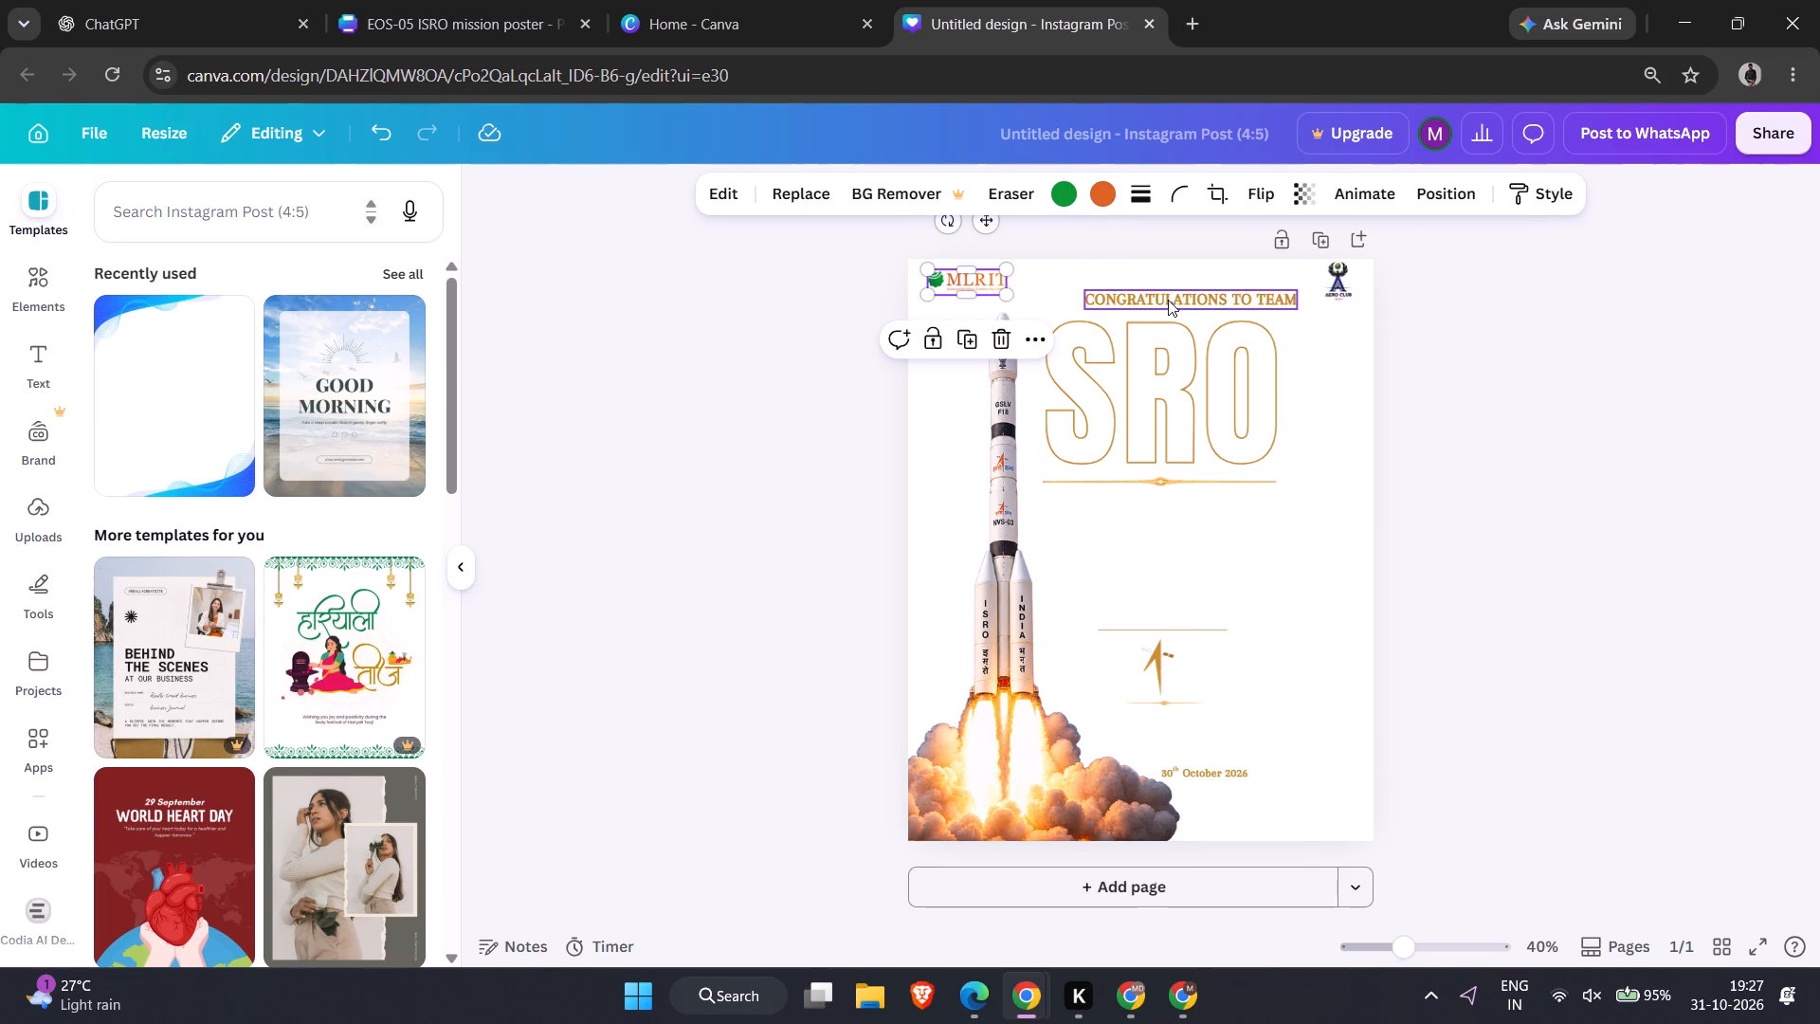
left_click(1333, 264)
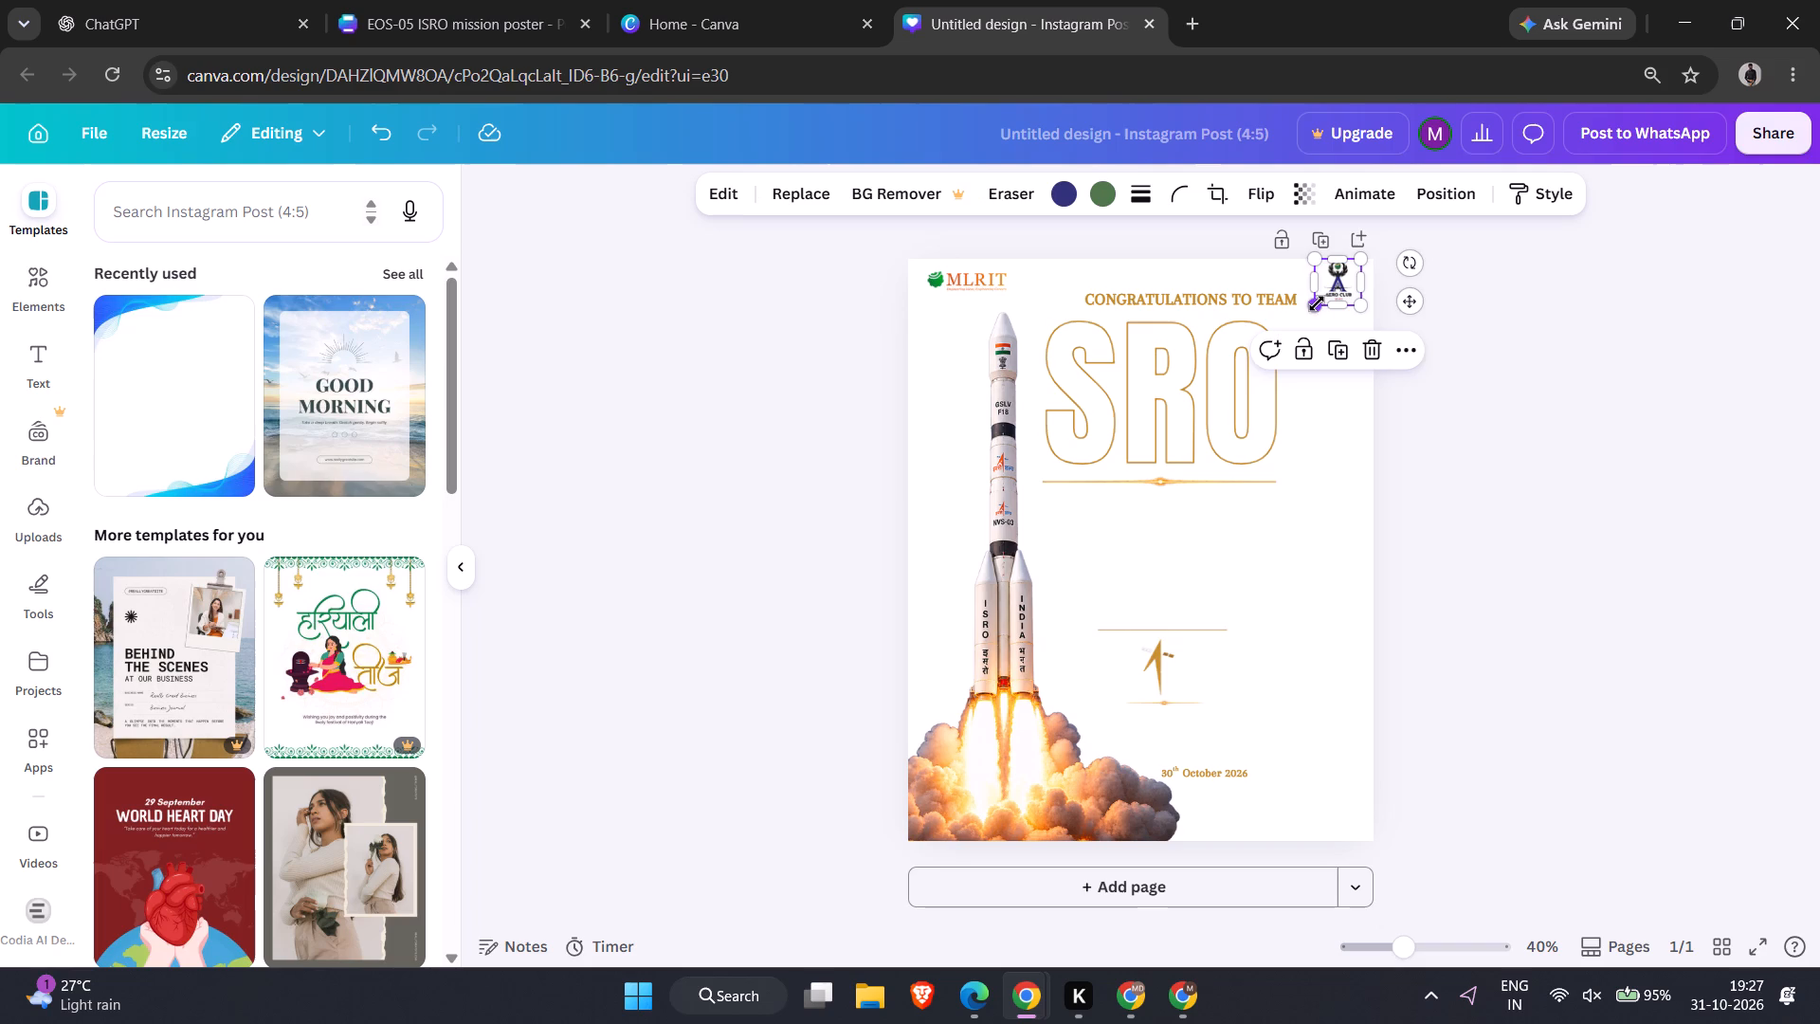
left_click(1317, 303)
Shift the CONGRATULATIONS TO TEAM heading left and slightly down until it is centred above the SRO lettering.
left_click_drag(1202, 301, 1190, 302)
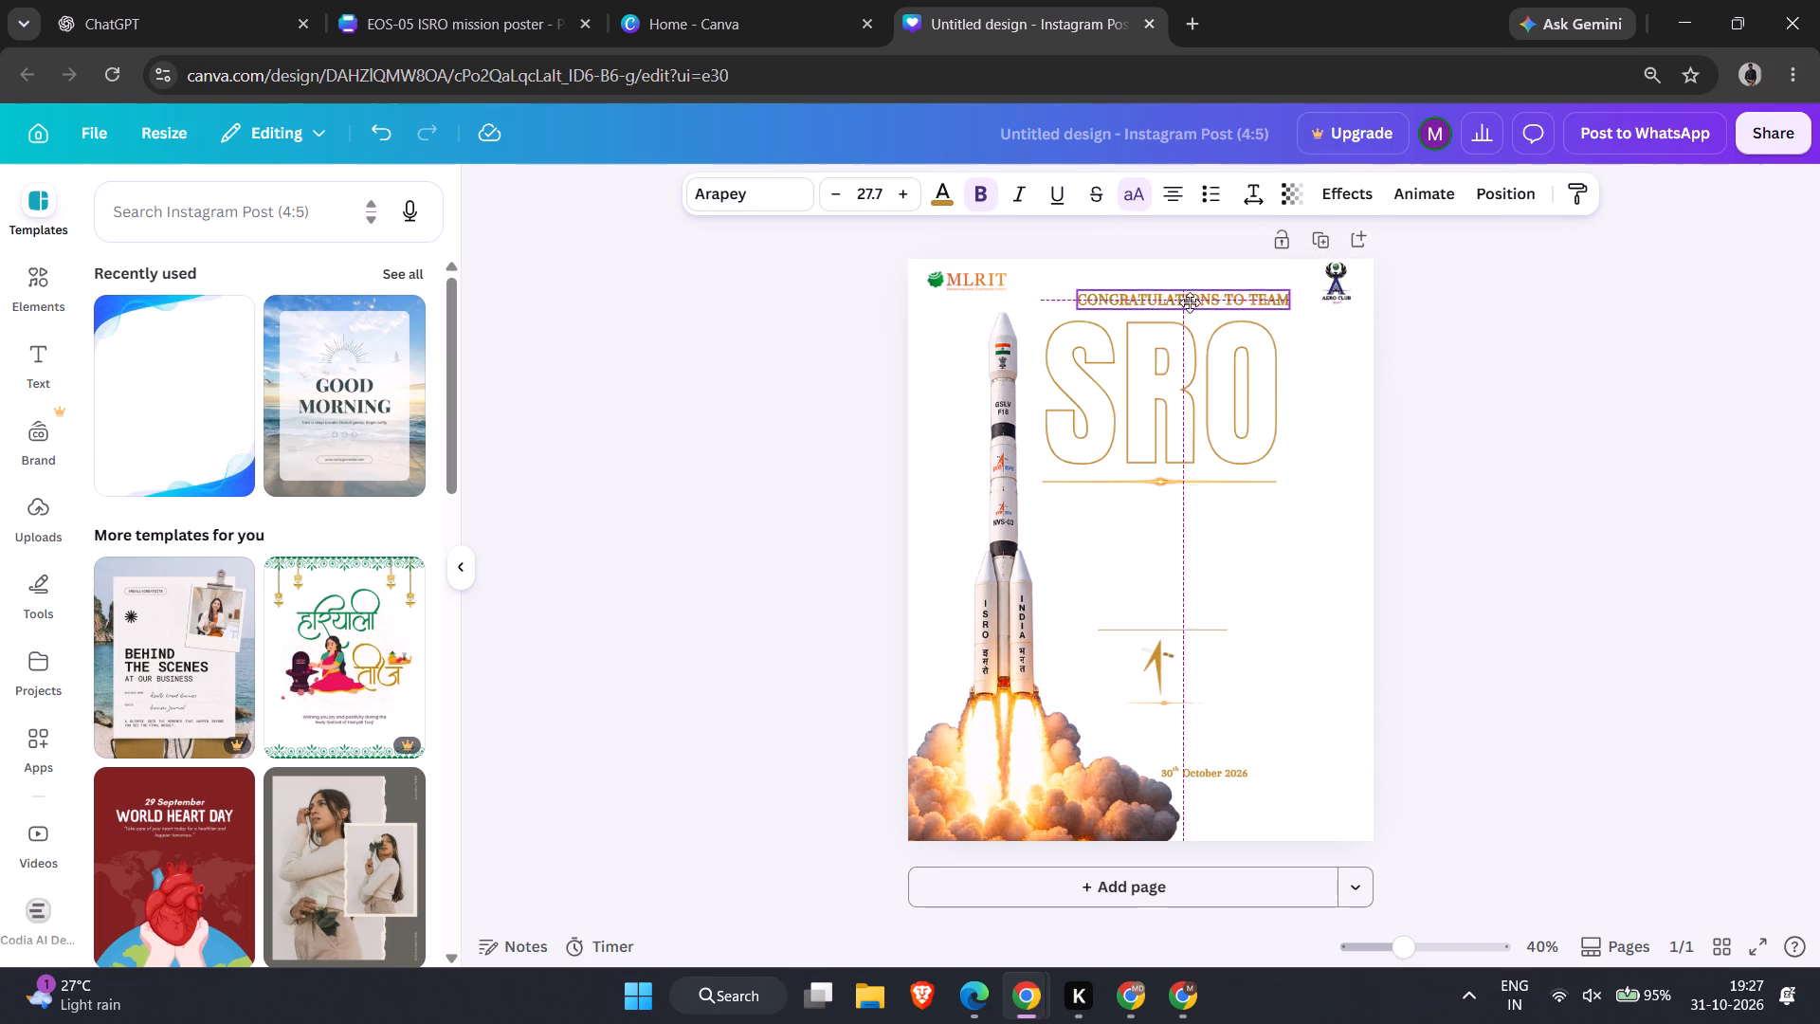
left_click_drag(1190, 302, 1171, 306)
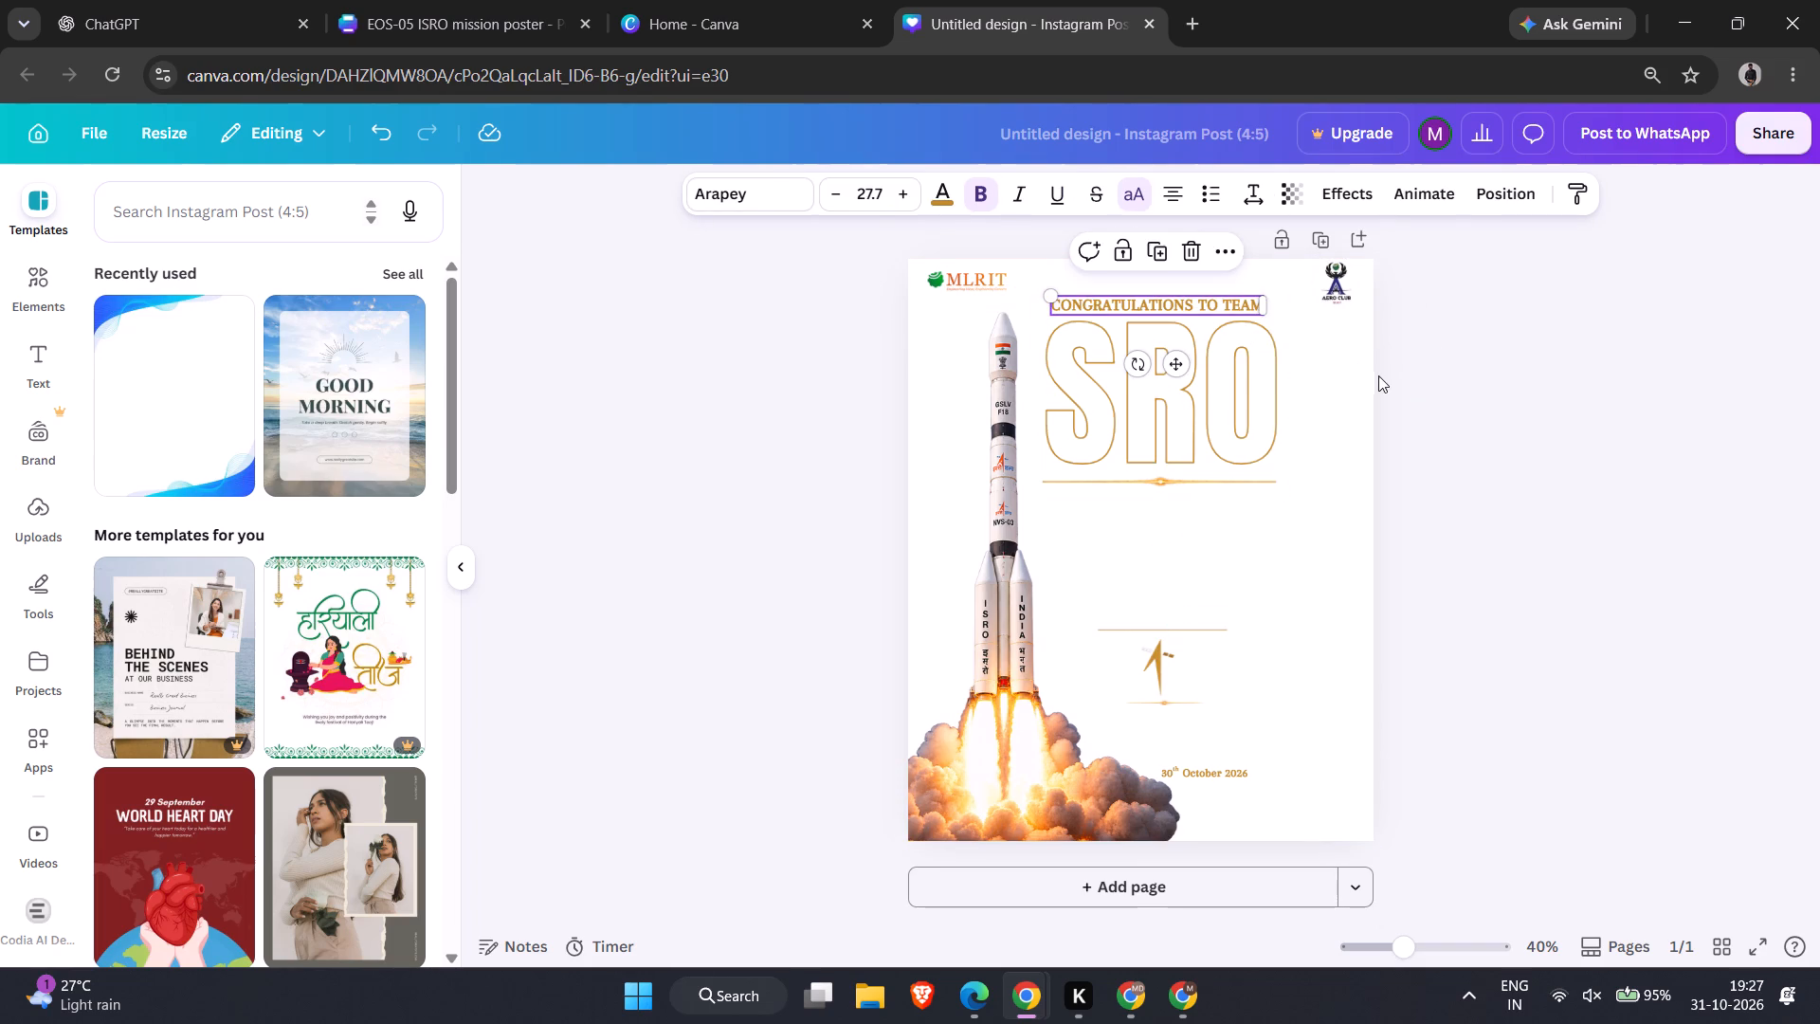
left_click(1382, 375)
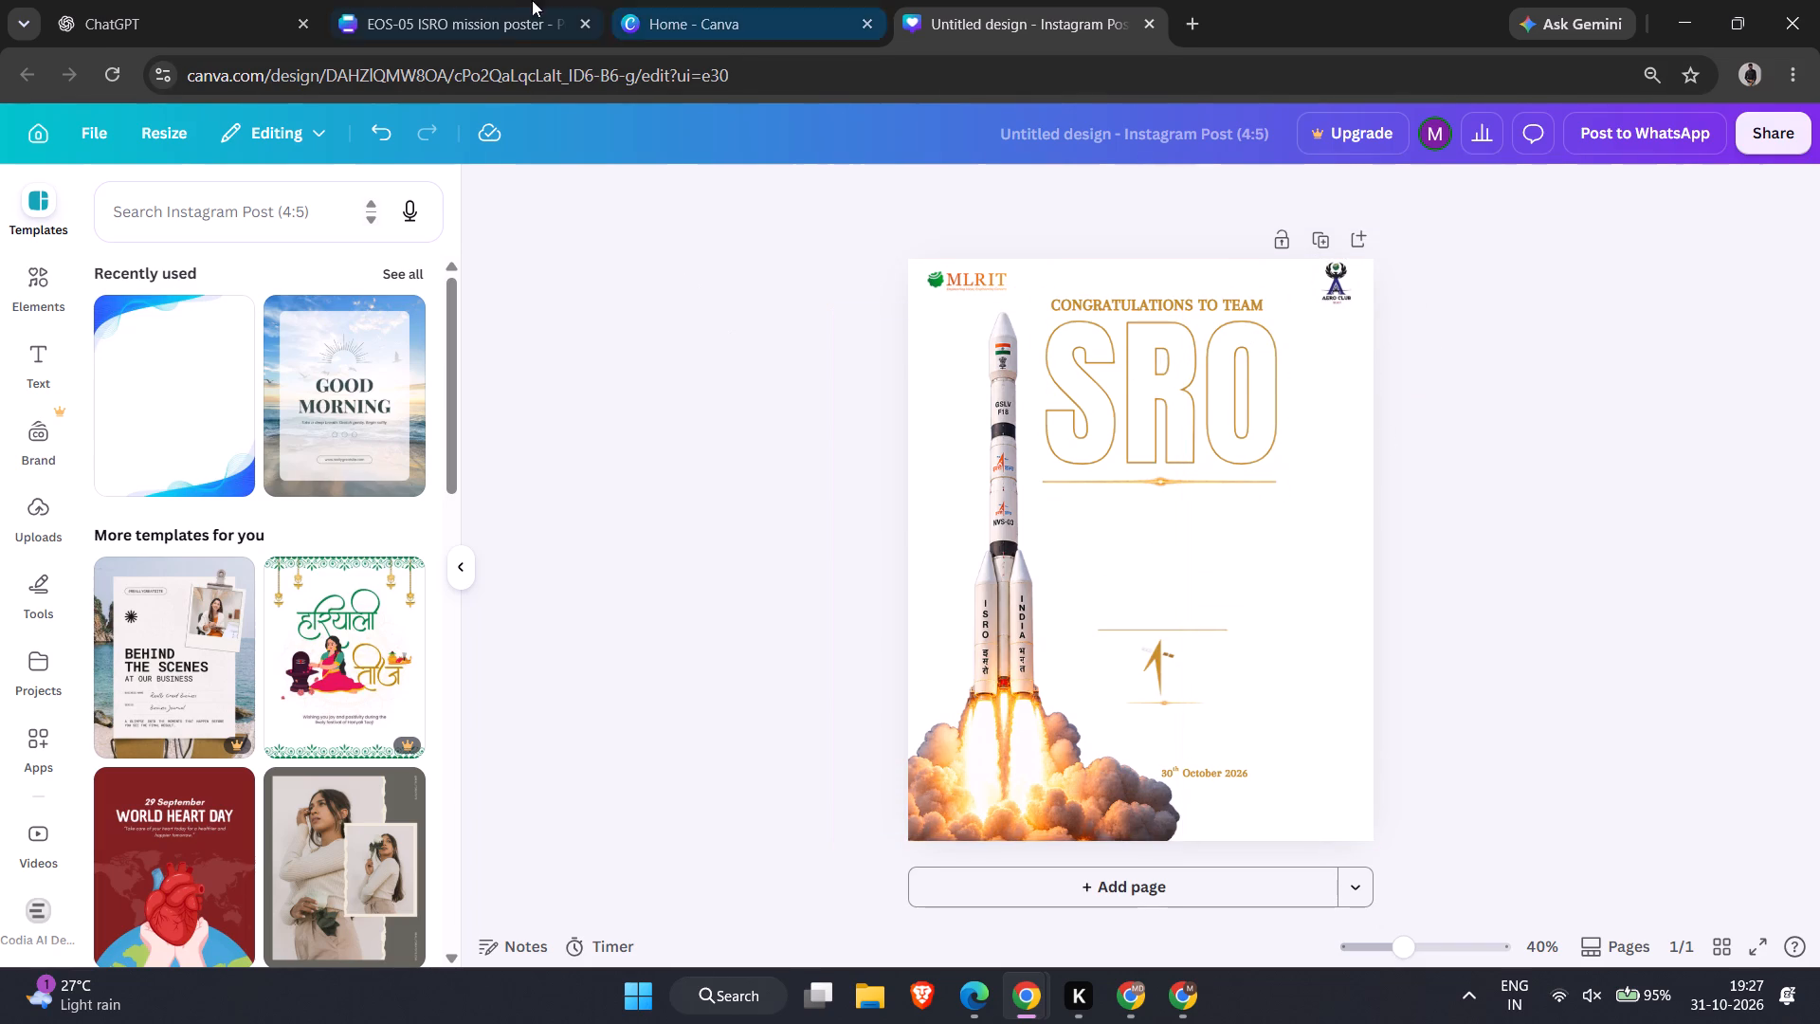
Switch to the EOS-05 ISRO mission poster design, select its dark background image and open the design's download settings.
left_click_drag(502, 3, 718, 21)
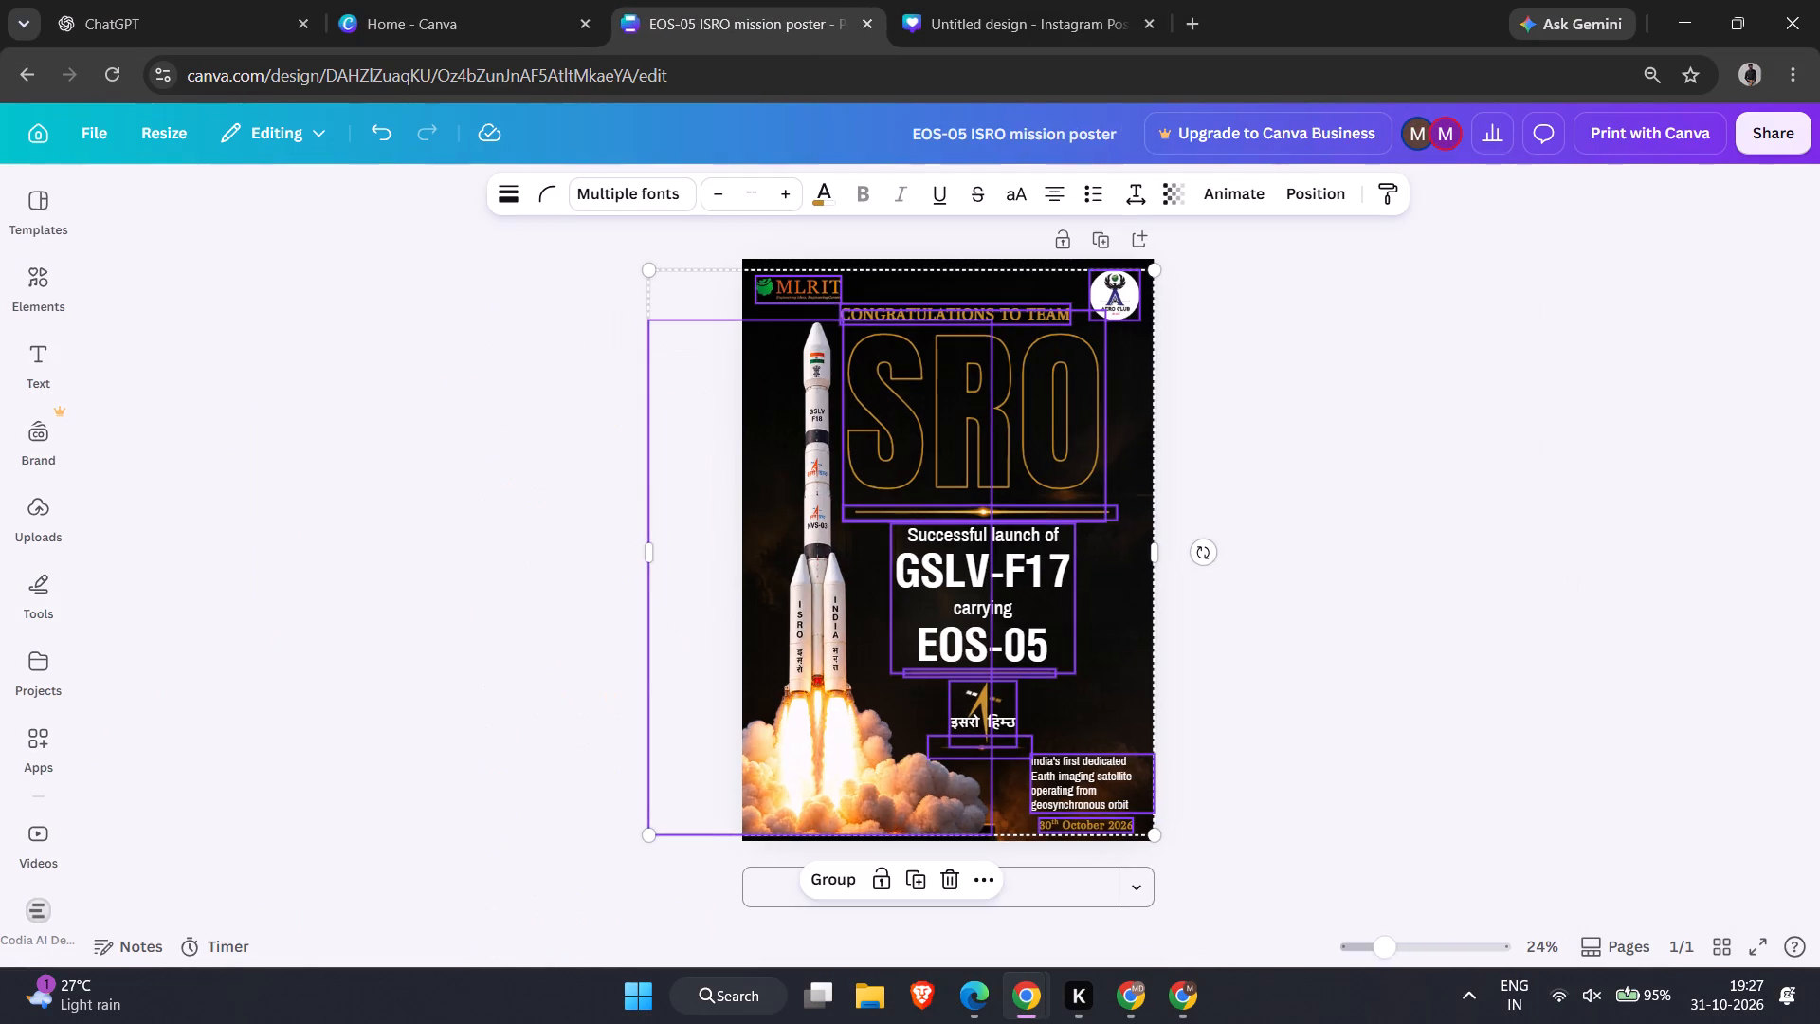
left_click(1380, 410)
left_click(1135, 417)
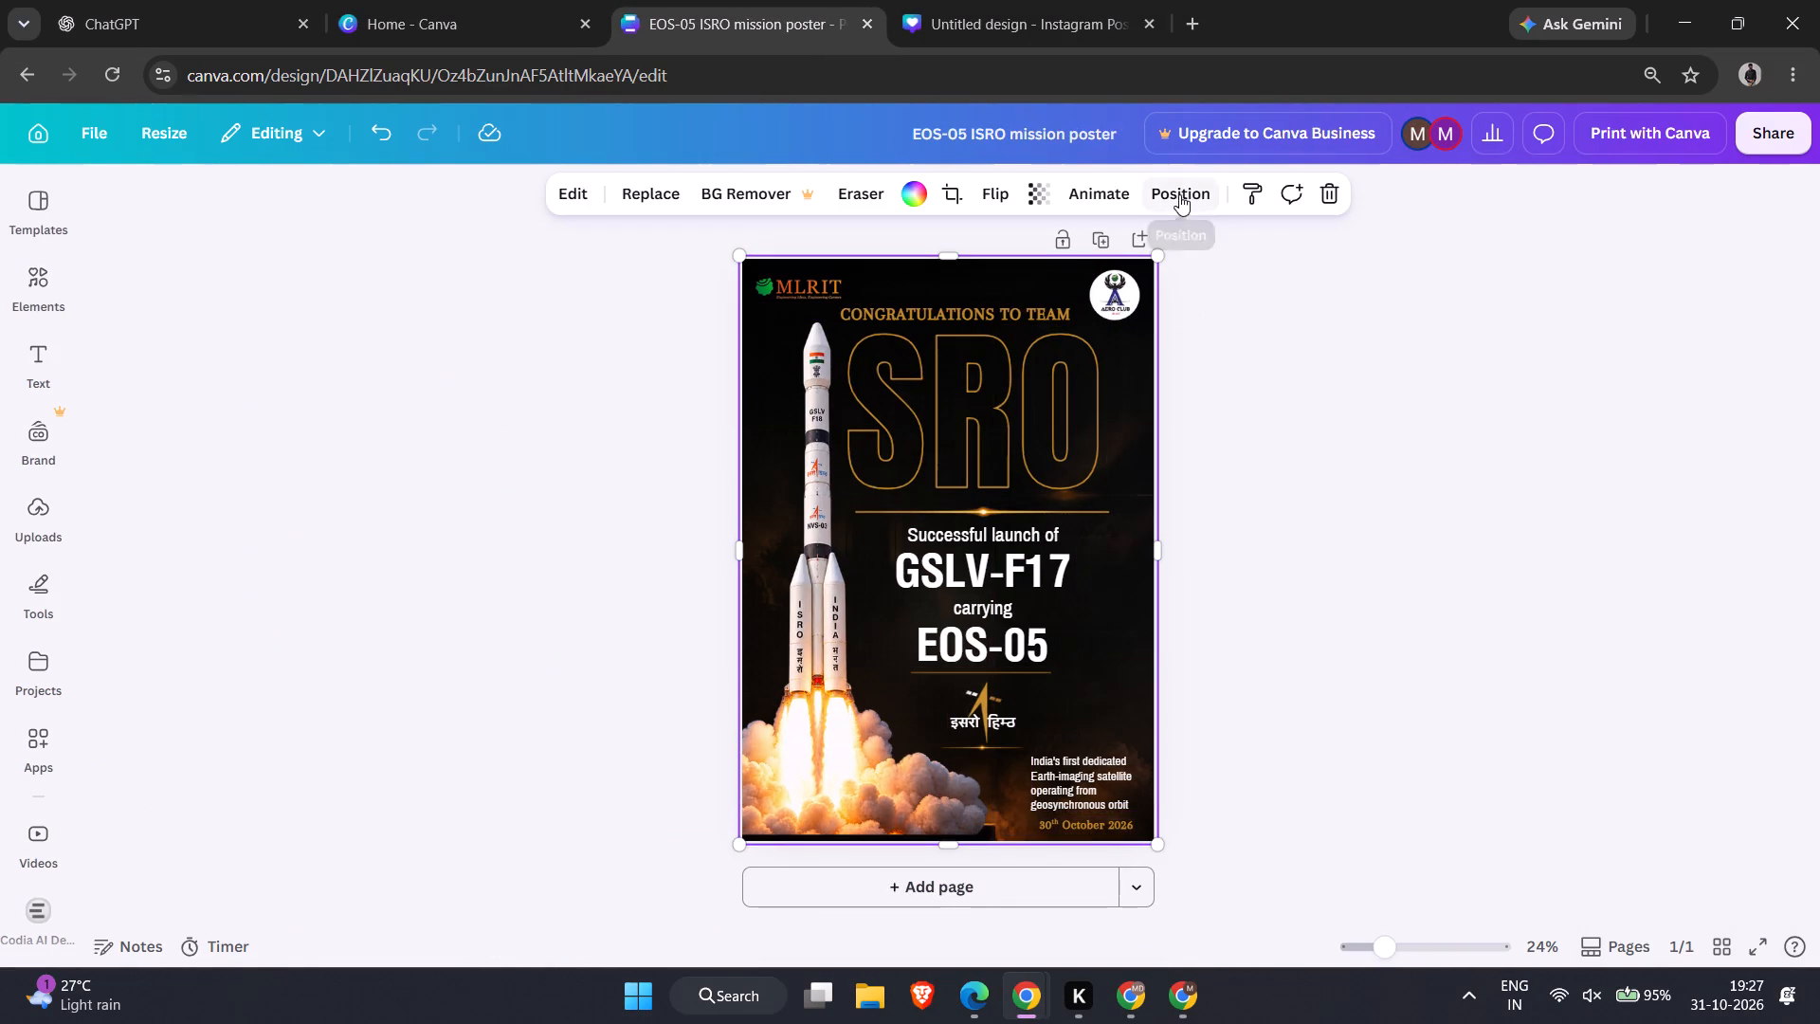
left_click(1773, 141)
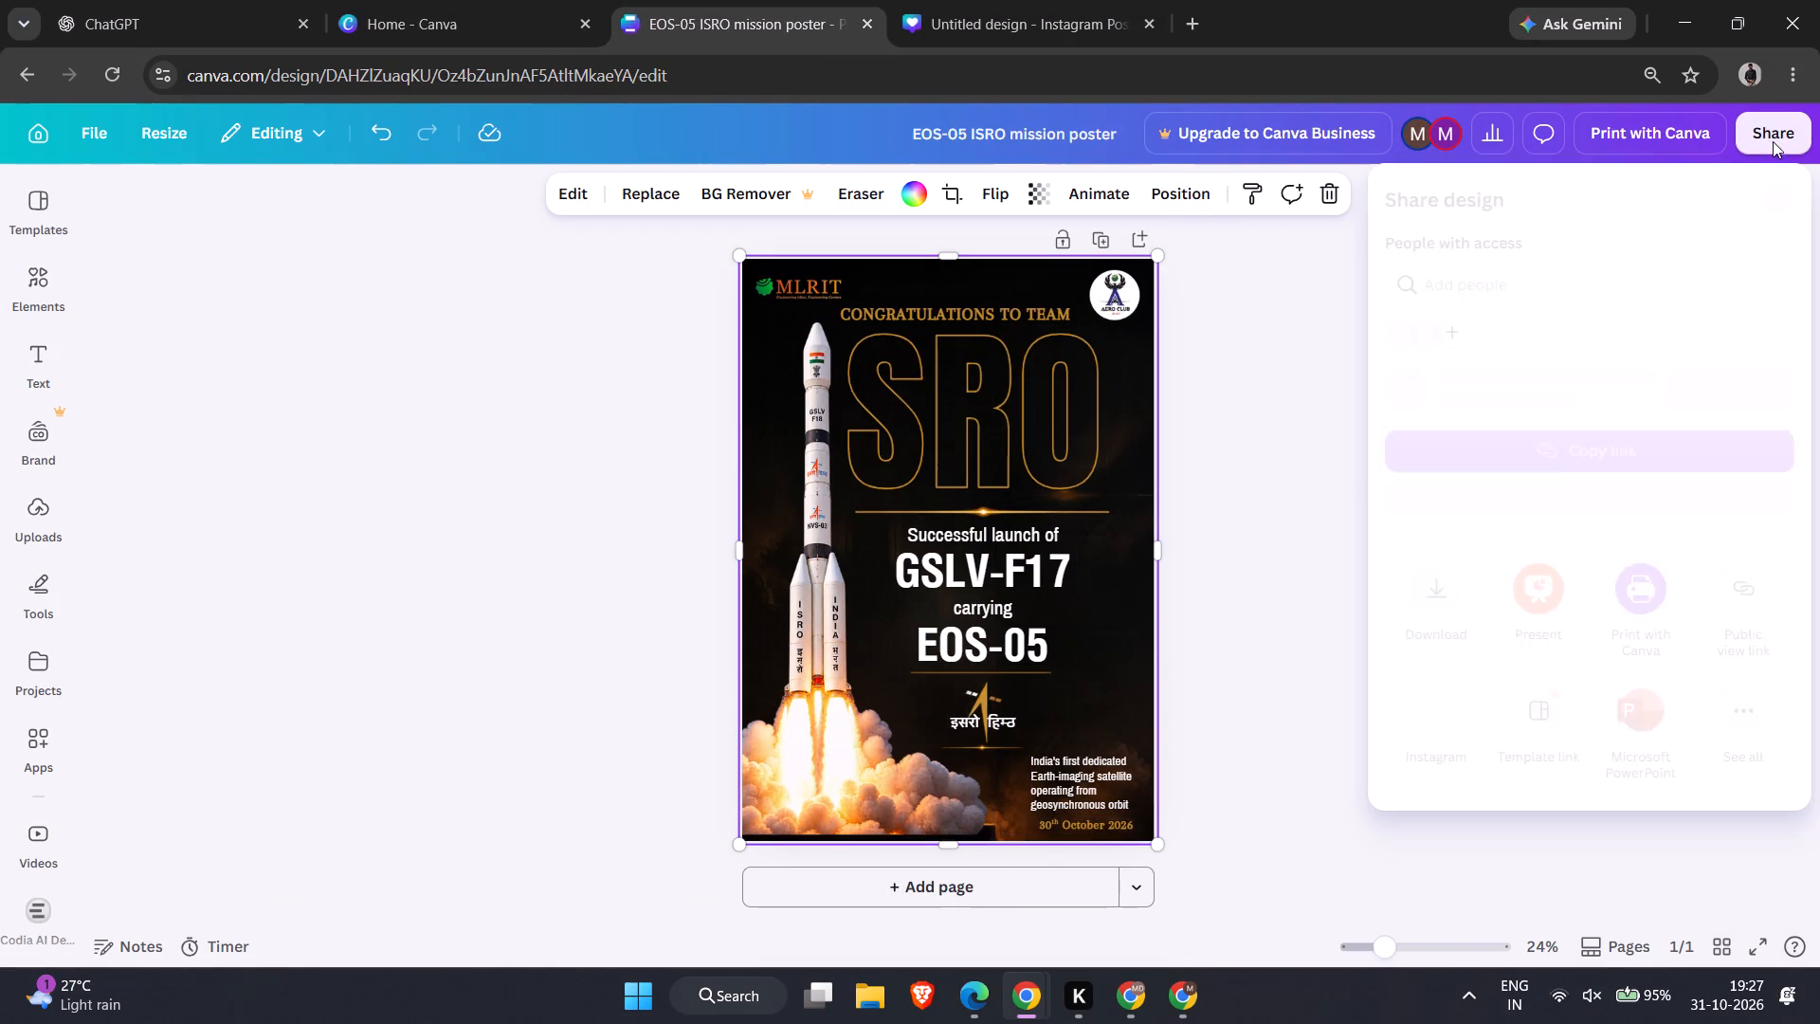
left_click(1460, 655)
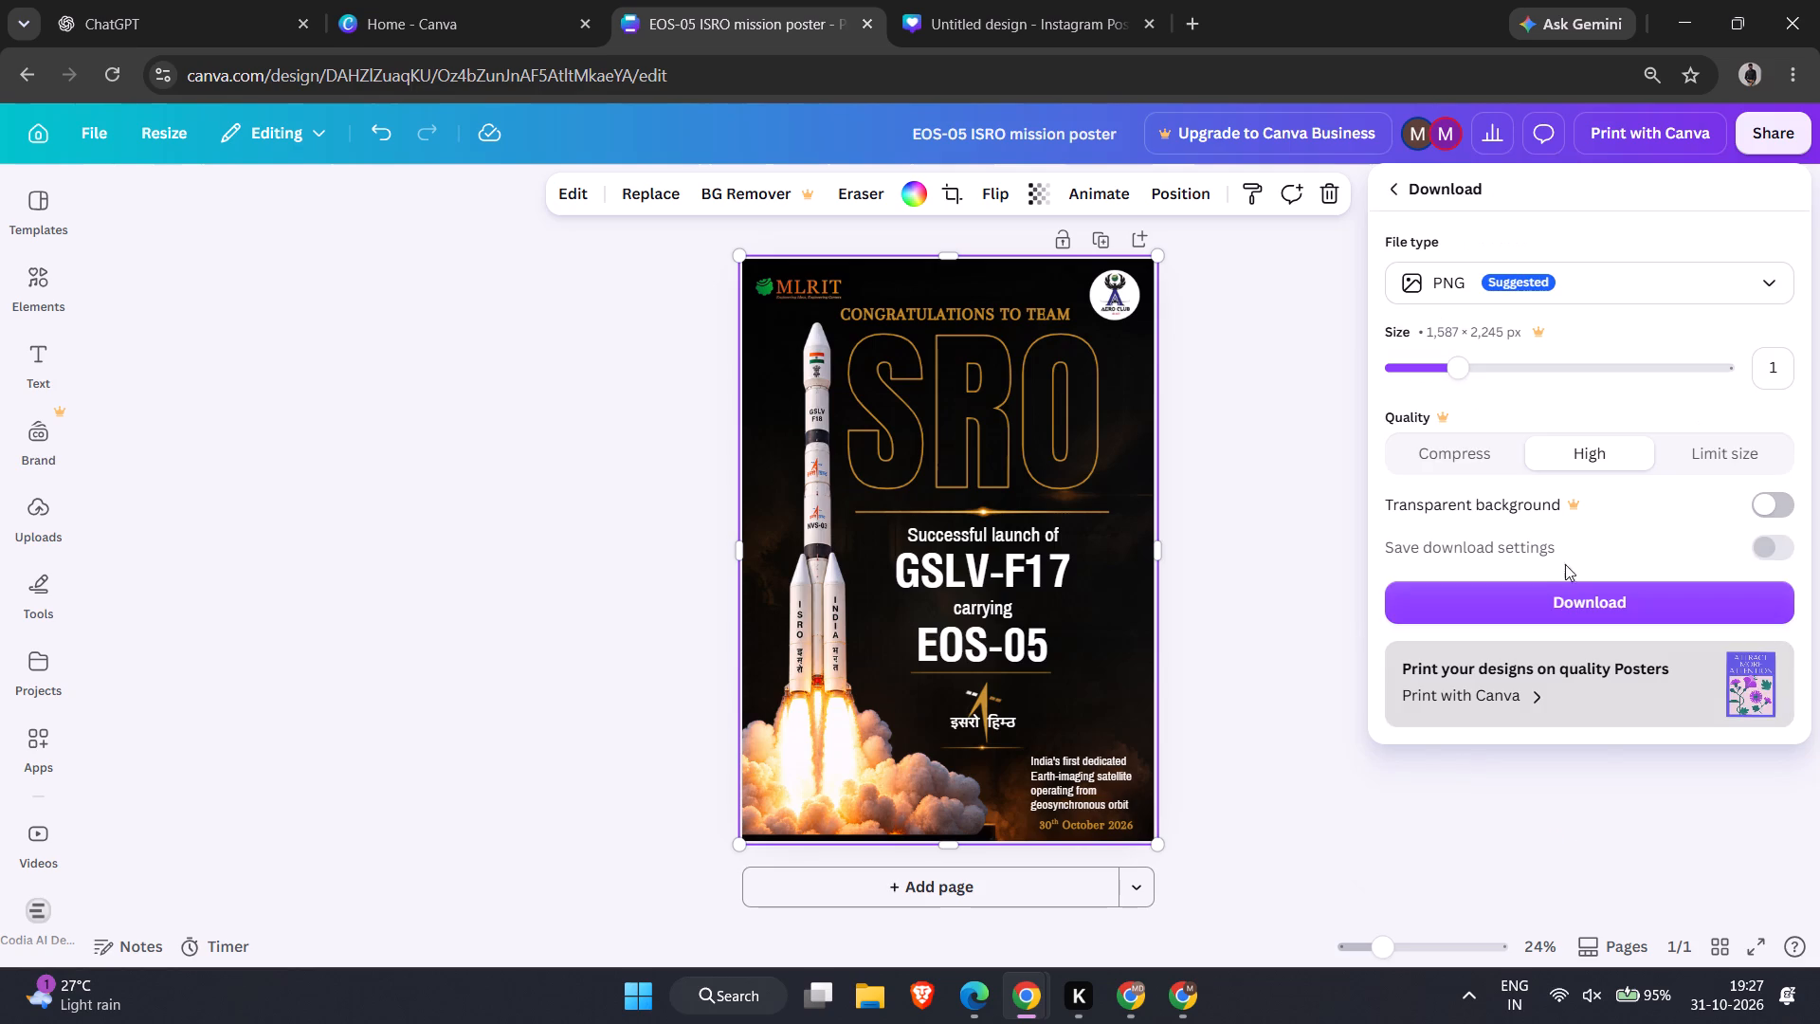
Download the EOS-05 ISRO mission poster as a PNG at 1,587 × 2,245 px.
left_click(1562, 606)
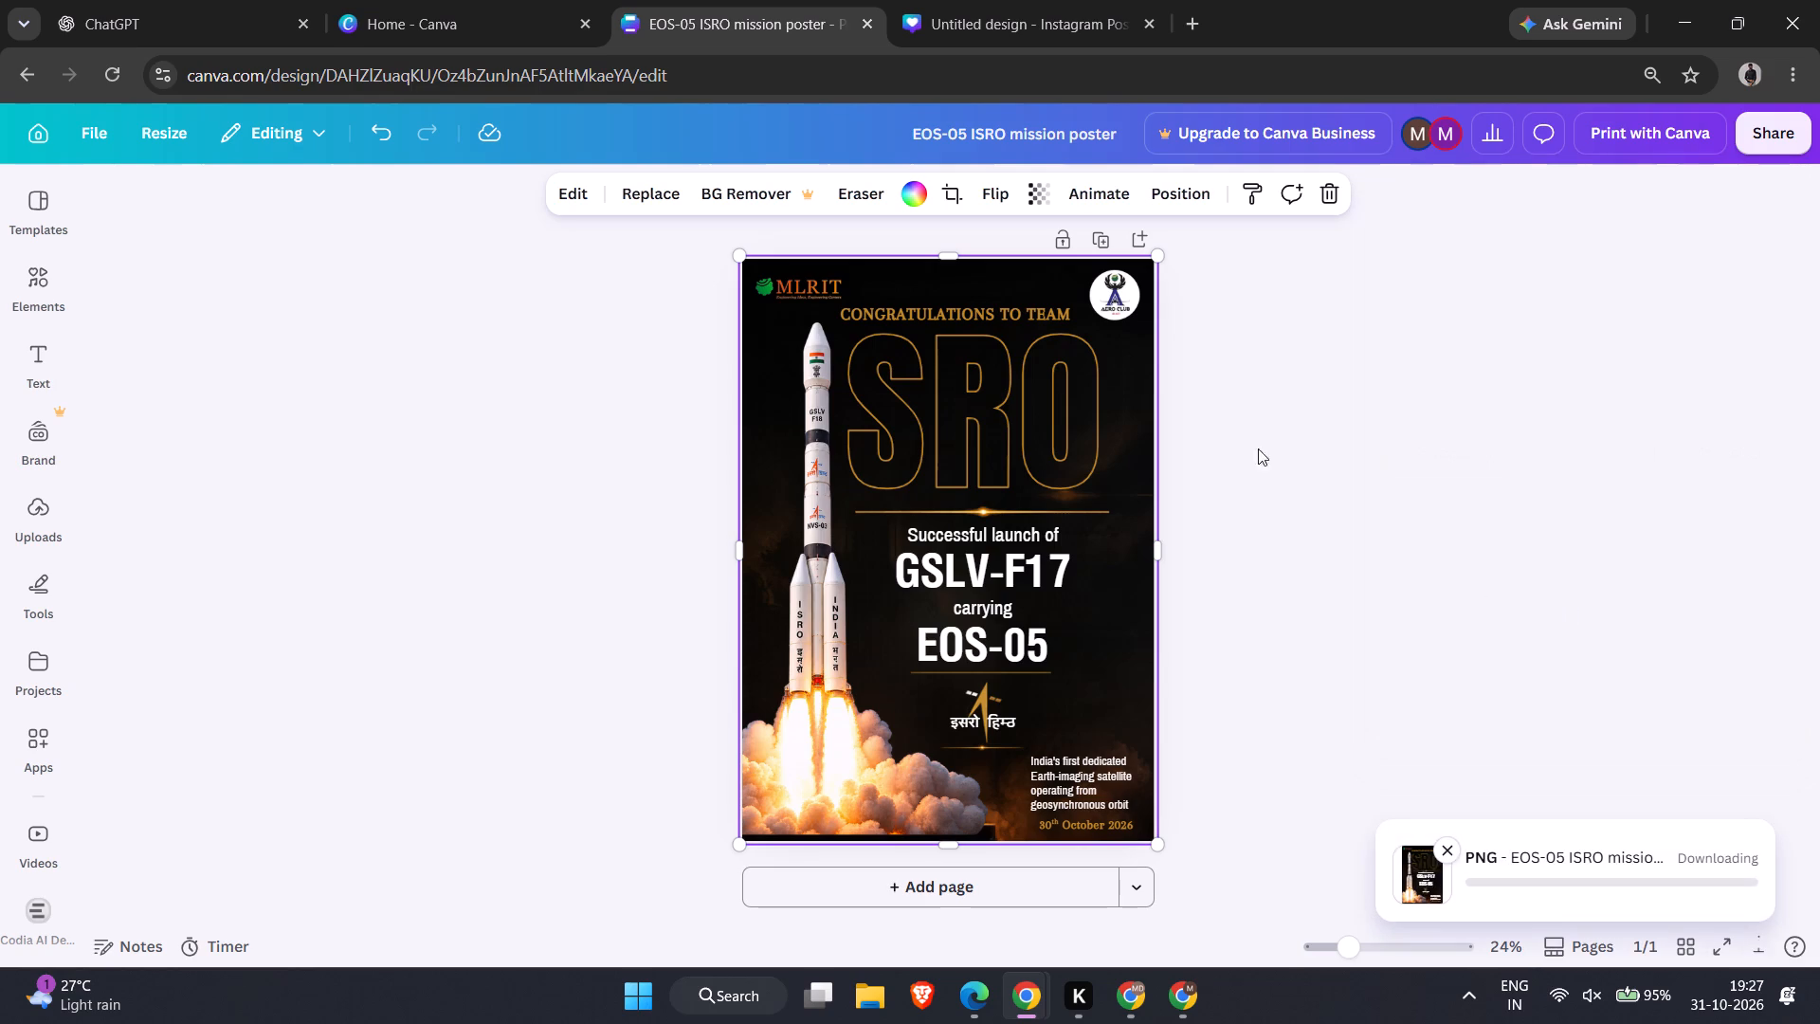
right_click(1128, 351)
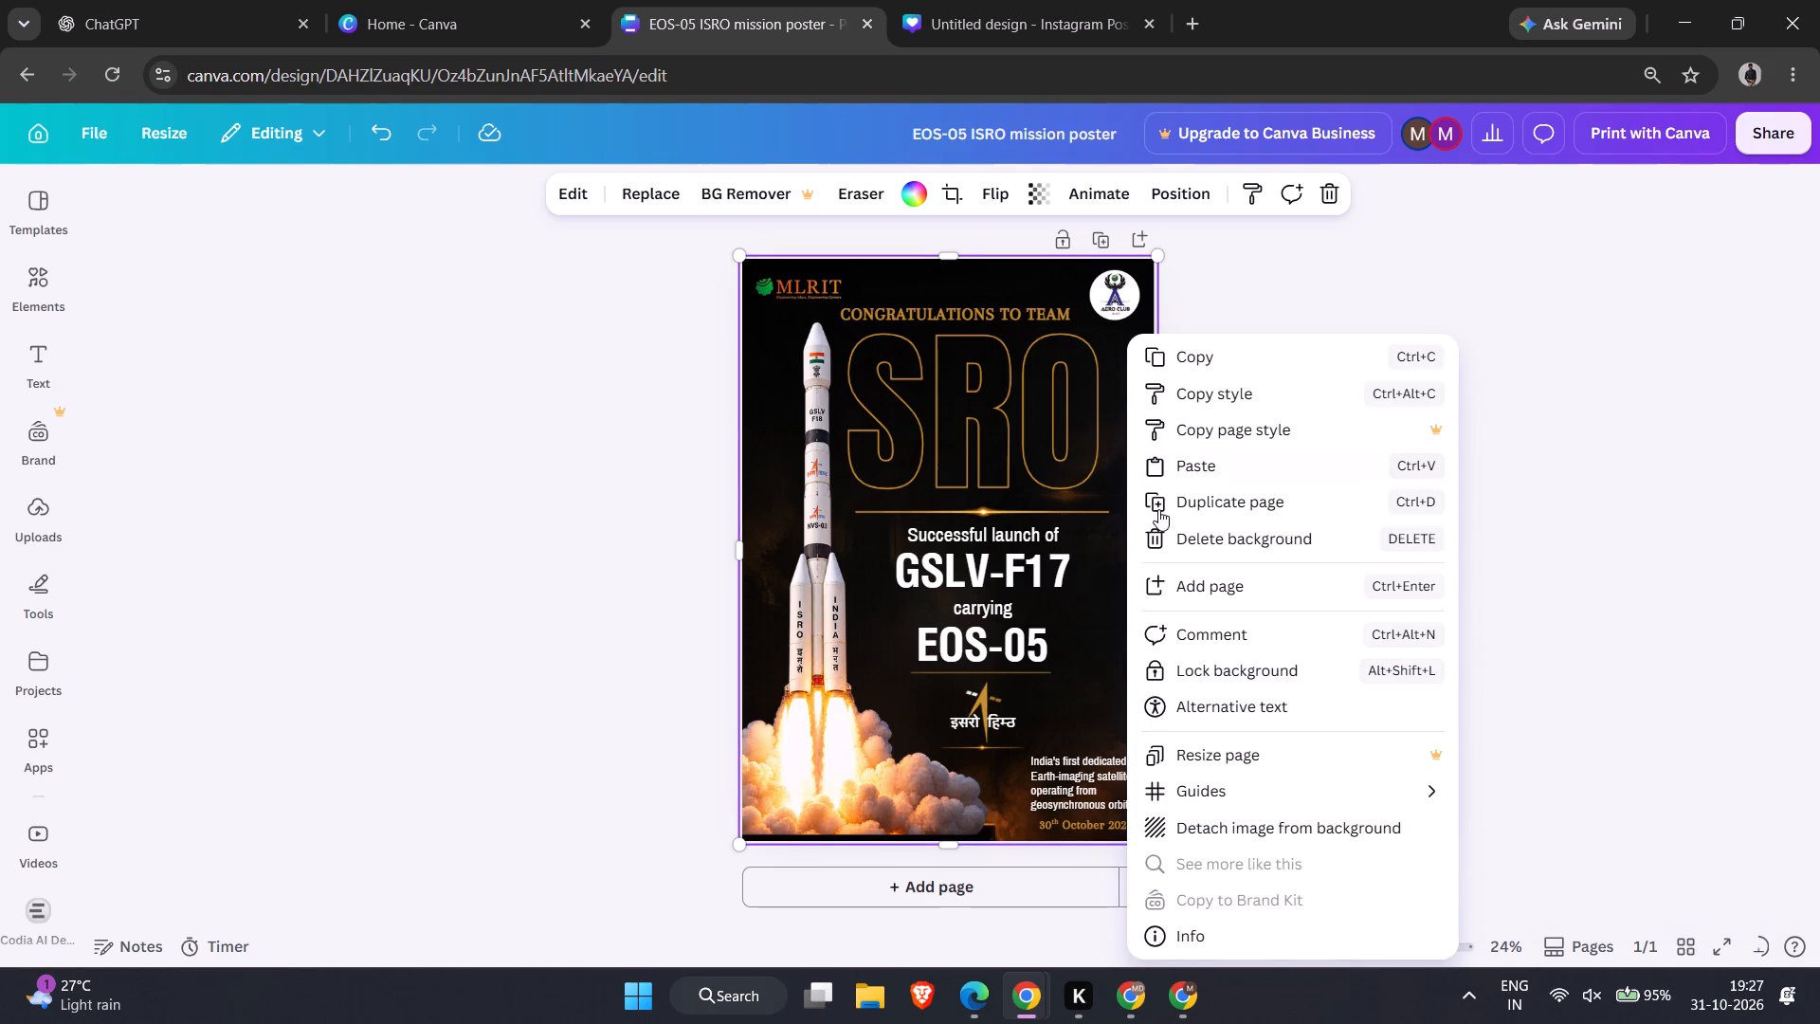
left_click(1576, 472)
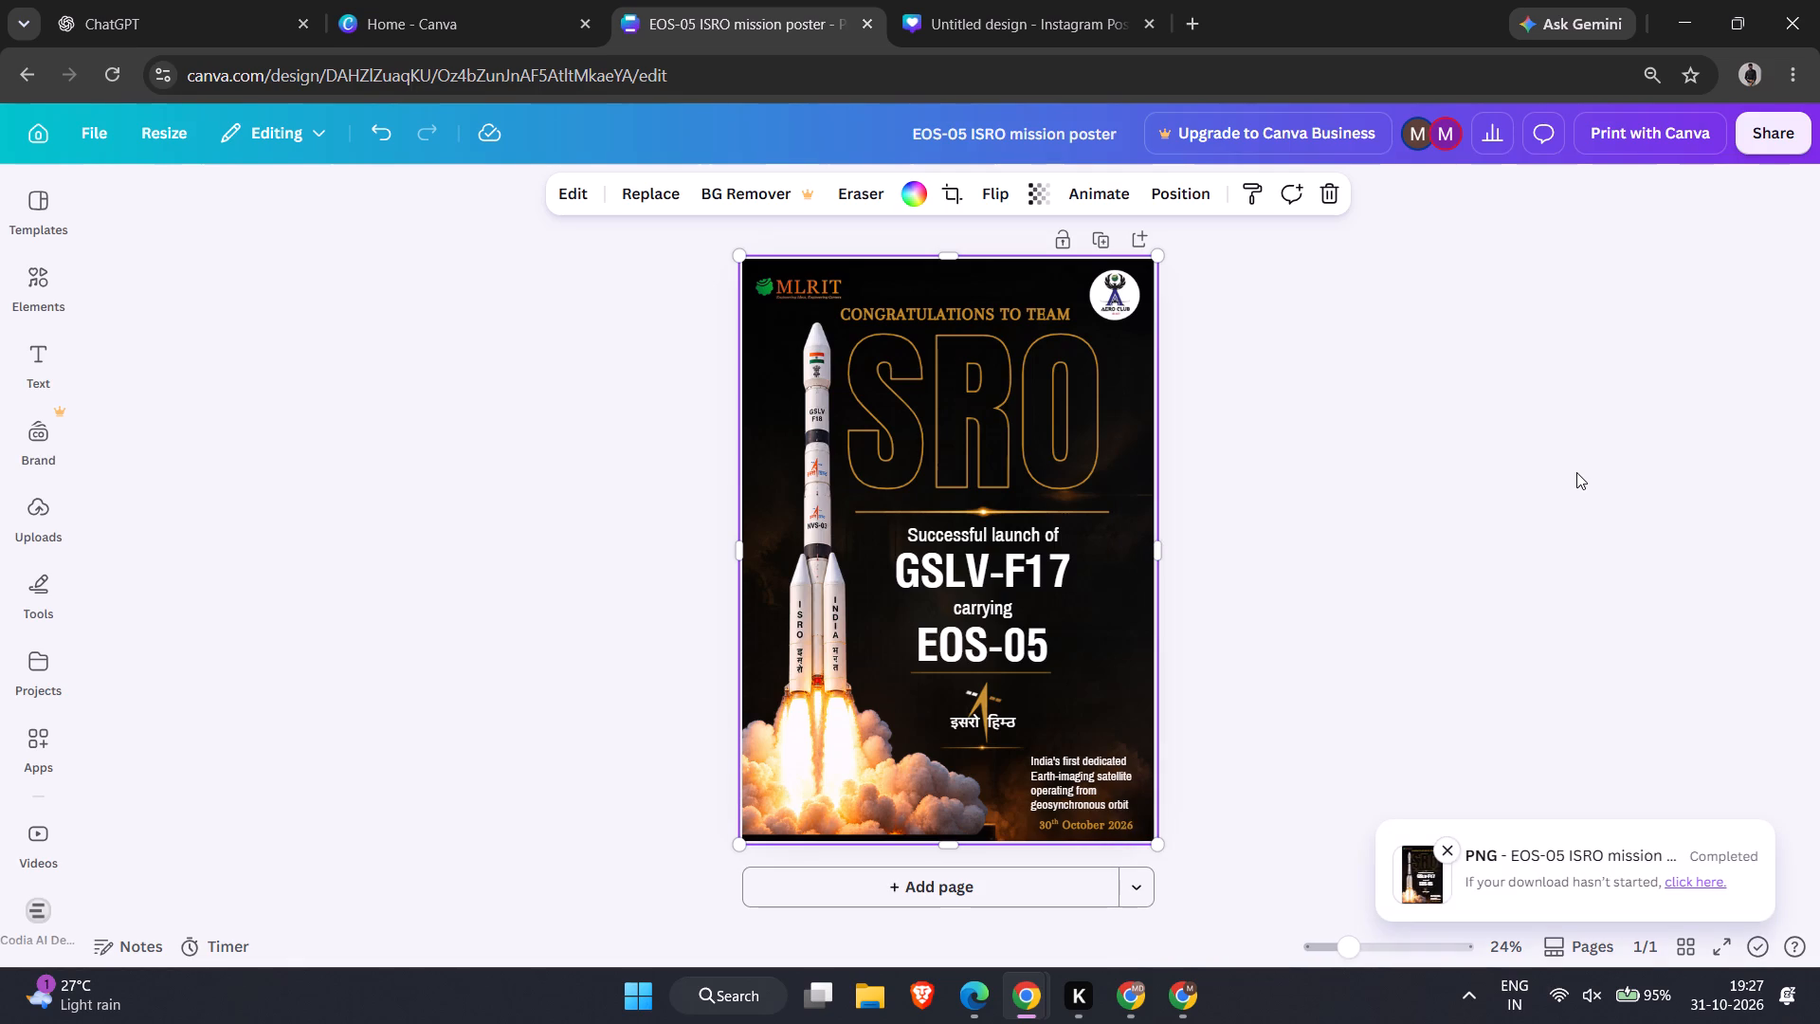
Detach the dark background image from the page of the EOS-05 ISRO mission poster and copy it.
right_click(1131, 452)
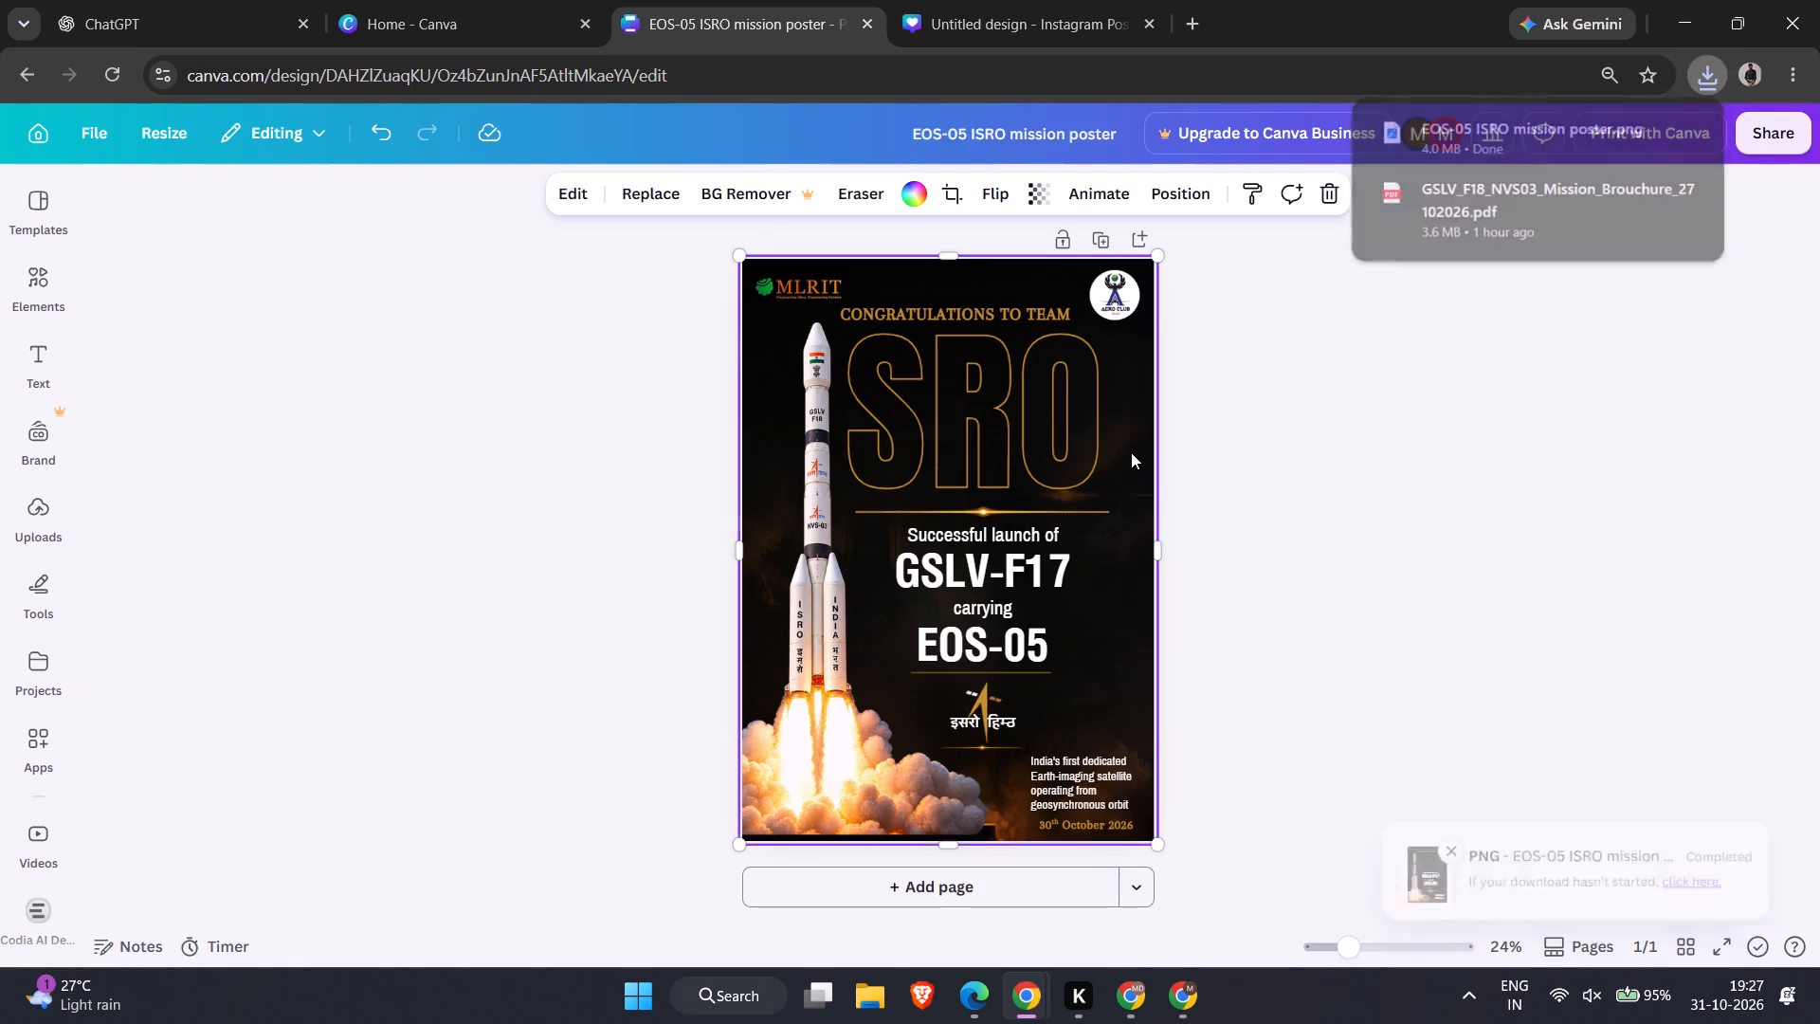
left_click(1187, 833)
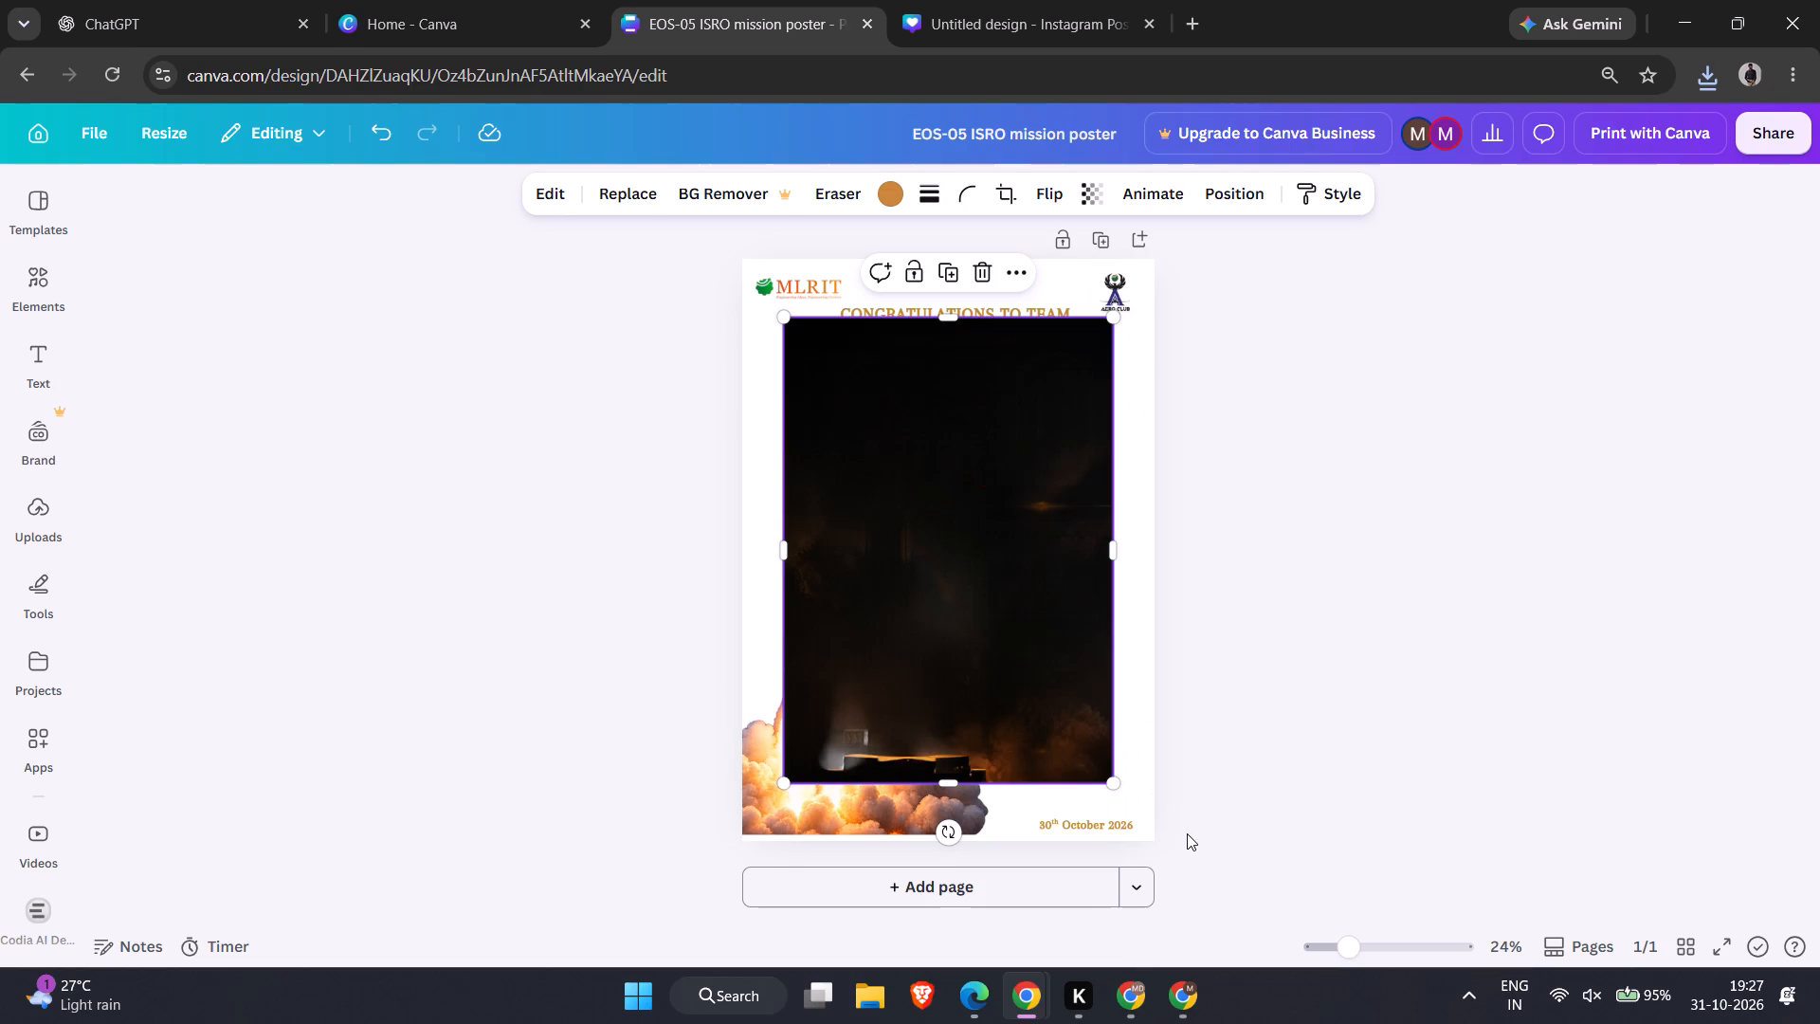
right_click(931, 690)
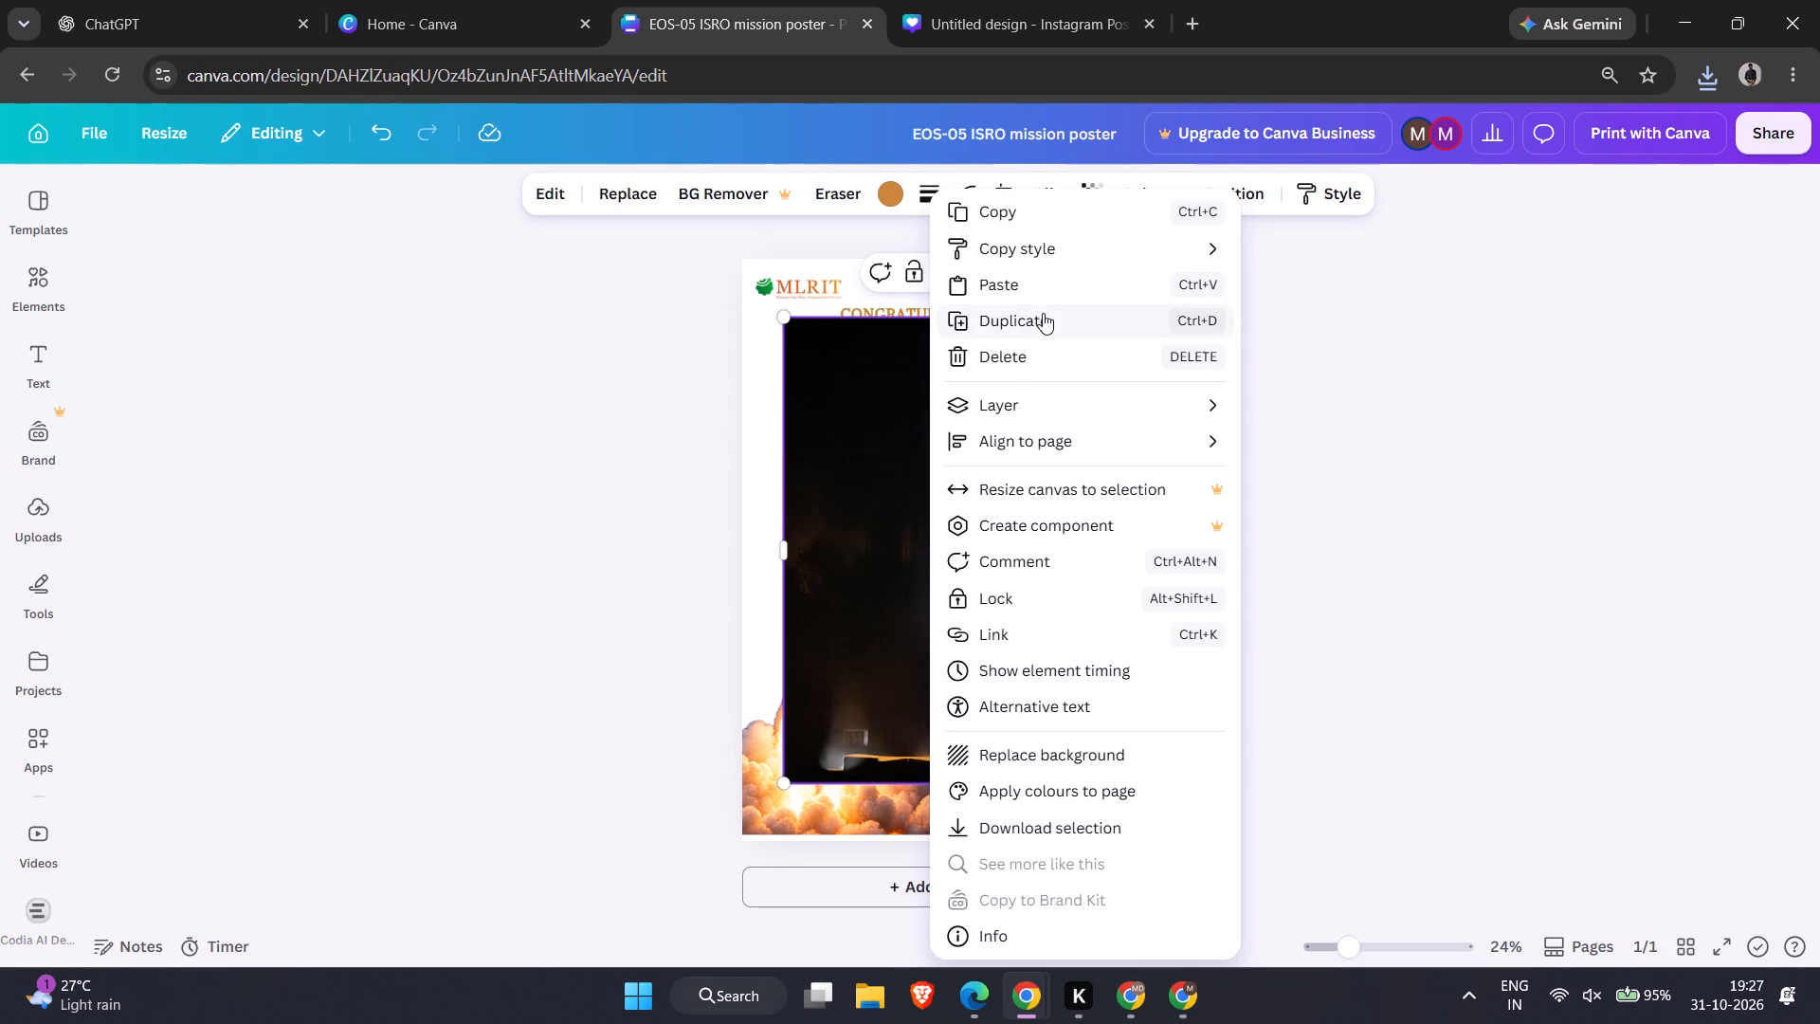
left_click(1033, 203)
Paste the copied dark image into the untitled Instagram Post design and set it as the page background.
left_click(986, 19)
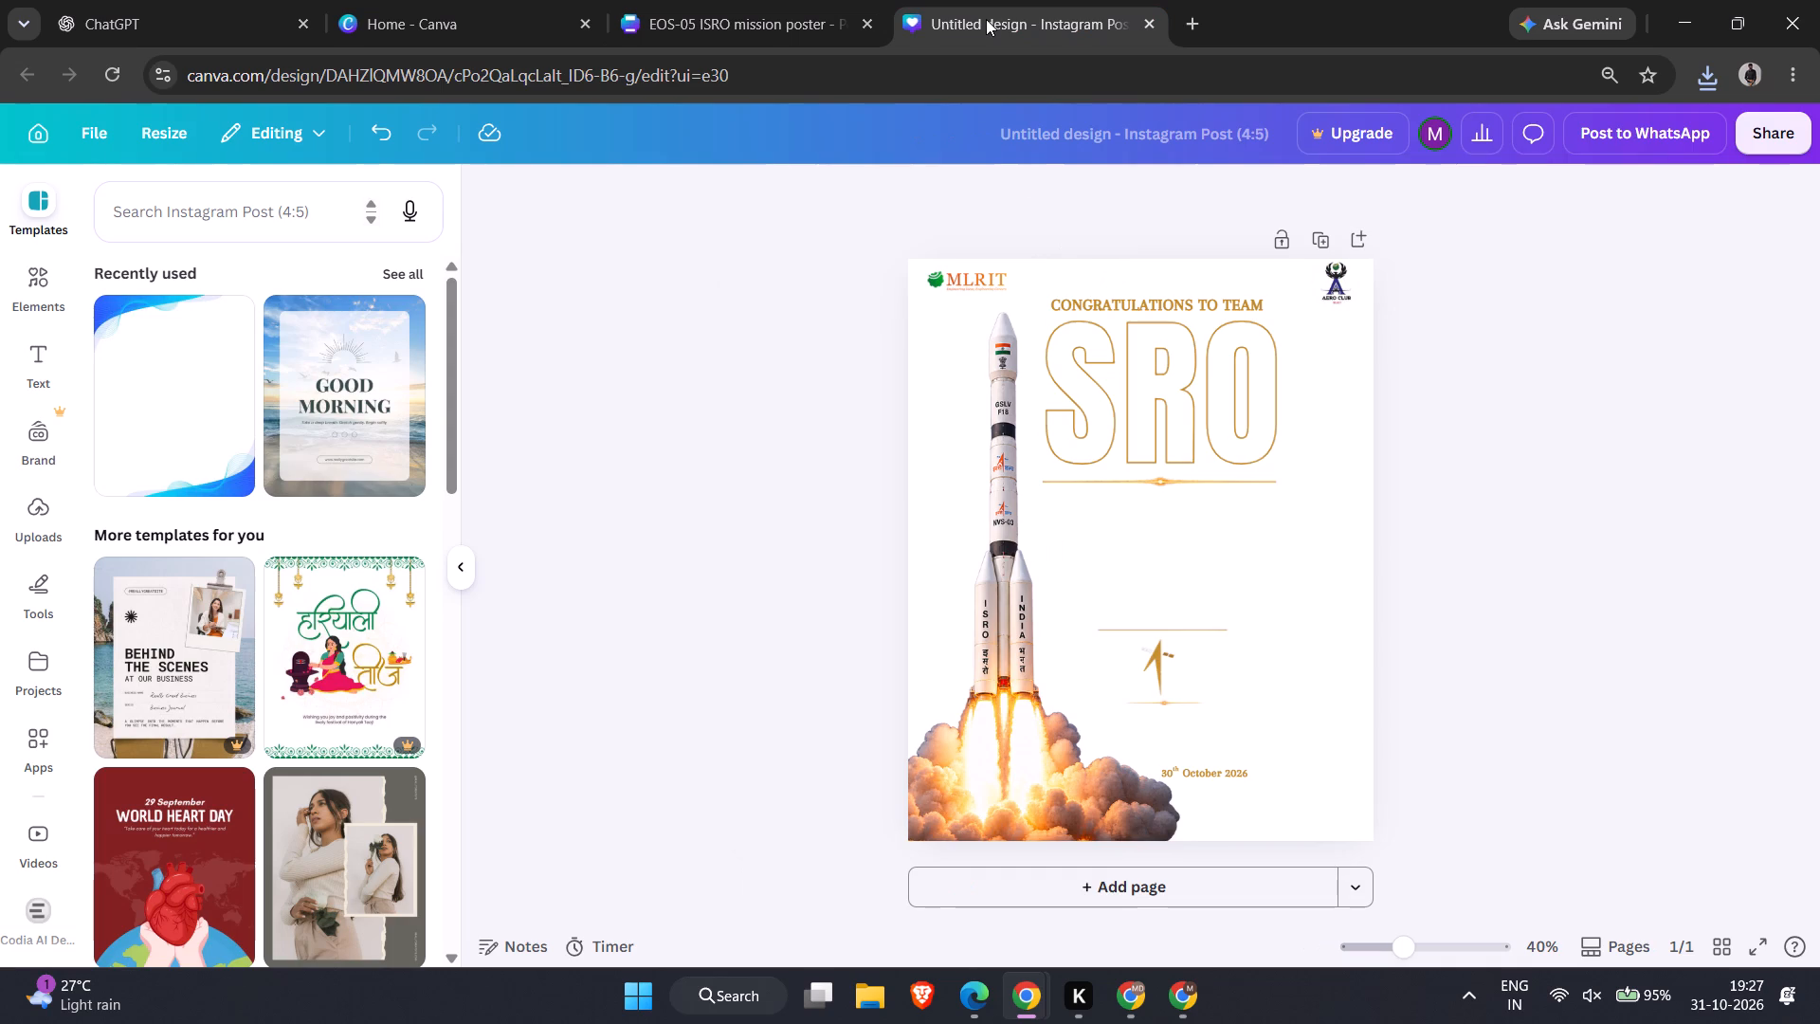
key("ctrl+v")
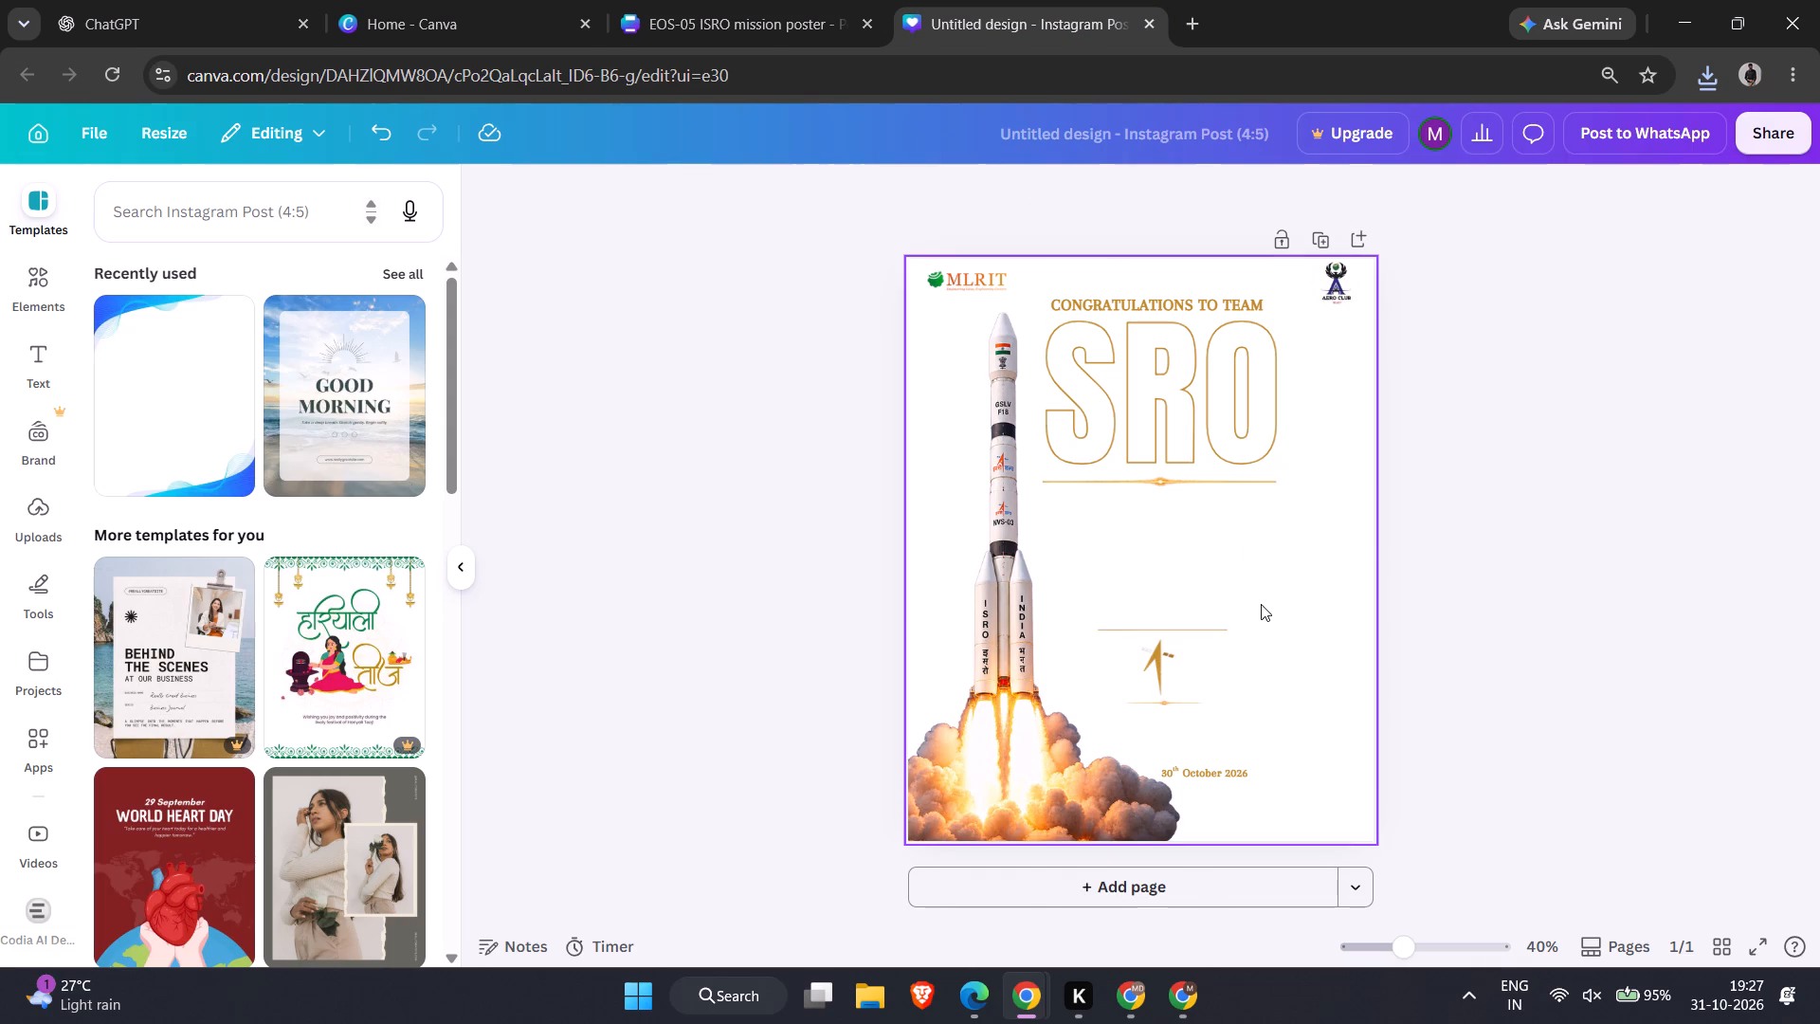
left_click_drag(1261, 604, 1294, 611)
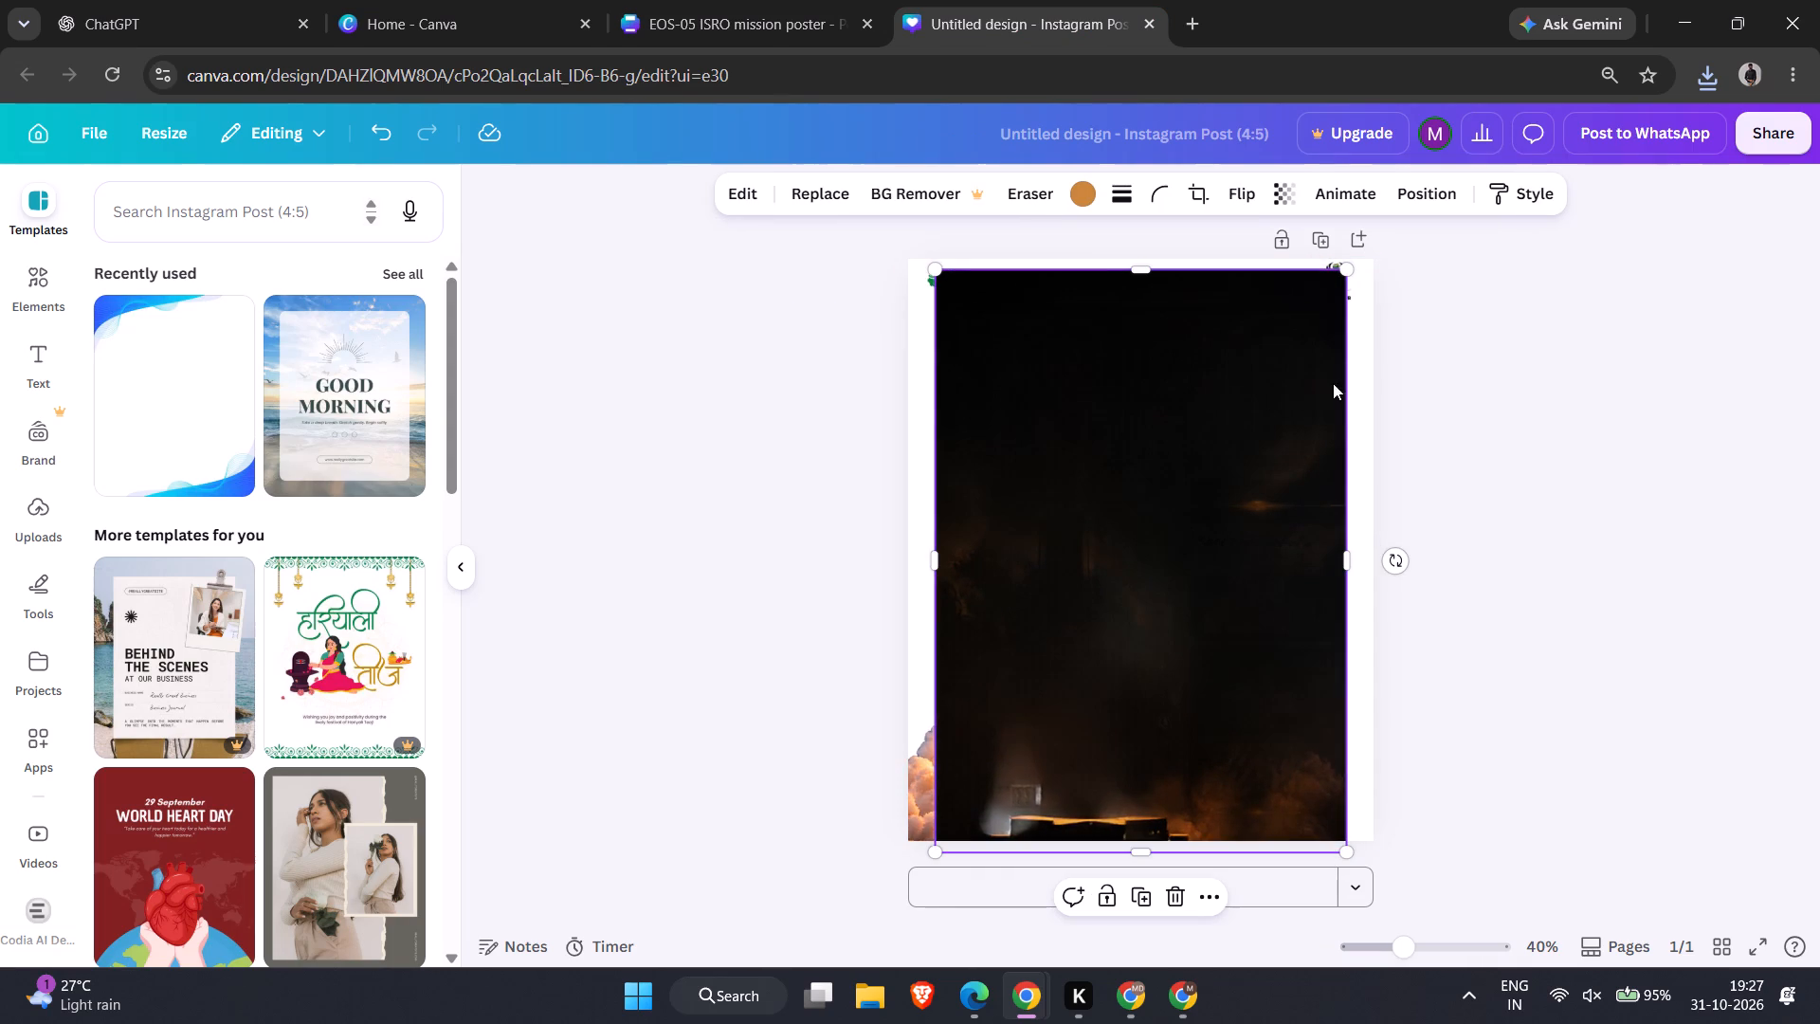
right_click(1257, 411)
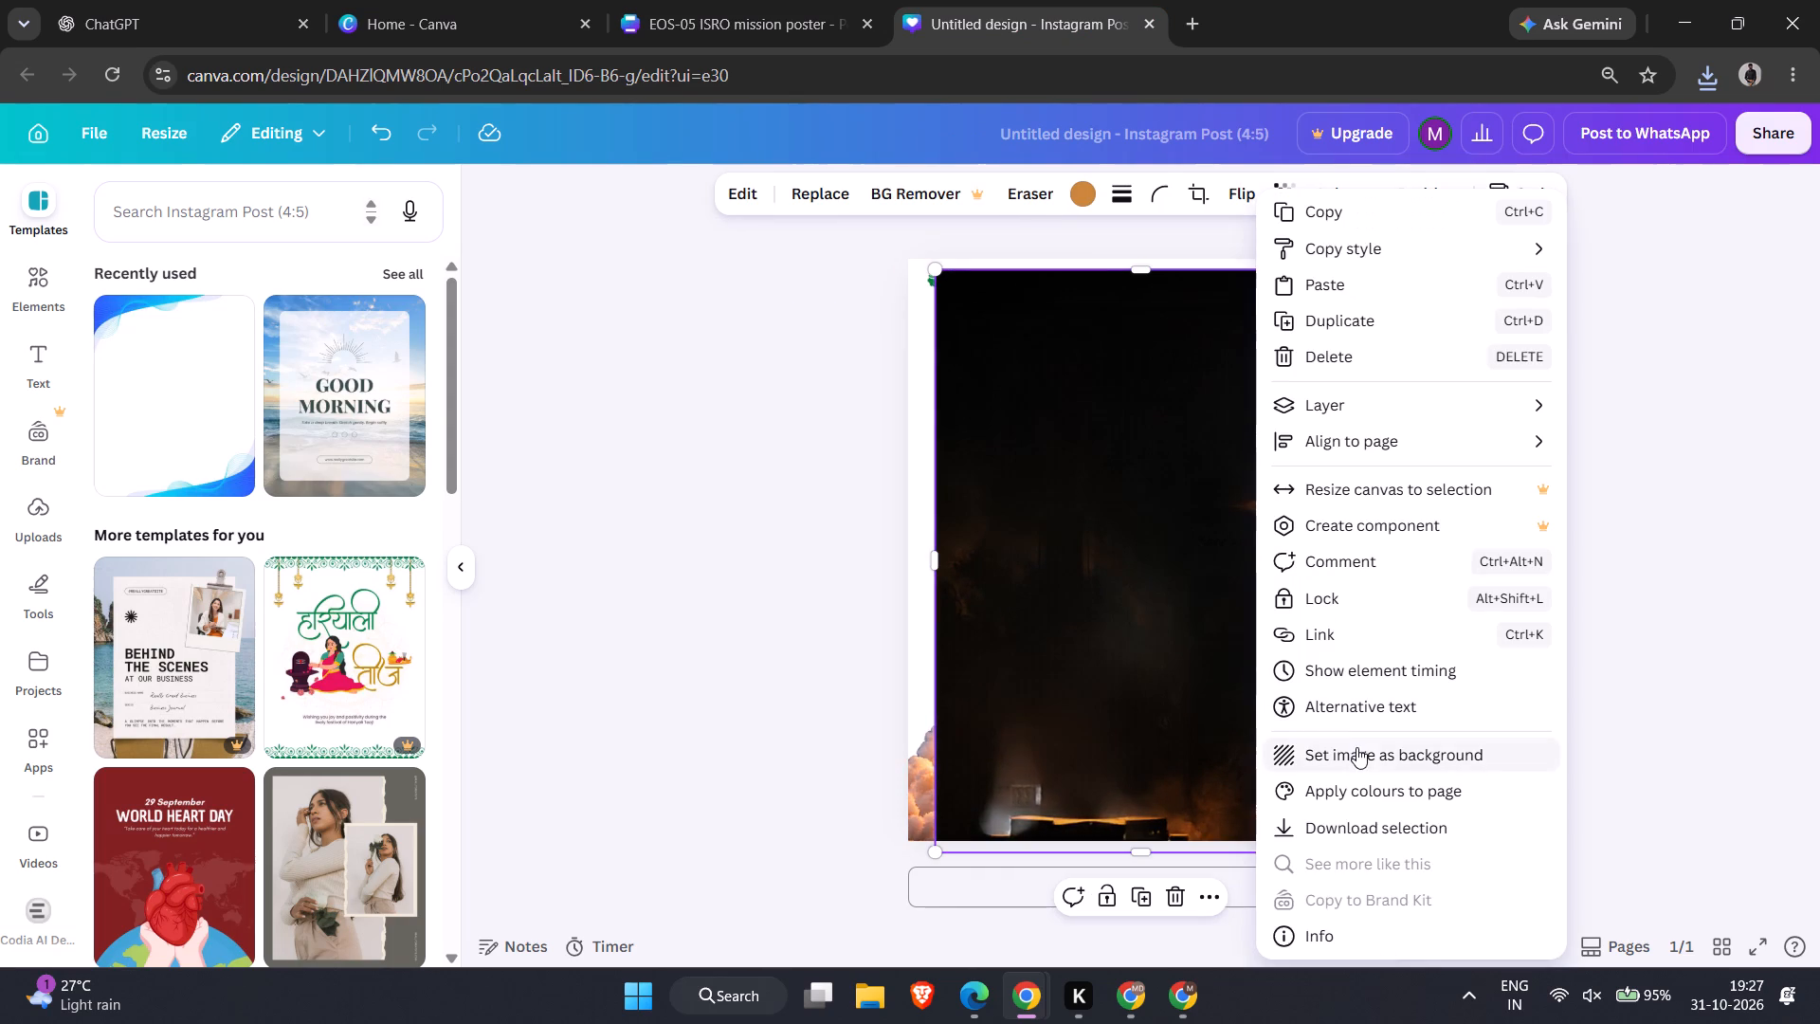
left_click(1356, 747)
left_click(1522, 663)
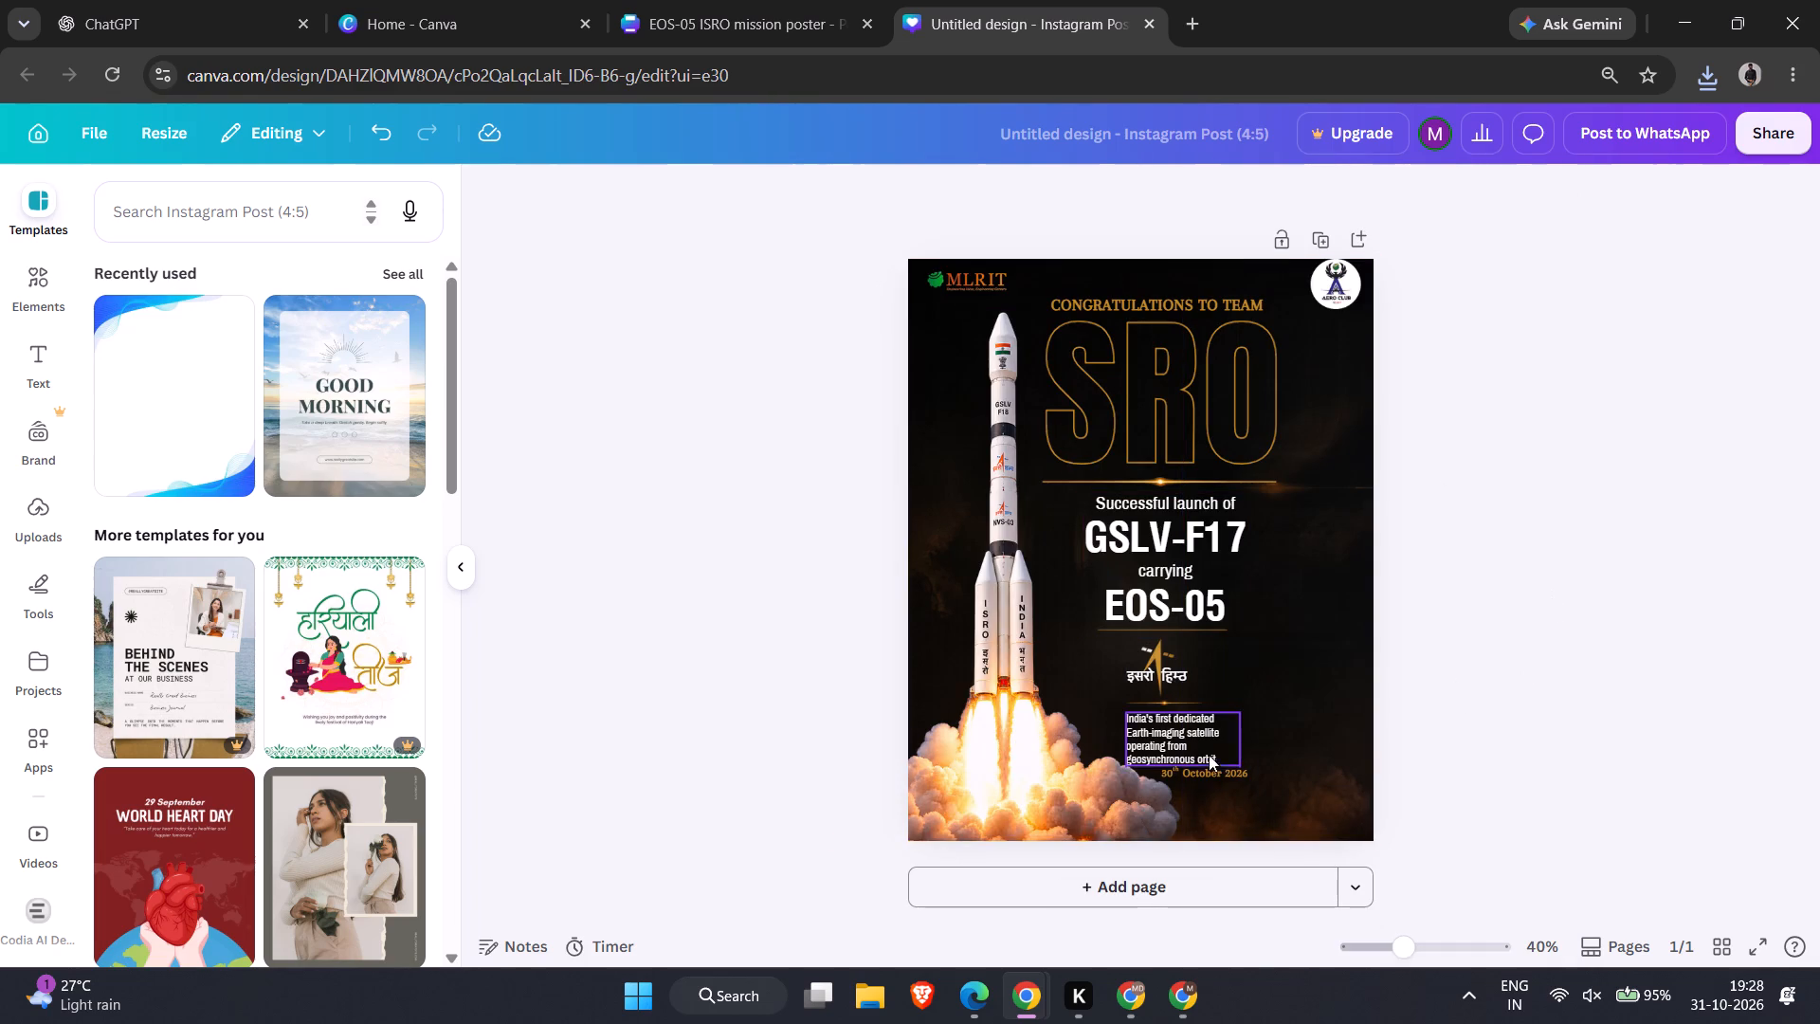
Move the Earth-imaging satellite description text right, near the page's lower right edge and clear of the ISRO emblem.
left_click_drag(1195, 747, 1305, 738)
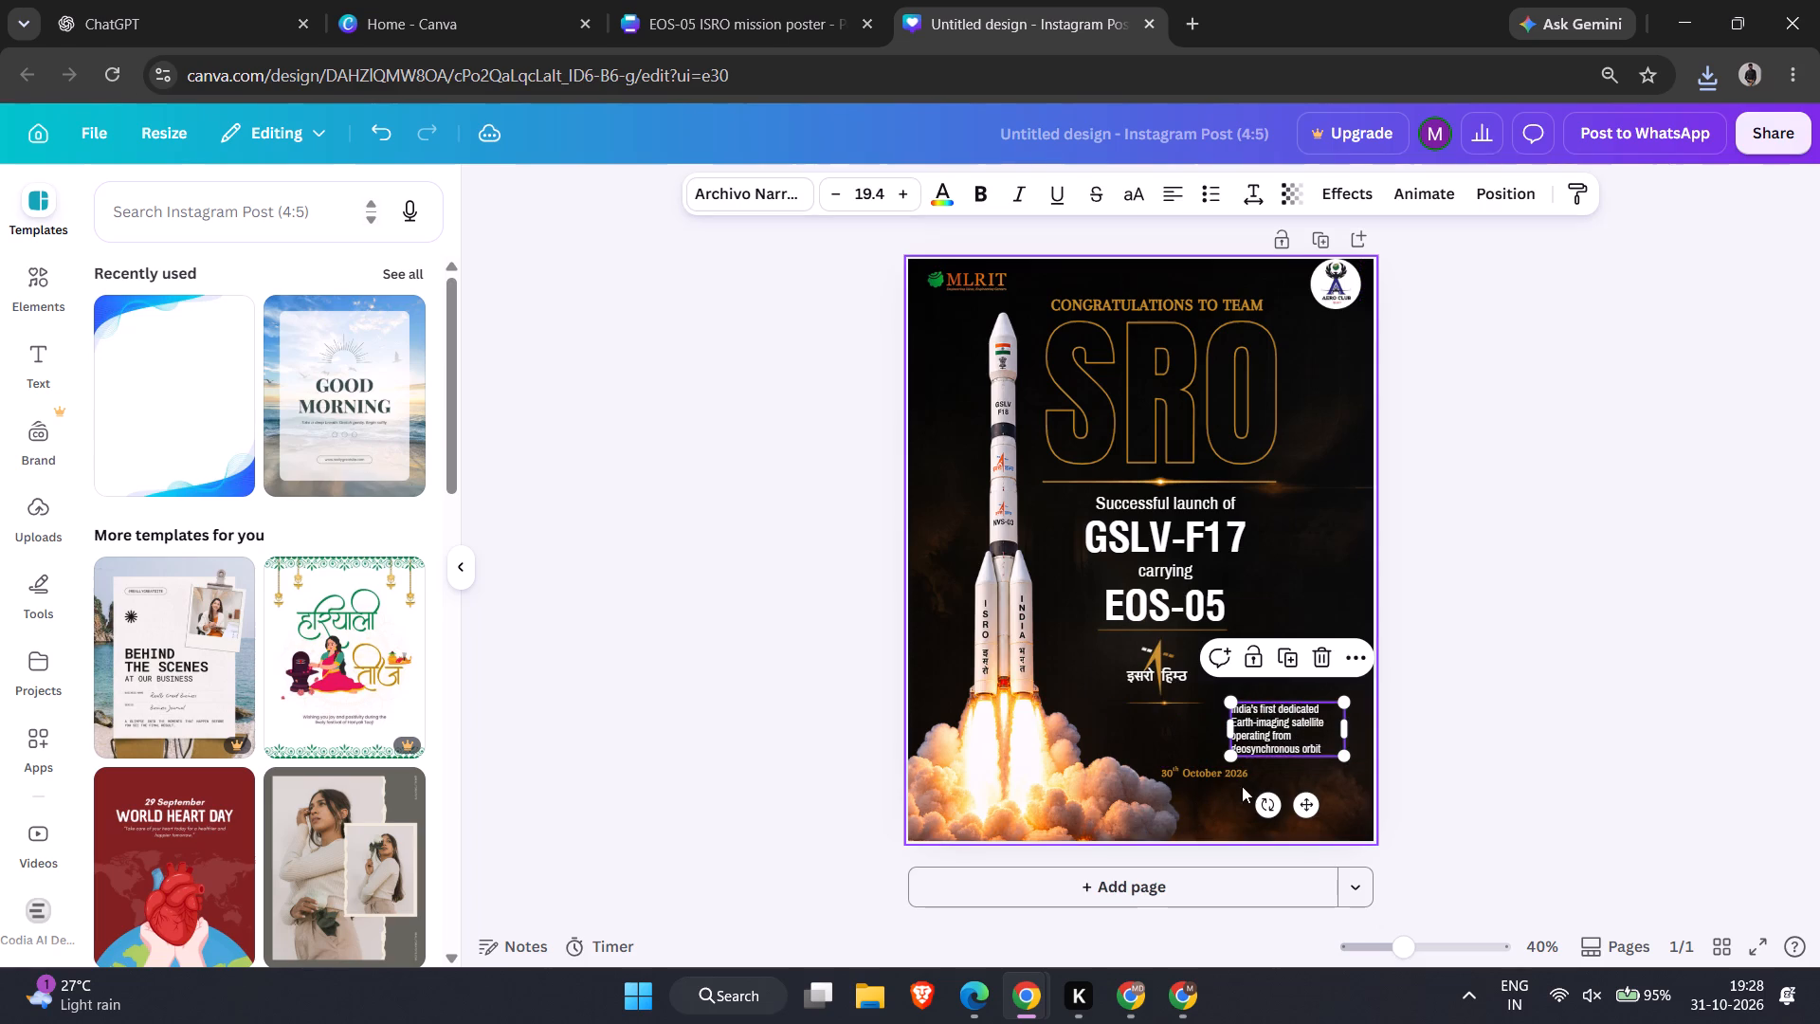
In the Instagram Post design, move the date down to the poster's lower-right corner and place the Earth-imaging description just above it.
left_click_drag(1221, 773, 1305, 805)
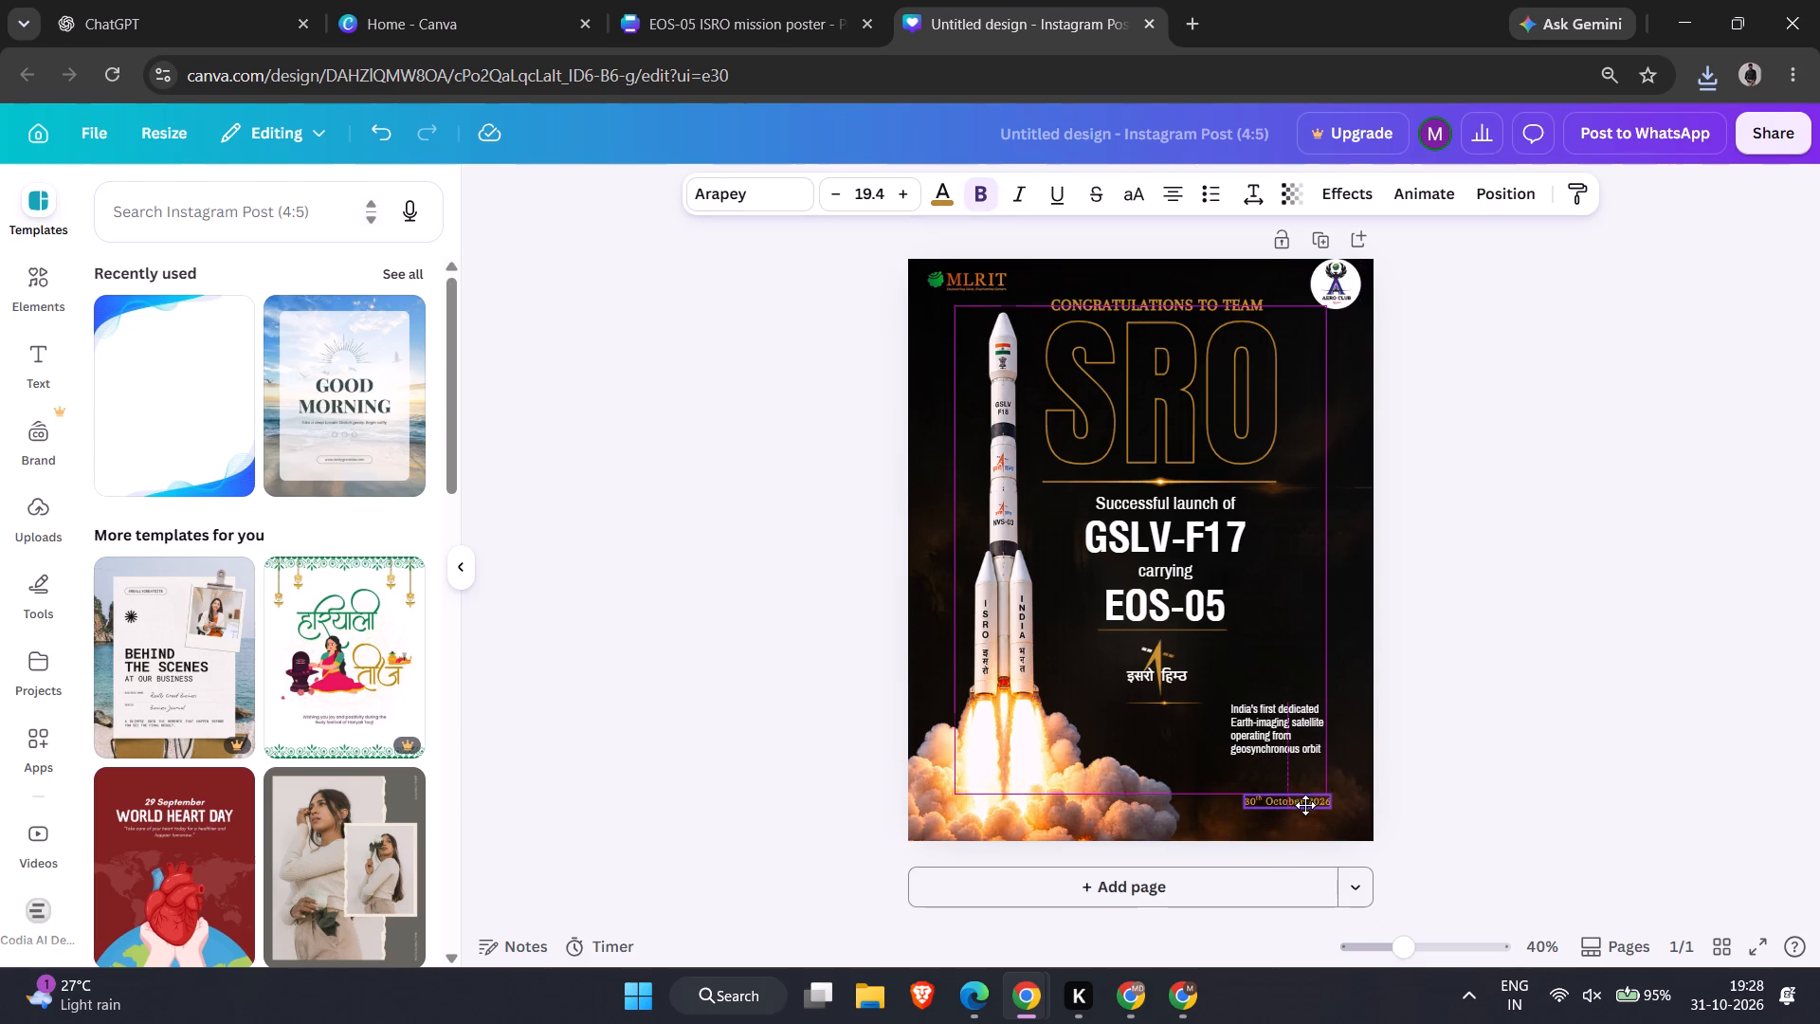
left_click_drag(1305, 805, 1303, 803)
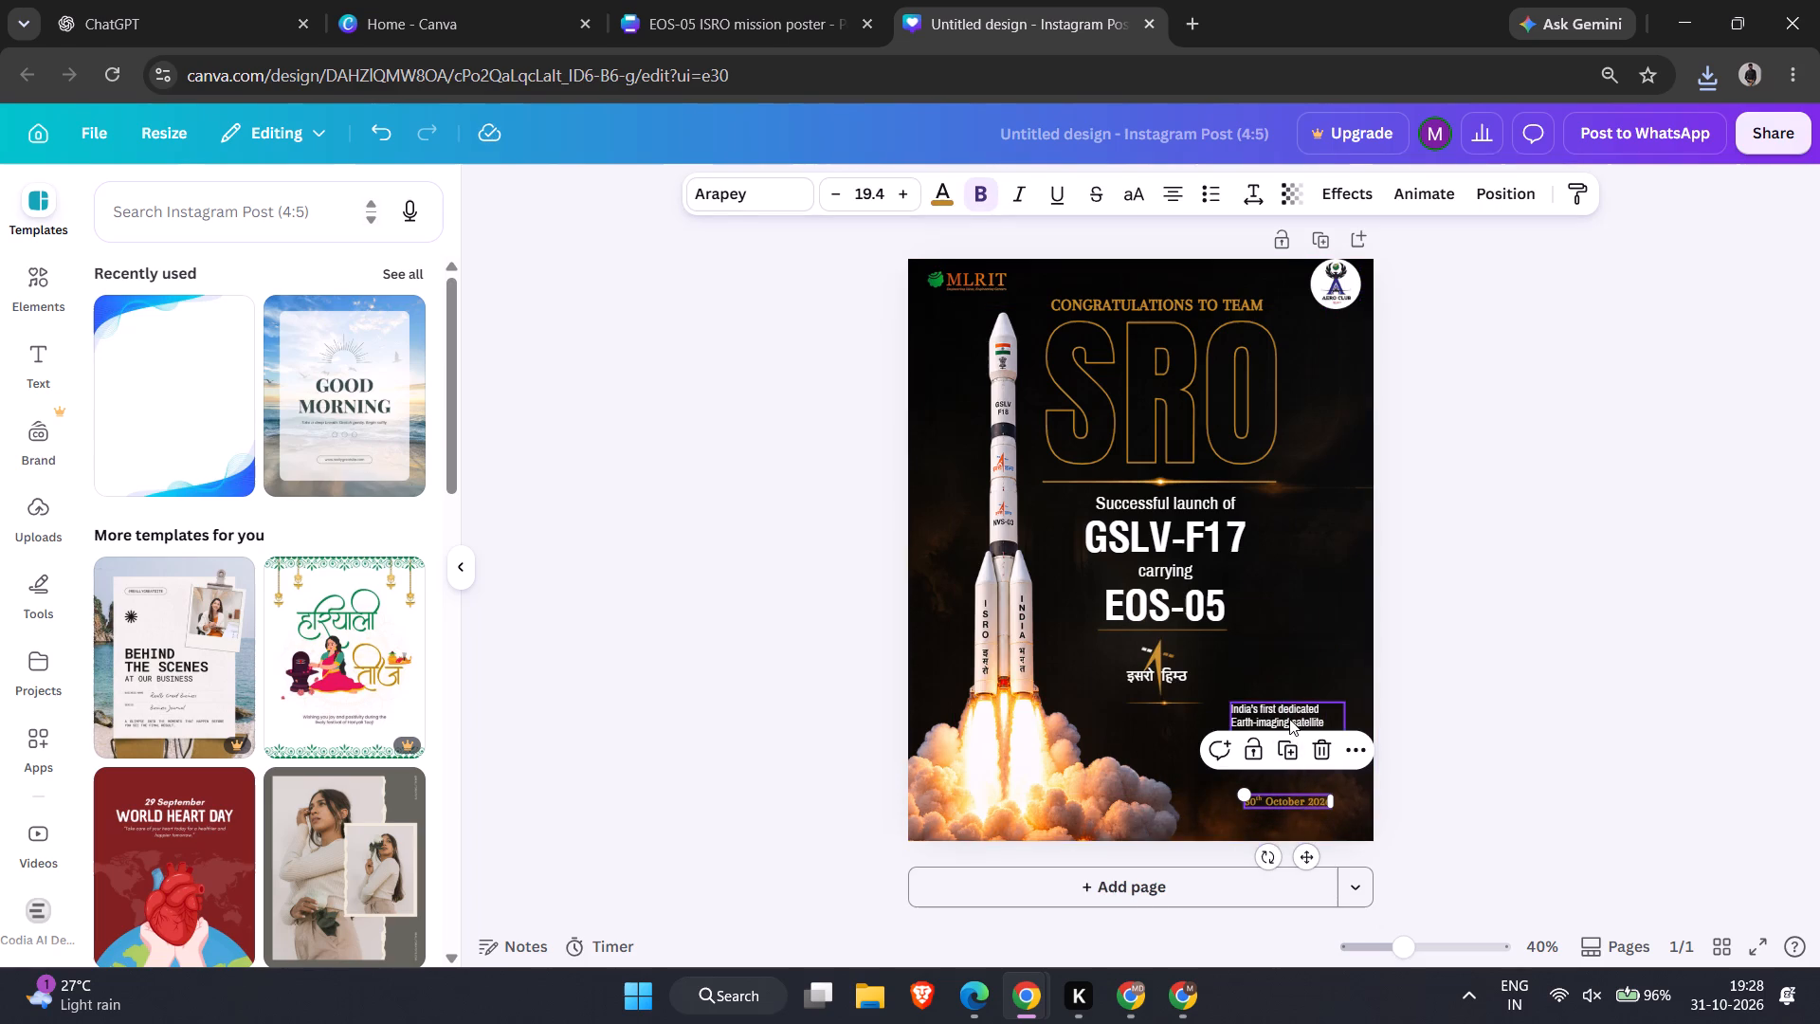
left_click_drag(1289, 719, 1289, 747)
left_click(1497, 663)
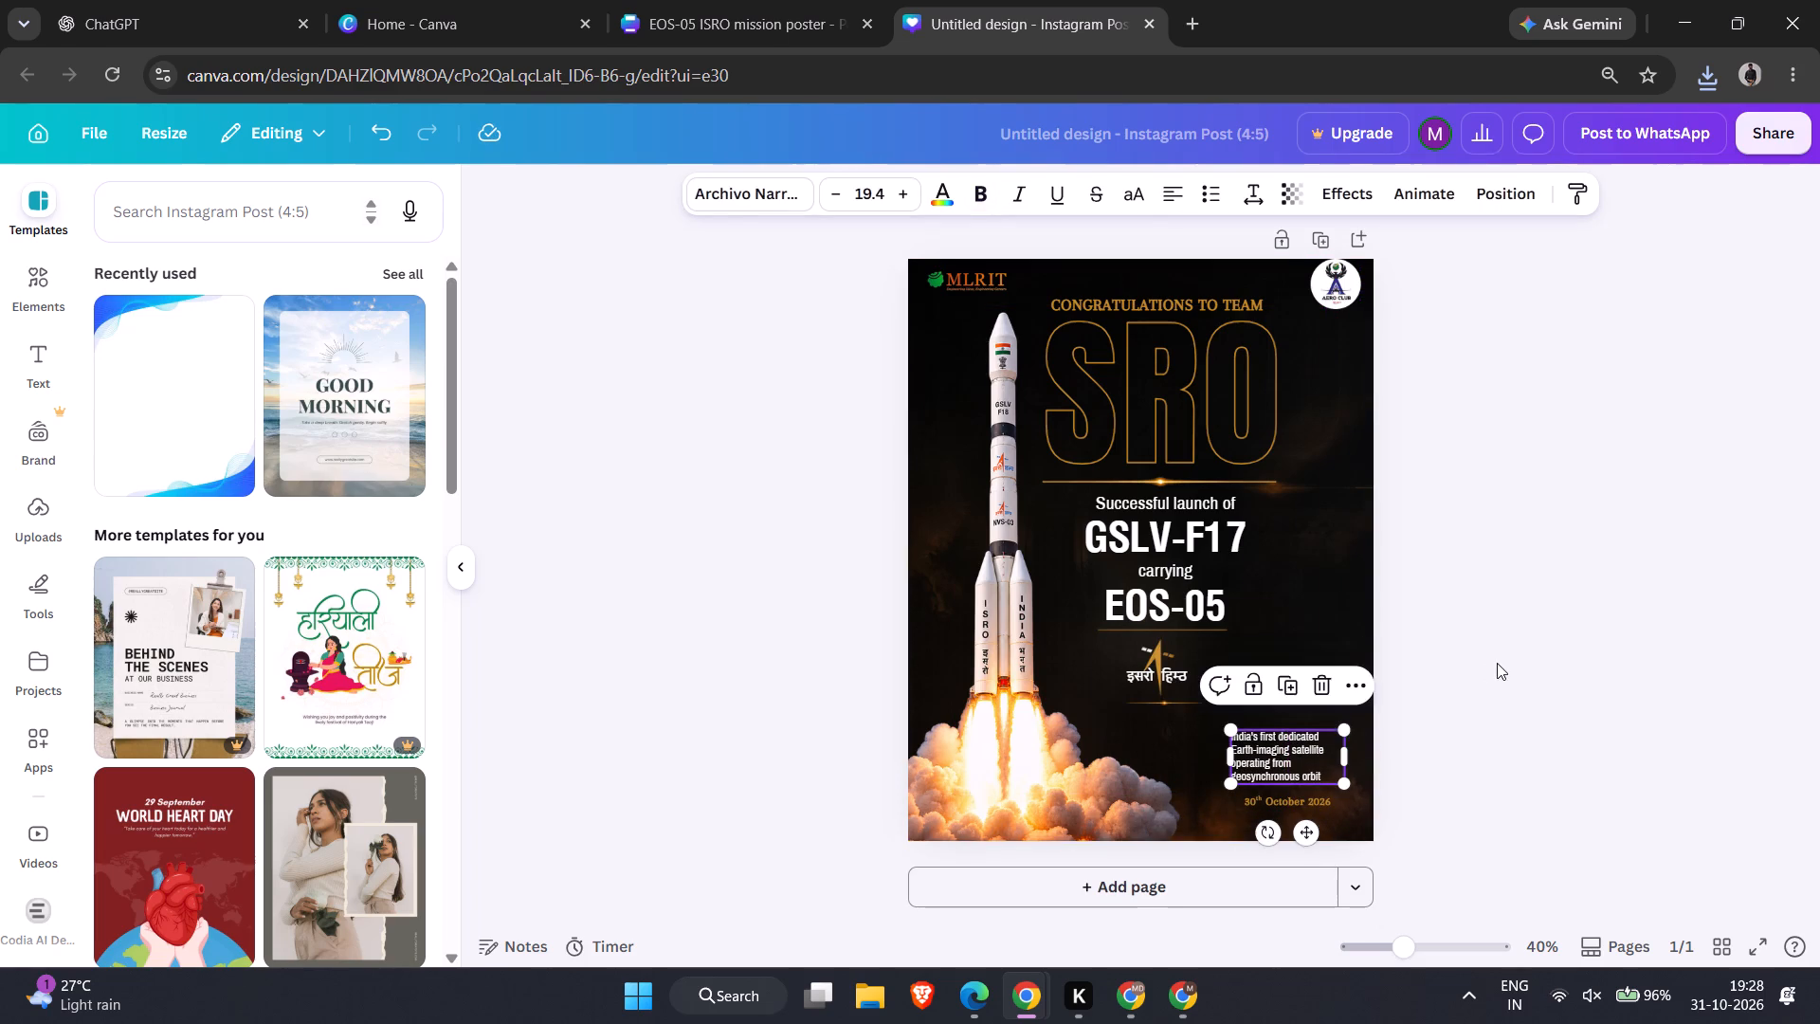
Enlarge the SRO lettering to a font size of about 299.
left_click(1244, 432)
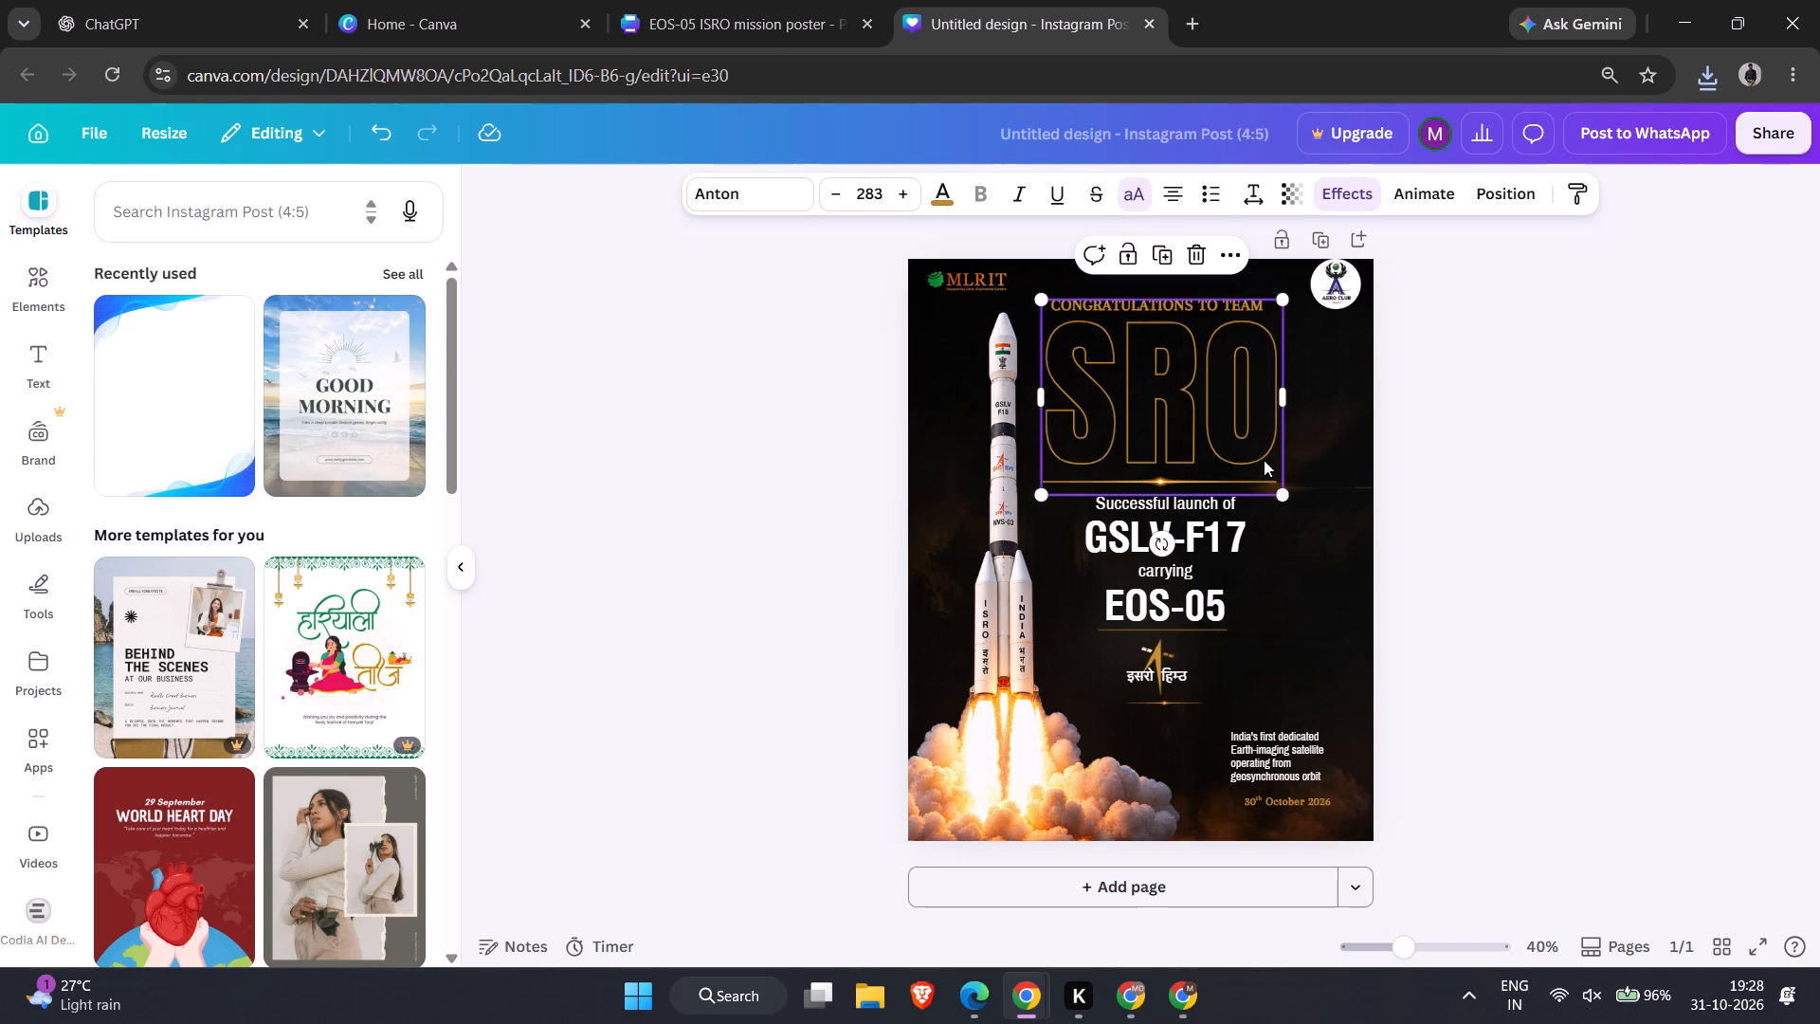
left_click_drag(1281, 491, 1296, 498)
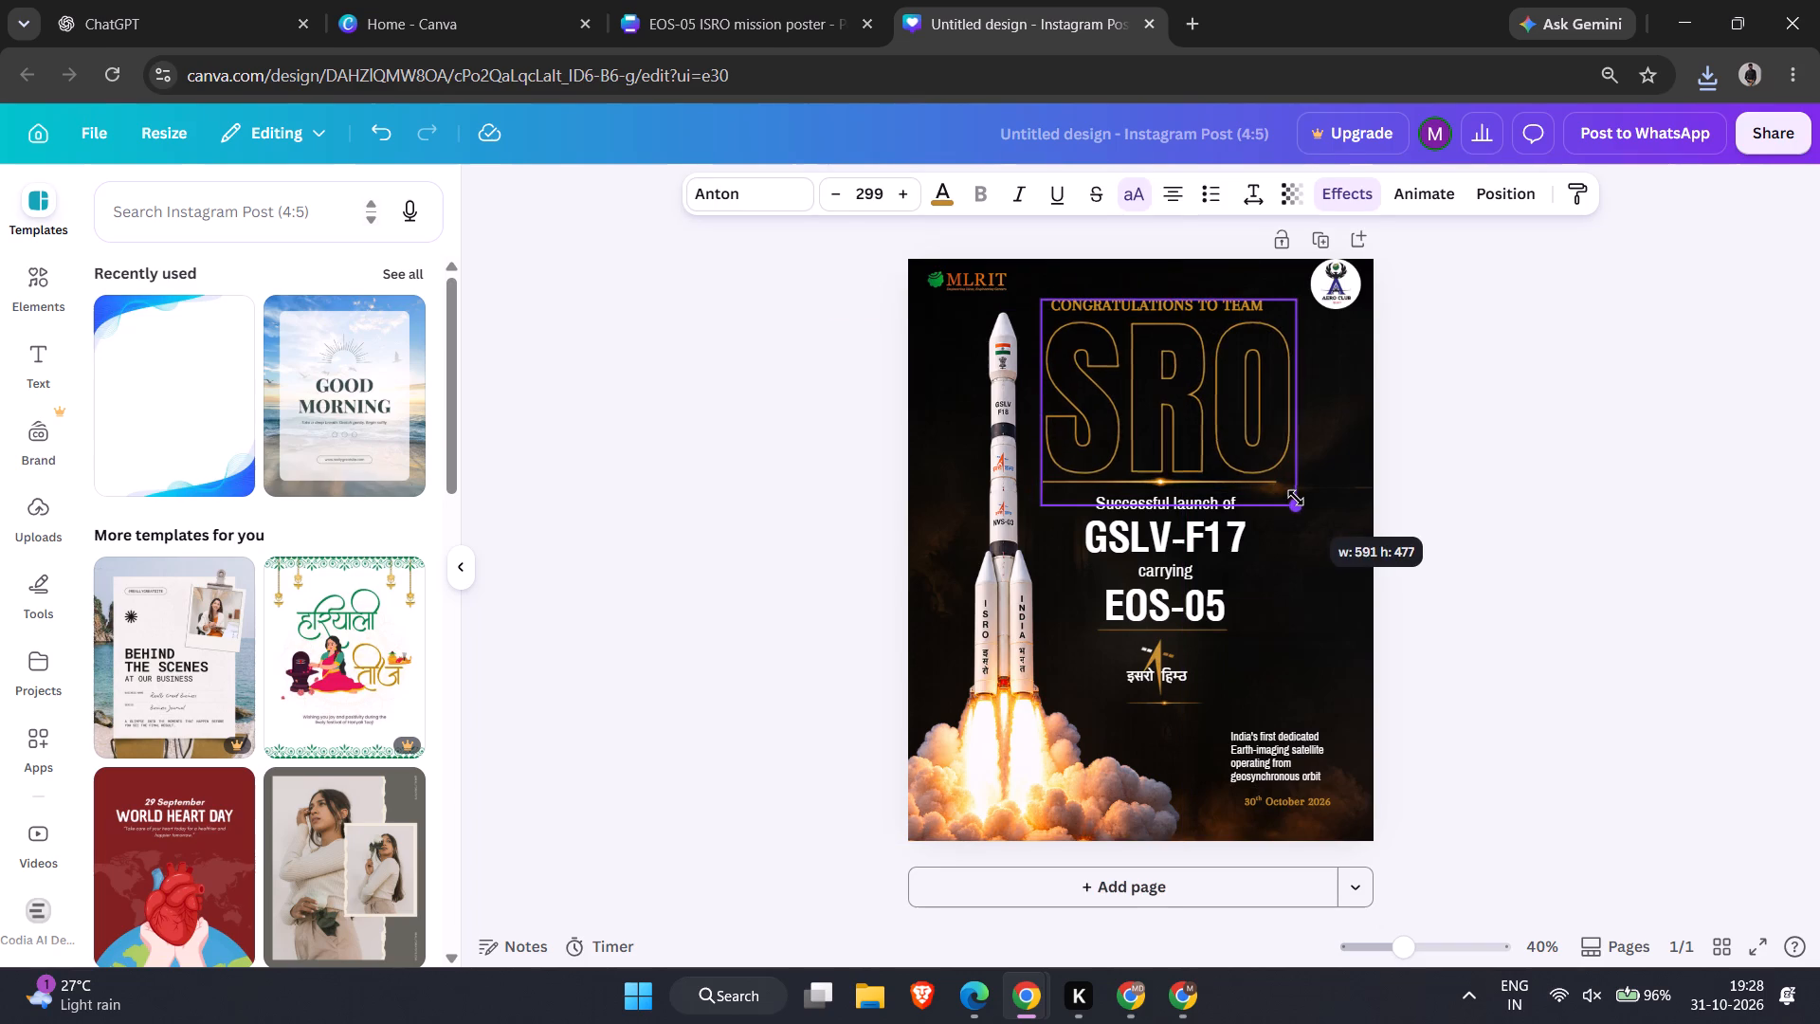
left_click_drag(1296, 498, 1332, 456)
left_click(1481, 464)
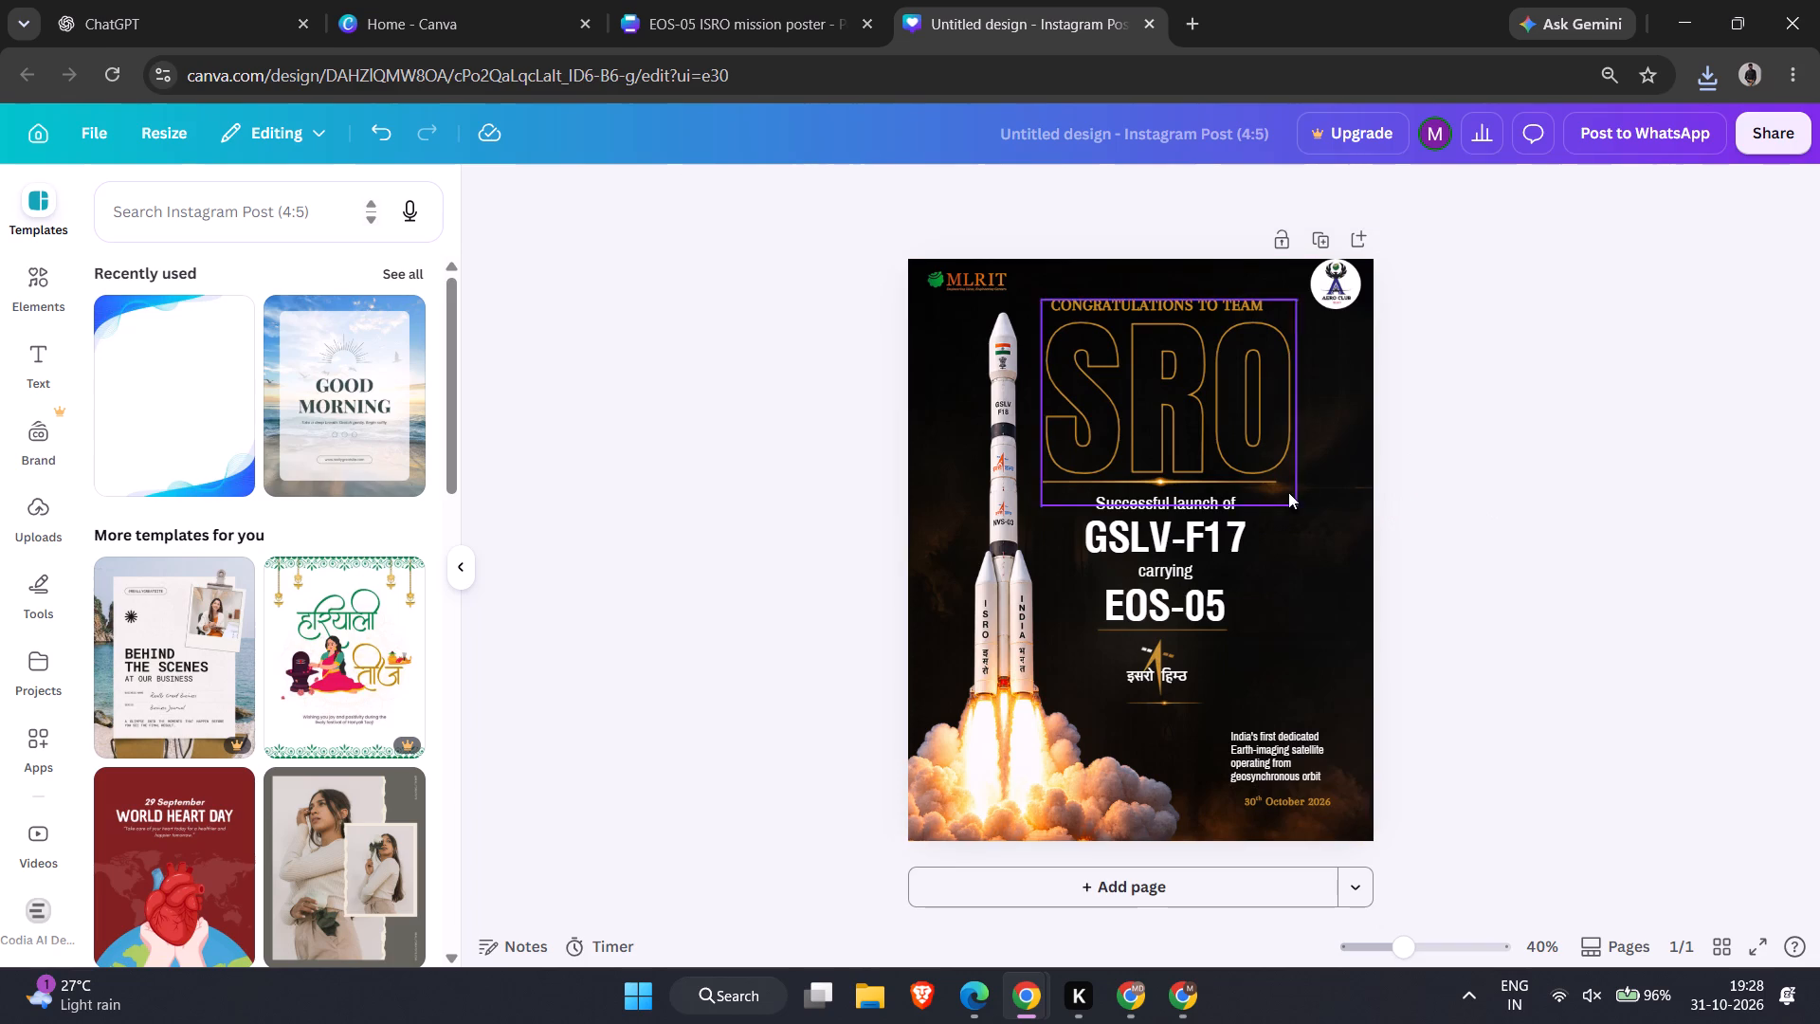
Lower the gold divider beneath the enlarged SRO lettering and shift the launch text block left below it.
left_click_drag(1260, 481, 1261, 497)
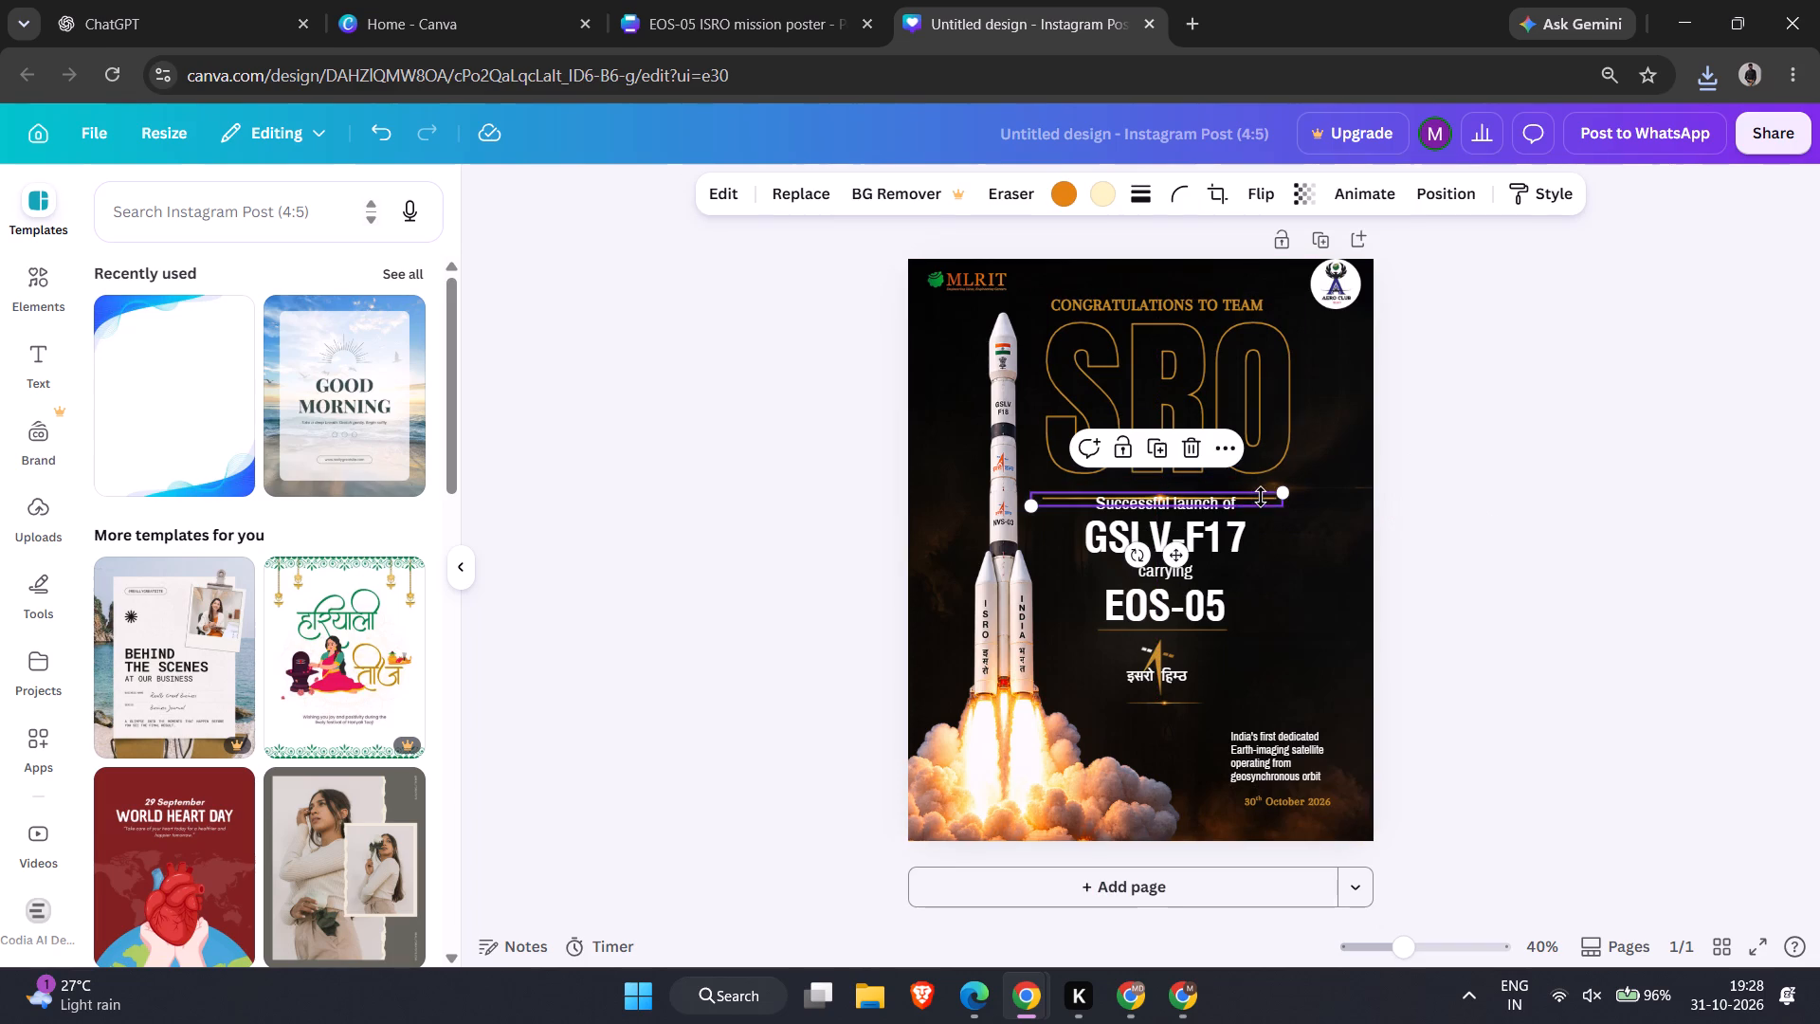
left_click_drag(1220, 538, 1213, 557)
left_click_drag(1173, 613, 1162, 606)
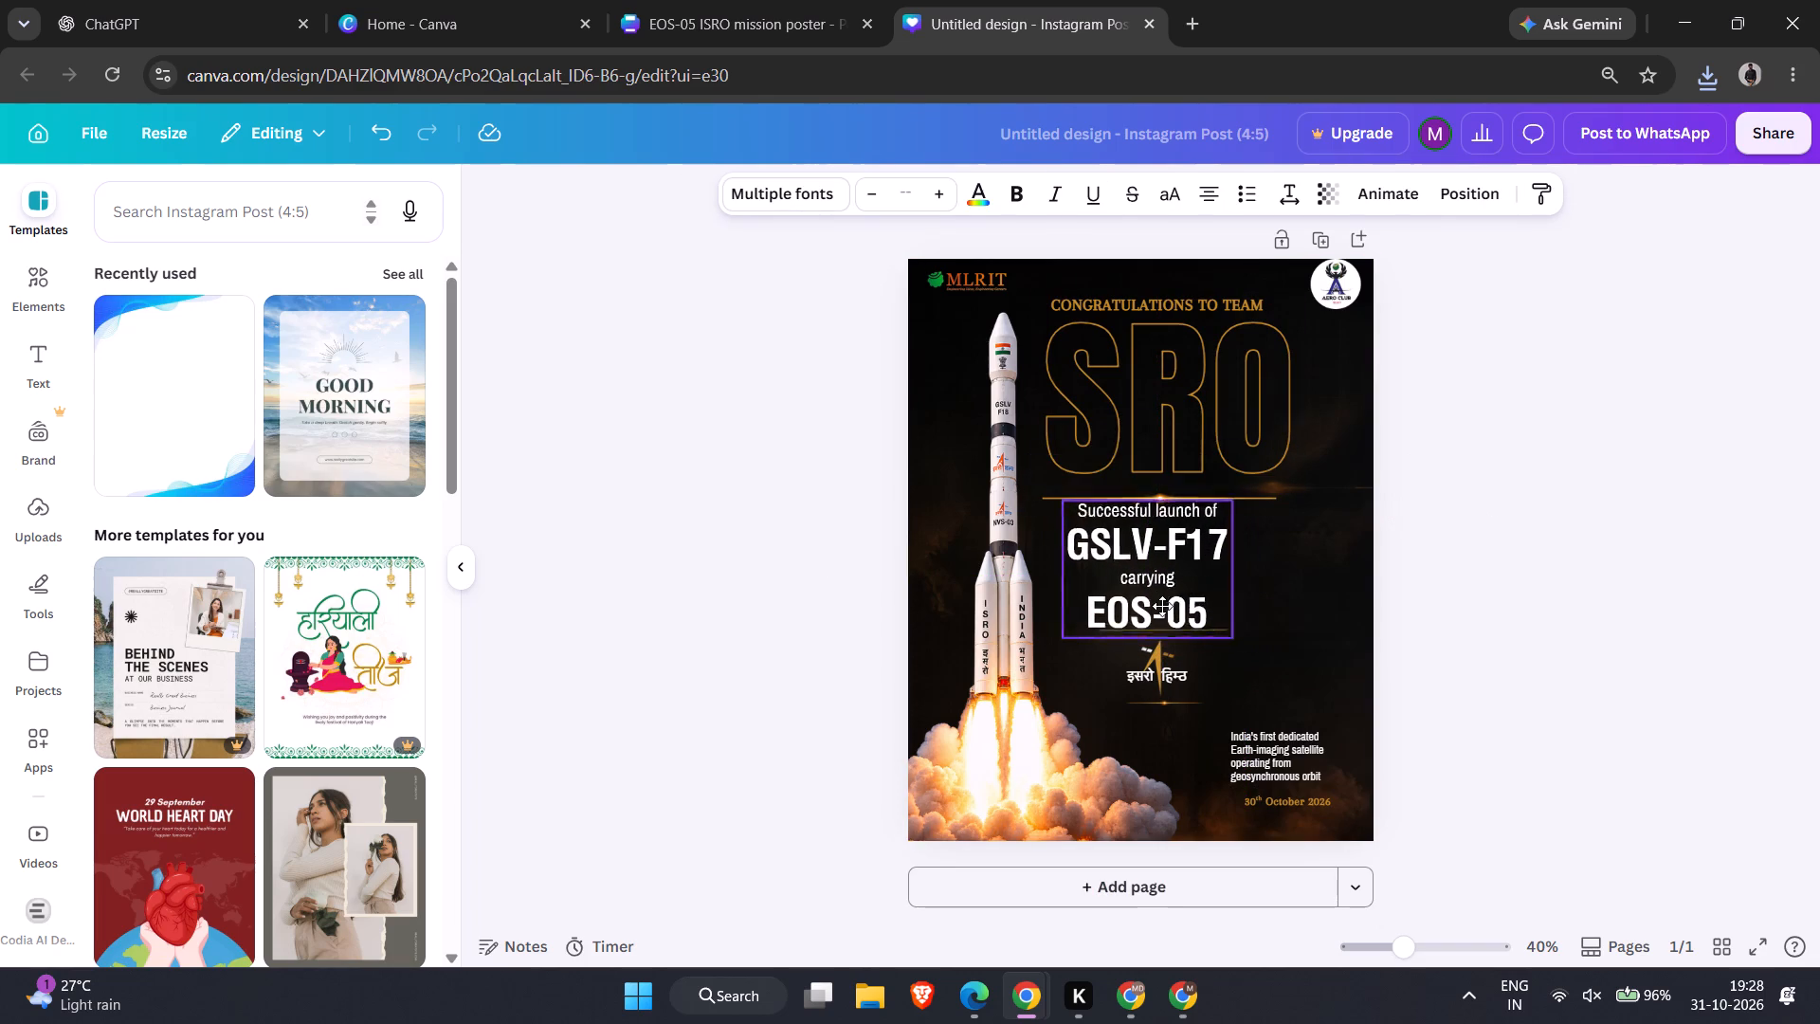
left_click_drag(1162, 606, 1145, 598)
Place the thin divider under the EOS-05 line, with the ISRO emblem and small gold divider lowered beneath it.
left_click_drag(1225, 627, 1226, 640)
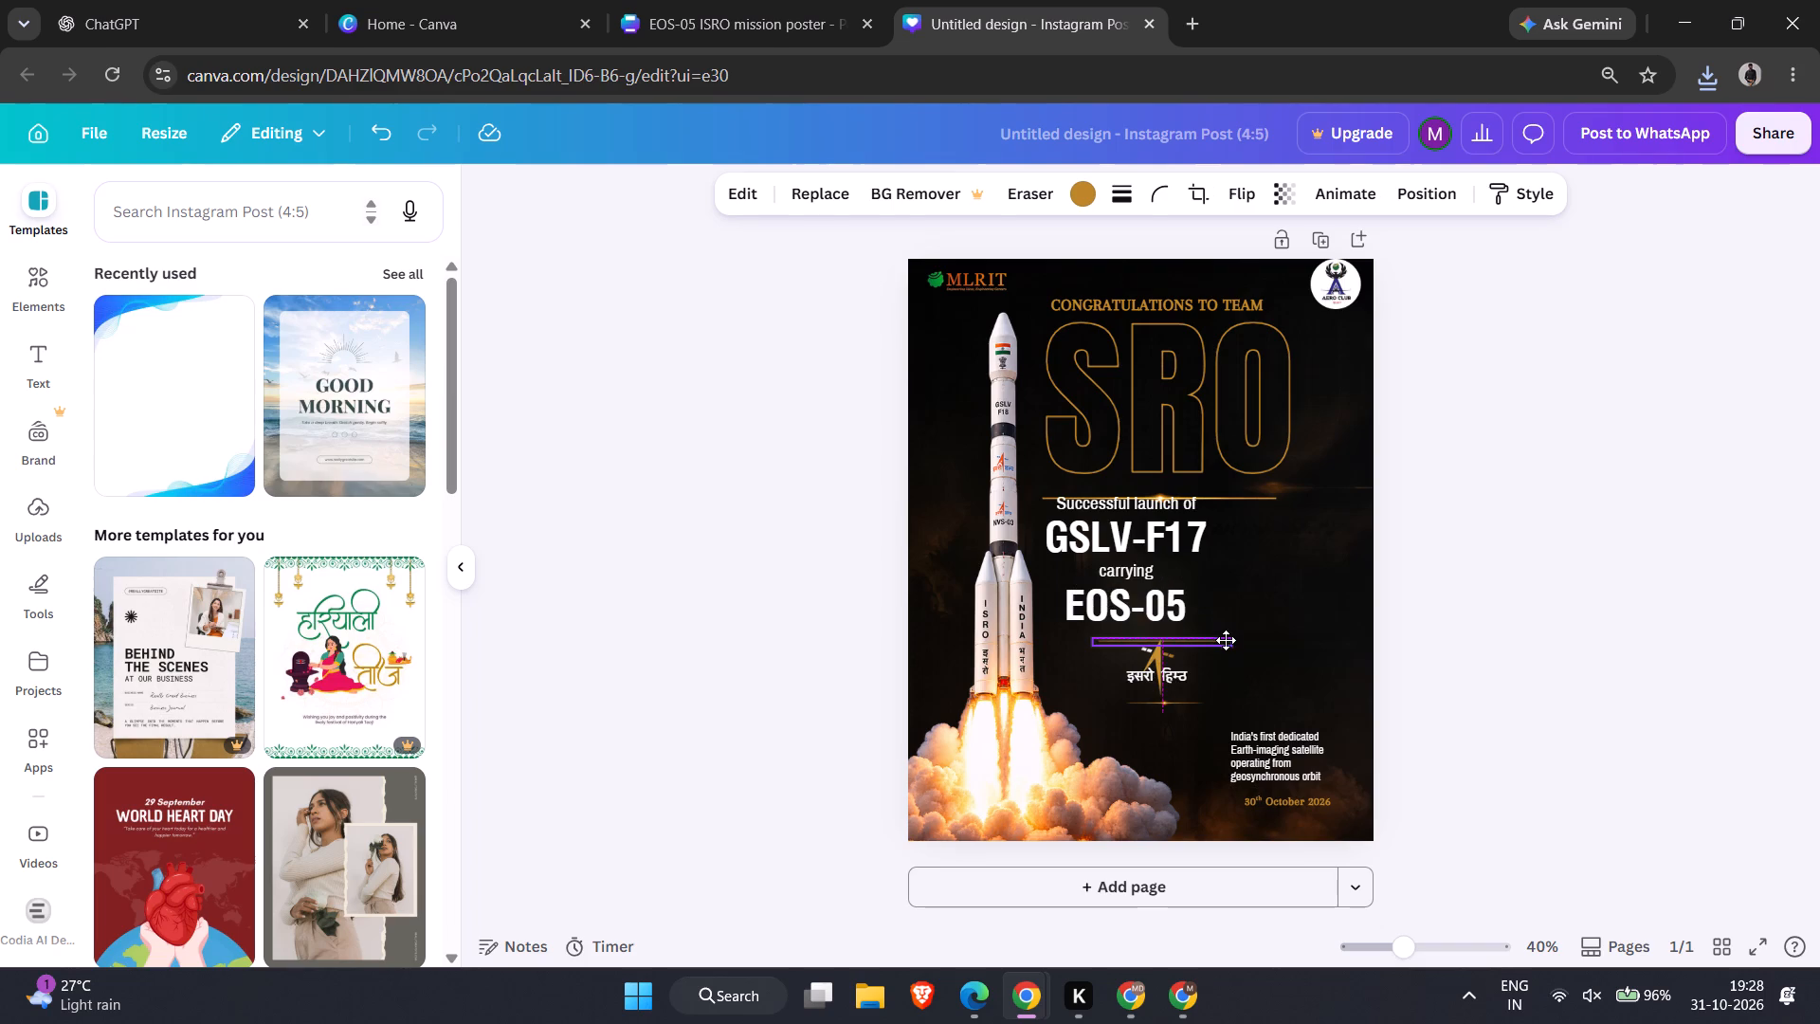
left_click_drag(1226, 640, 1226, 639)
left_click_drag(1174, 658, 1143, 685)
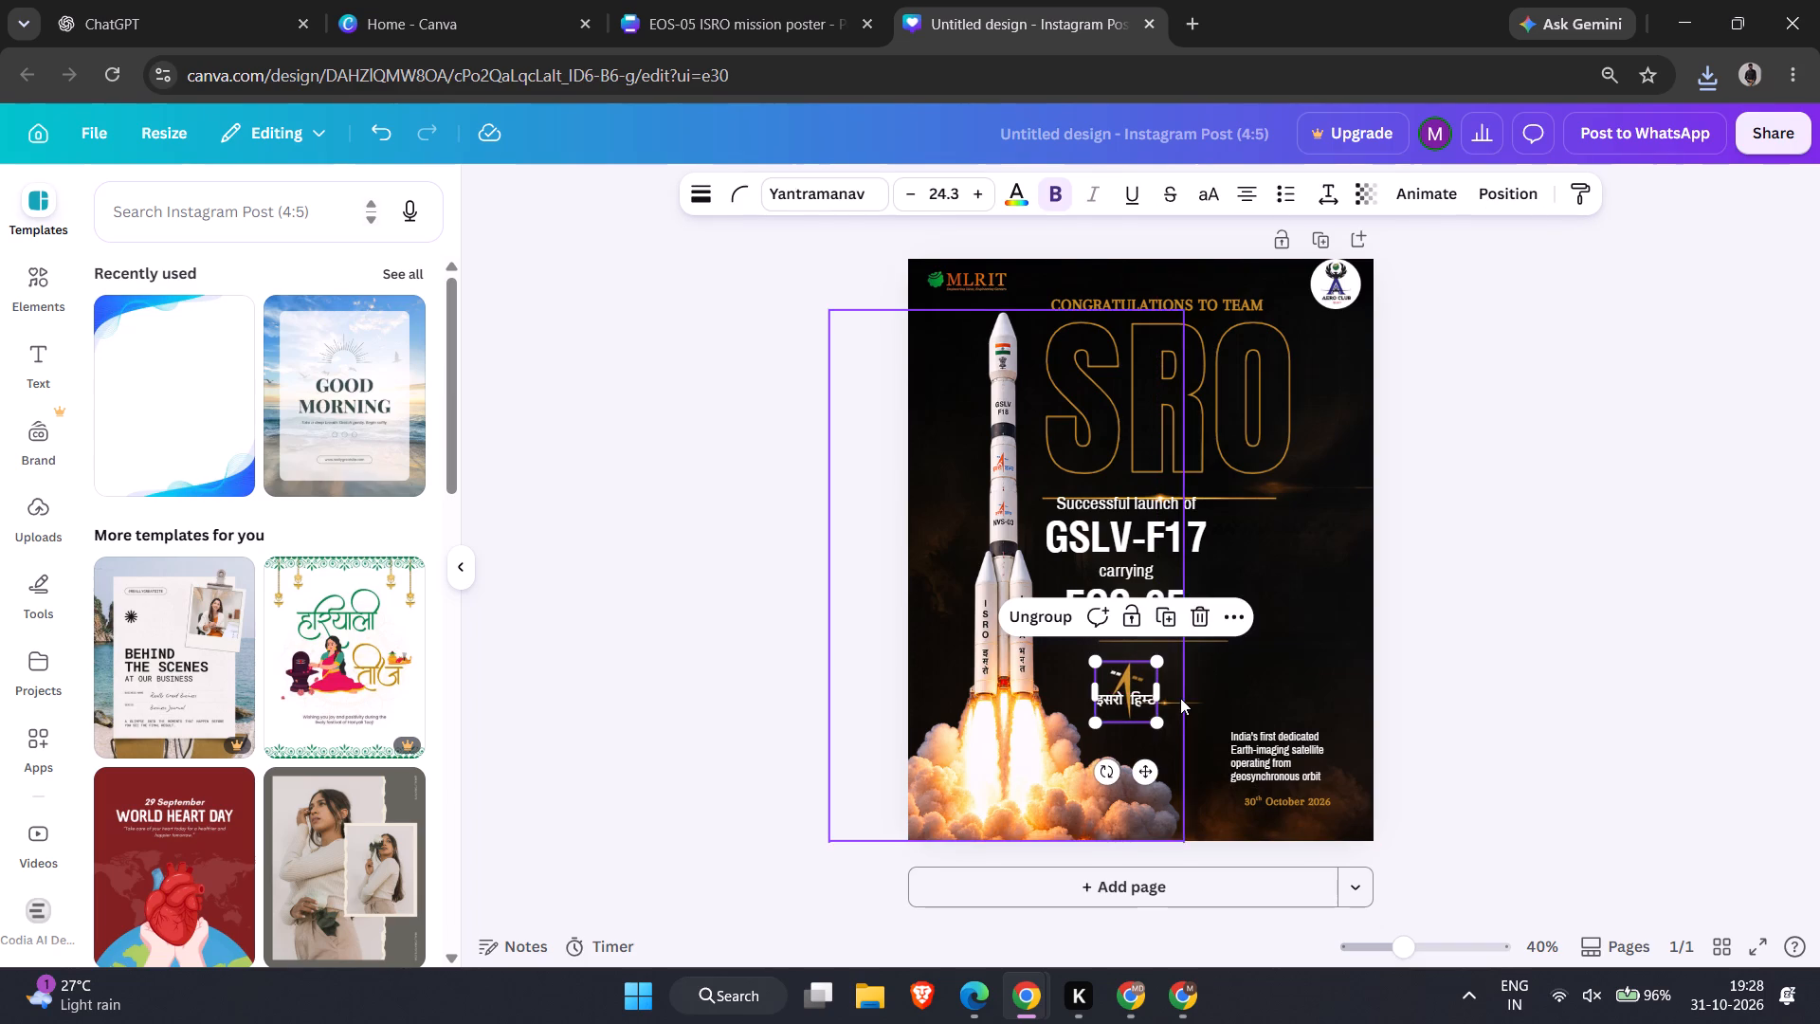
left_click(1181, 700)
left_click_drag(1206, 699, 1210, 739)
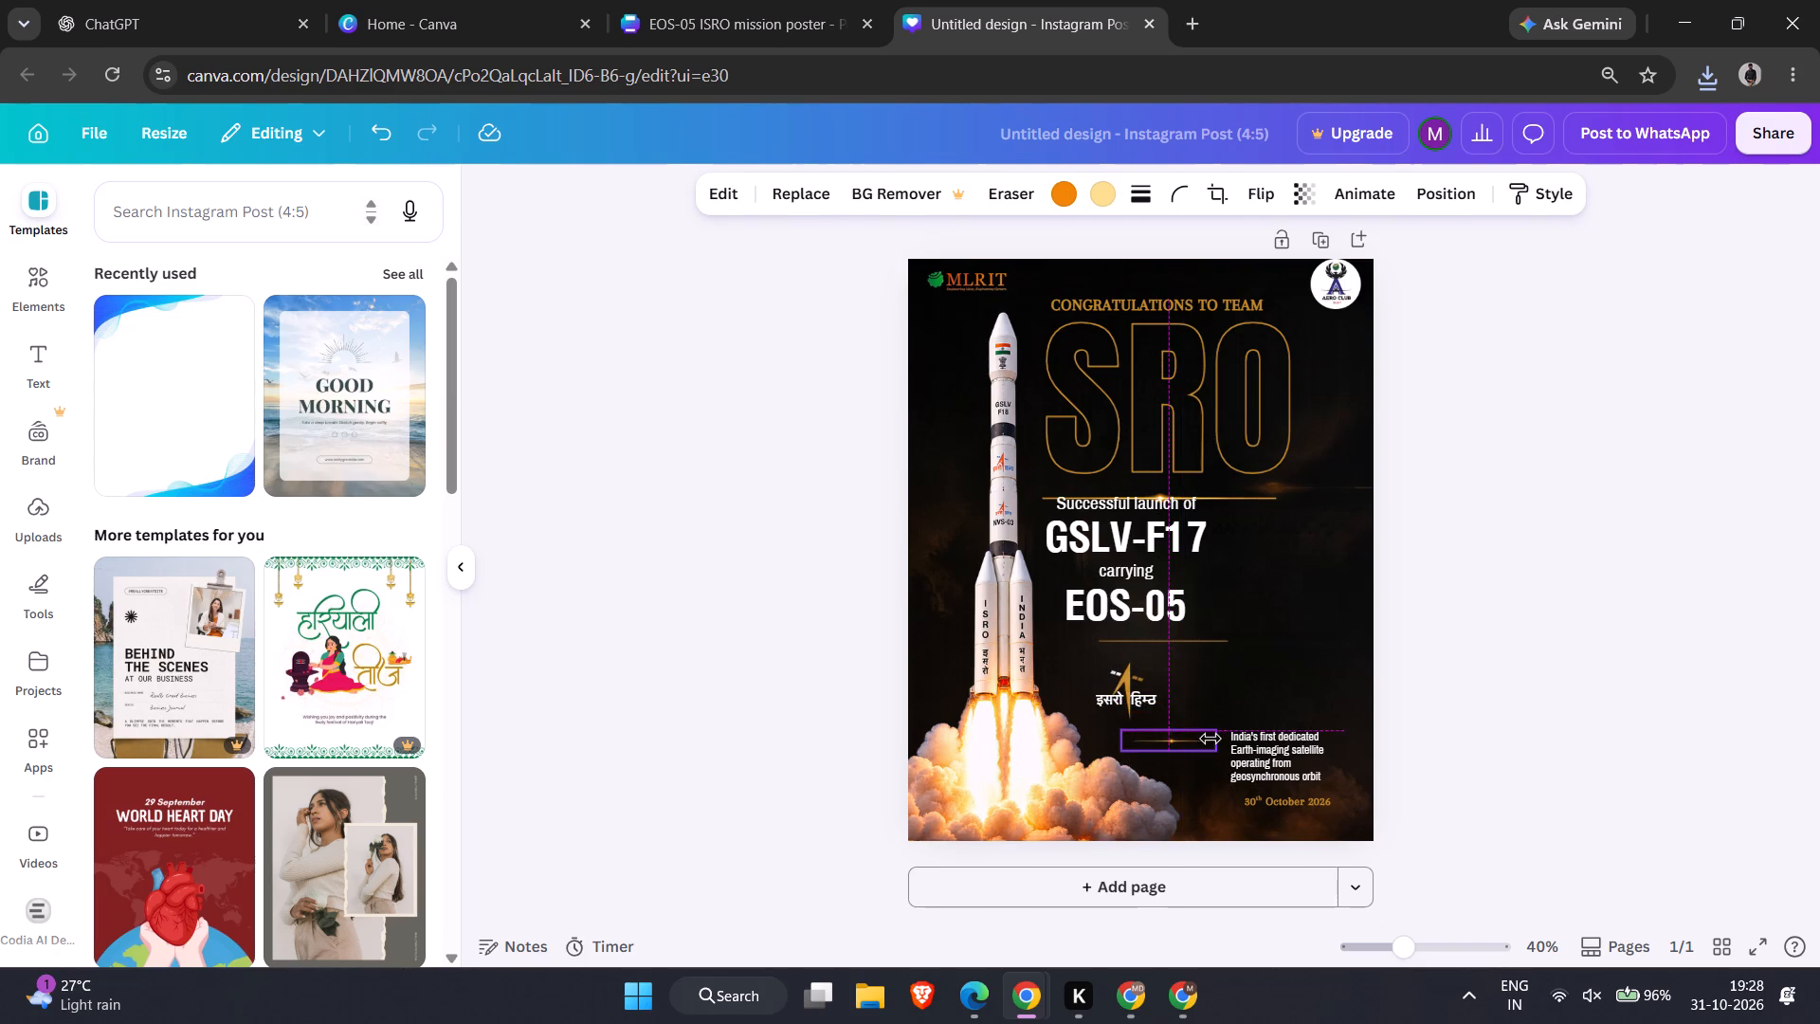
left_click(1528, 598)
Shift the CONGRATULATIONS TO TEAM heading slightly down and left, and realign the Aero Club and MLRIT logos in the poster's upper corners.
left_click(1230, 295)
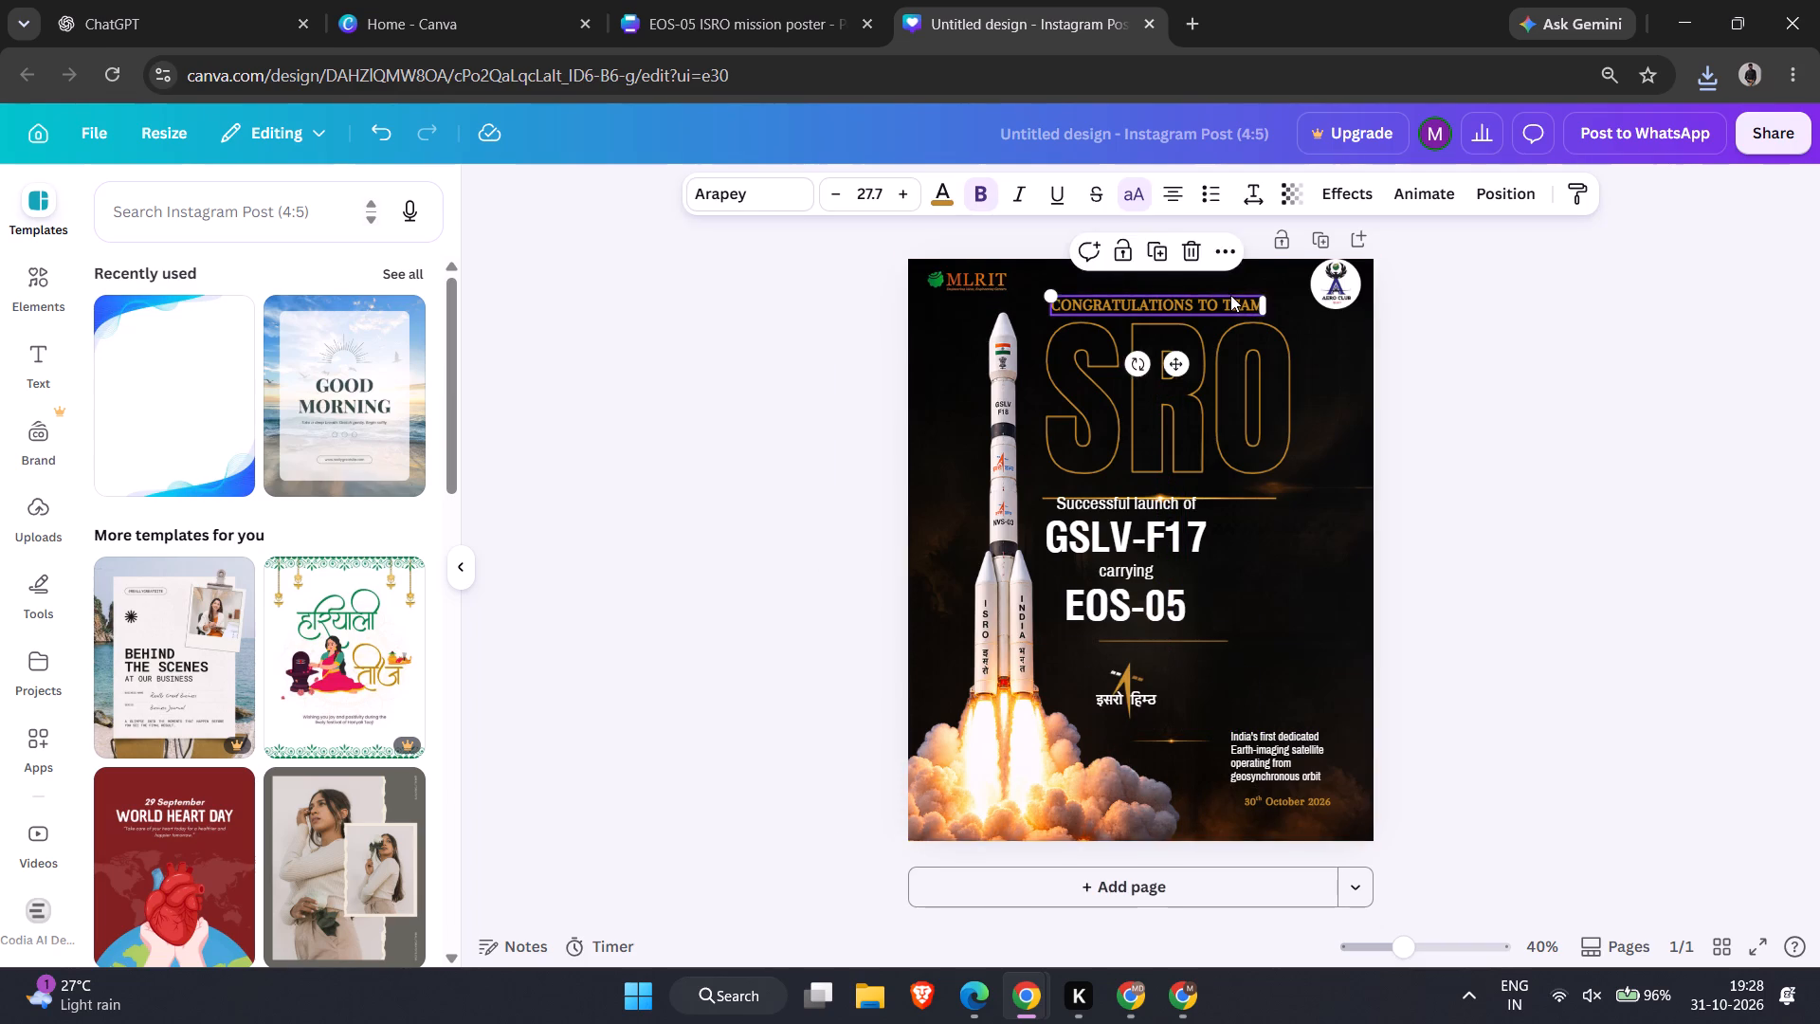
left_click(1353, 285)
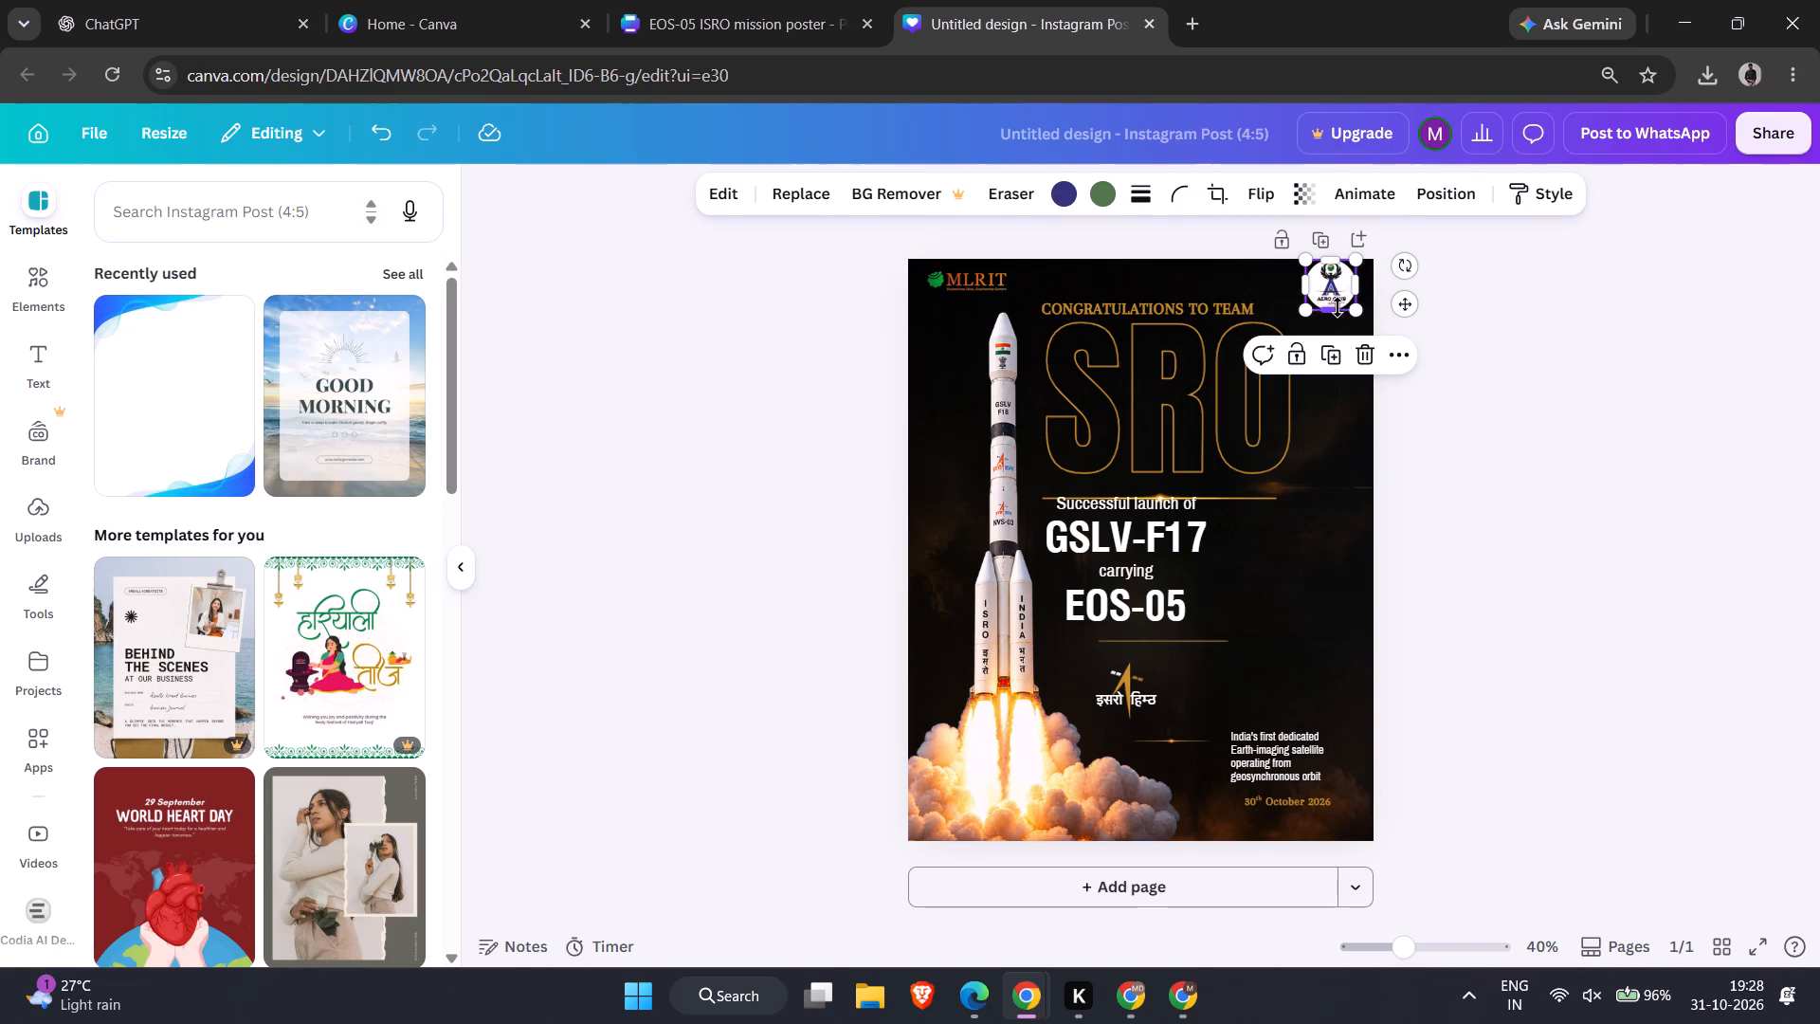
left_click(1331, 288)
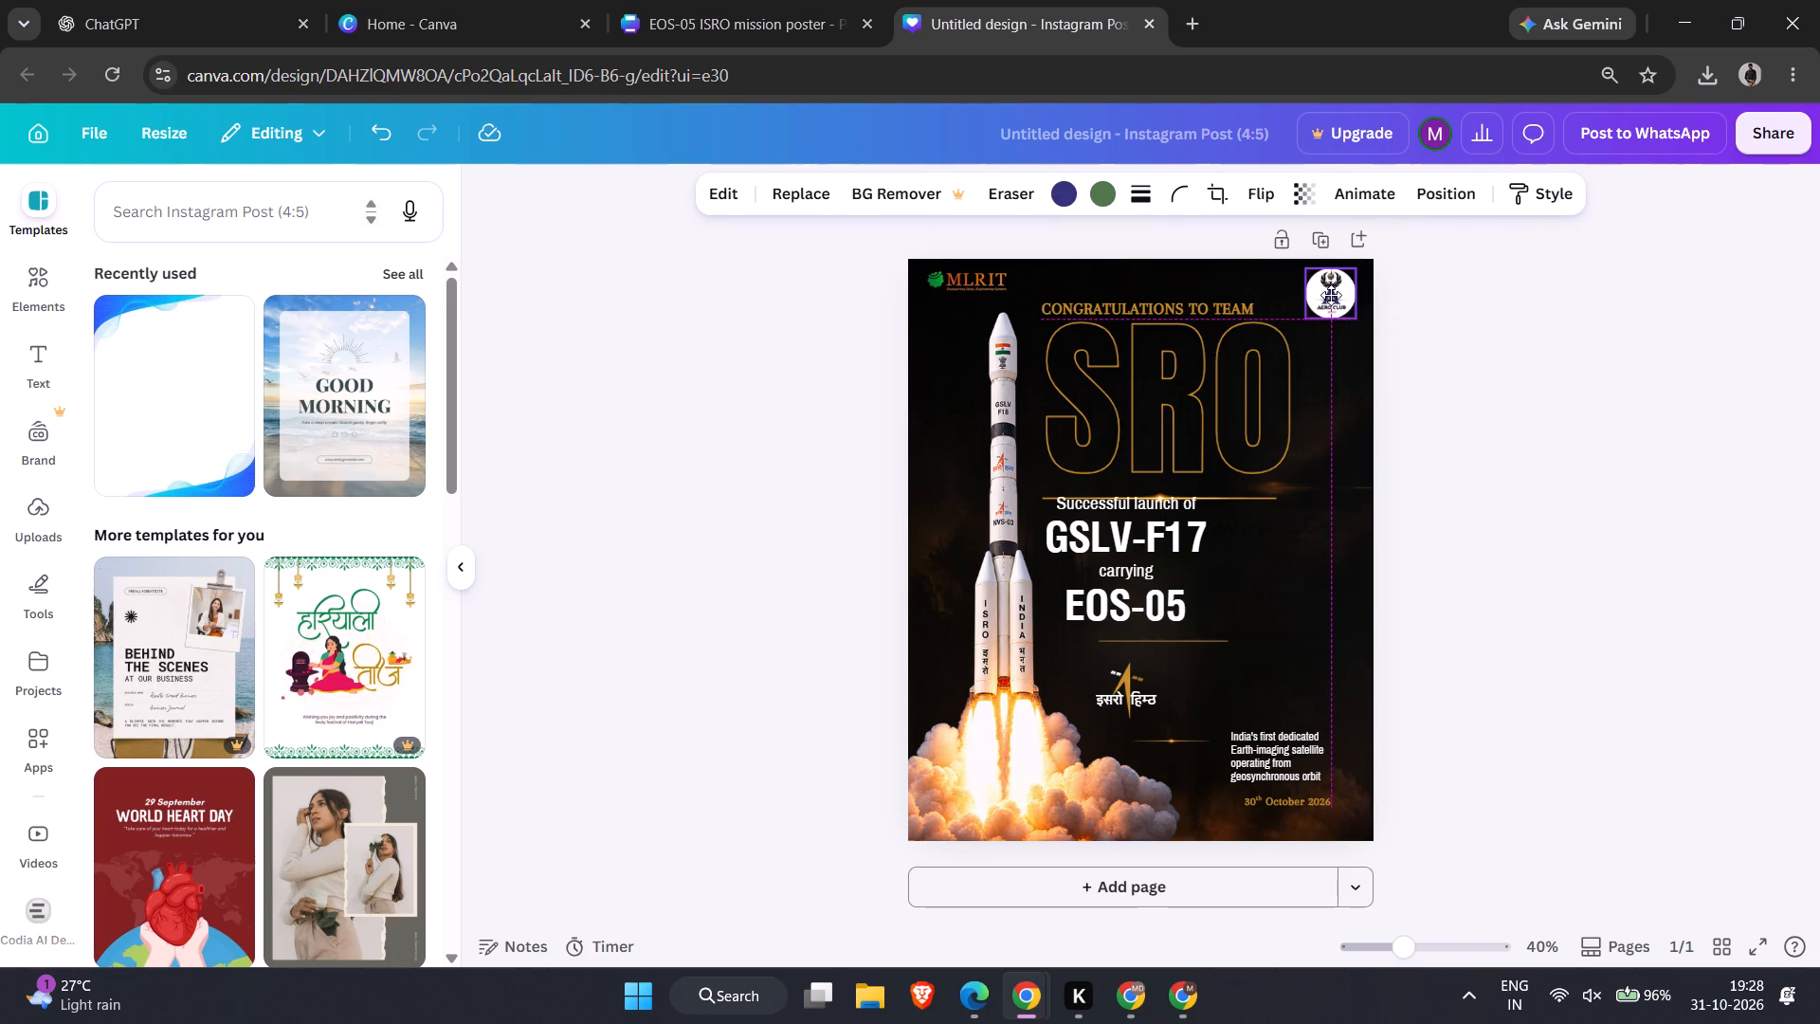
left_click(1491, 305)
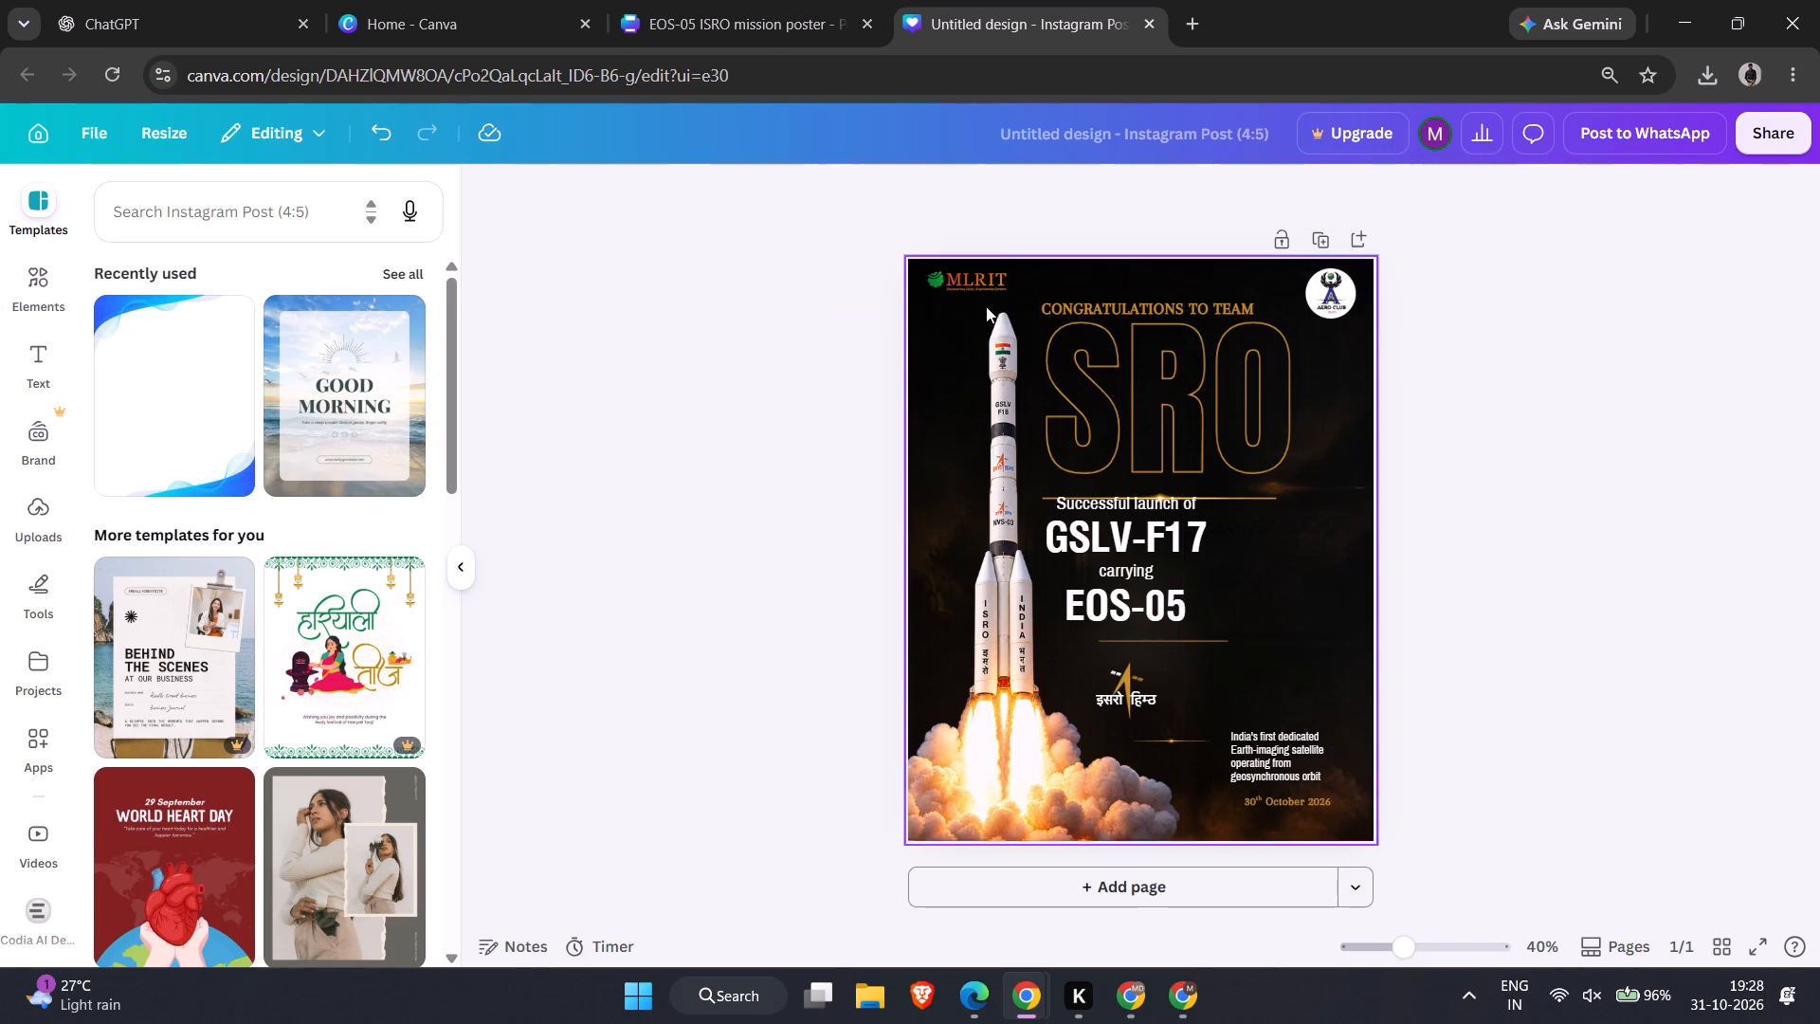
left_click(977, 271)
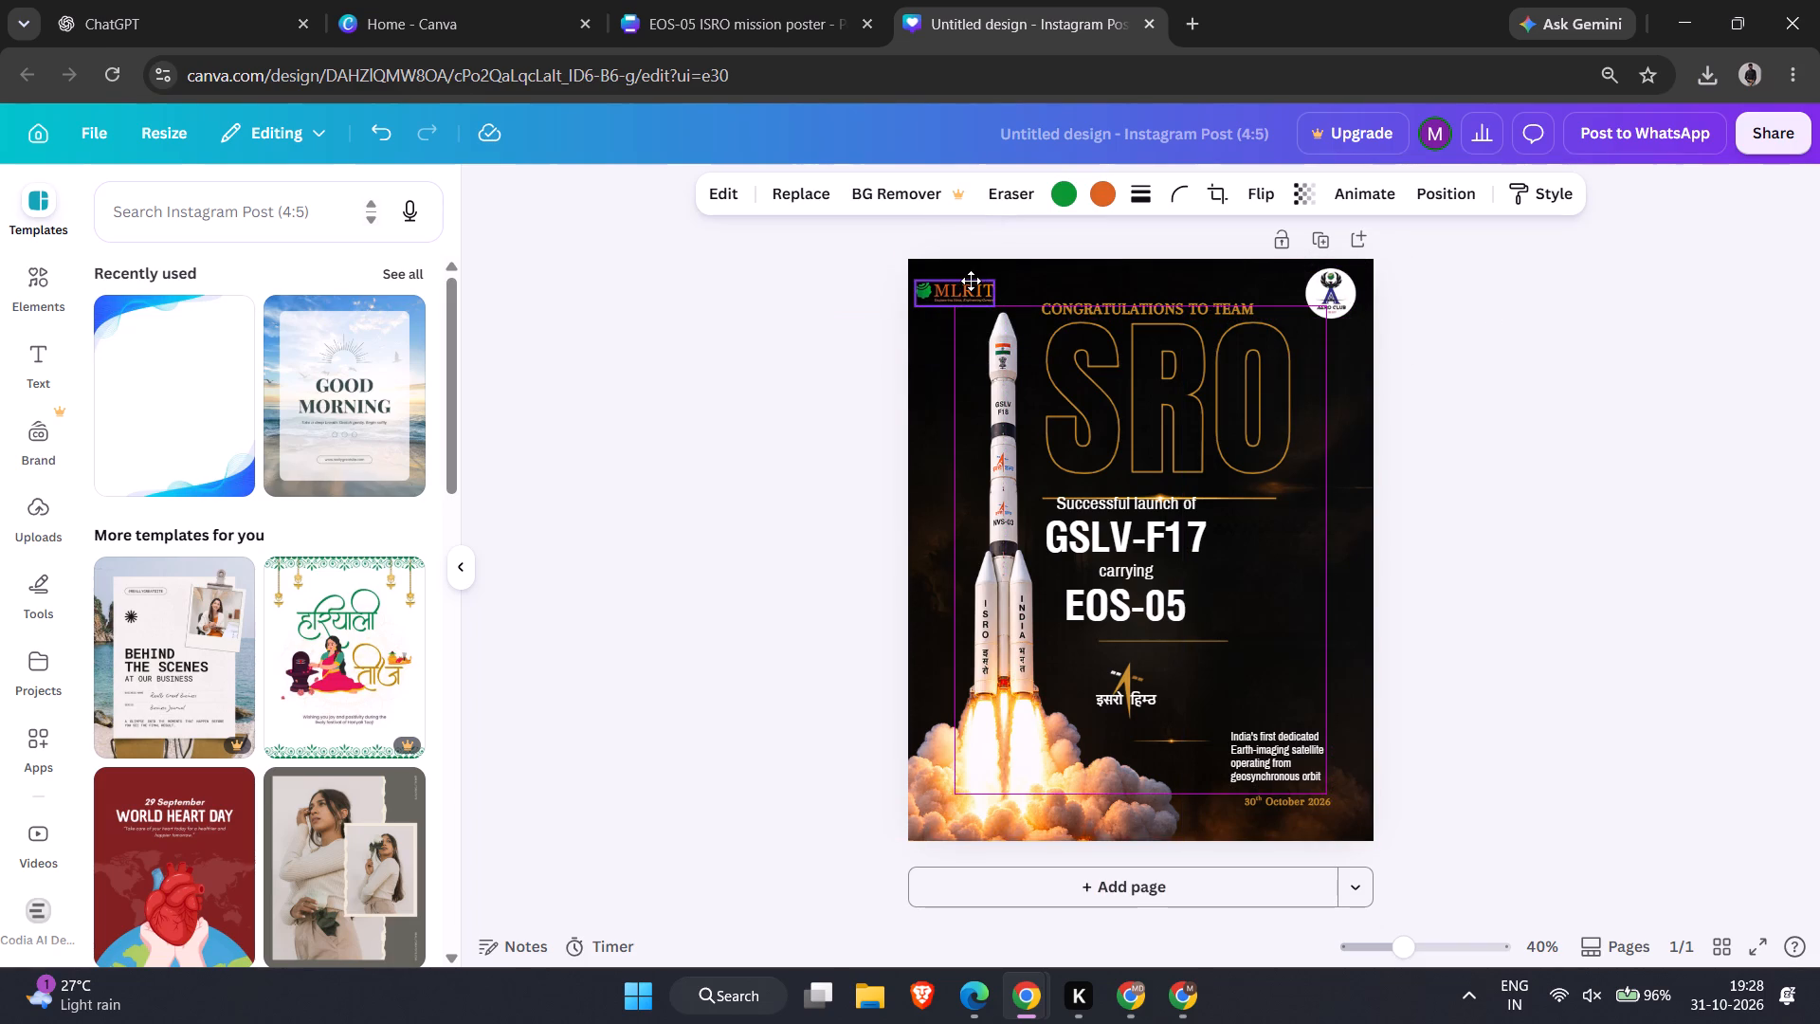
Switch to the Google image results for gslv - f18 and examine the "GOOD JOB, ISRO!" poster as a reference.
left_click(1501, 430)
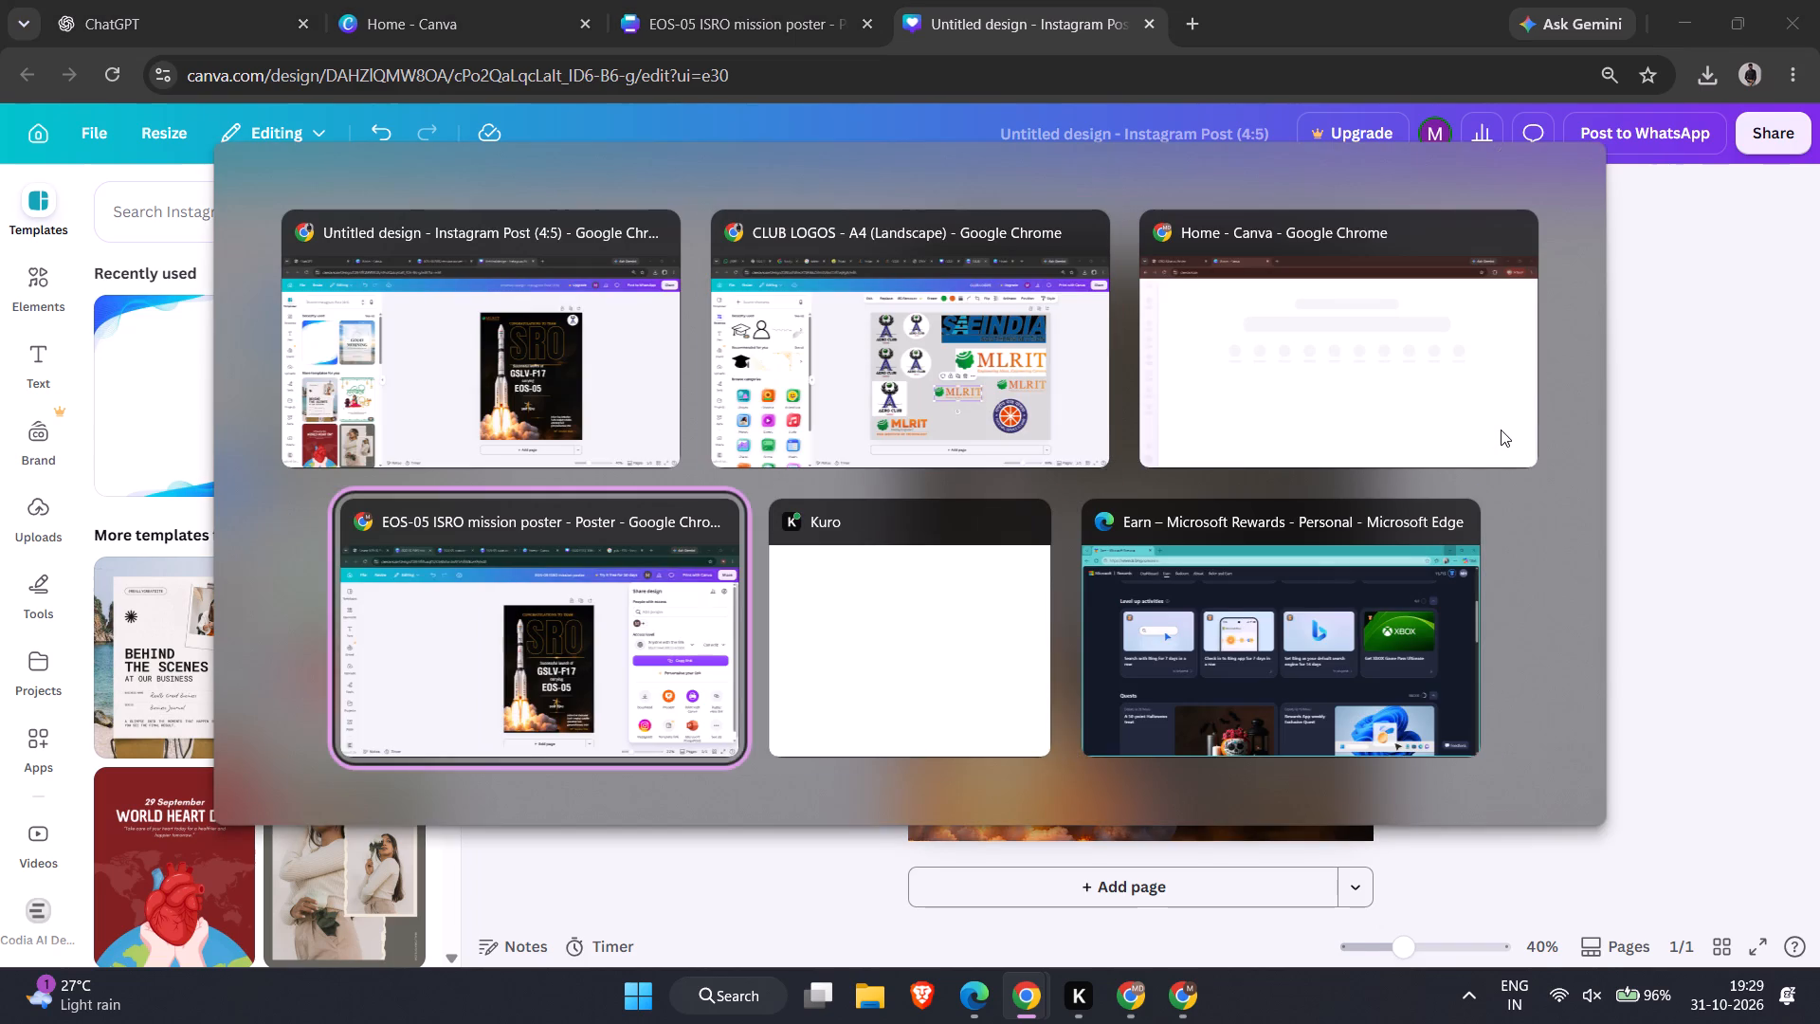
left_click(1274, 5)
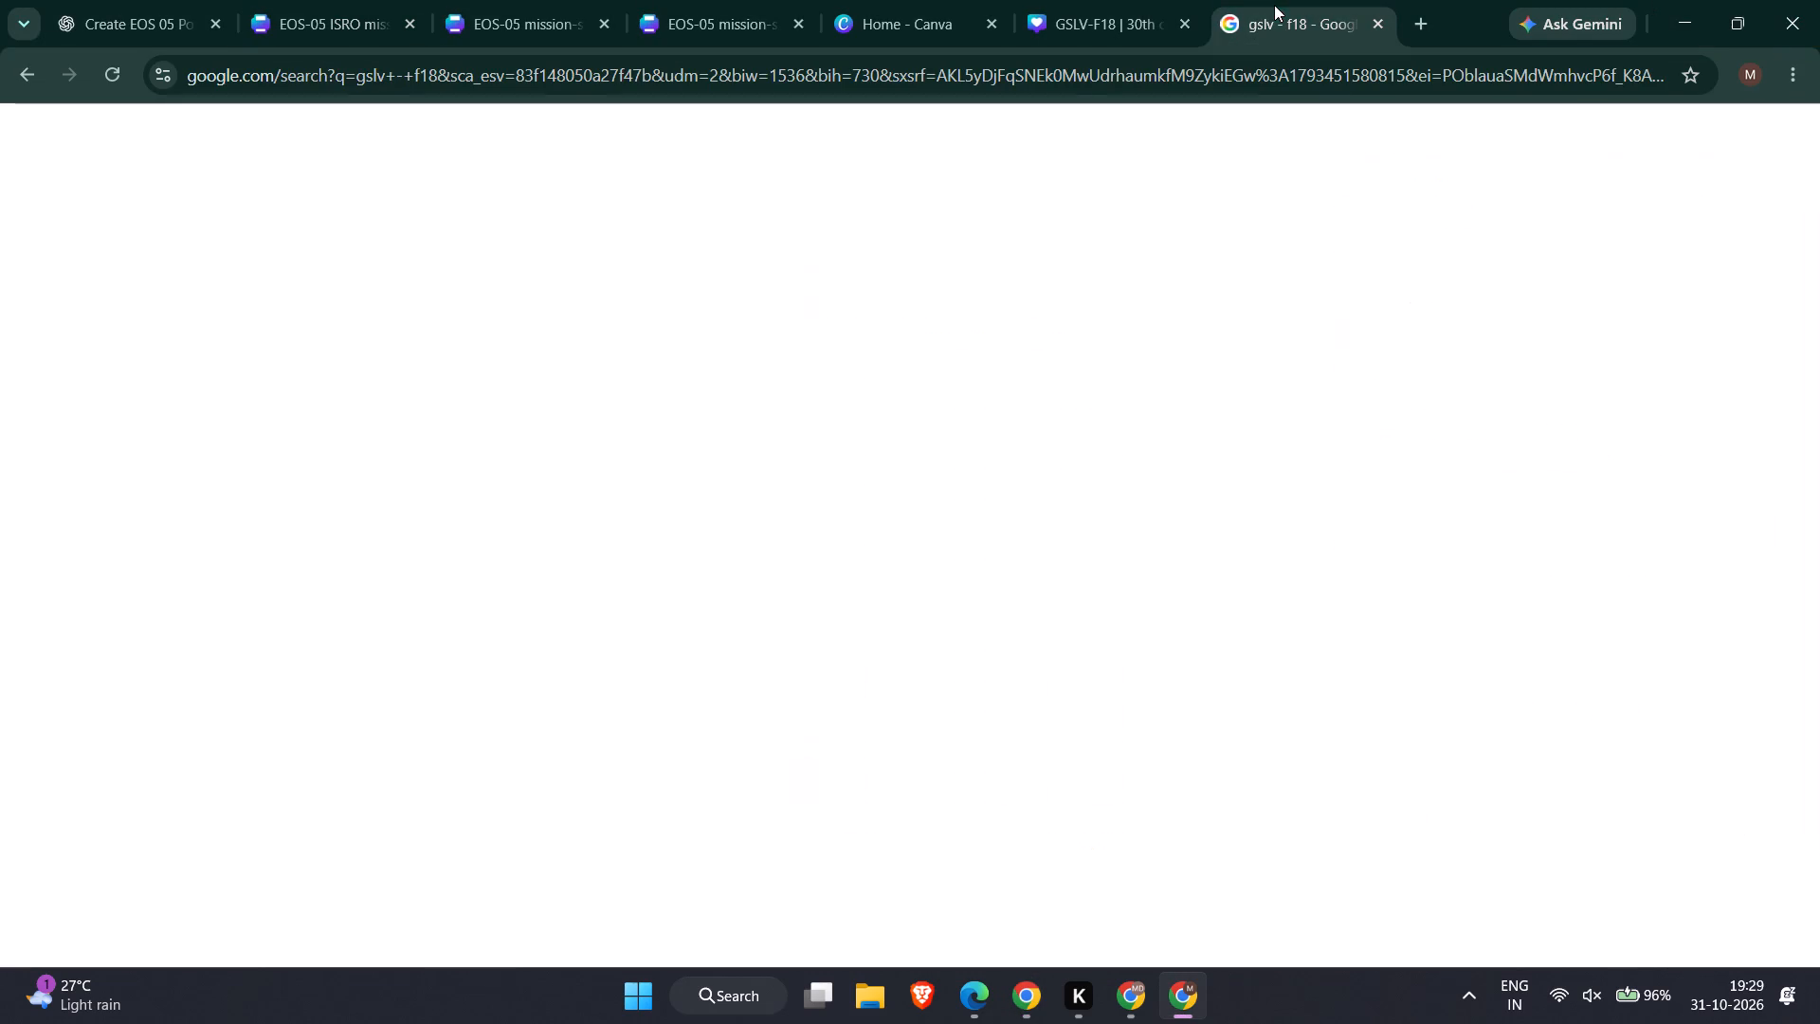
scroll(1020, 558, "up", 2)
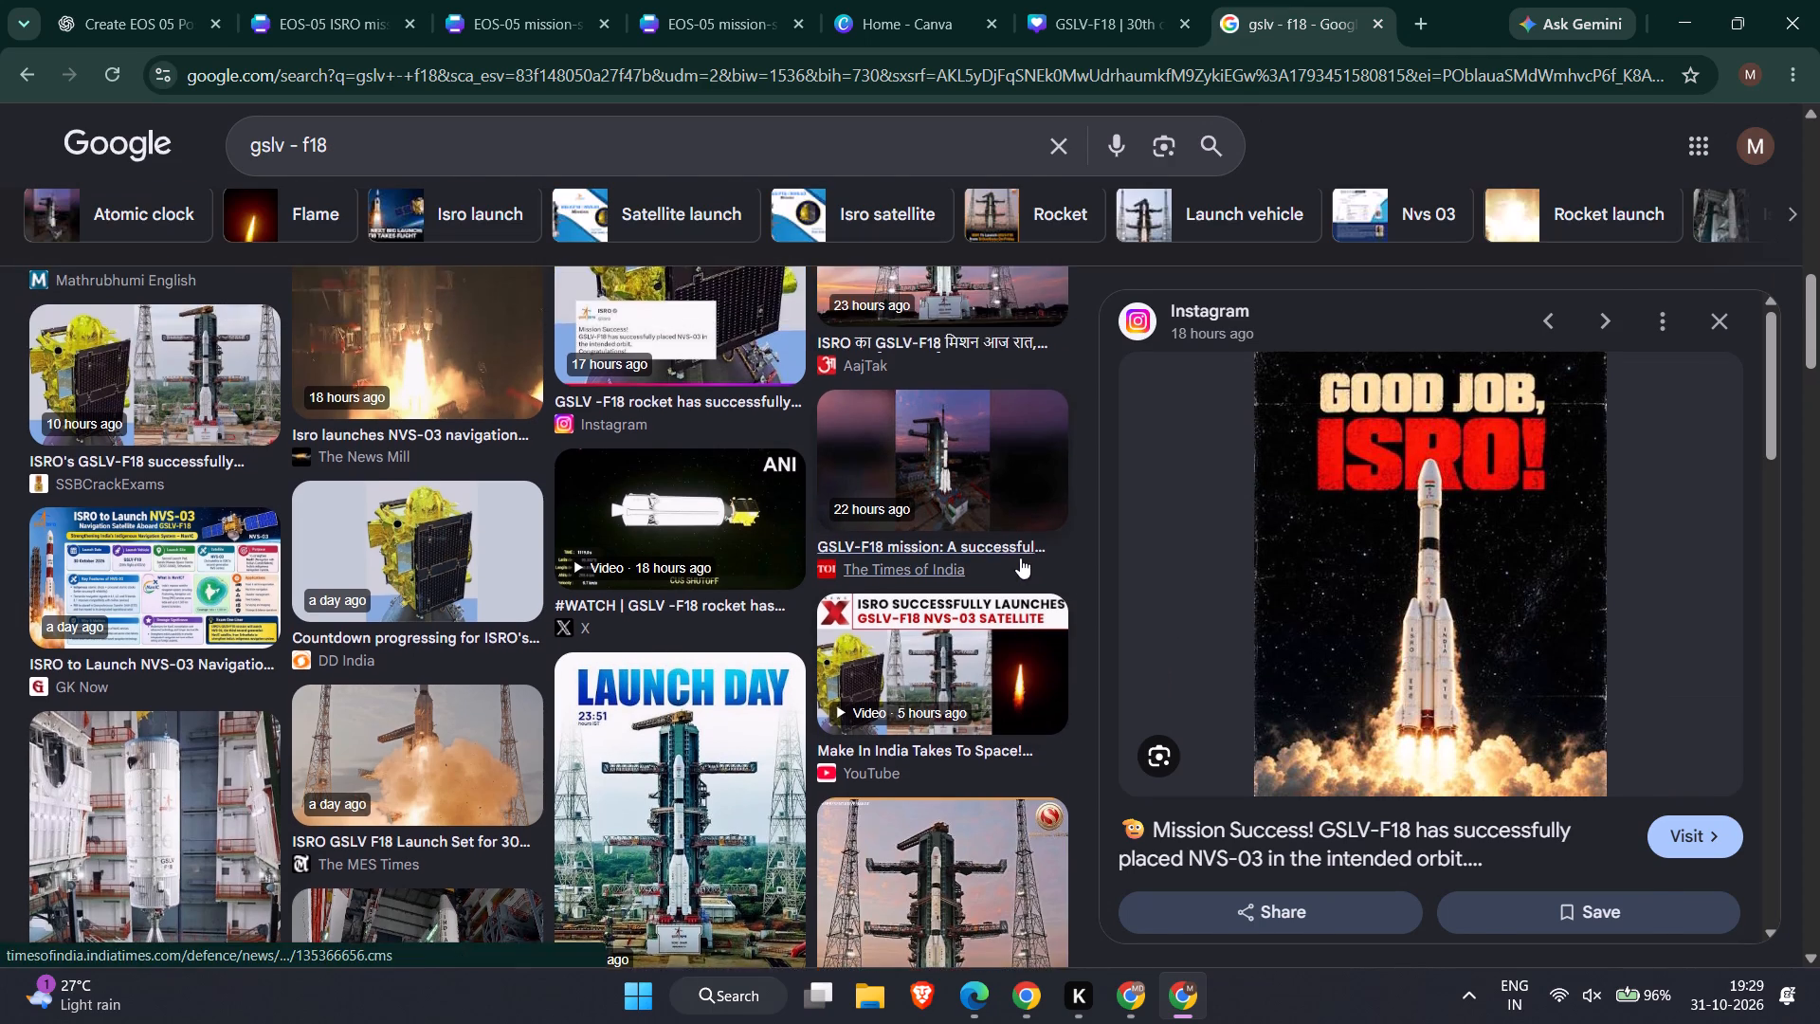
scroll(1020, 558, "up", 3)
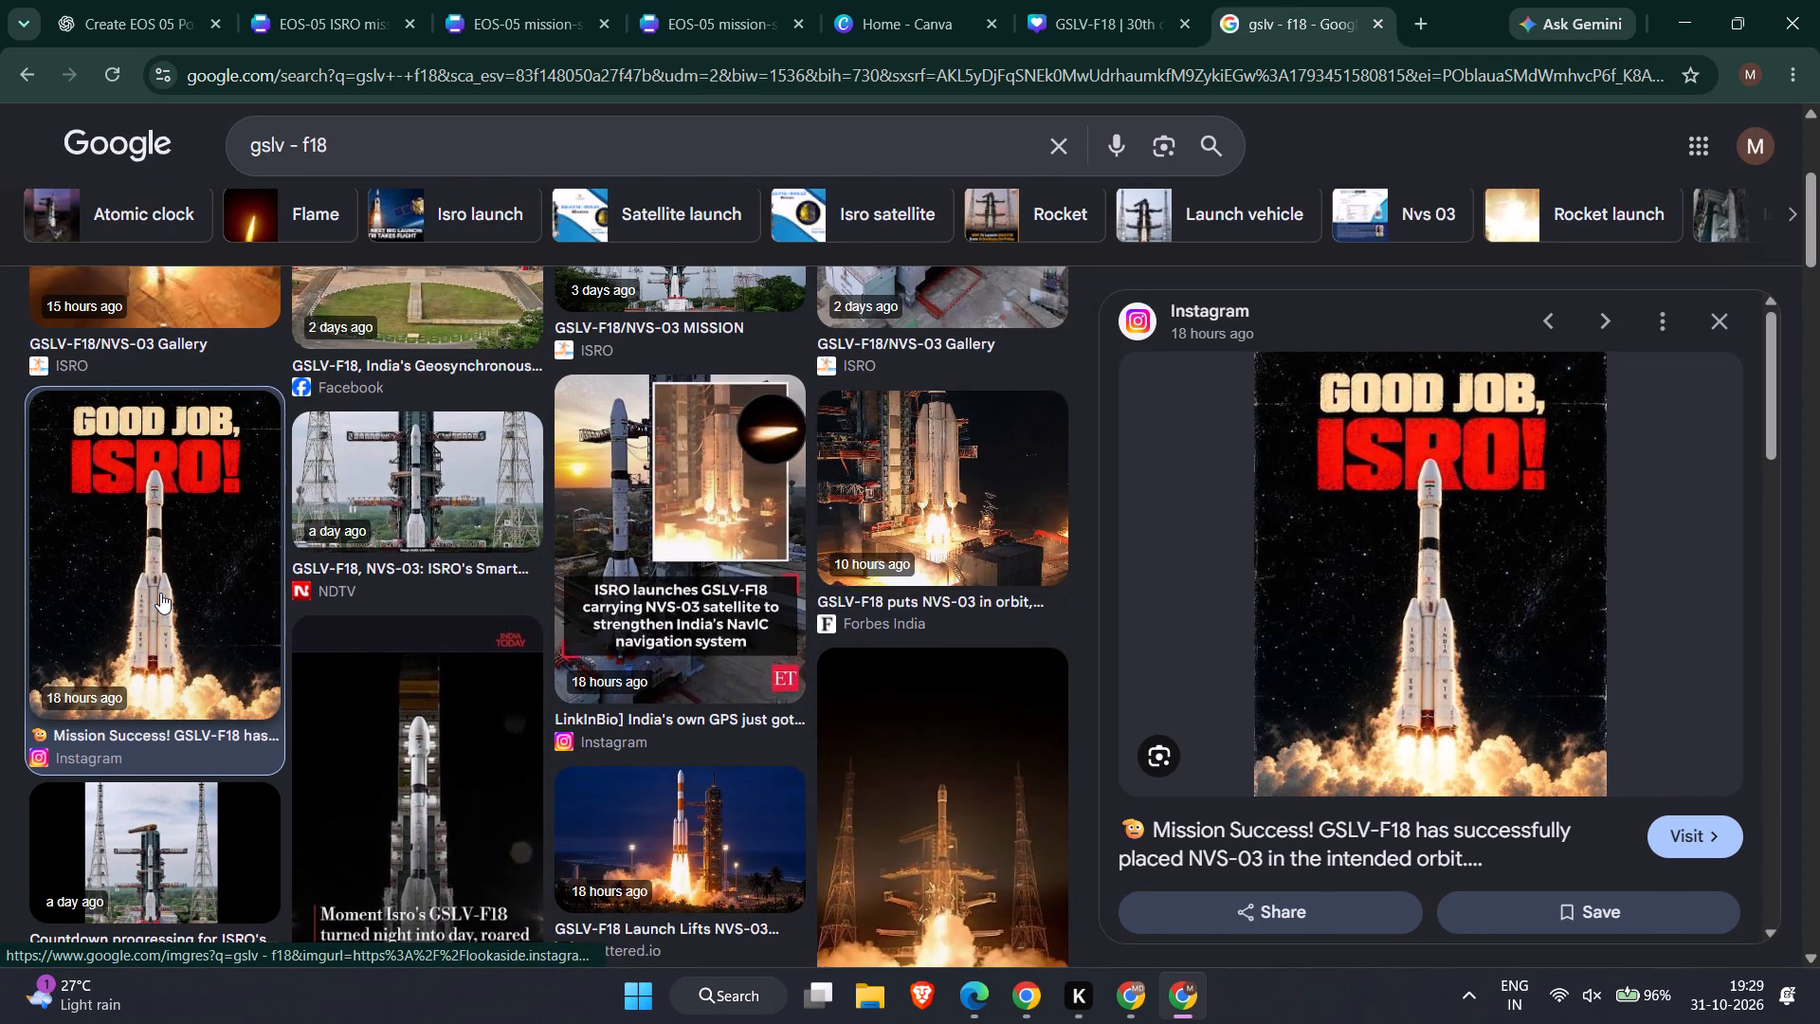
left_click(160, 593)
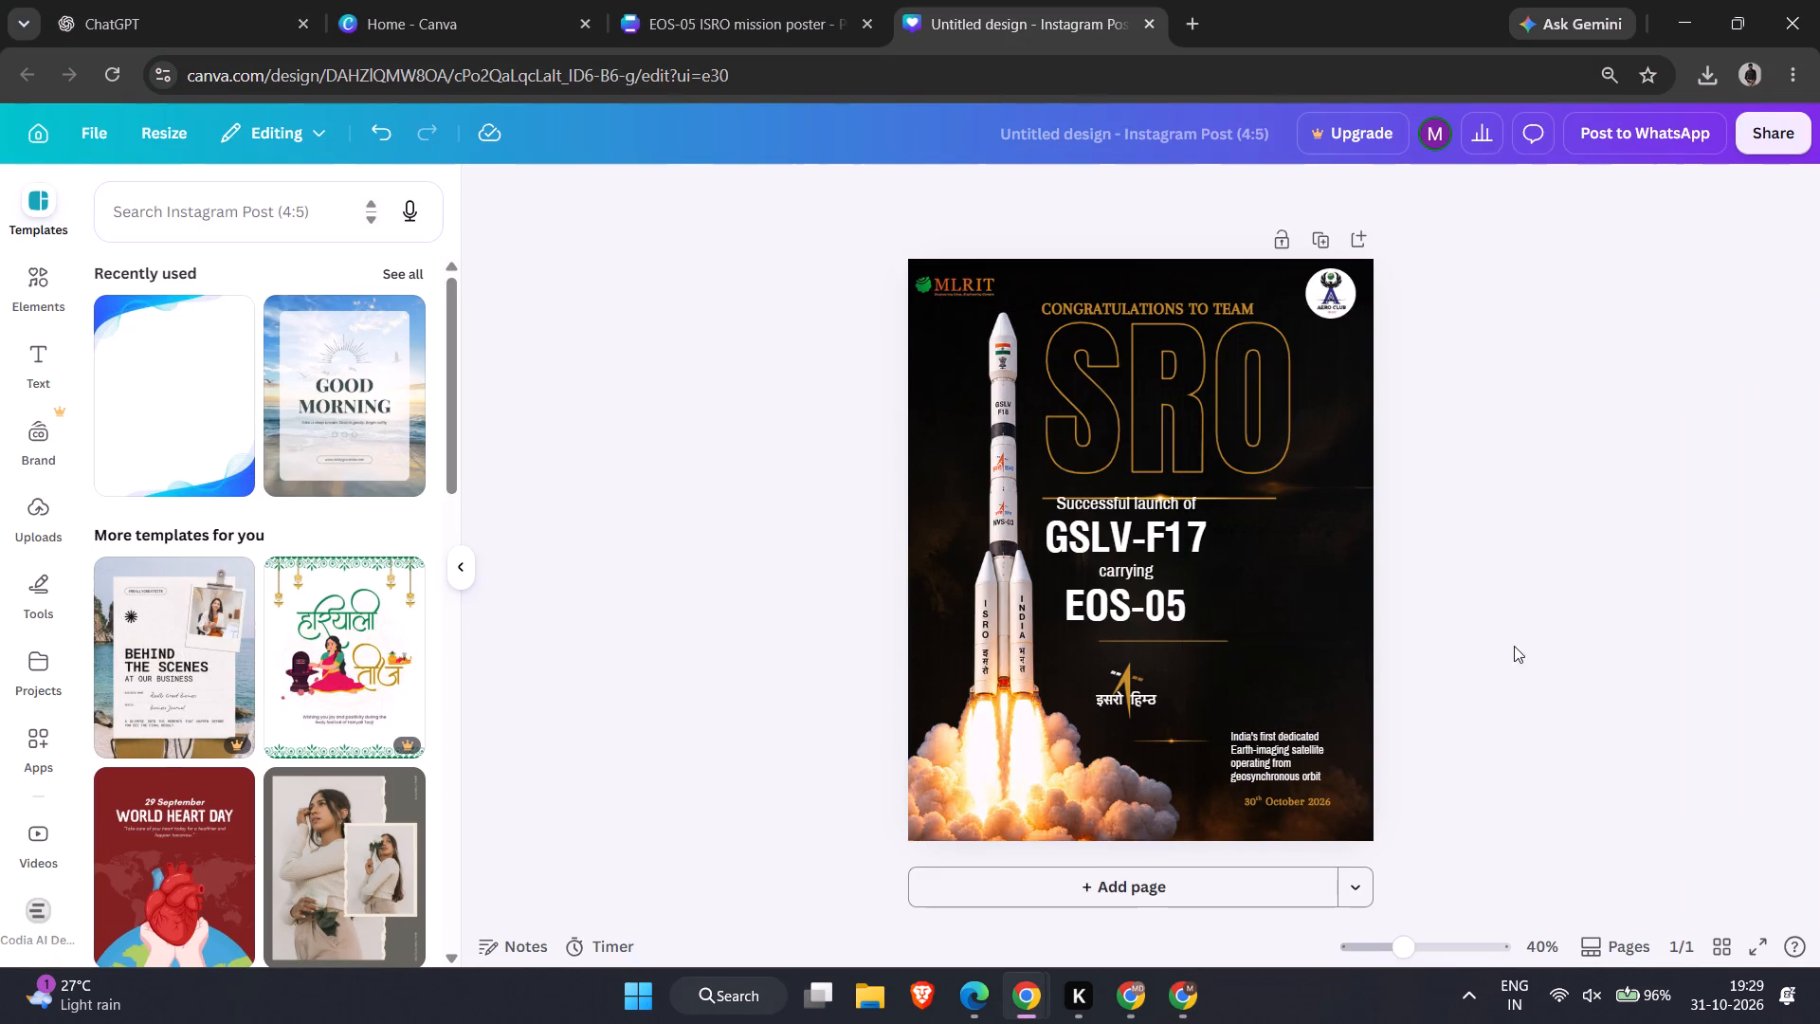
Shift the launch text block right and slightly down beneath the gold divider, with the ISRO emblem moved right and up under EOS-05.
left_click_drag(1208, 565, 1244, 582)
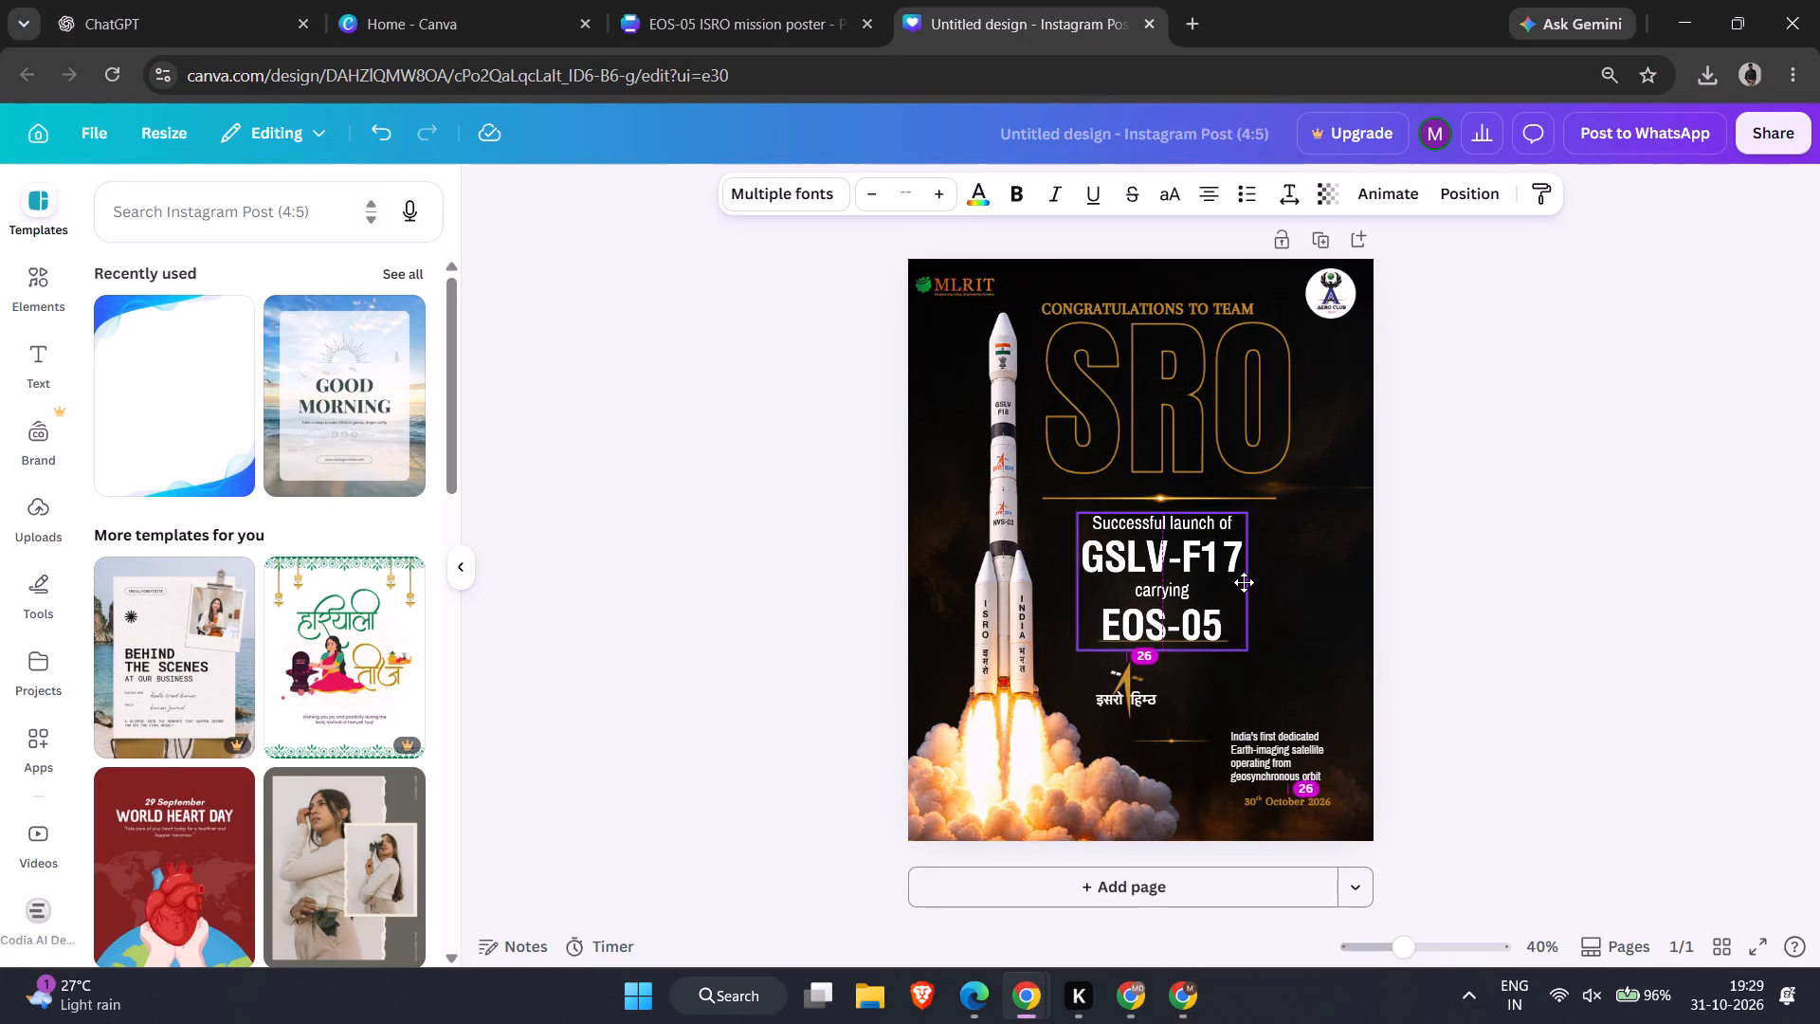
left_click_drag(1244, 582, 1244, 581)
left_click_drag(1116, 697, 1137, 692)
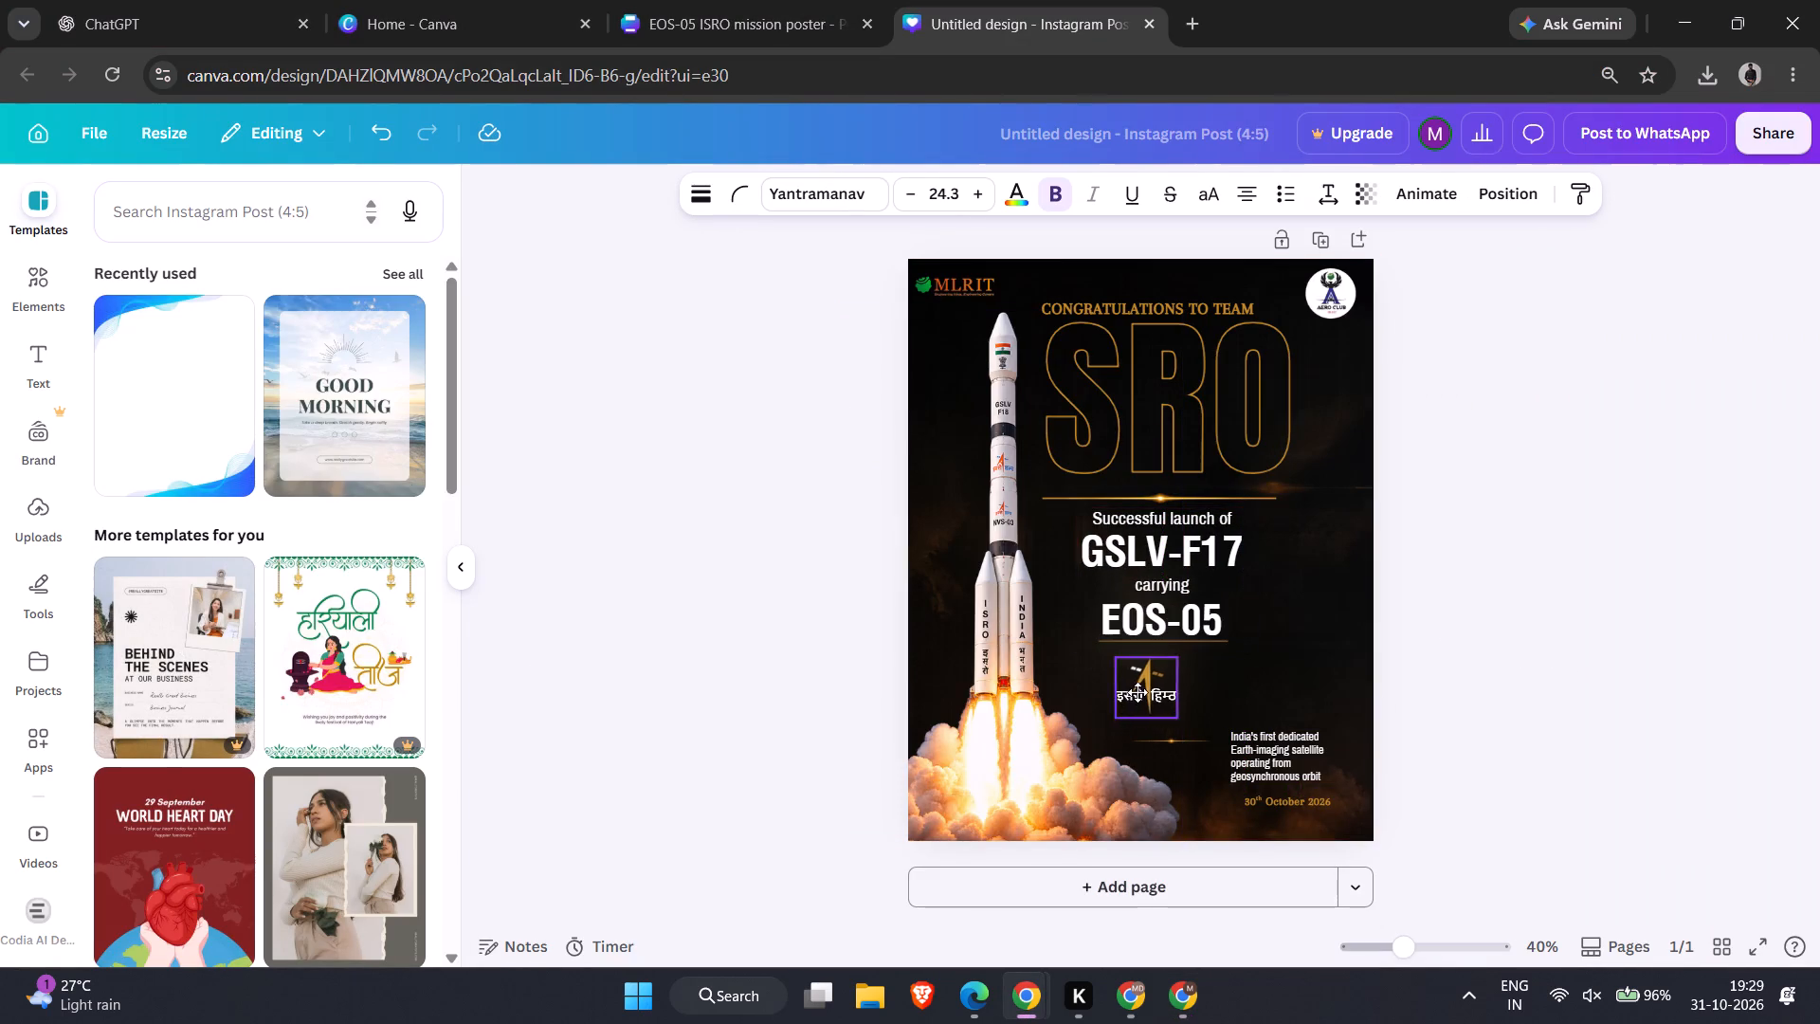
left_click_drag(1137, 692, 1151, 683)
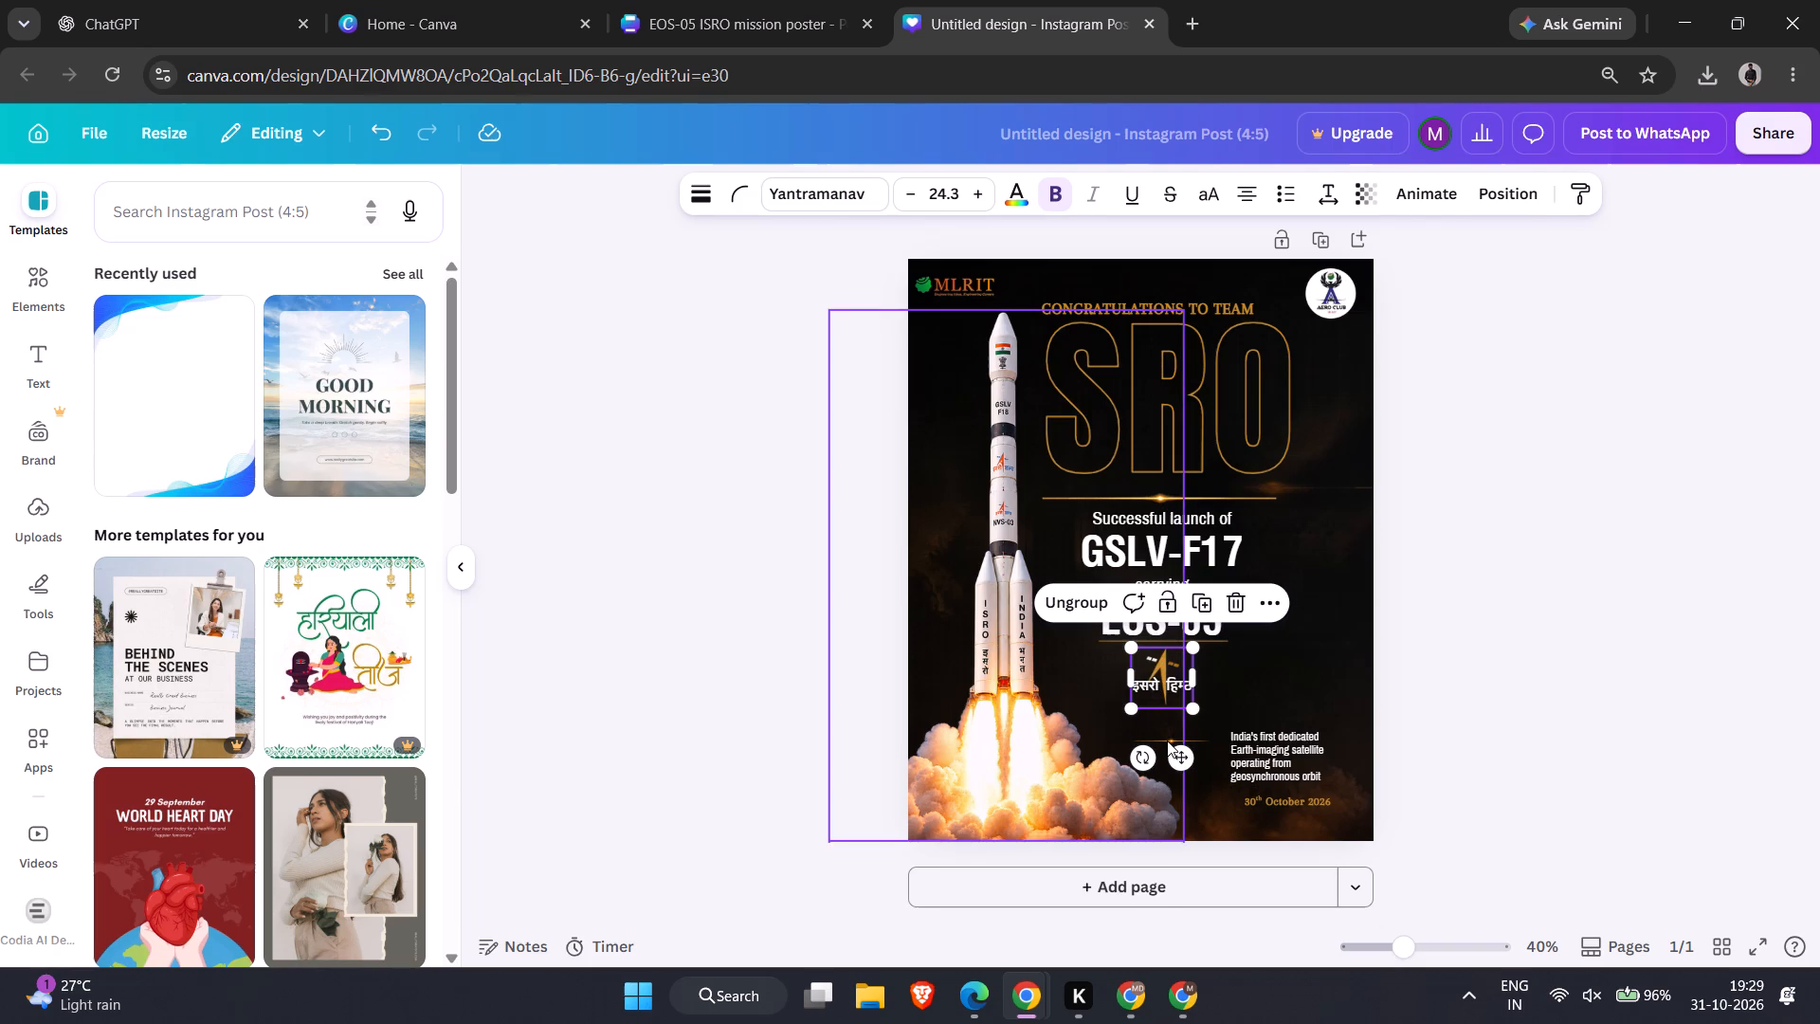
Raise the small gold divider to just below the ISRO emblem and centre it there.
left_click_drag(1207, 733, 1199, 722)
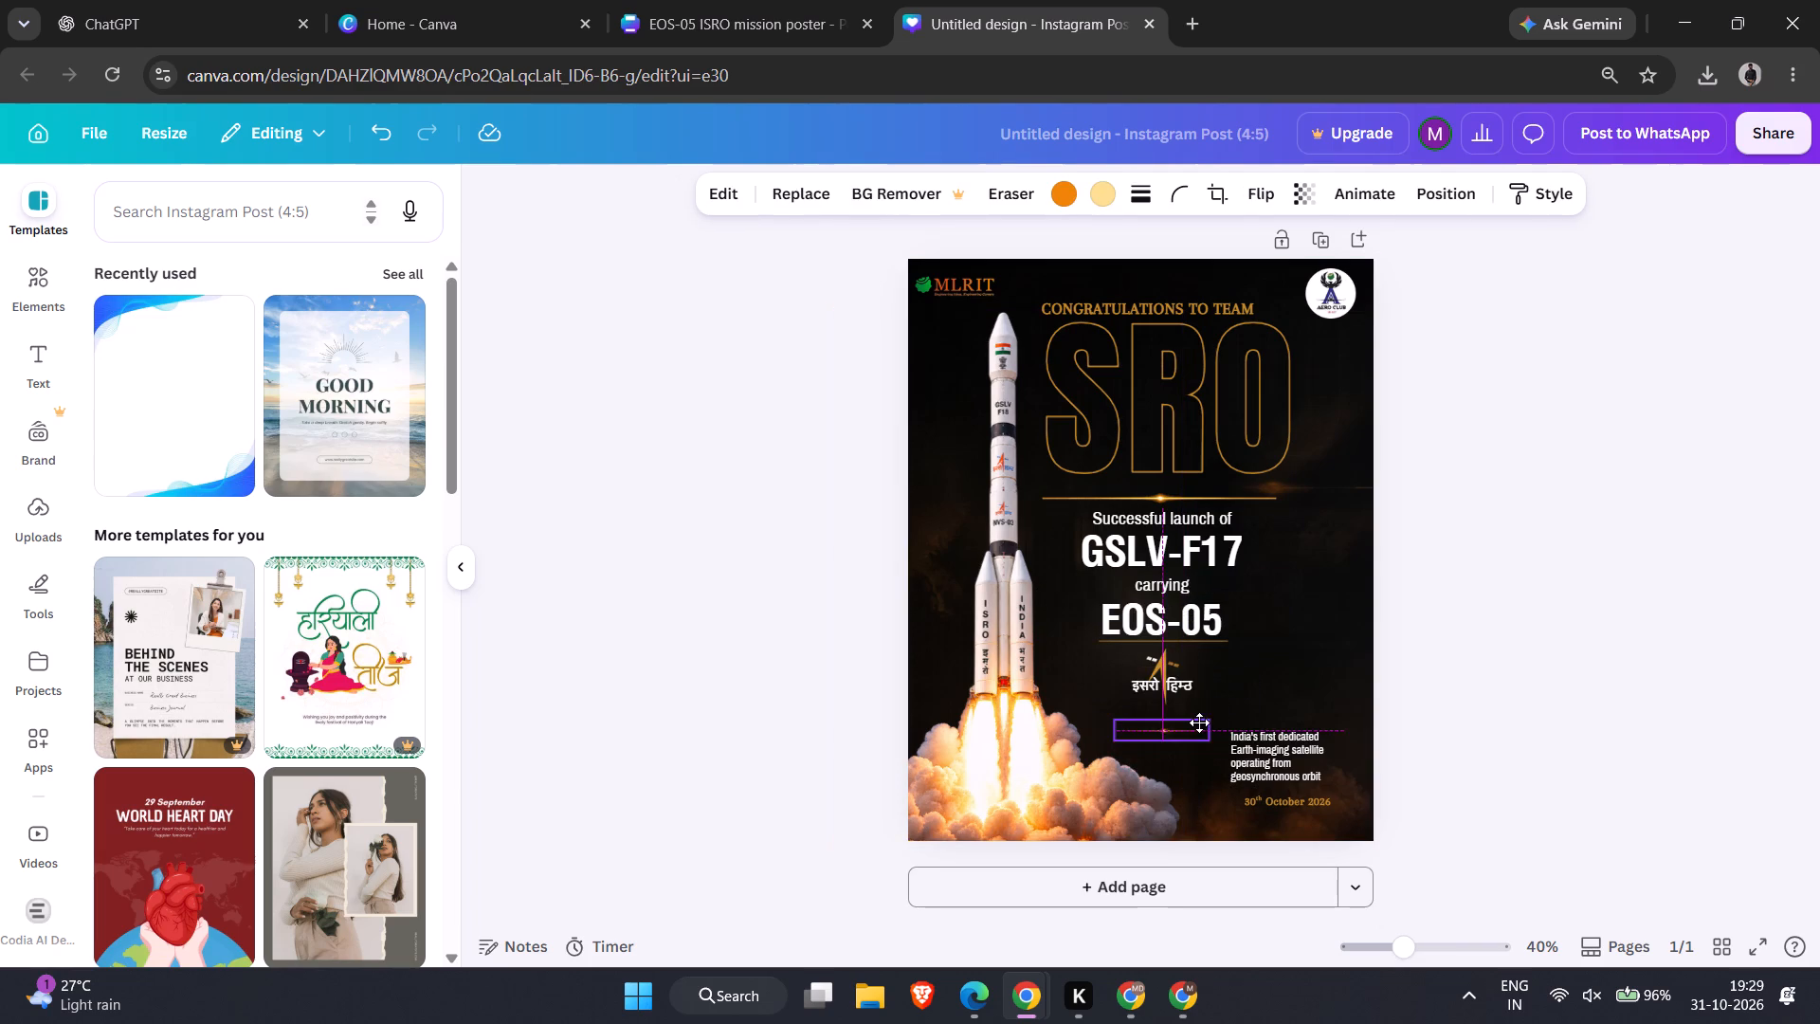
left_click_drag(1199, 722, 1200, 709)
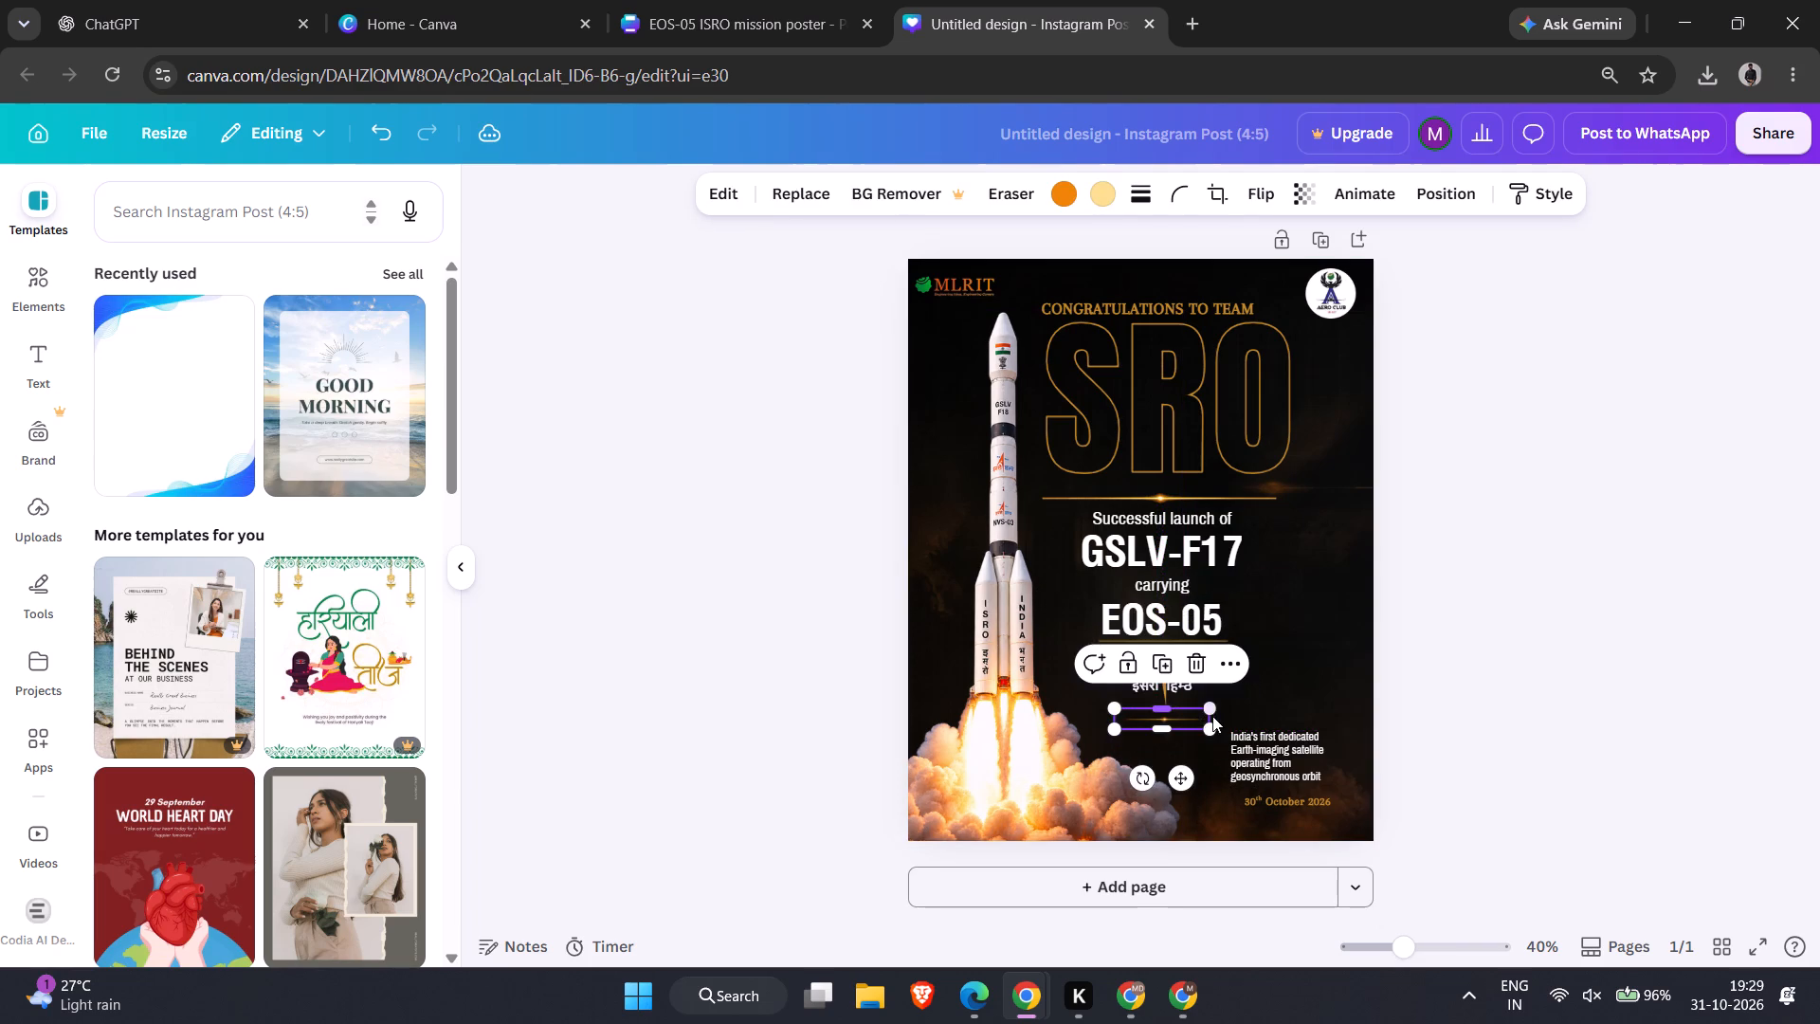
Move the Earth-imaging description beneath the small gold divider and widen its text box so it wraps onto two lines.
left_click_drag(1268, 741, 1164, 740)
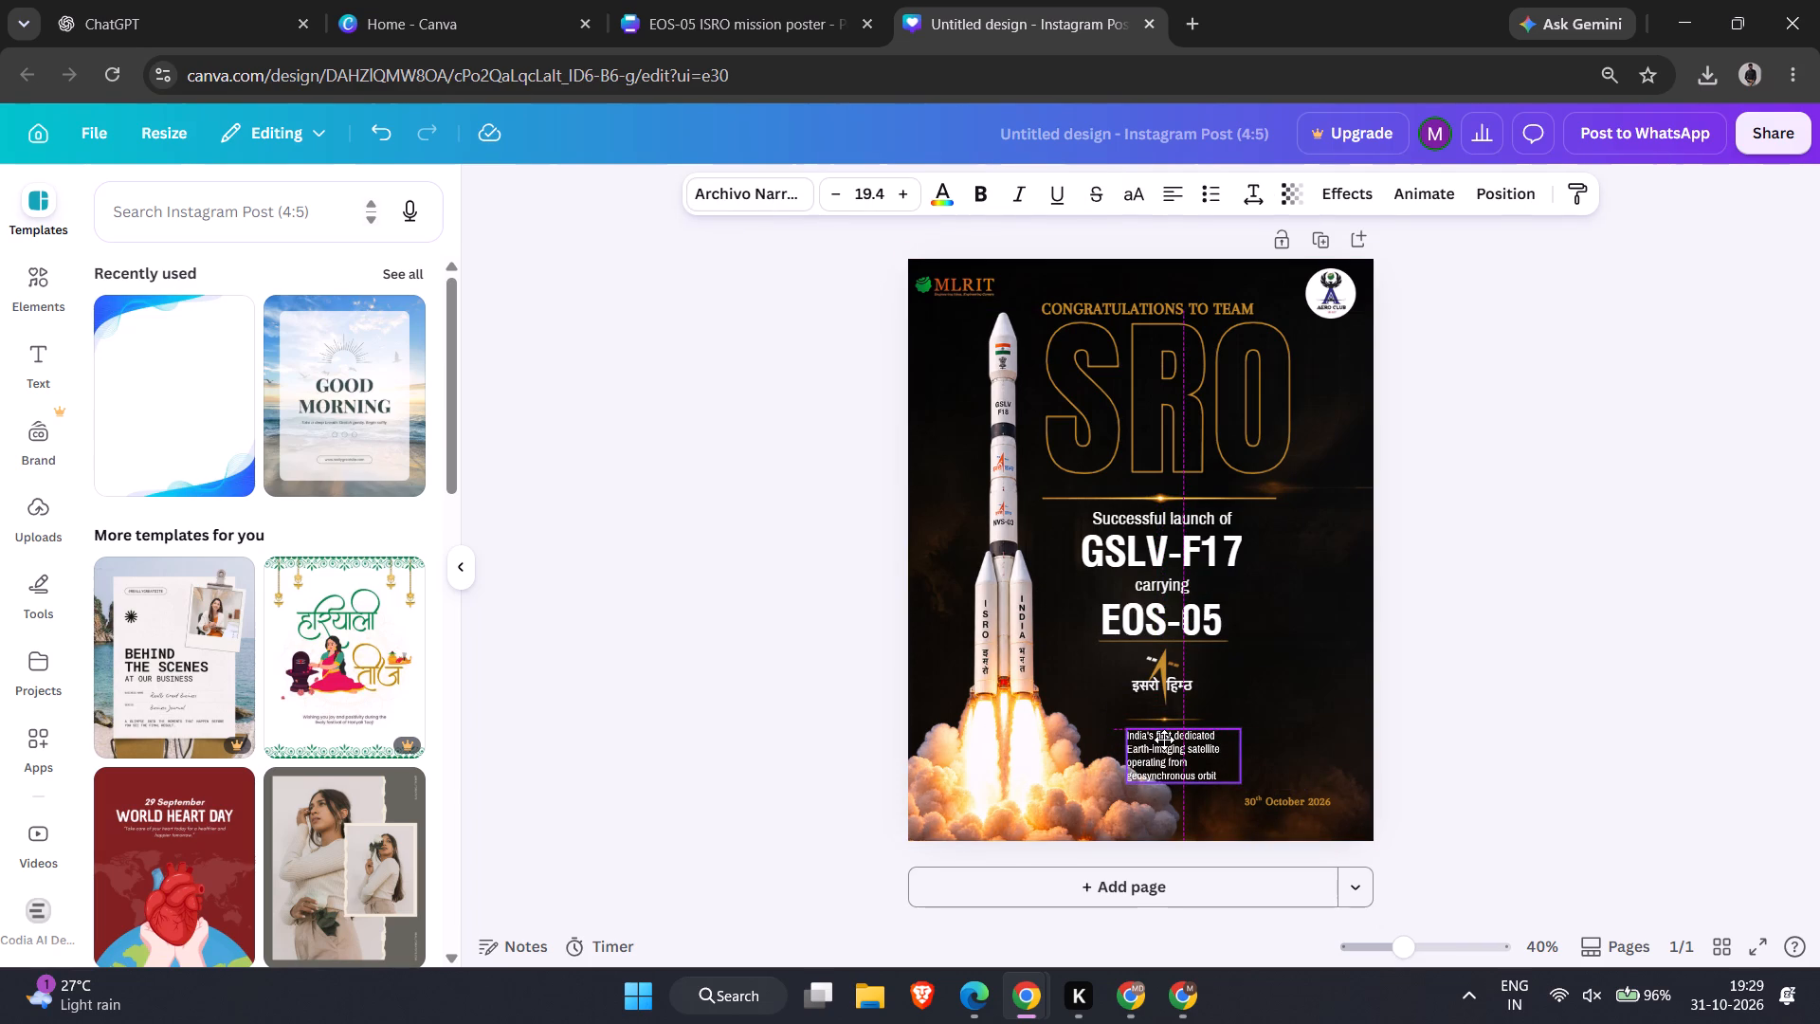
left_click_drag(1164, 740, 1147, 740)
left_click_drag(1228, 752, 1301, 750)
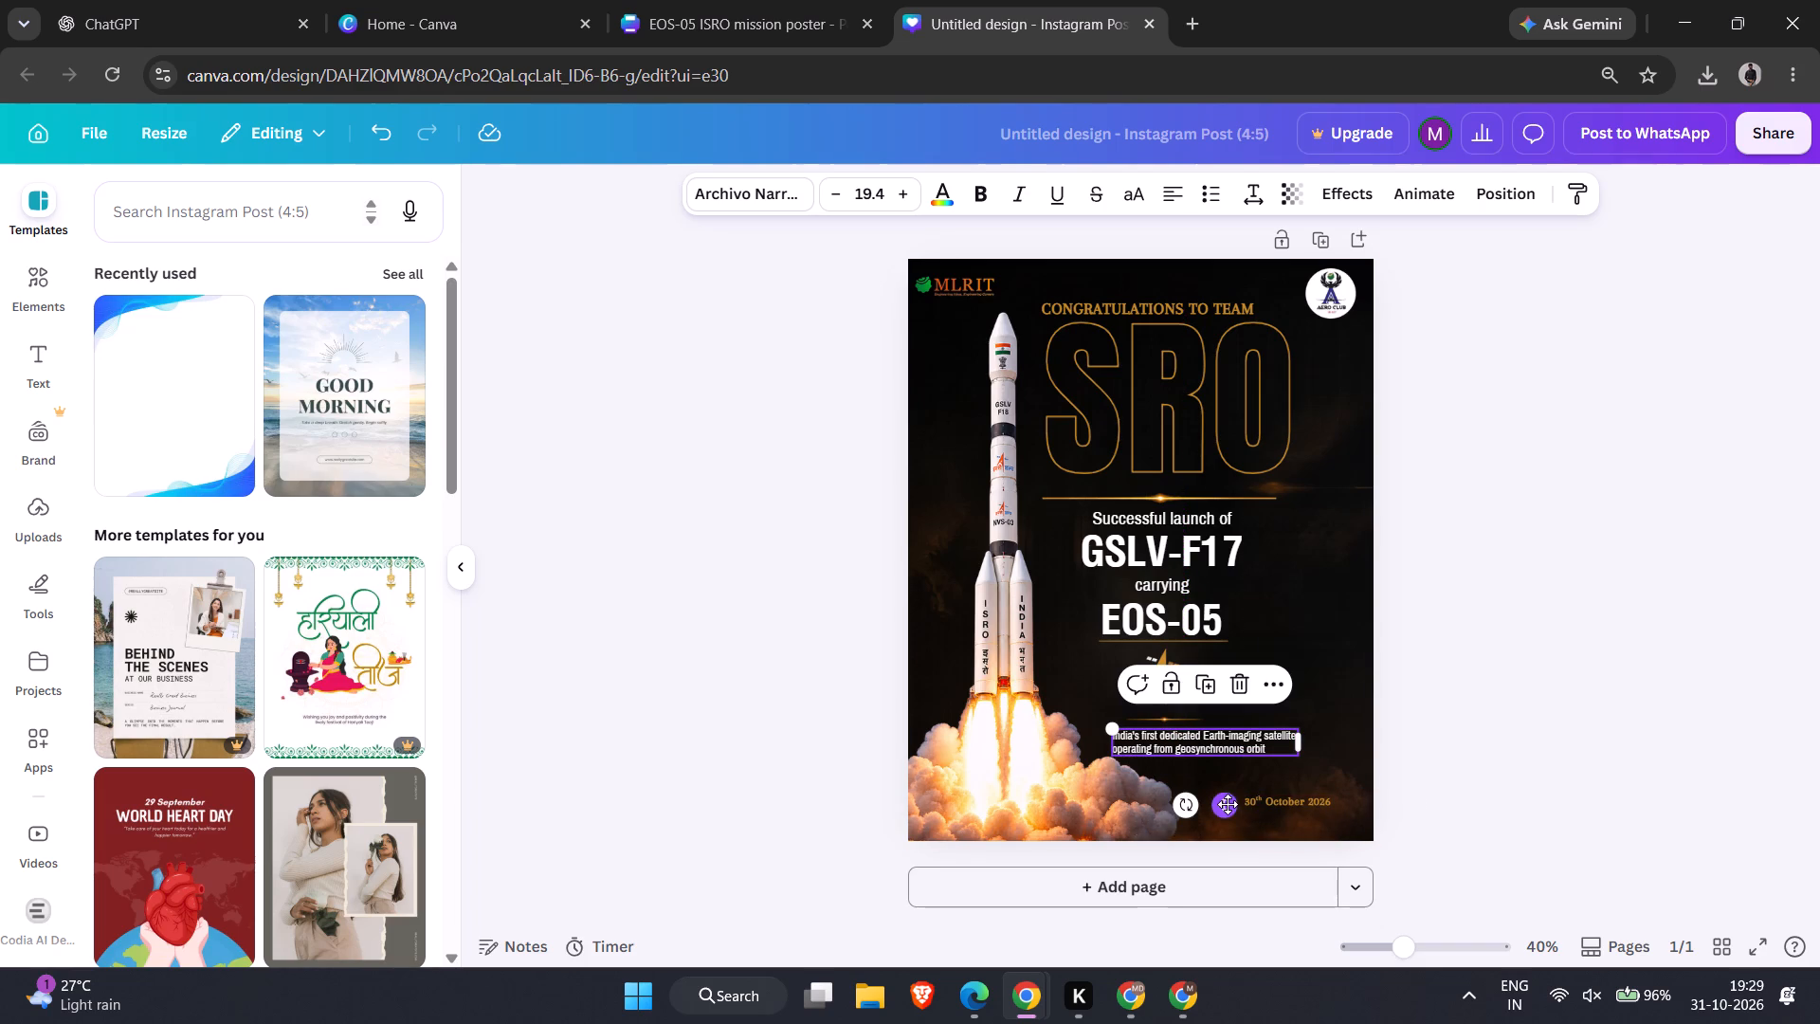
left_click_drag(1226, 805, 1194, 804)
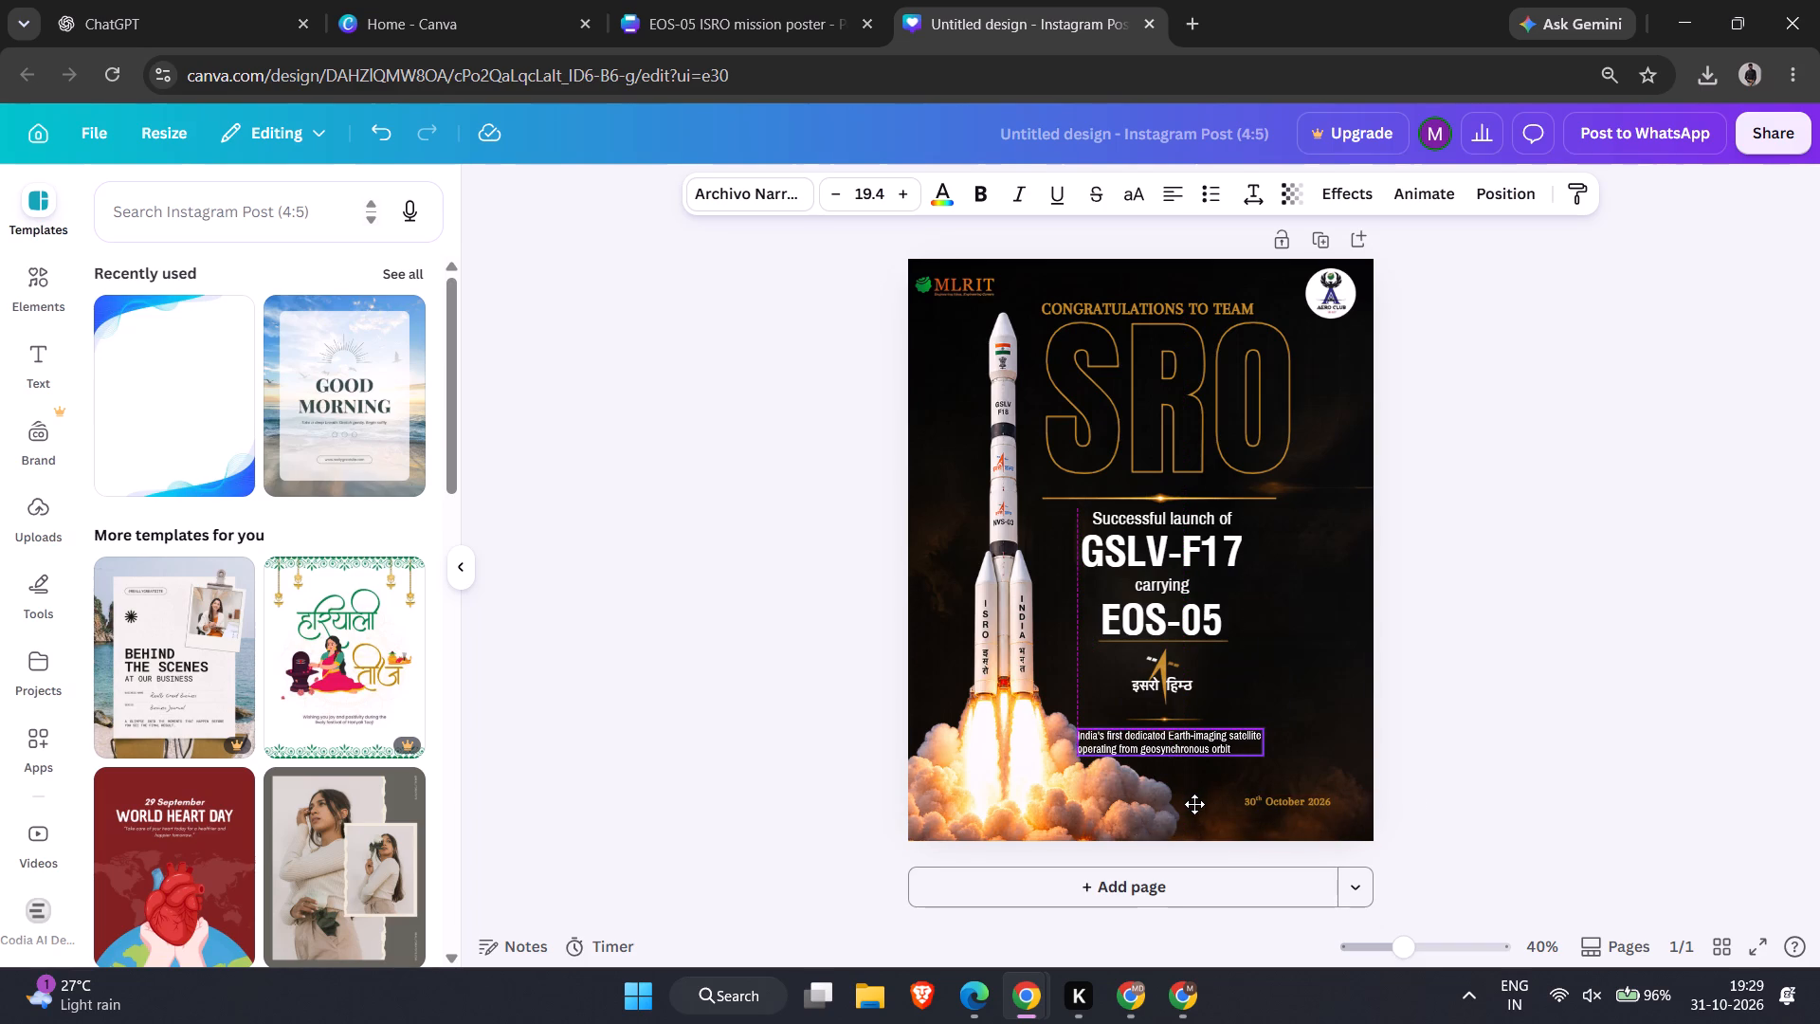
left_click_drag(1194, 804, 1199, 803)
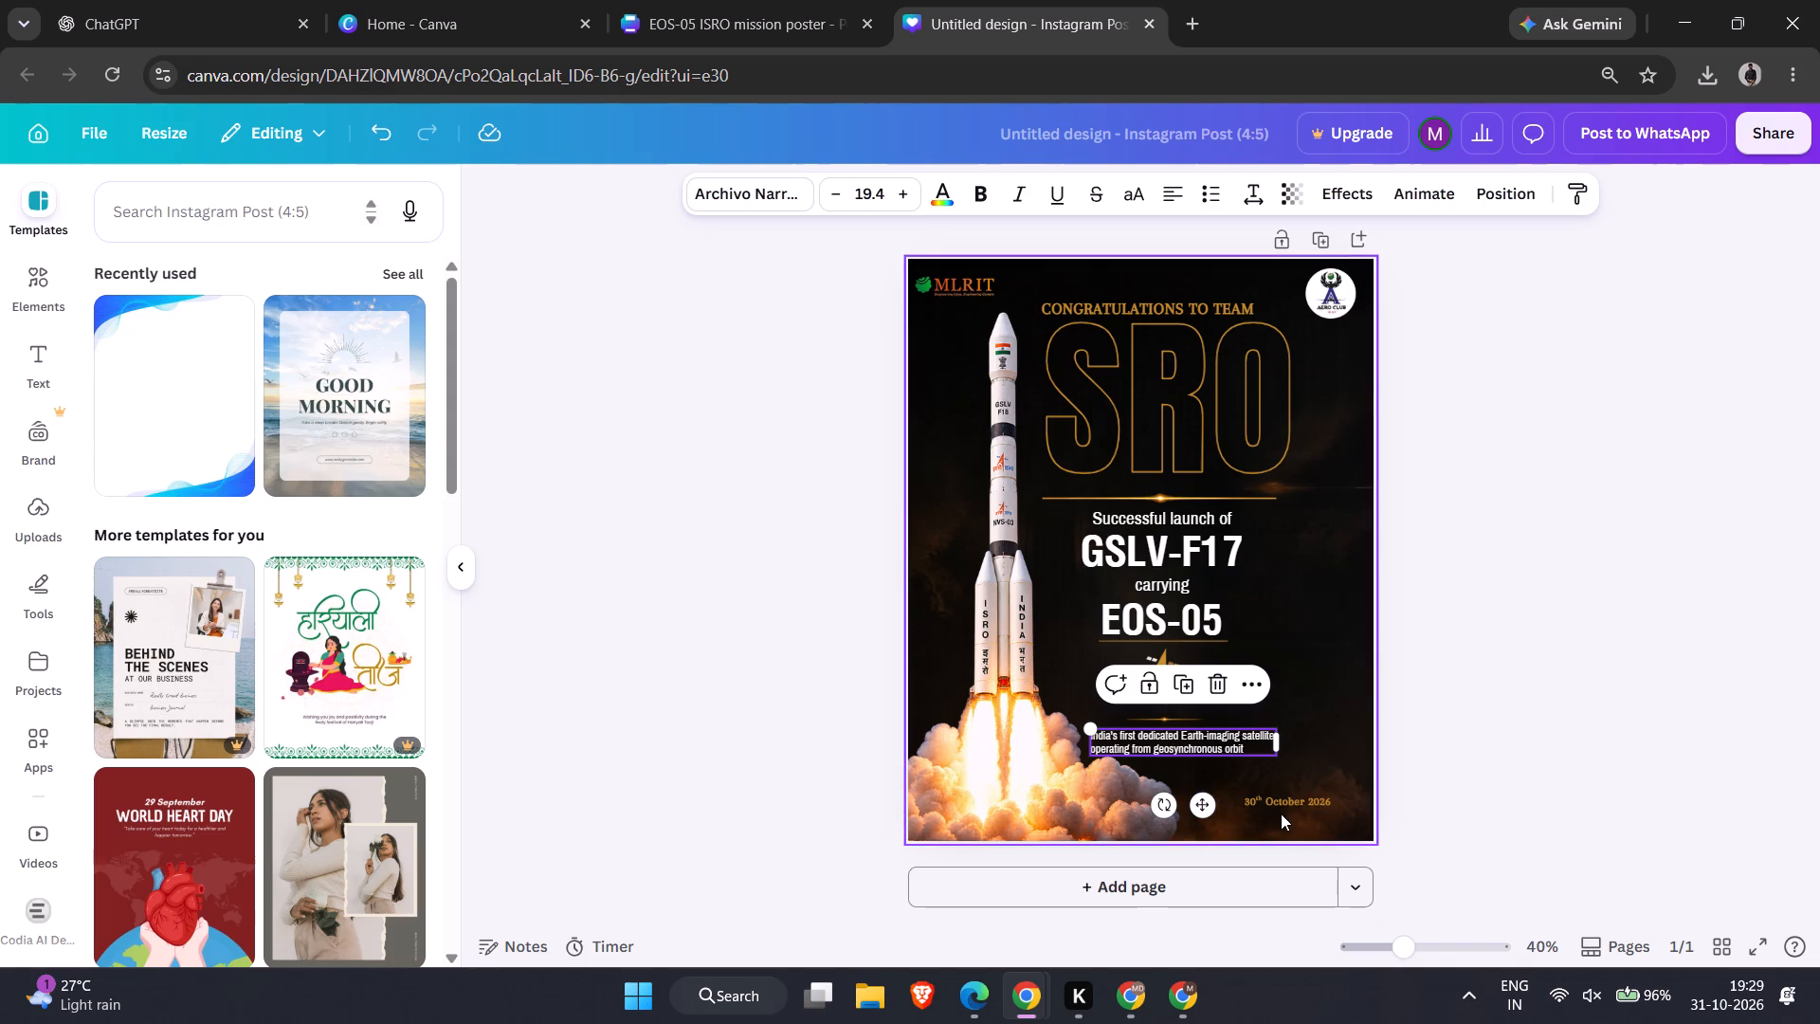
Move the date further into the poster's lower-right corner and enlarge it to a font size of 27.4.
left_click_drag(1288, 804, 1305, 820)
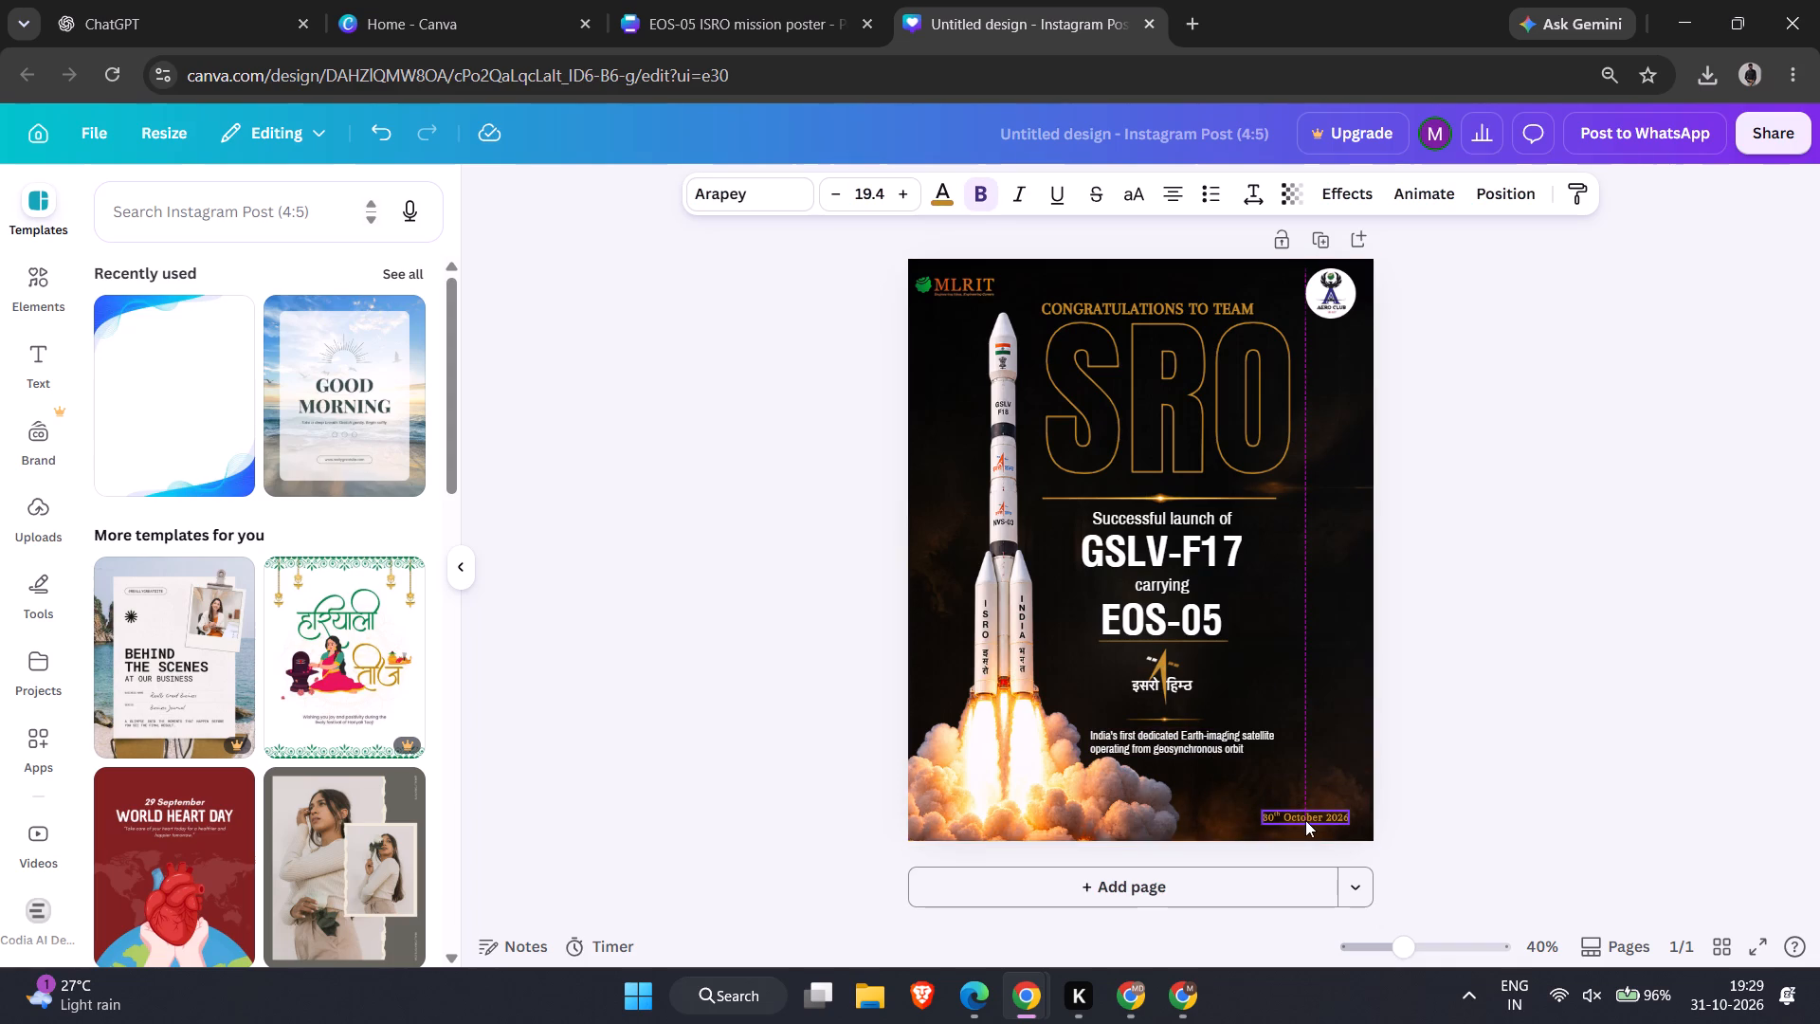
double_click(1305, 820)
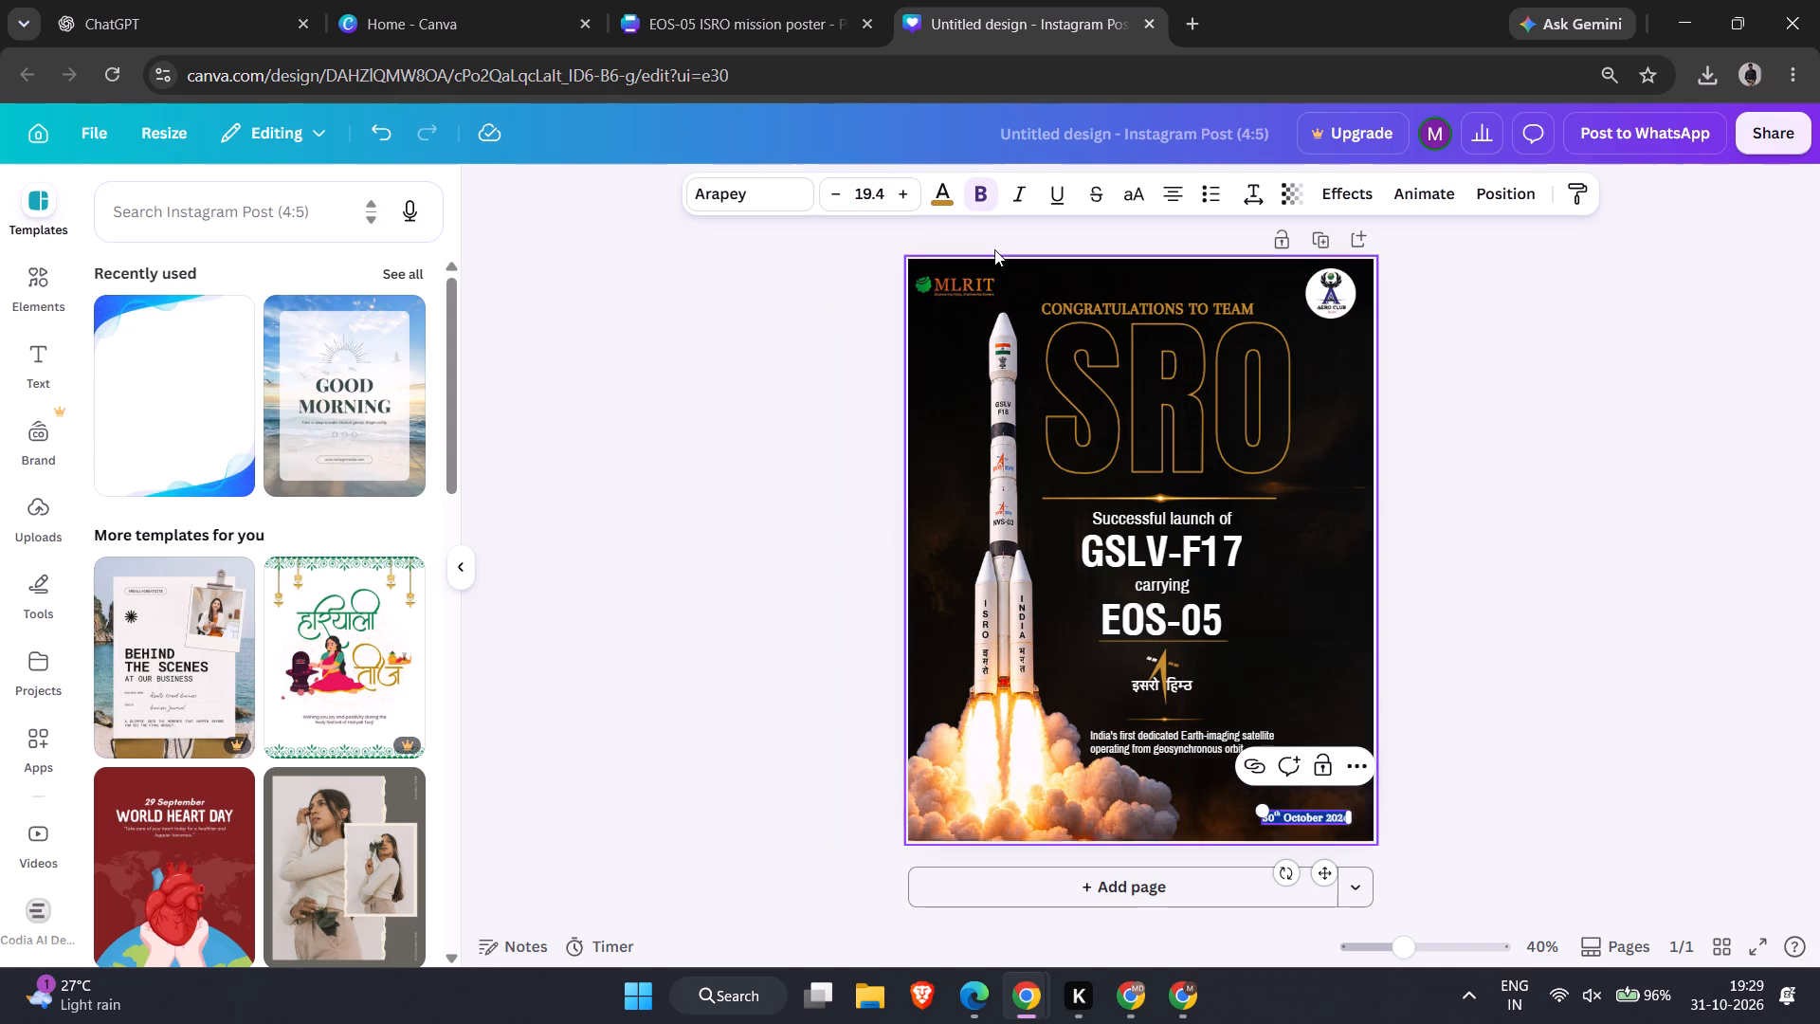
triple_click(902, 192)
triple_click(902, 192)
triple_click(902, 192)
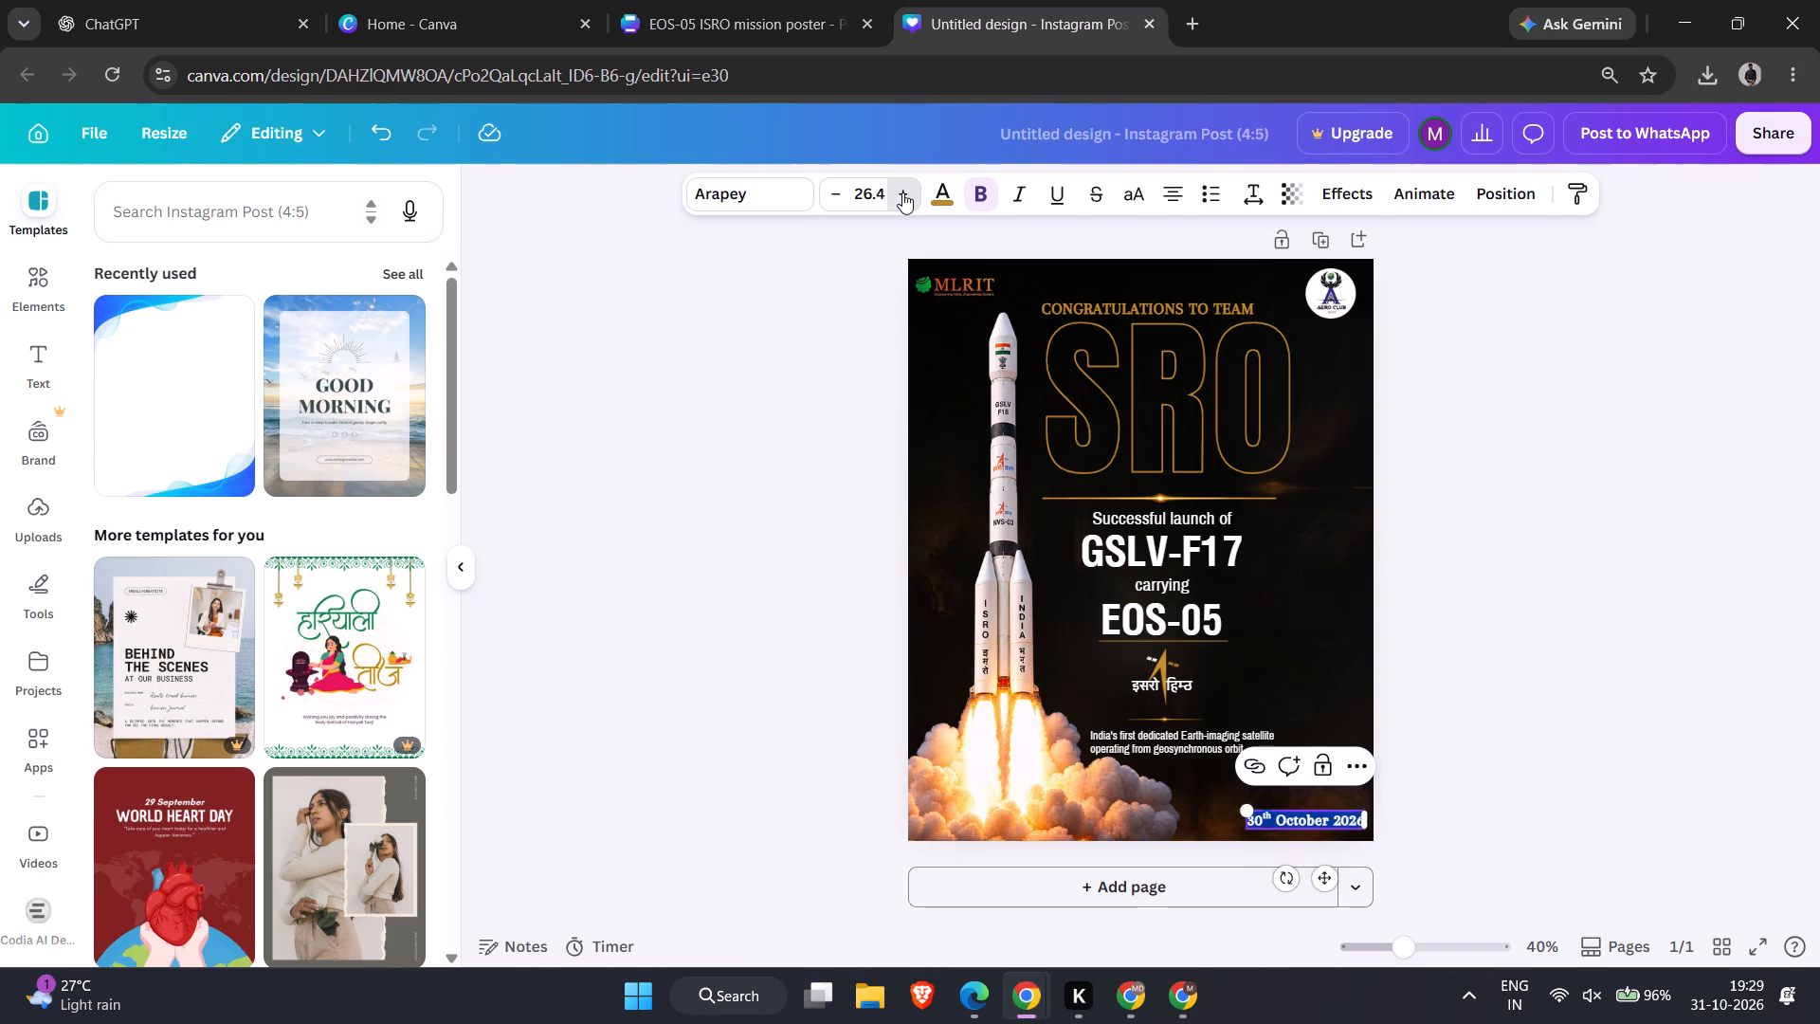
left_click(829, 190)
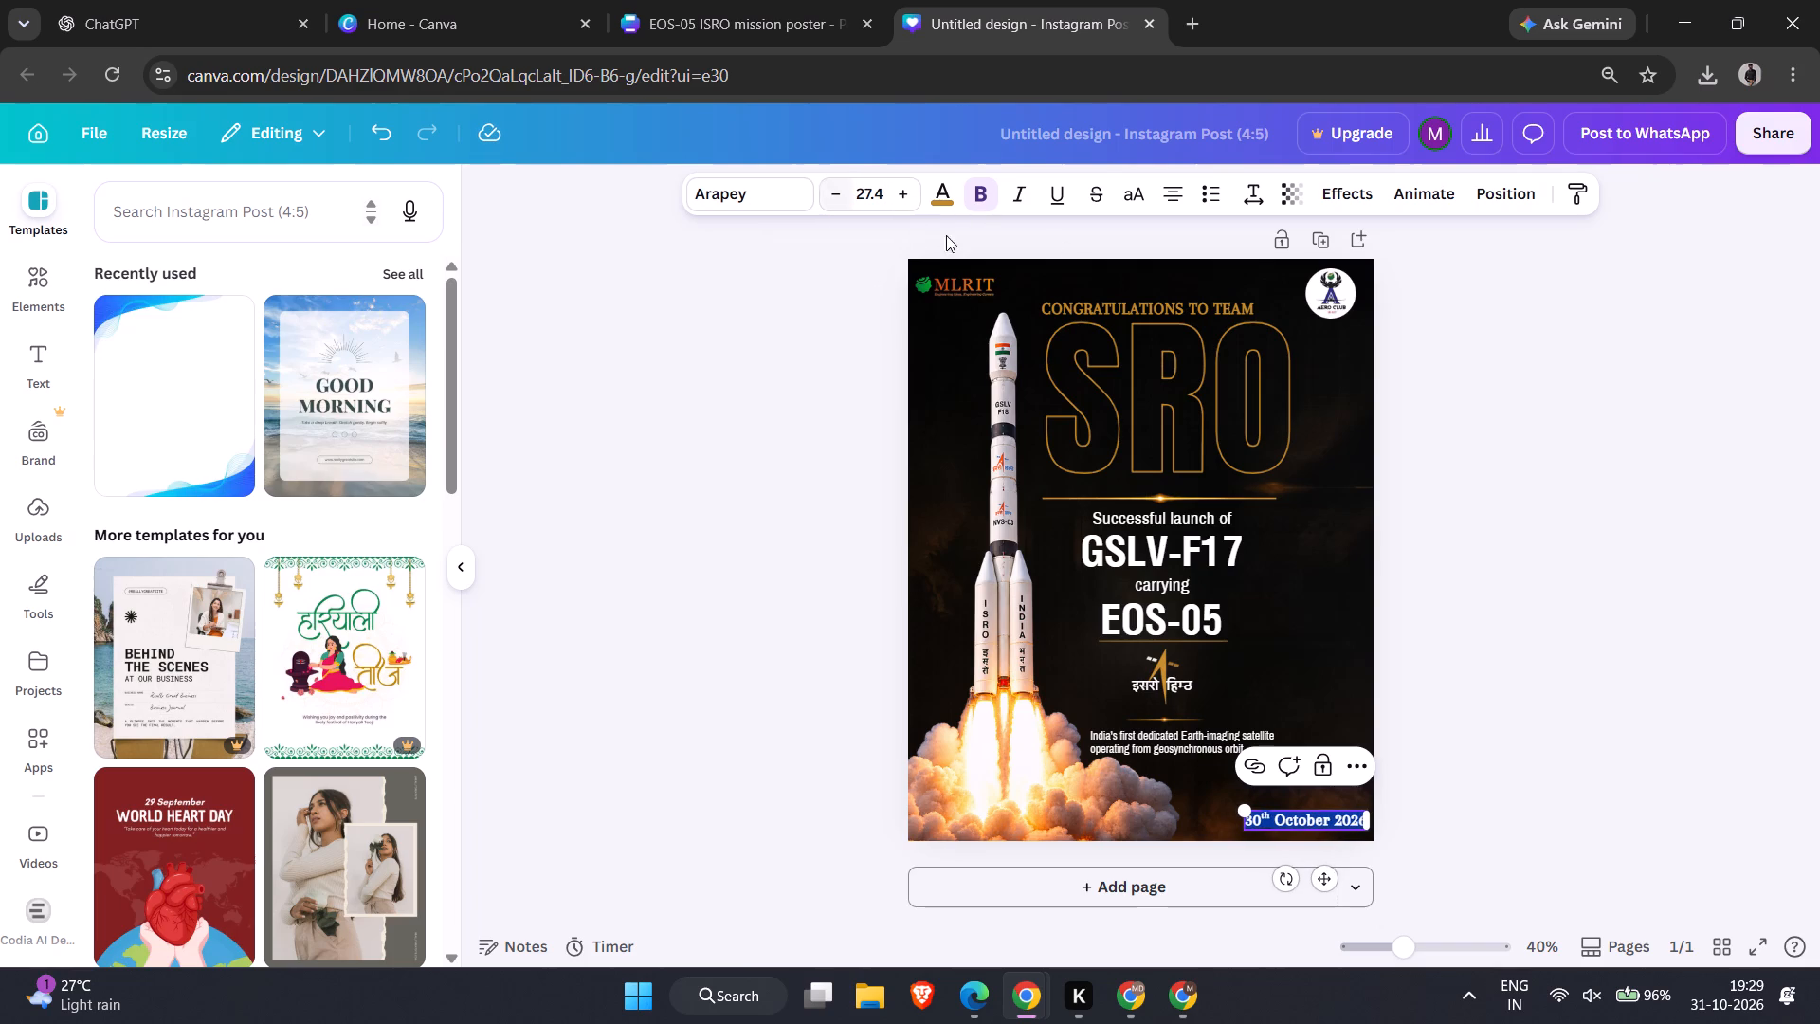
left_click(1442, 424)
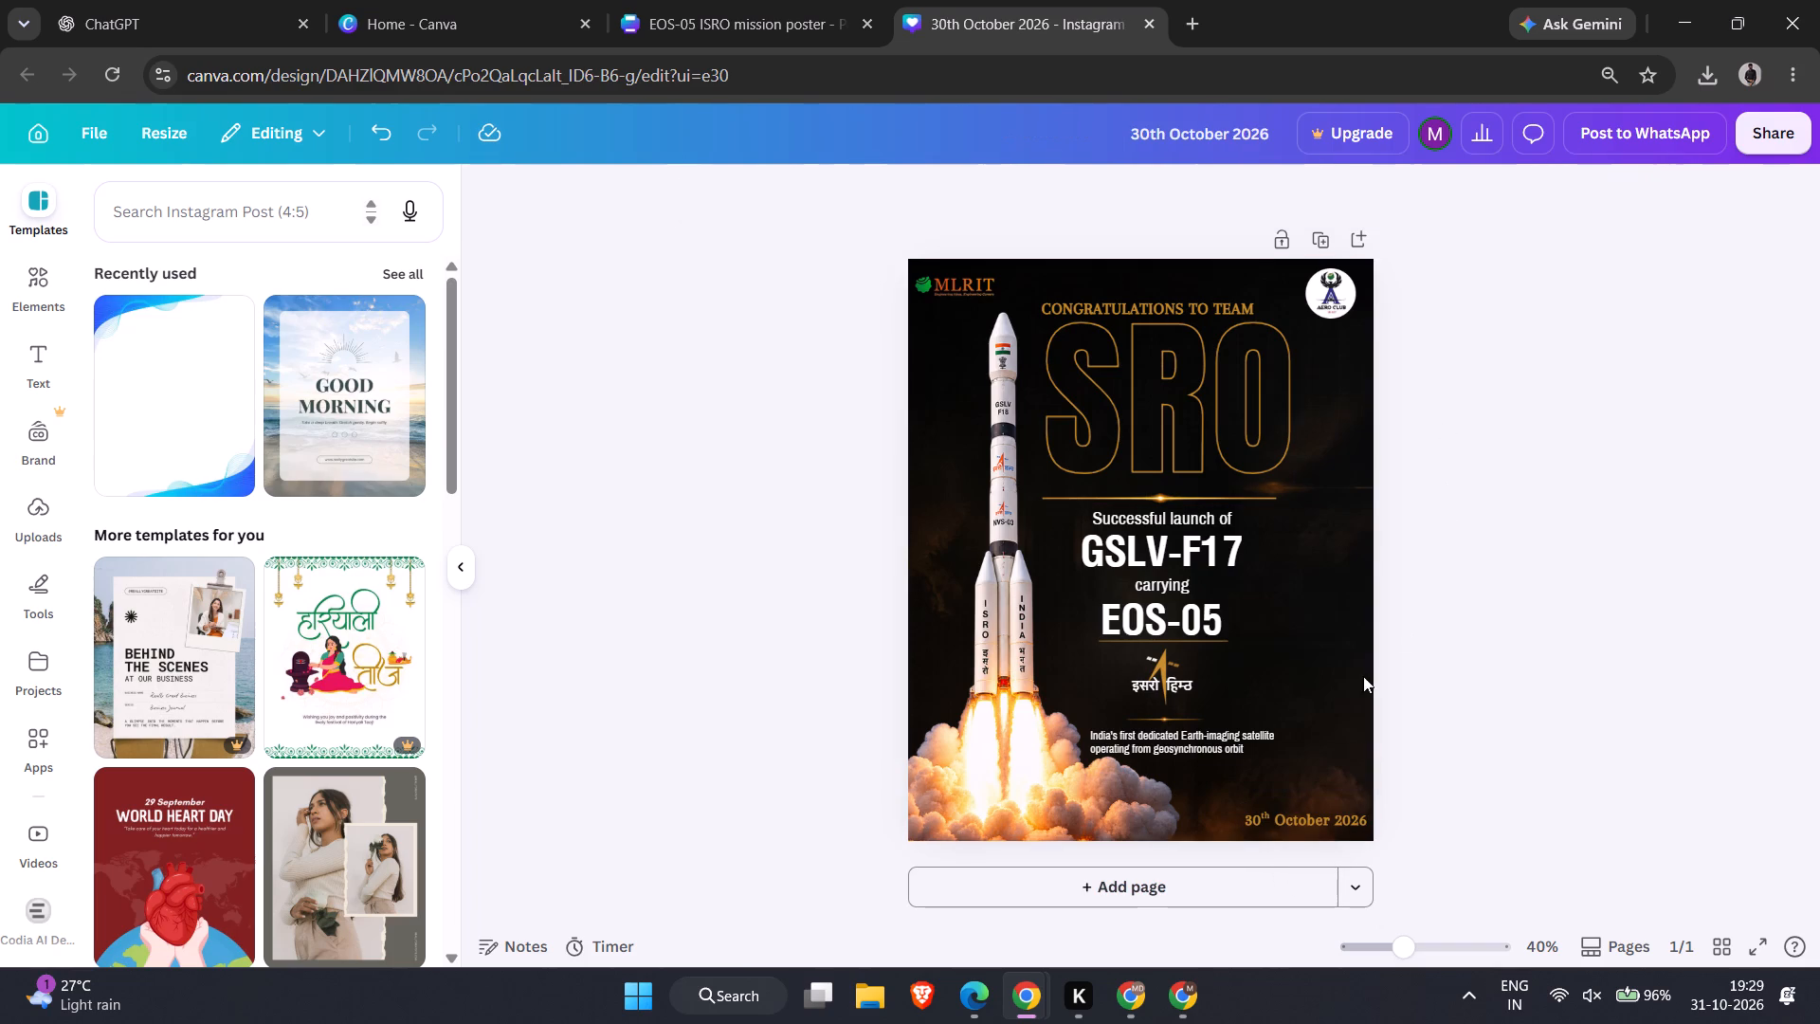
Nudge the enlarged date slightly left, away from the poster's right edge.
left_click(1271, 811)
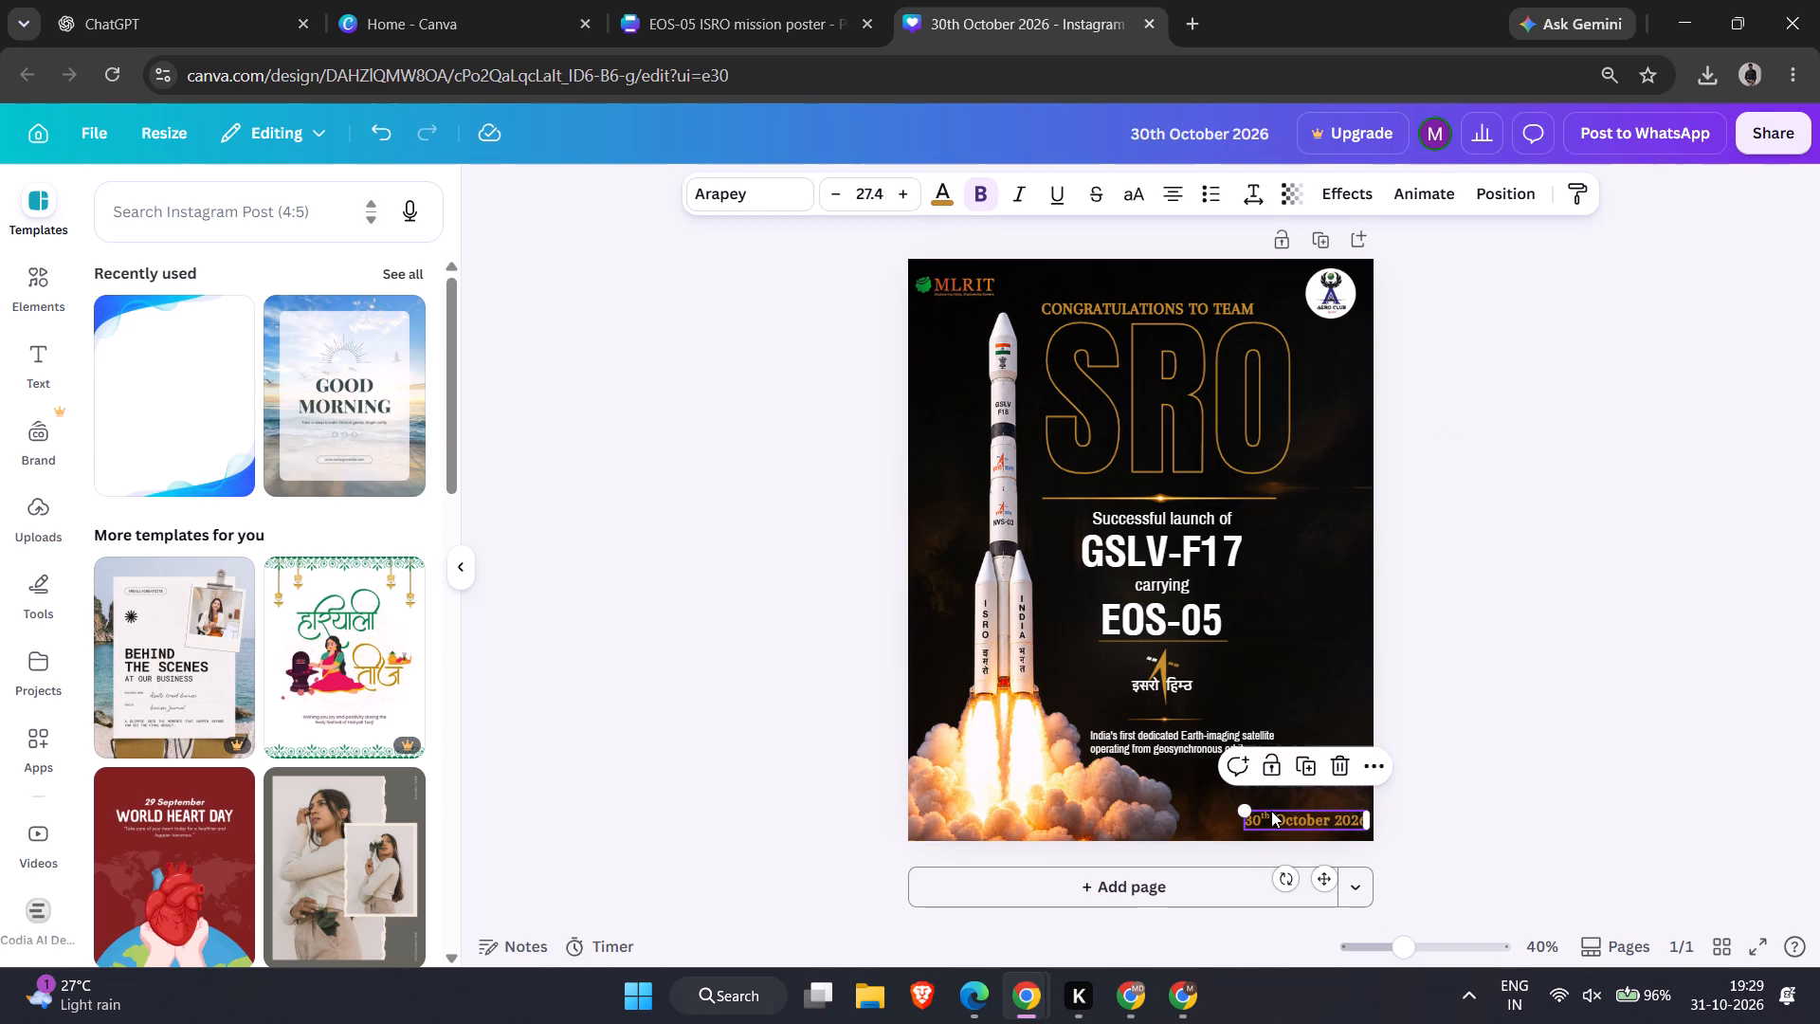
key("Left")
key("Left")
key("Left")
left_click(1524, 746)
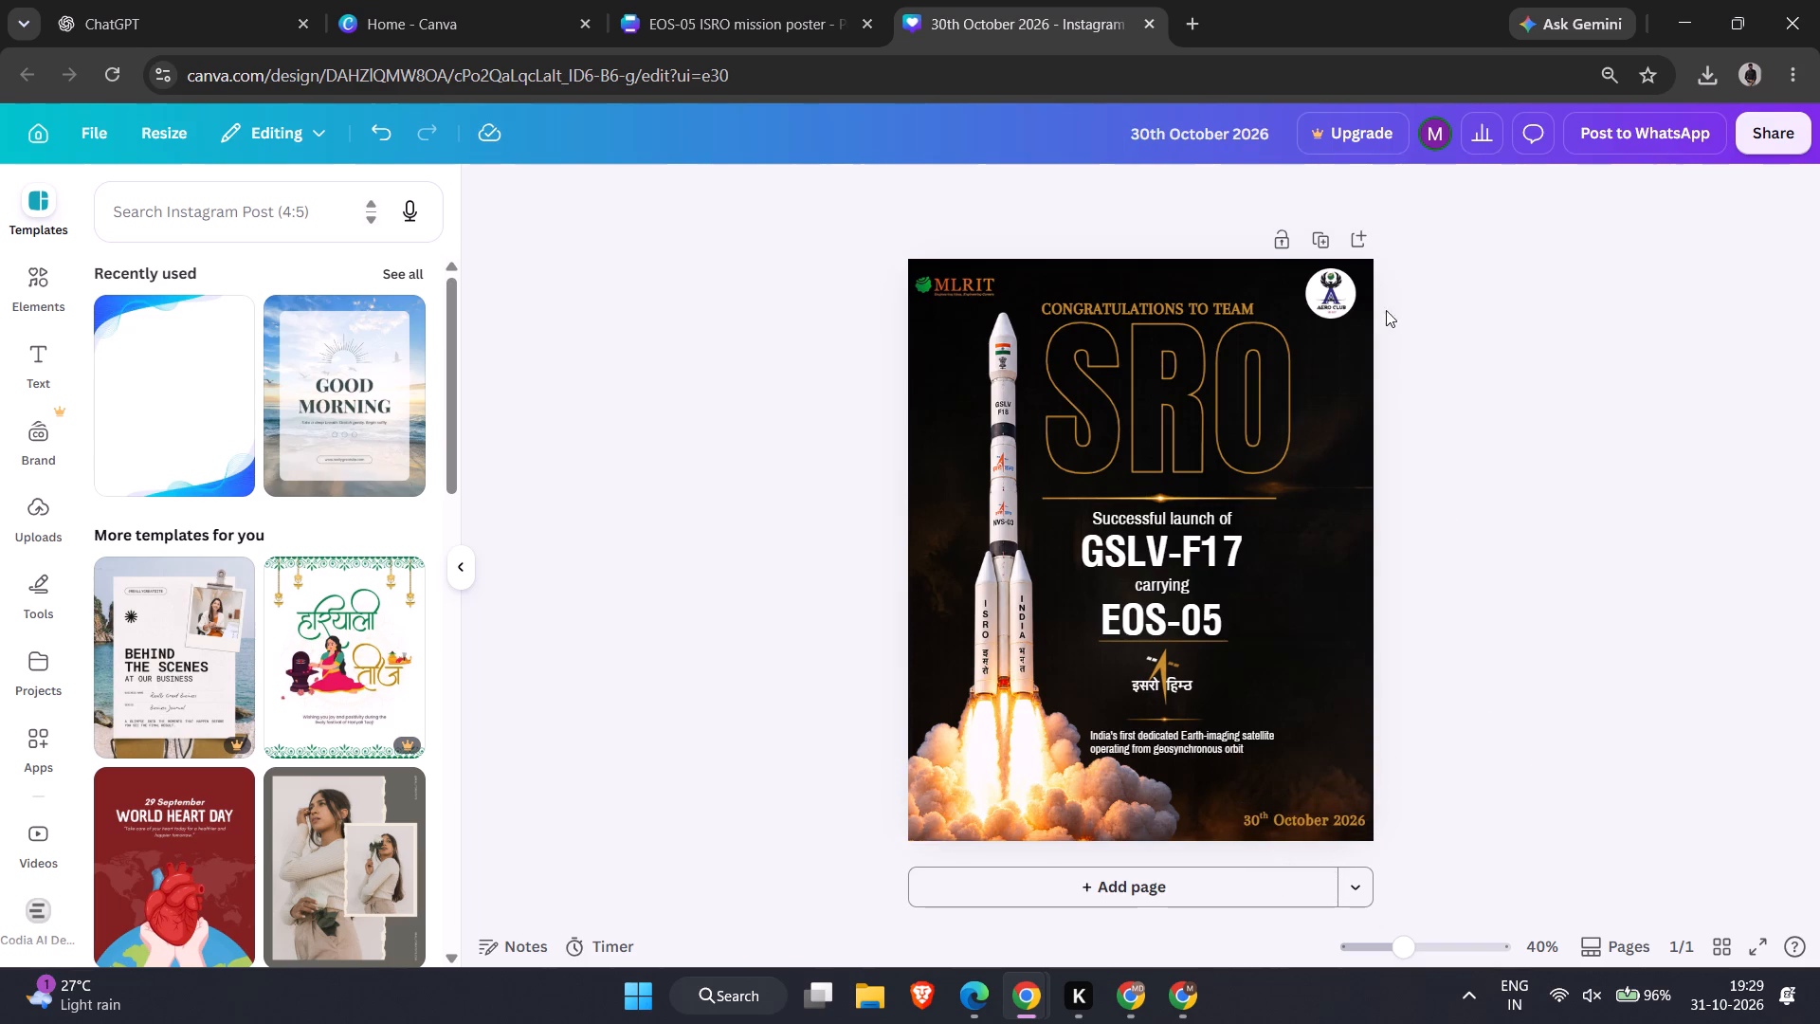
Nudge the MLRIT logo slightly right, away from the poster's left edge.
left_click(1341, 278)
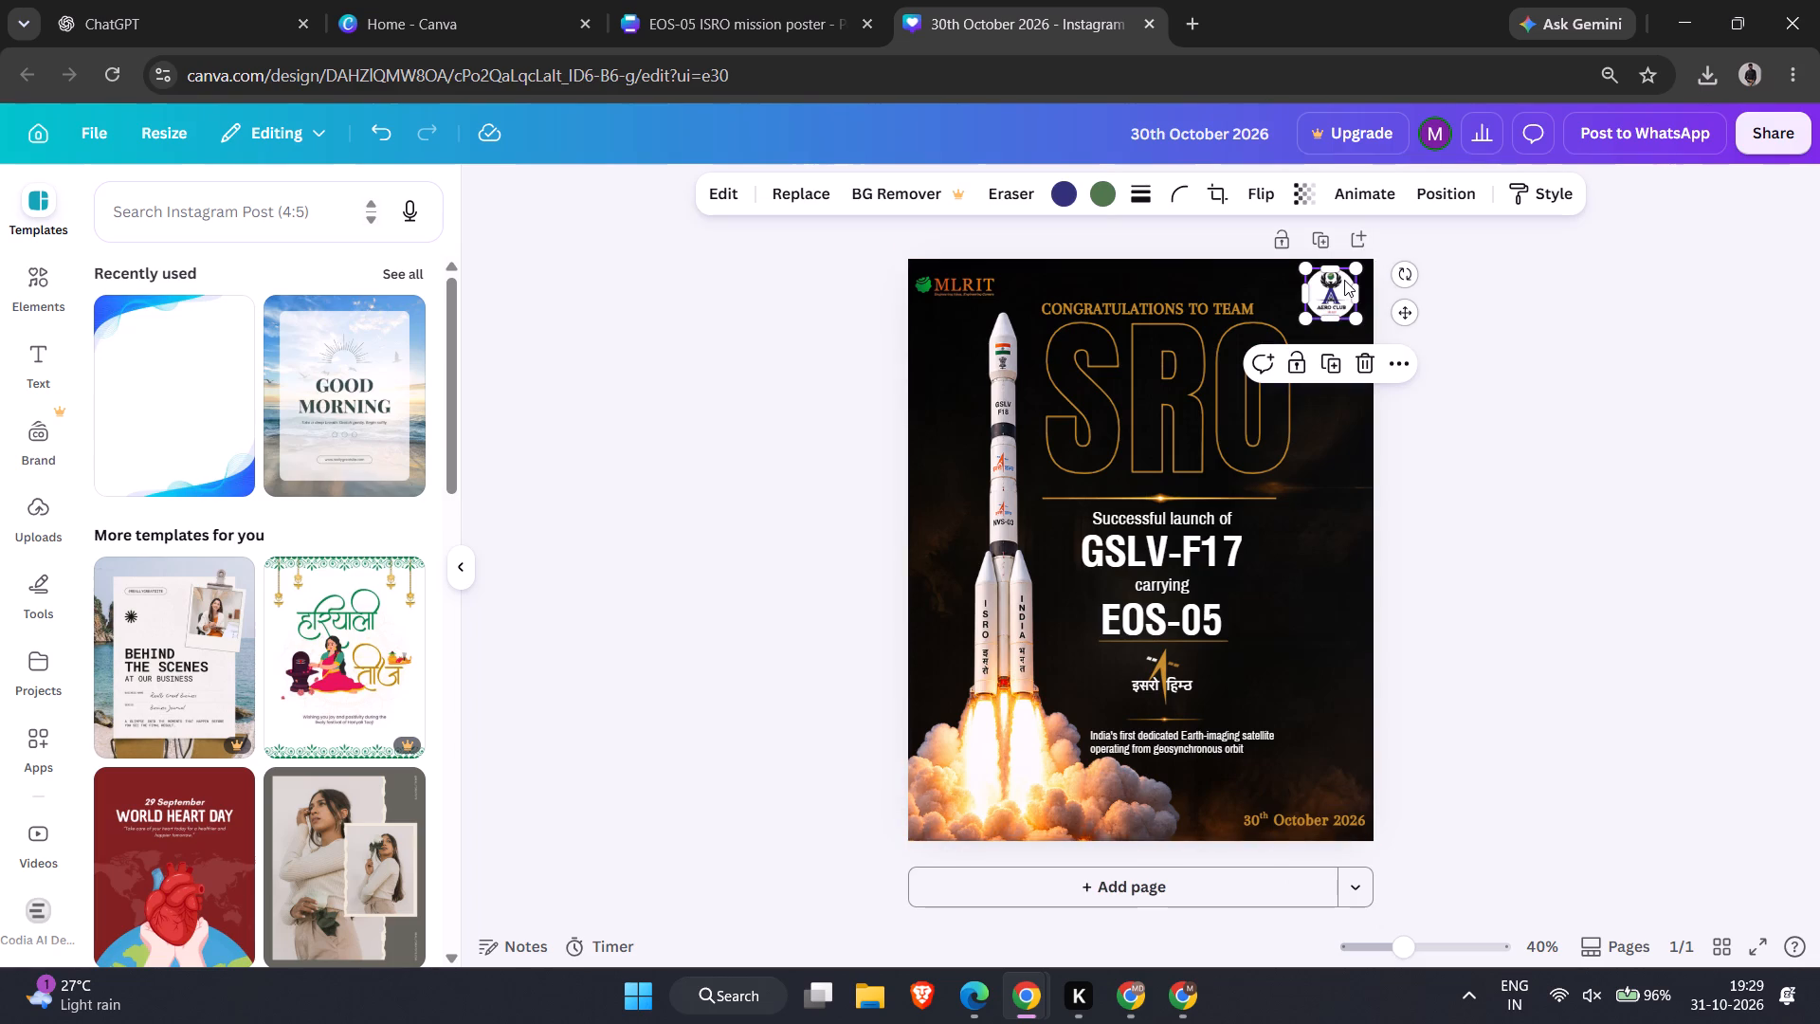
left_click(970, 277)
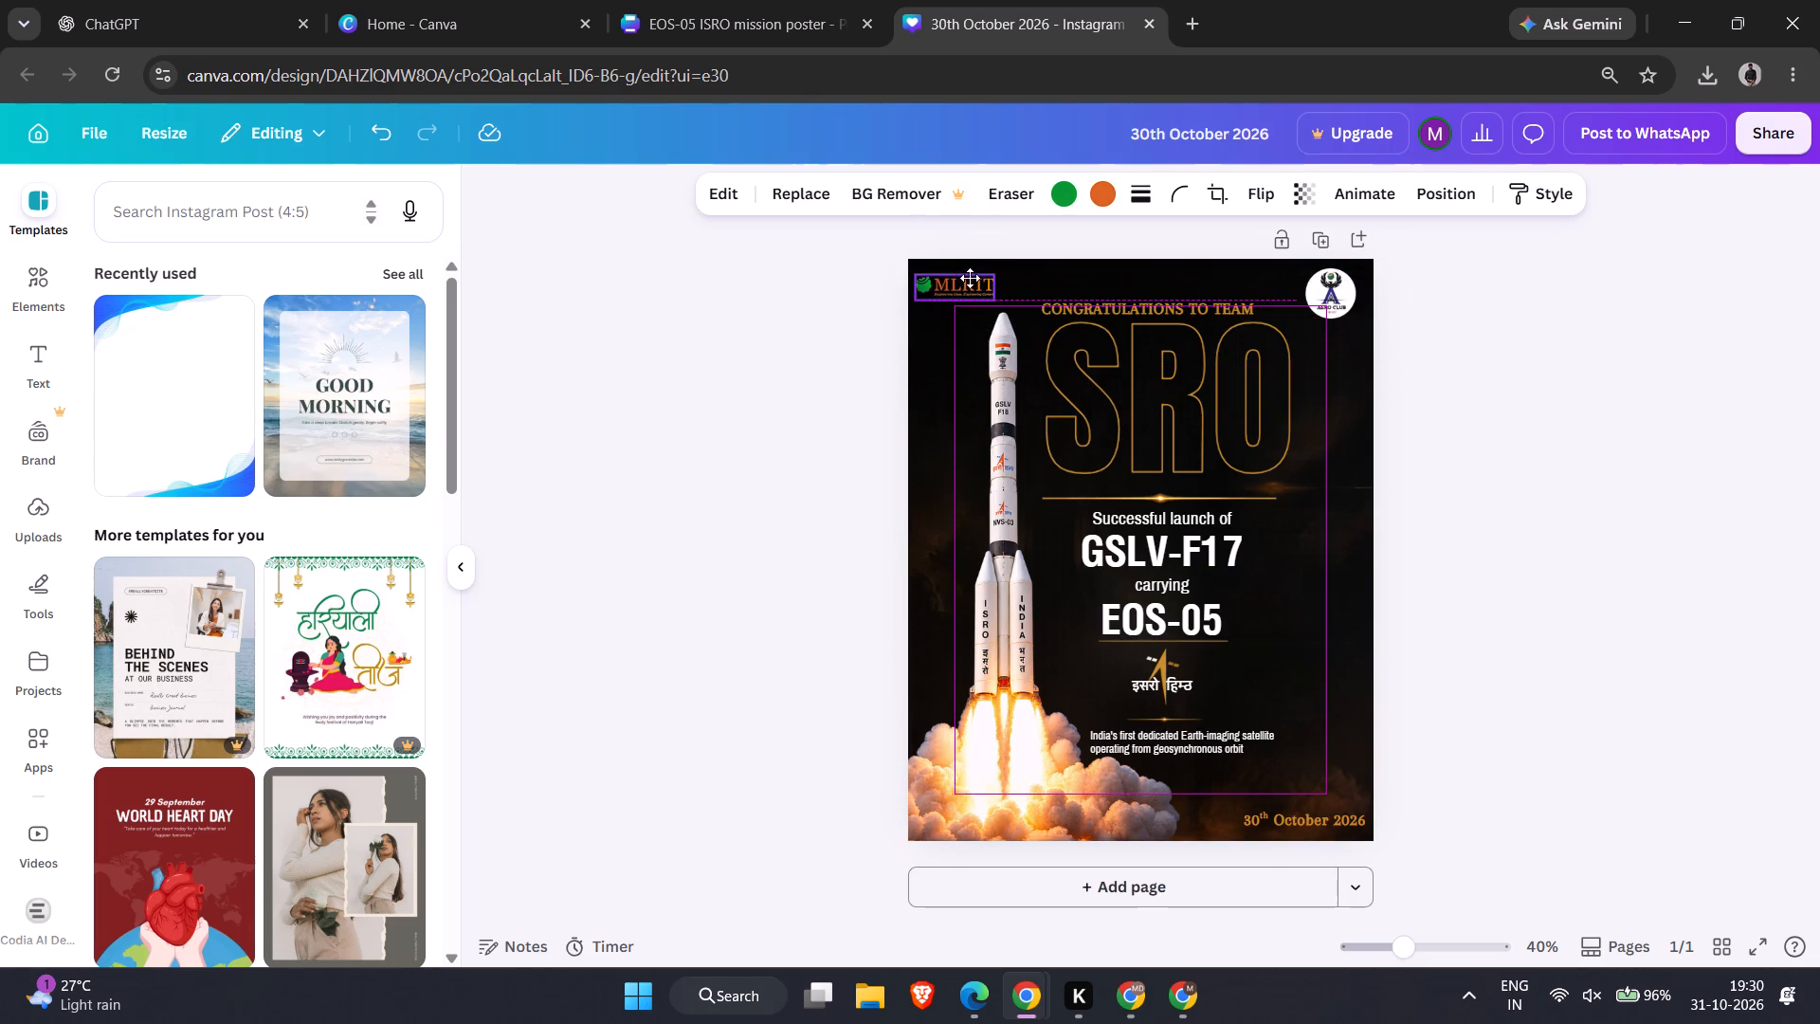
left_click(1704, 386)
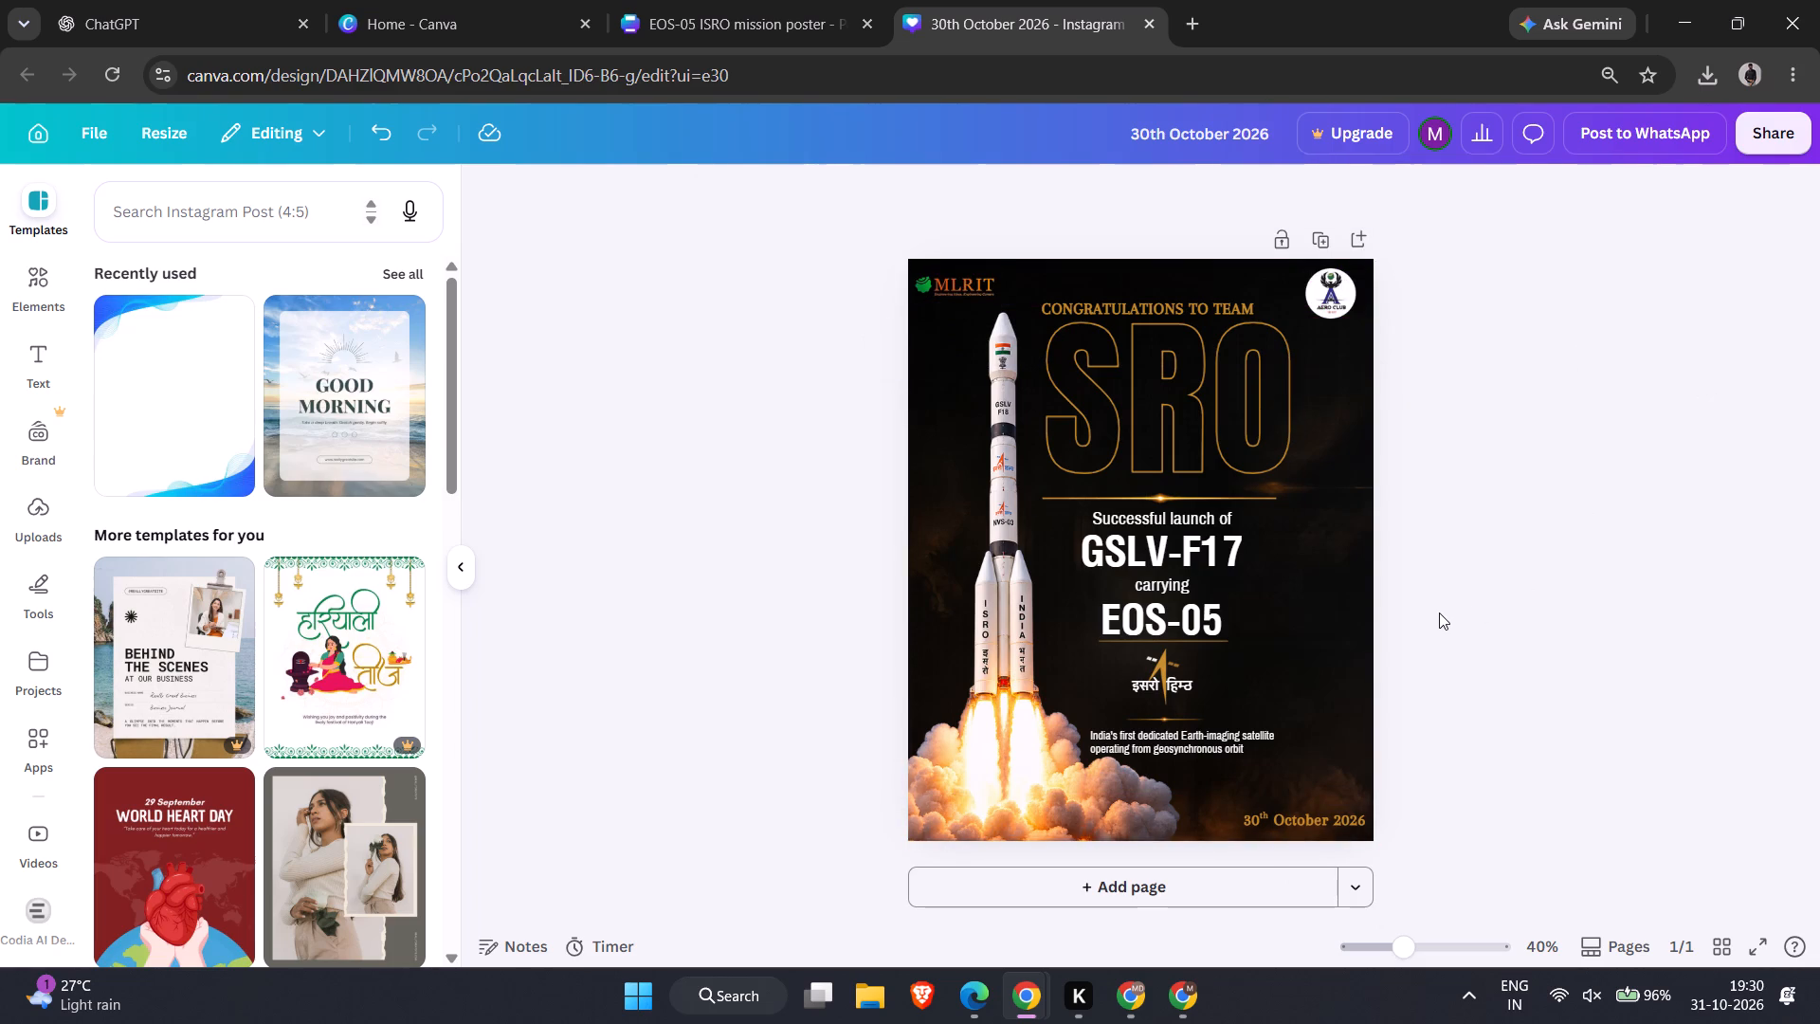
left_click(962, 290)
key("Right")
key("Right")
key("Right")
key("Right")
key("Right")
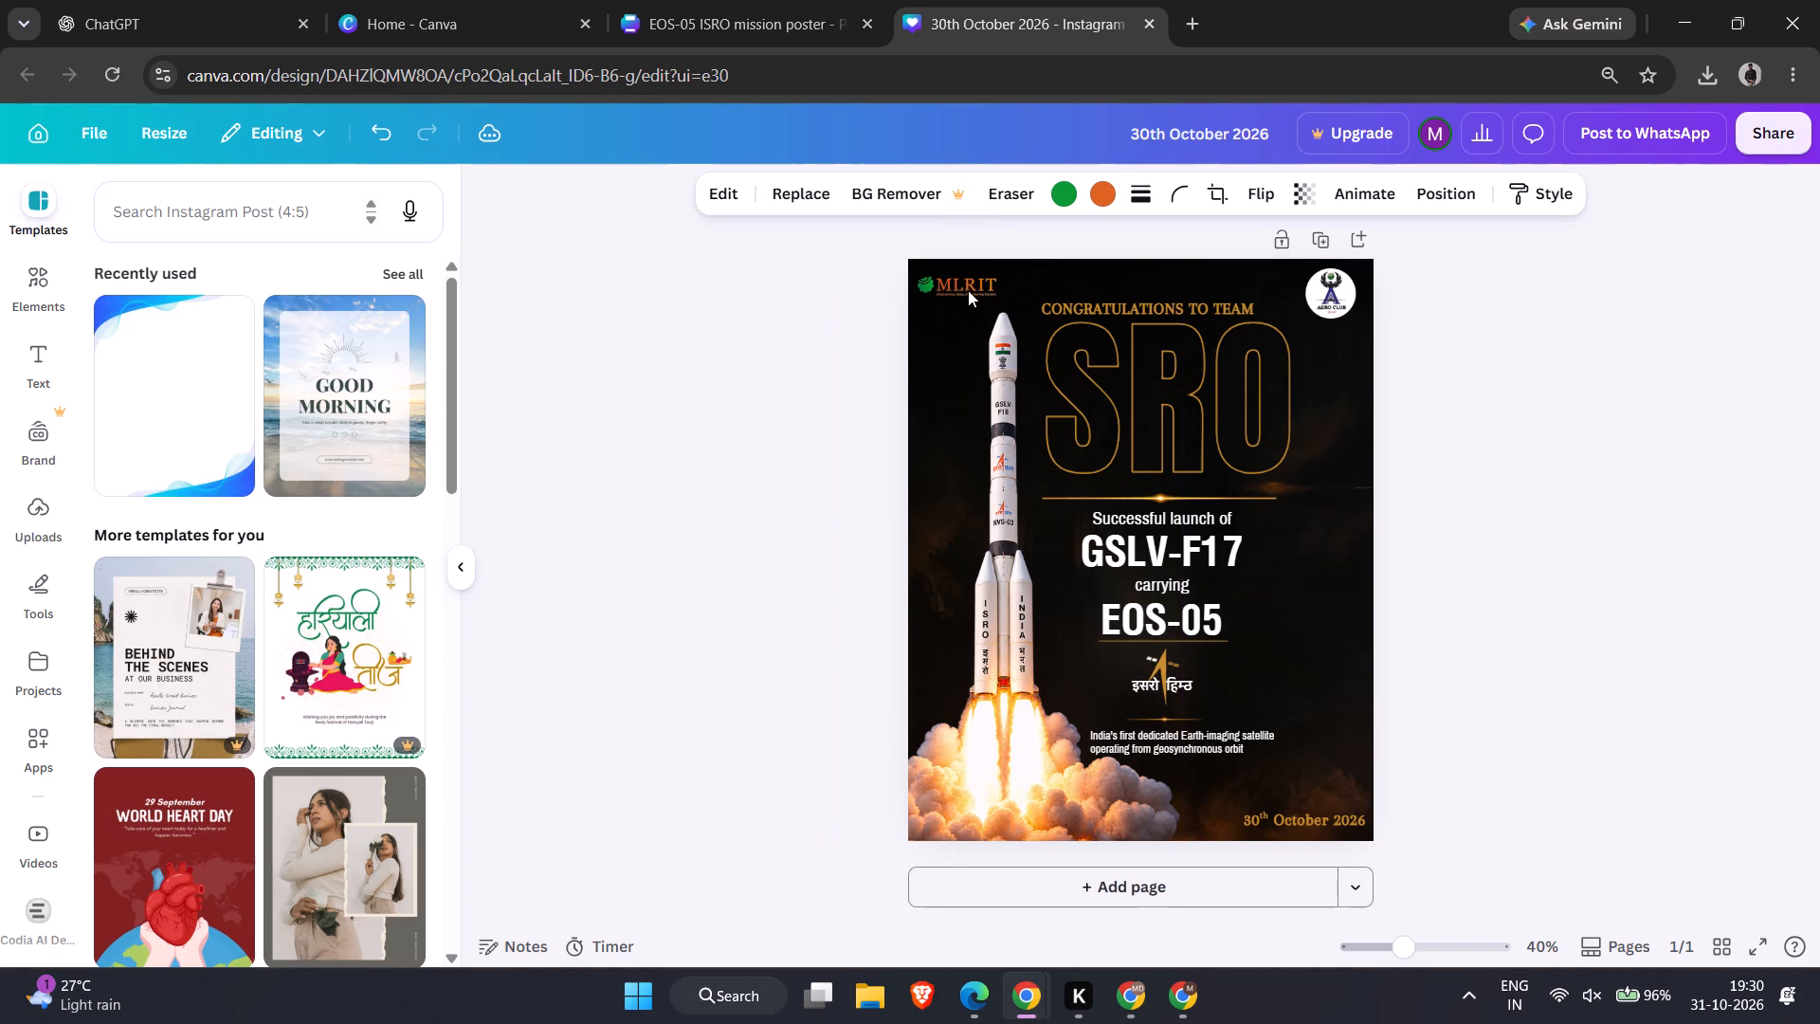
left_click(1000, 297)
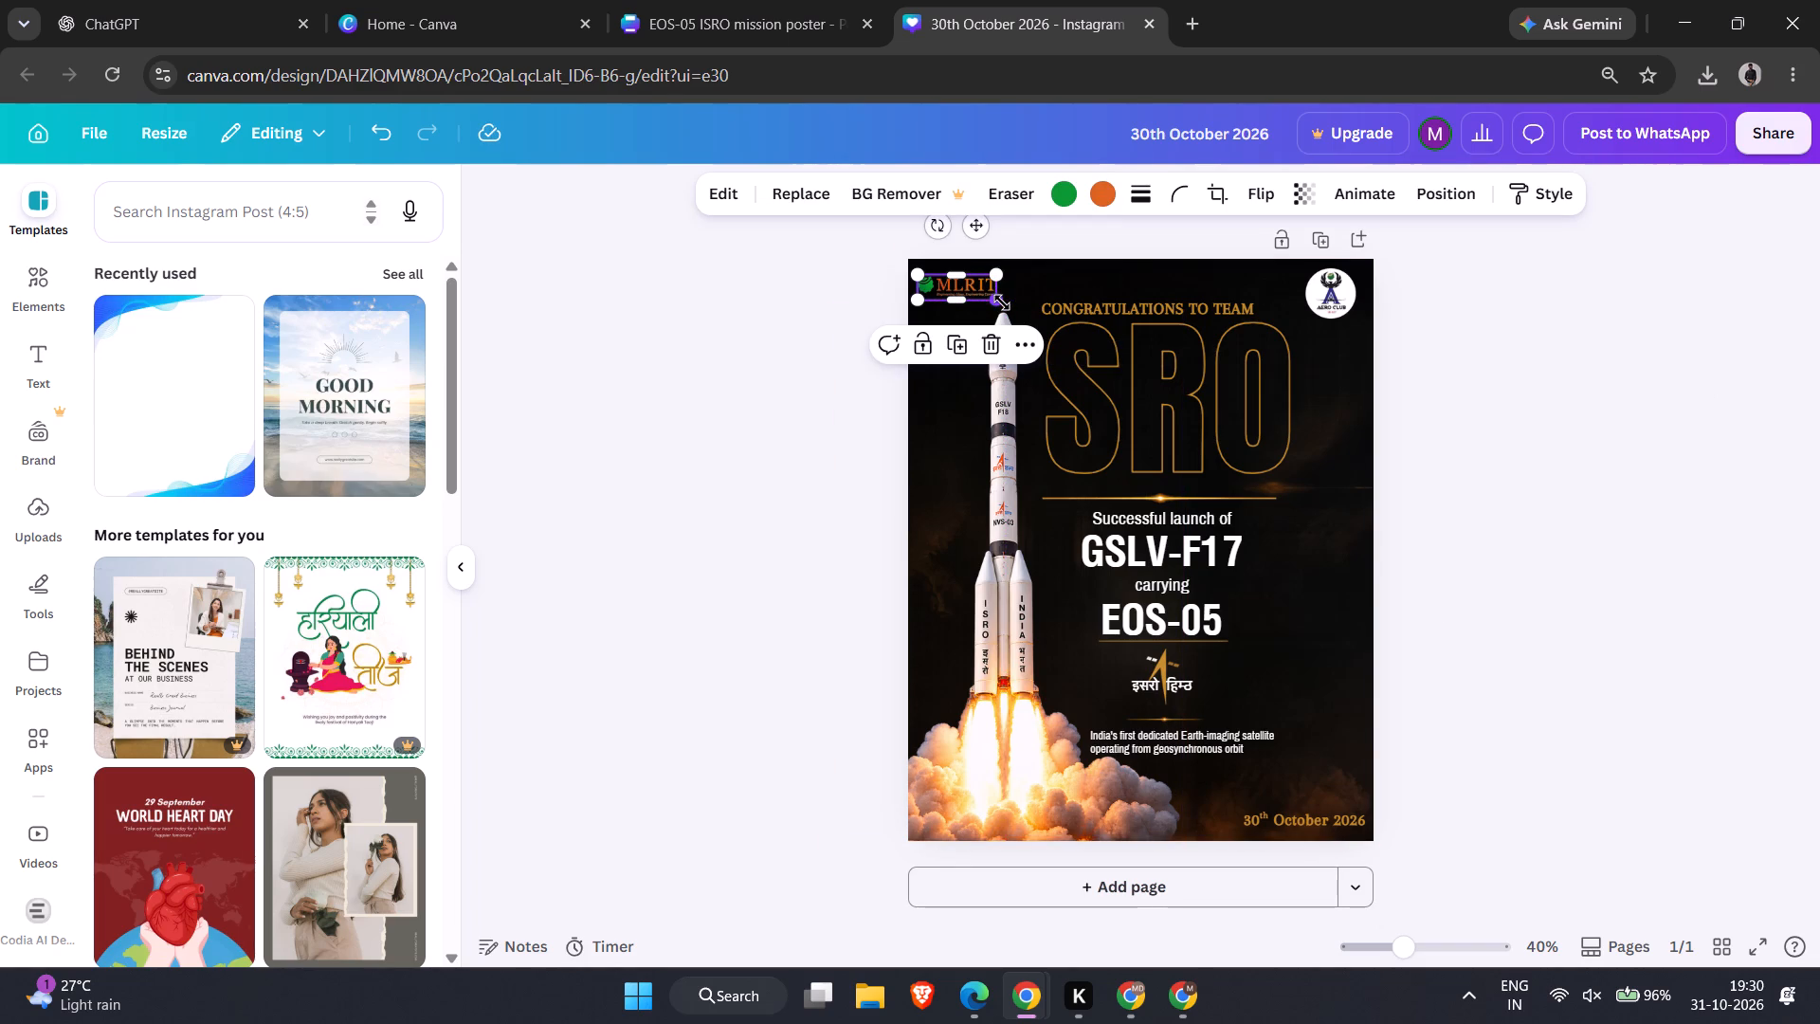
Preview the finished poster in full-screen presentation view, and return to the editor with nothing selected.
left_click(1599, 422)
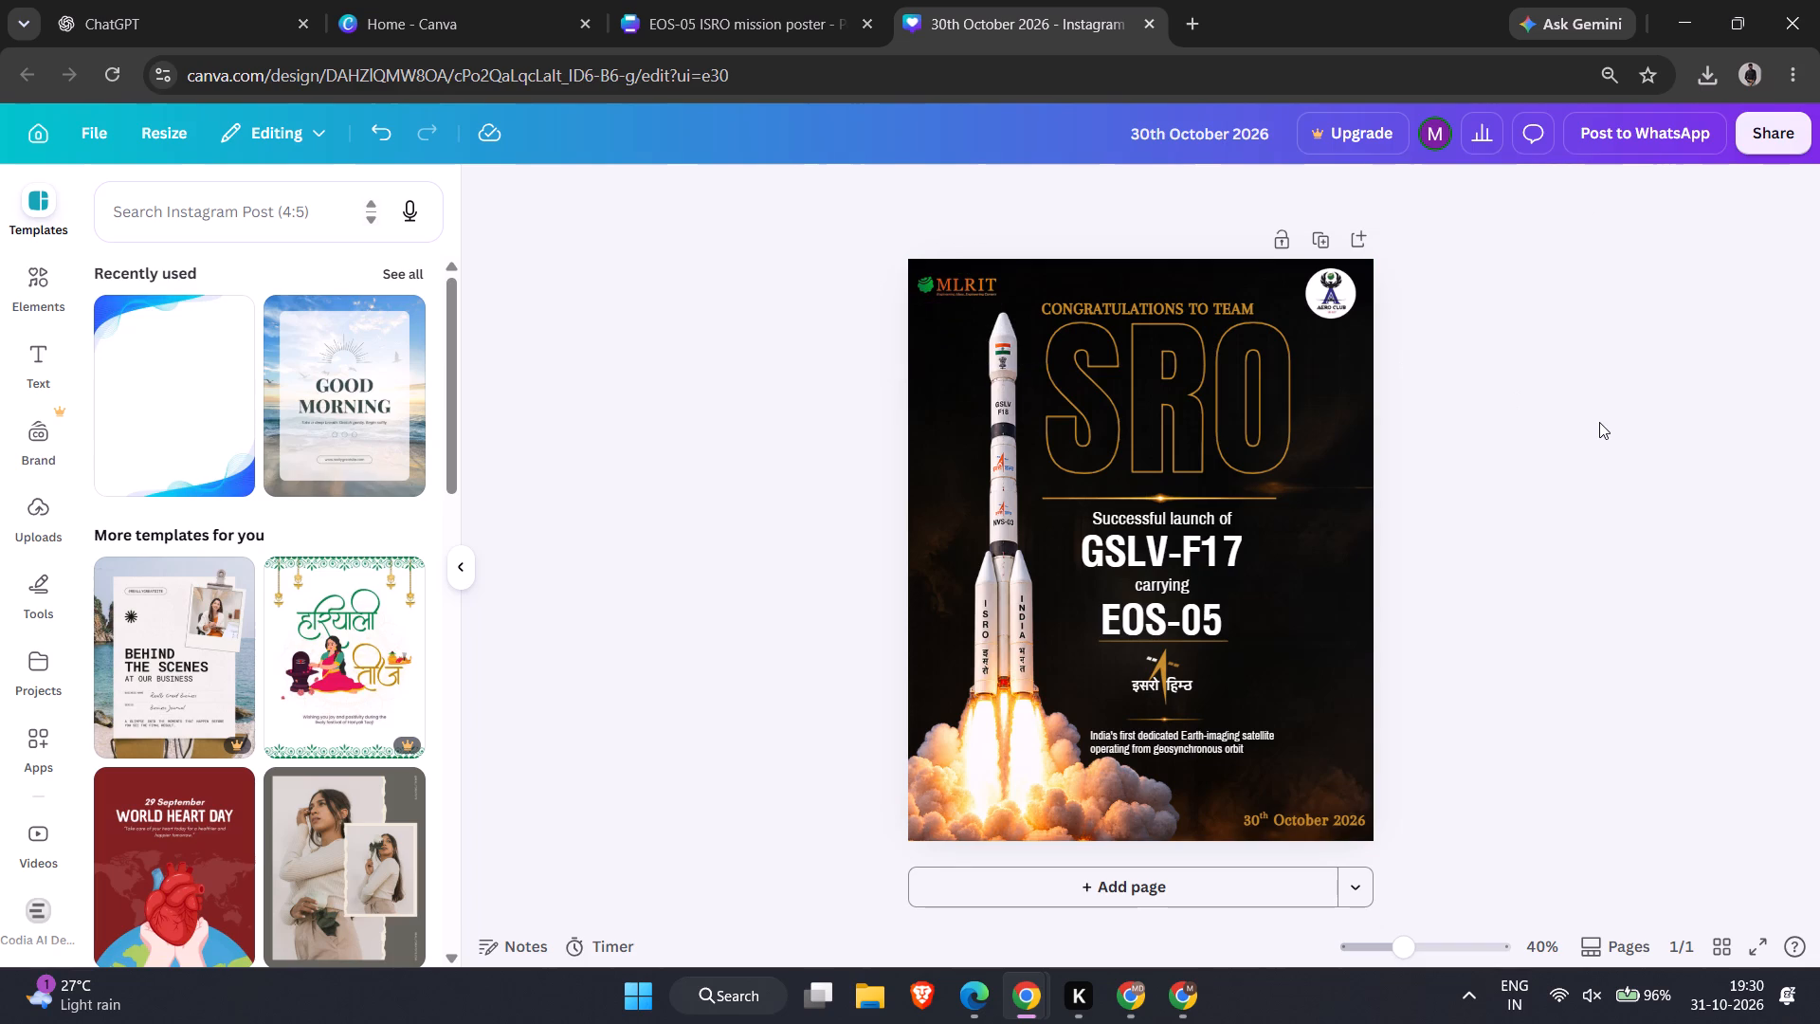
left_click(1761, 948)
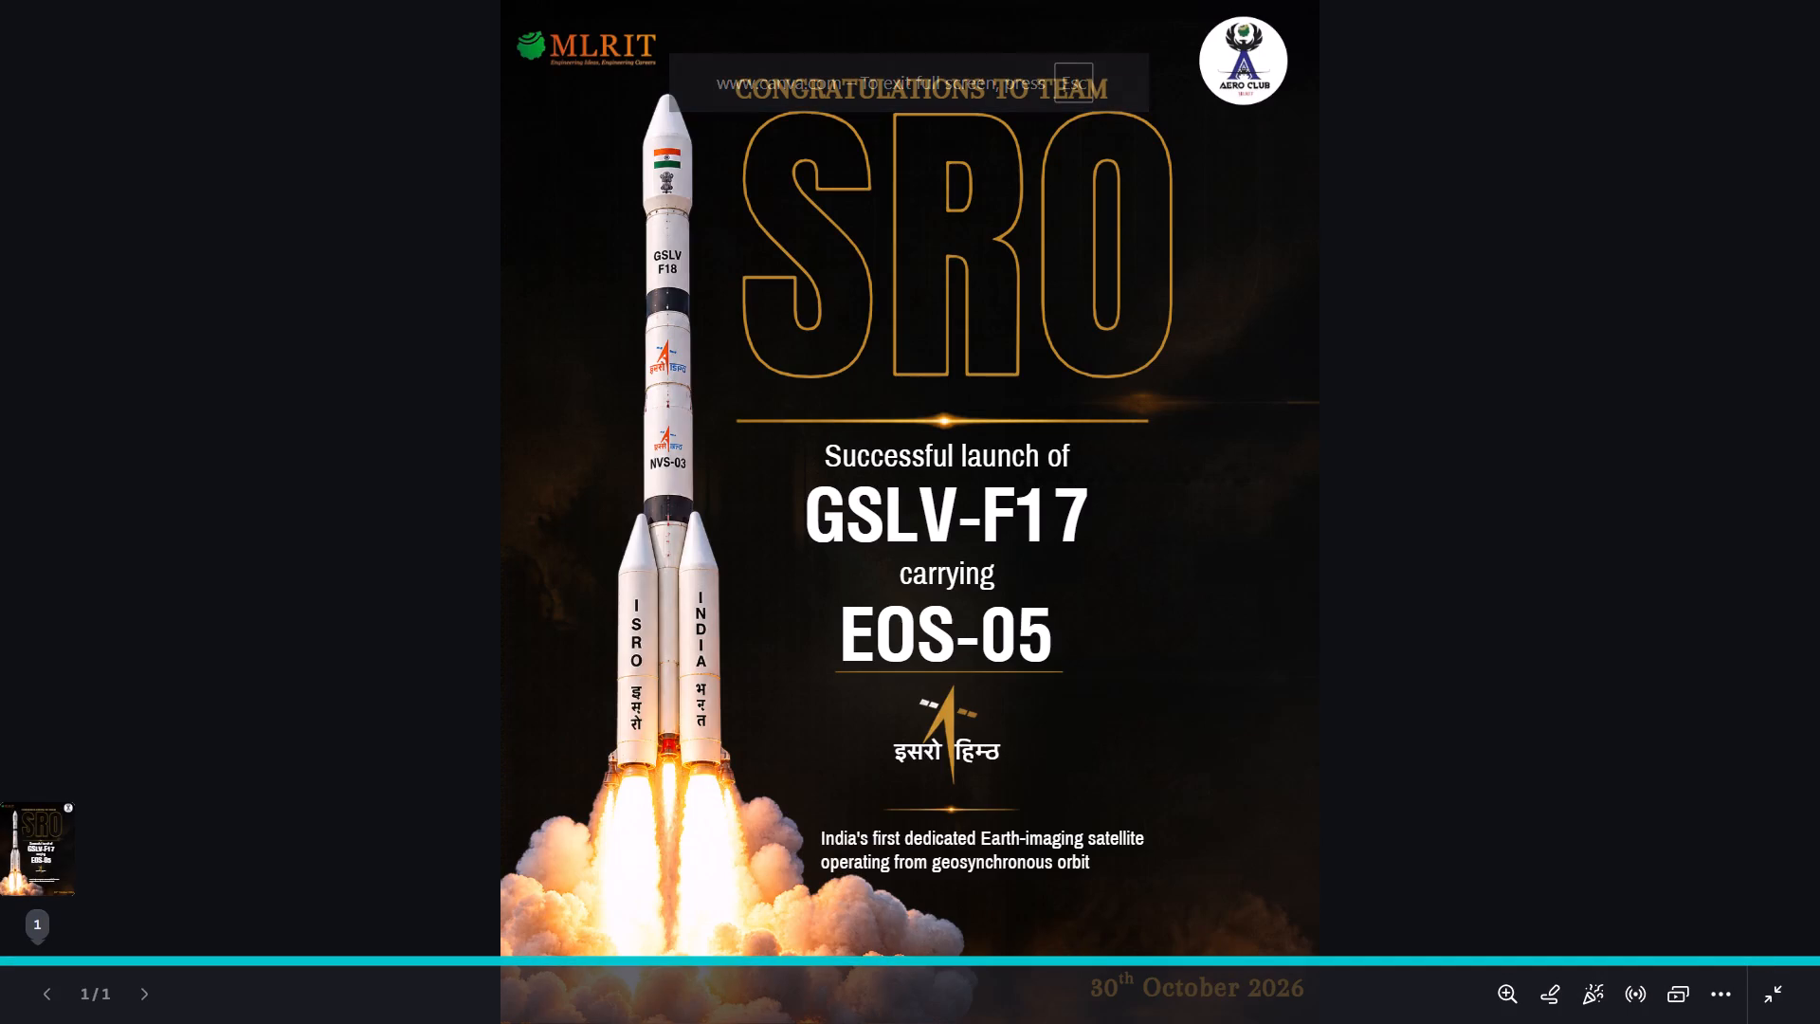
key("Escape")
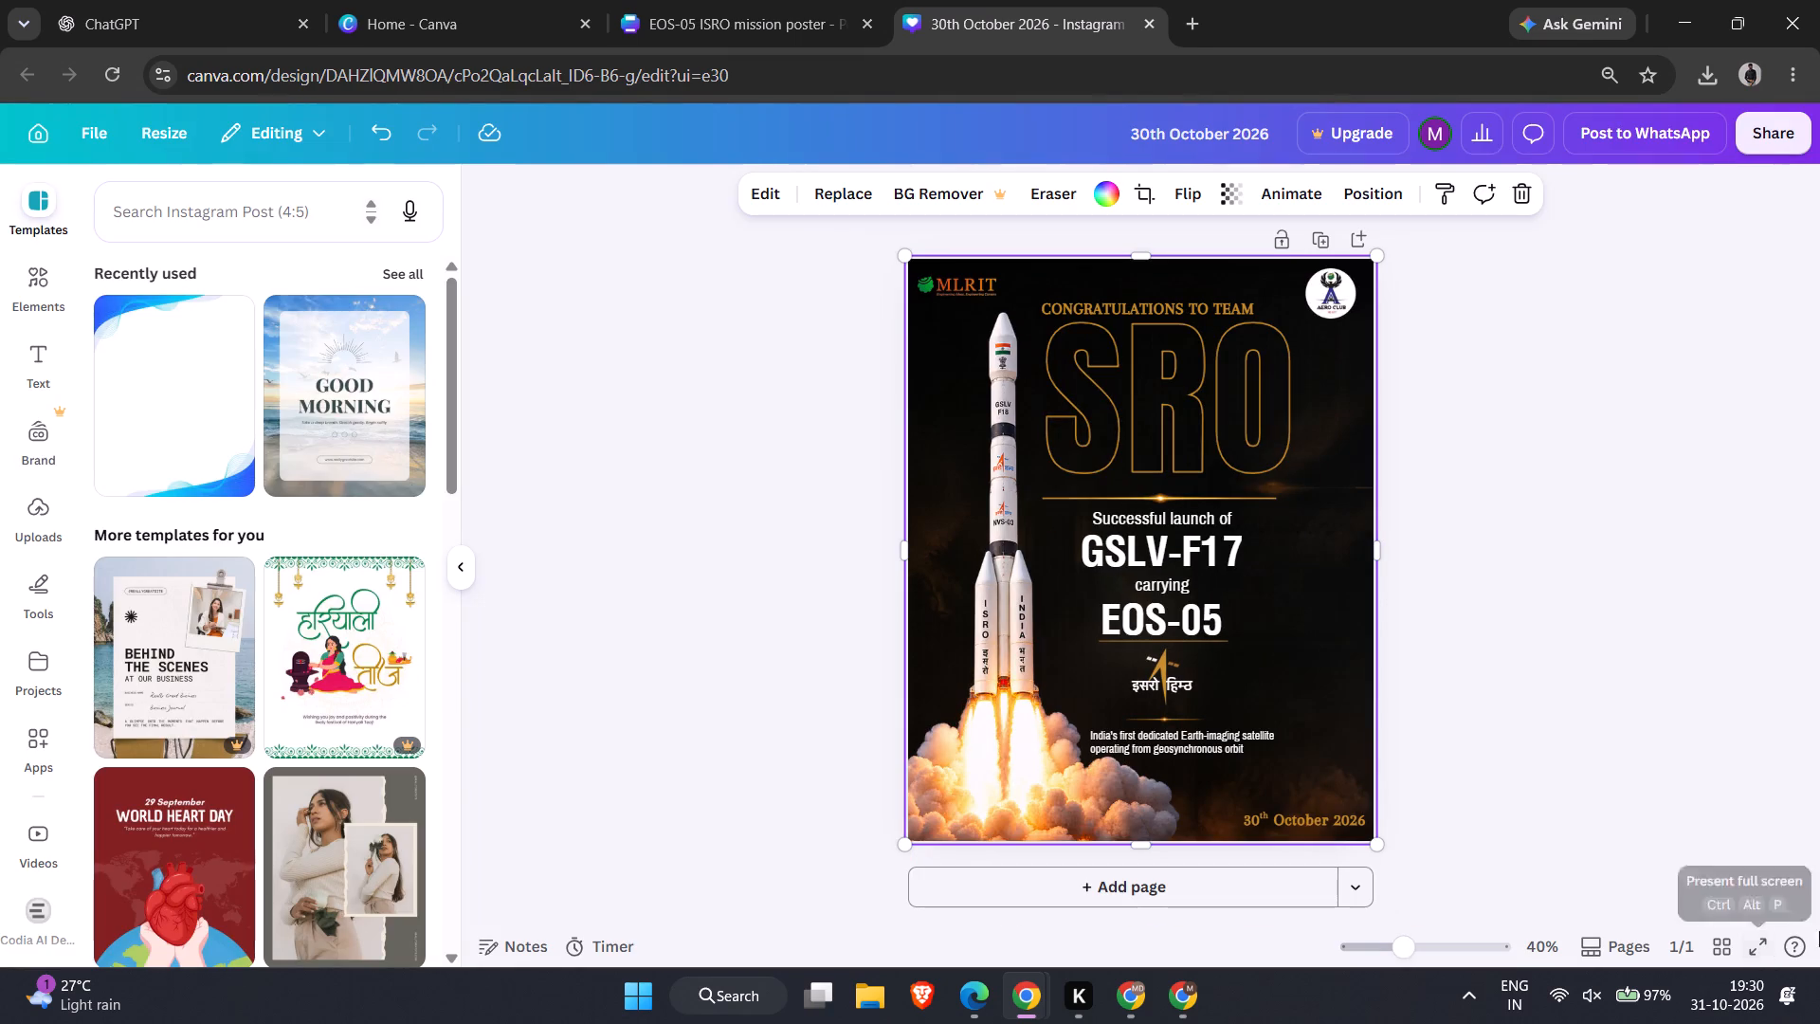
left_click(1611, 680)
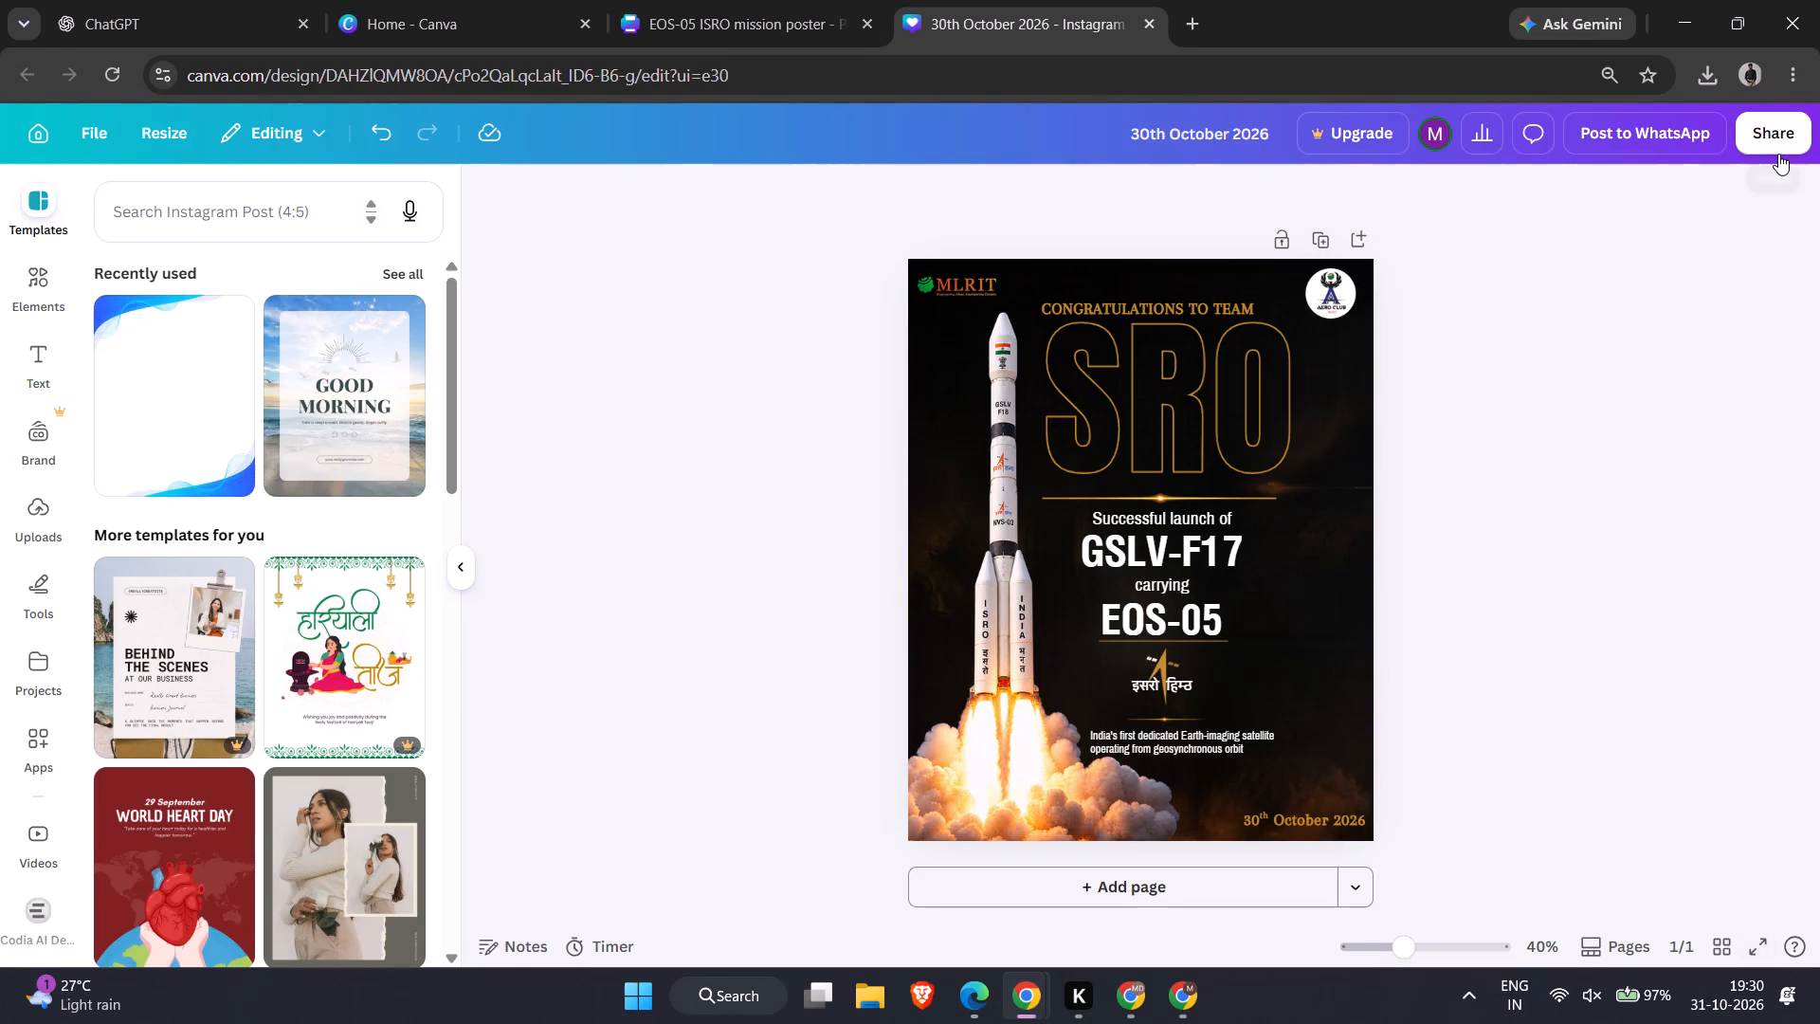
Download the rearranged poster as a high-quality PNG at 1,080 × 1,350 px.
left_click(1778, 154)
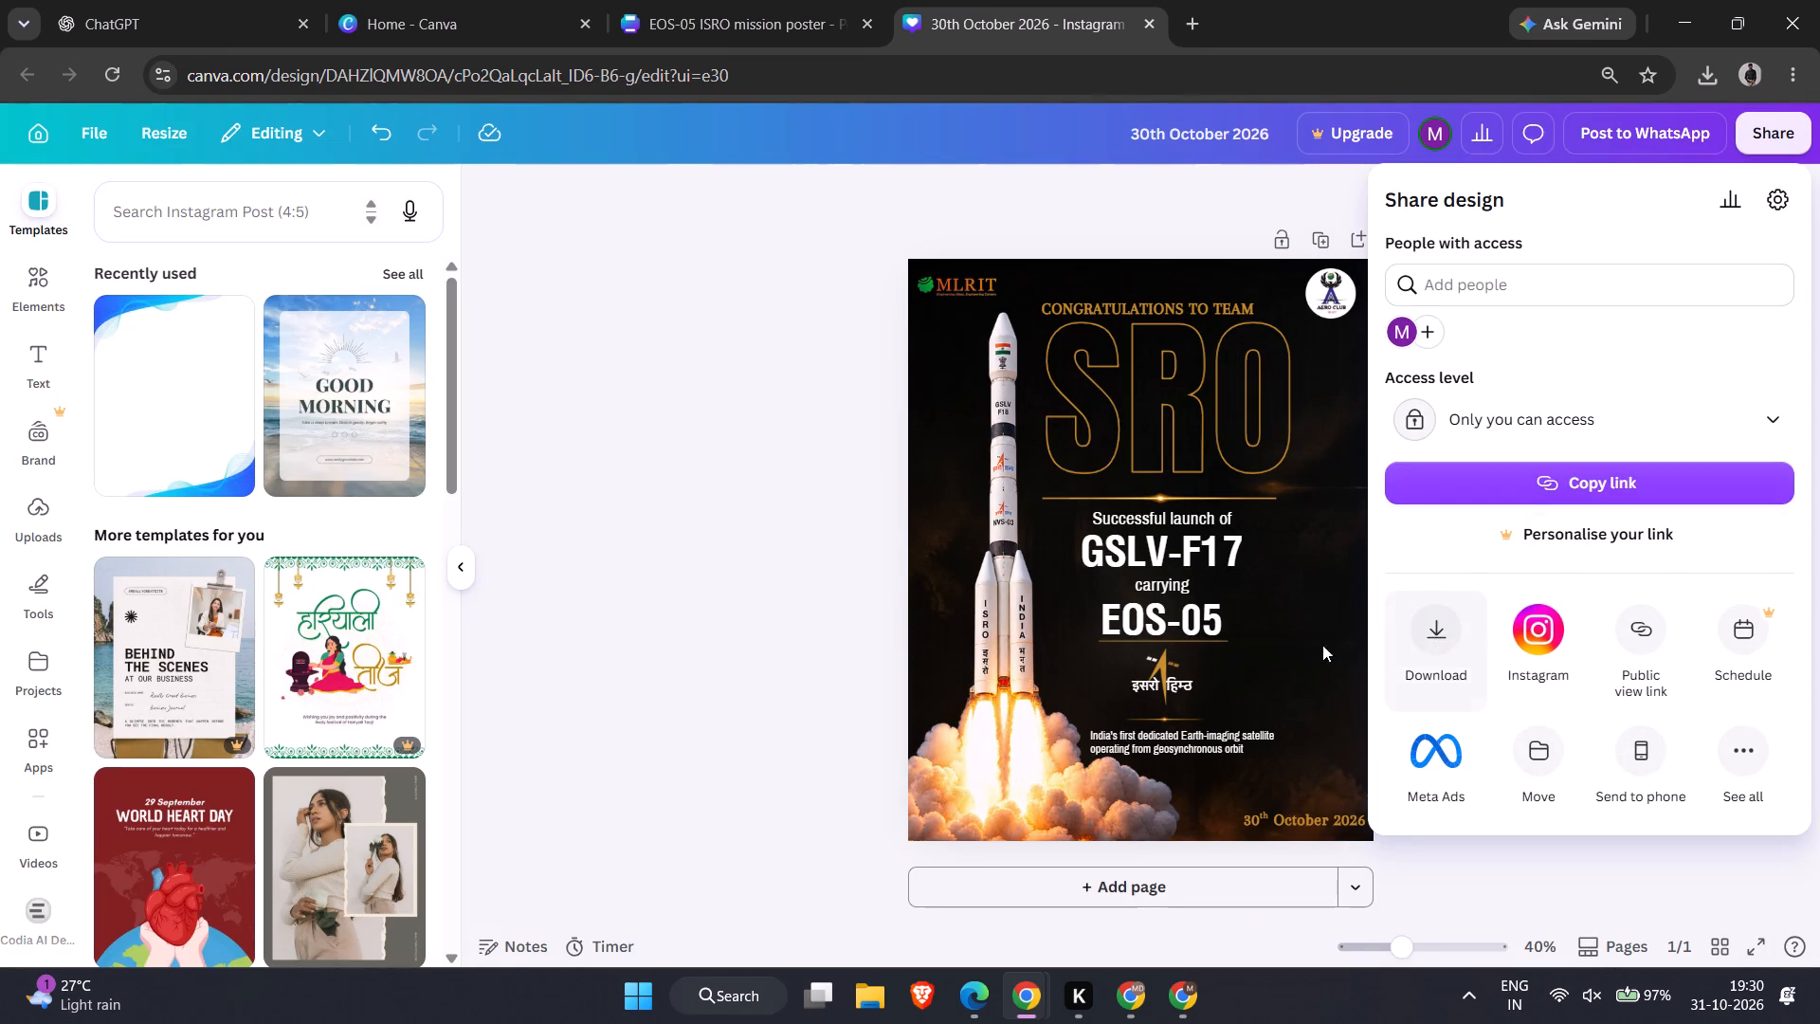
left_click(721, 529)
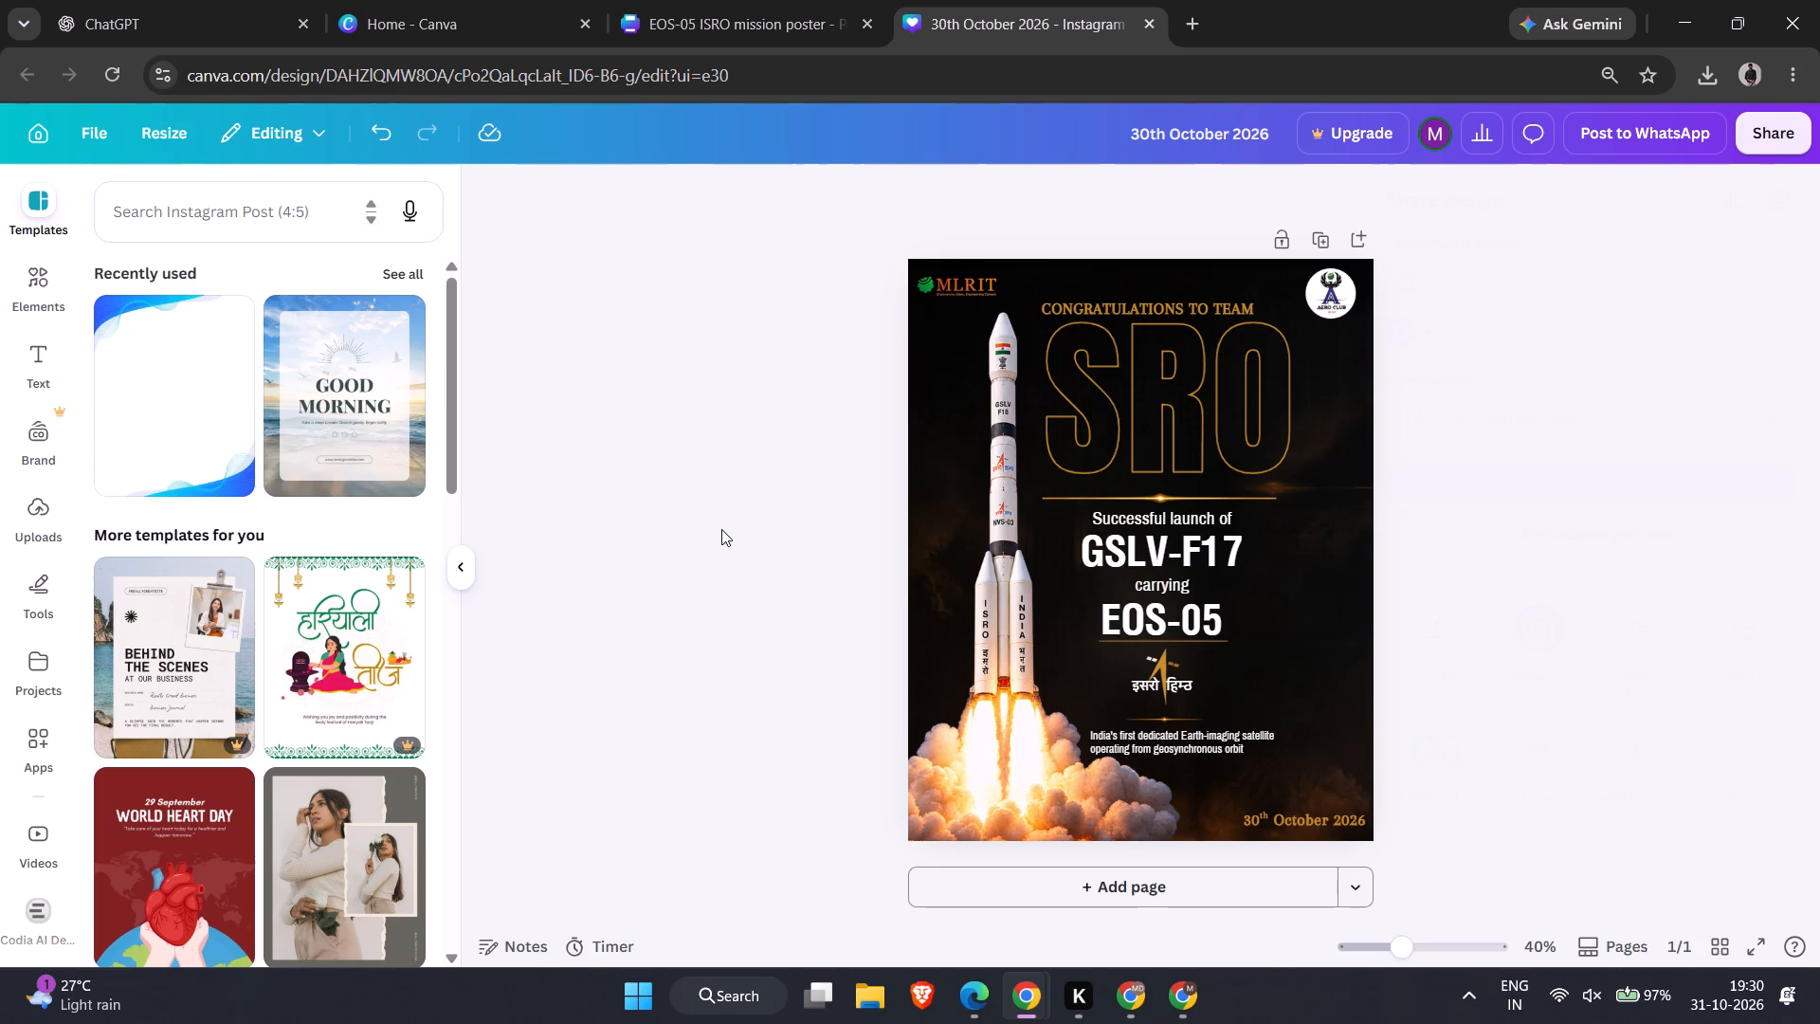
left_click(1769, 152)
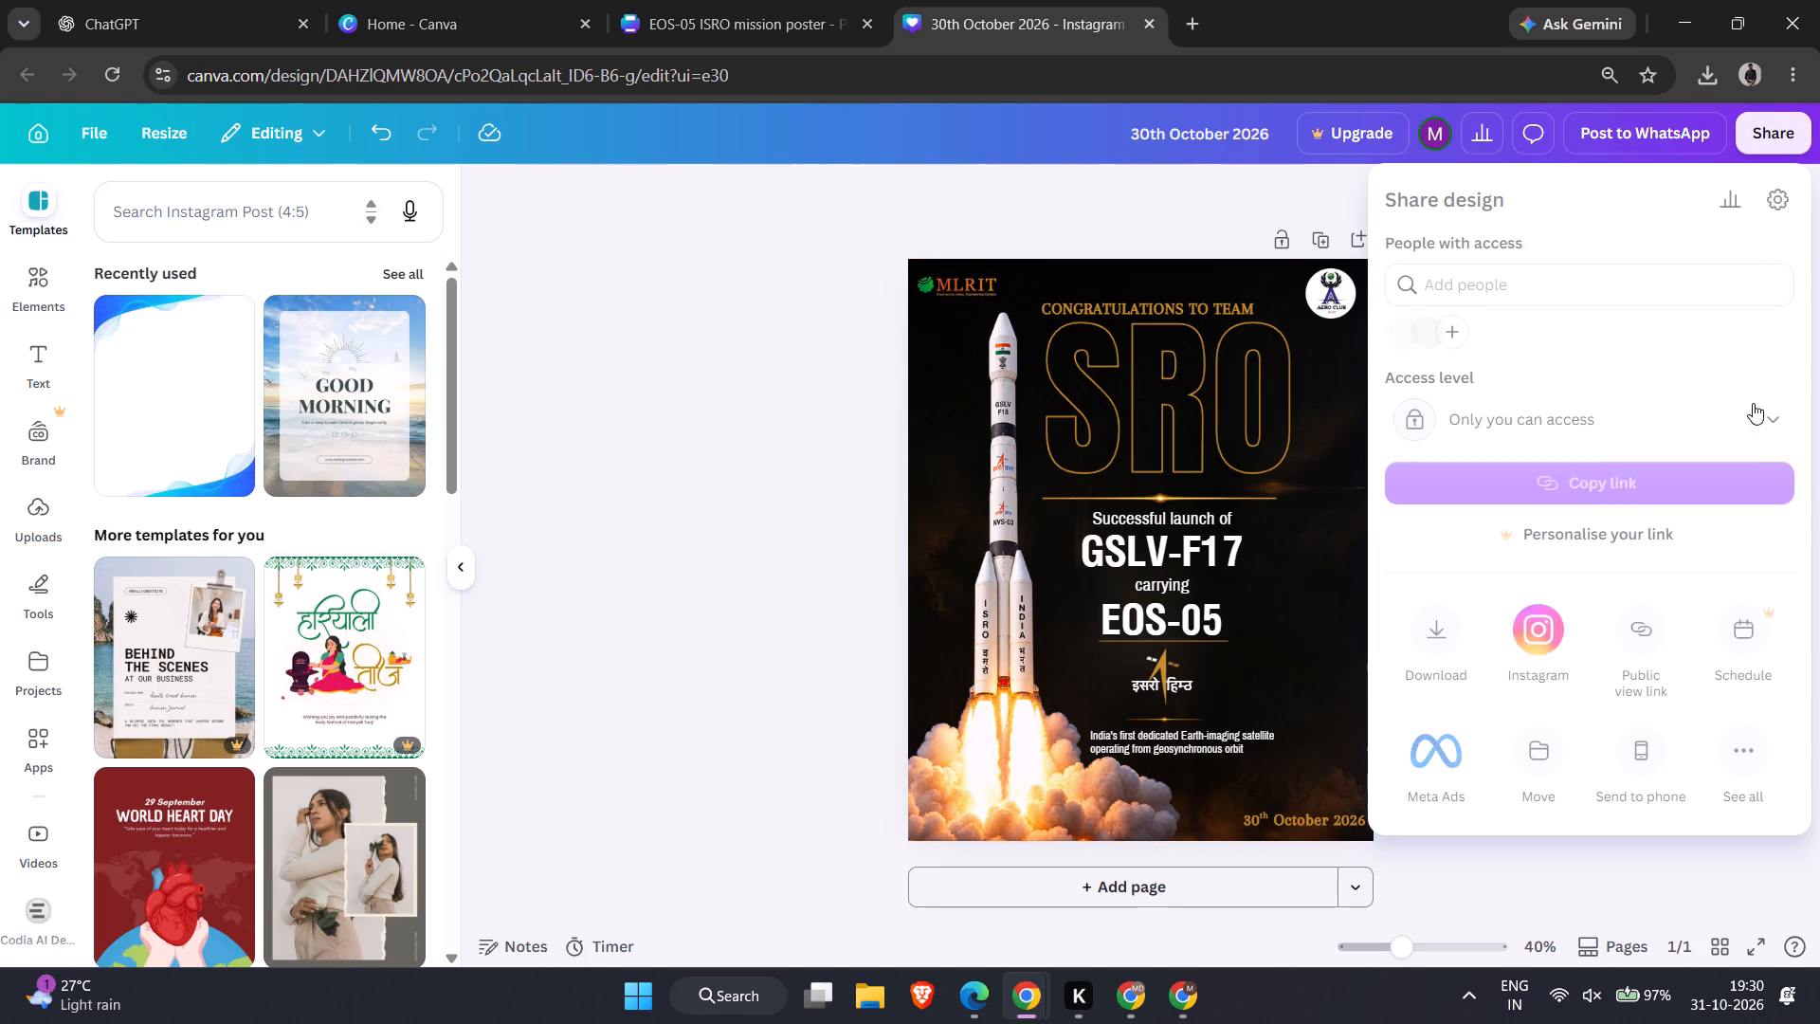
left_click(1453, 624)
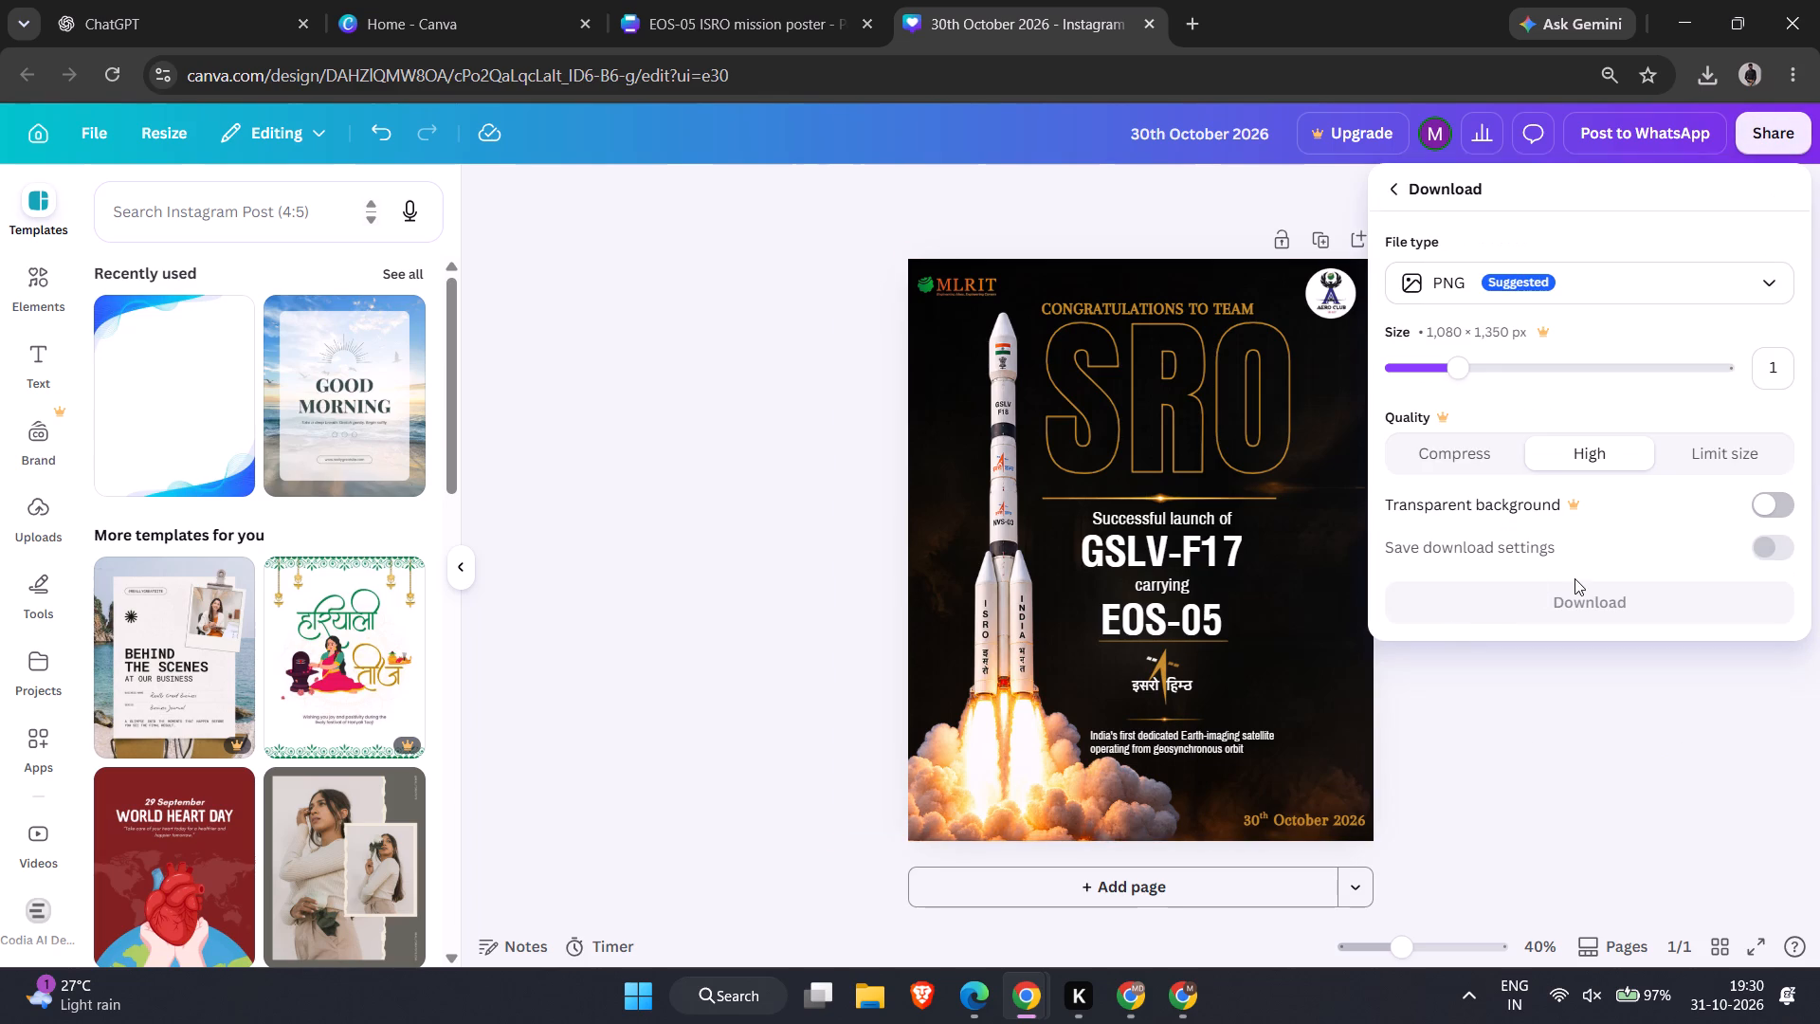
left_click(1574, 594)
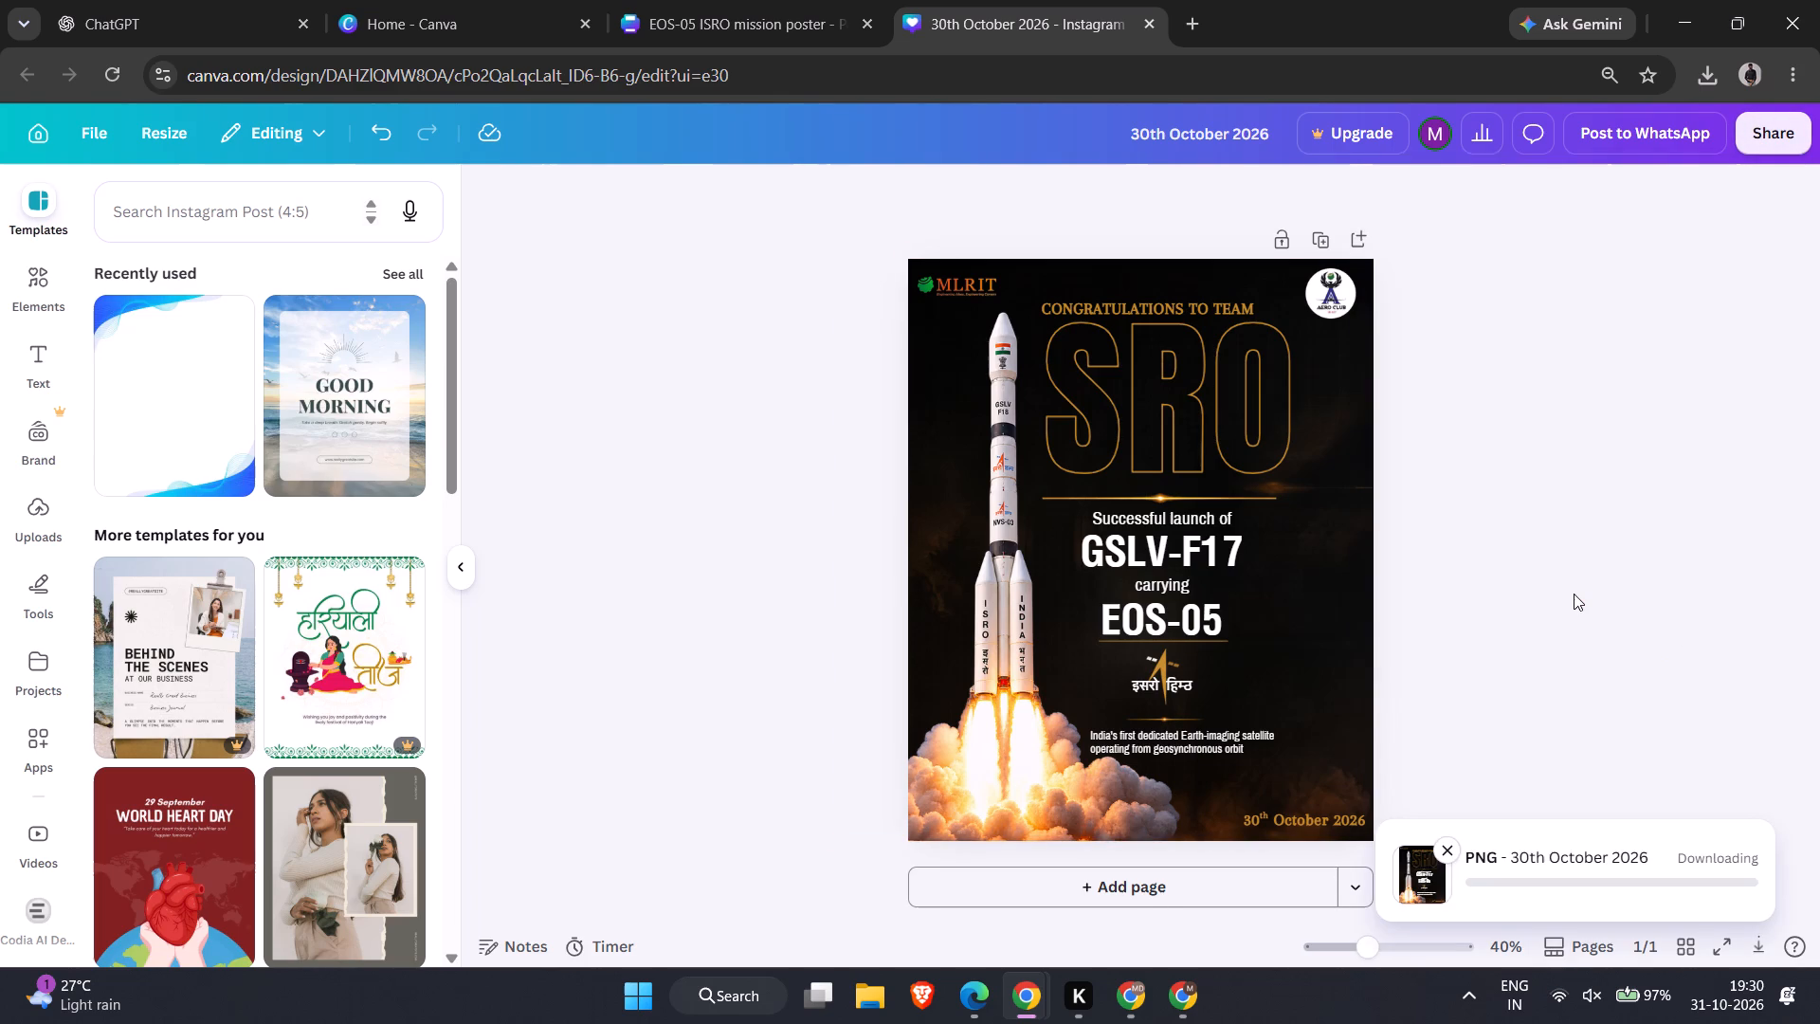
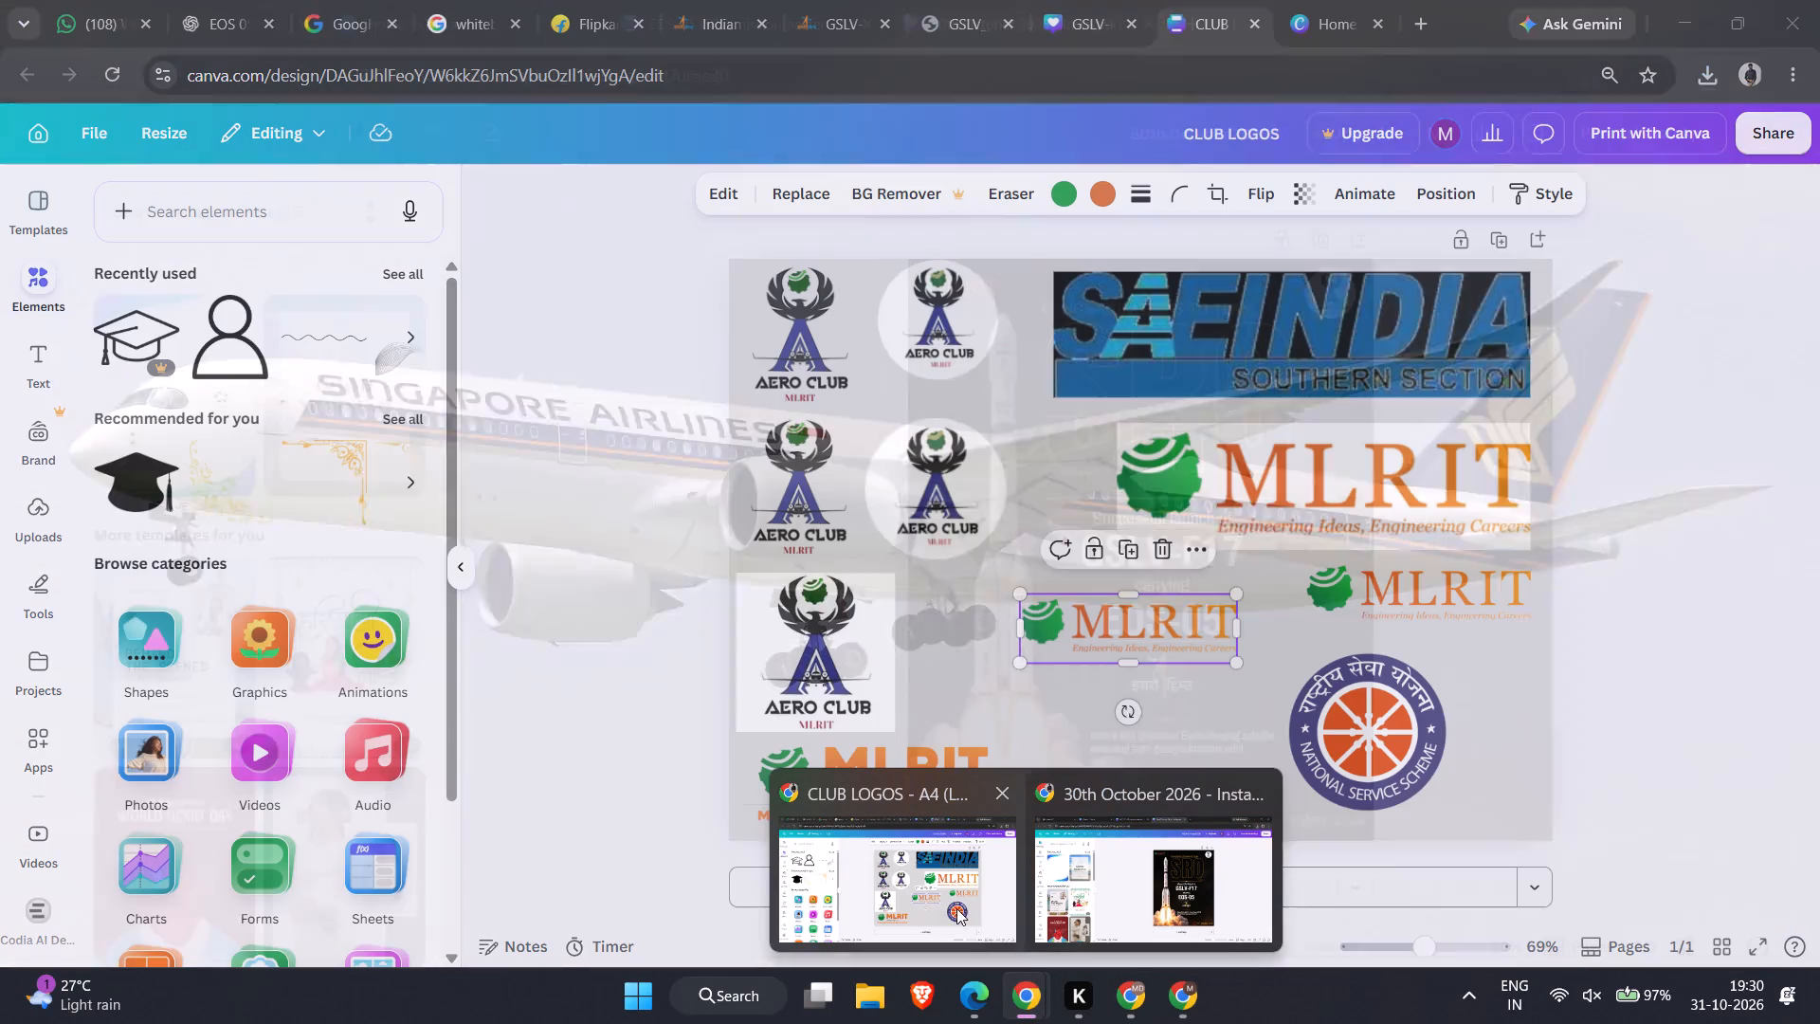
Switch to the browser window with the CLUB LOGOS design.
left_click(941, 900)
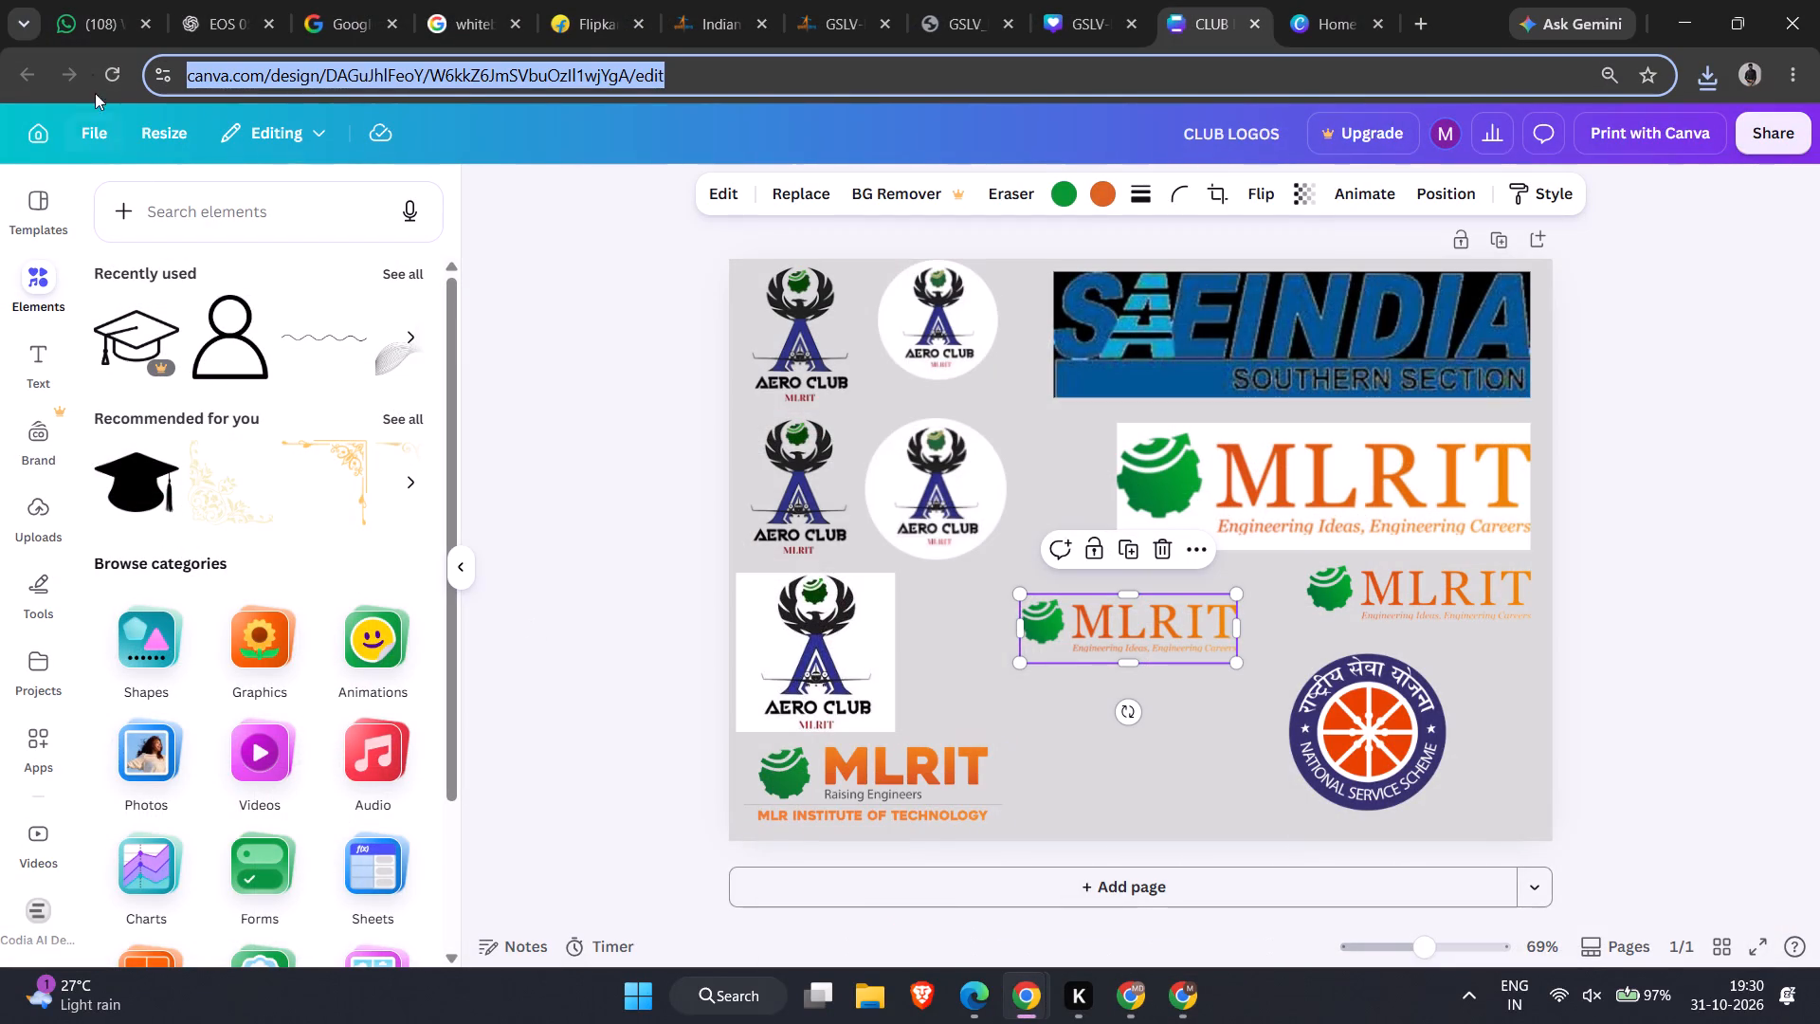